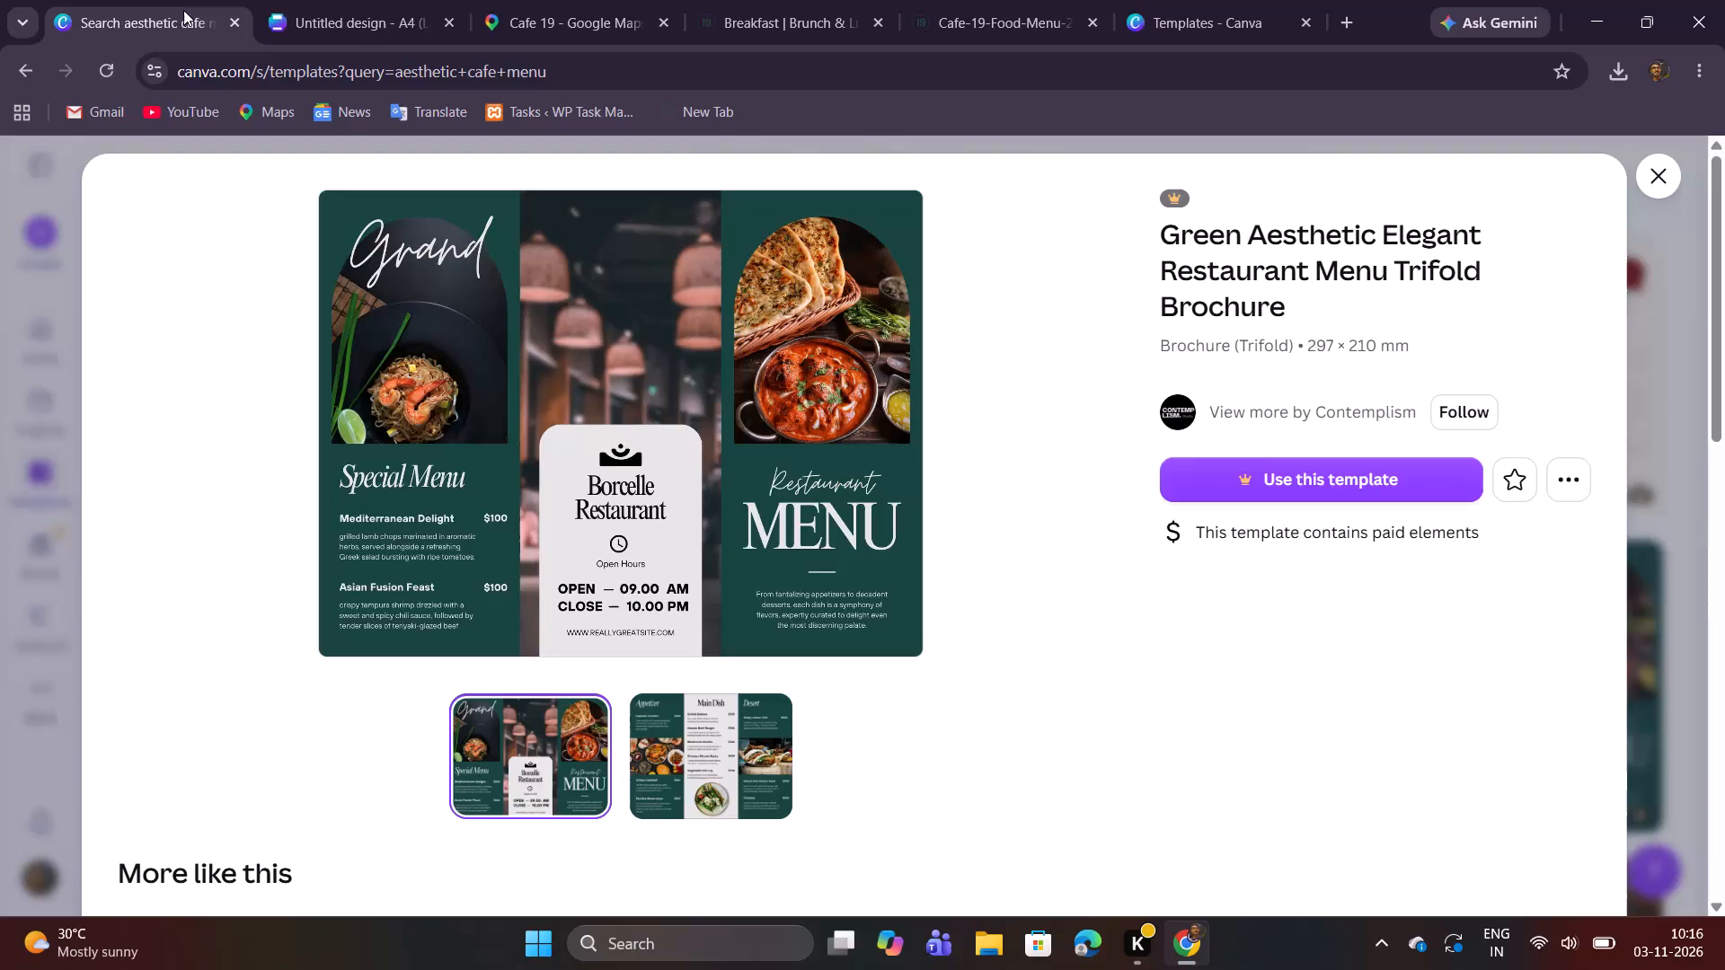
# Examine the front layout of the Green Aesthetic Elegant Restaurant Menu Trifold Brochure template up close as a design reference.
pyautogui.scroll(1, 736, 506)
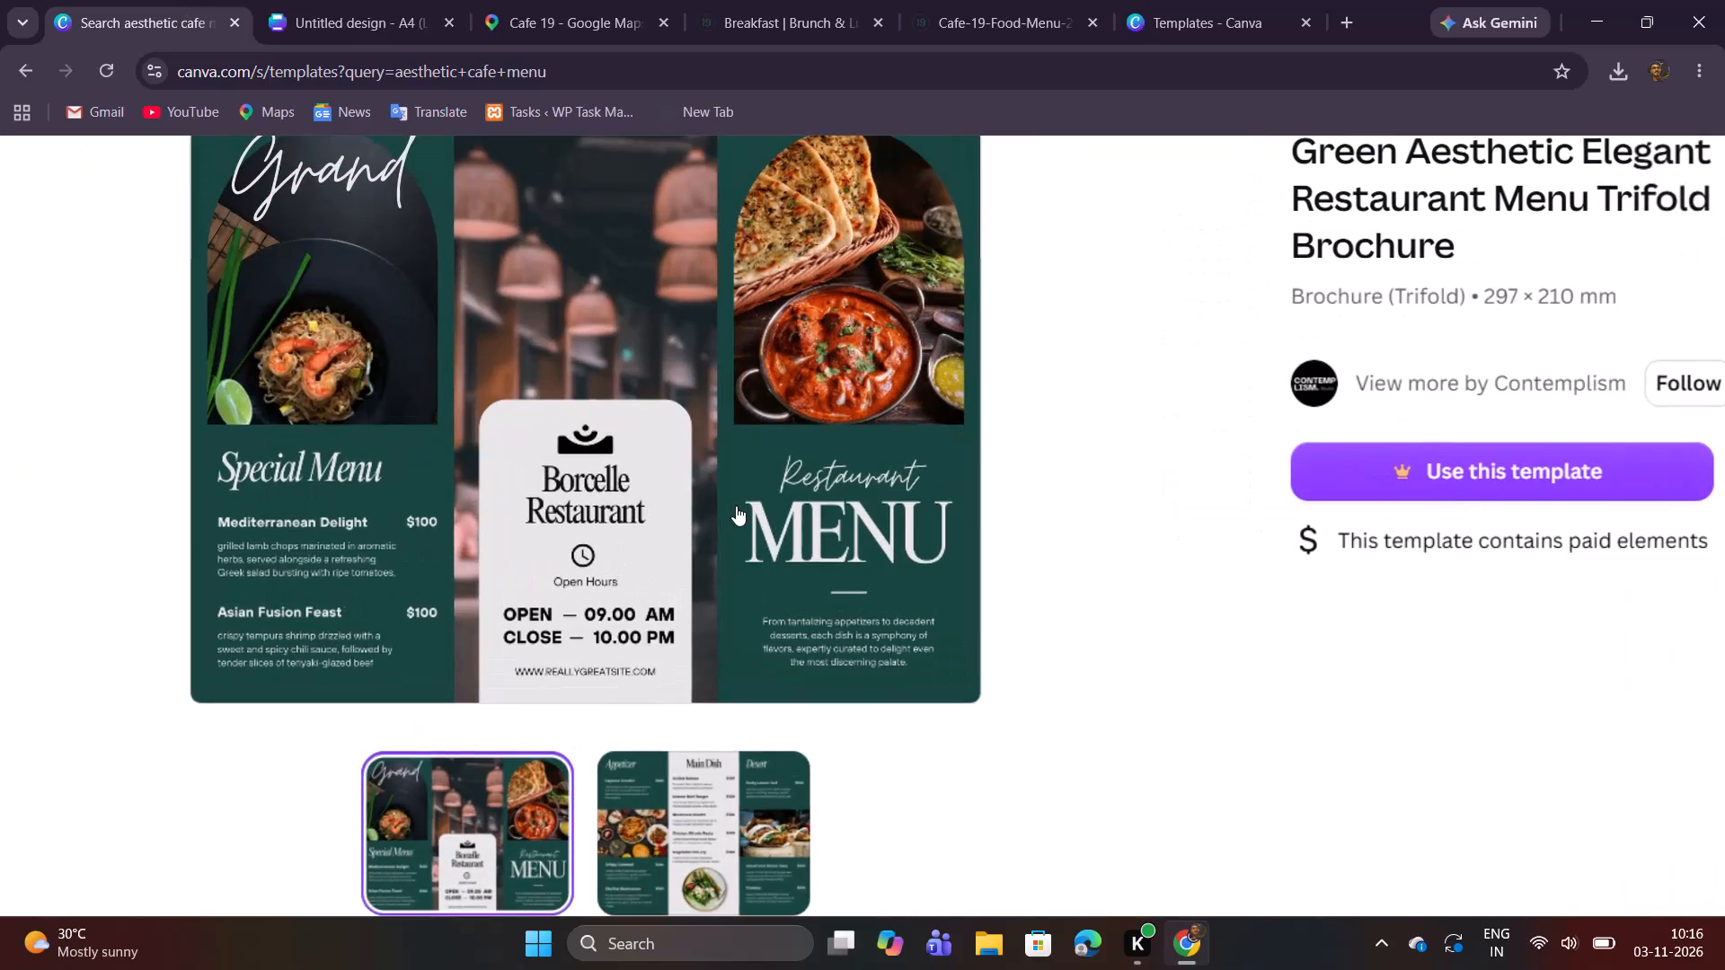
pyautogui.scroll(1, 736, 506)
pyautogui.hscroll(2, 736, 506)
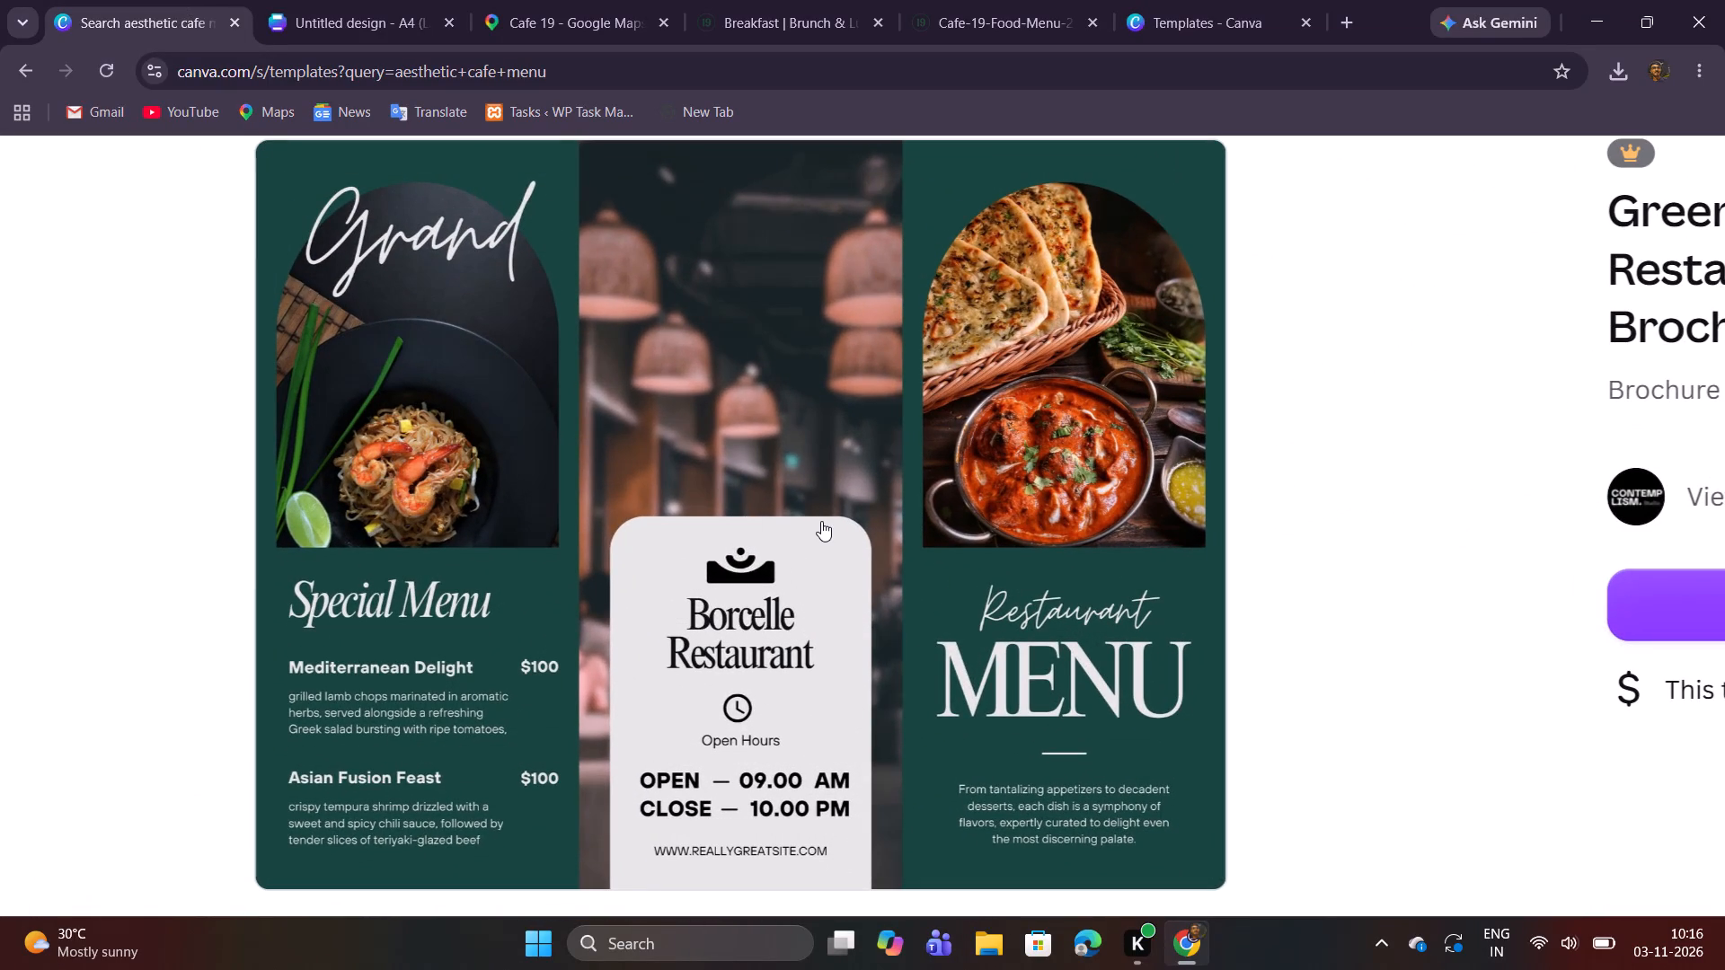
pyautogui.hscroll(2, 821, 521)
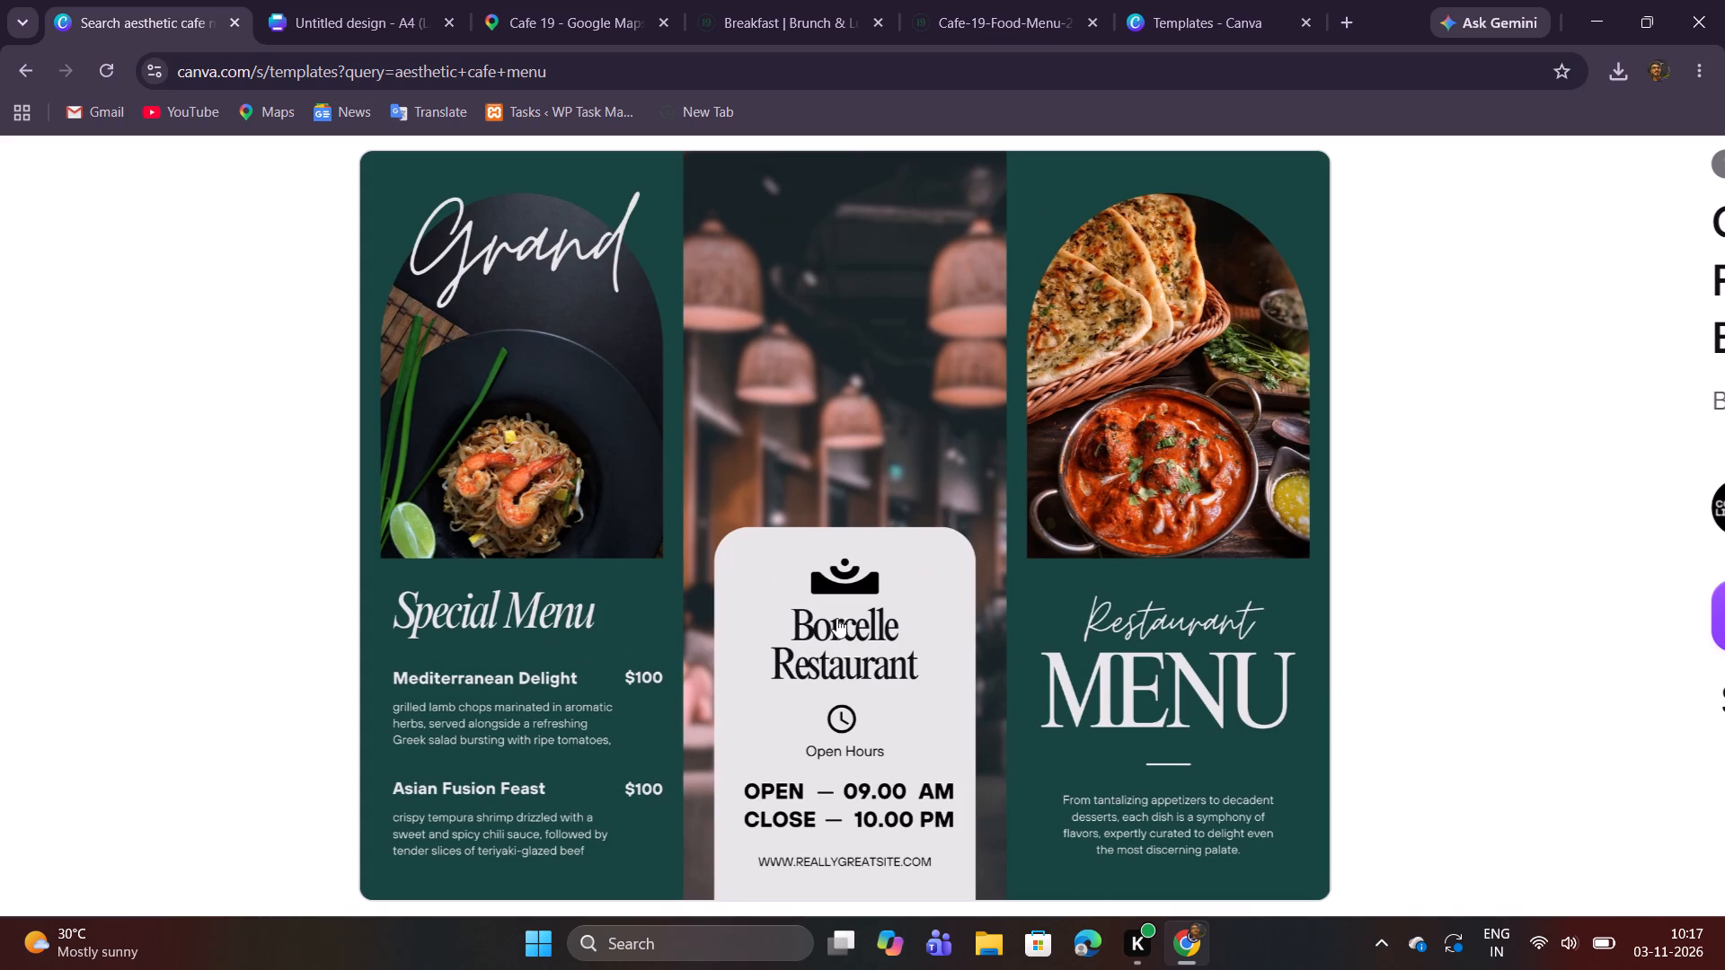
pyautogui.click(746, 743)
pyautogui.click(615, 700)
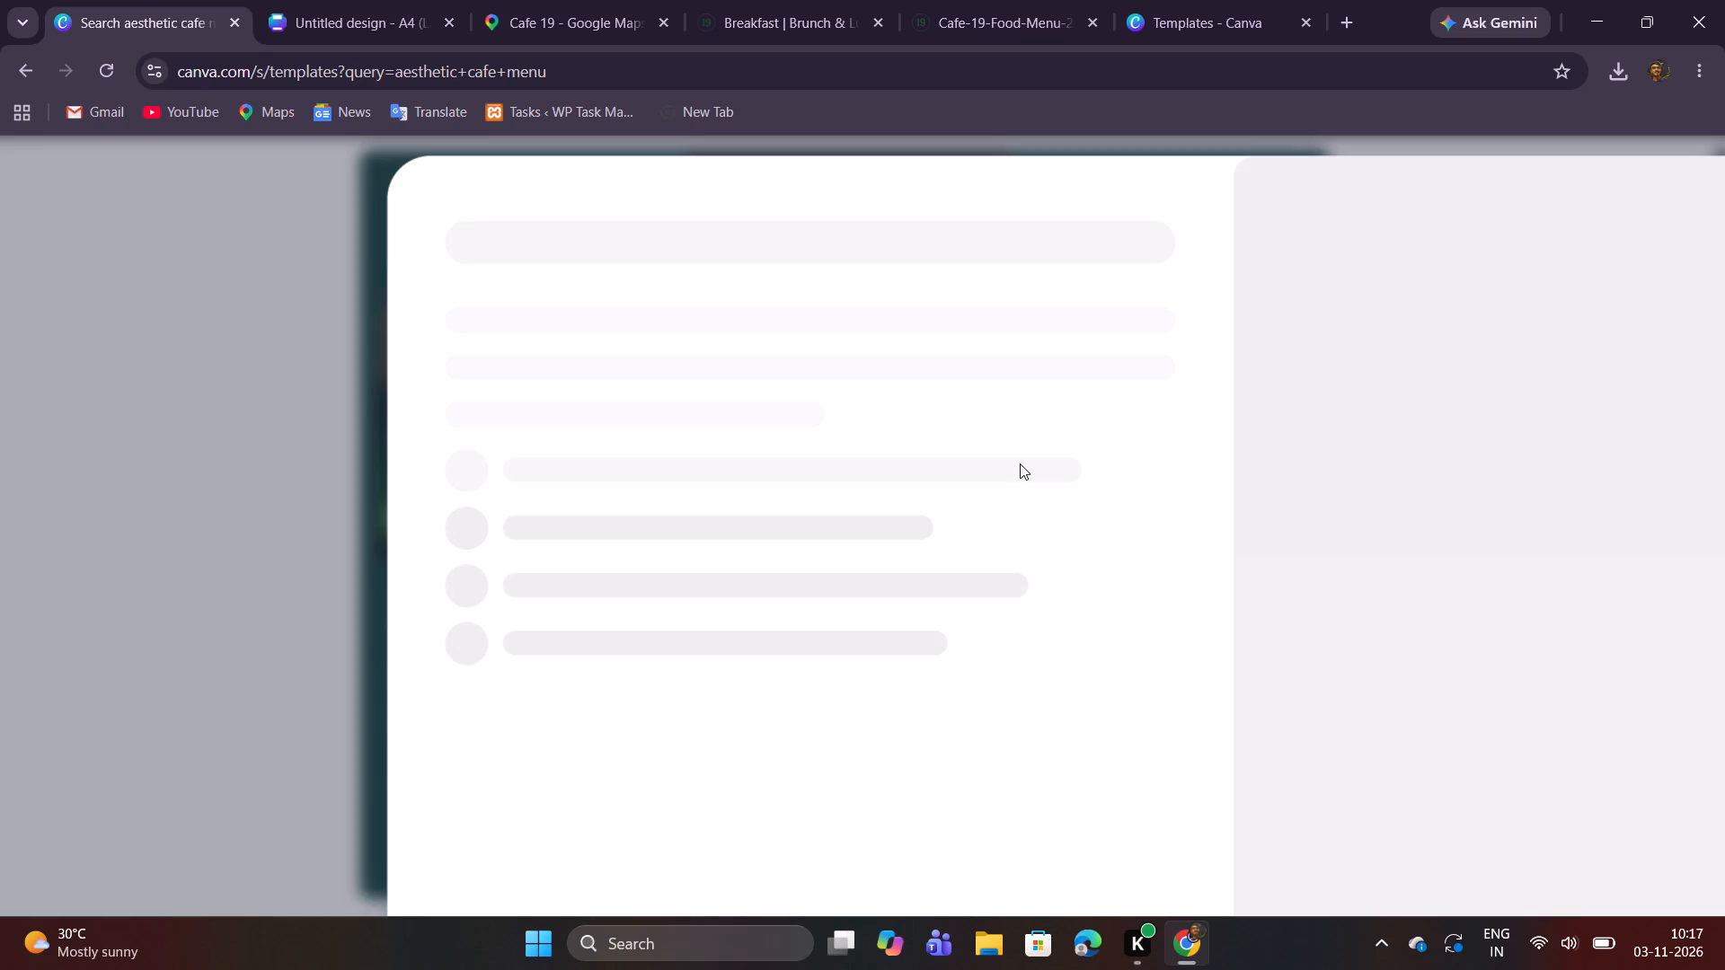
pyautogui.moveTo(1031, 456); pyautogui.dragTo(777, 481)
pyautogui.hscroll(1, 775, 478)
pyautogui.hscroll(1, 1557, 229)
pyautogui.click(1579, 209)
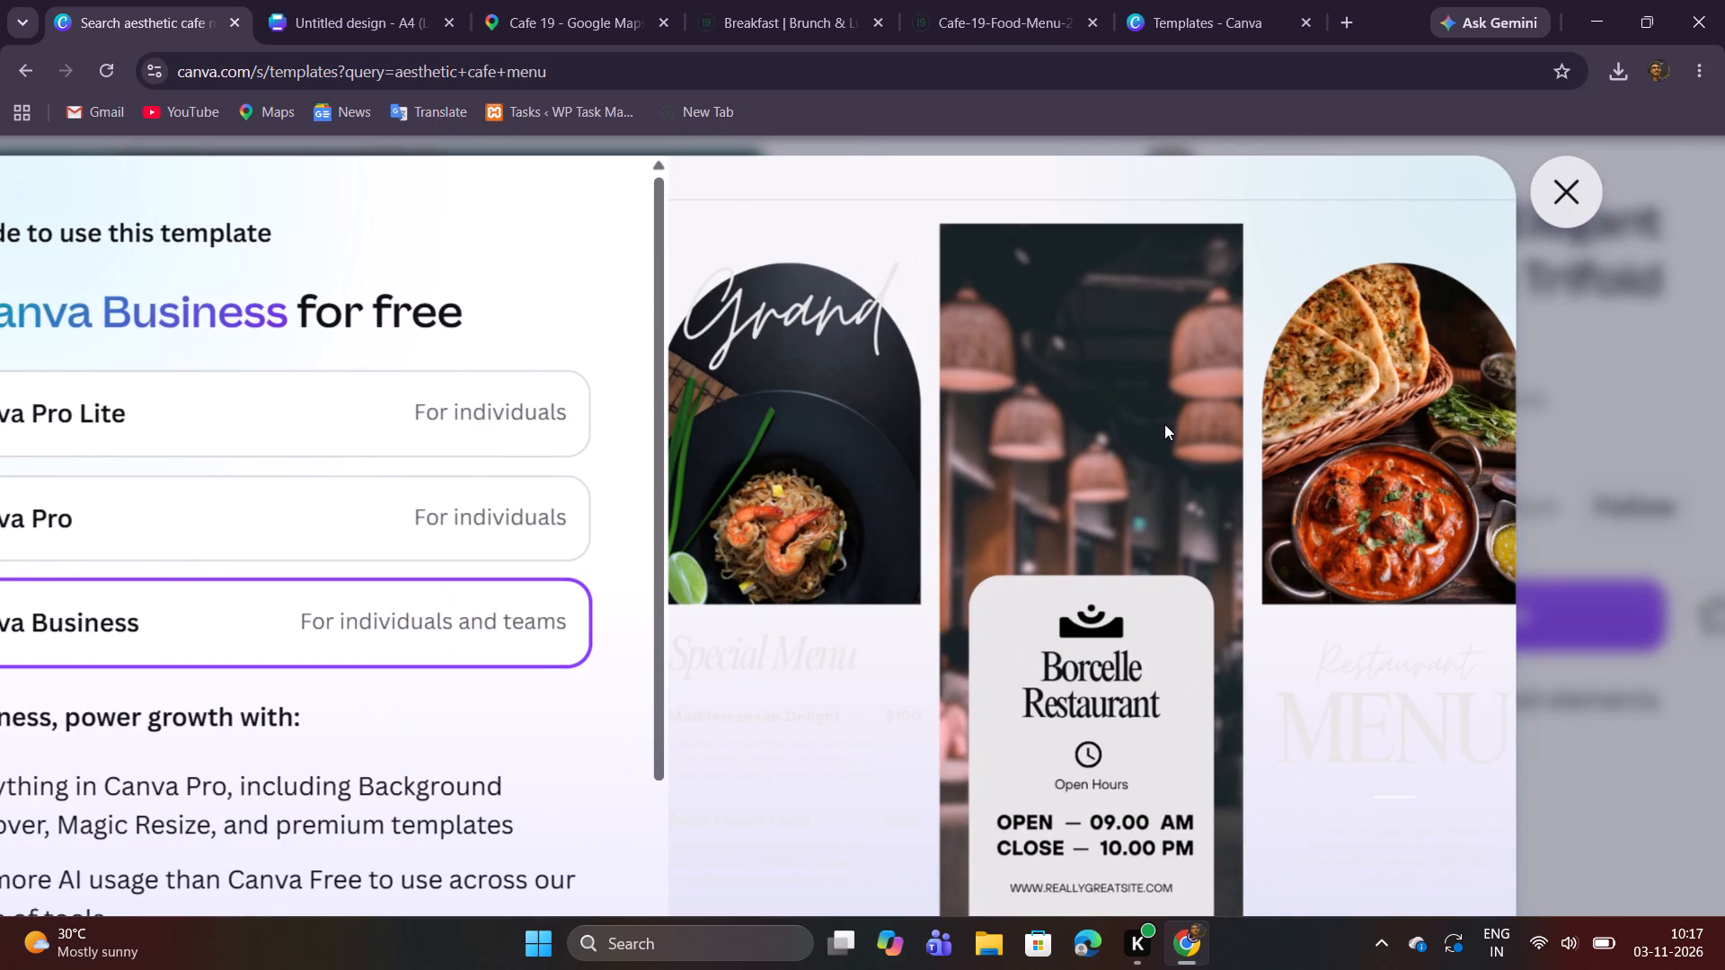
pyautogui.hscroll(1, 1164, 424)
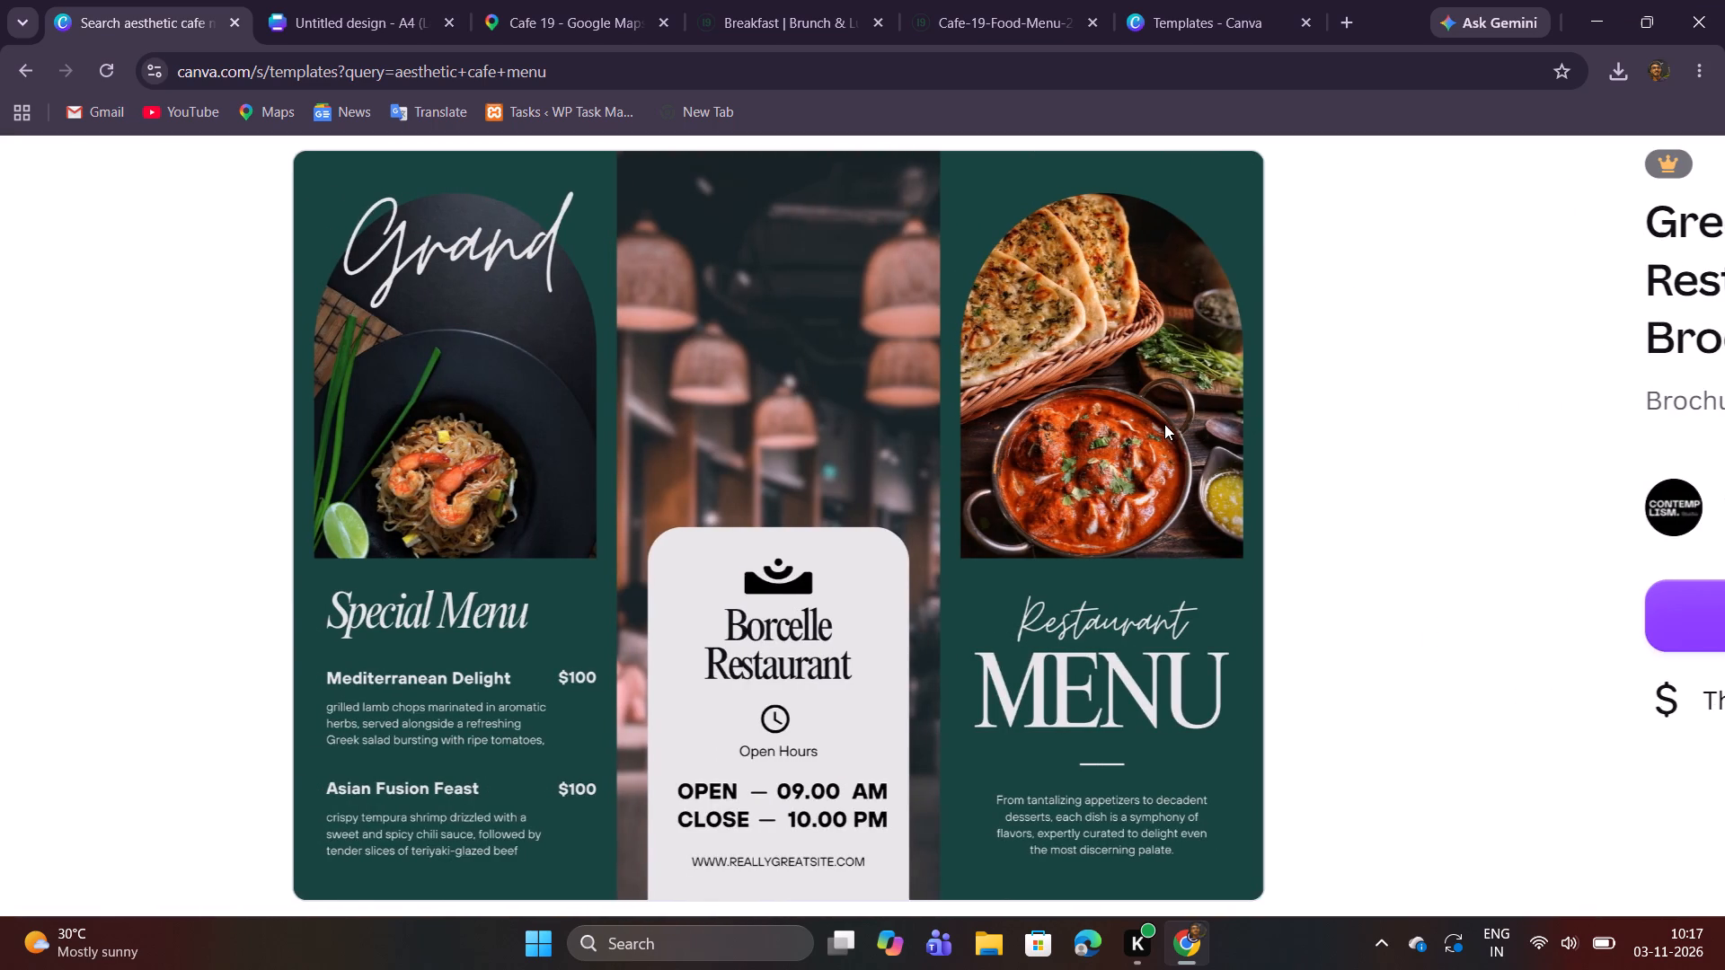
pyautogui.hscroll(2, 1164, 424)
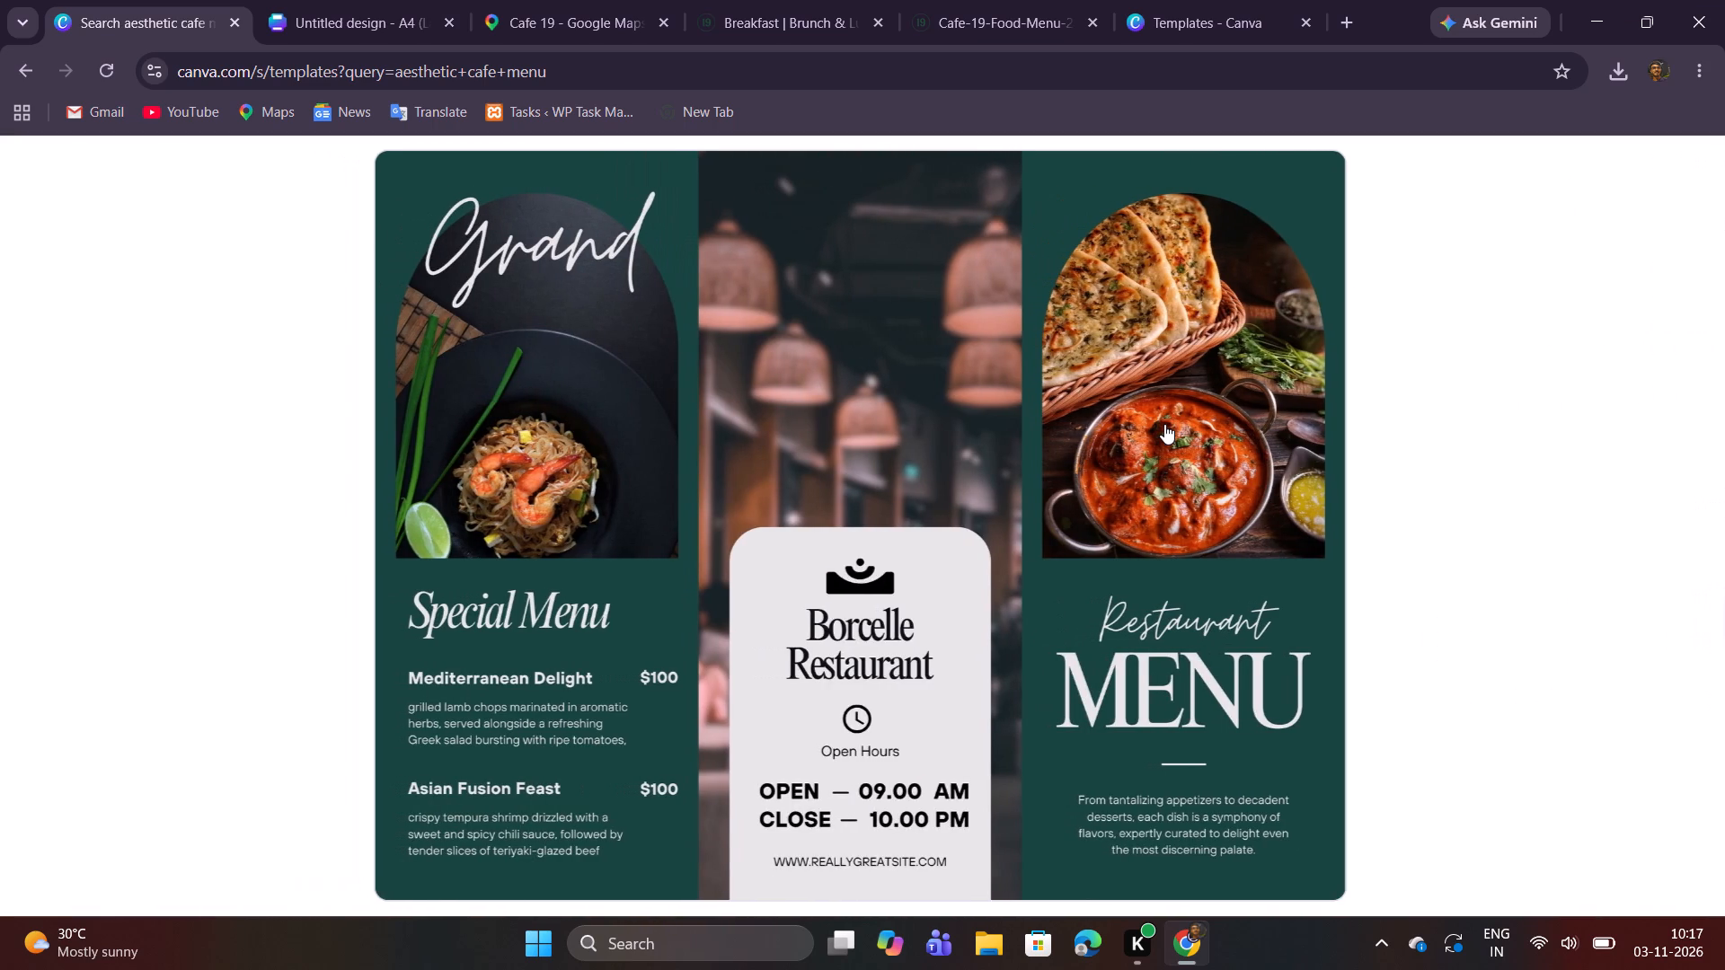
pyautogui.rightClick(1098, 454)
# Give the blank A4 landscape page a custom solid dark green background, using the reference brochure's background as a guide.
pyautogui.click(294, 9)
pyautogui.rightClick(1173, 442)
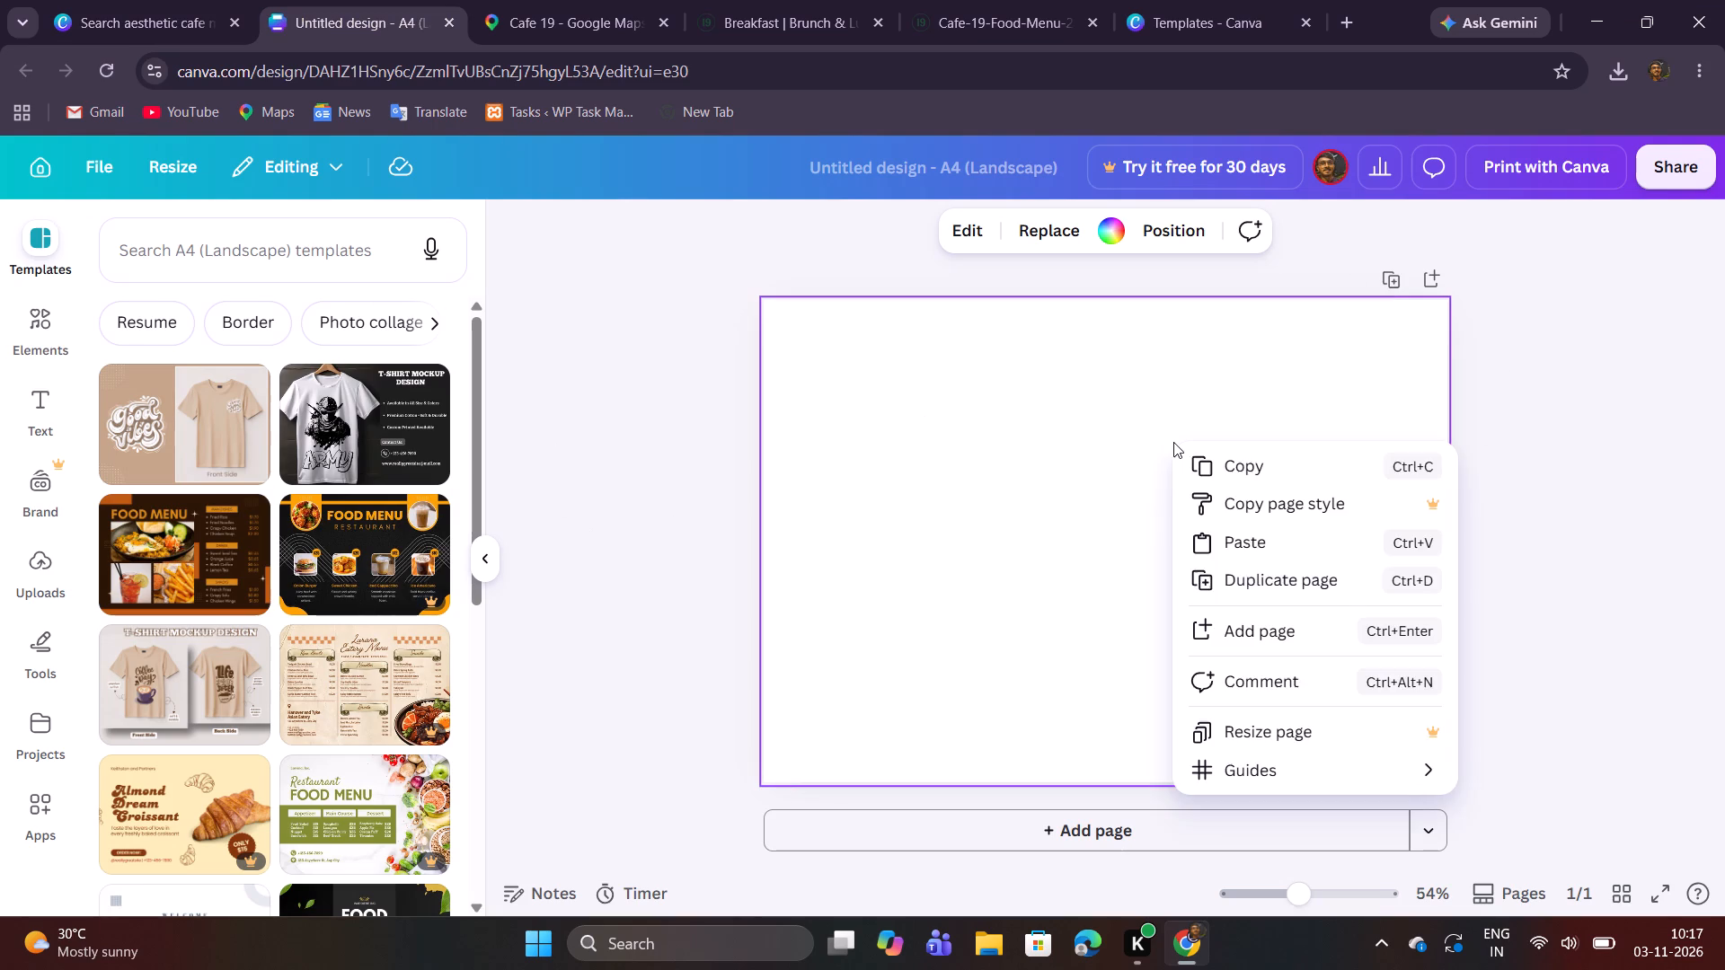
pyautogui.click(1062, 425)
pyautogui.click(1101, 236)
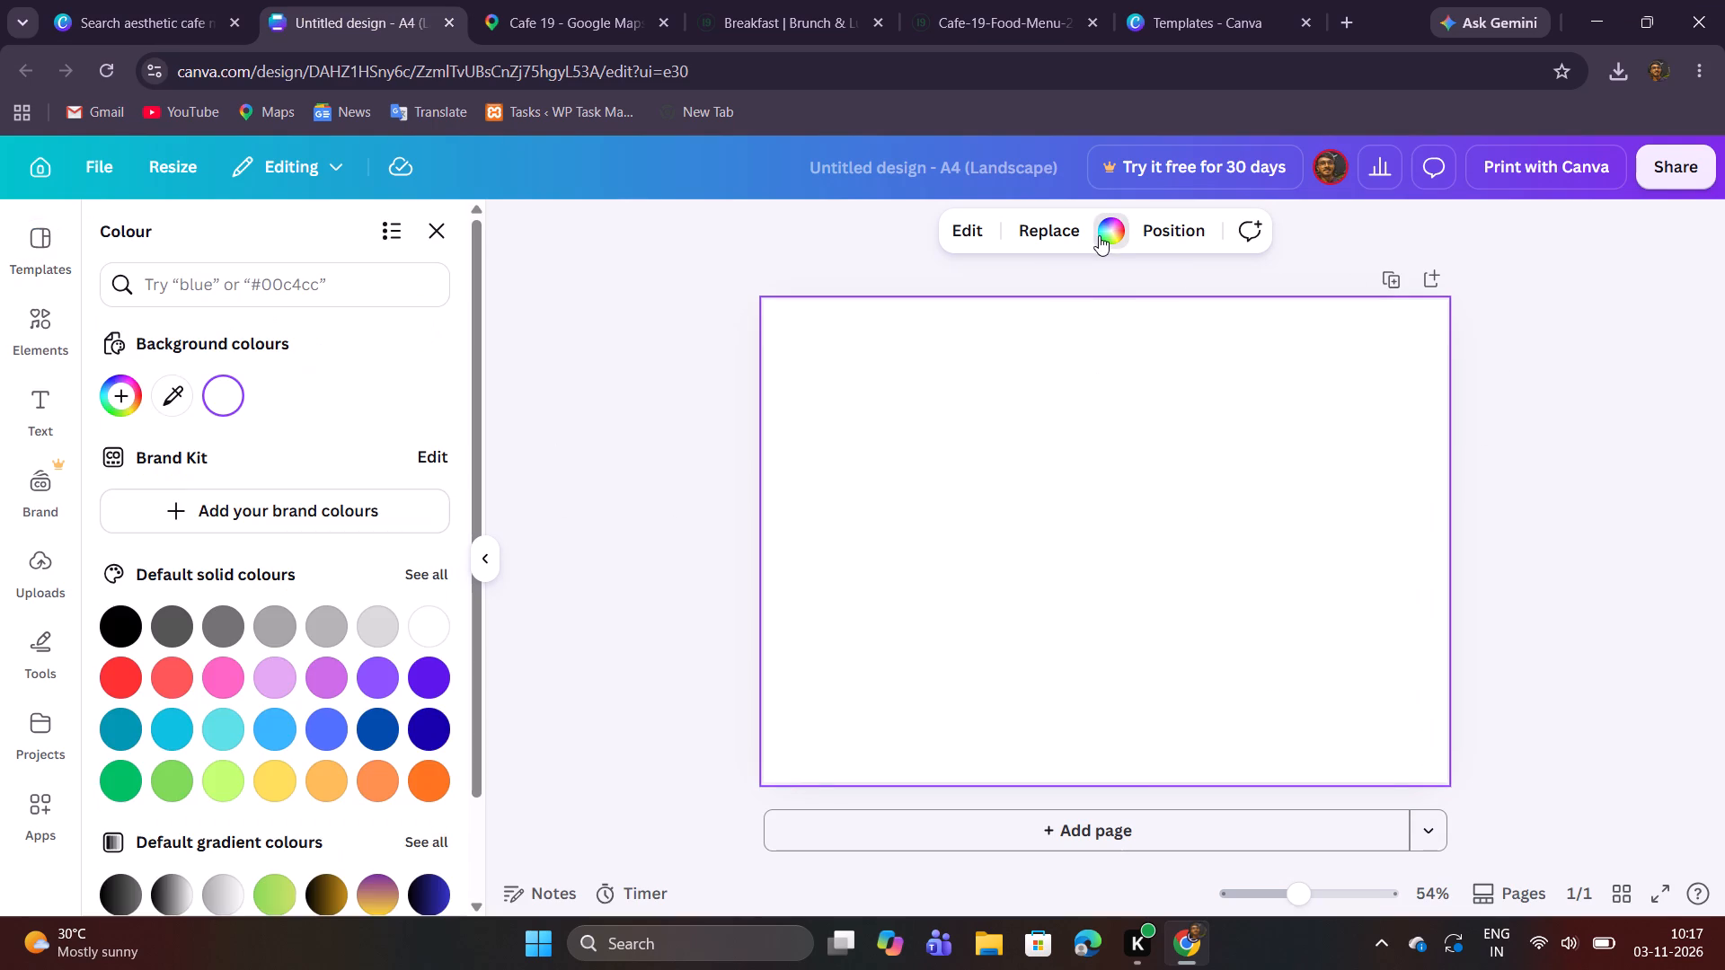
pyautogui.scroll(-1, 296, 854)
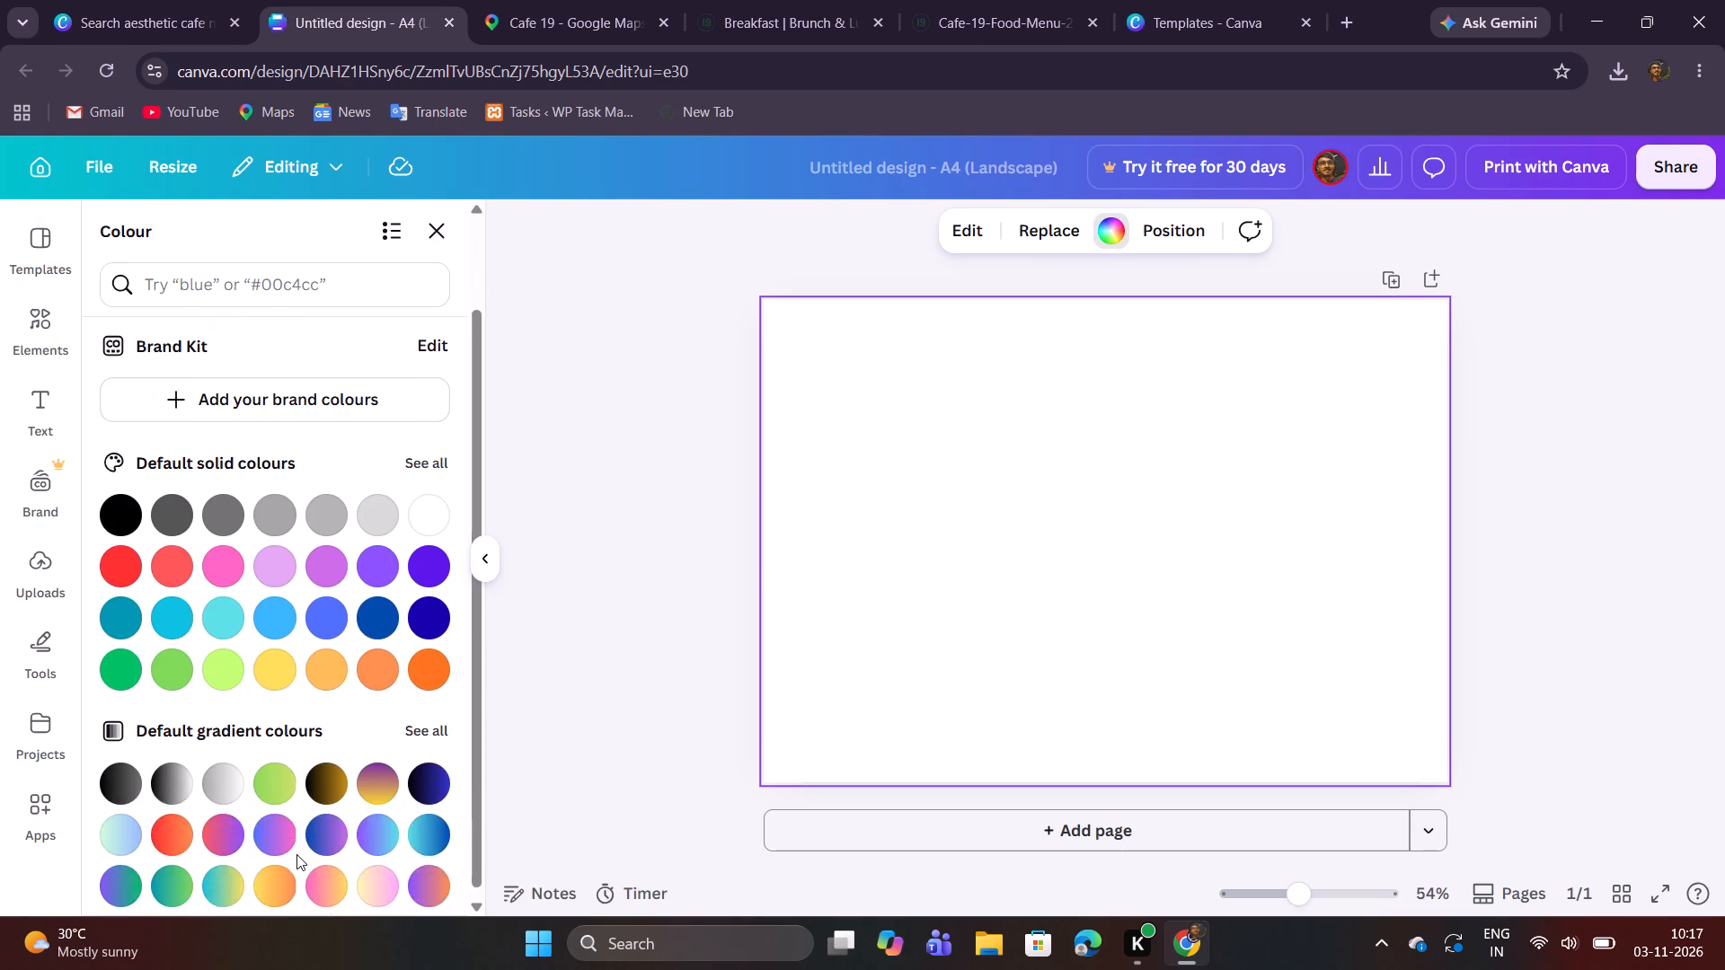
pyautogui.scroll(3, 298, 854)
pyautogui.click(158, 0)
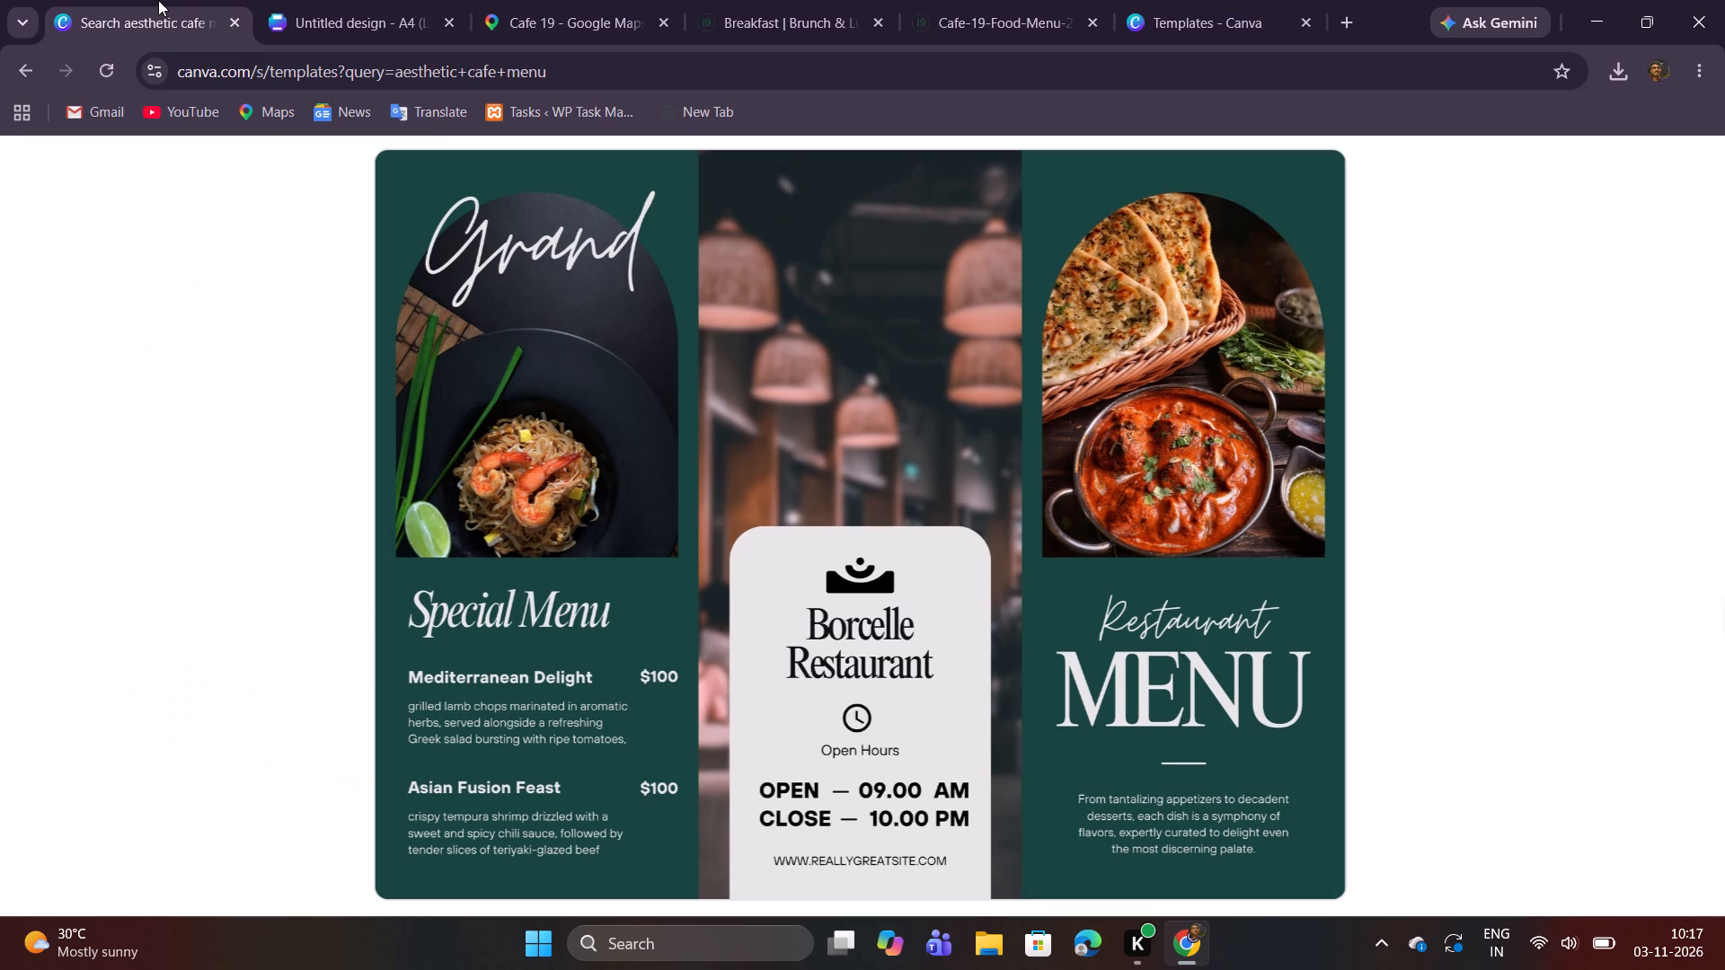
pyautogui.click(318, 0)
pyautogui.scroll(-2, 296, 628)
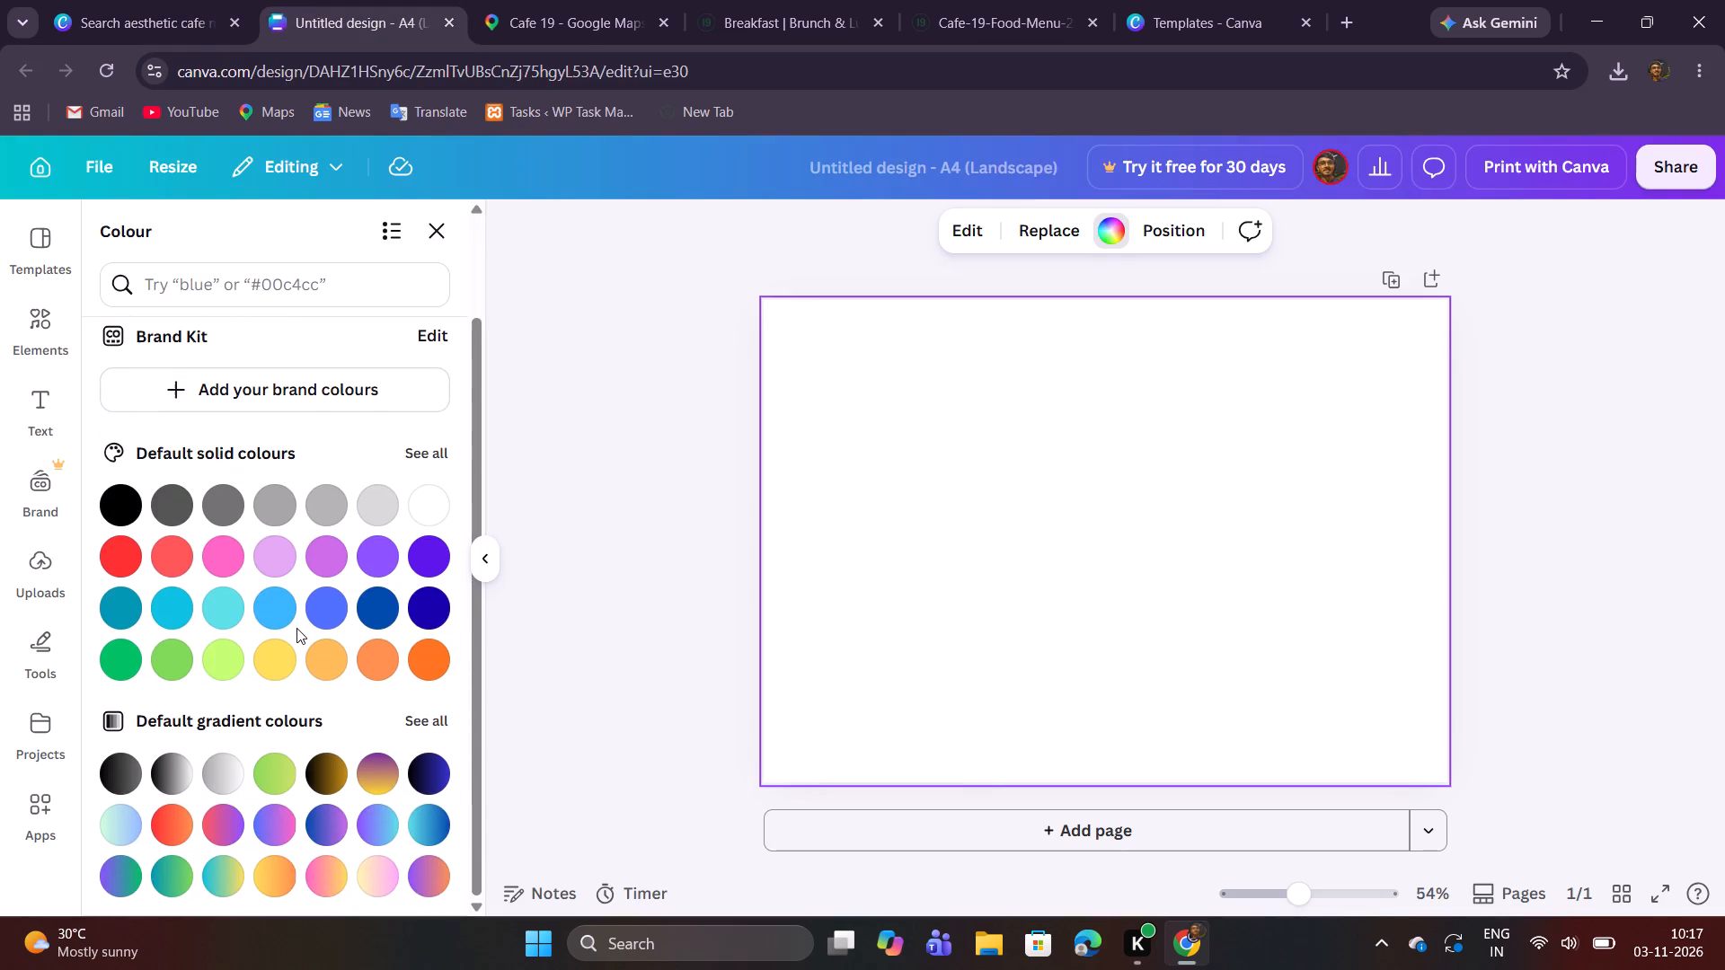
pyautogui.scroll(-4, 296, 628)
pyautogui.scroll(2, 299, 624)
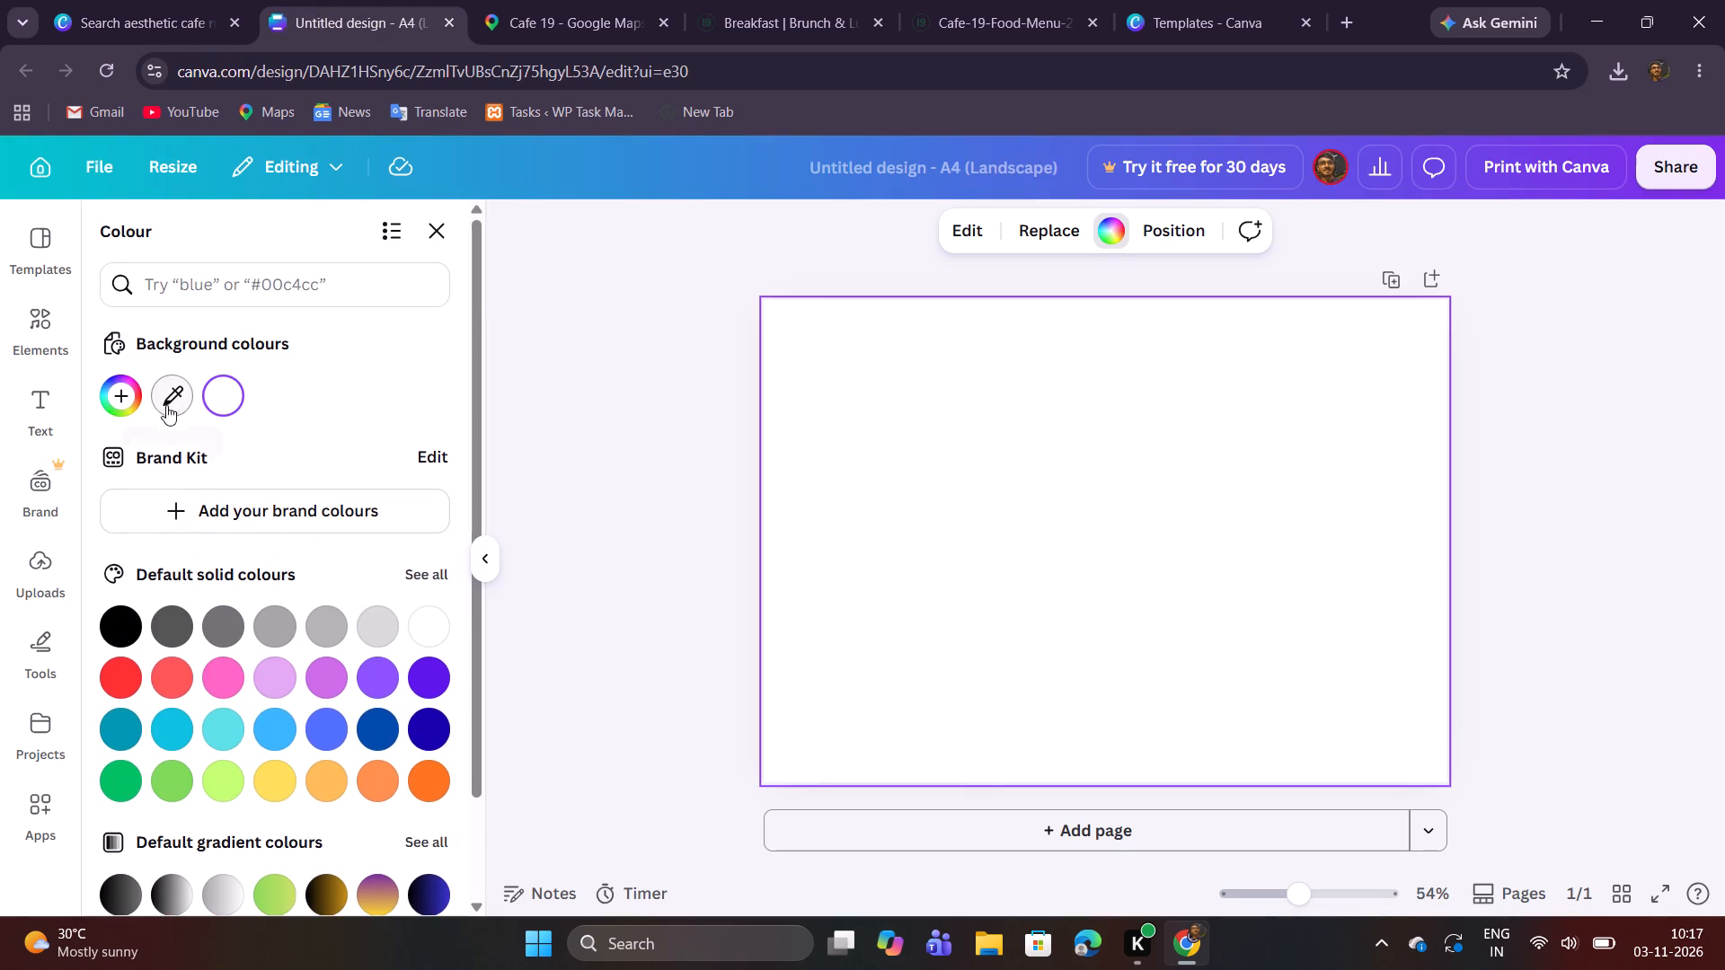
pyautogui.click(130, 402)
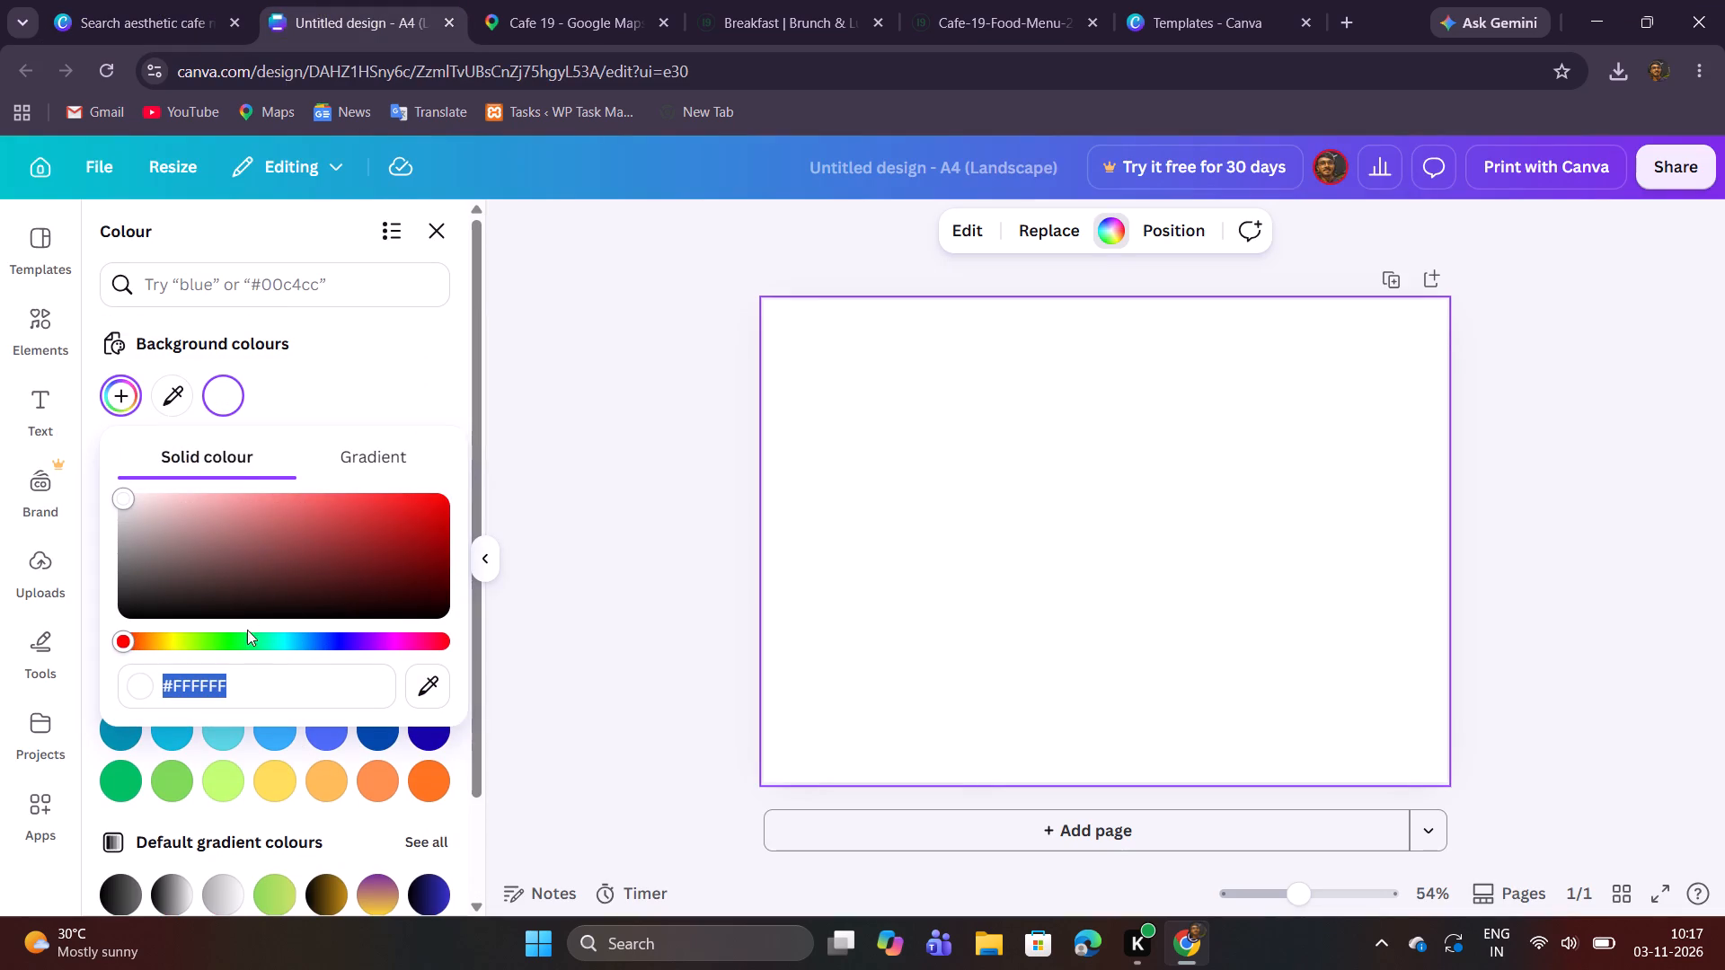
pyautogui.click(195, 645)
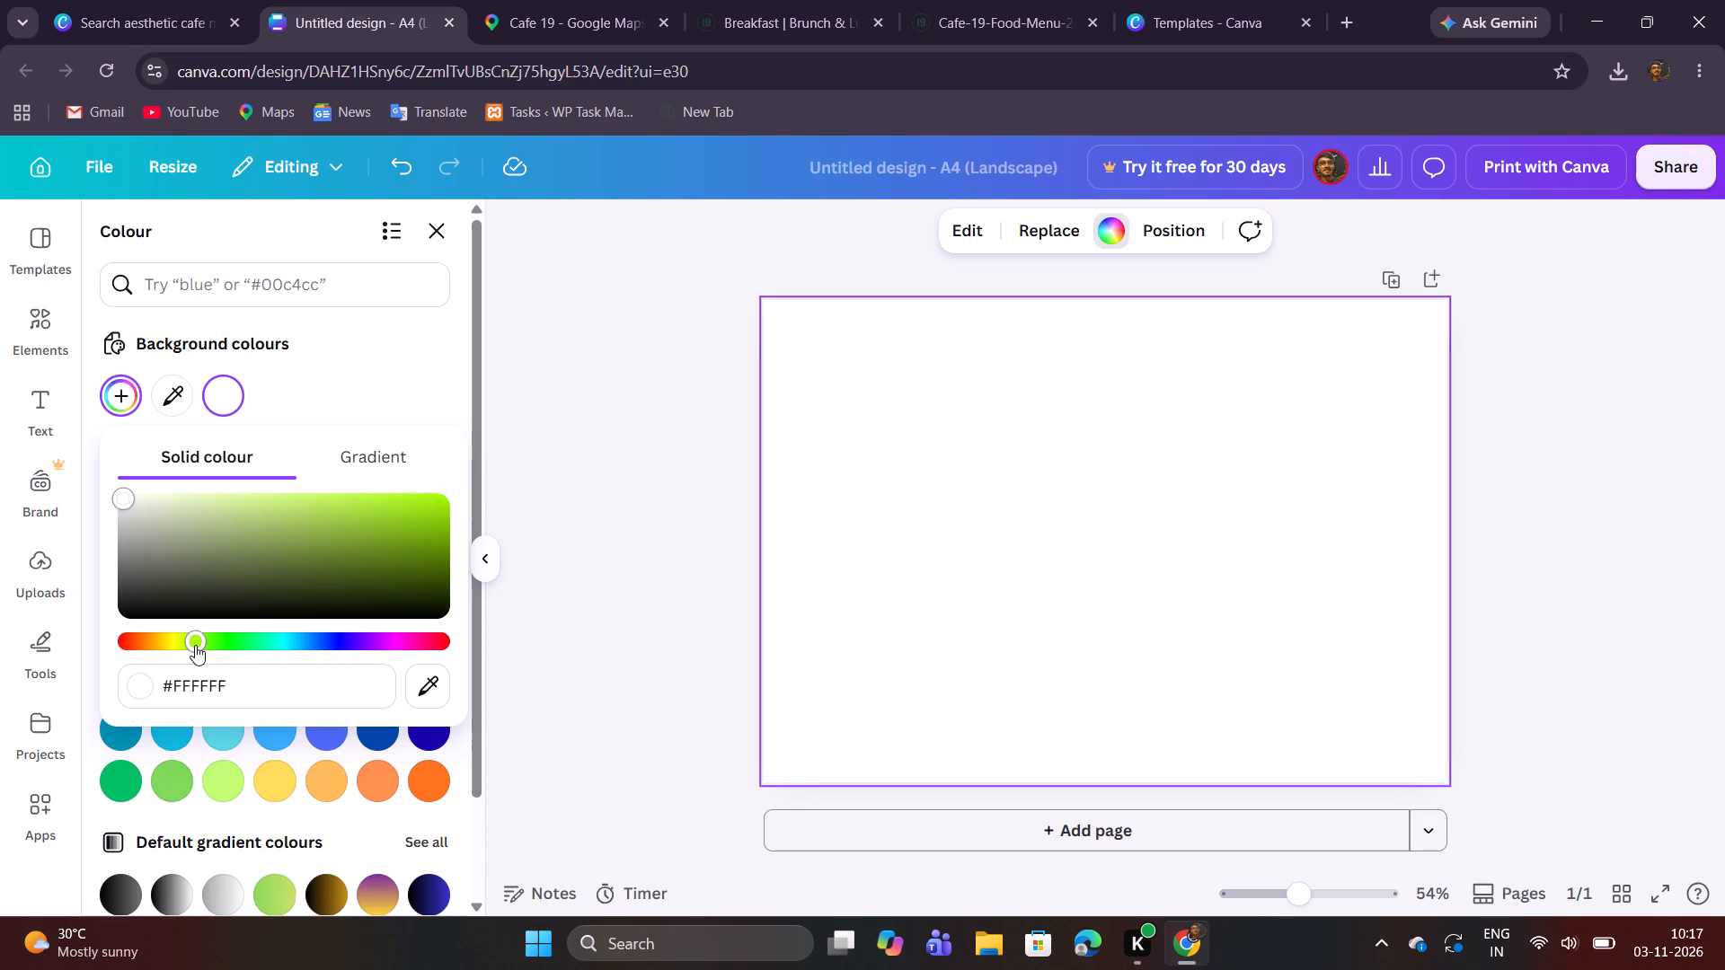
pyautogui.moveTo(120, 494); pyautogui.dragTo(390, 543)
pyautogui.click(430, 575)
pyautogui.moveTo(430, 575); pyautogui.dragTo(438, 575)
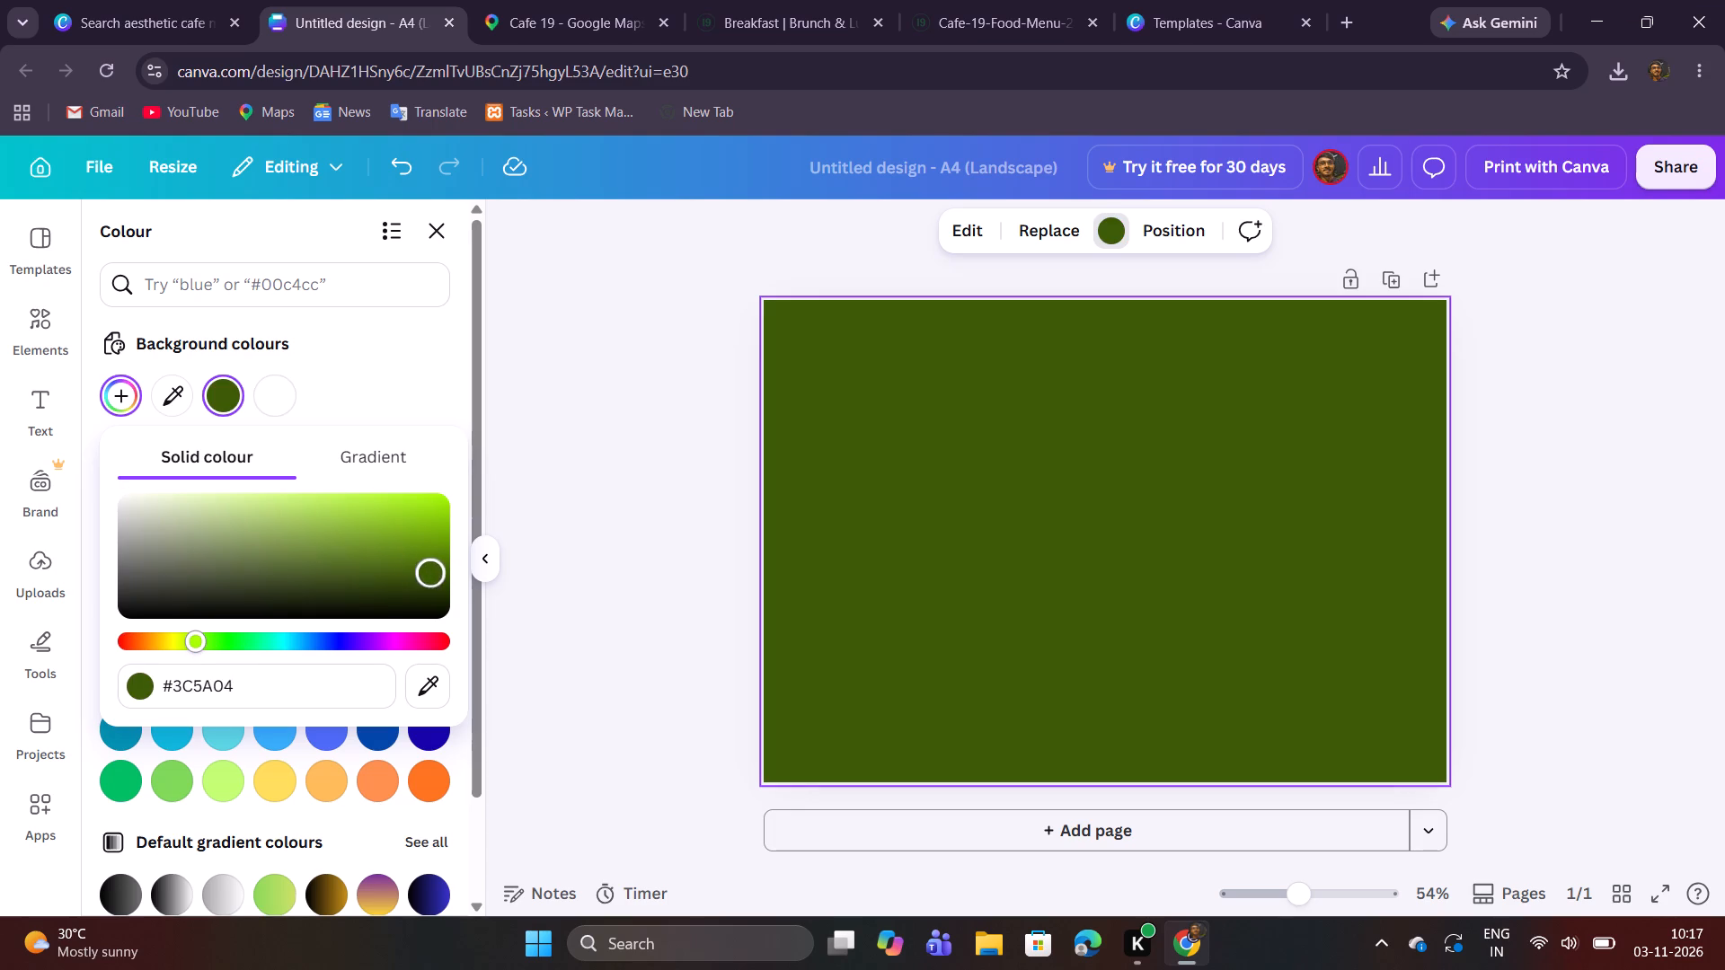
pyautogui.moveTo(438, 575); pyautogui.dragTo(446, 588)
pyautogui.click(539, 570)
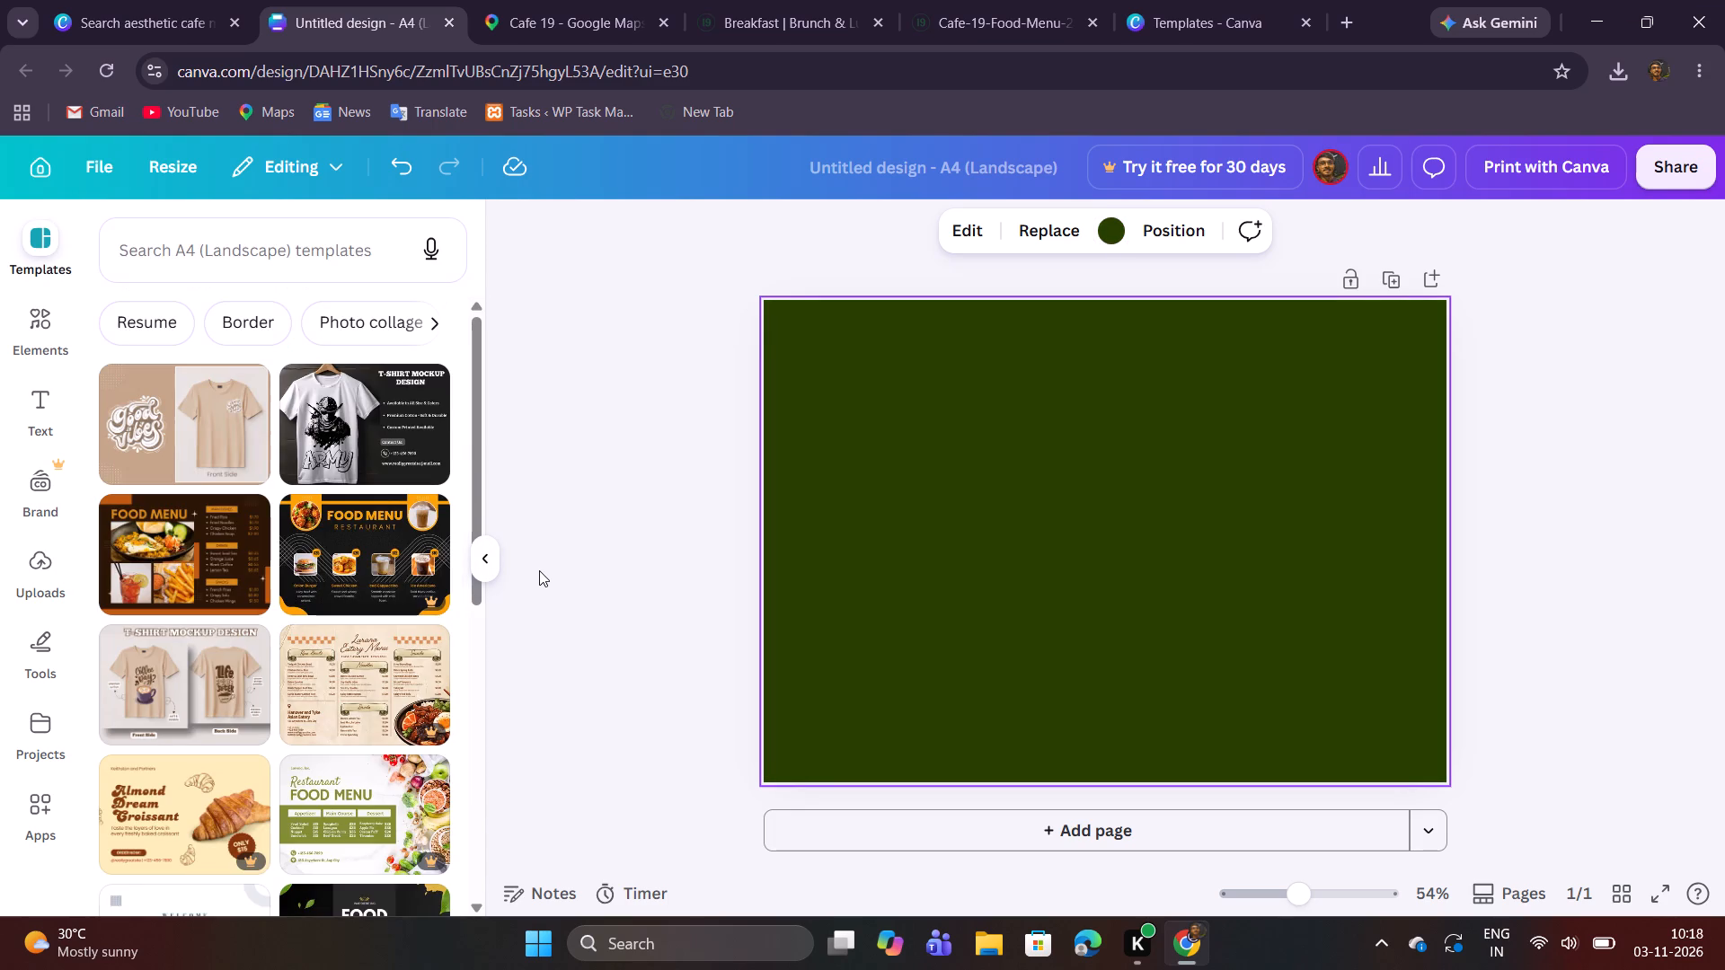
# Recheck the reference brochure and browse the Photos category of the design's element library for usable images.
pyautogui.click(179, 13)
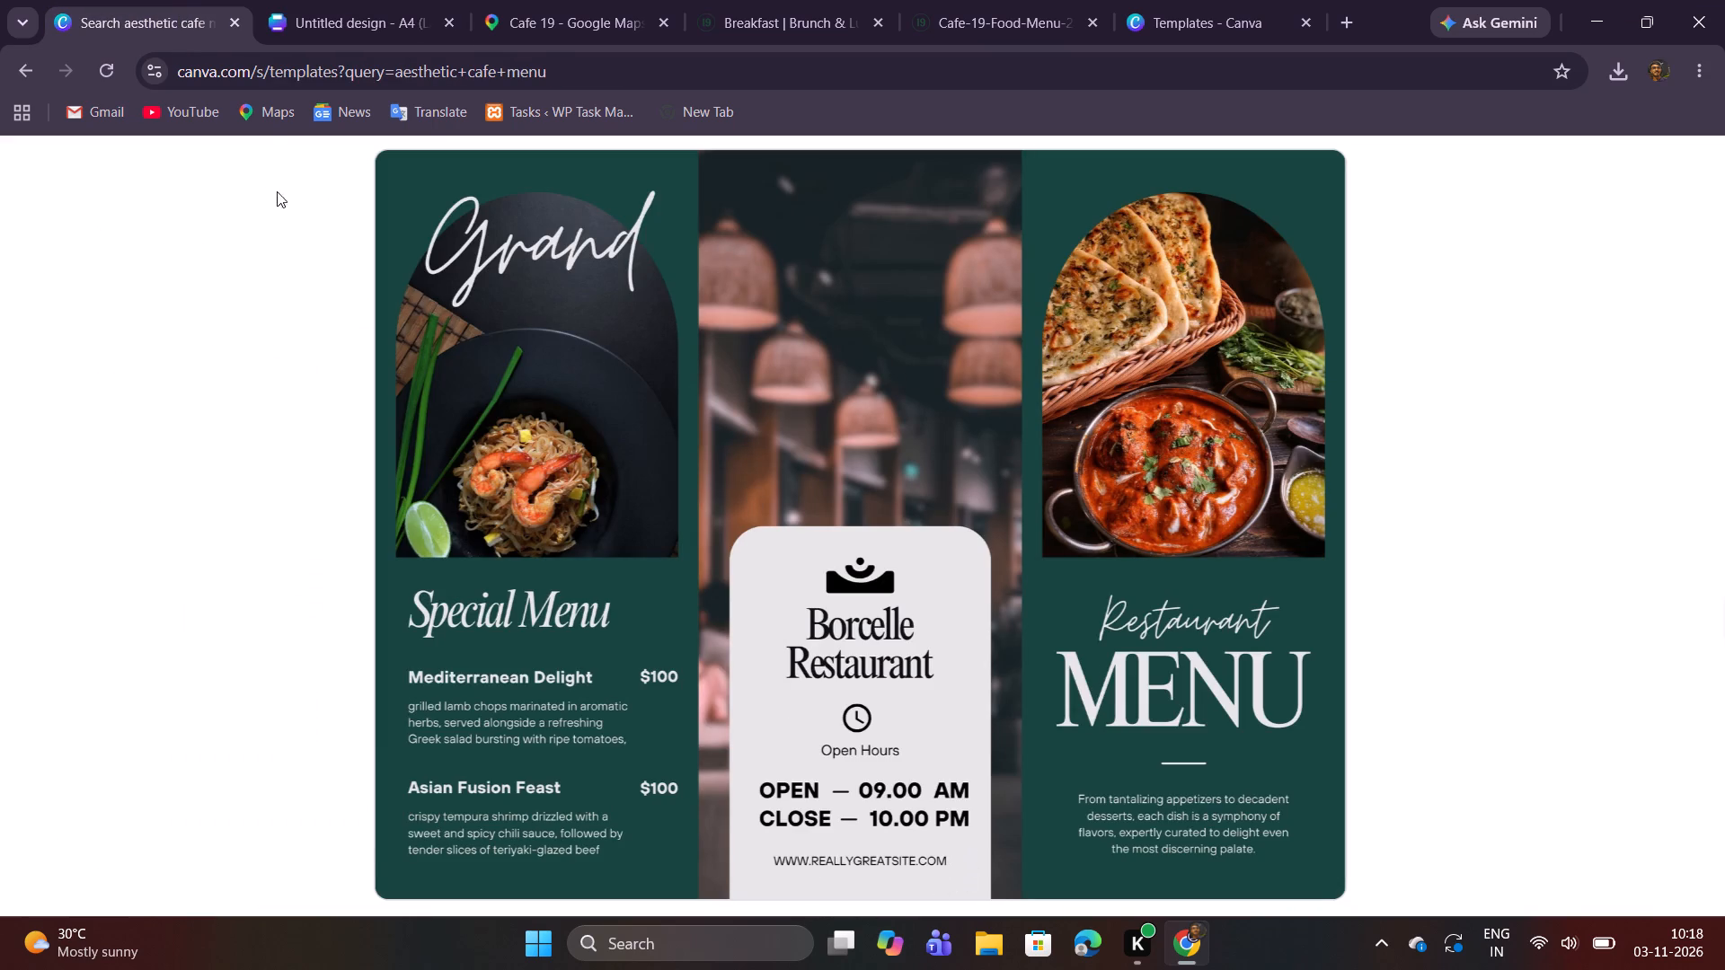
pyautogui.click(331, 15)
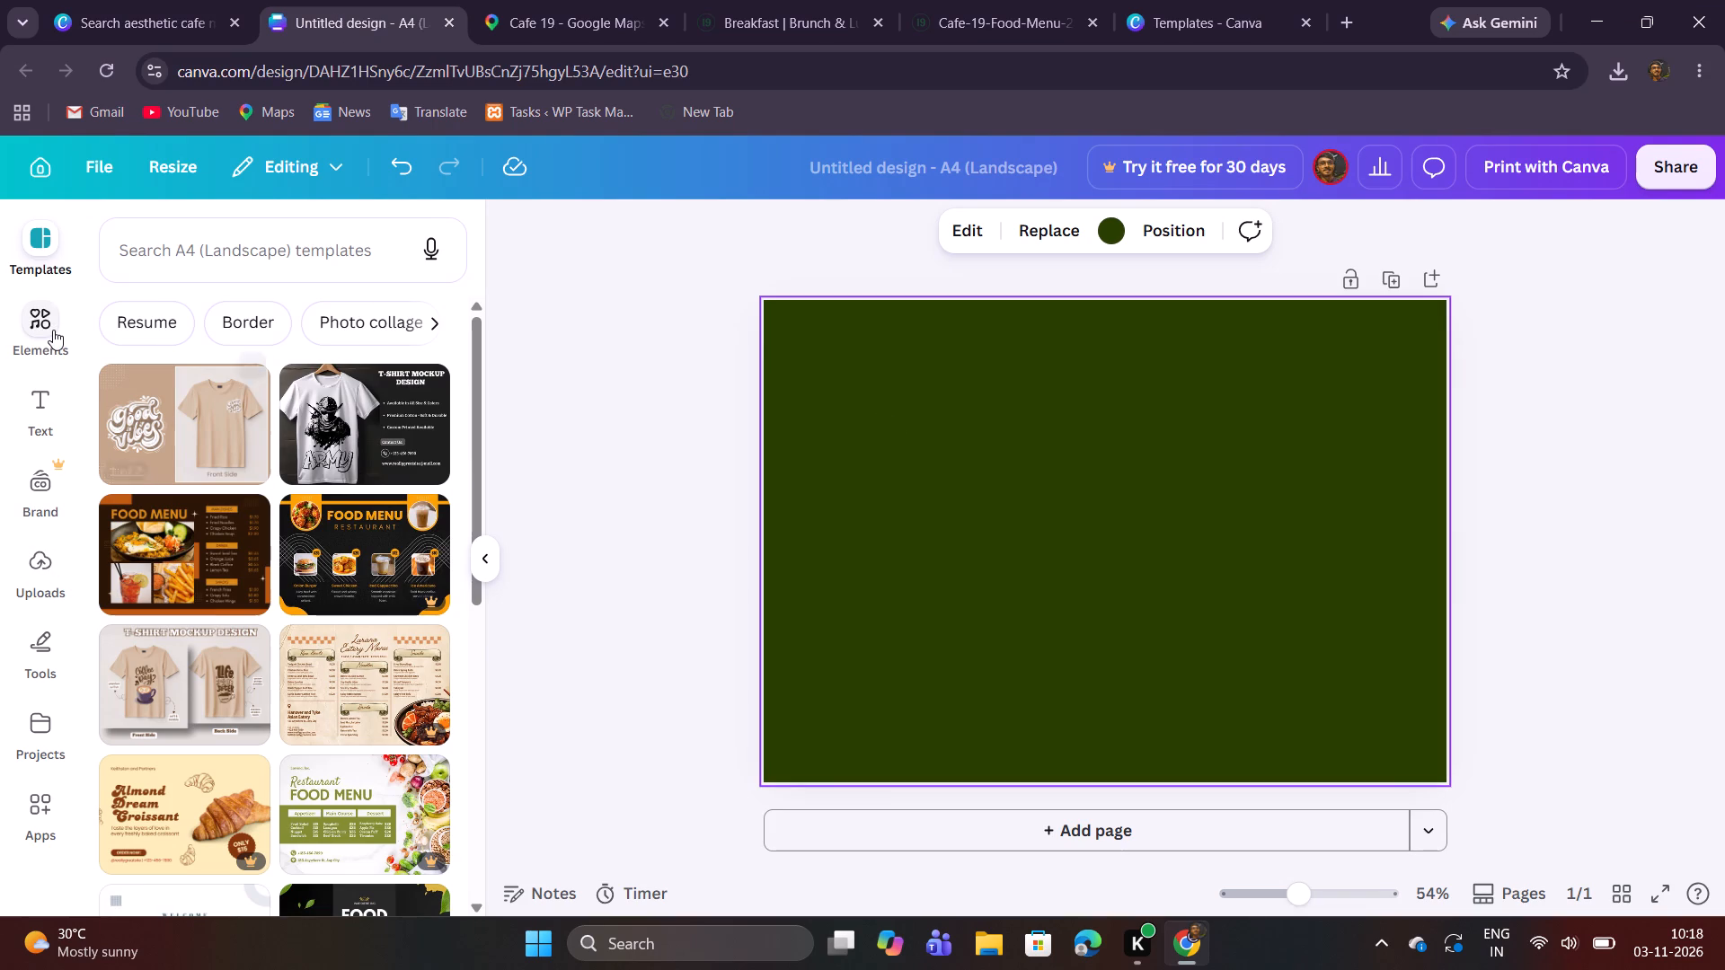
pyautogui.click(53, 326)
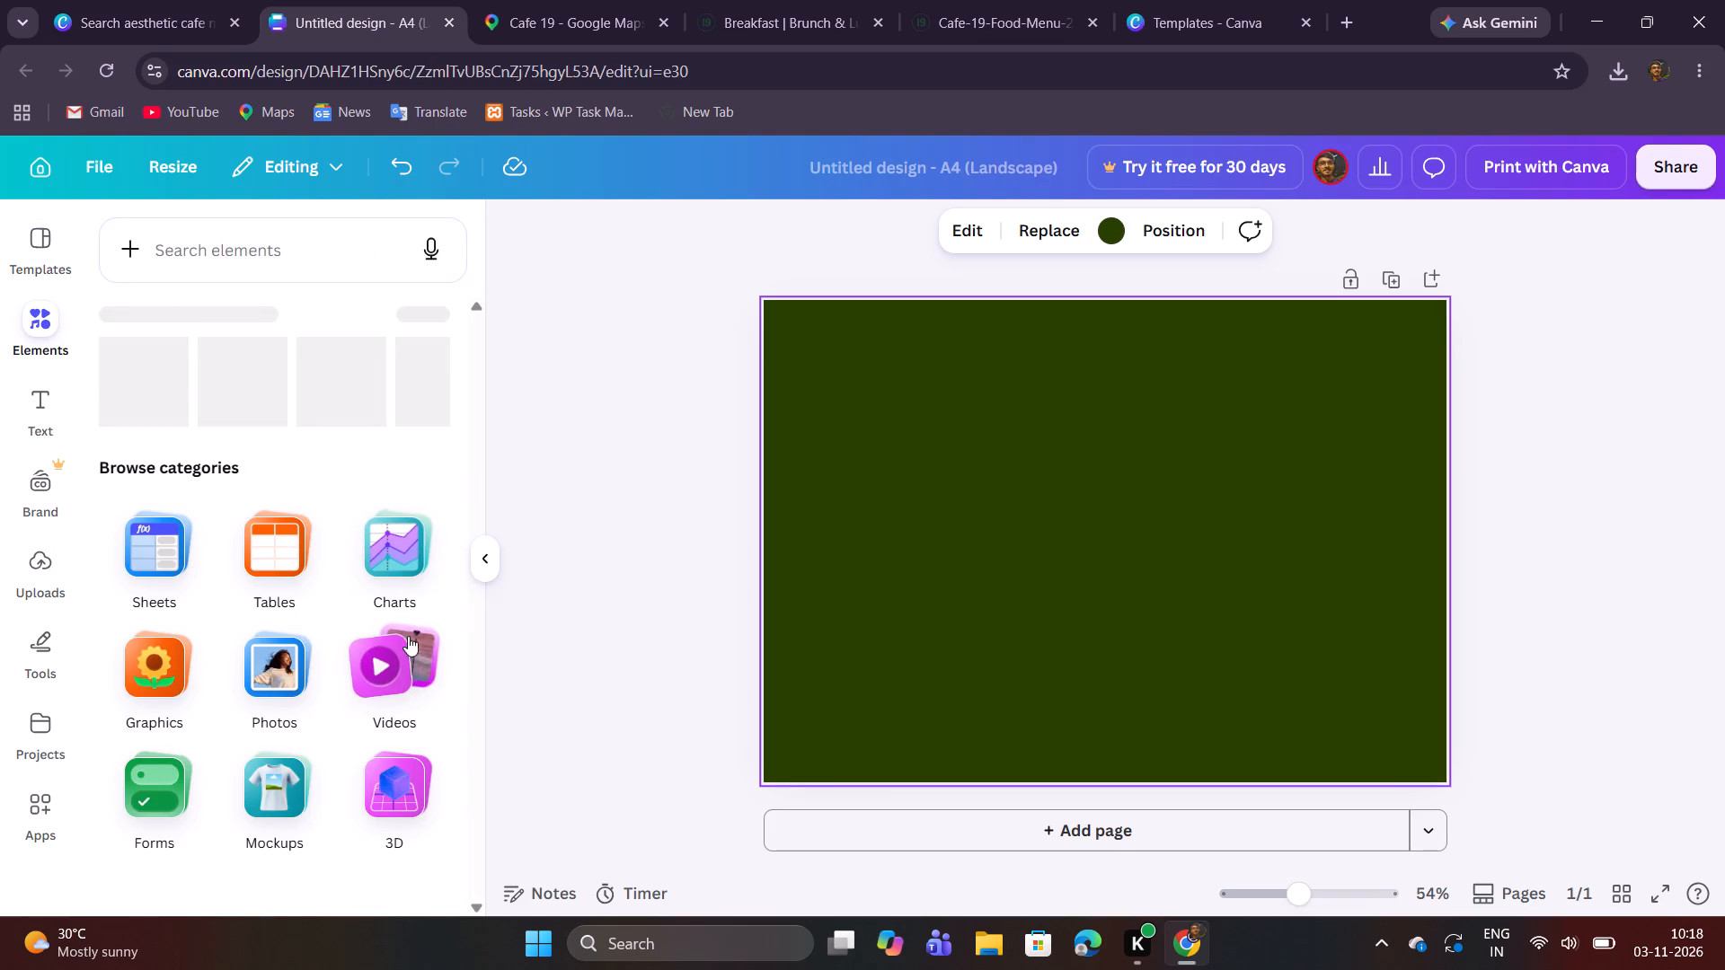
pyautogui.click(260, 688)
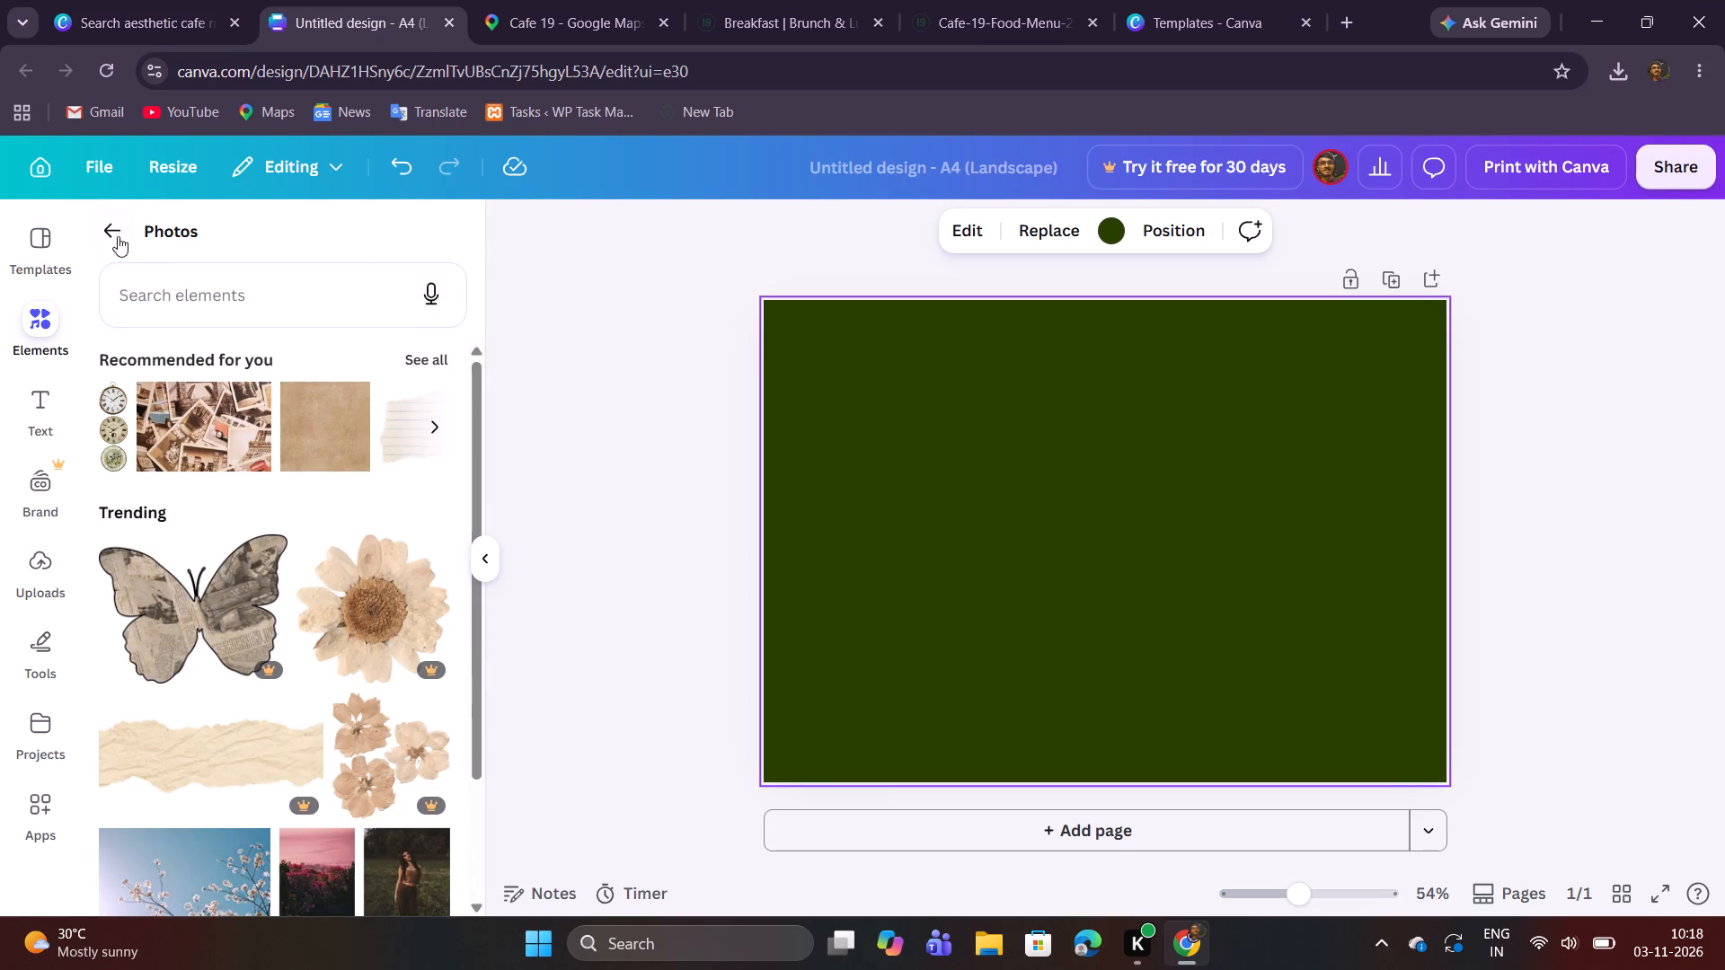
pyautogui.click(109, 215)
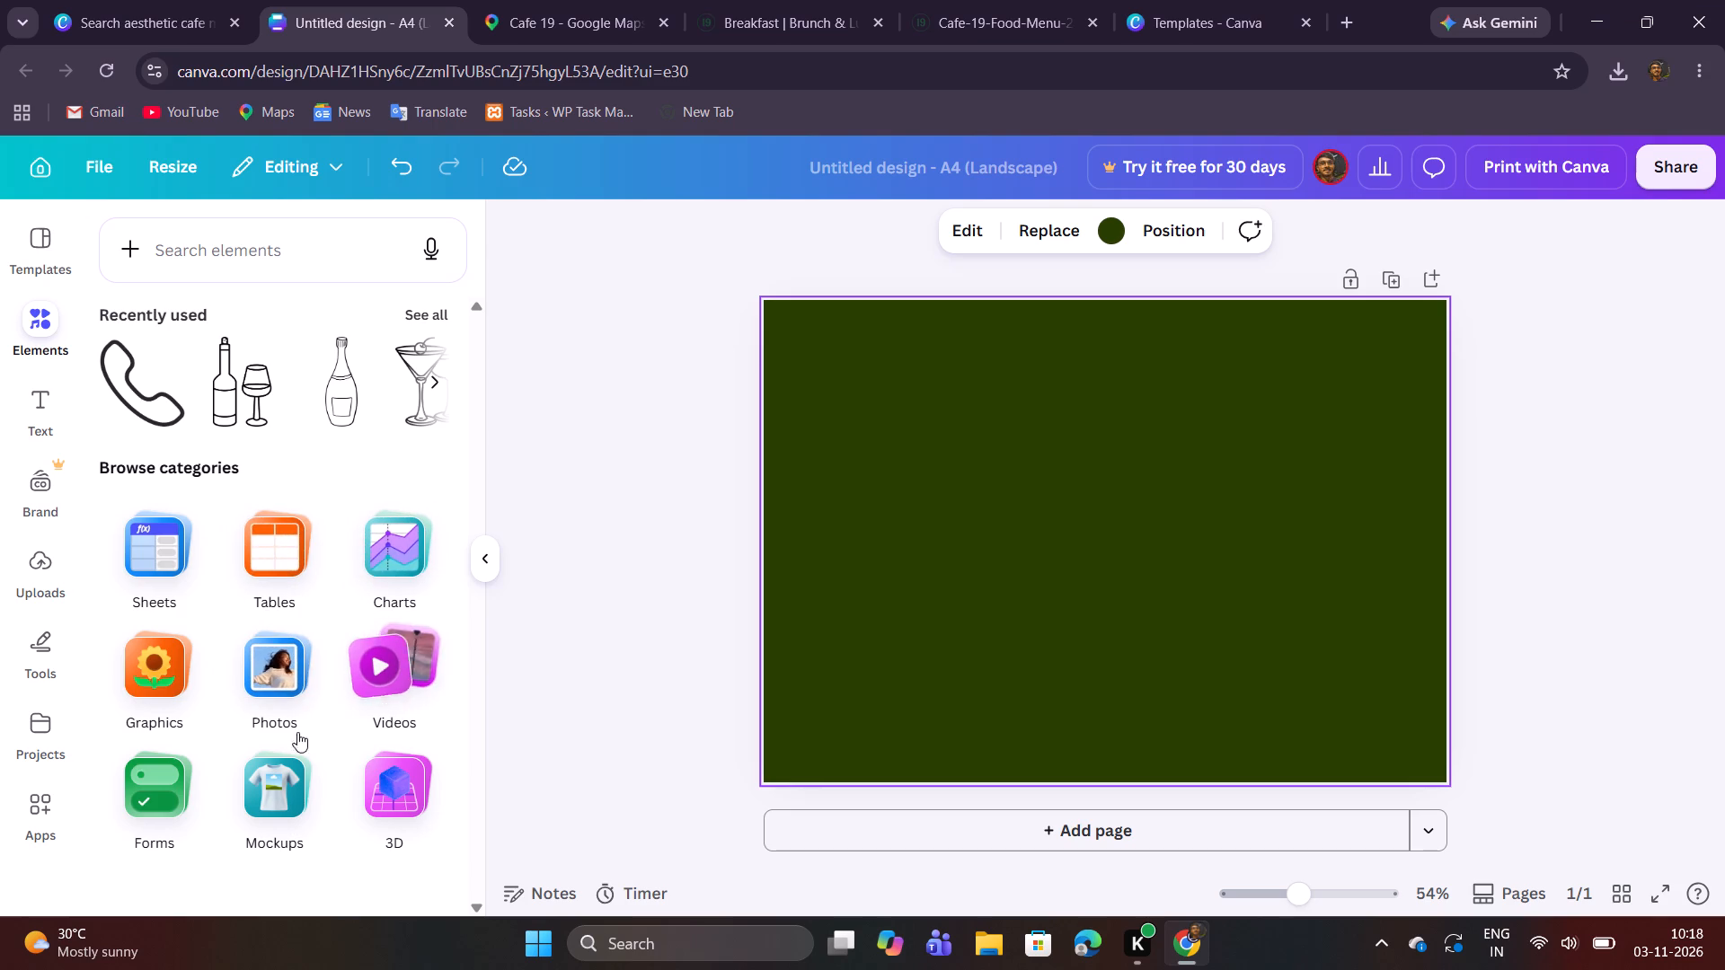
pyautogui.scroll(-1, 286, 758)
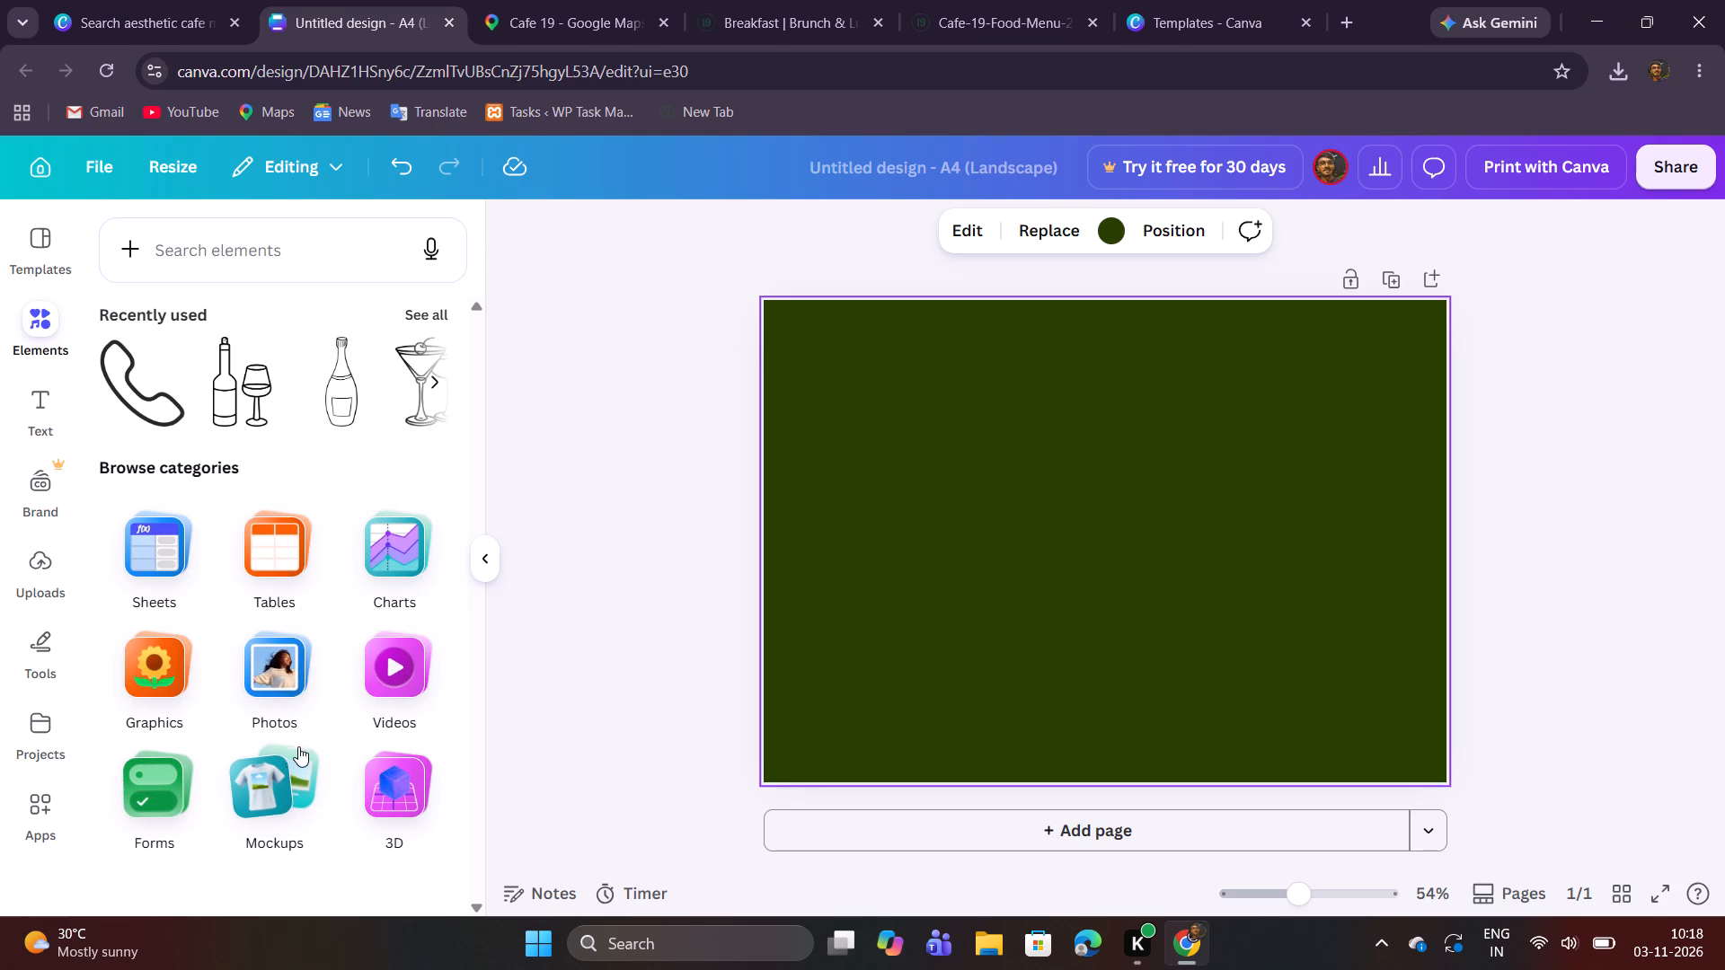
pyautogui.scroll(1, 301, 743)
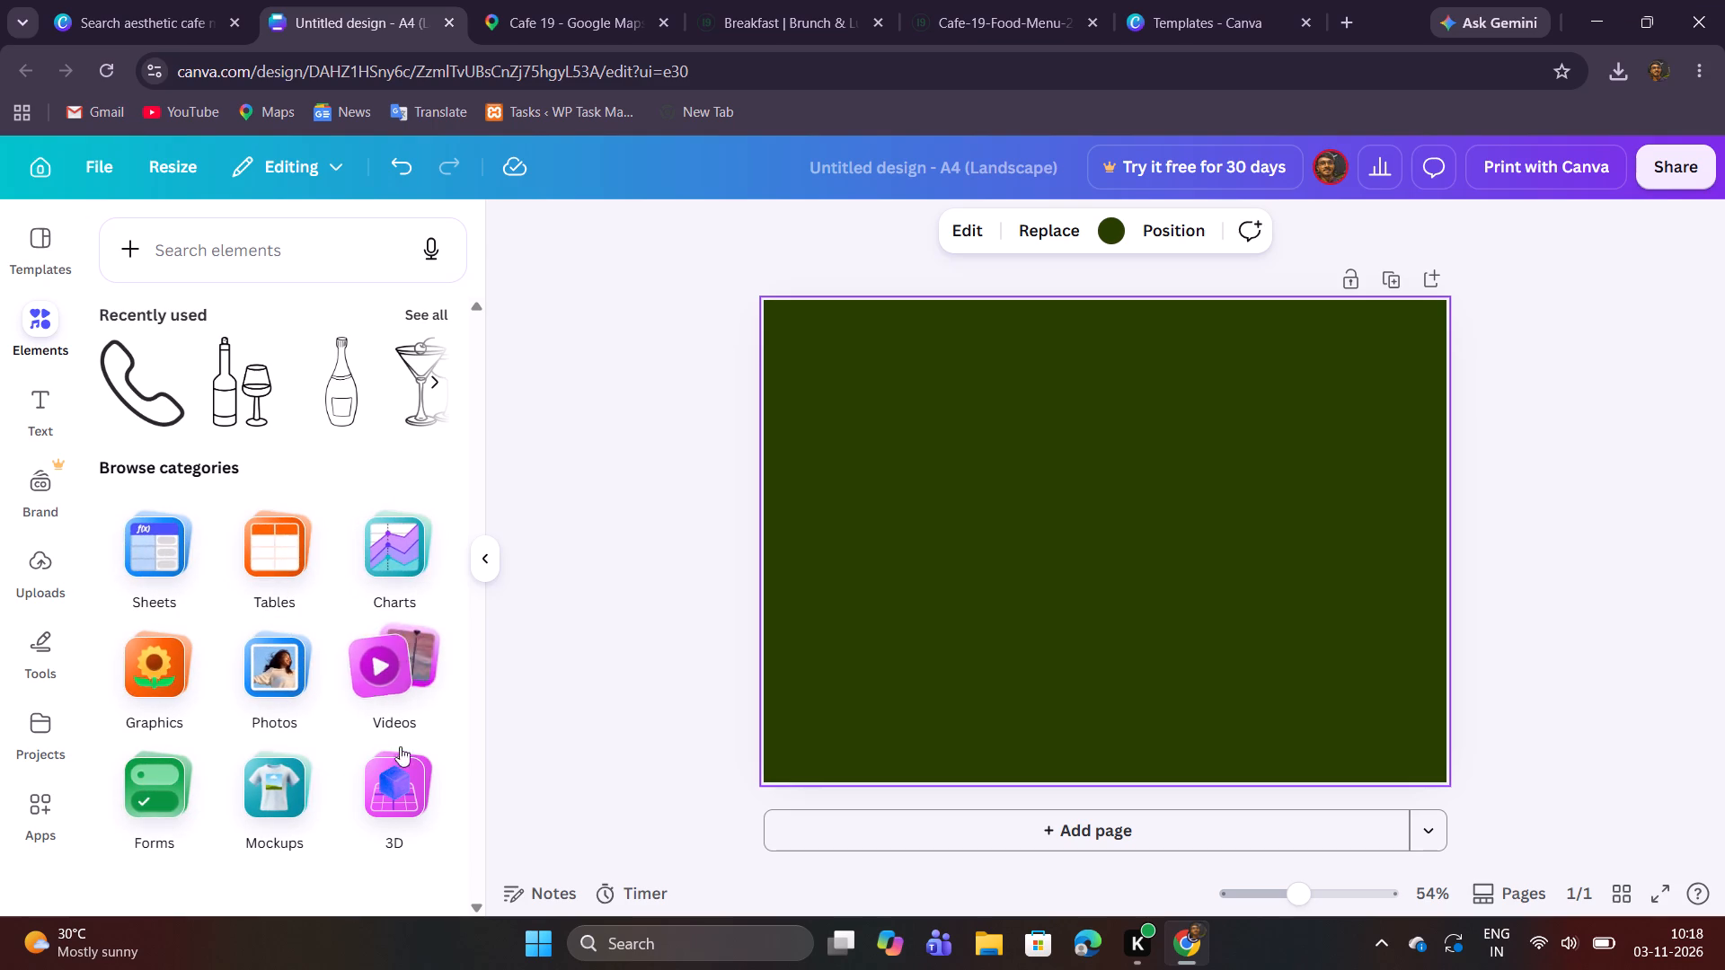
pyautogui.click(290, 702)
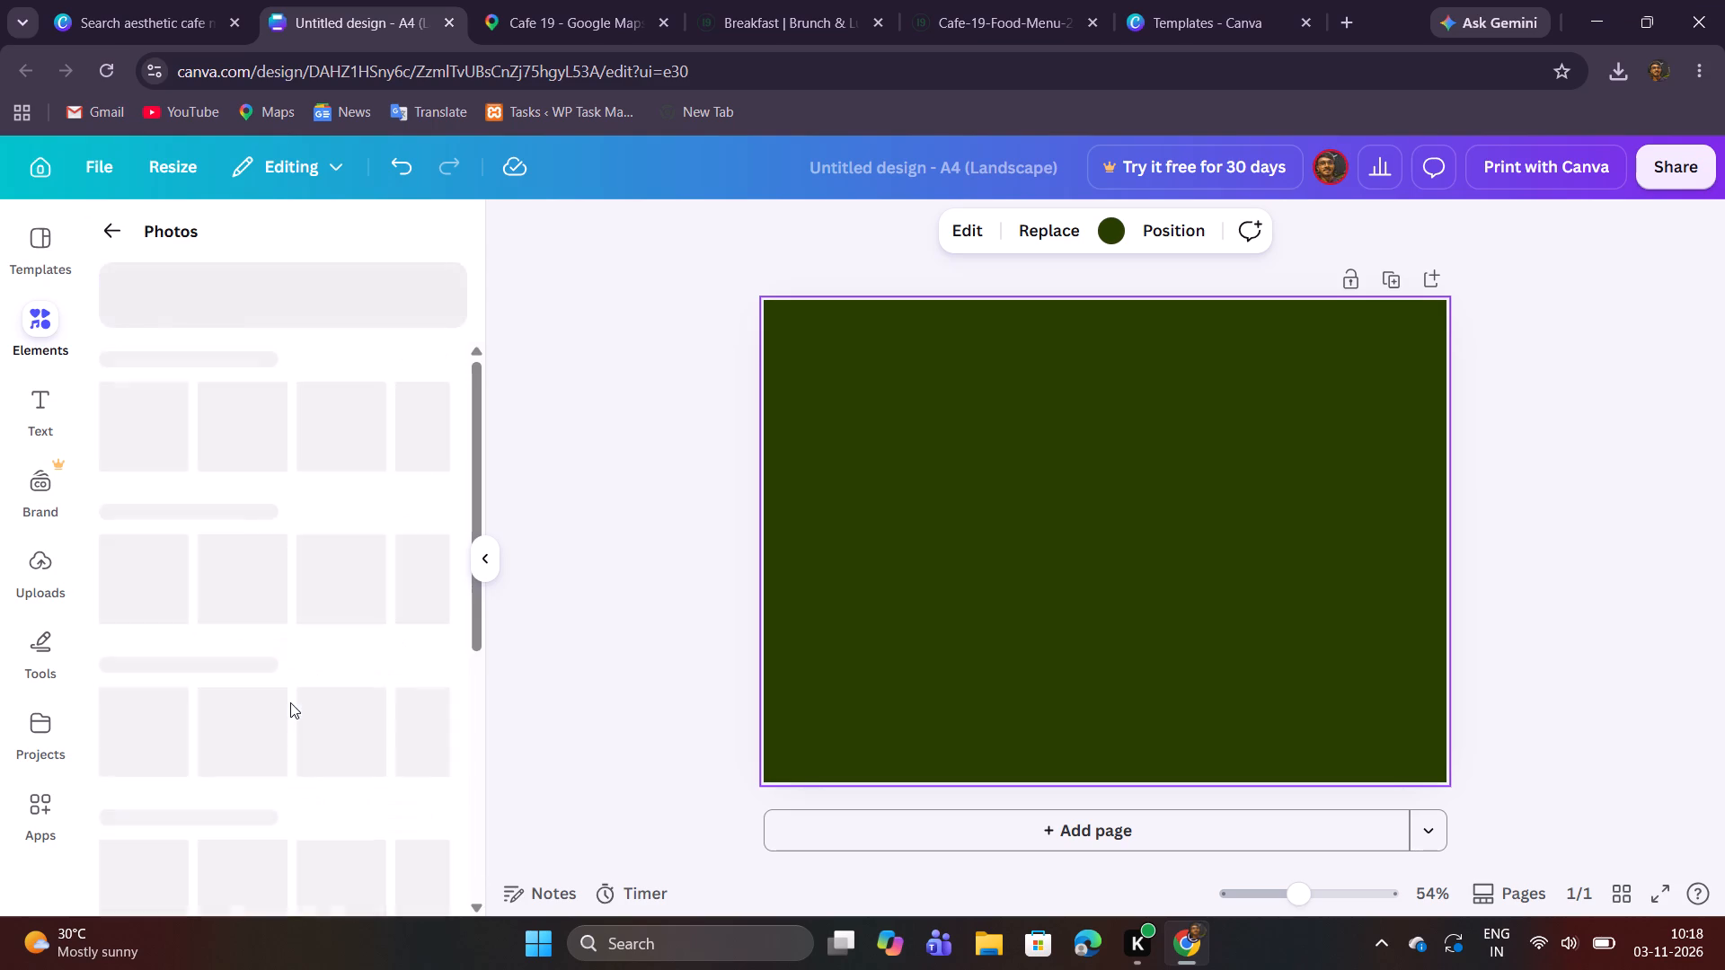
pyautogui.scroll(-8, 292, 695)
pyautogui.scroll(3, 292, 695)
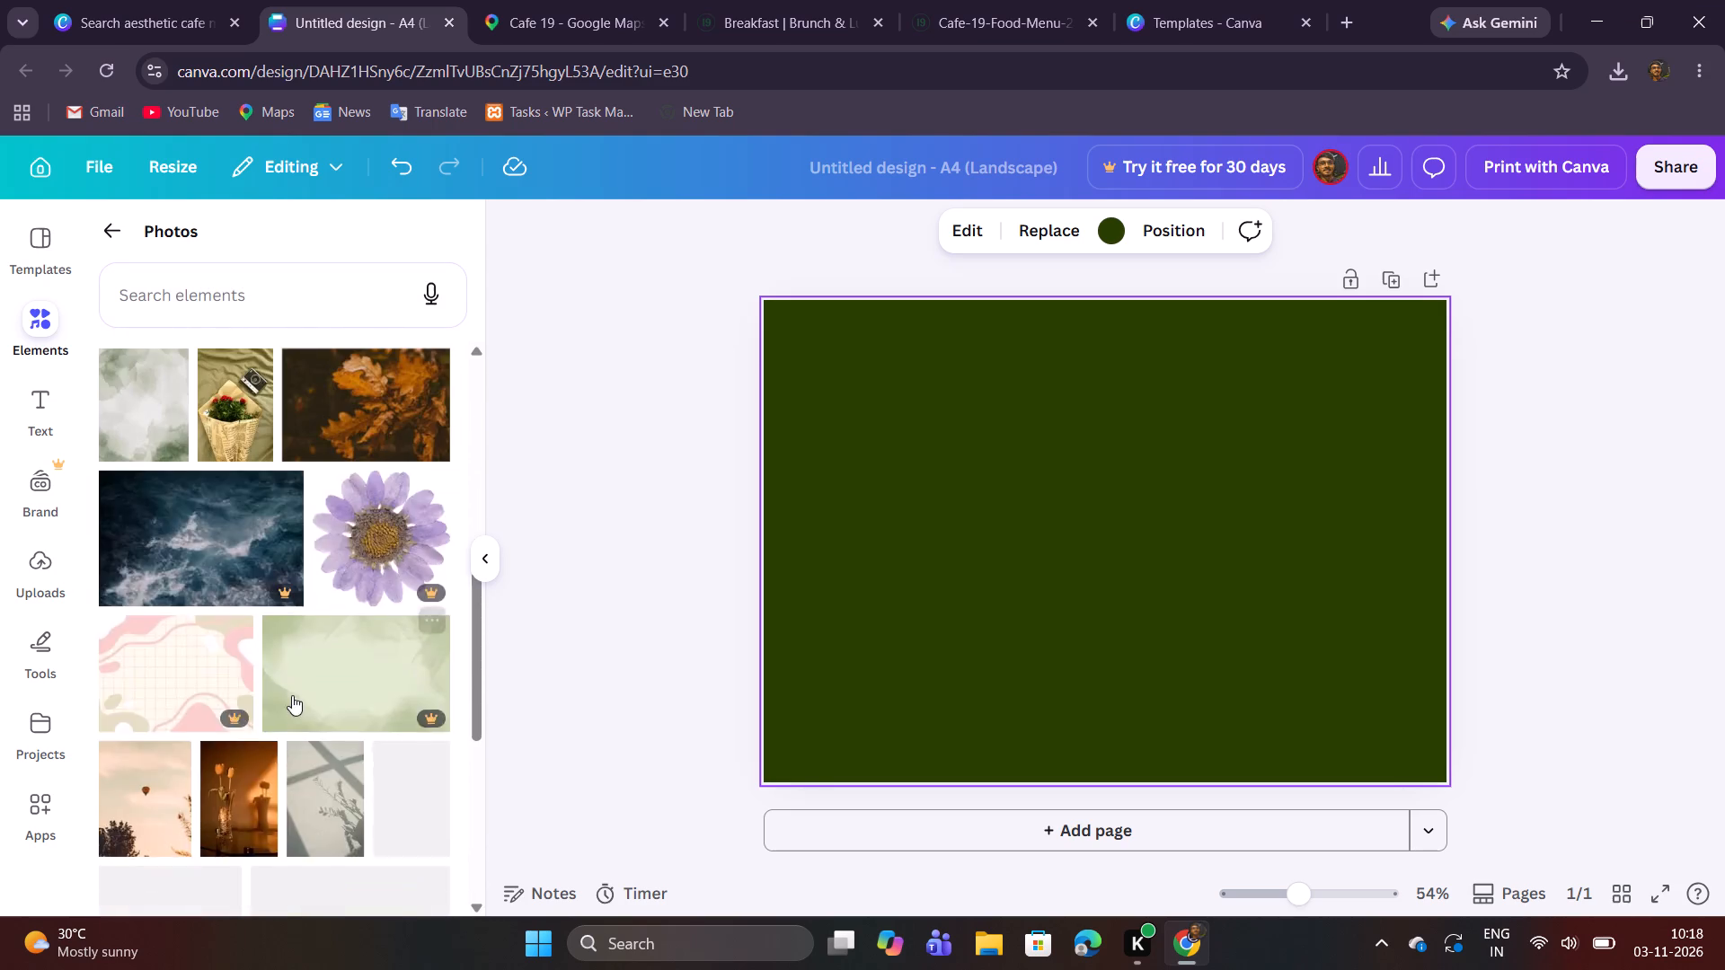
pyautogui.scroll(2, 292, 695)
pyautogui.click(111, 228)
# Search the element library for "frame" and look through the general and Frames results for a suitable frame shape.
pyautogui.click(239, 263)
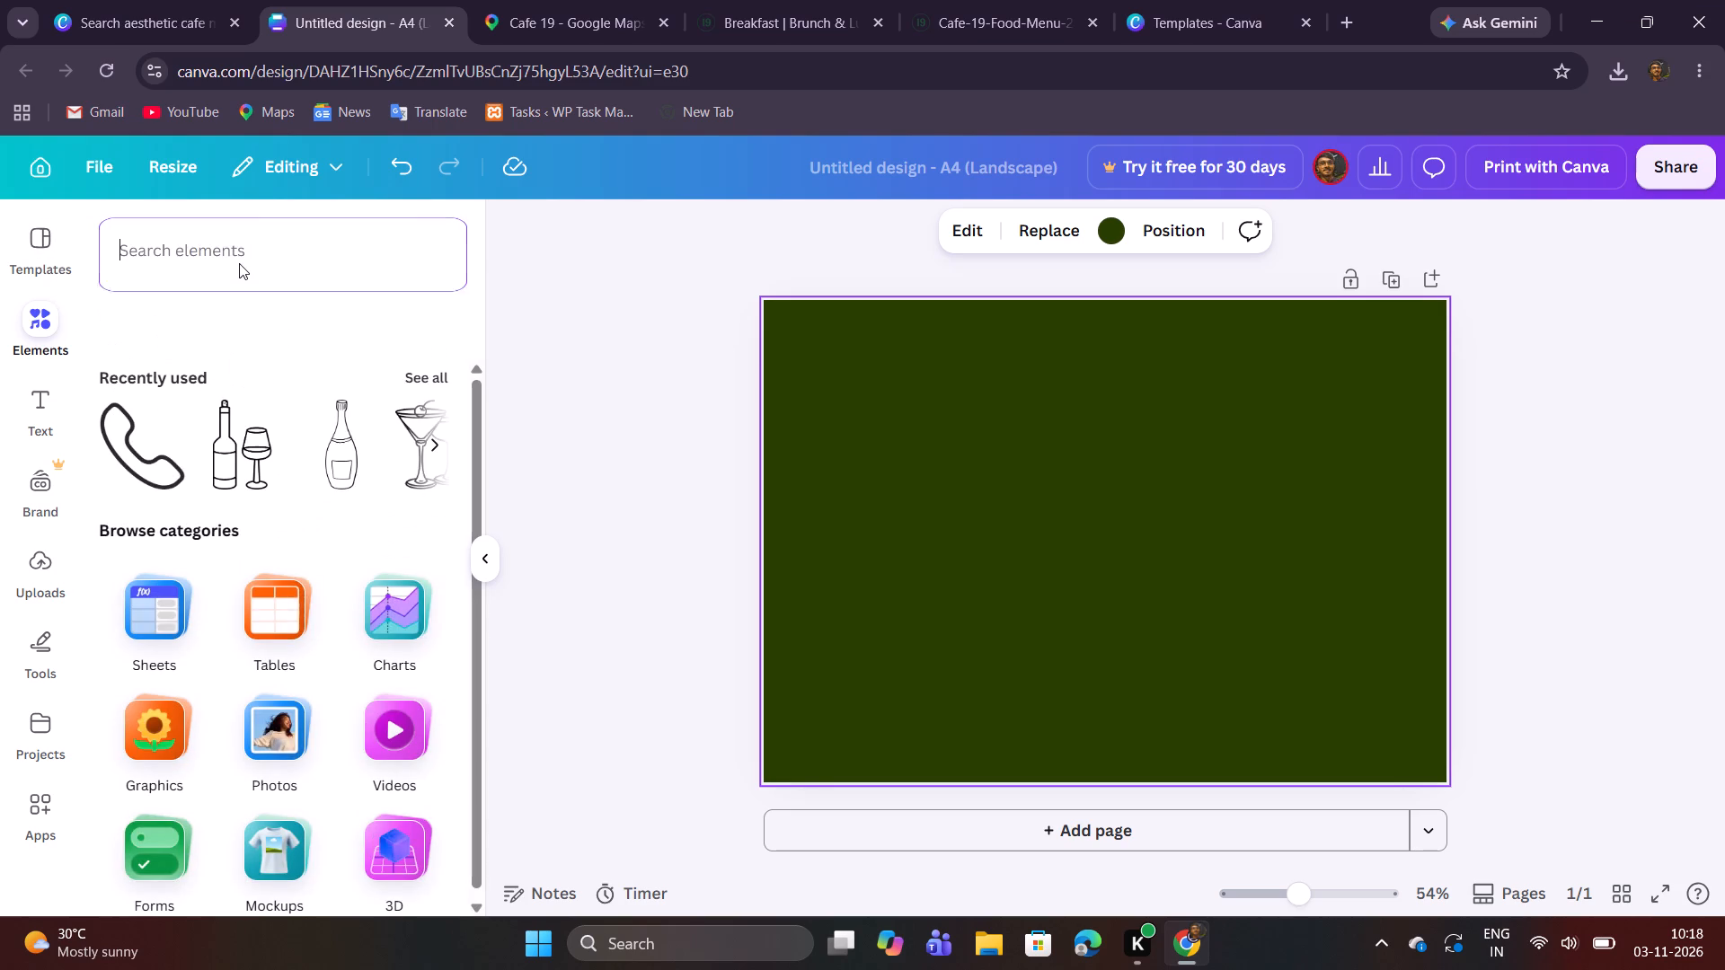
pyautogui.write('fr')
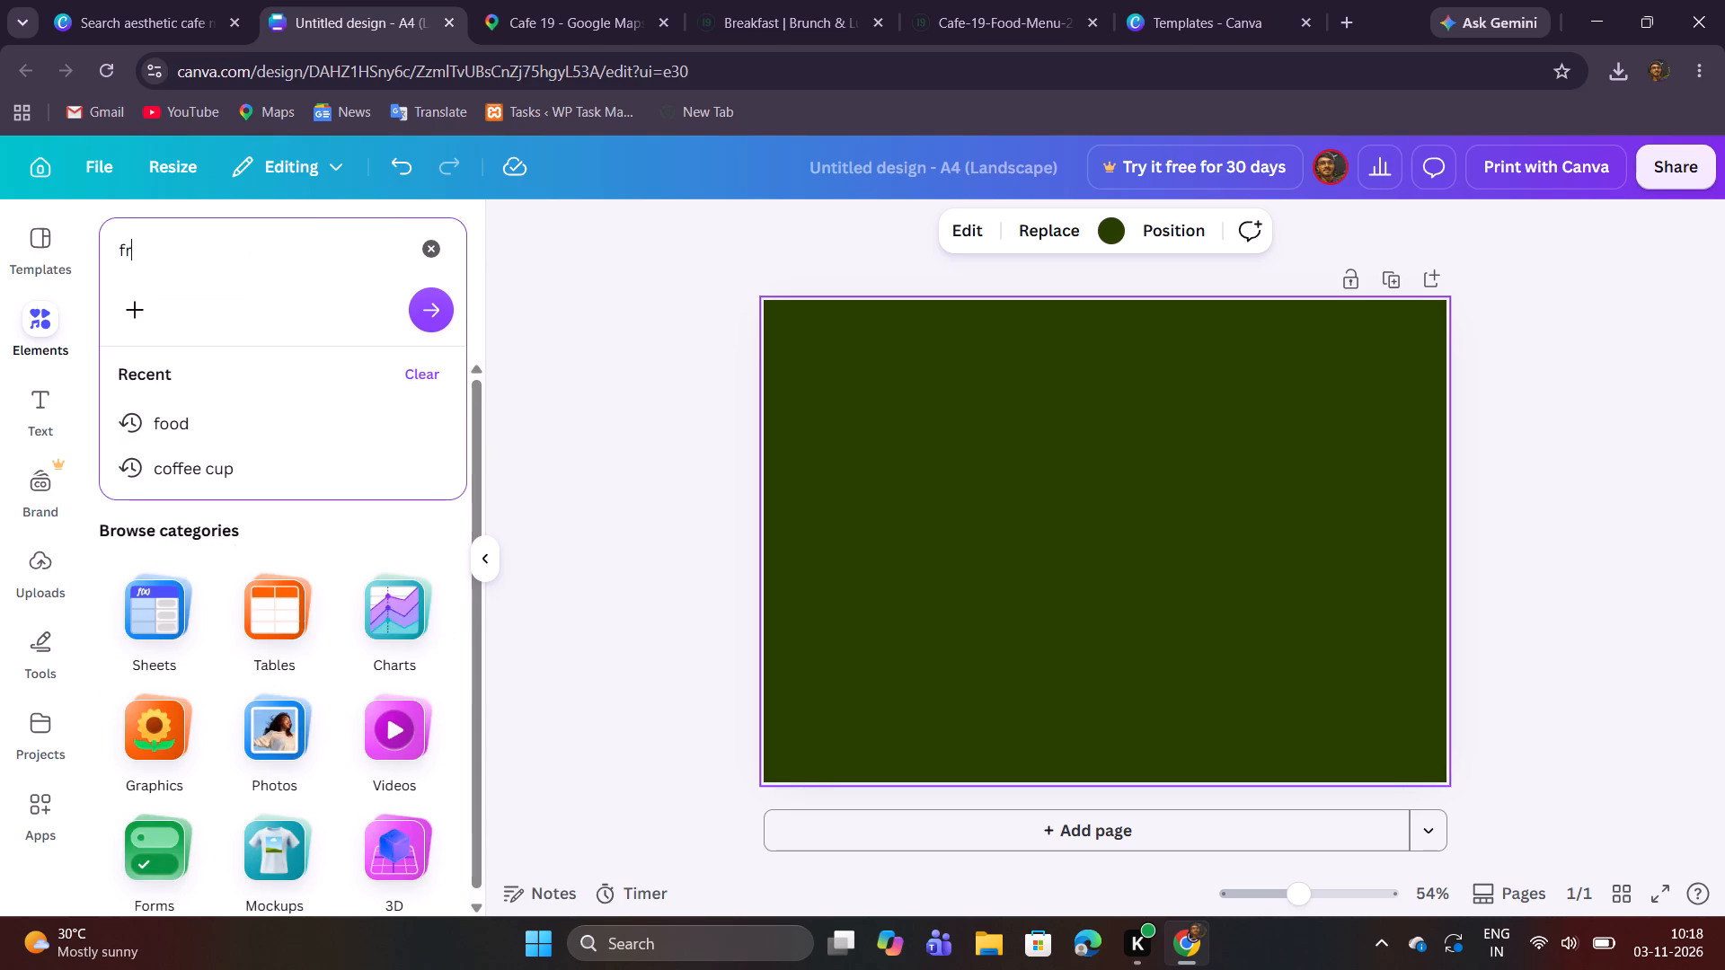
pyautogui.click(235, 428)
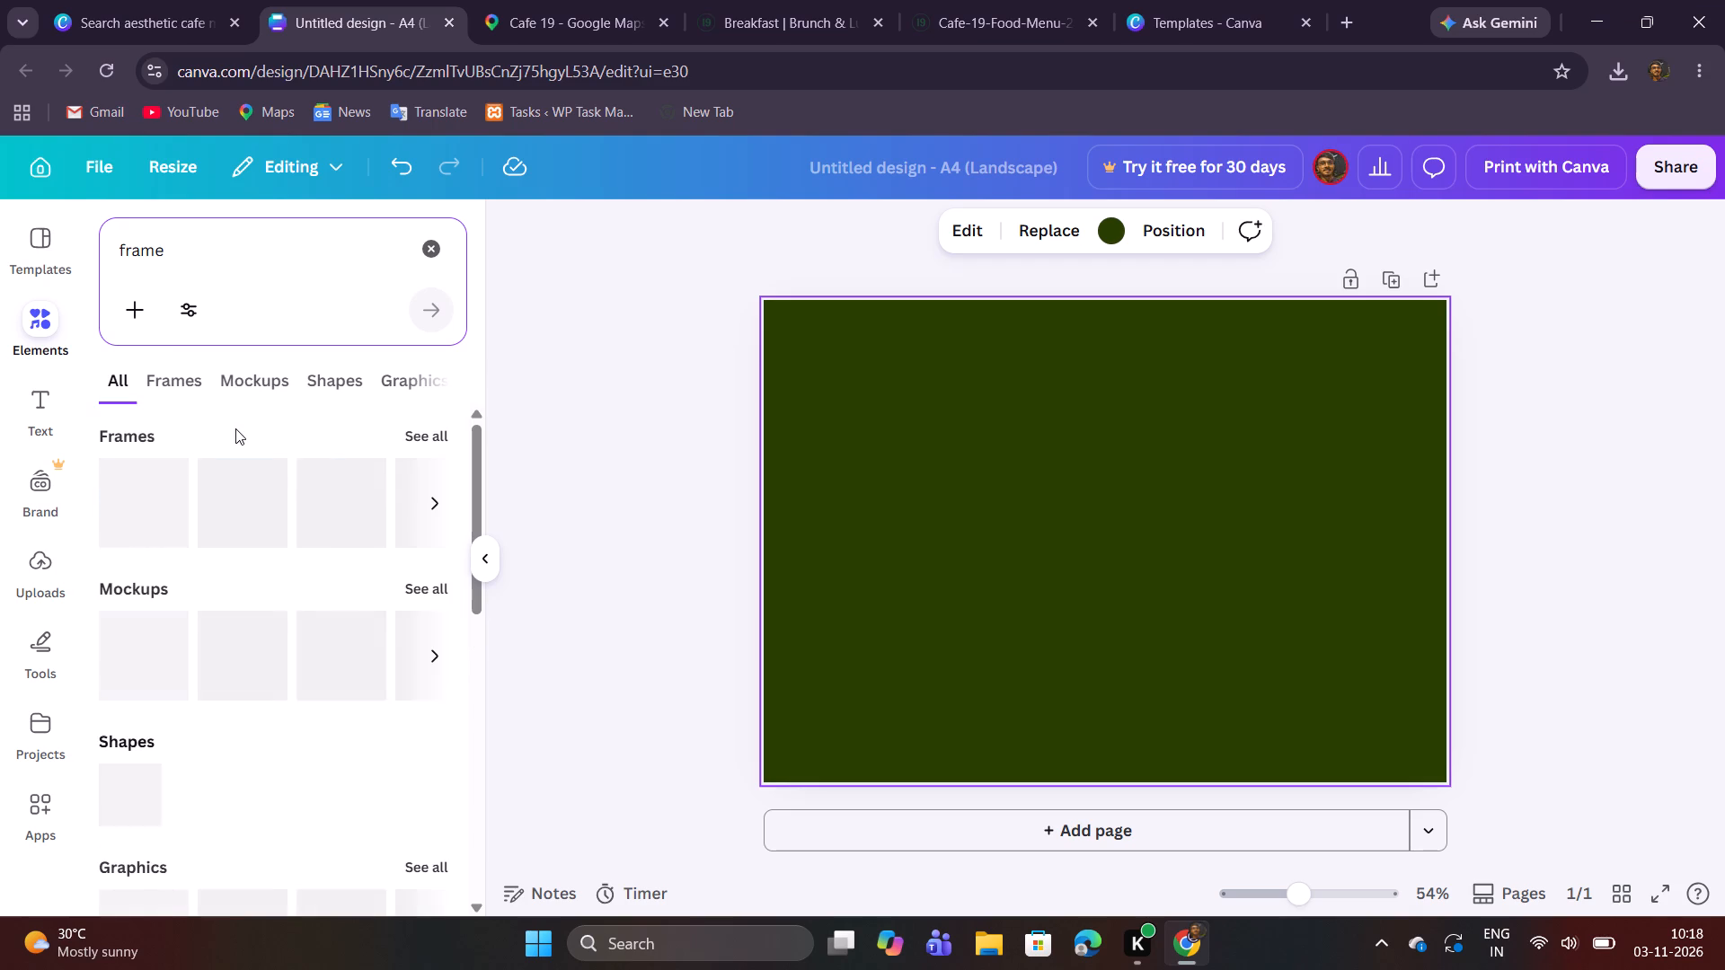
pyautogui.scroll(-4, 296, 570)
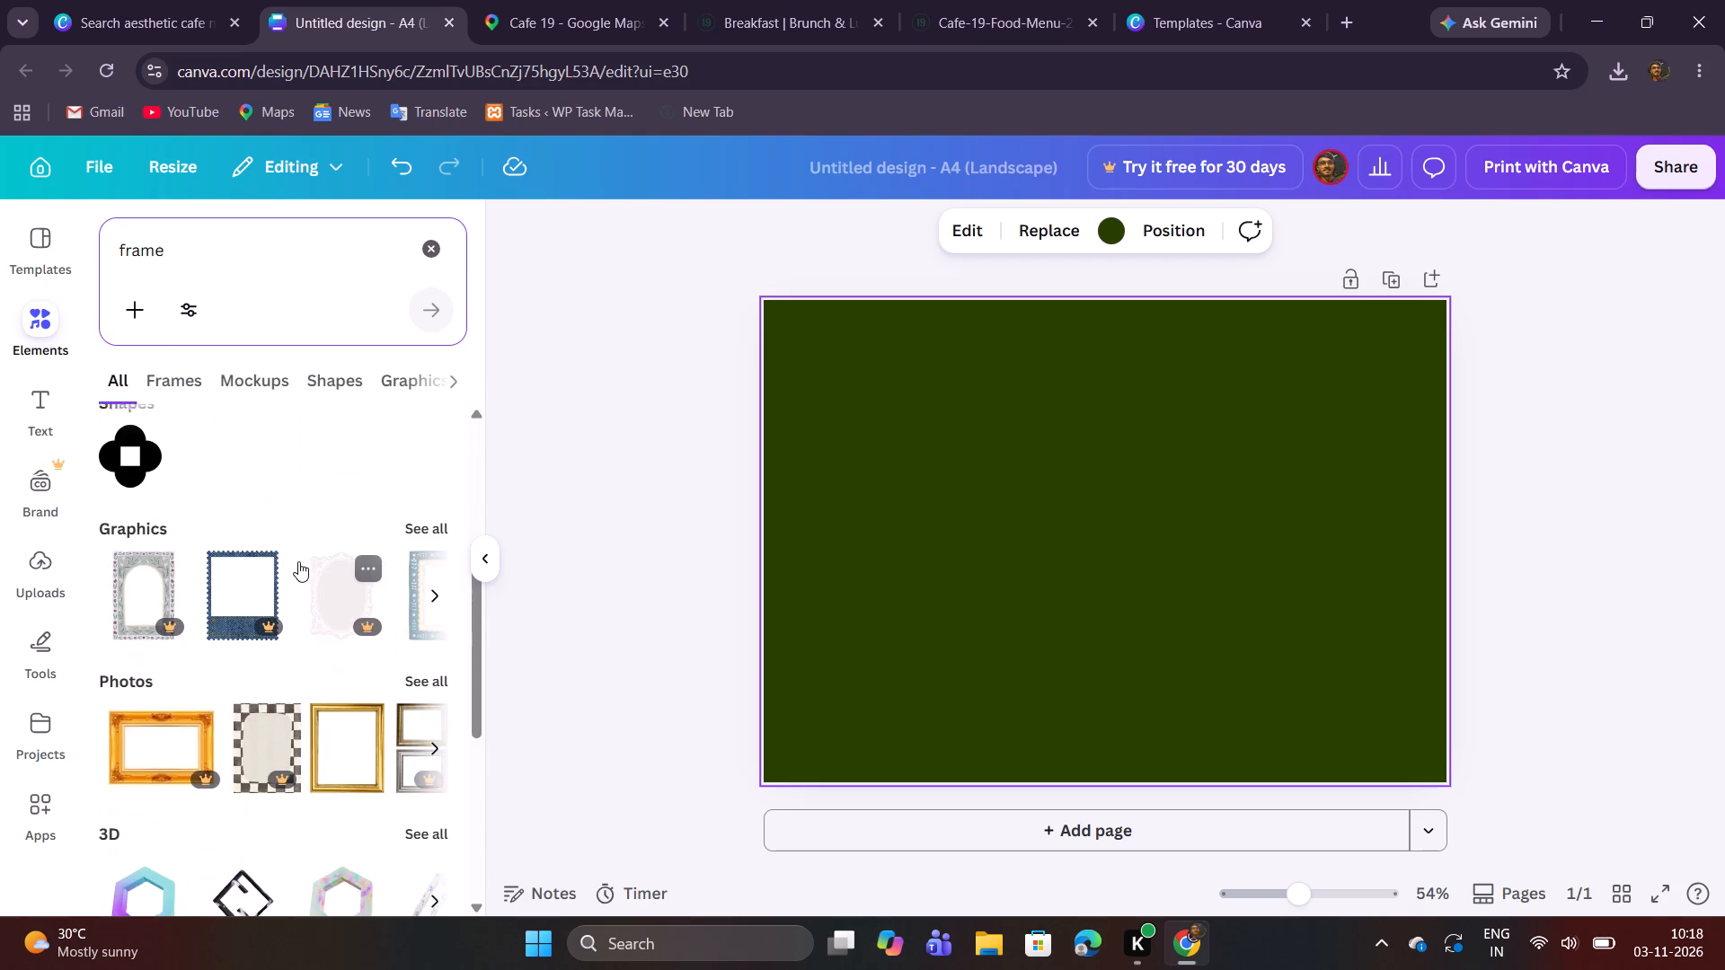
pyautogui.scroll(-6, 298, 561)
pyautogui.scroll(8, 299, 554)
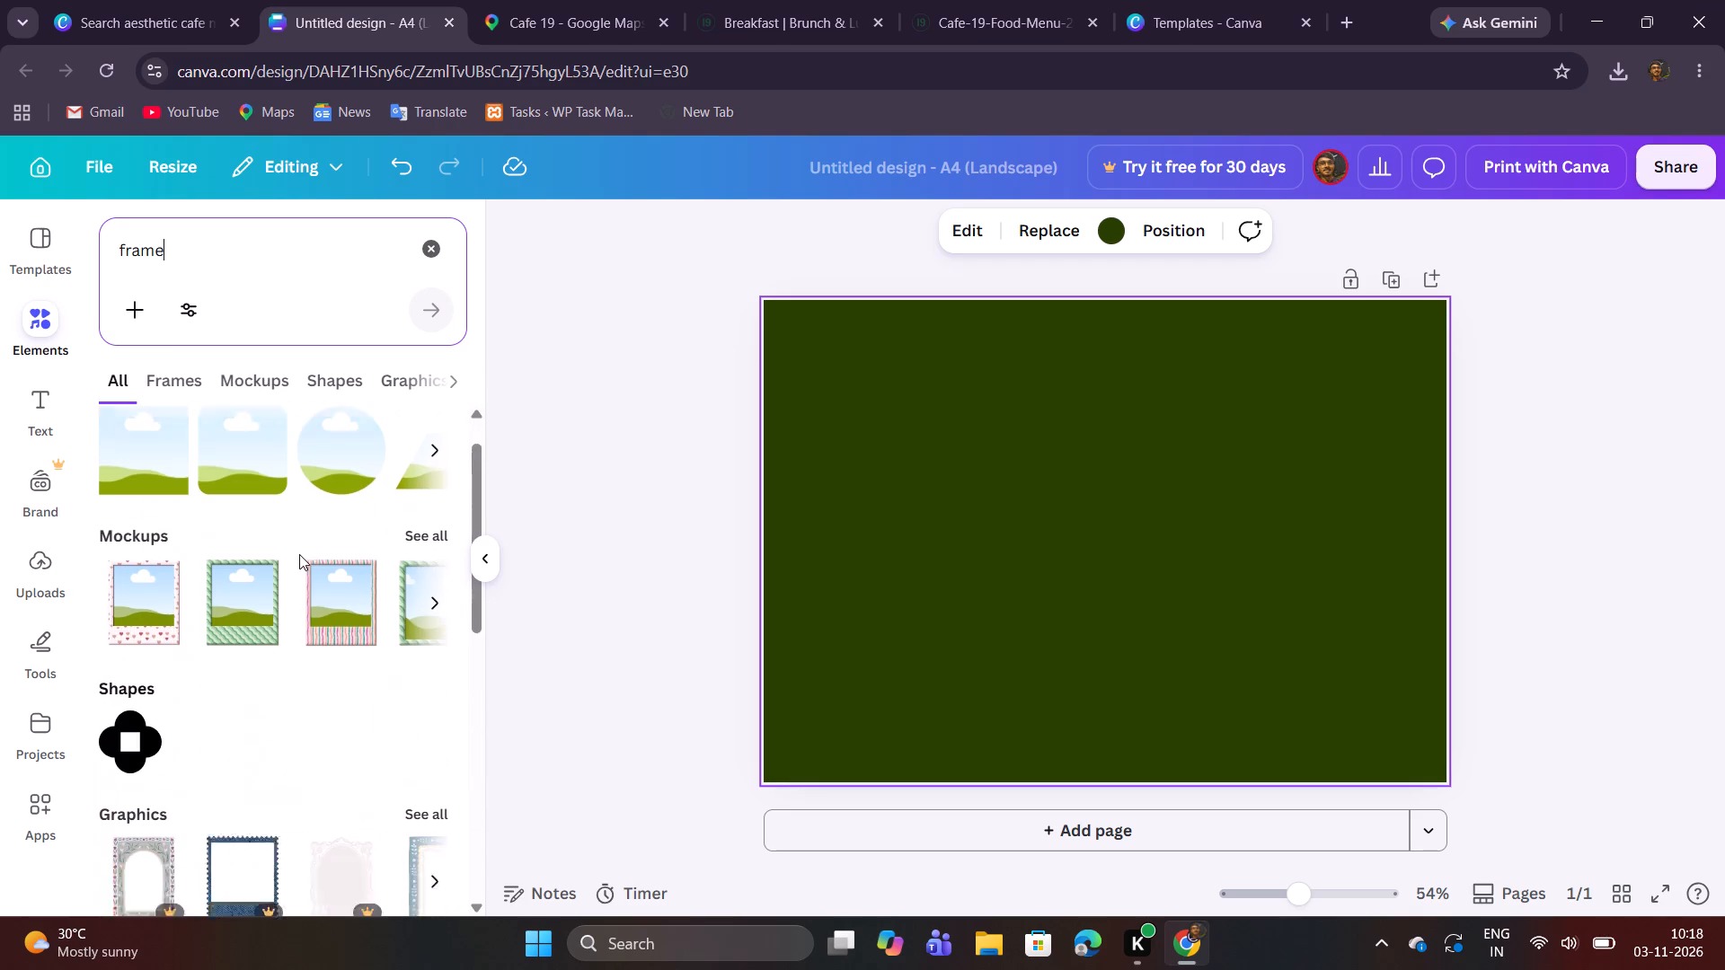
pyautogui.click(436, 438)
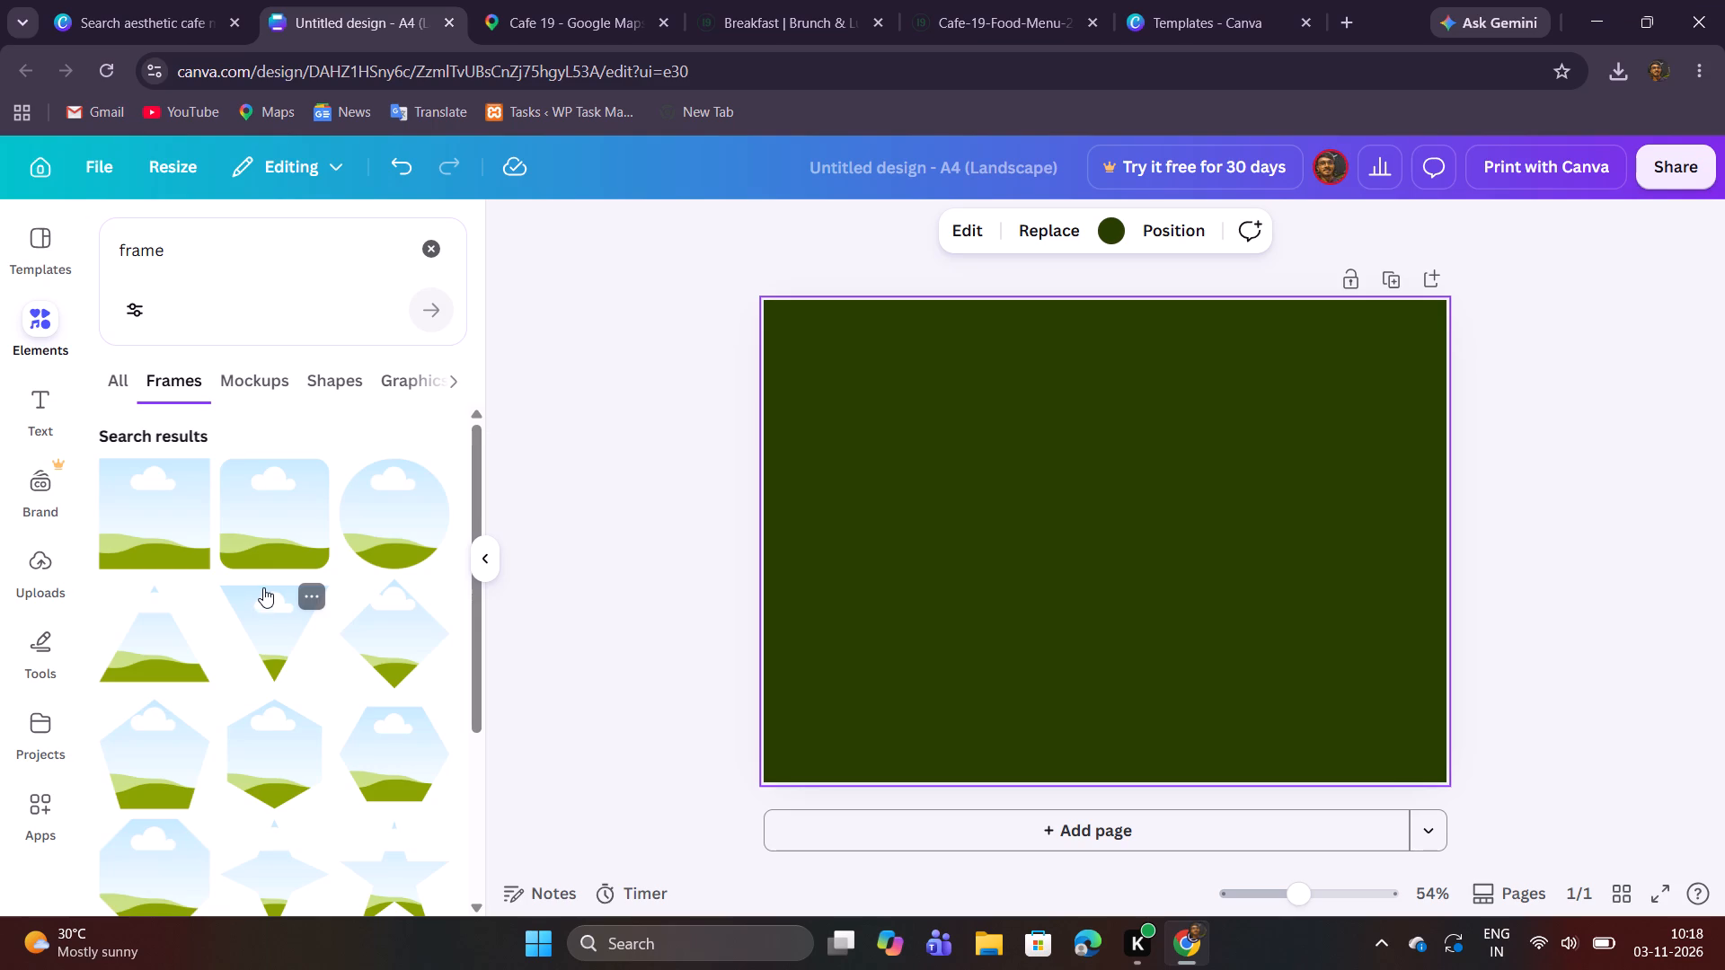
pyautogui.scroll(-8, 265, 584)
pyautogui.scroll(1, 273, 578)
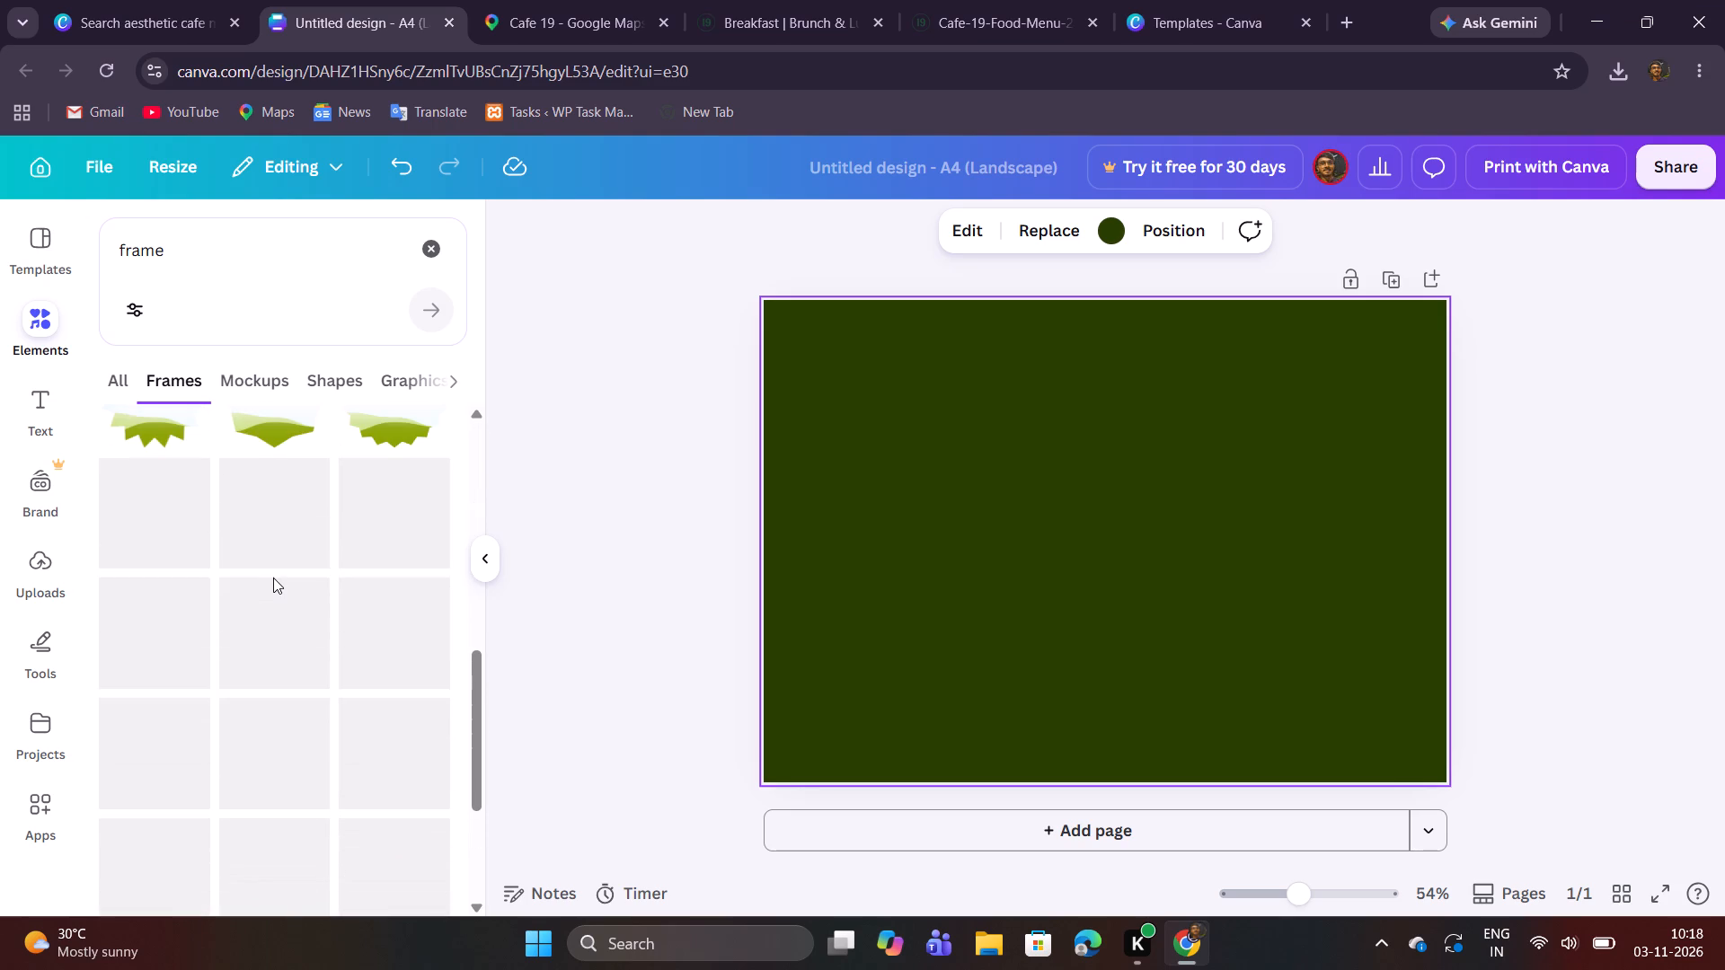
pyautogui.scroll(-5, 315, 594)
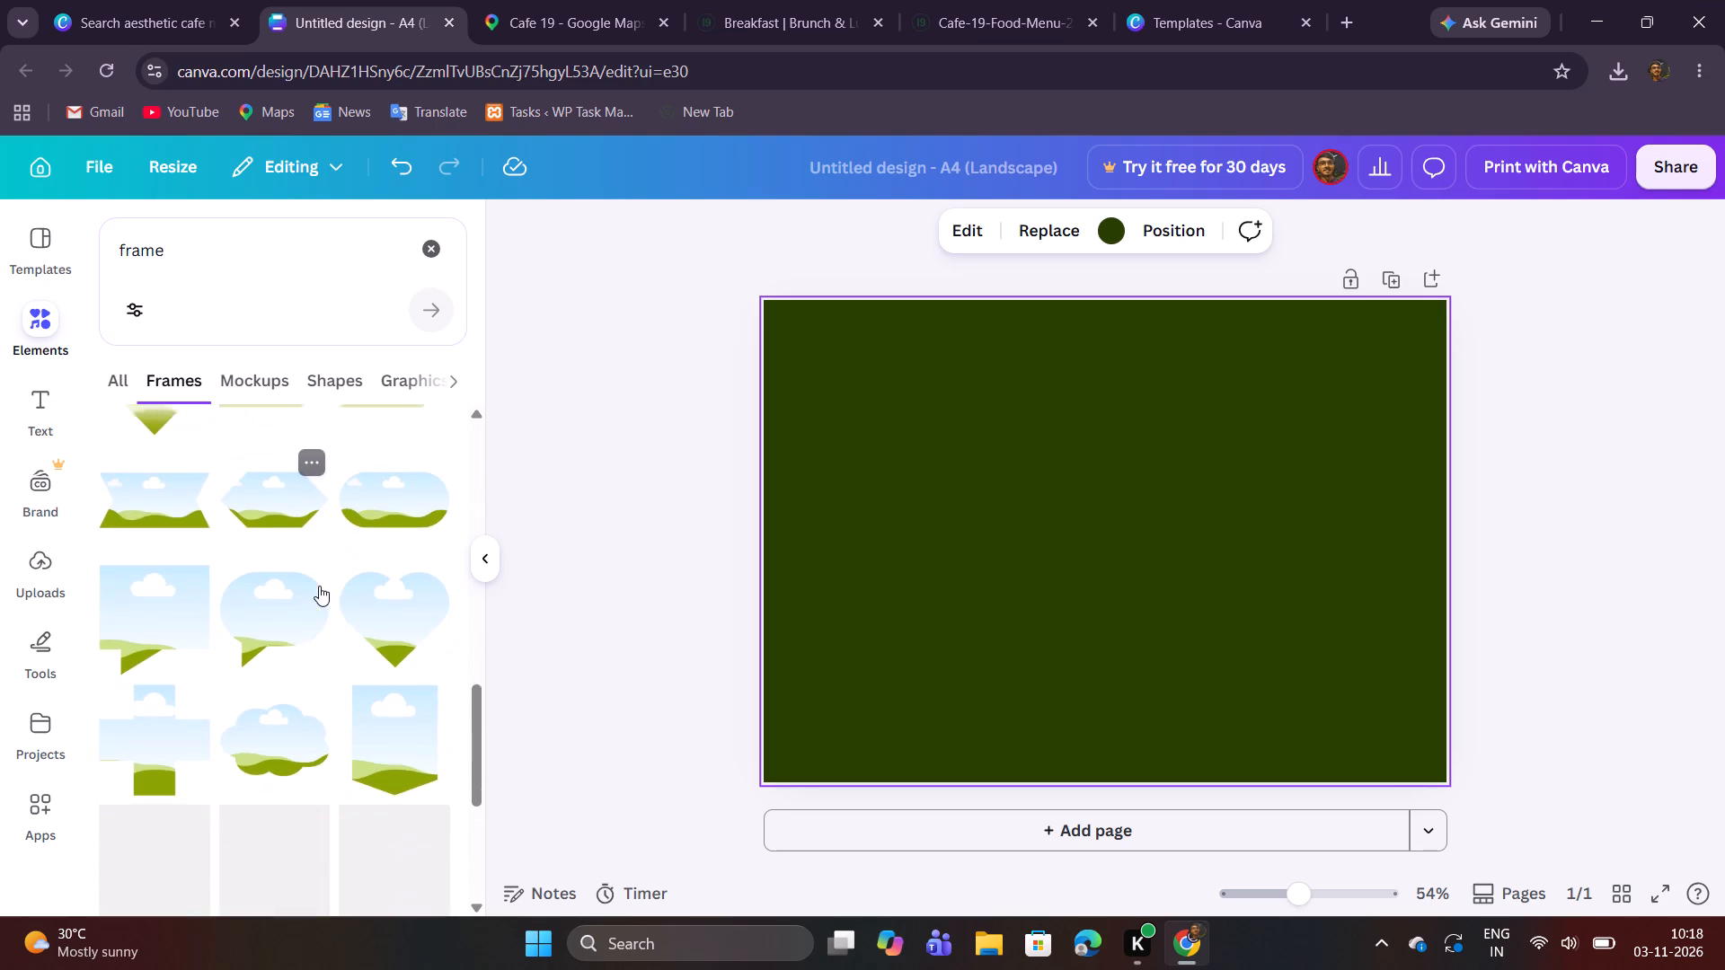
pyautogui.scroll(-6, 319, 586)
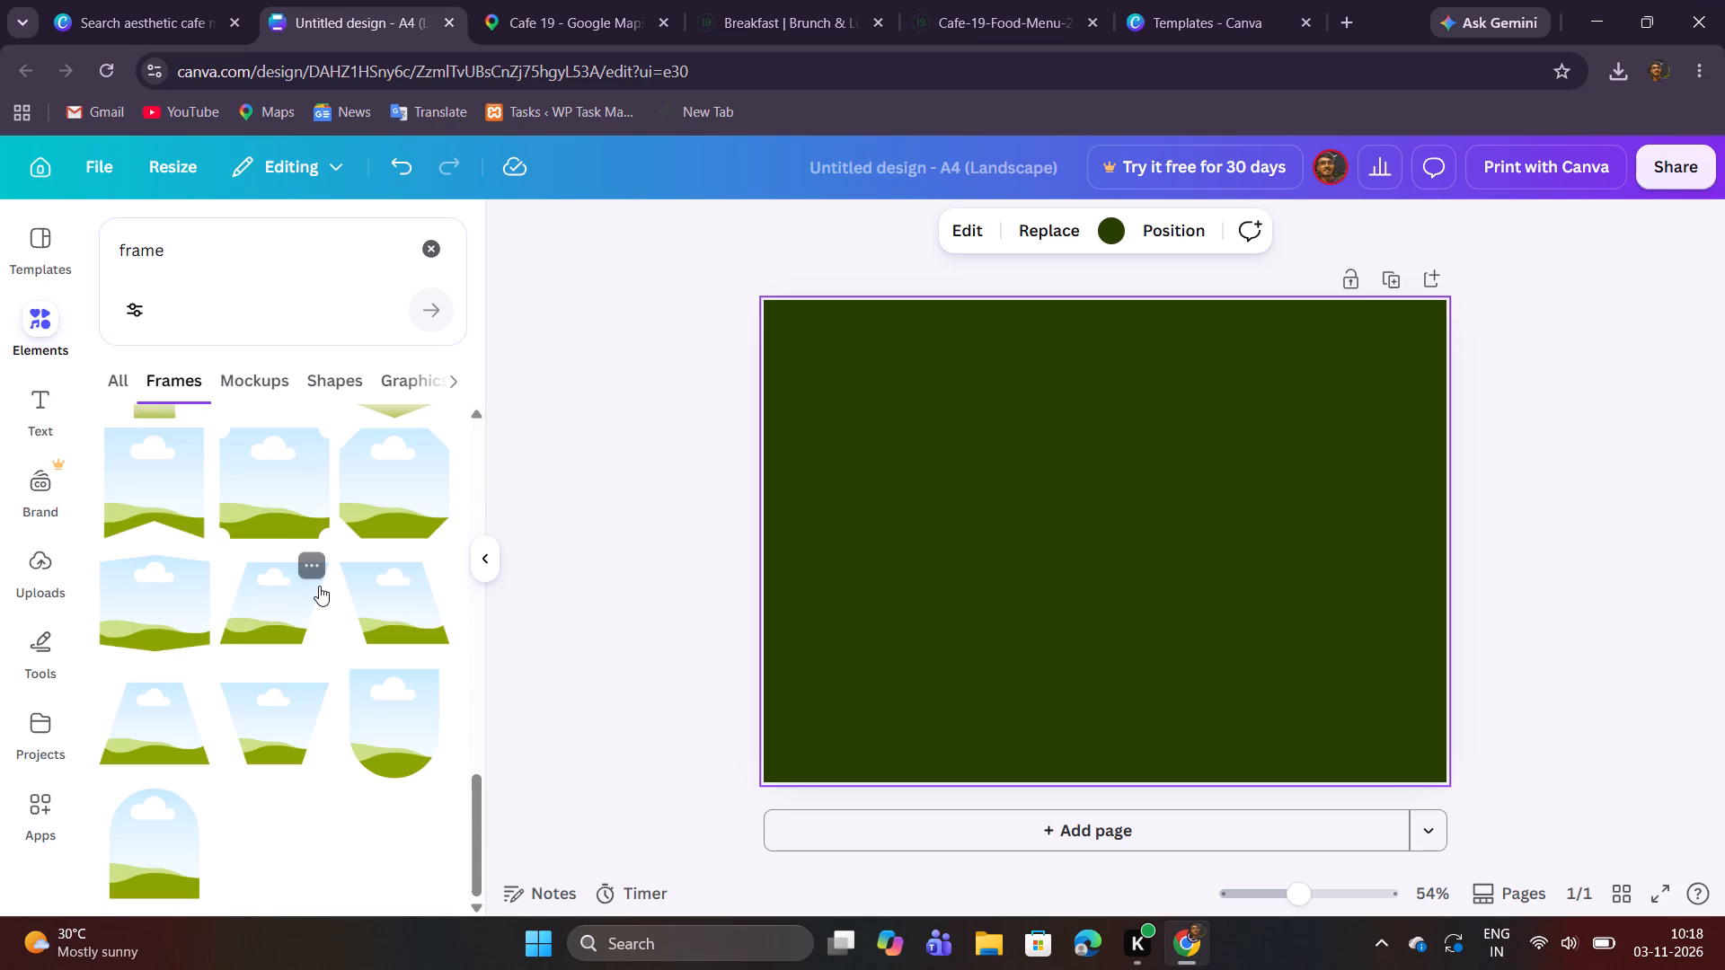
pyautogui.scroll(-1, 319, 586)
pyautogui.scroll(12, 319, 586)
pyautogui.scroll(9, 319, 586)
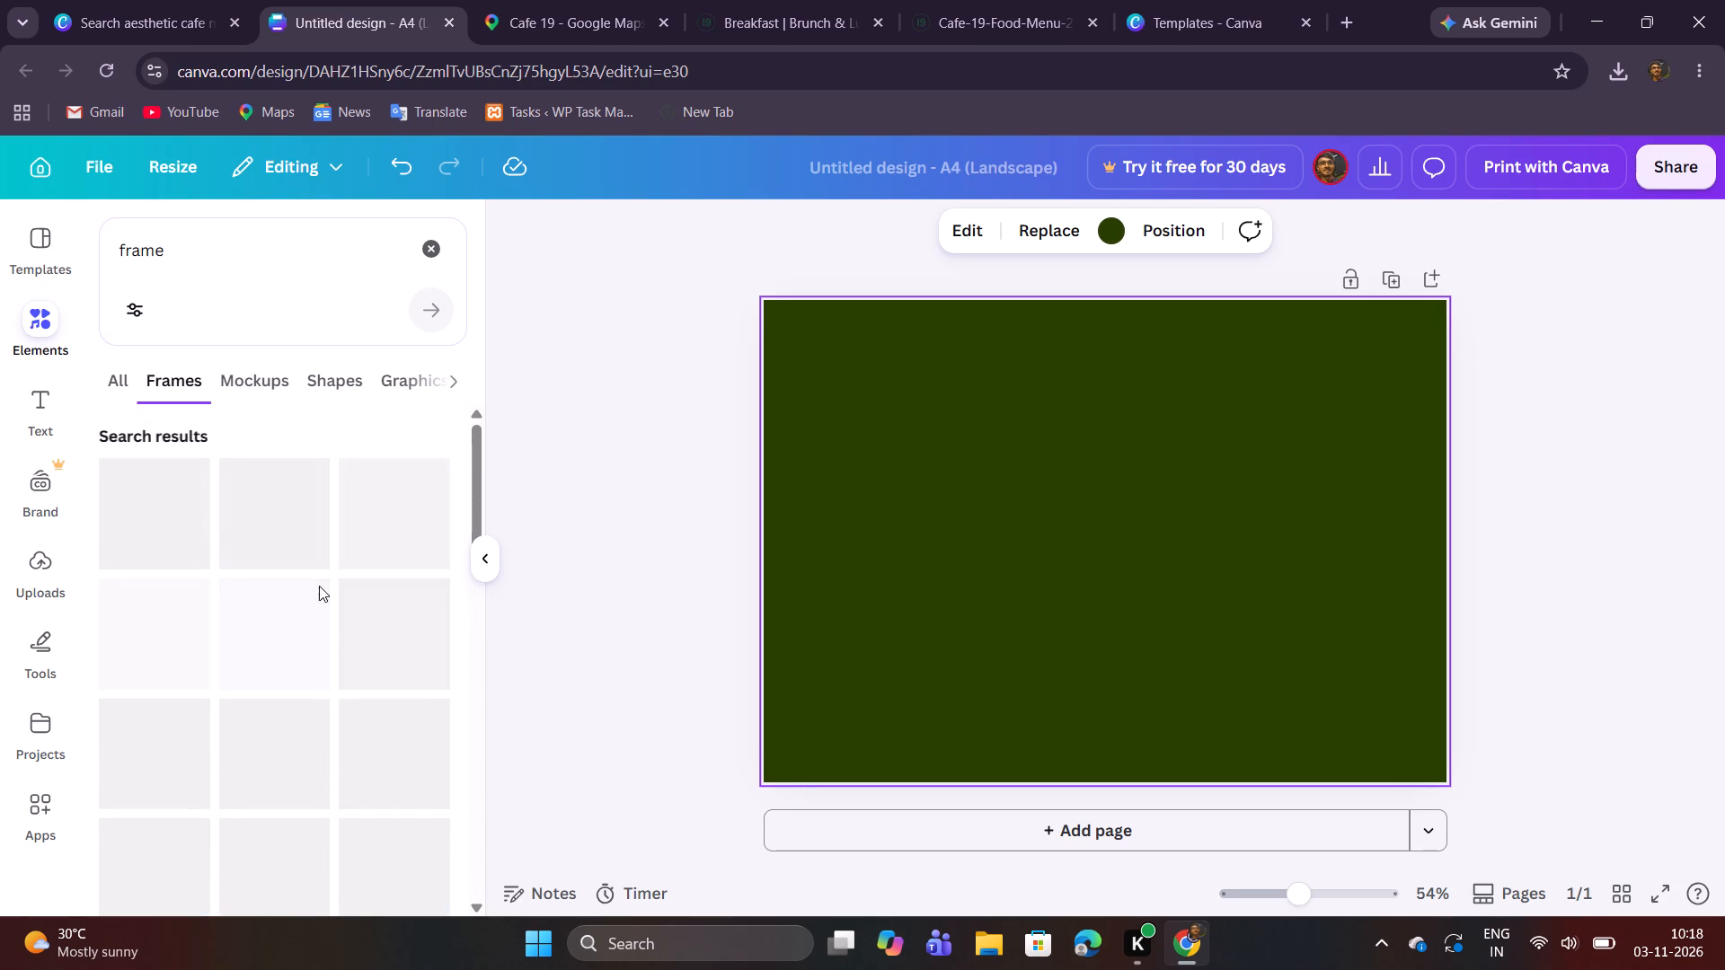
pyautogui.scroll(-2, 319, 586)
pyautogui.scroll(3, 319, 586)
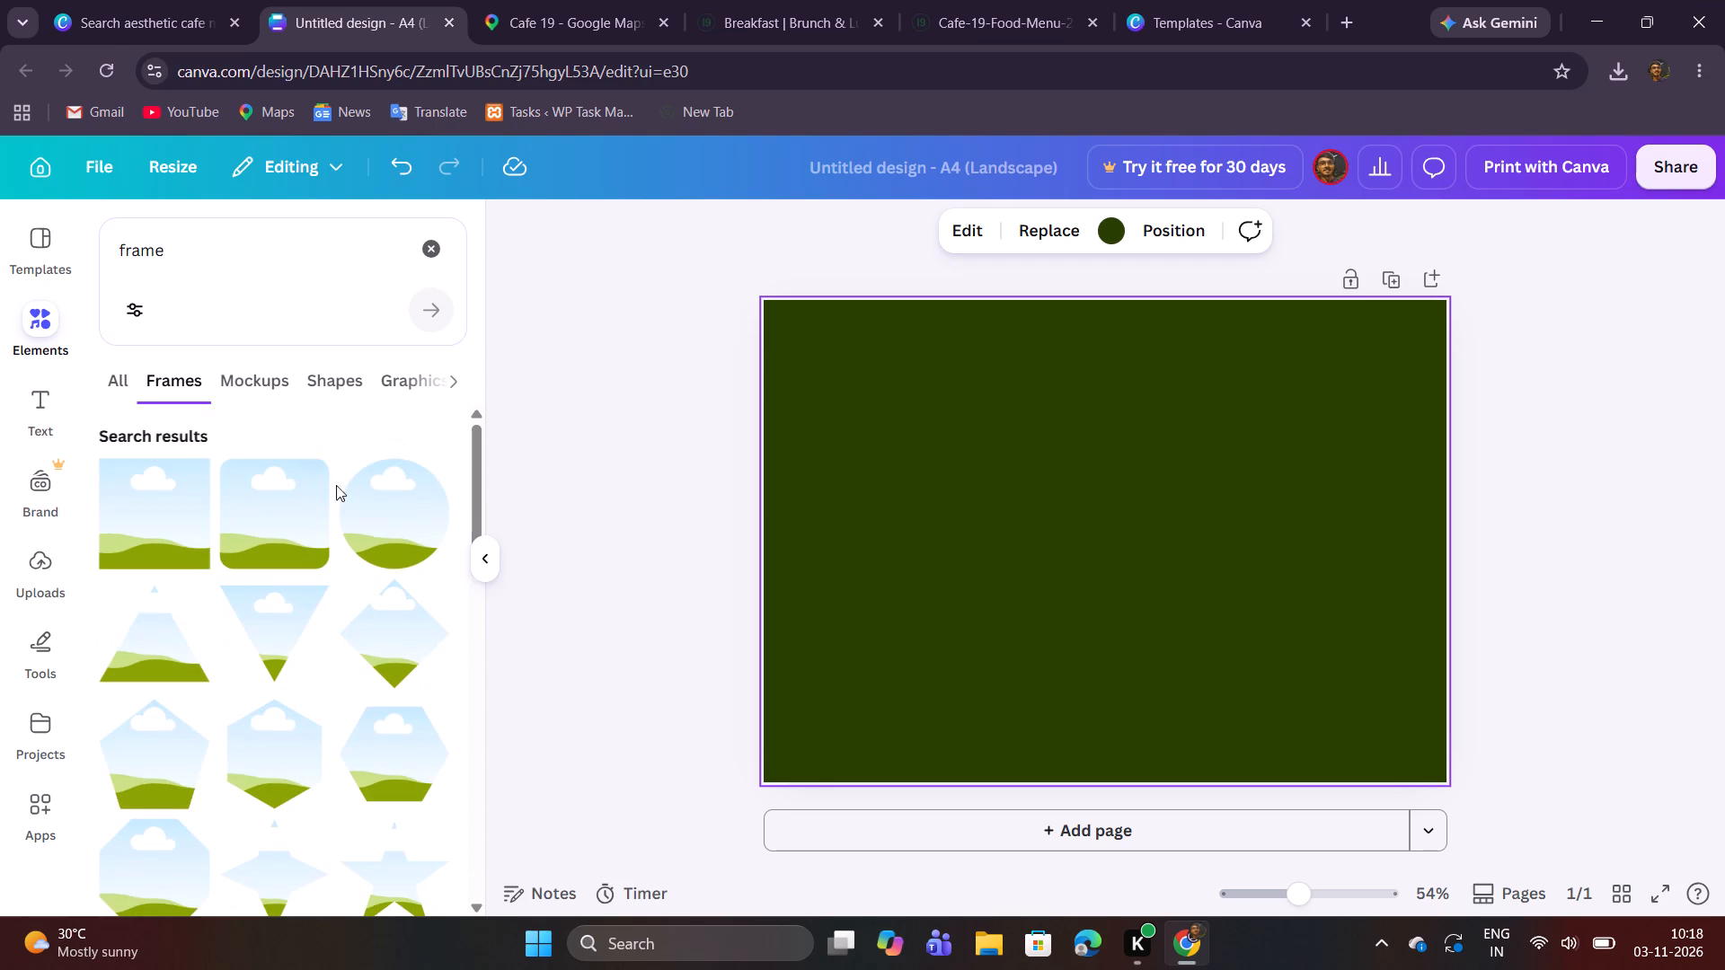
# Check the Shapes and Mockups results of the "frame" search for a usable picture frame.
pyautogui.click(355, 372)
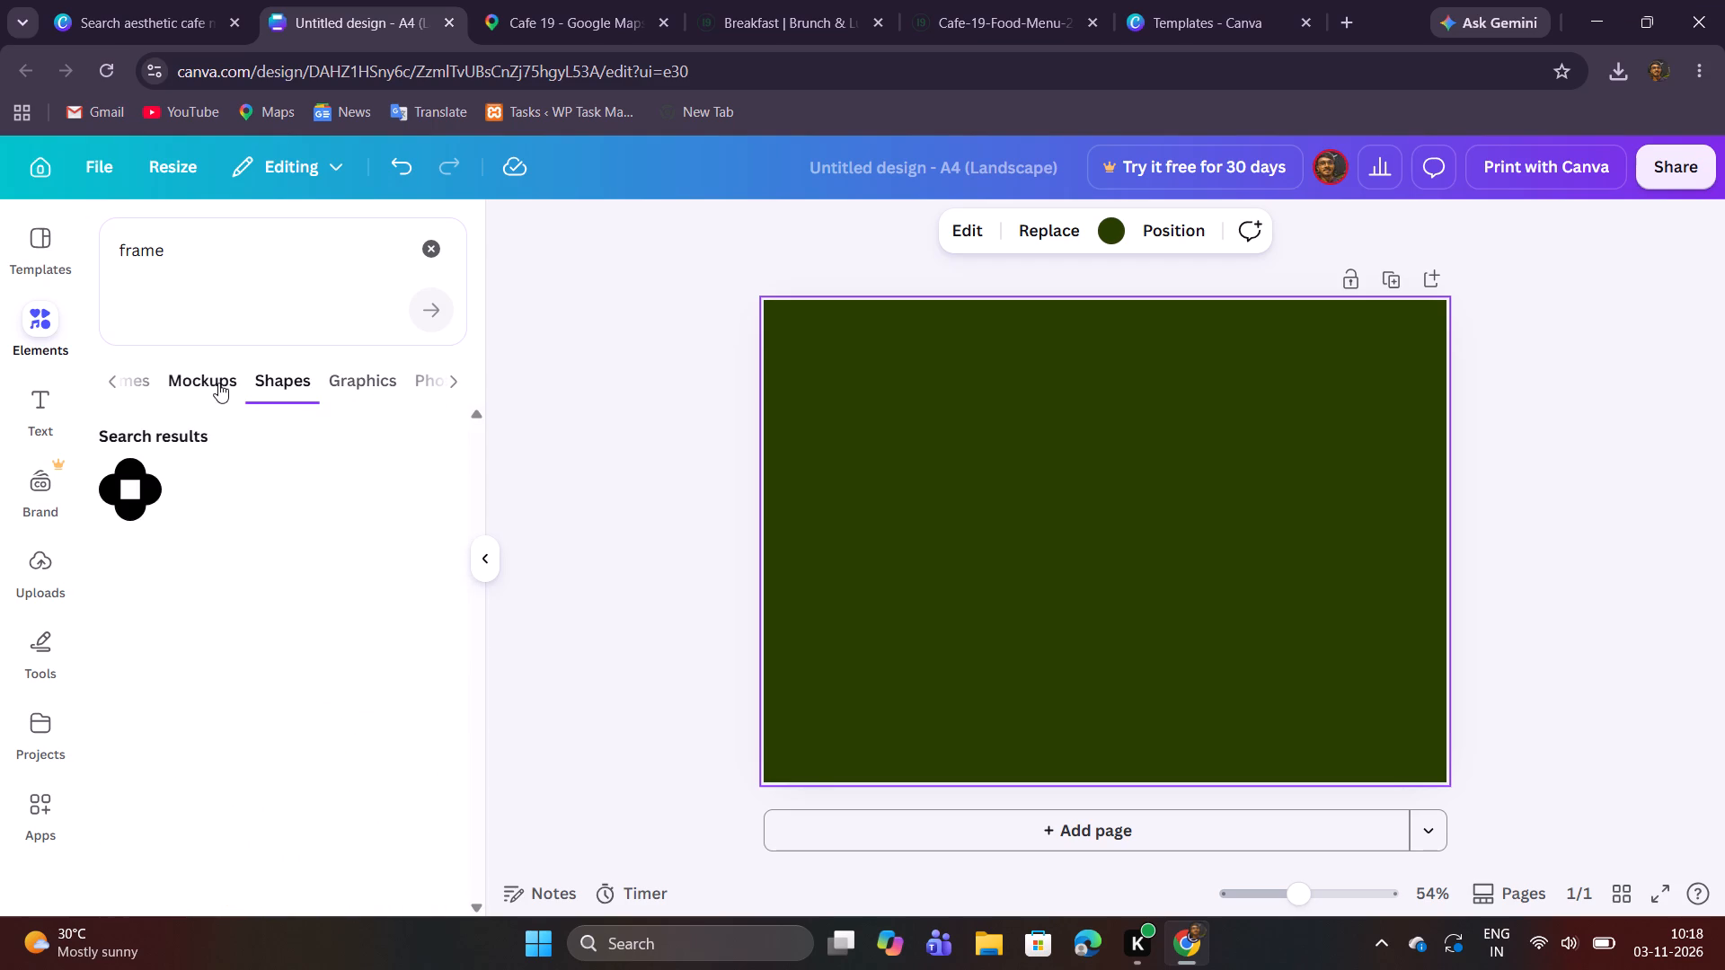
pyautogui.click(218, 383)
pyautogui.scroll(-4, 258, 576)
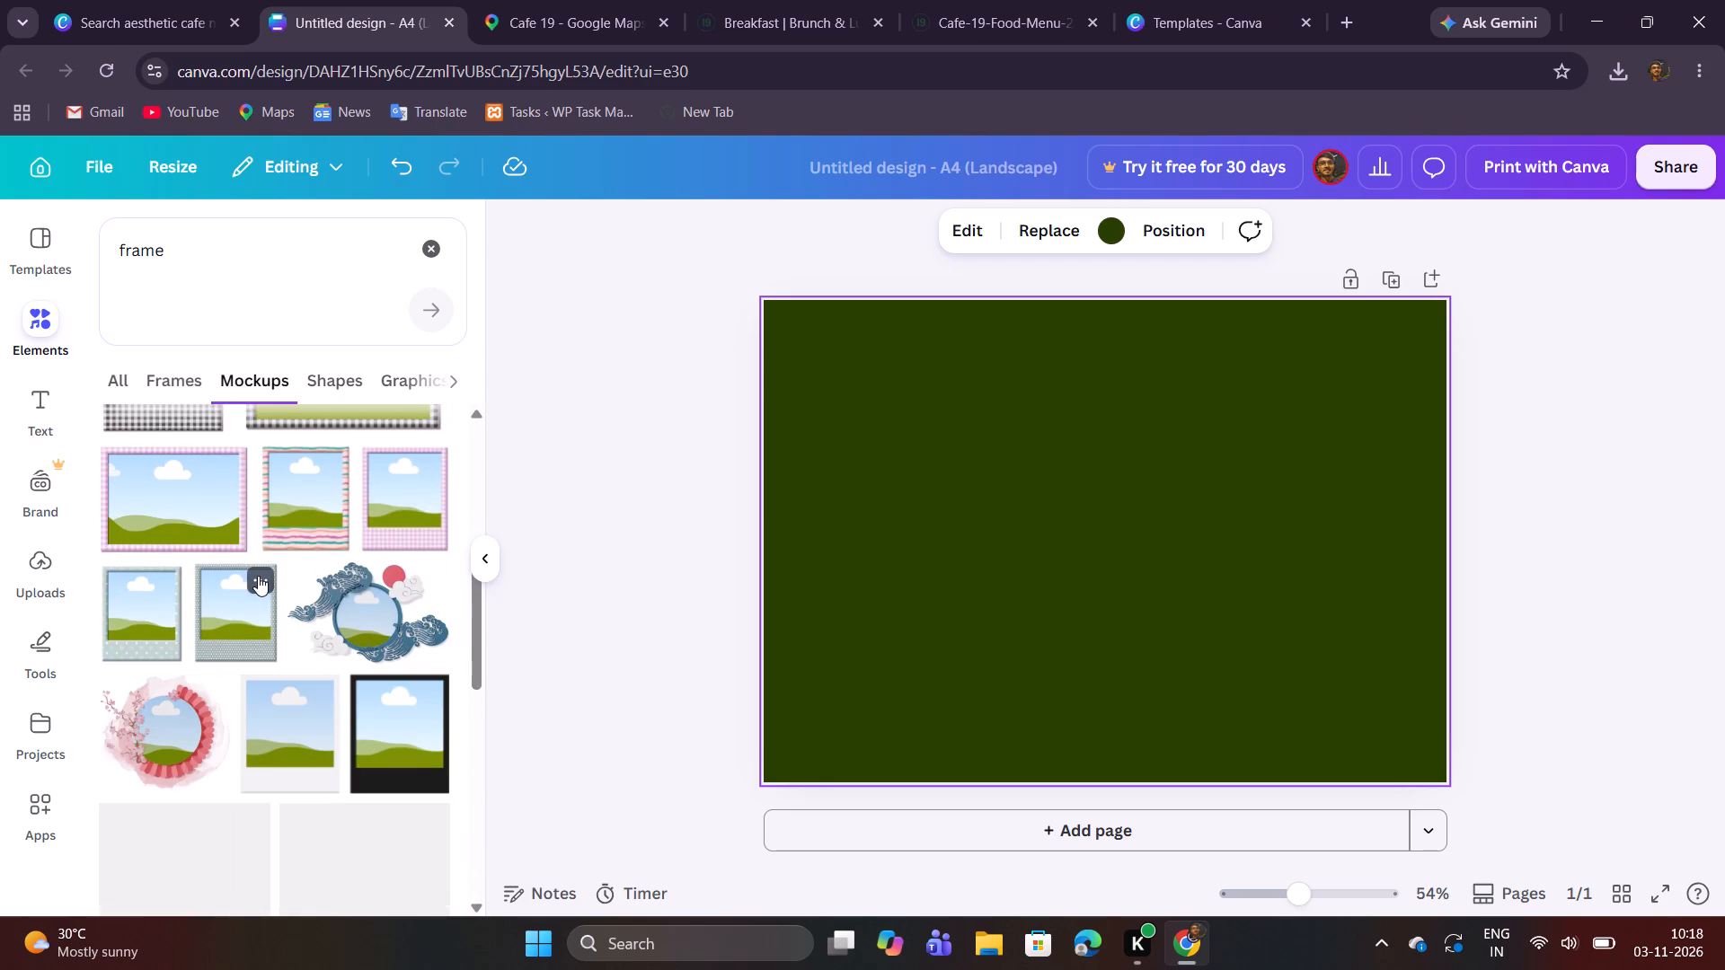
pyautogui.scroll(-7, 259, 574)
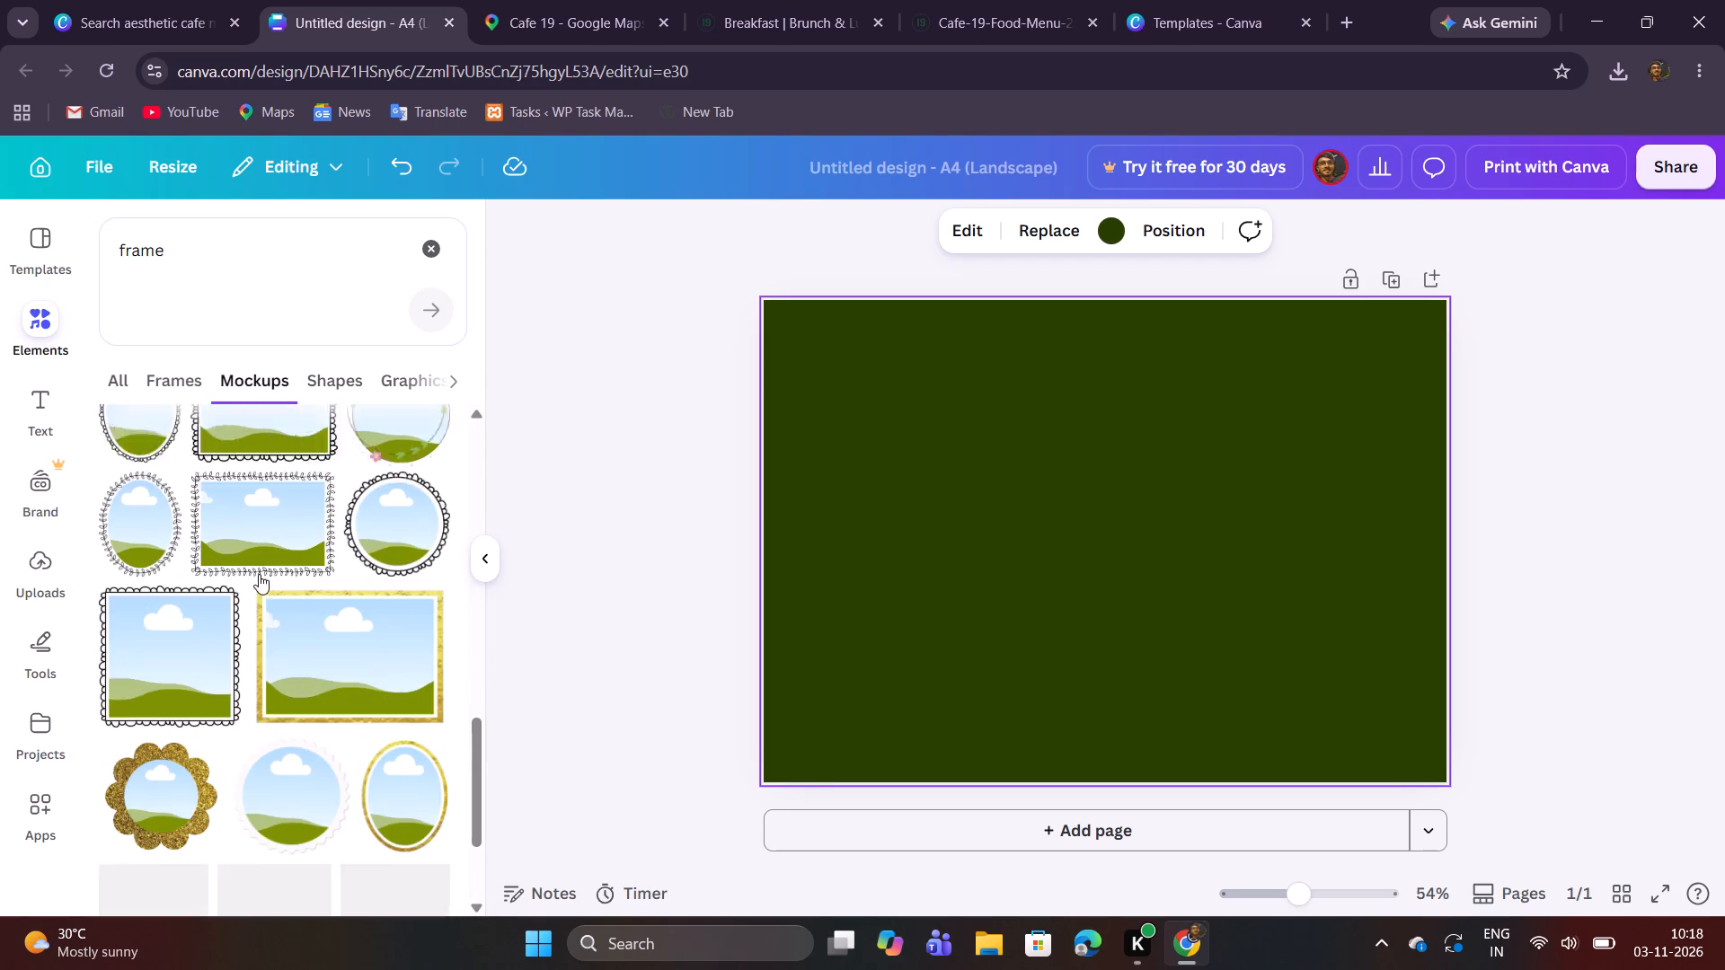
pyautogui.scroll(11, 259, 574)
pyautogui.click(385, 379)
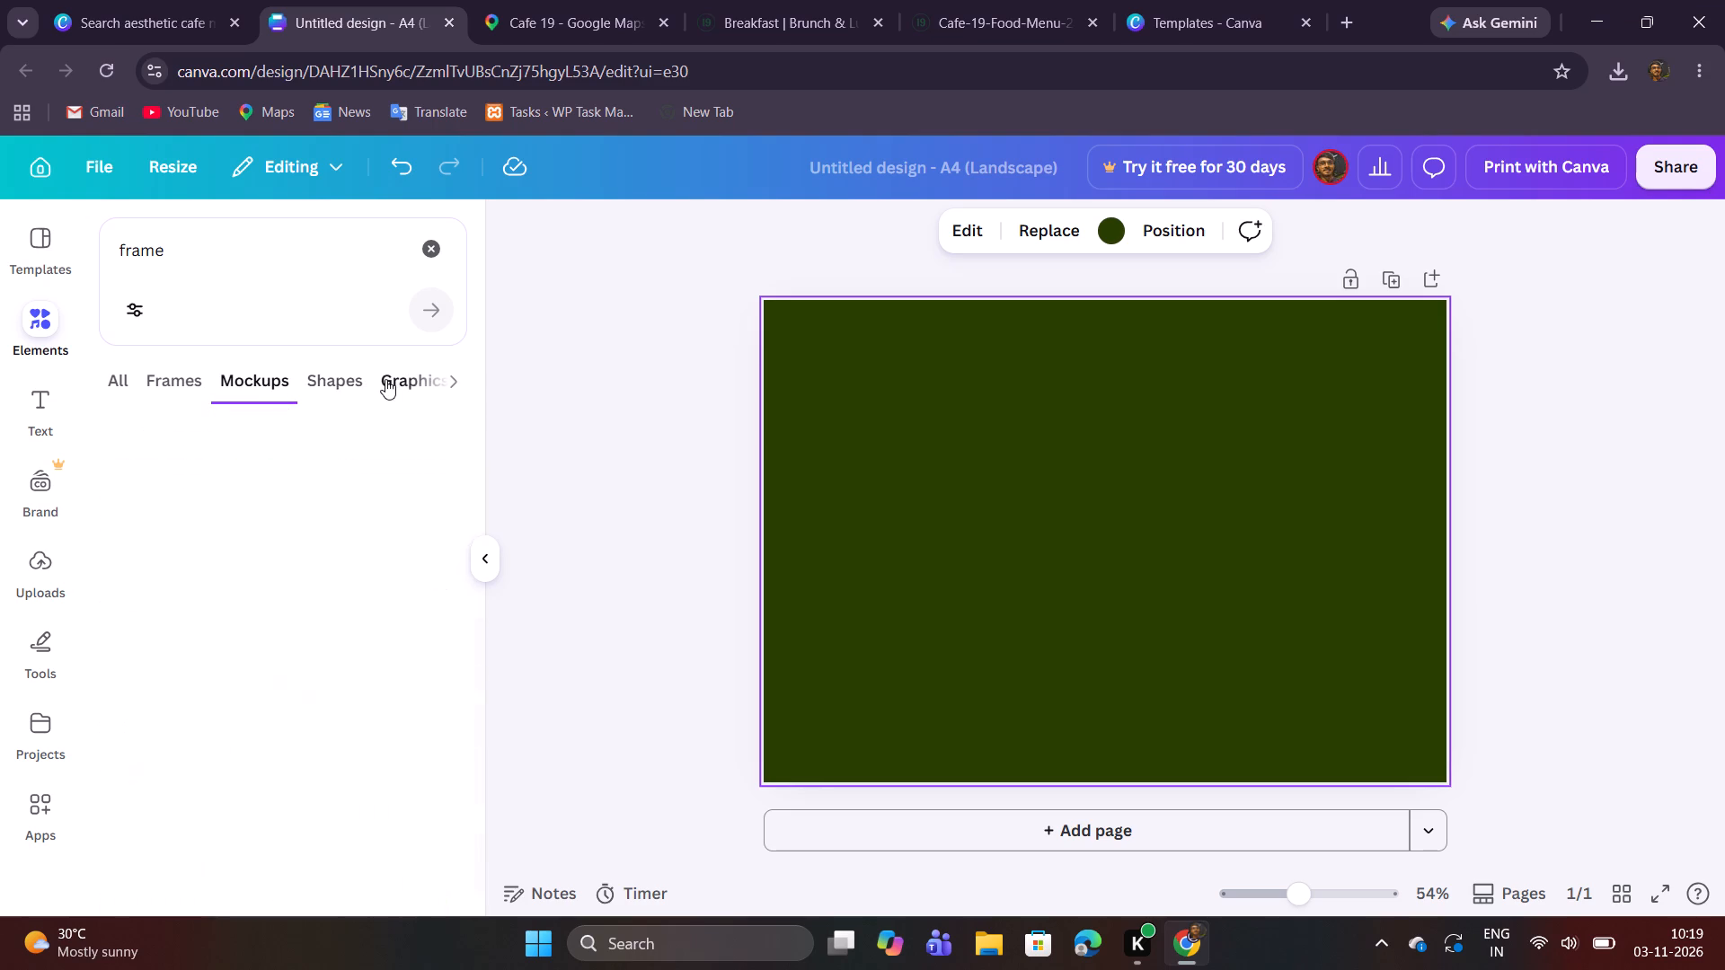
pyautogui.click(132, 391)
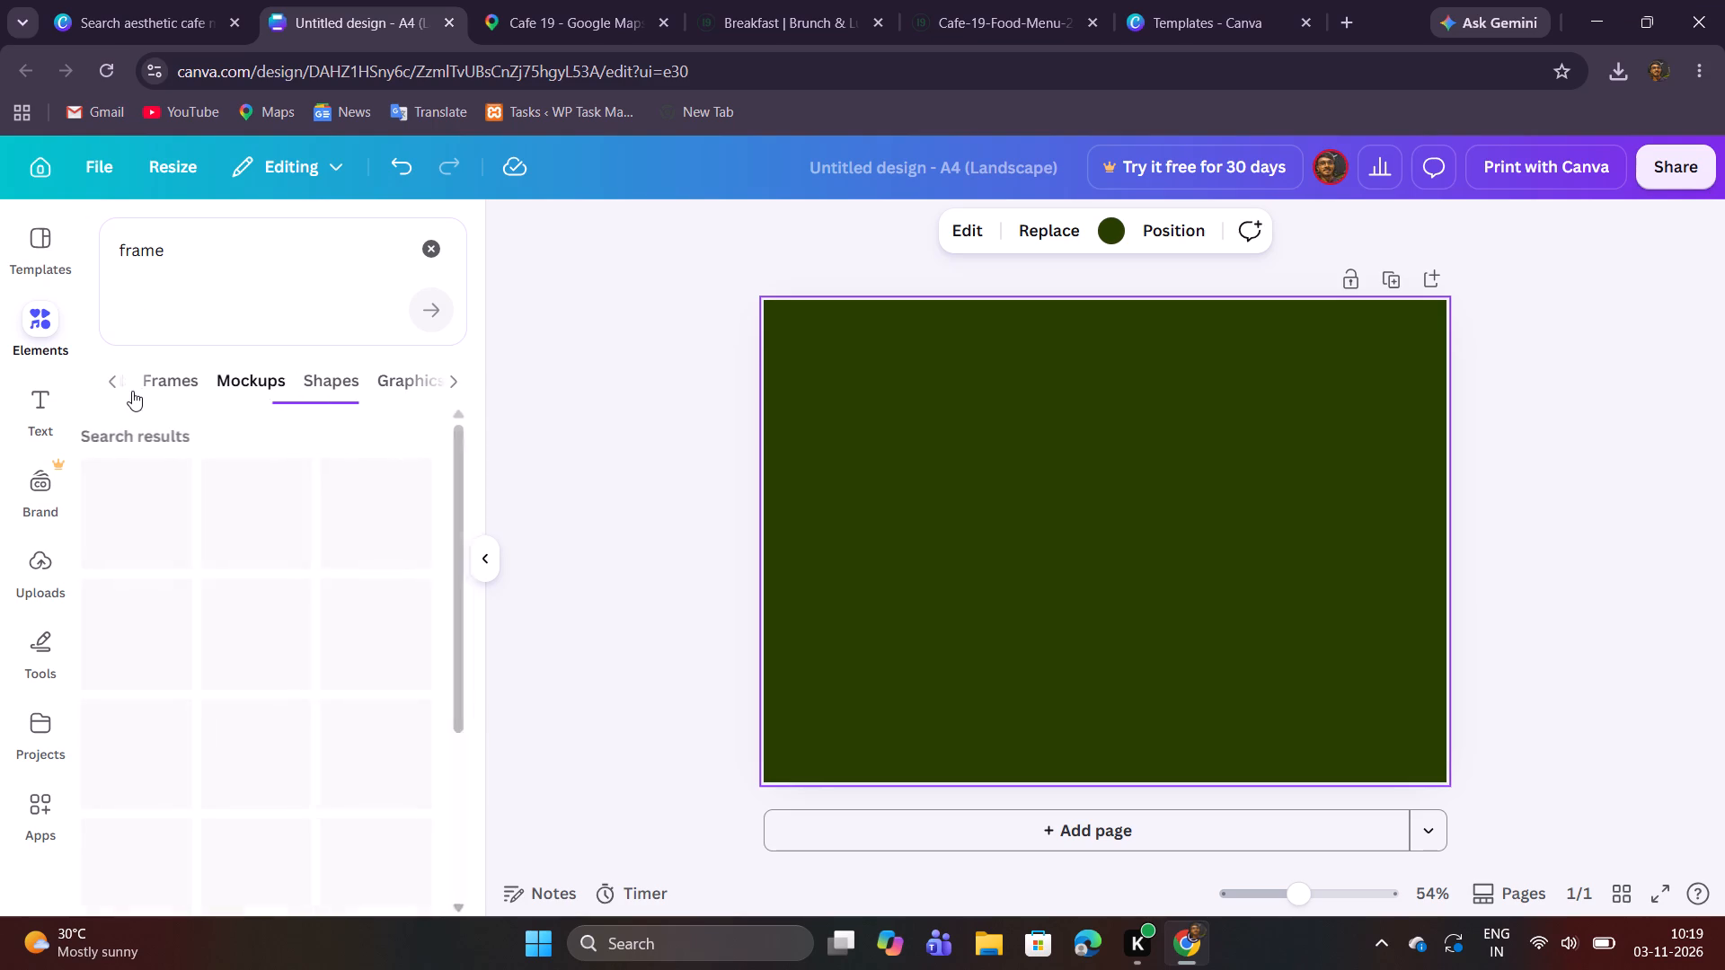
# Review all result categories of the "frame" search again and examine the complete Frames list for a plain frame.
pyautogui.click(144, 390)
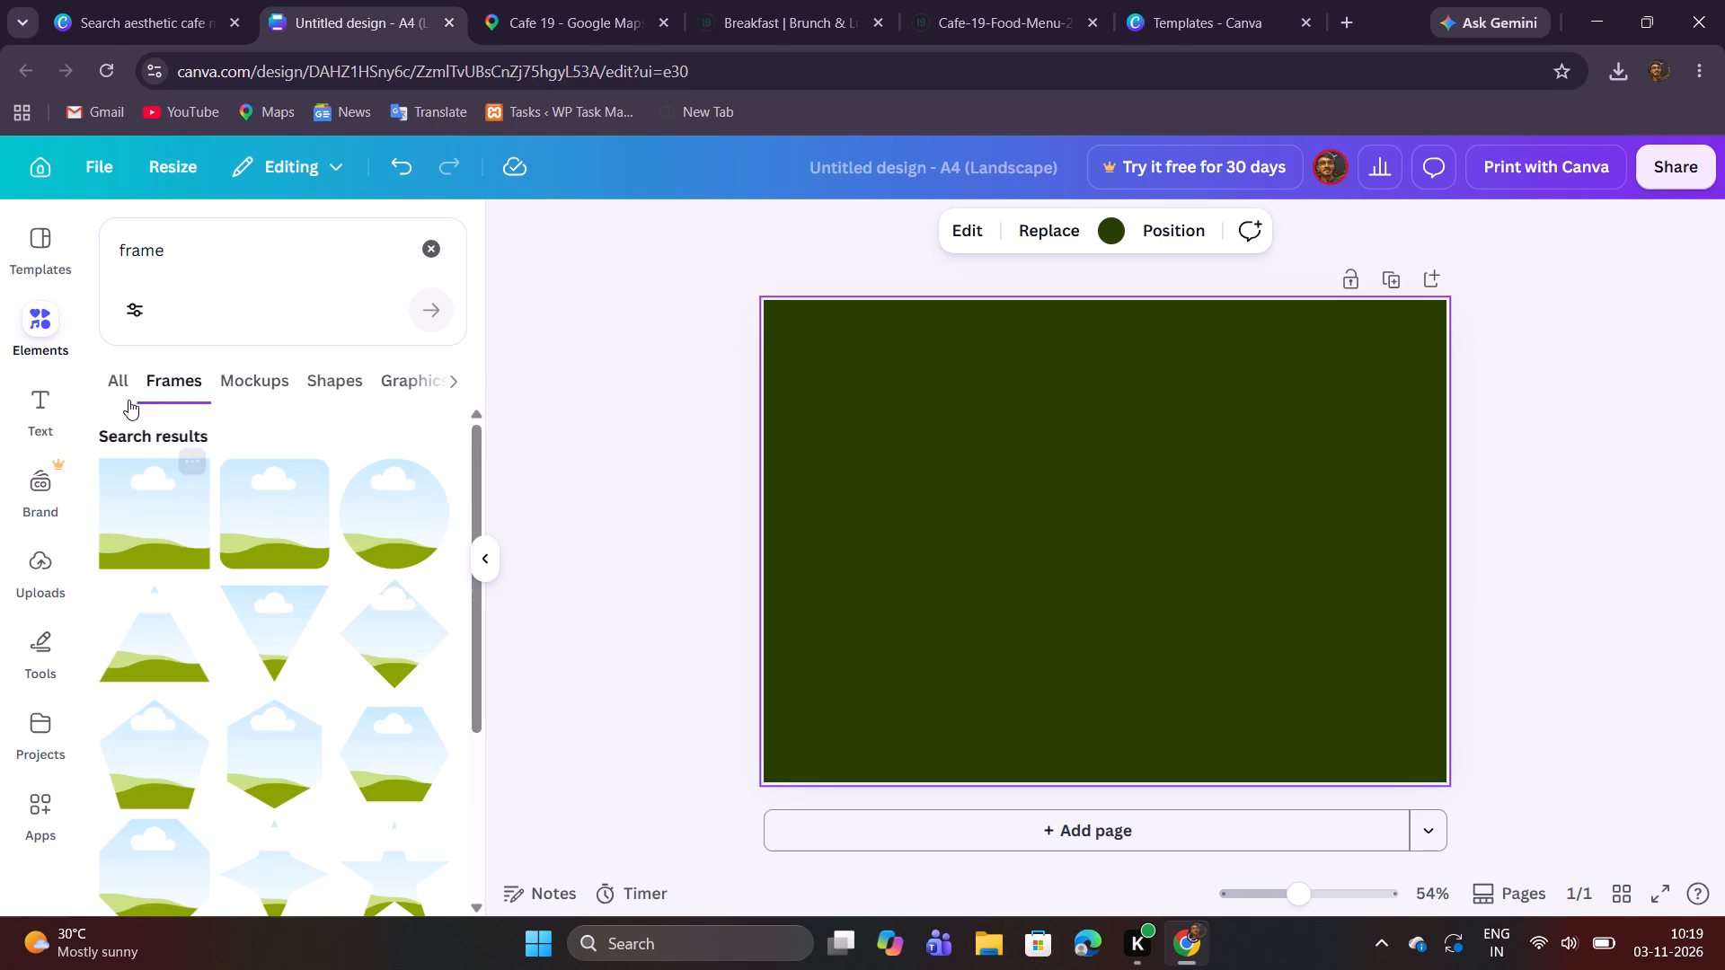
pyautogui.click(117, 370)
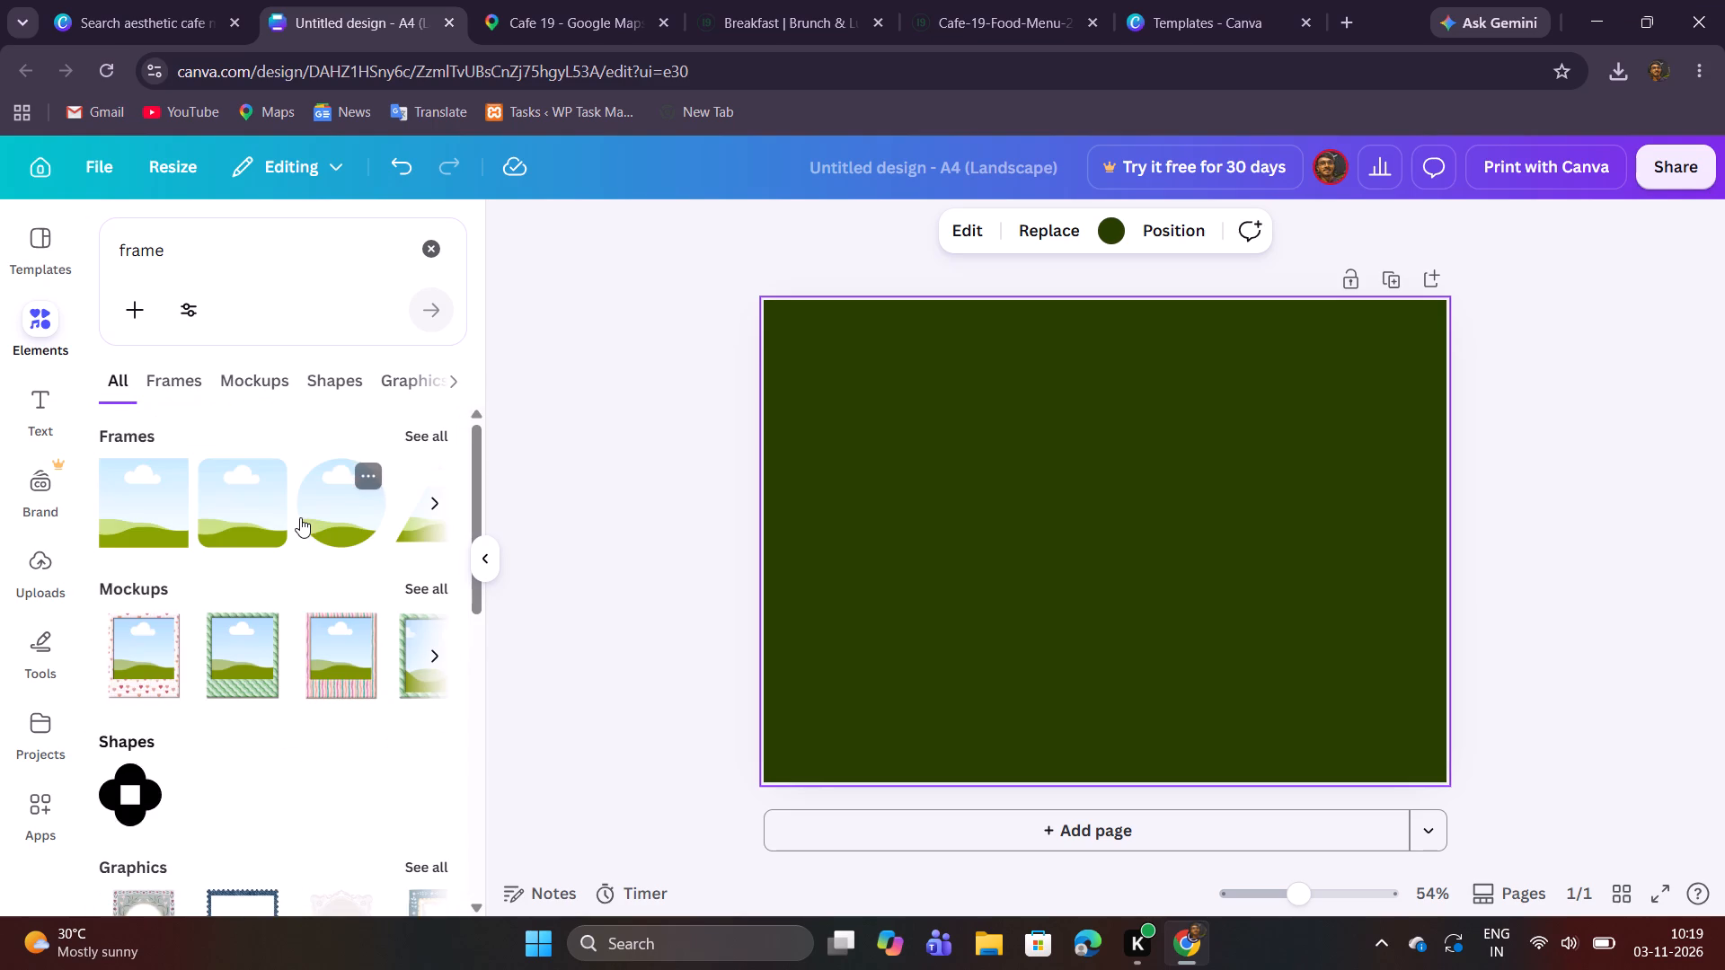
pyautogui.scroll(-10, 301, 517)
pyautogui.scroll(7, 301, 517)
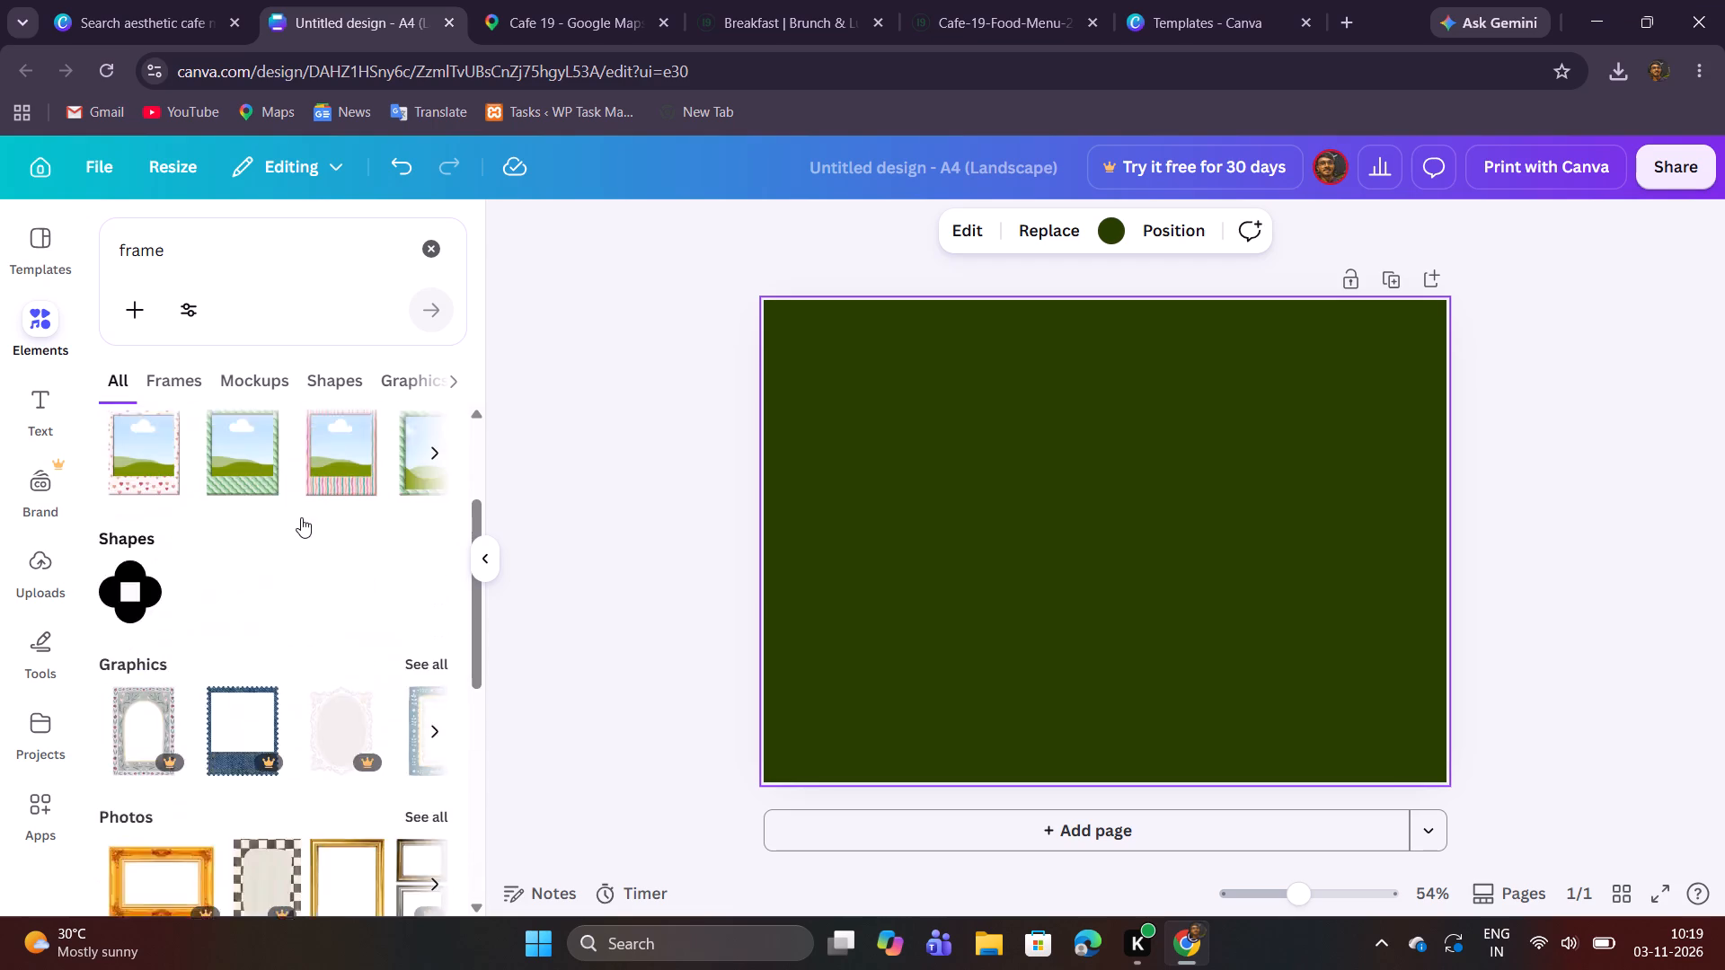
pyautogui.scroll(2, 301, 517)
pyautogui.click(420, 432)
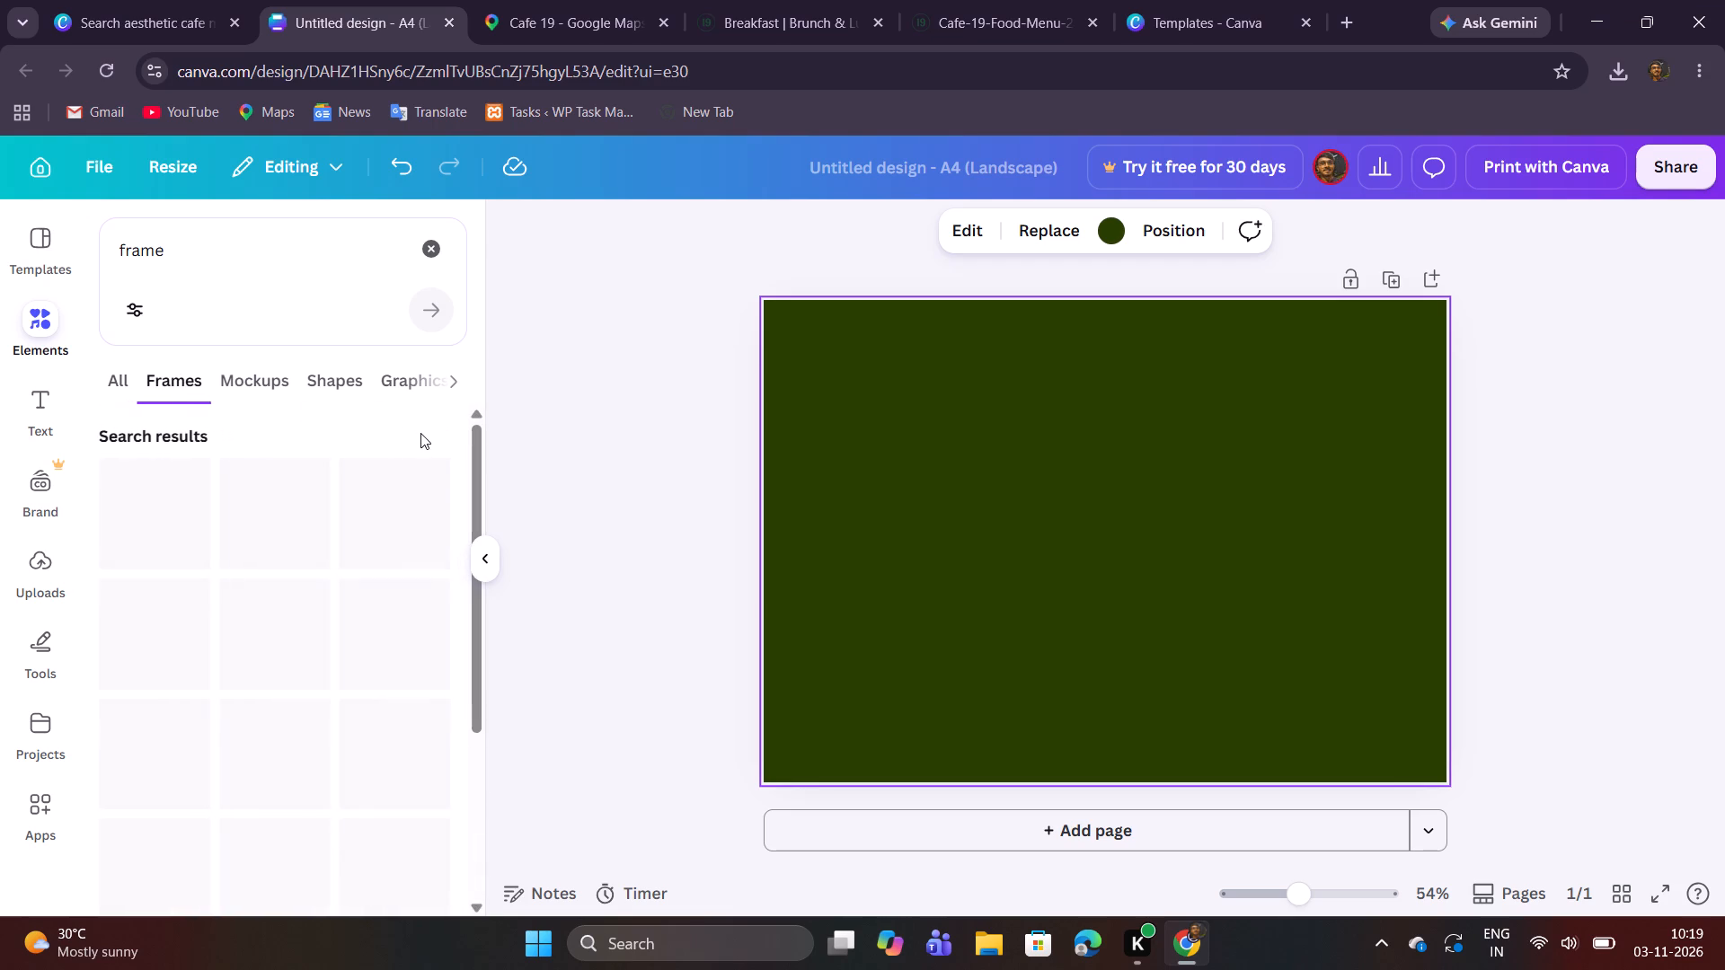
pyautogui.scroll(-3, 234, 592)
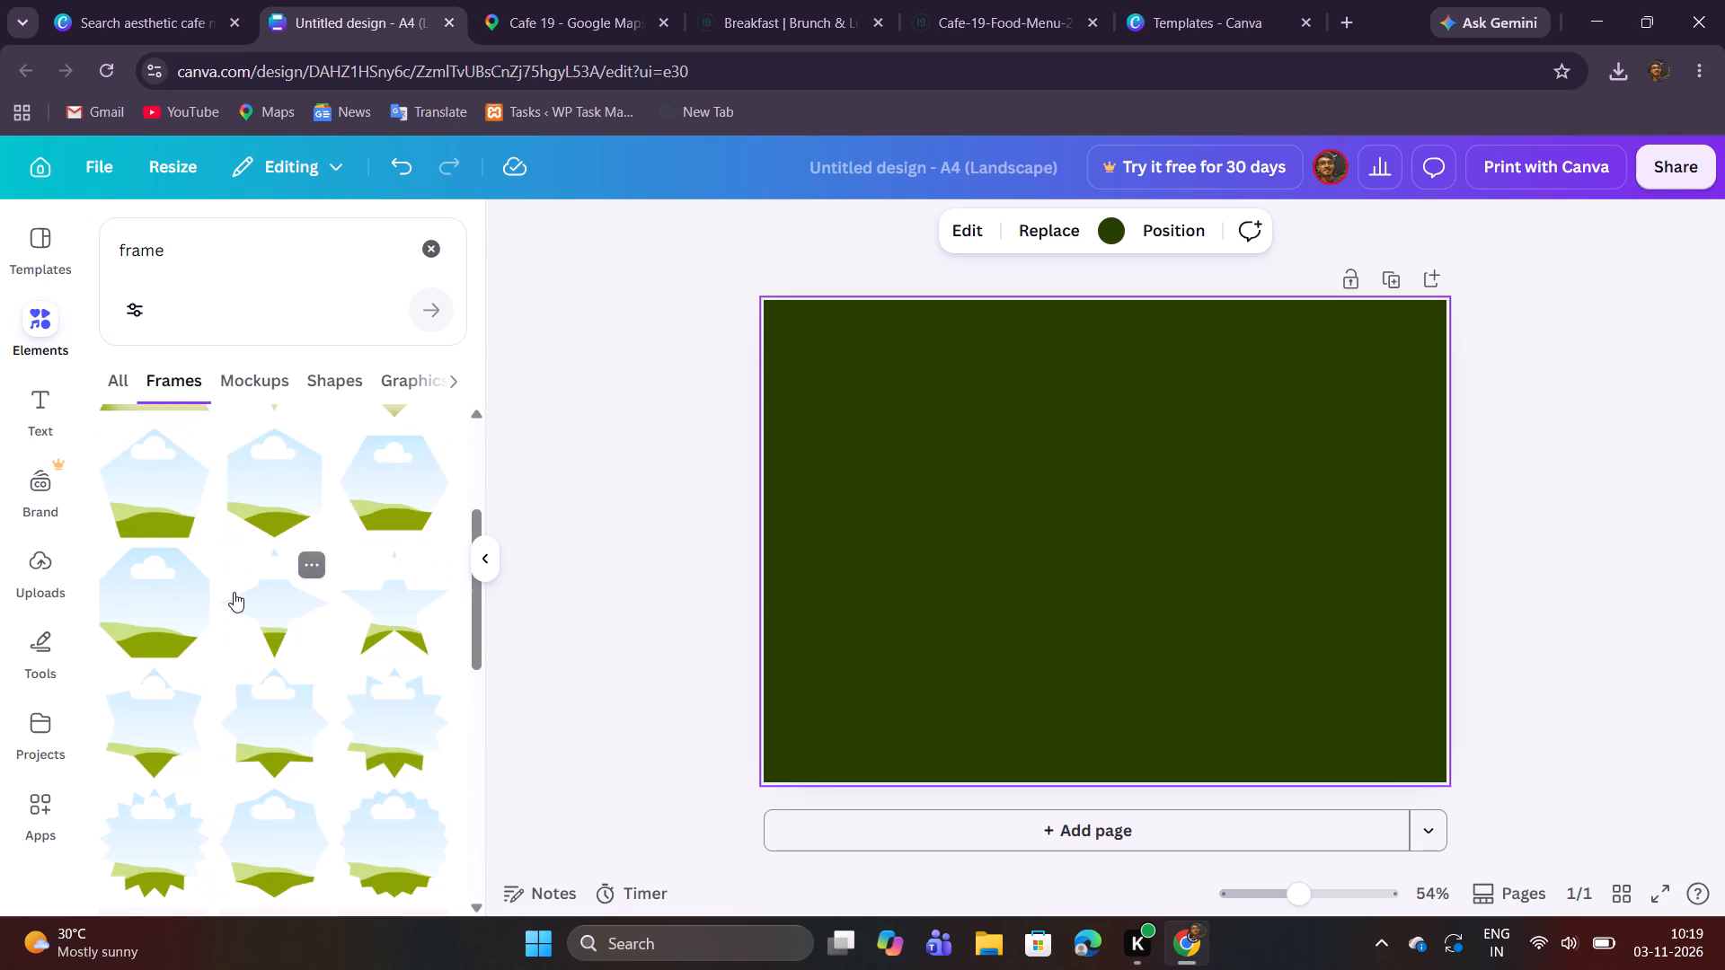
pyautogui.scroll(-3, 234, 592)
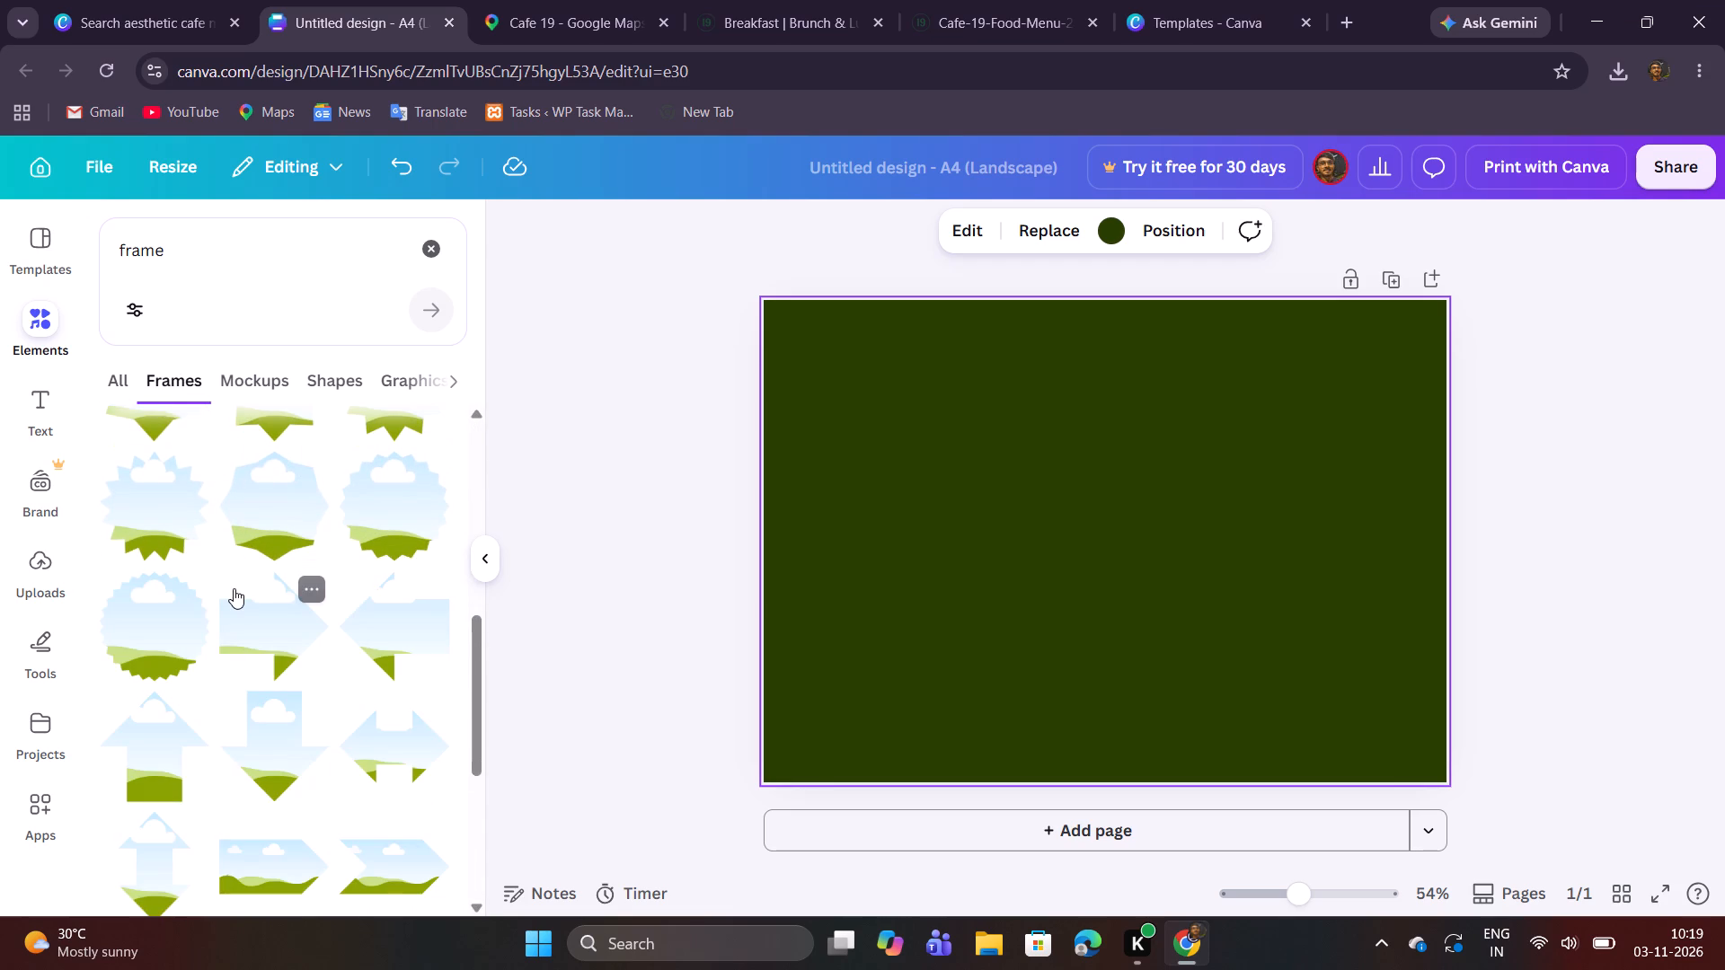
pyautogui.scroll(-4, 234, 588)
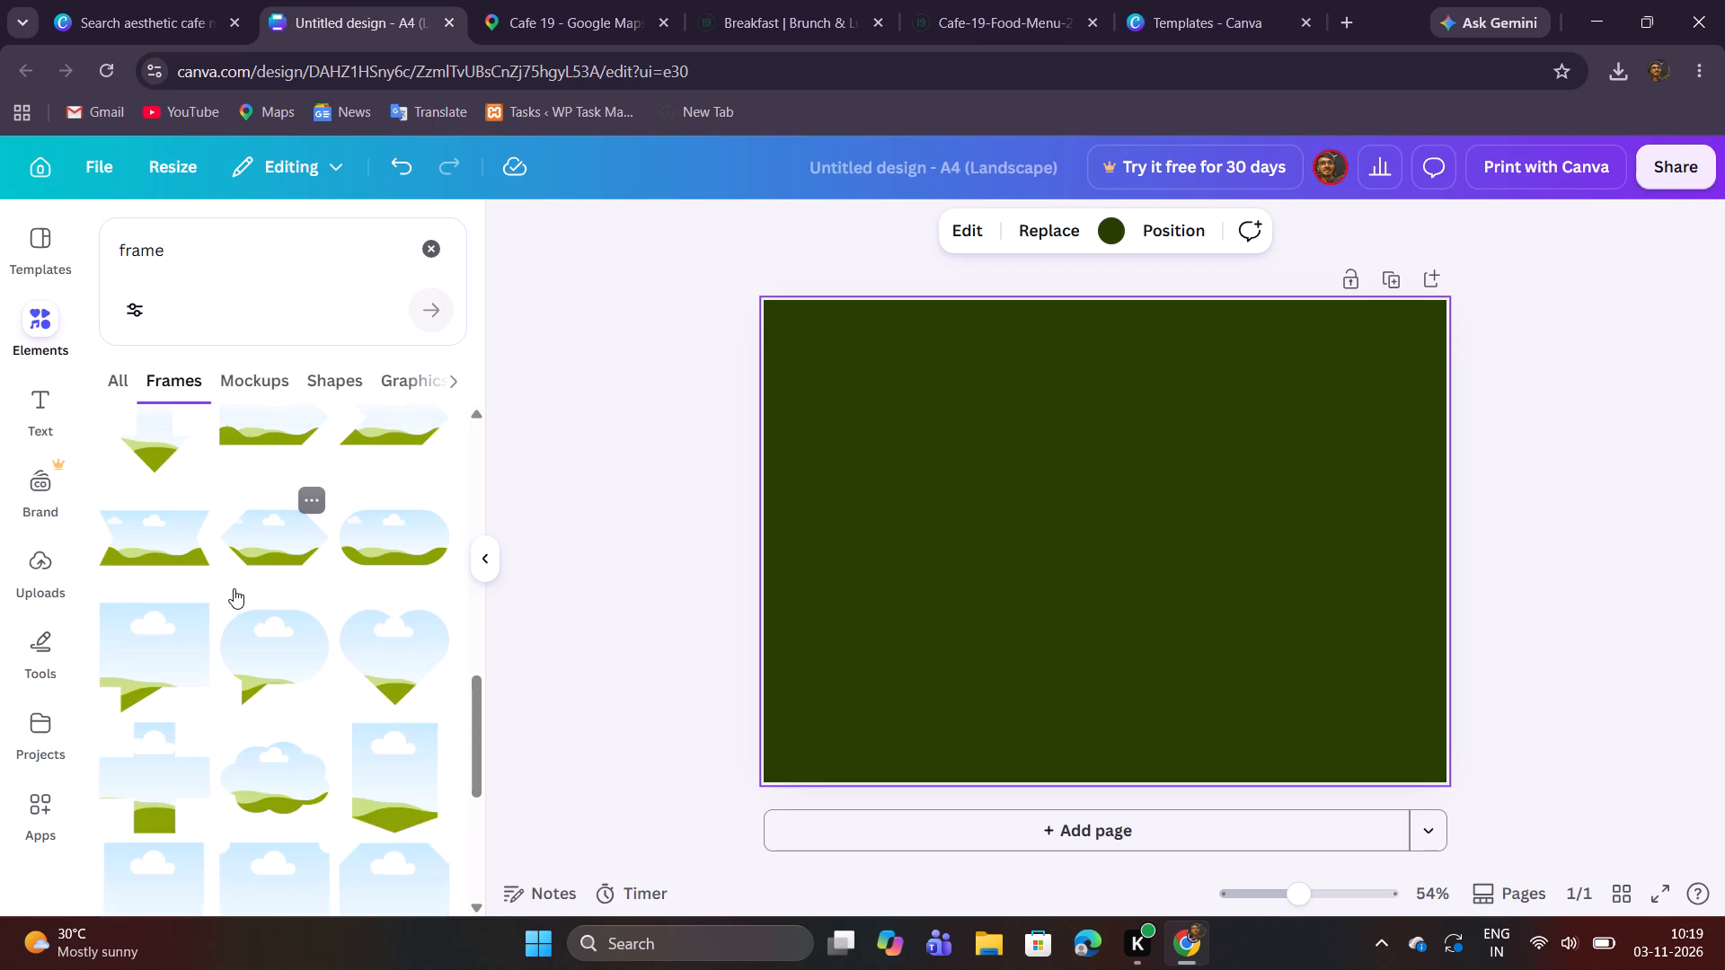
pyautogui.scroll(-3, 234, 588)
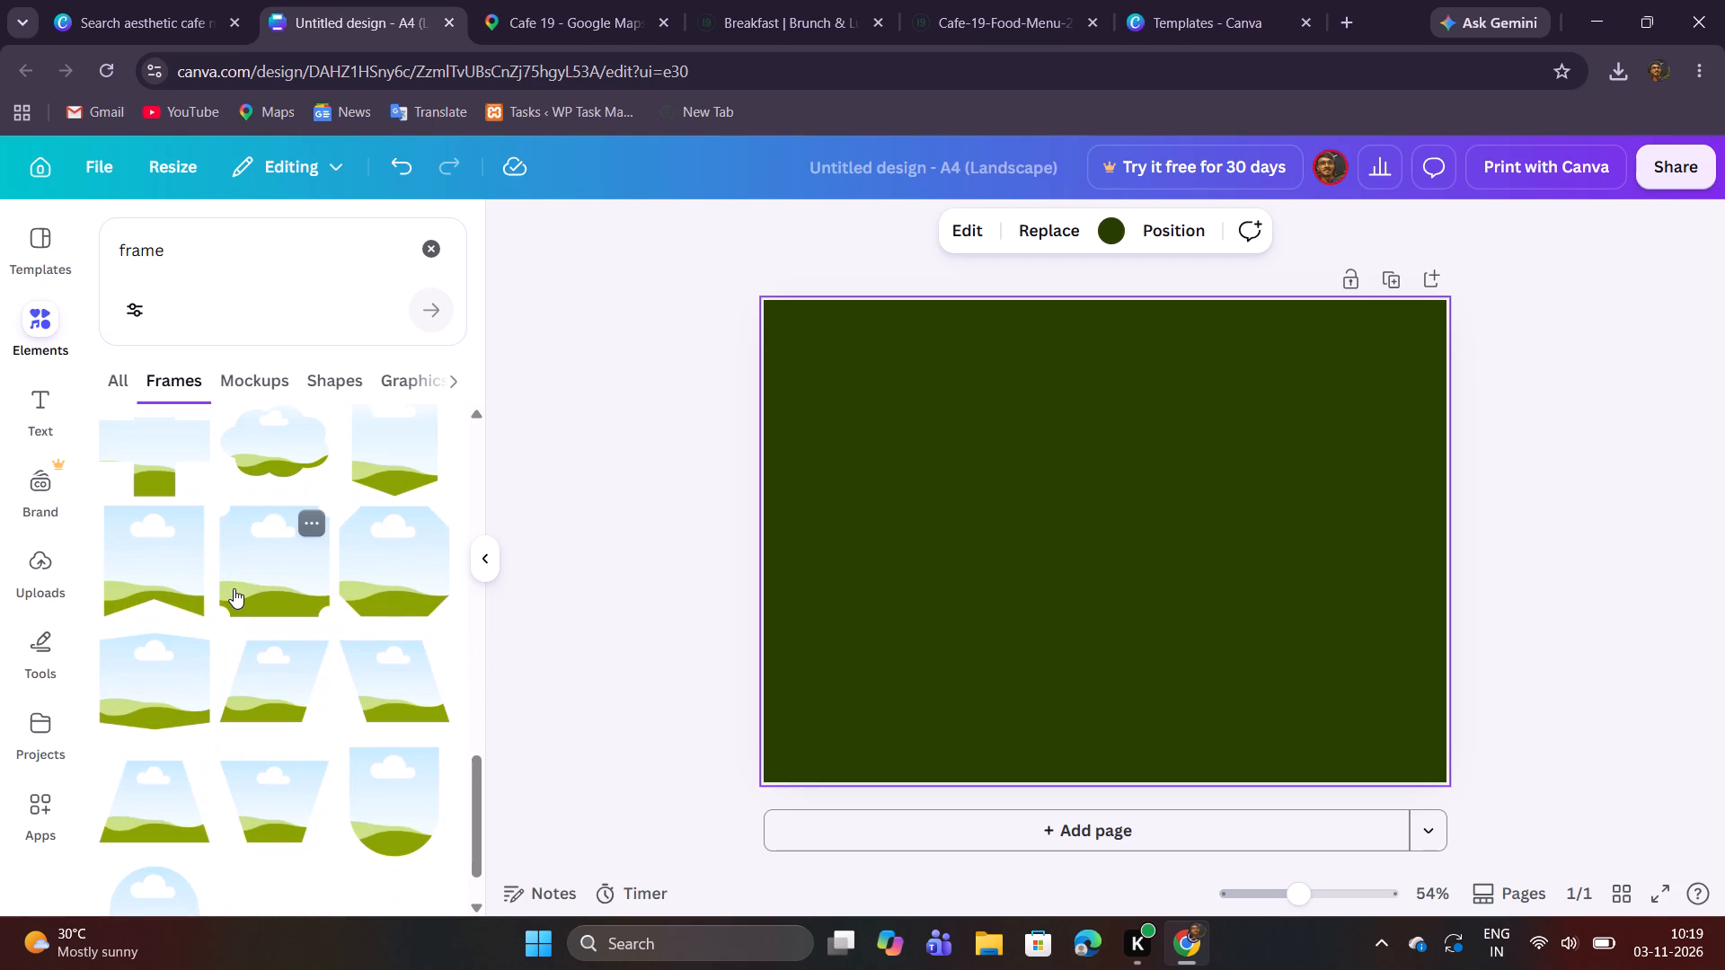
pyautogui.scroll(-3, 234, 588)
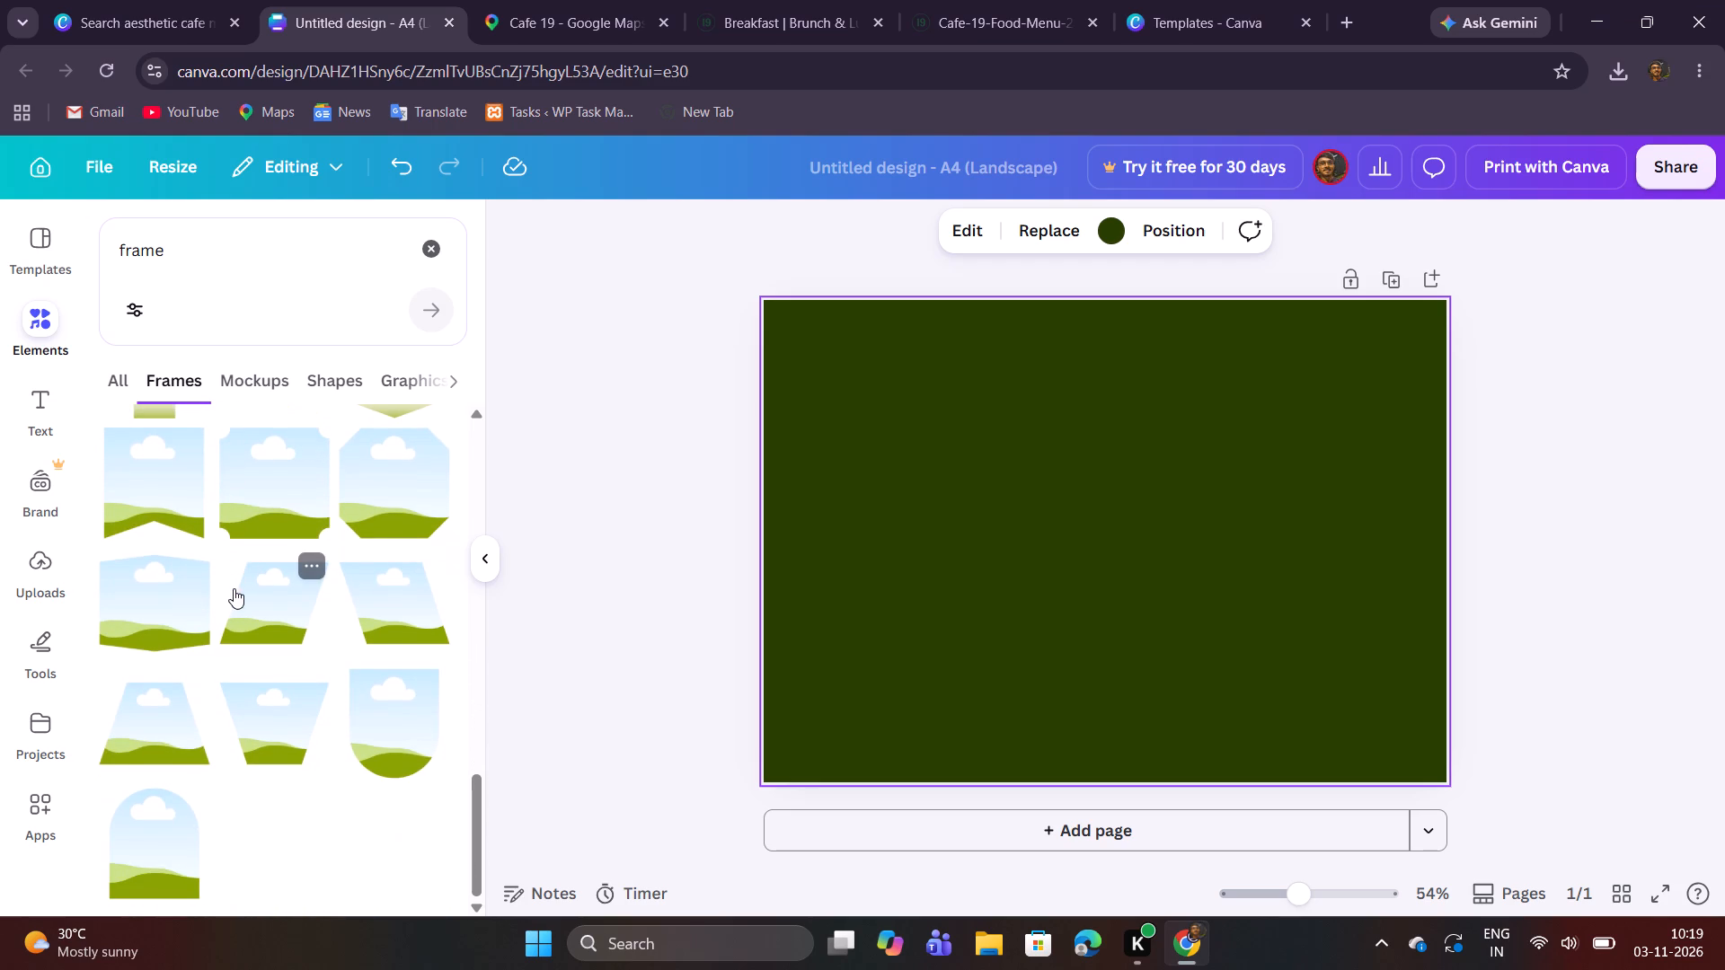
pyautogui.scroll(3, 234, 588)
pyautogui.scroll(18, 234, 588)
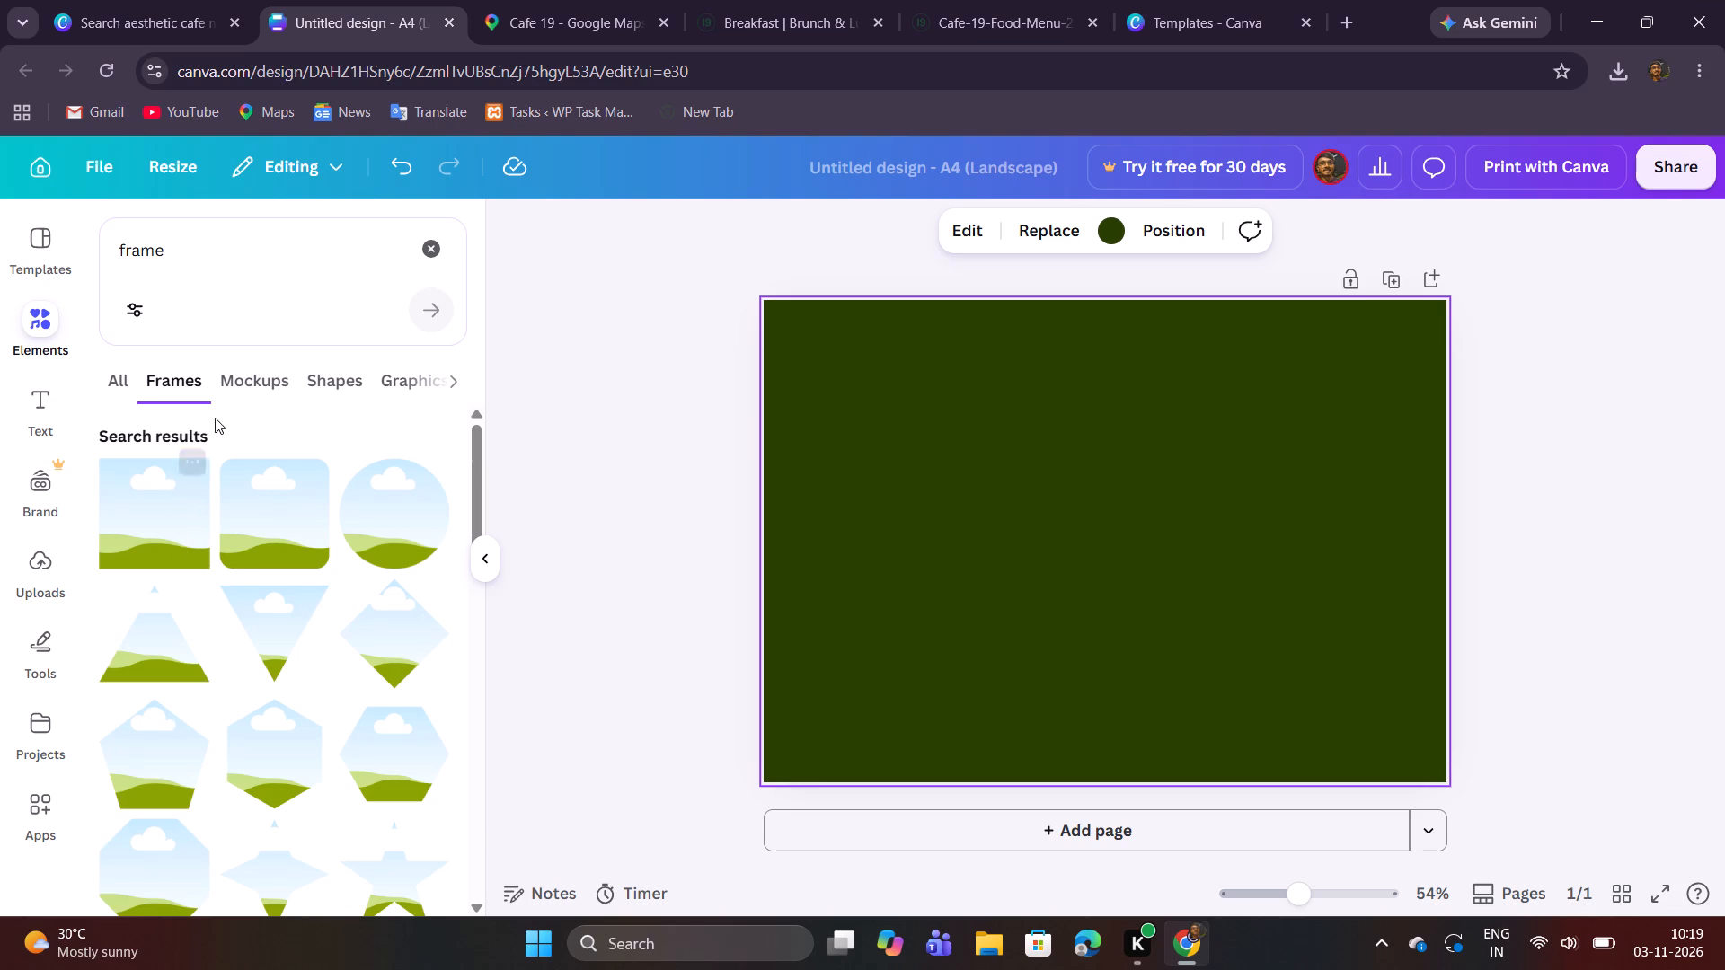
# Search the frames for "rectangle frame" and add a plain portrait rectangular frame to the middle of the green page.
pyautogui.click(314, 250)
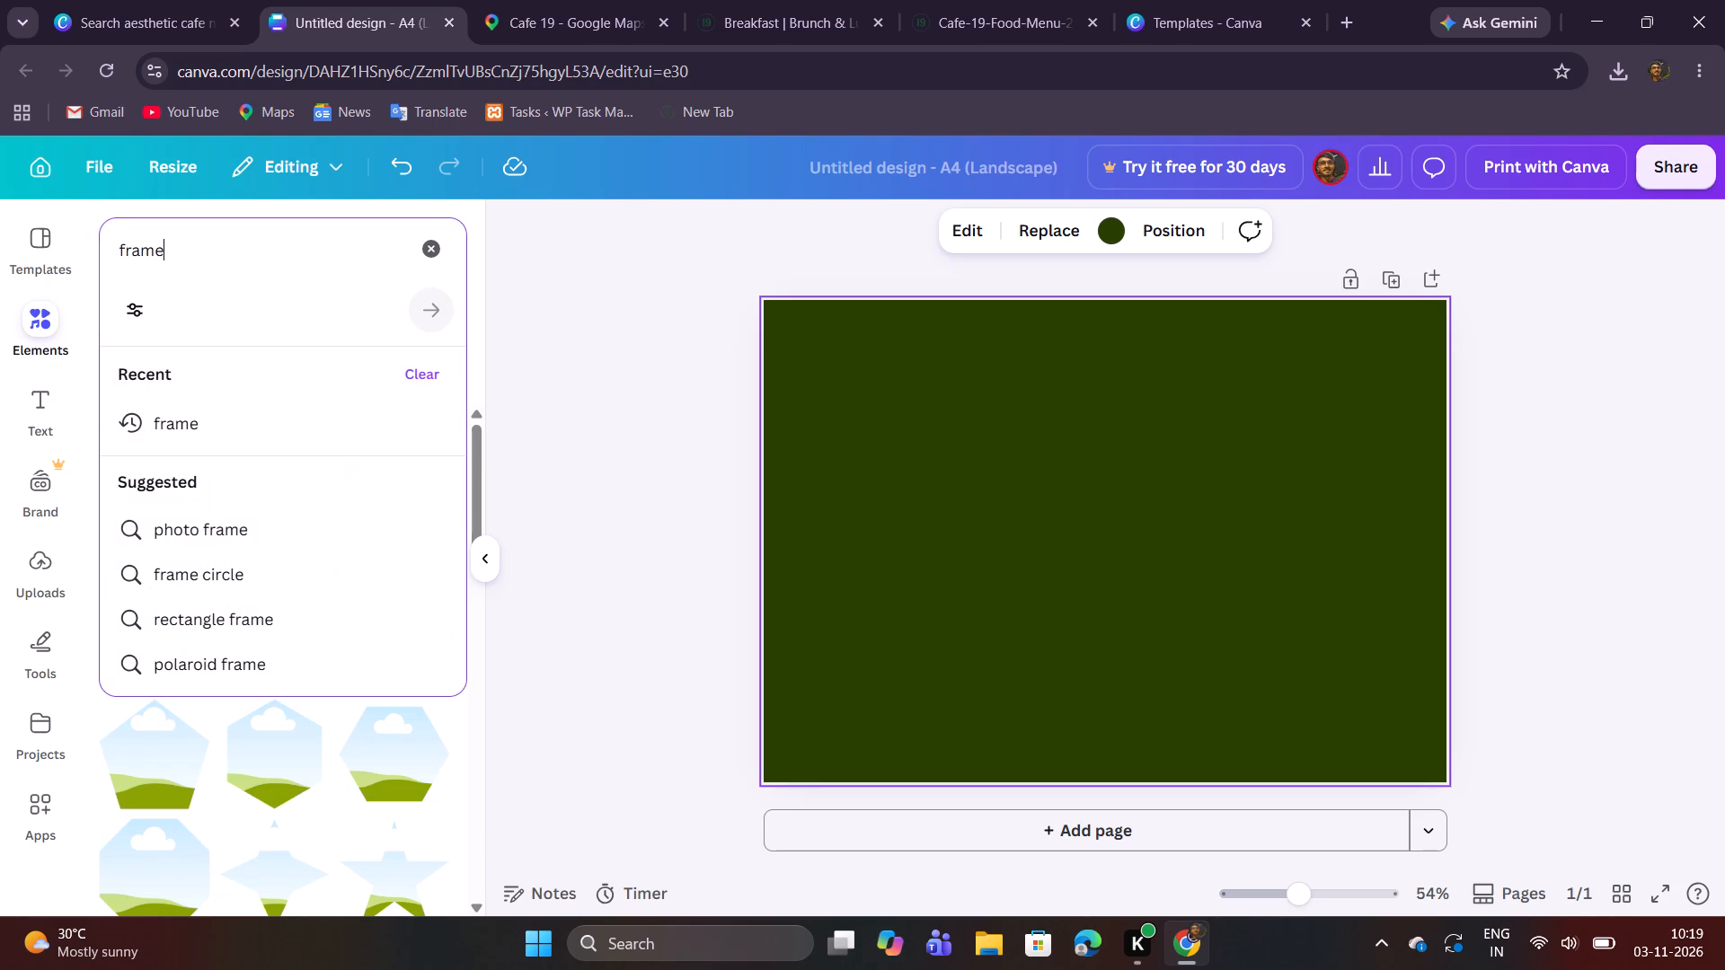
pyautogui.press('space')
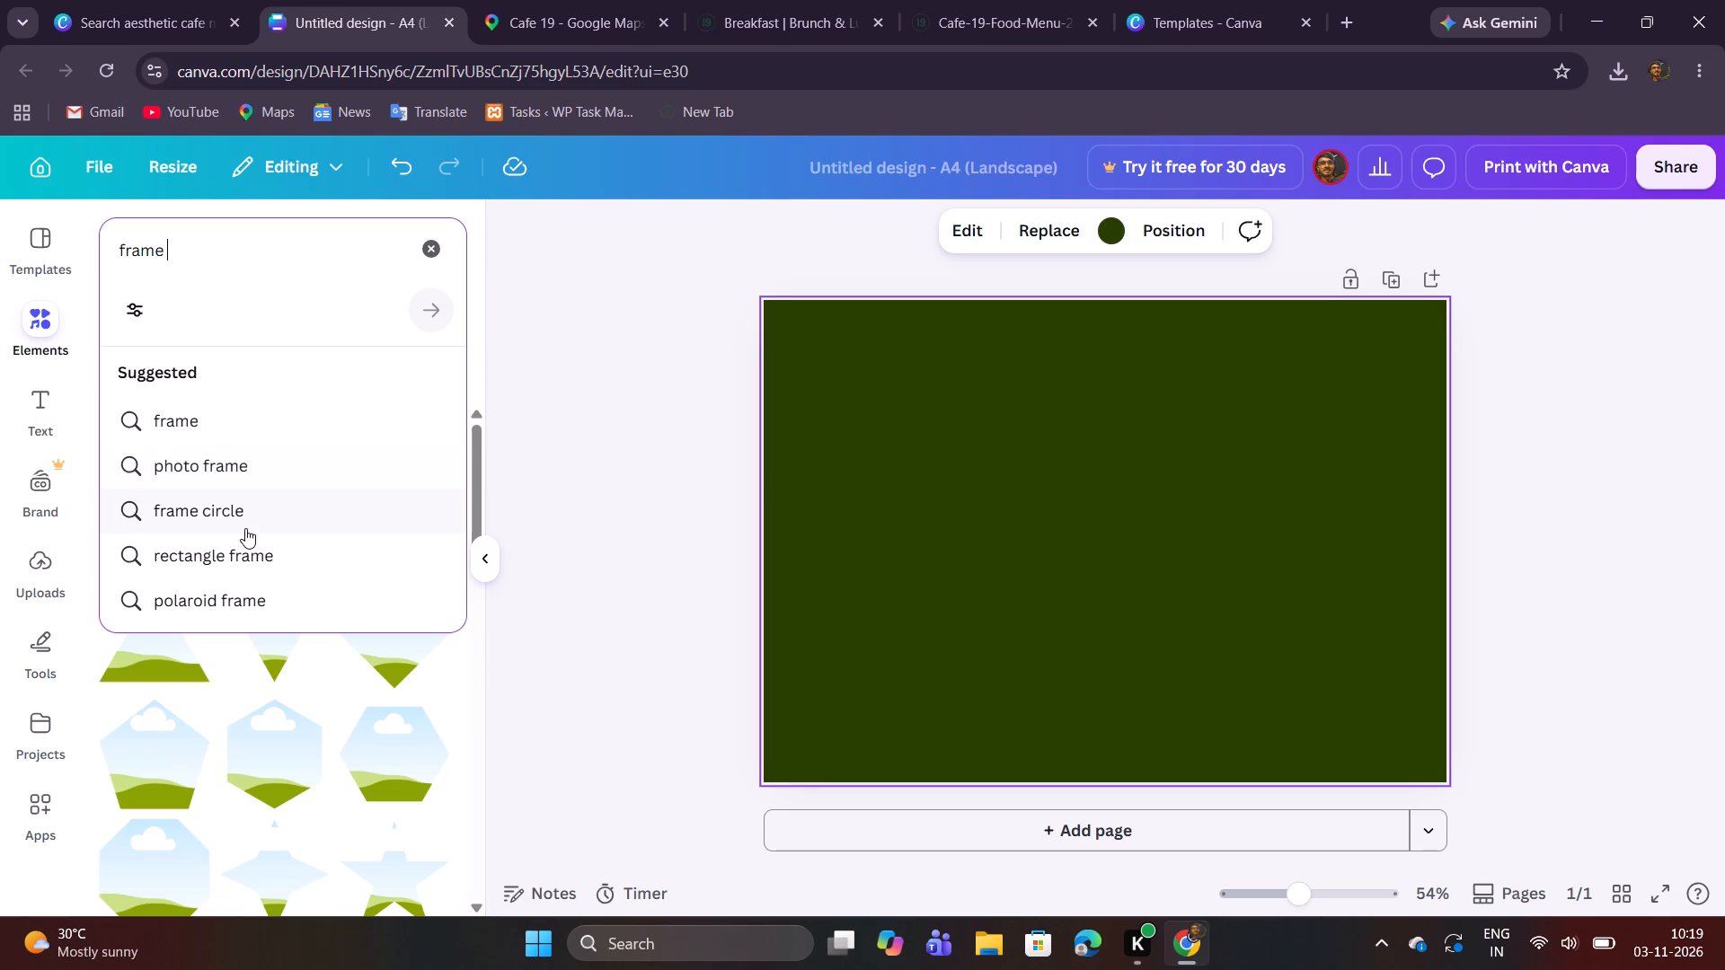
pyautogui.click(246, 551)
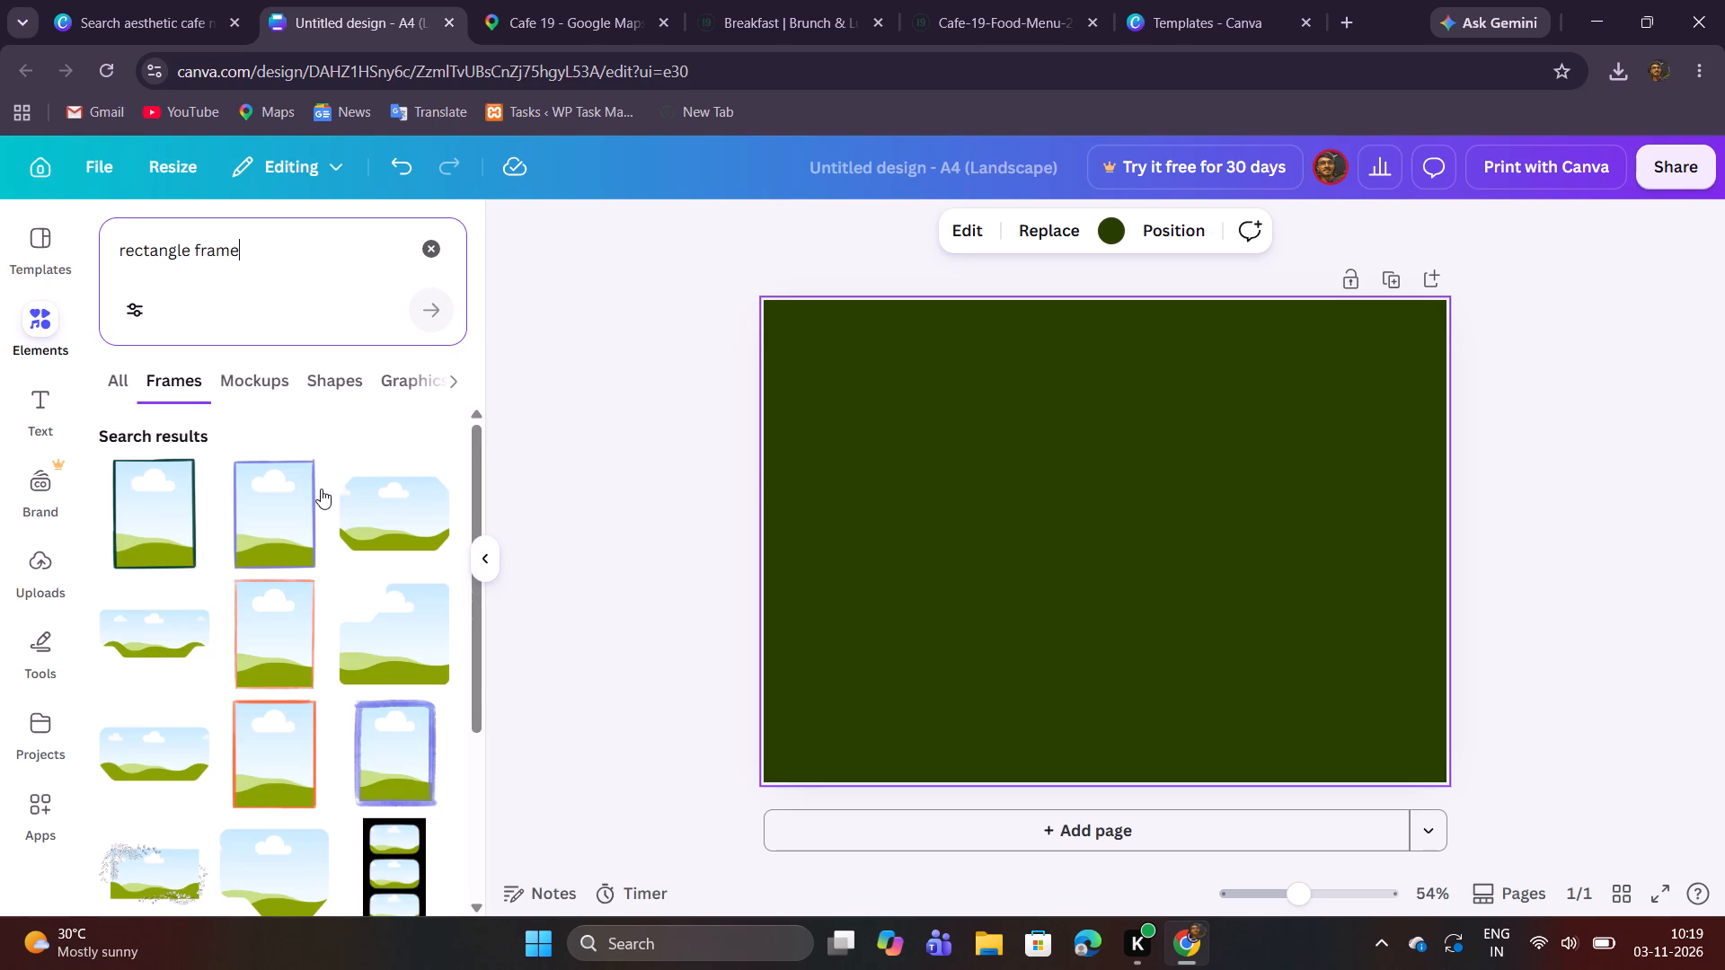
pyautogui.scroll(-2, 324, 486)
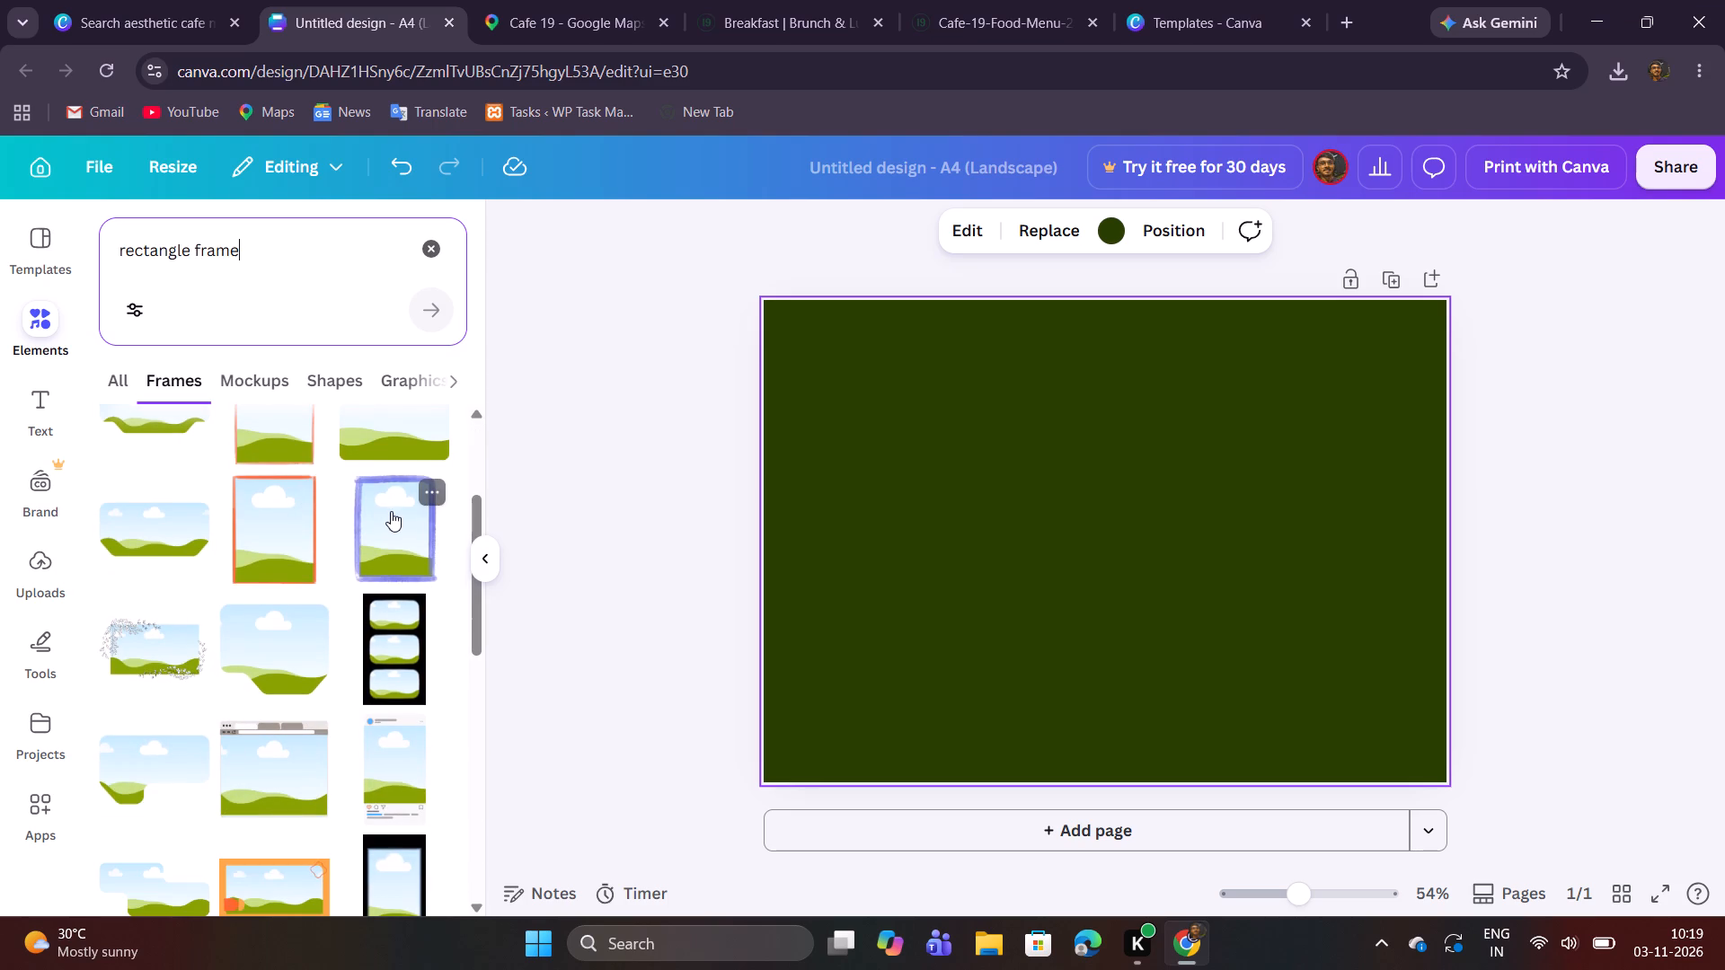
pyautogui.scroll(3, 286, 522)
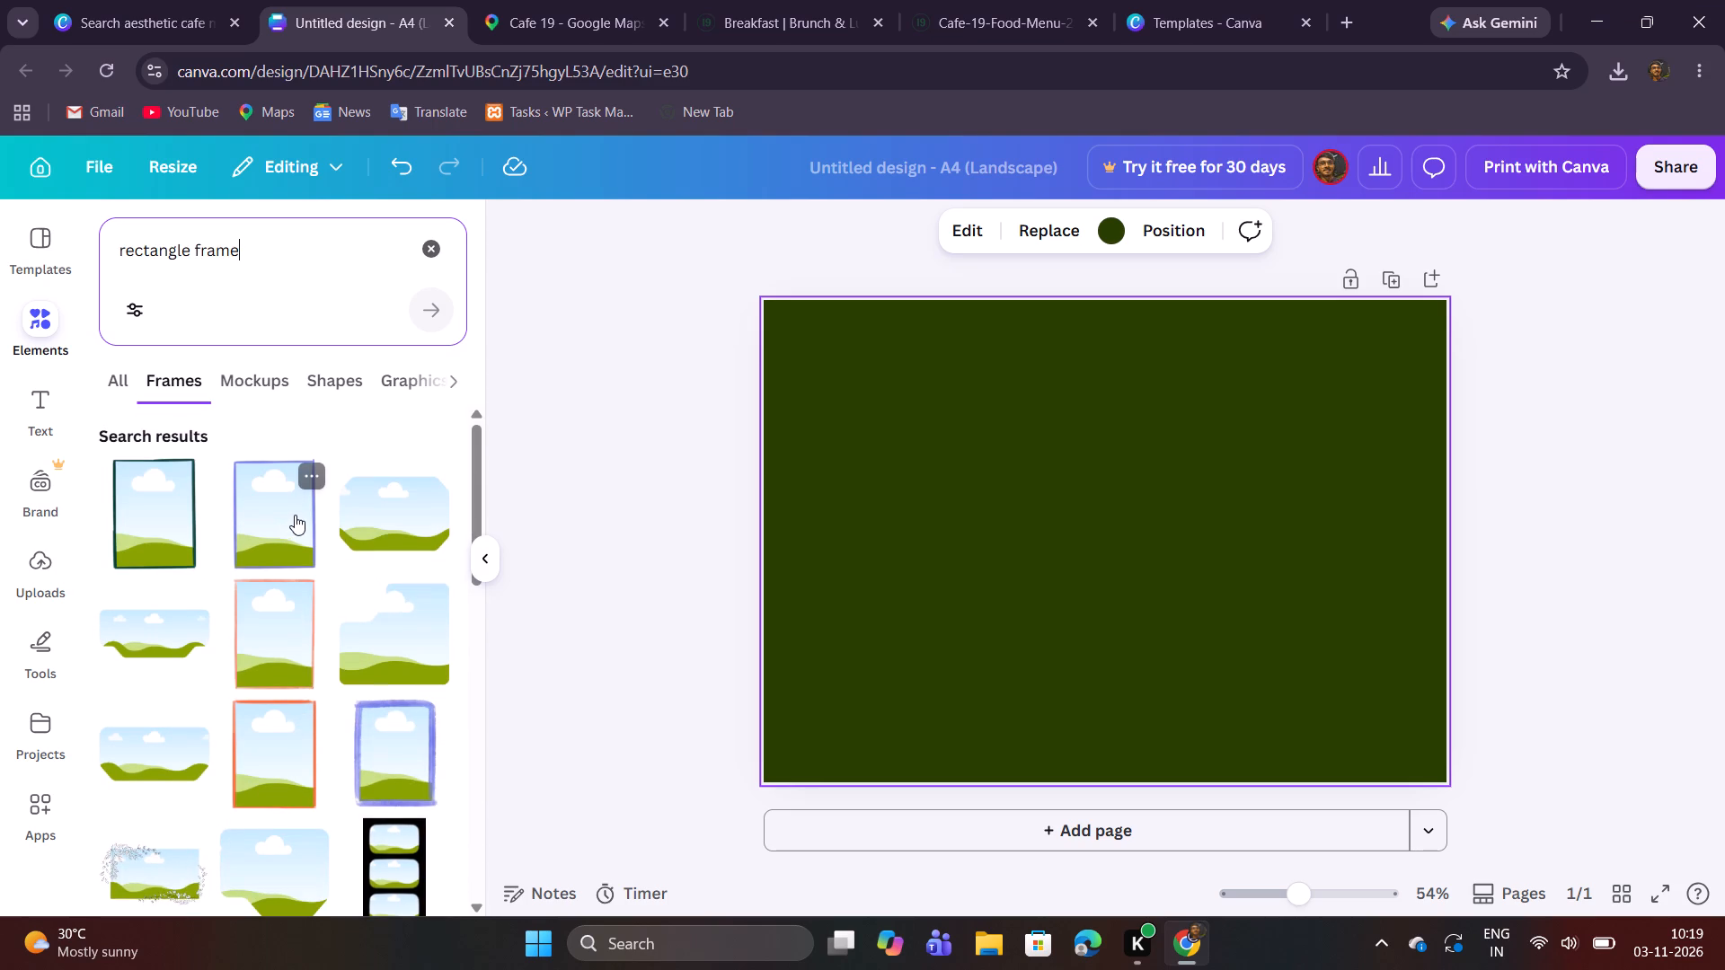
pyautogui.scroll(-5, 296, 514)
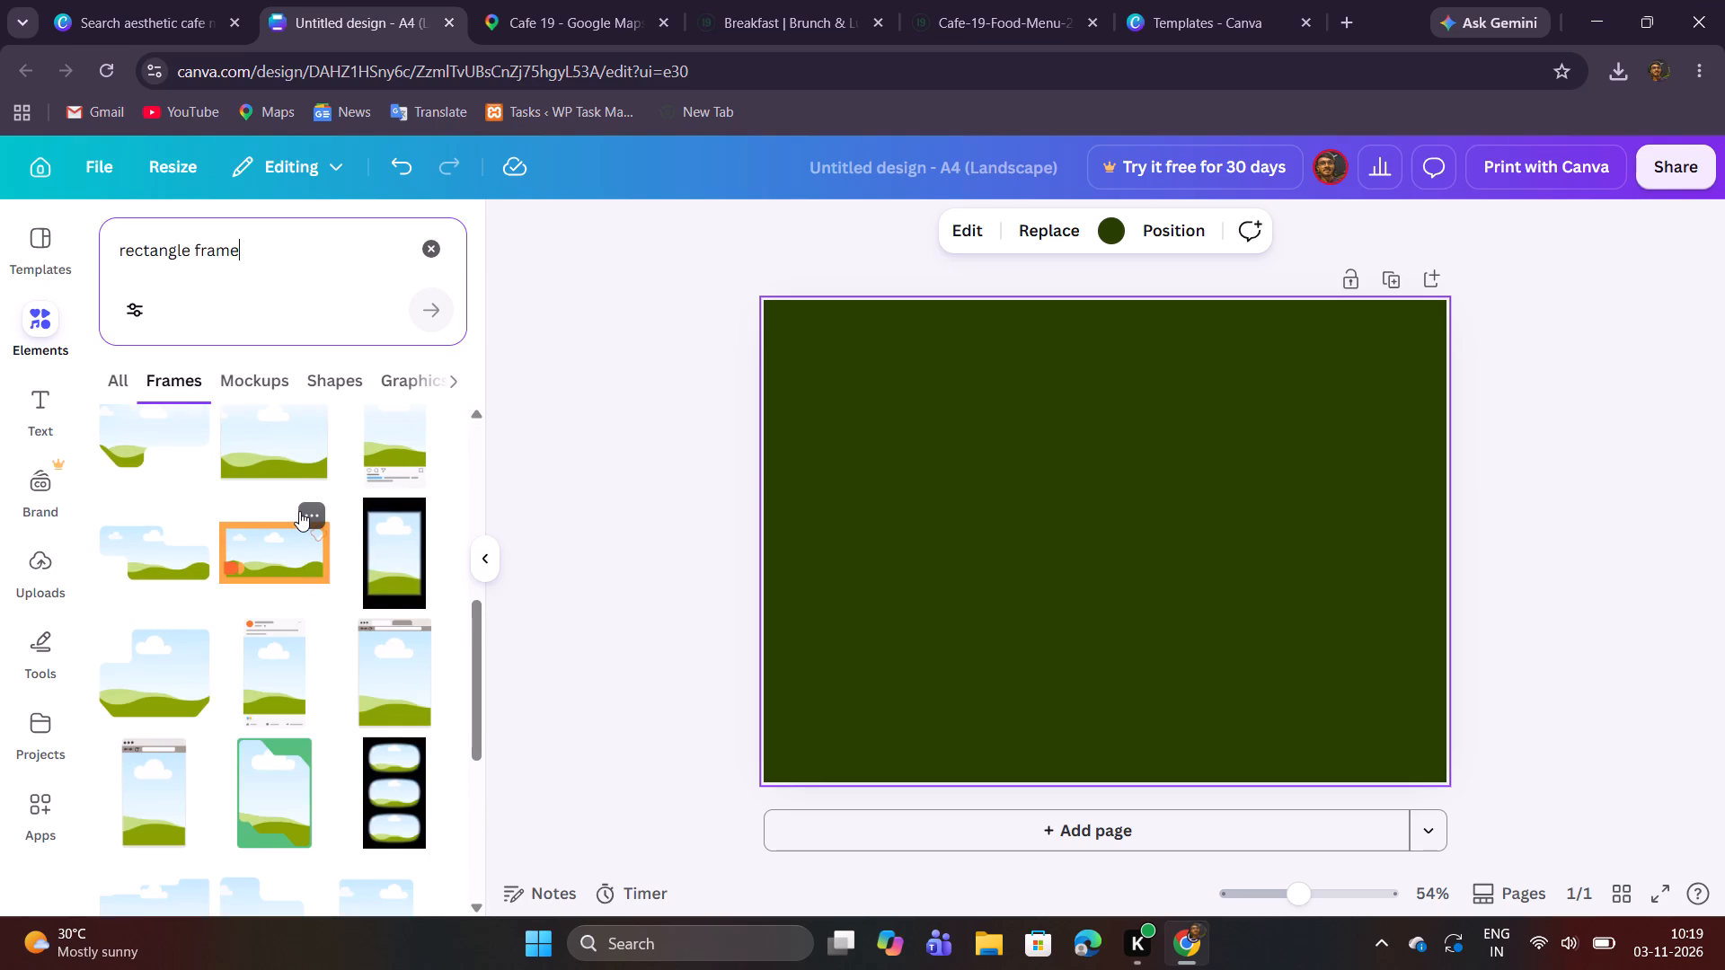
pyautogui.scroll(-6, 299, 511)
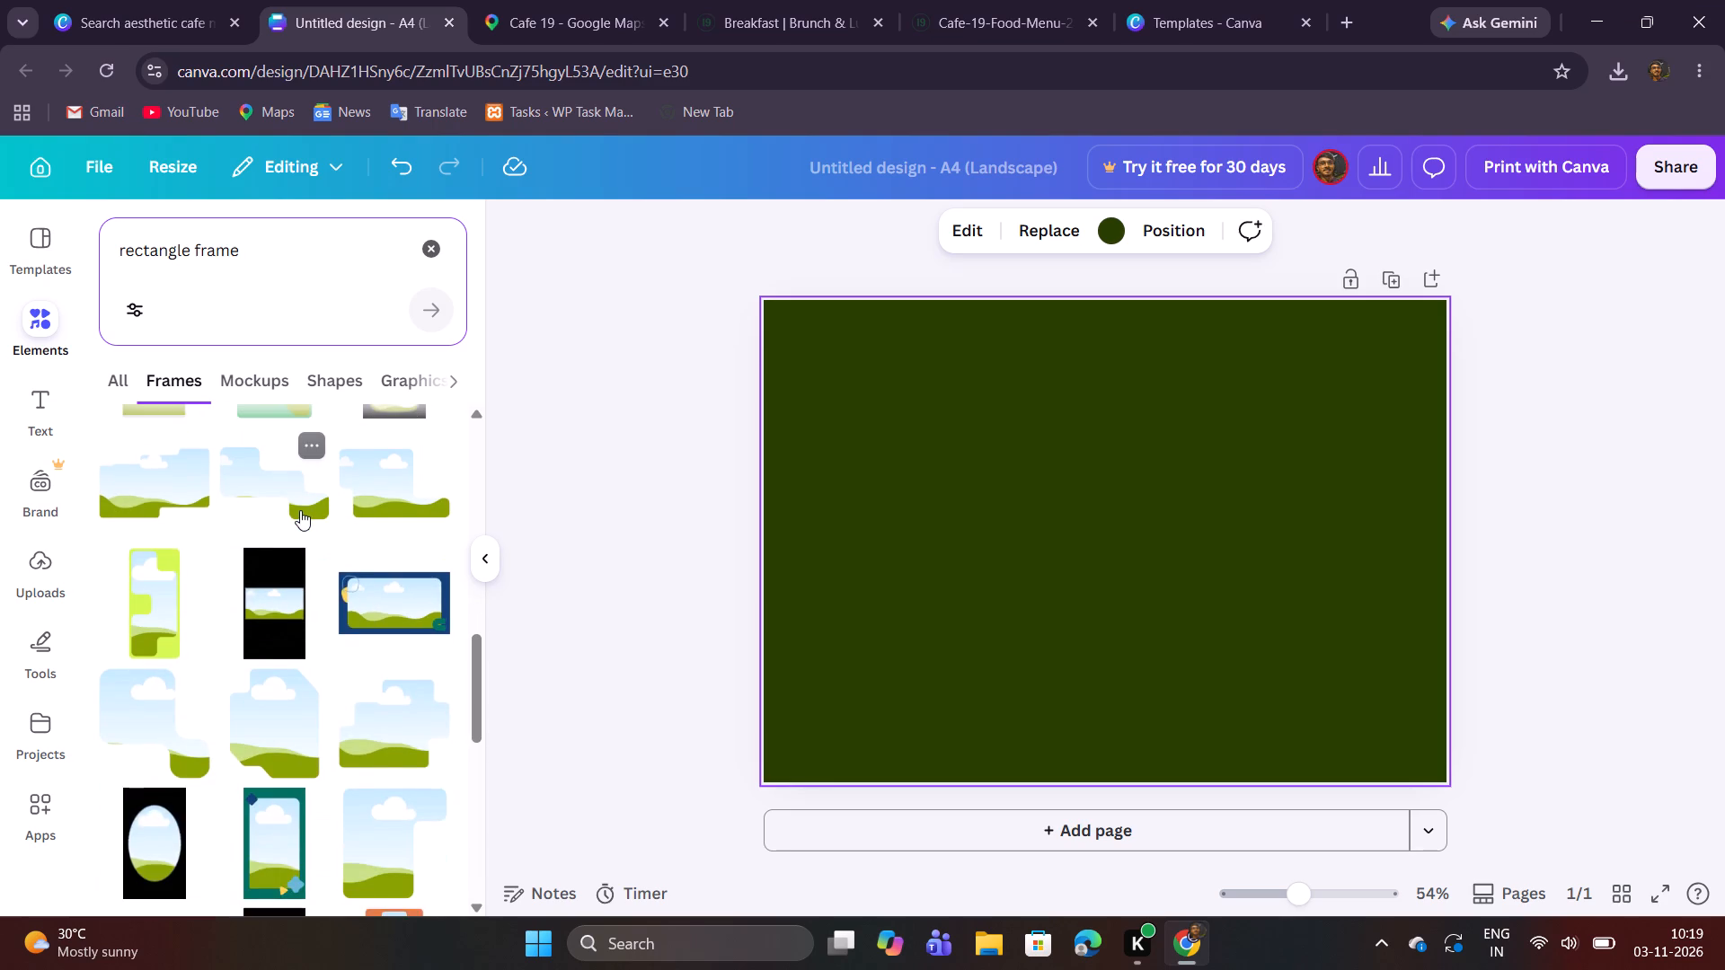
pyautogui.scroll(-5, 300, 510)
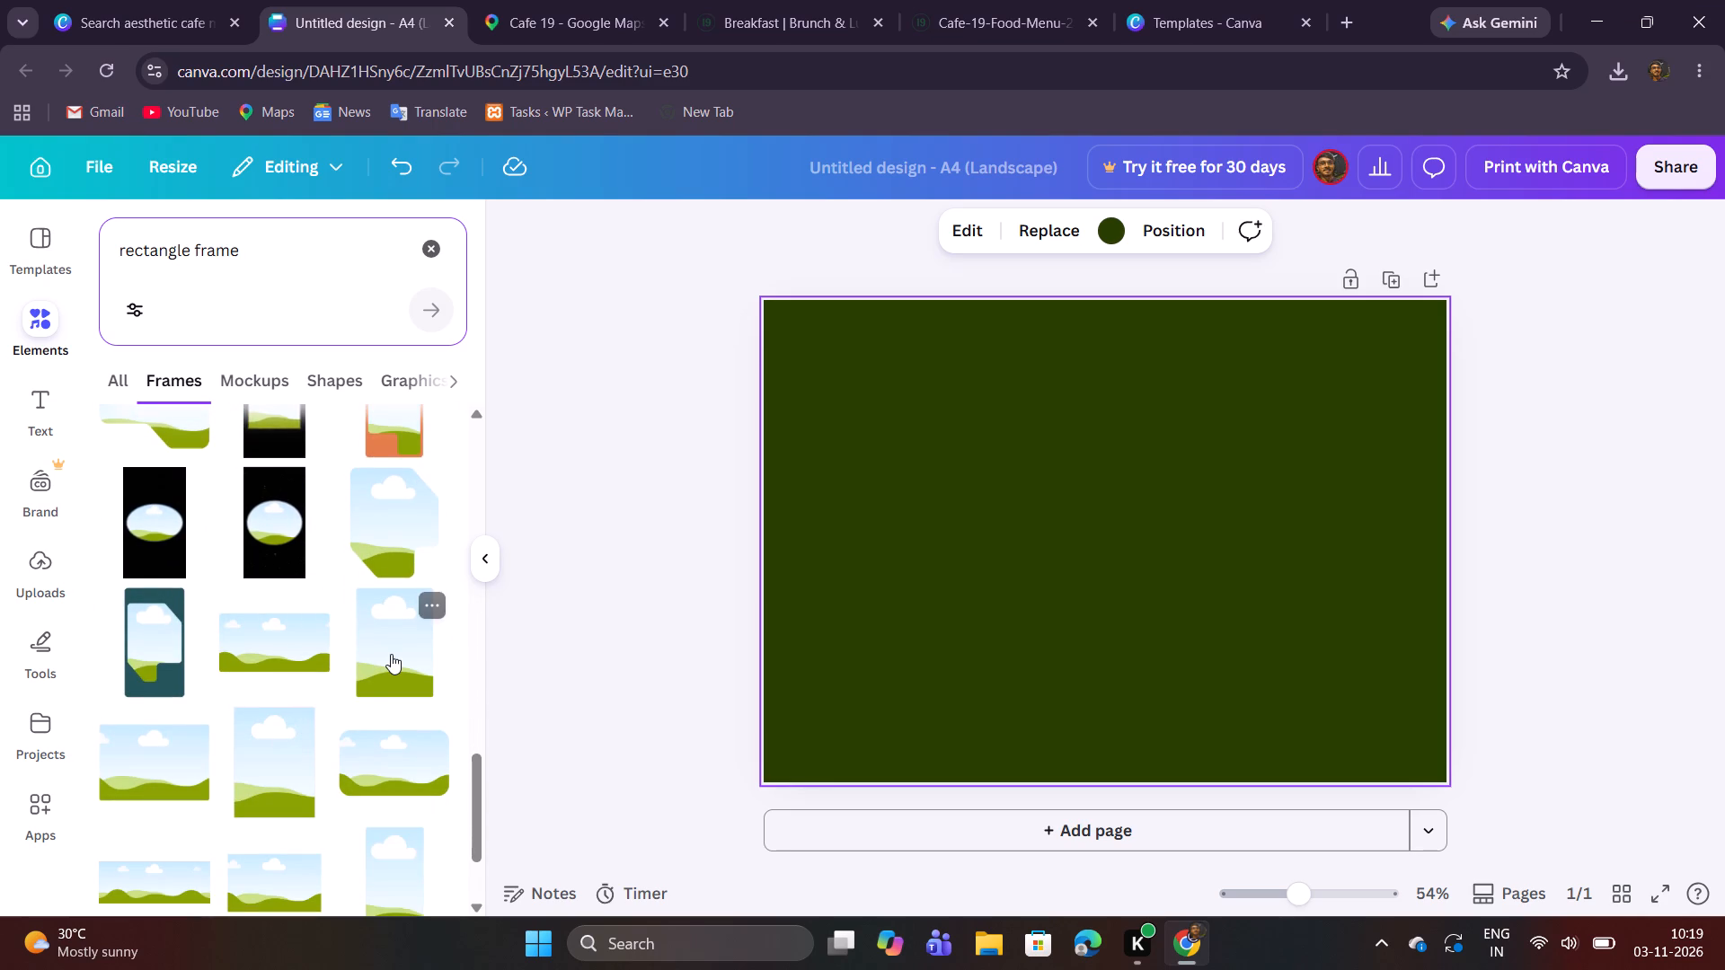
pyautogui.moveTo(391, 654); pyautogui.dragTo(1069, 495)
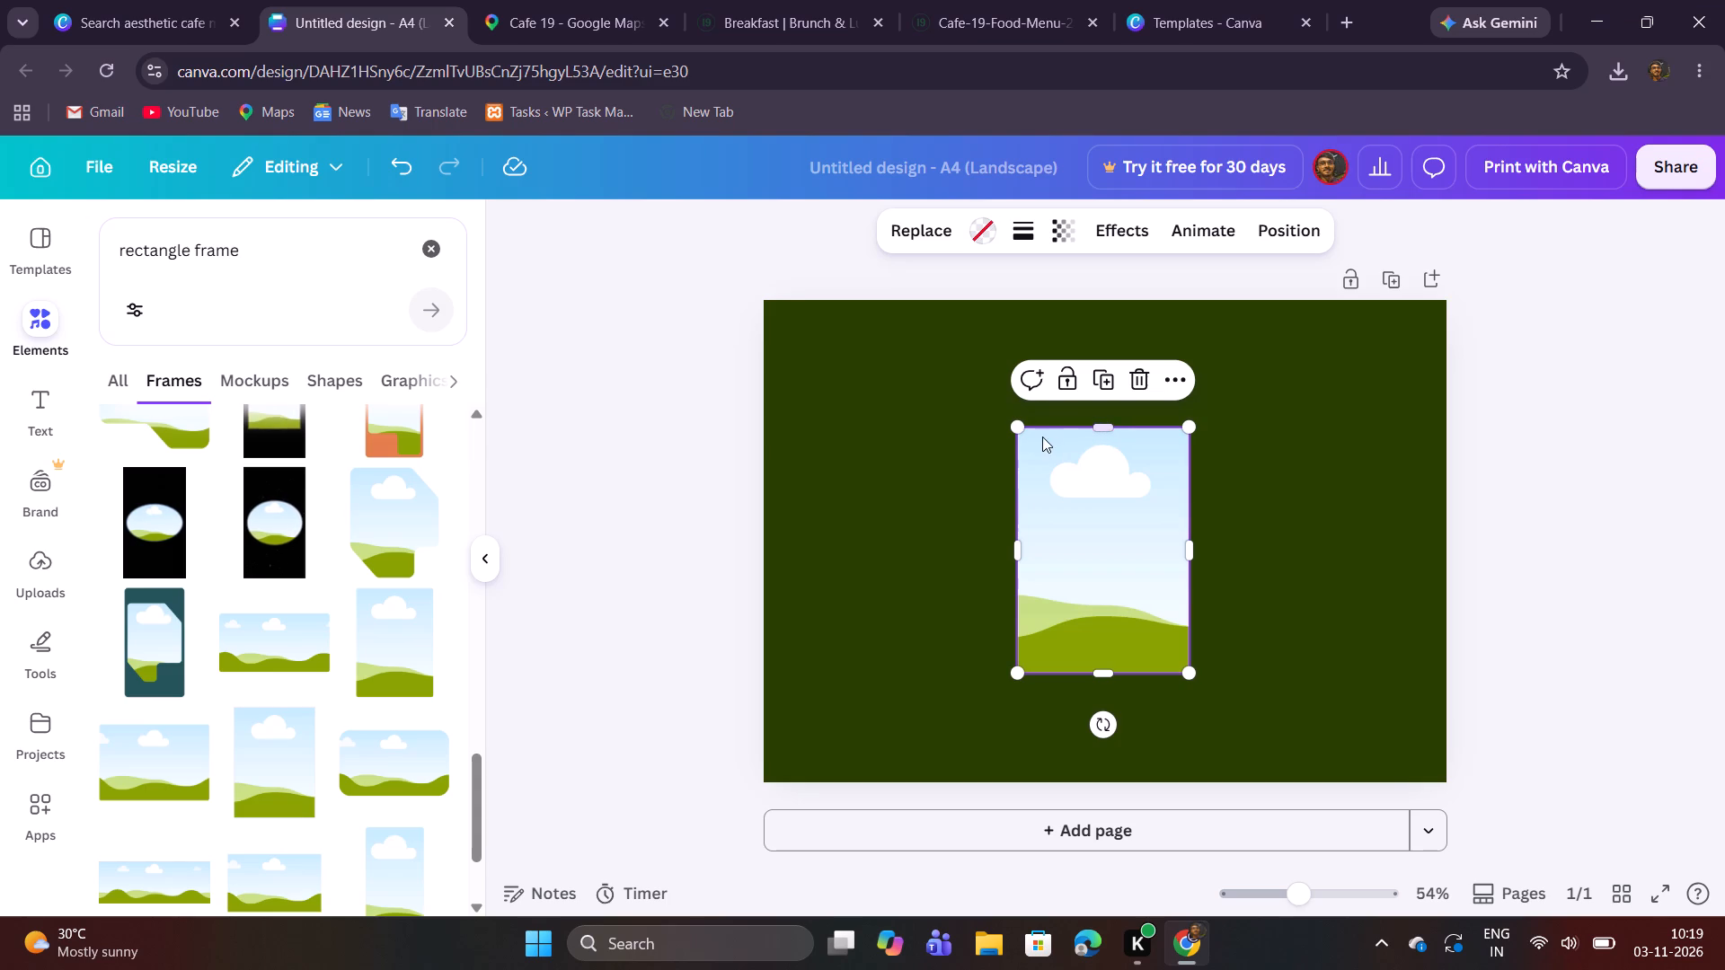
# Enlarge the rectangular frame to about 9.9 wide, centre it horizontally, and stretch it from the page's top edge to its bottom edge.
pyautogui.moveTo(1019, 428); pyautogui.dragTo(996, 314)
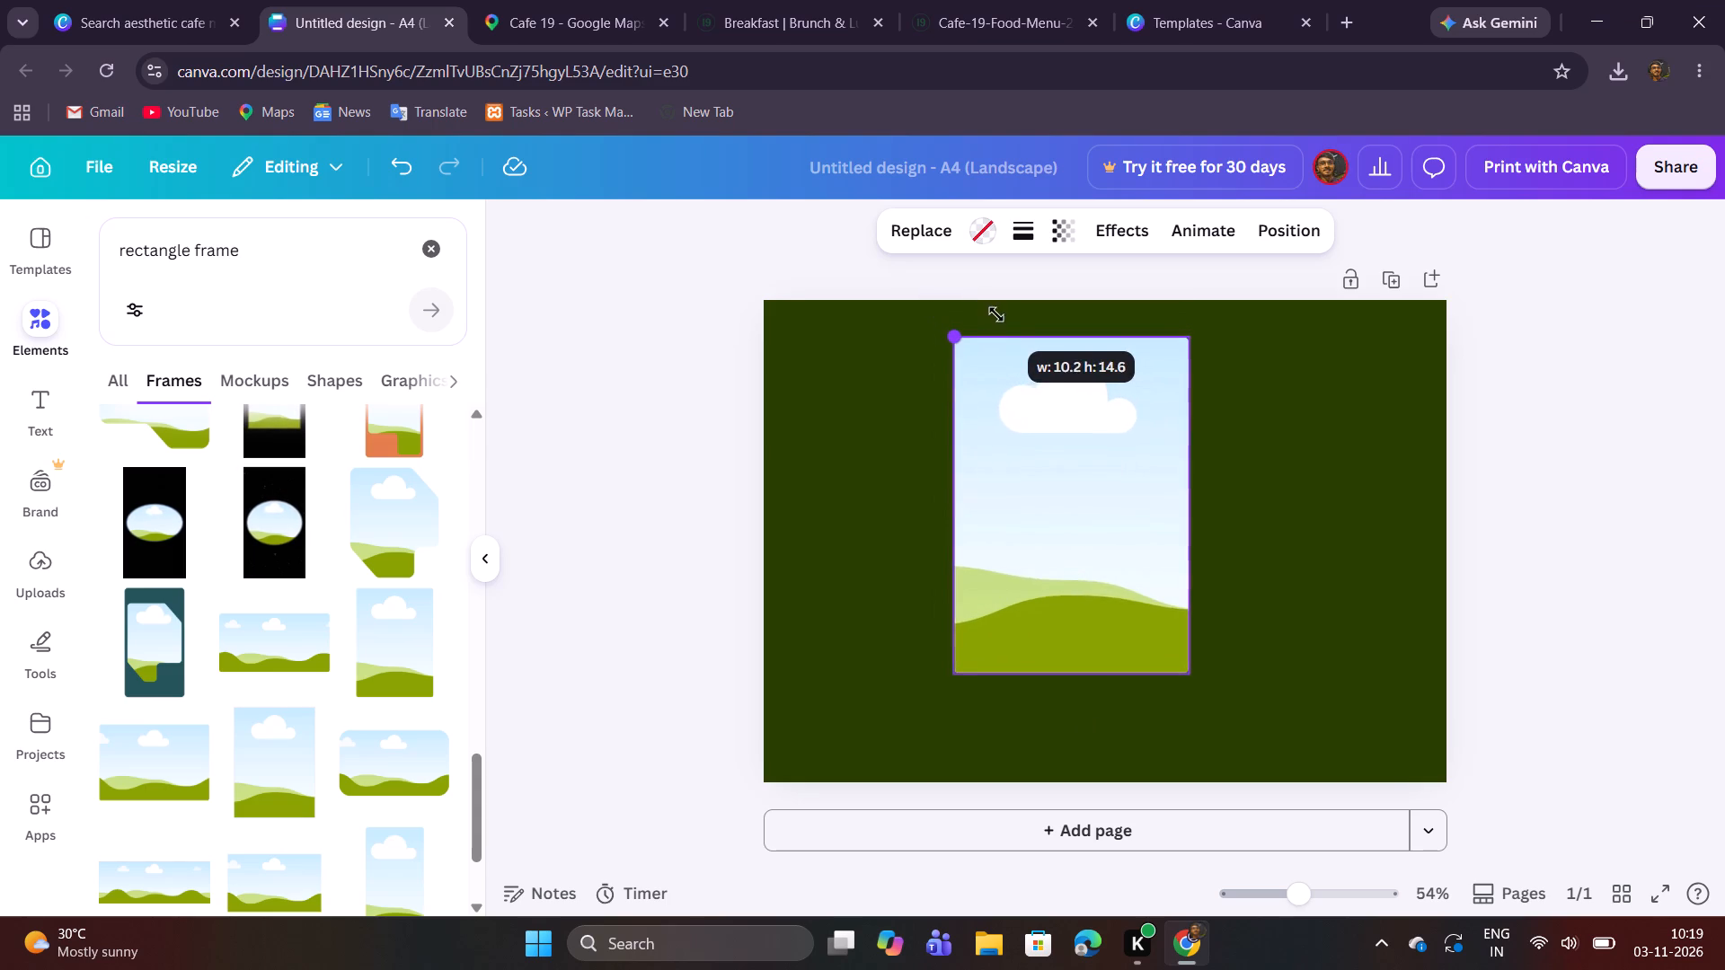
pyautogui.moveTo(996, 314); pyautogui.dragTo(1003, 322)
pyautogui.moveTo(1067, 425); pyautogui.dragTo(1099, 428)
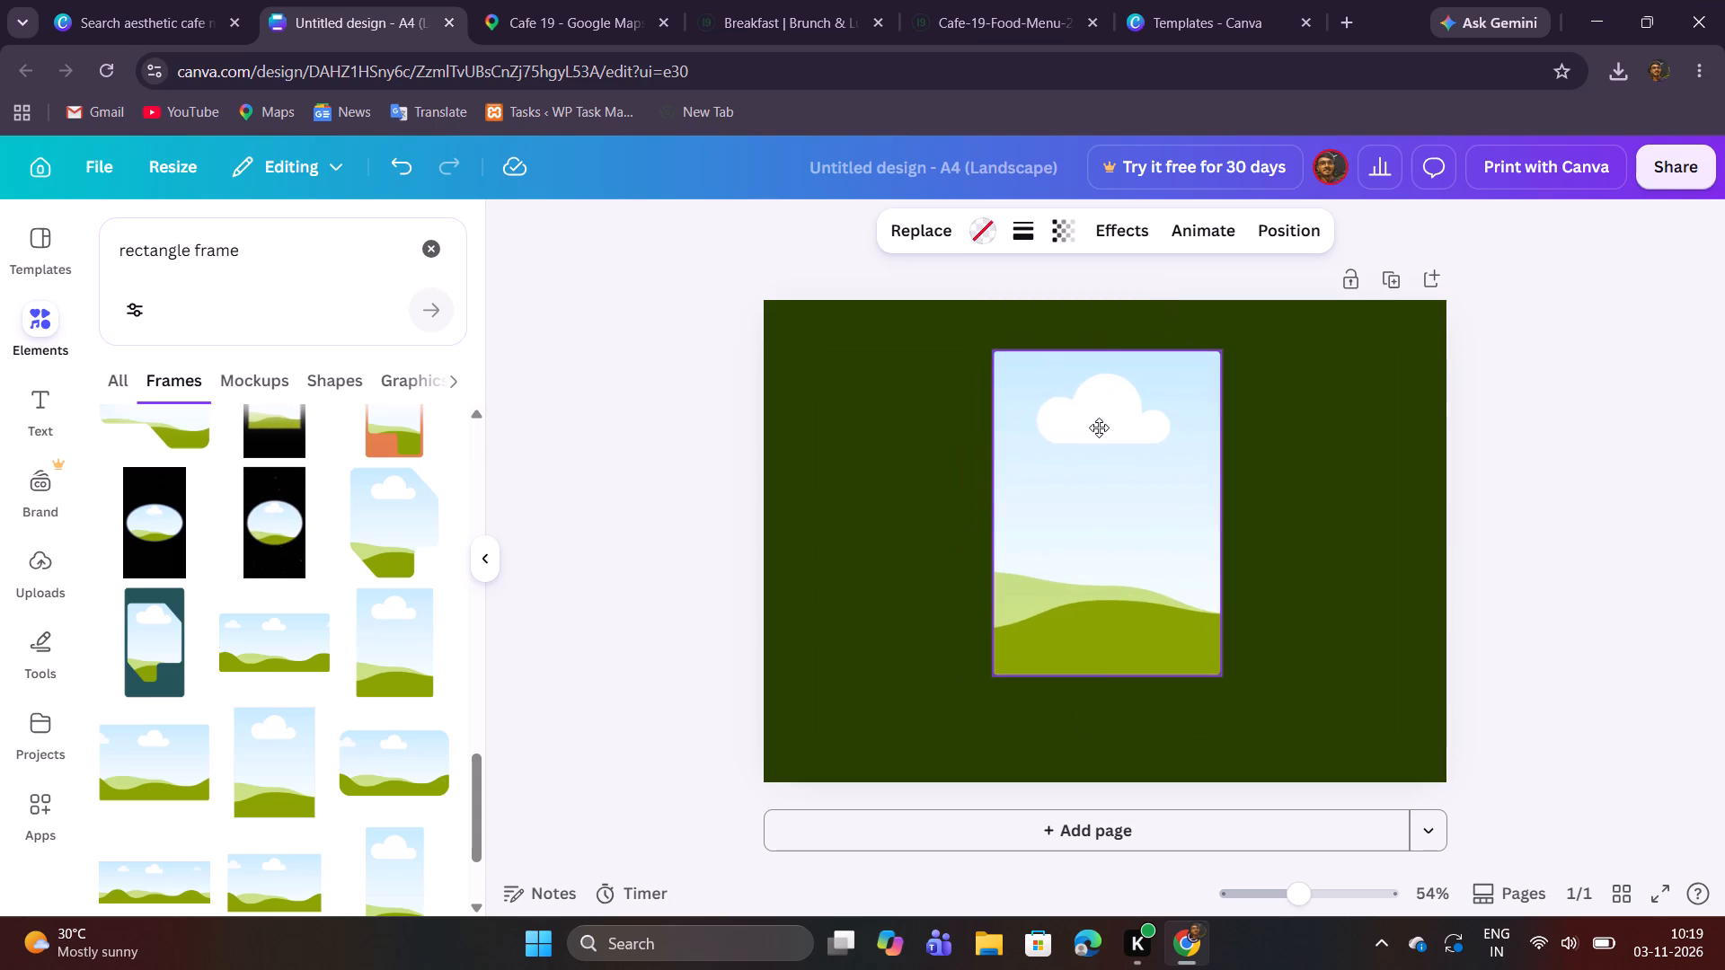
pyautogui.moveTo(1099, 428); pyautogui.dragTo(1093, 428)
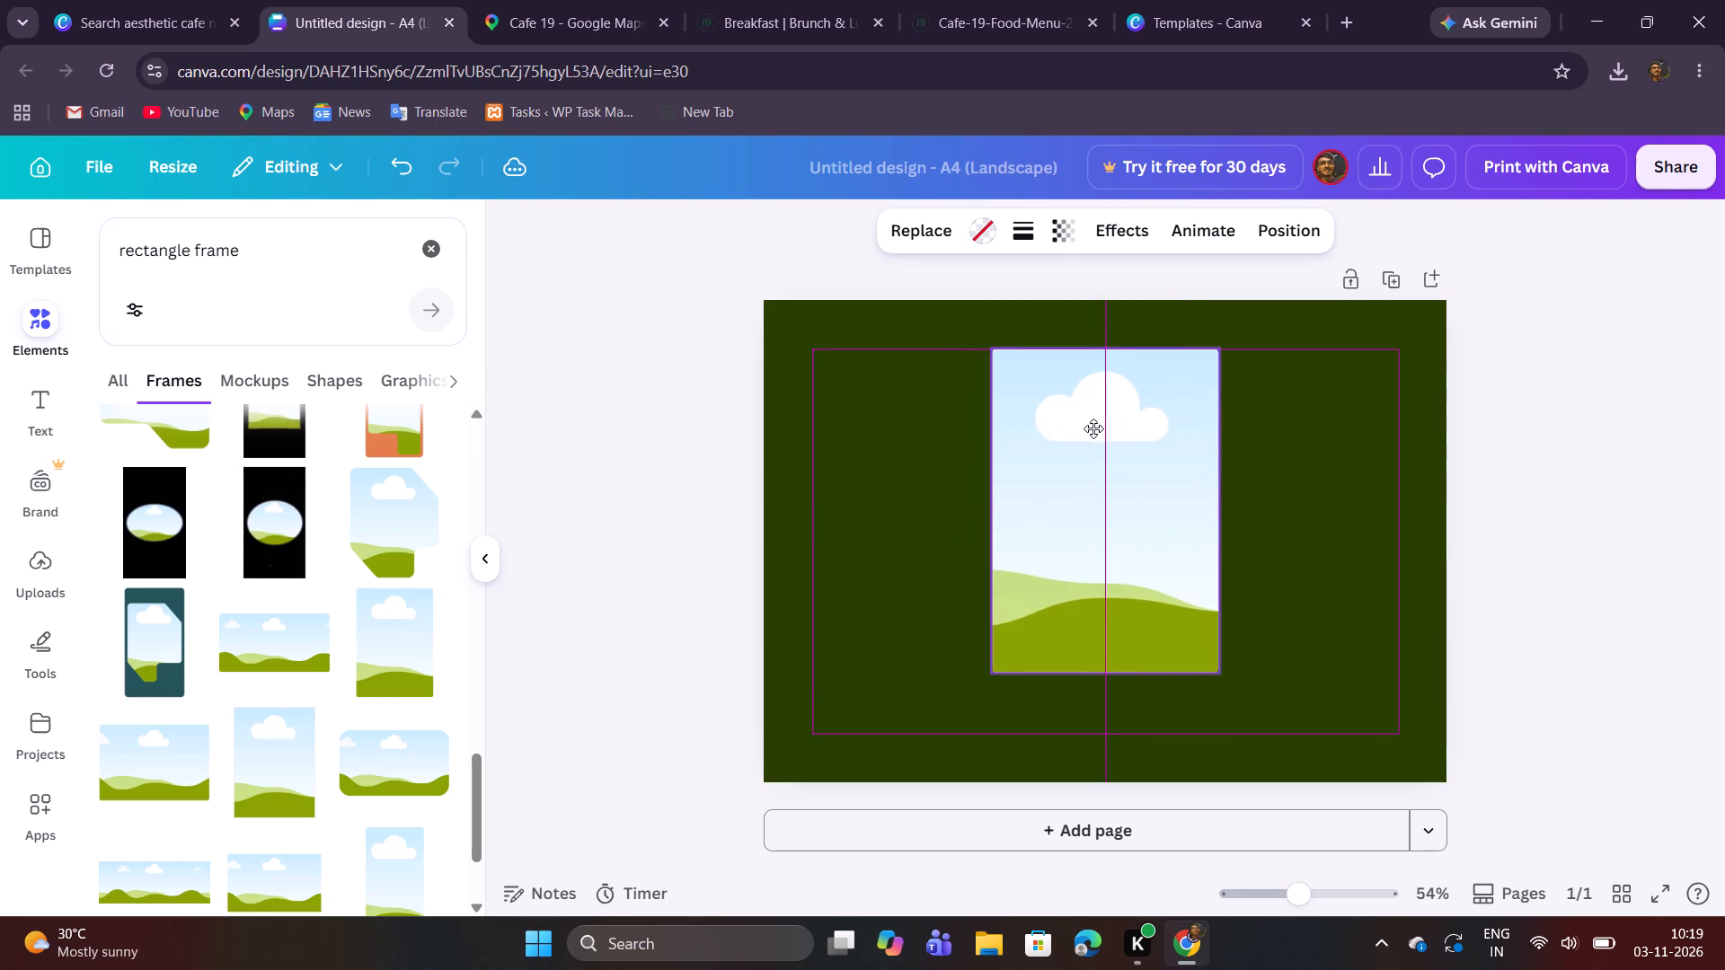
pyautogui.moveTo(1093, 428); pyautogui.dragTo(1095, 428)
pyautogui.moveTo(1110, 352); pyautogui.dragTo(1109, 318)
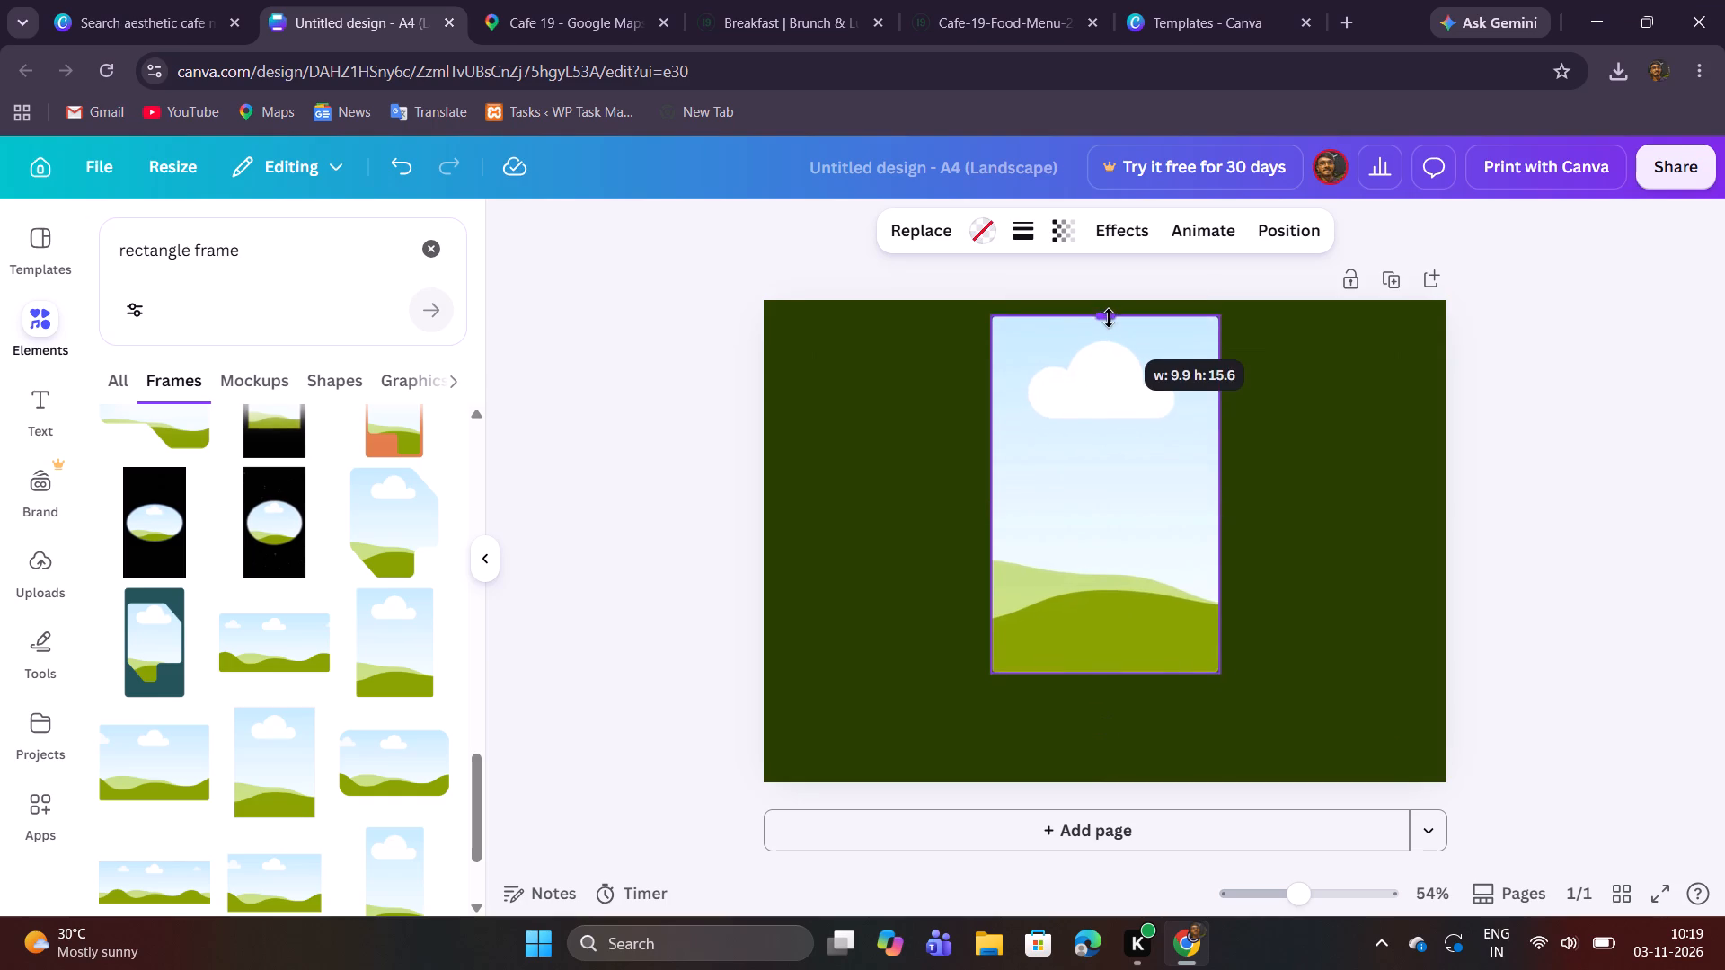
pyautogui.moveTo(1109, 318); pyautogui.dragTo(1107, 304)
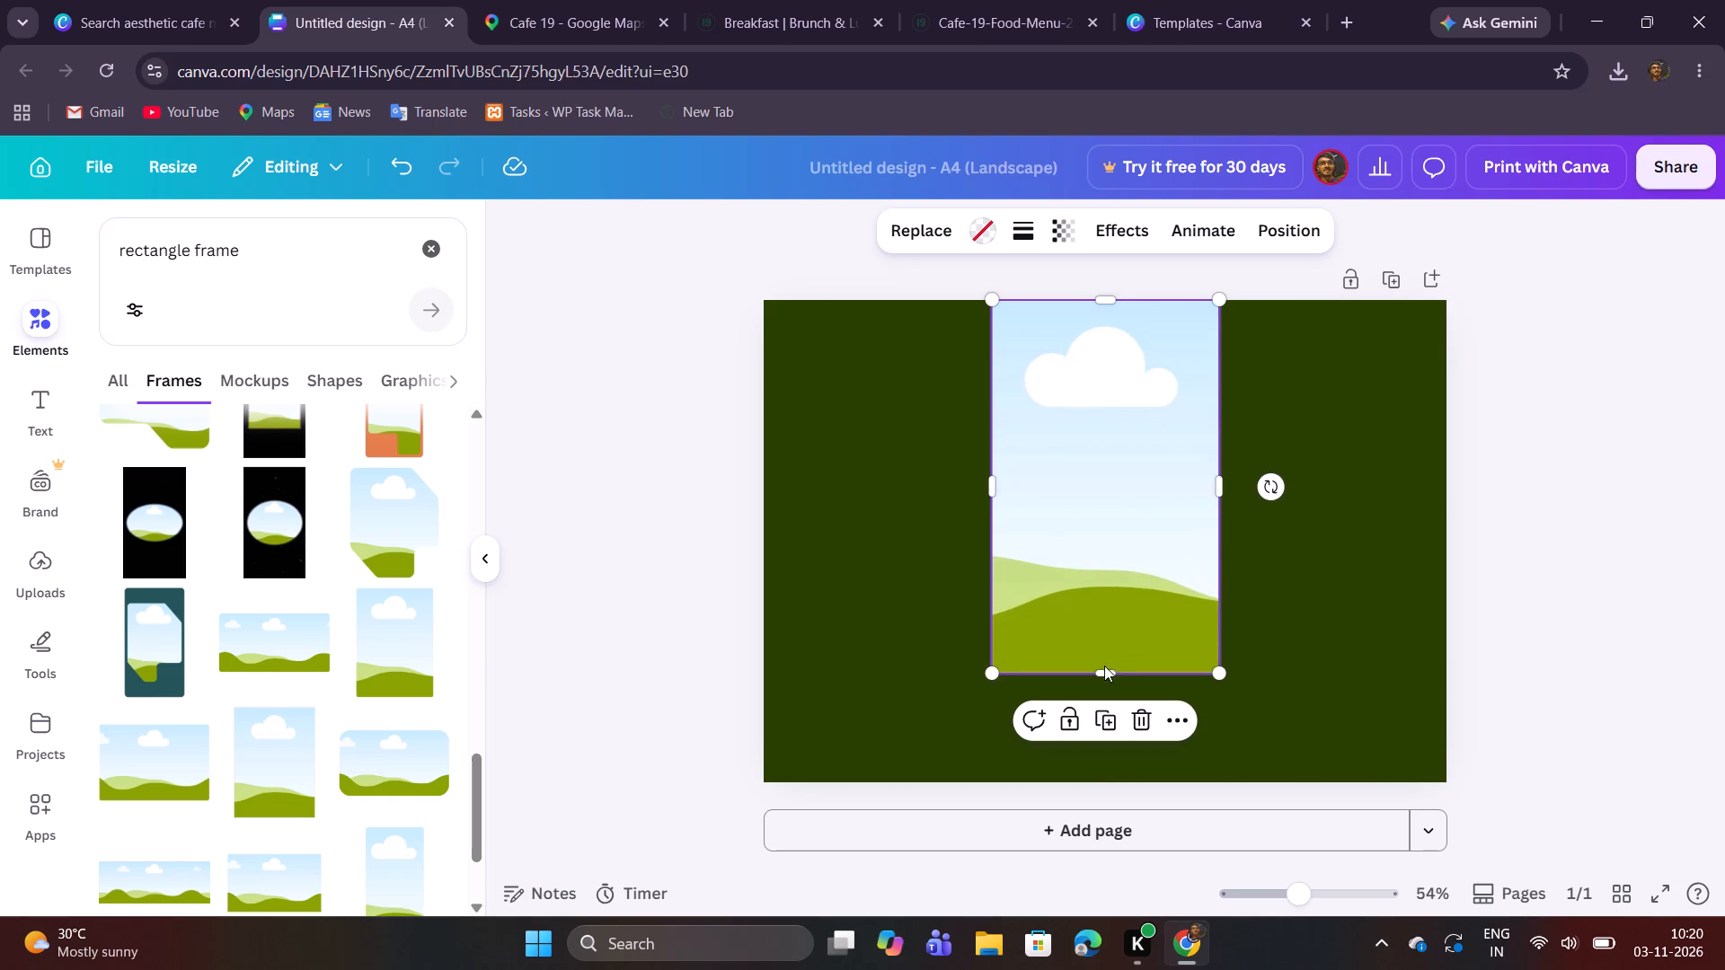
pyautogui.moveTo(1108, 673); pyautogui.dragTo(1117, 769)
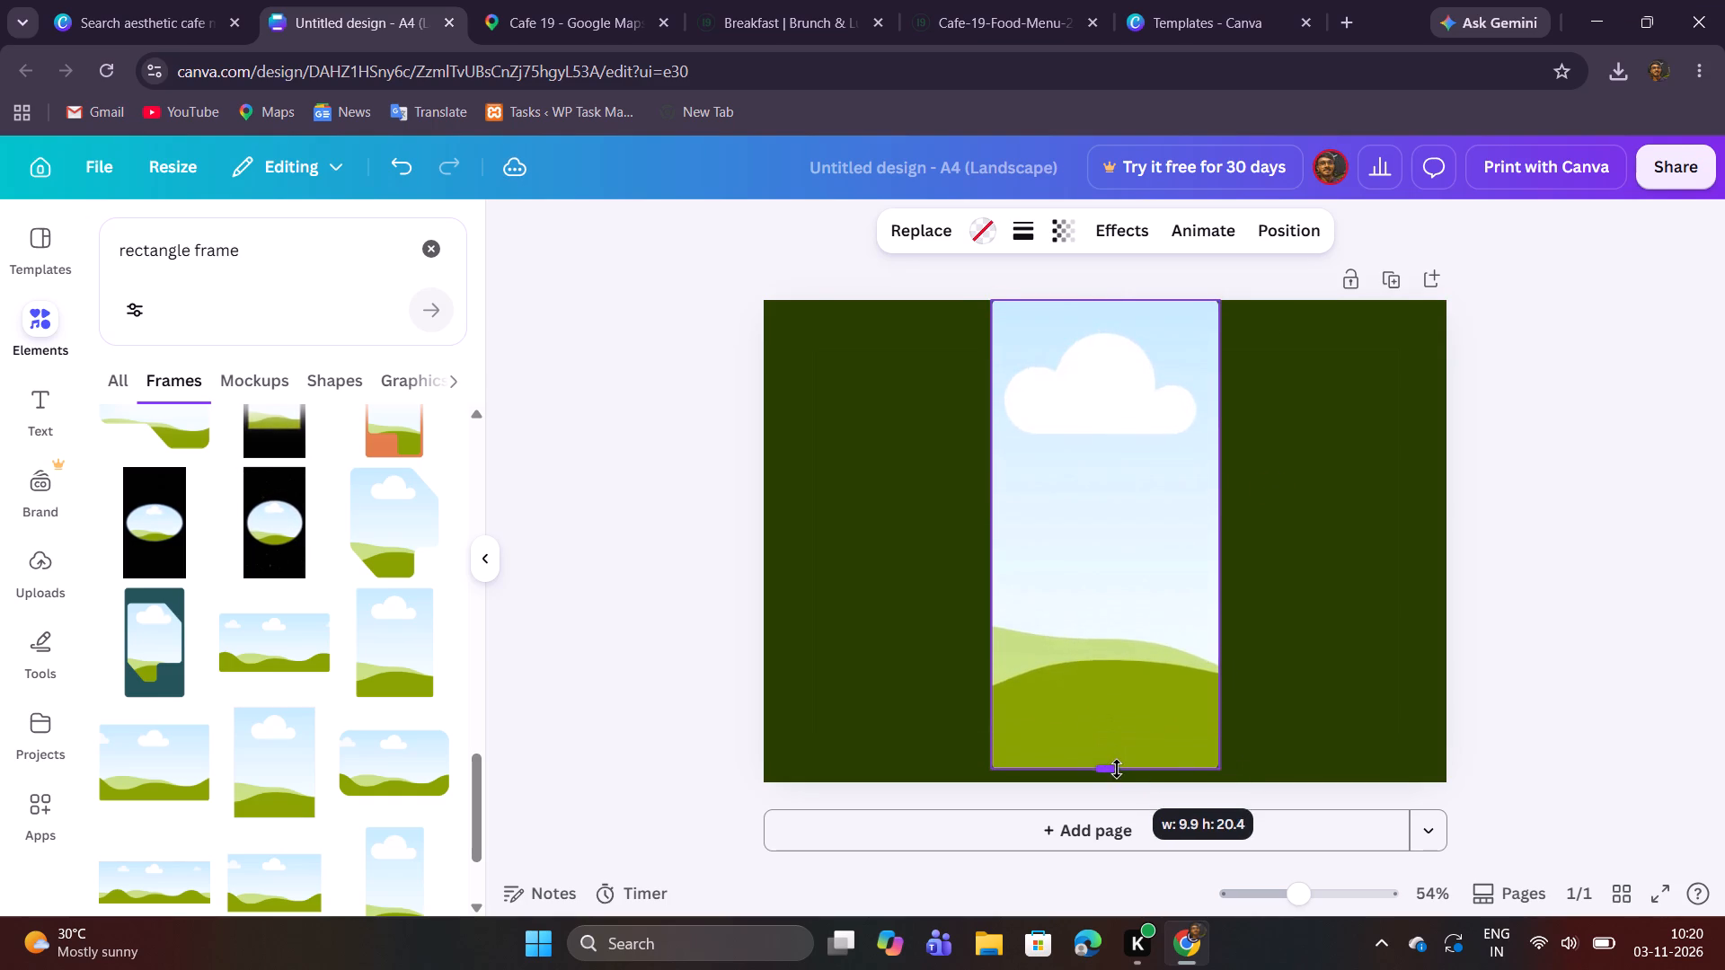
pyautogui.moveTo(1117, 769); pyautogui.dragTo(1119, 780)
pyautogui.click(1545, 639)
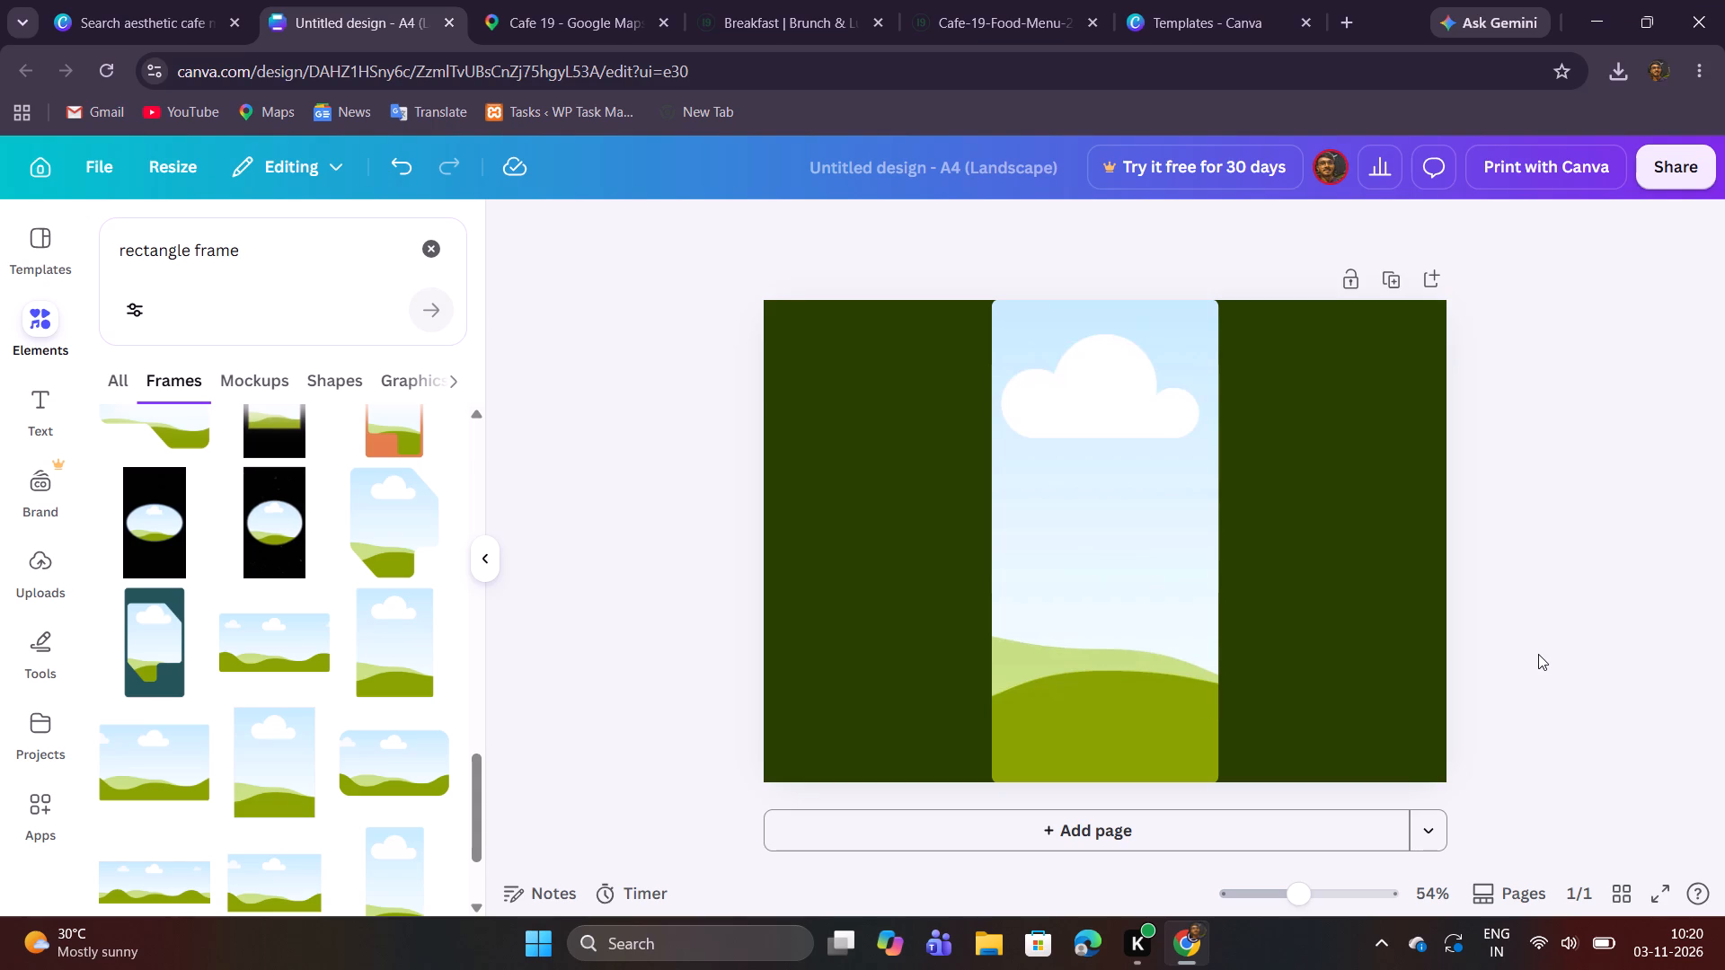
# Return to the start of the frame results and examine both pages of the Borcelle Restaurant trifold template for its picture shapes and layout.
pyautogui.scroll(6, 420, 679)
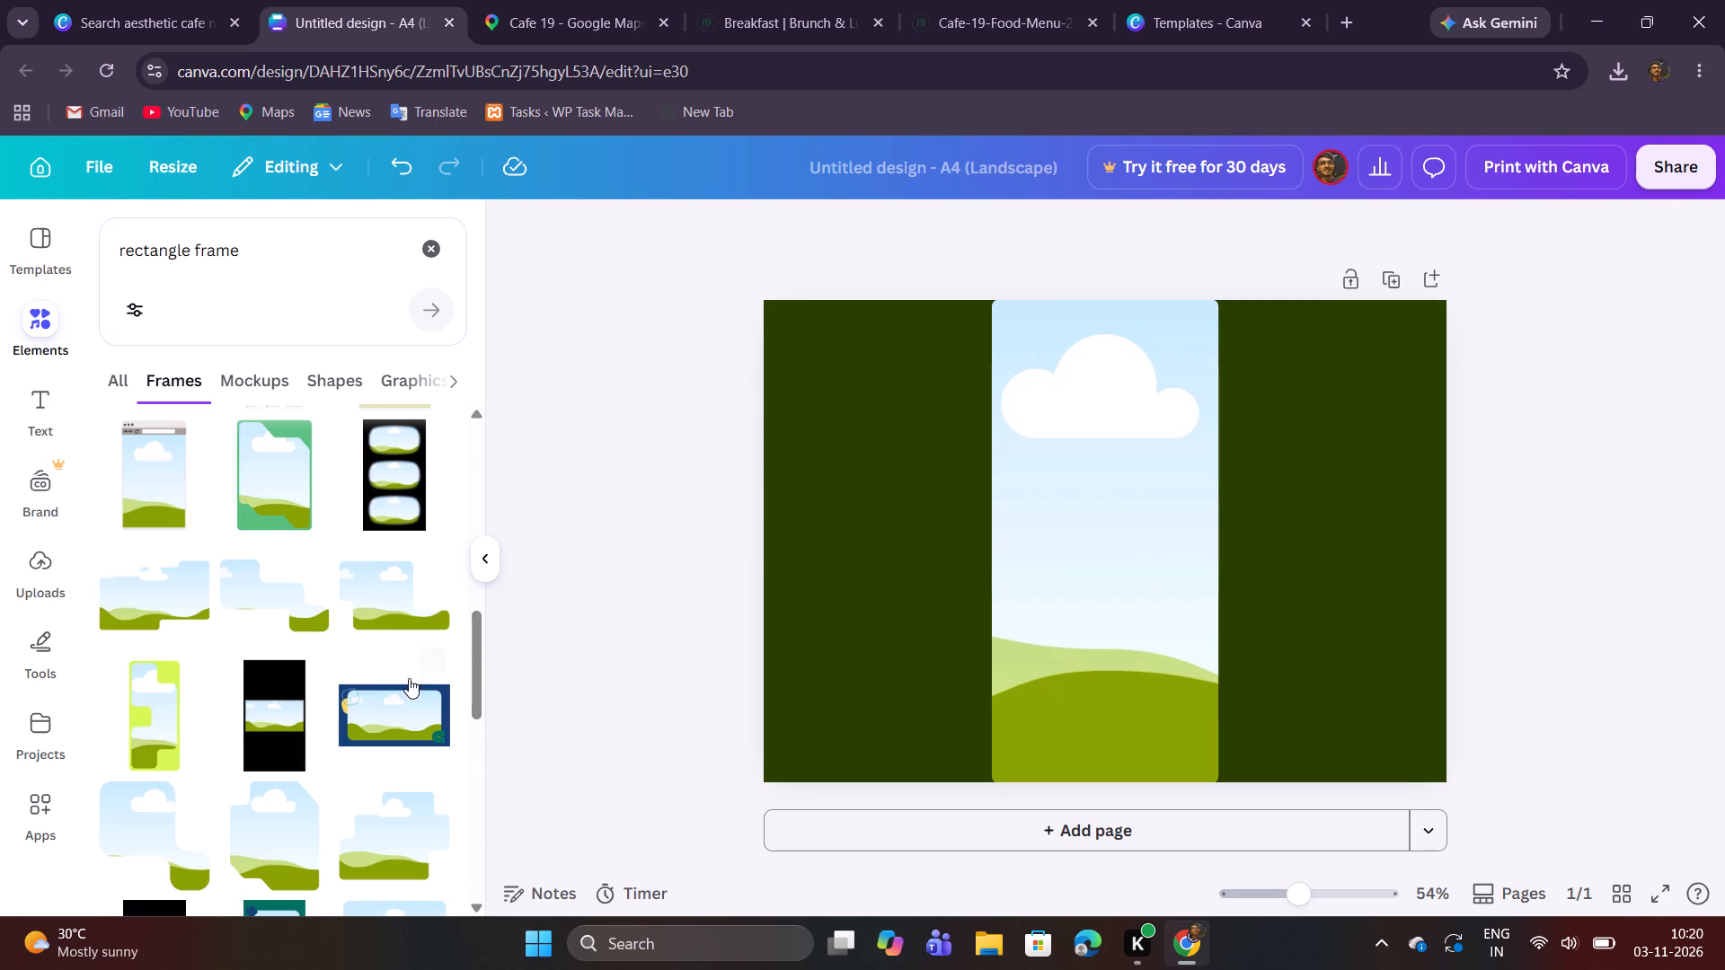
pyautogui.scroll(8, 362, 675)
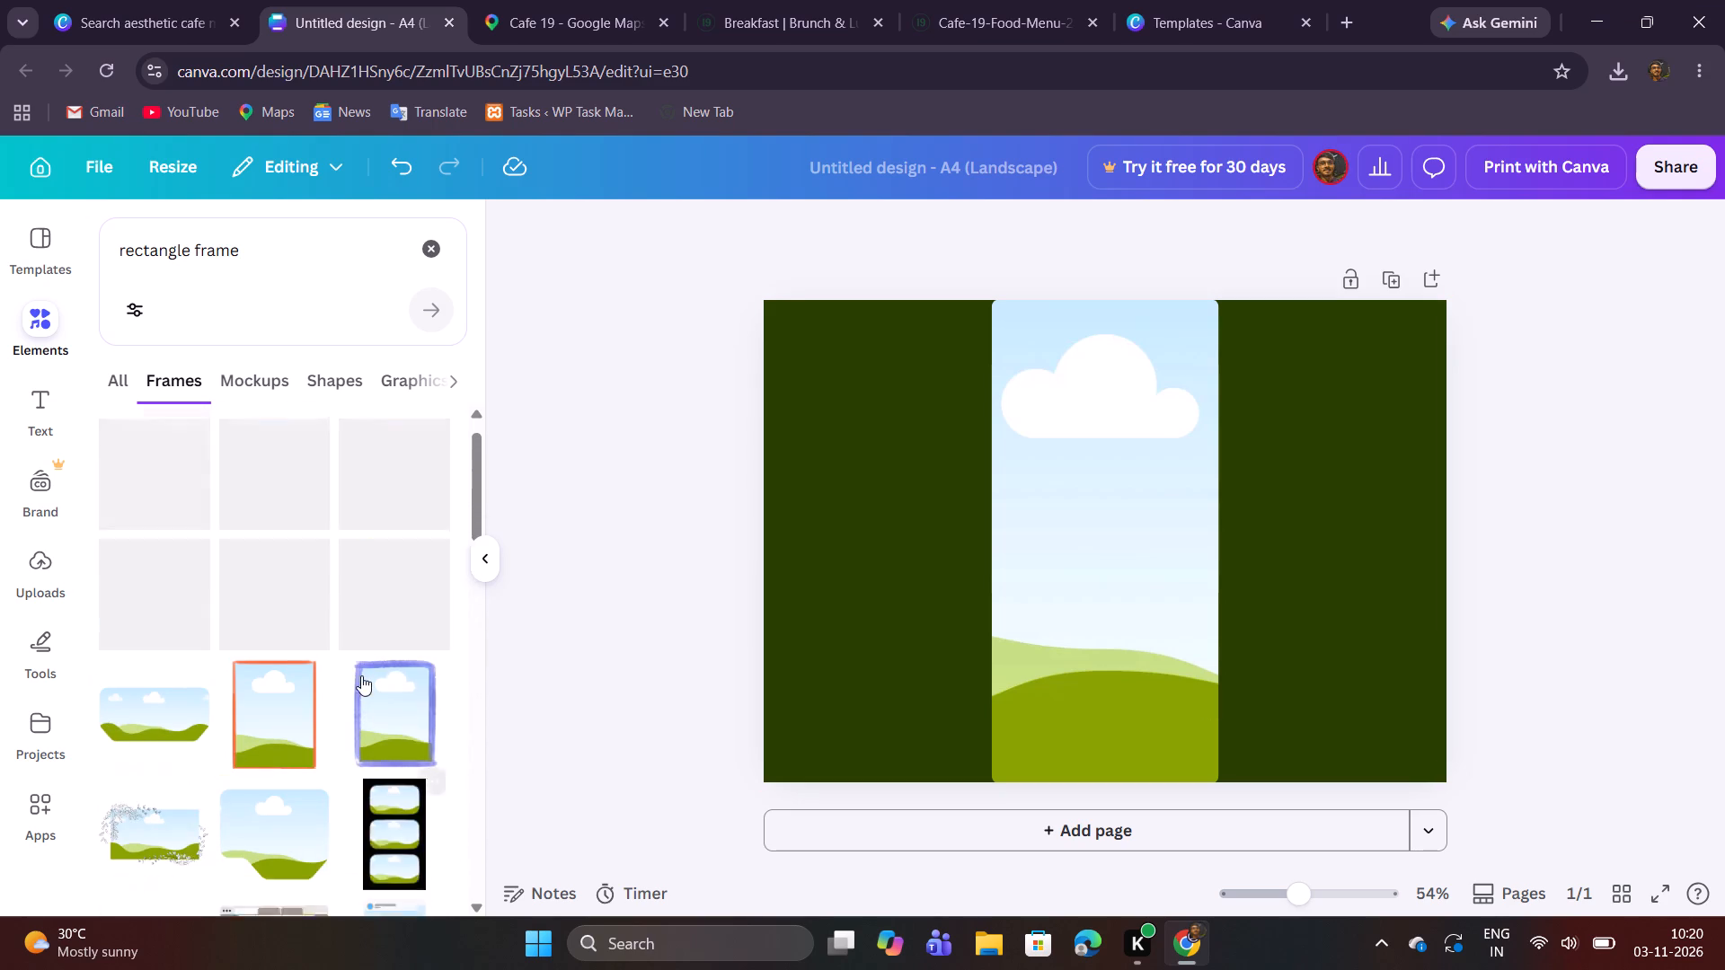
pyautogui.scroll(4, 361, 675)
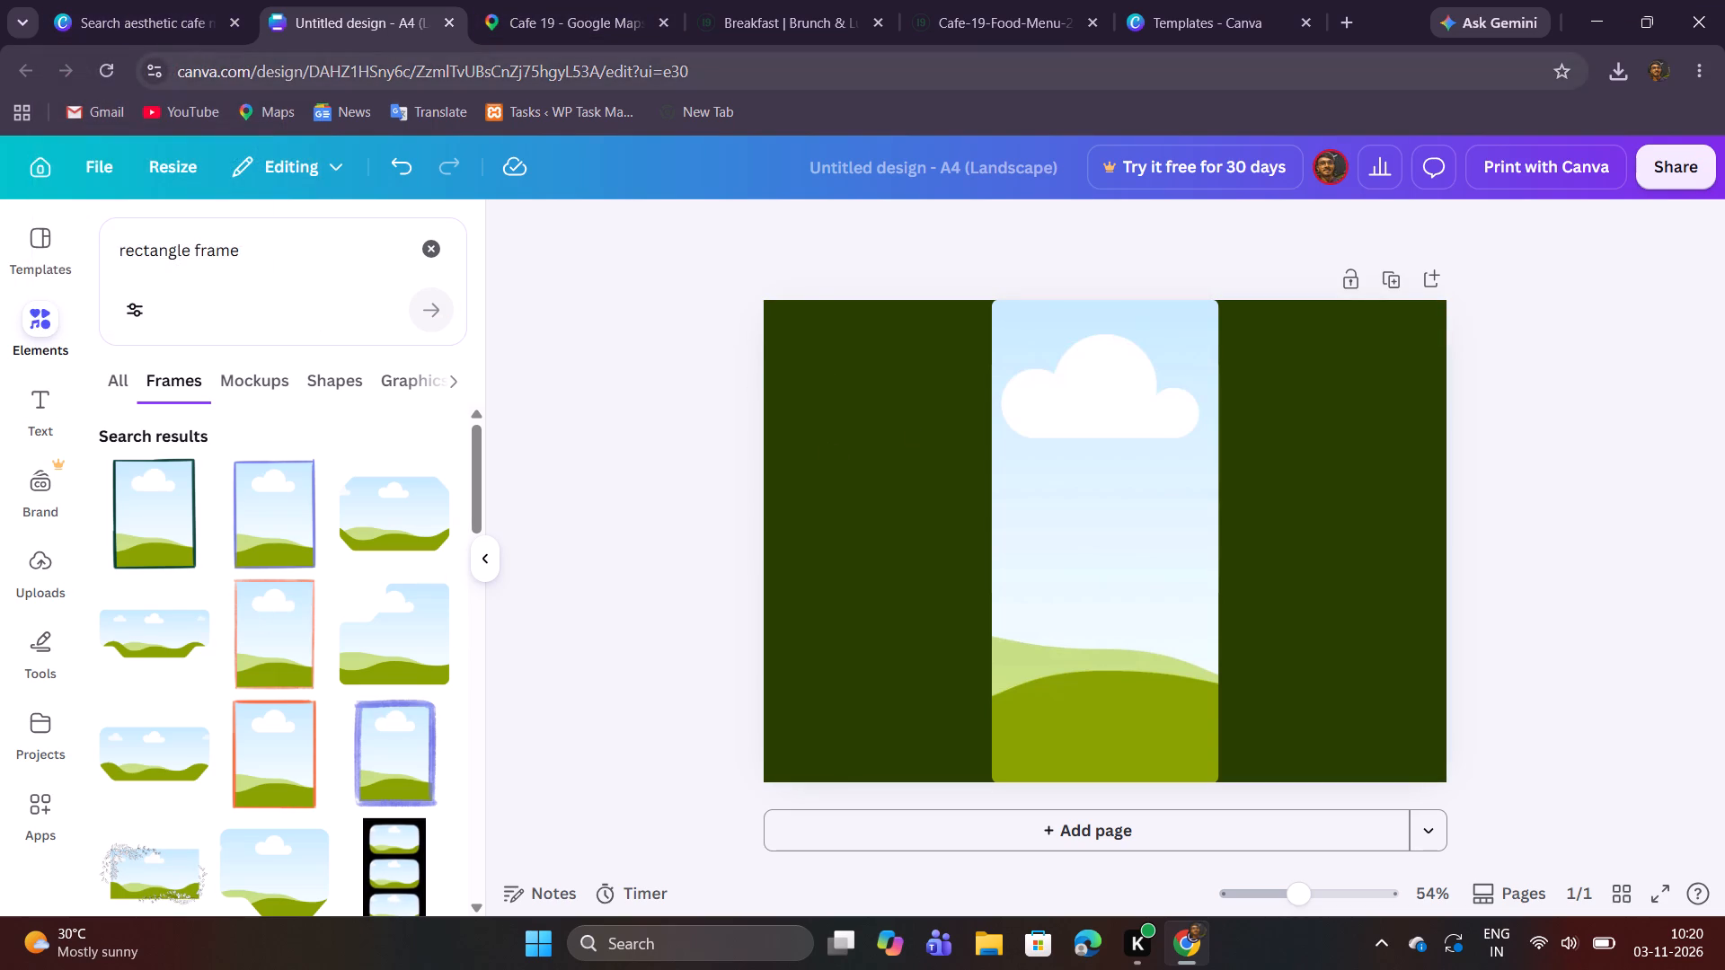
pyautogui.click(129, 3)
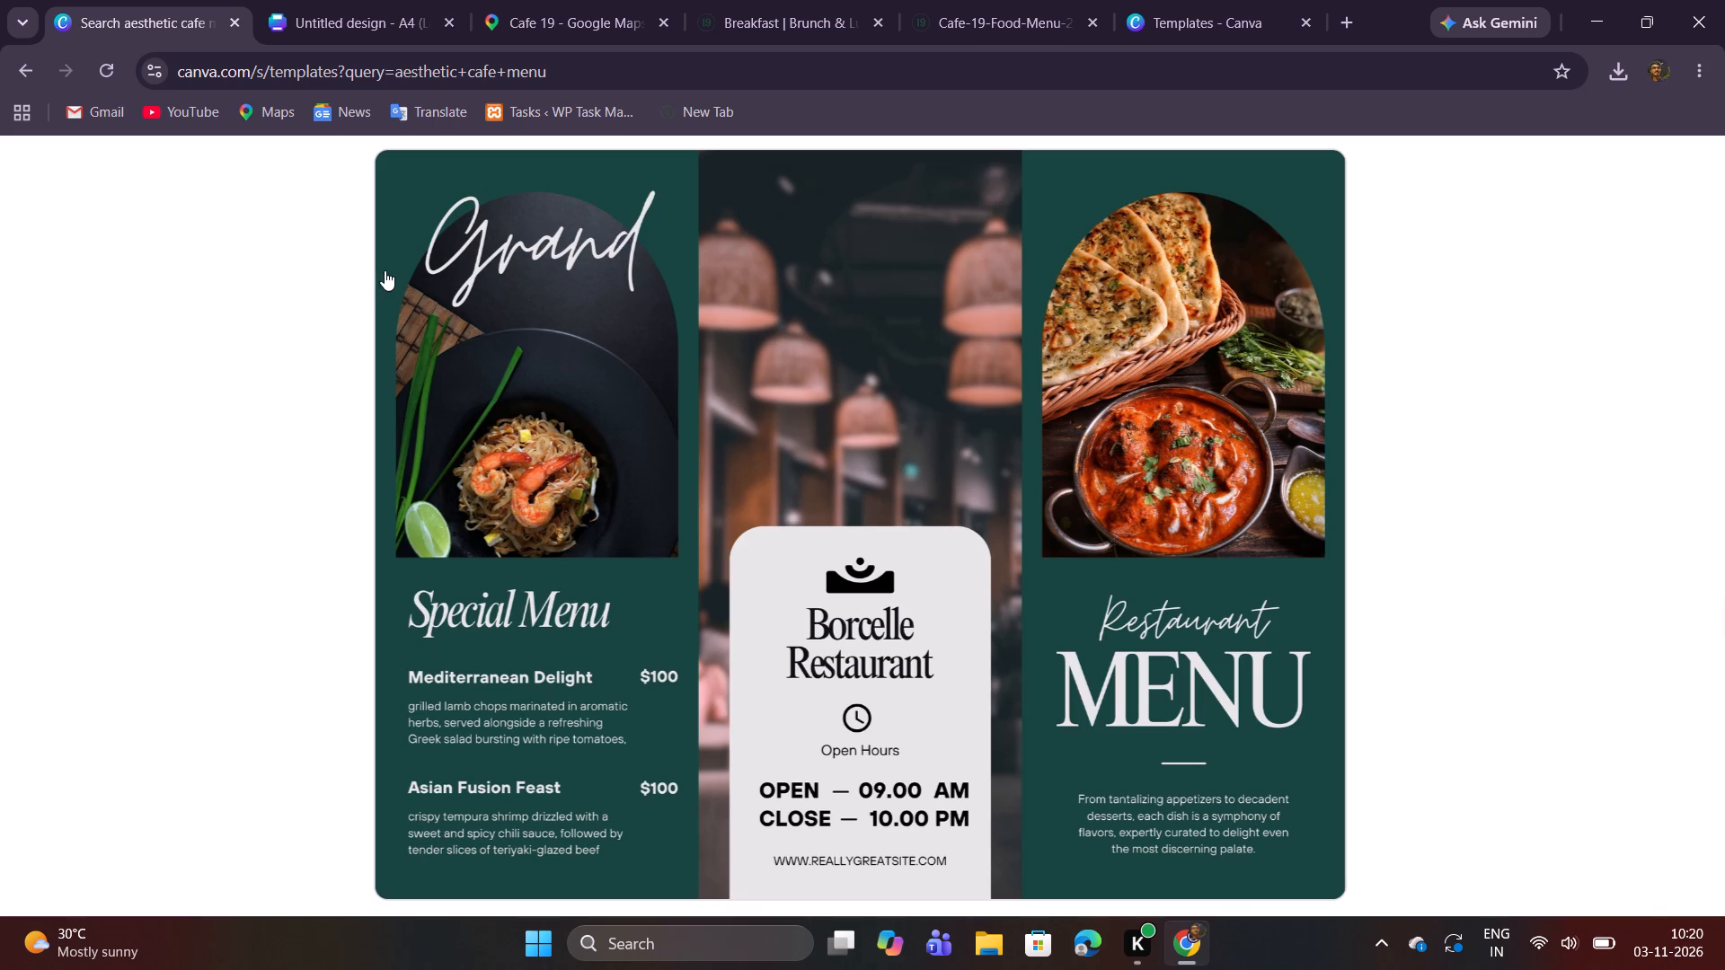
pyautogui.scroll(-4, 629, 275)
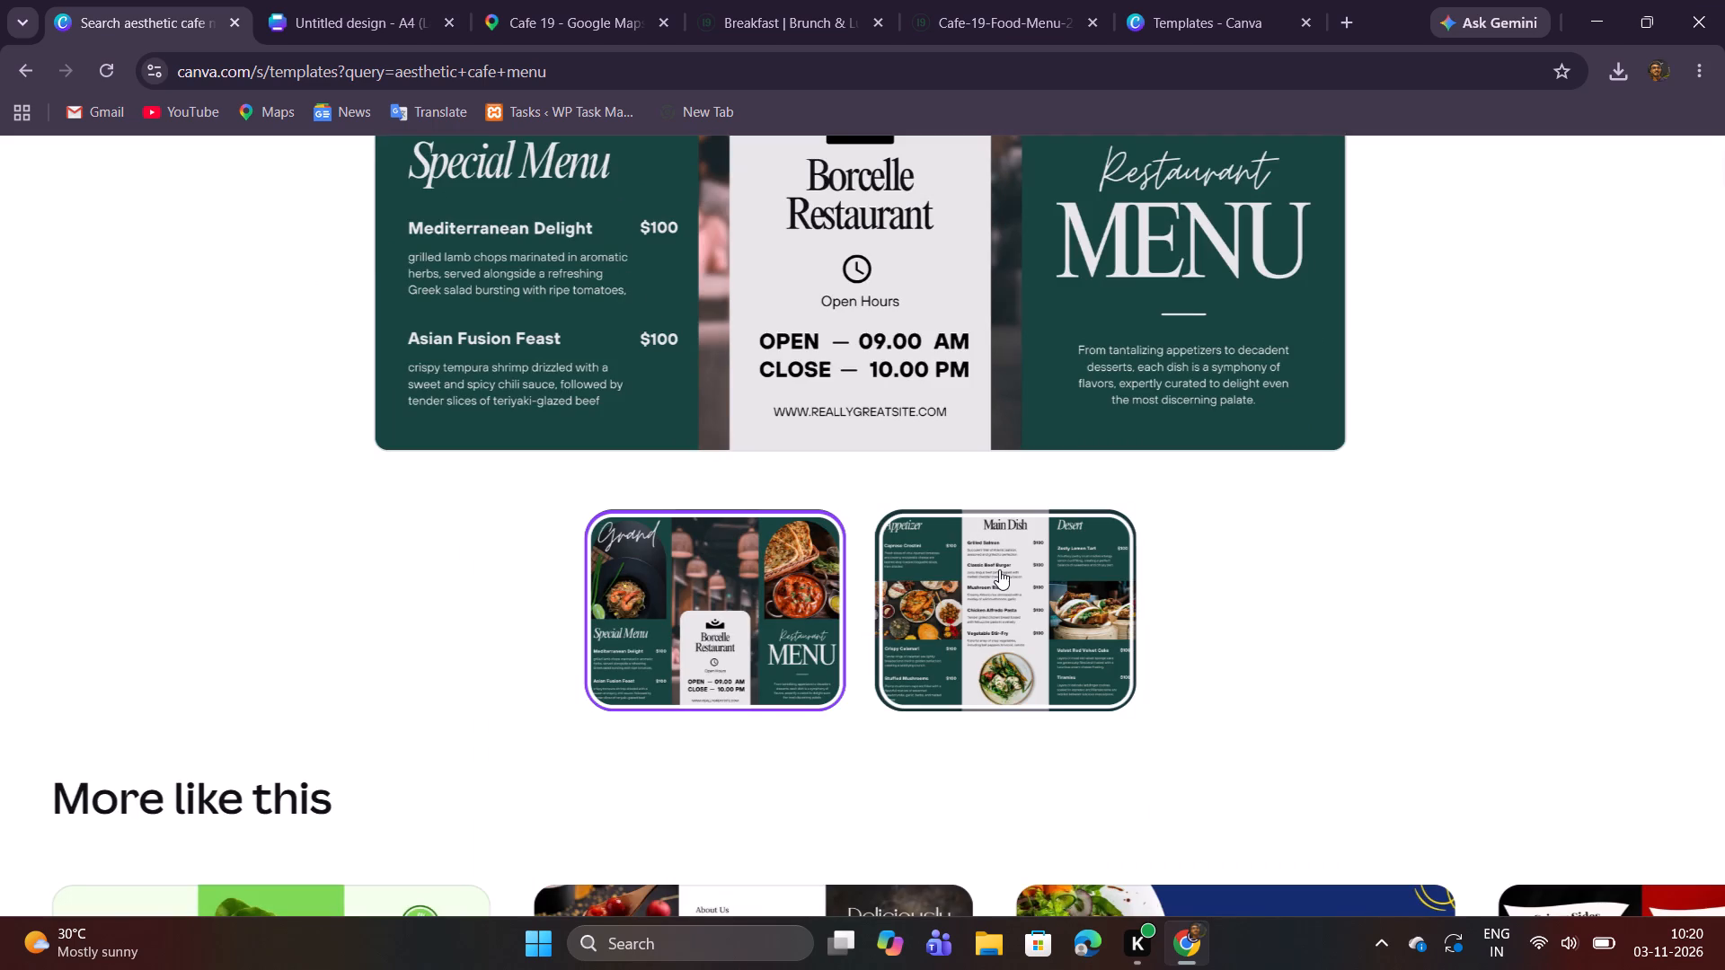
pyautogui.click(999, 570)
pyautogui.scroll(5, 938, 554)
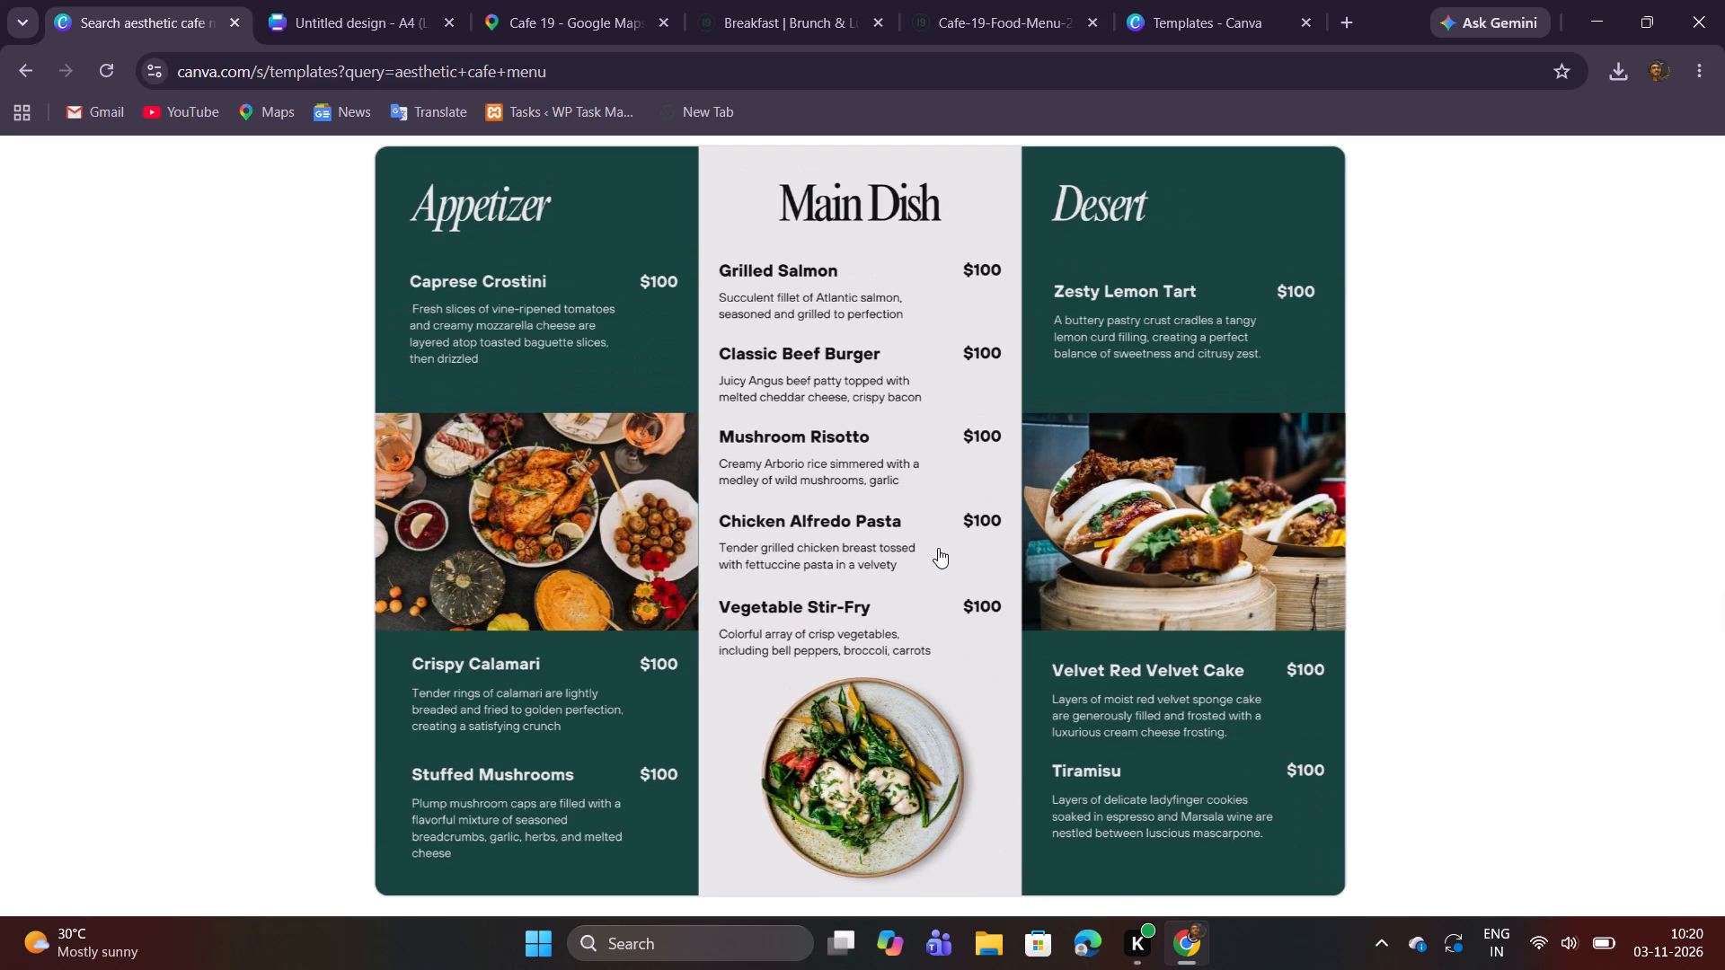
pyautogui.scroll(-5, 938, 548)
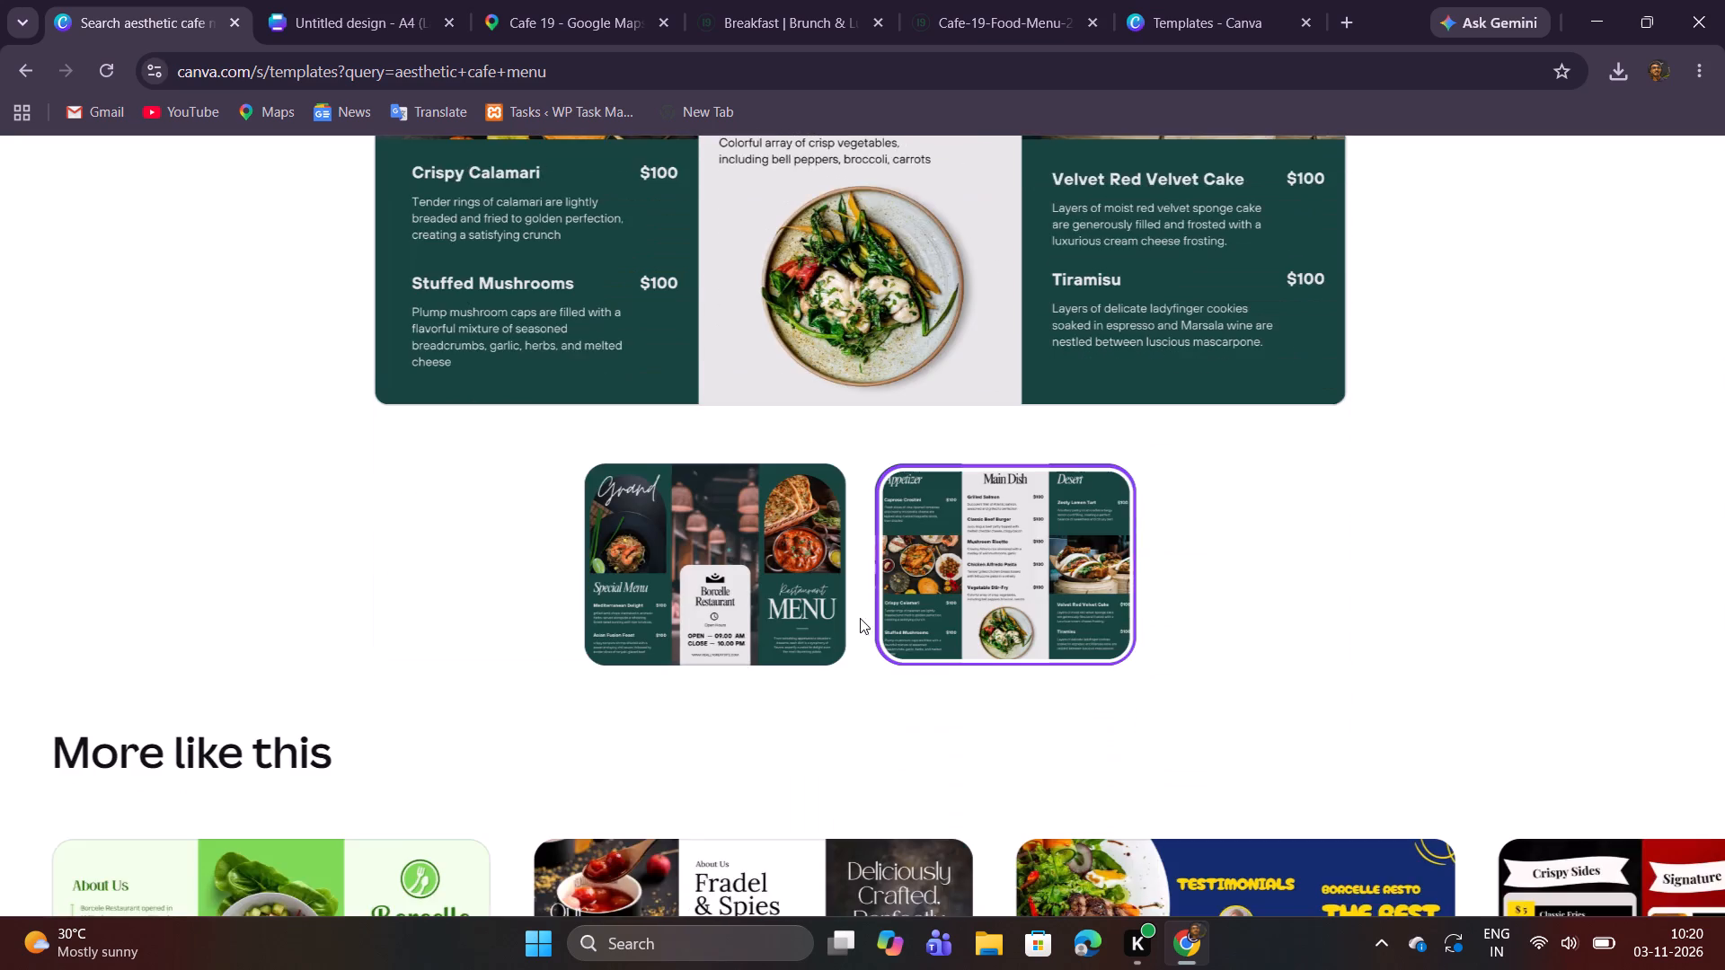
pyautogui.click(755, 577)
pyautogui.scroll(8, 771, 576)
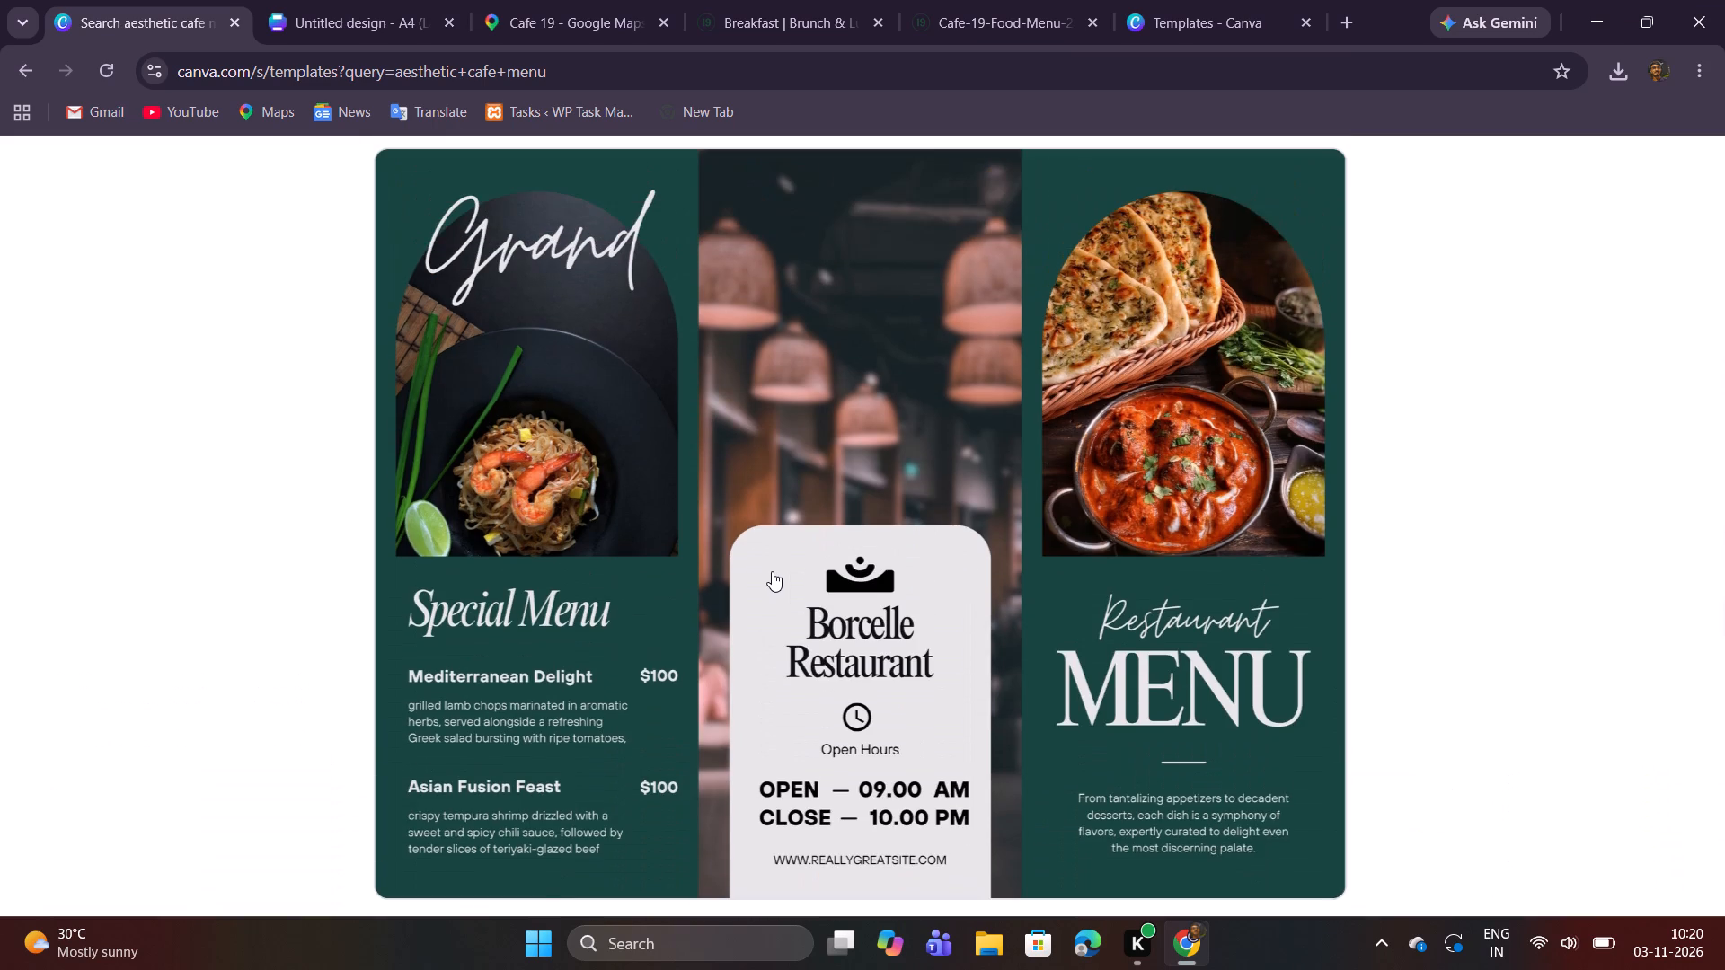
pyautogui.click(311, 1)
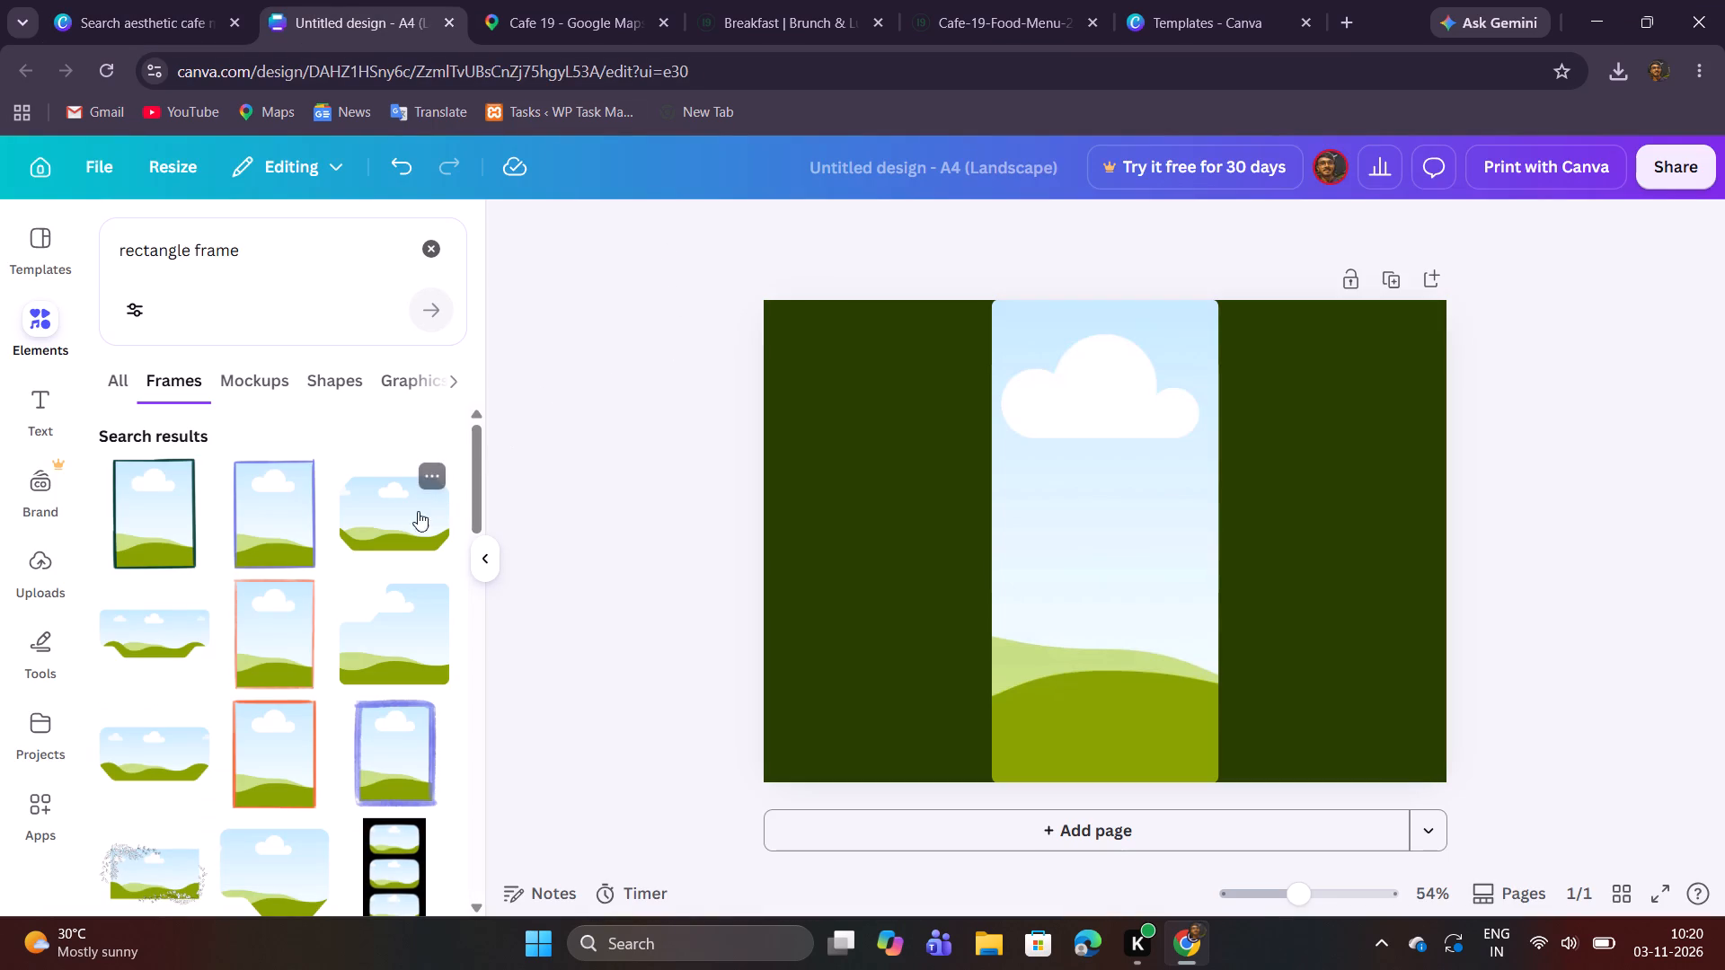
pyautogui.click(141, 0)
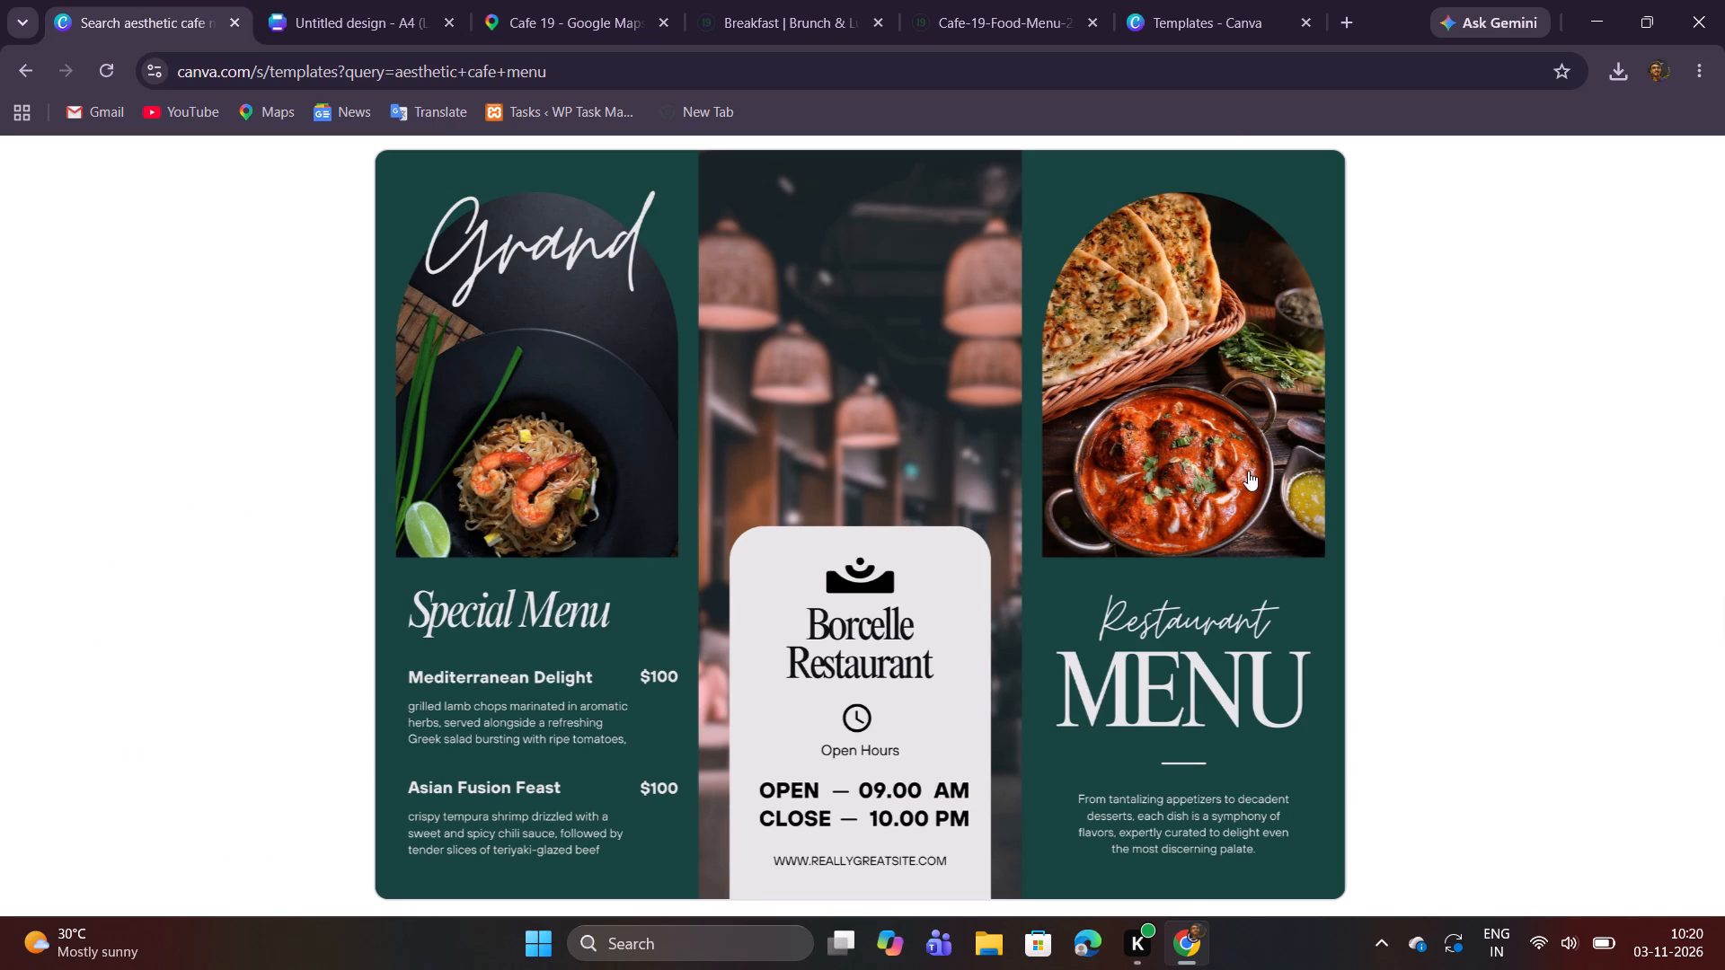
pyautogui.moveTo(1197, 430); pyautogui.dragTo(1334, 451)
pyautogui.click(372, 40)
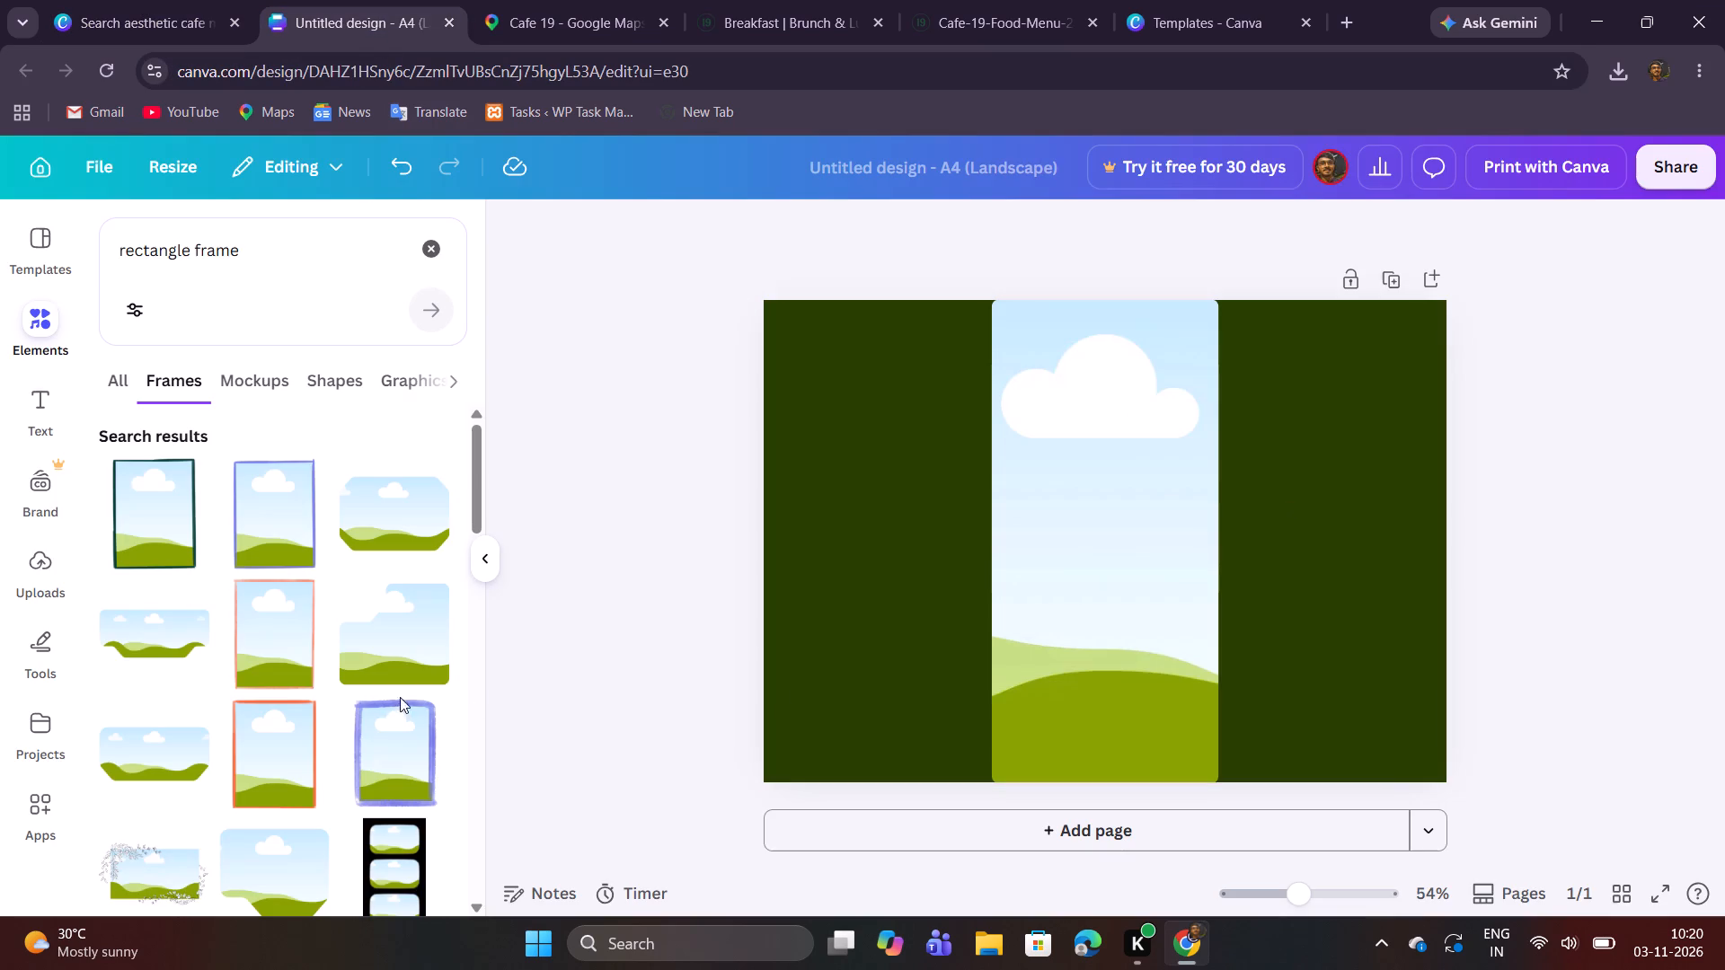
# Look through the "rectangle frame" results for a frame matching the template's side panel pictures.
pyautogui.scroll(-5, 332, 685)
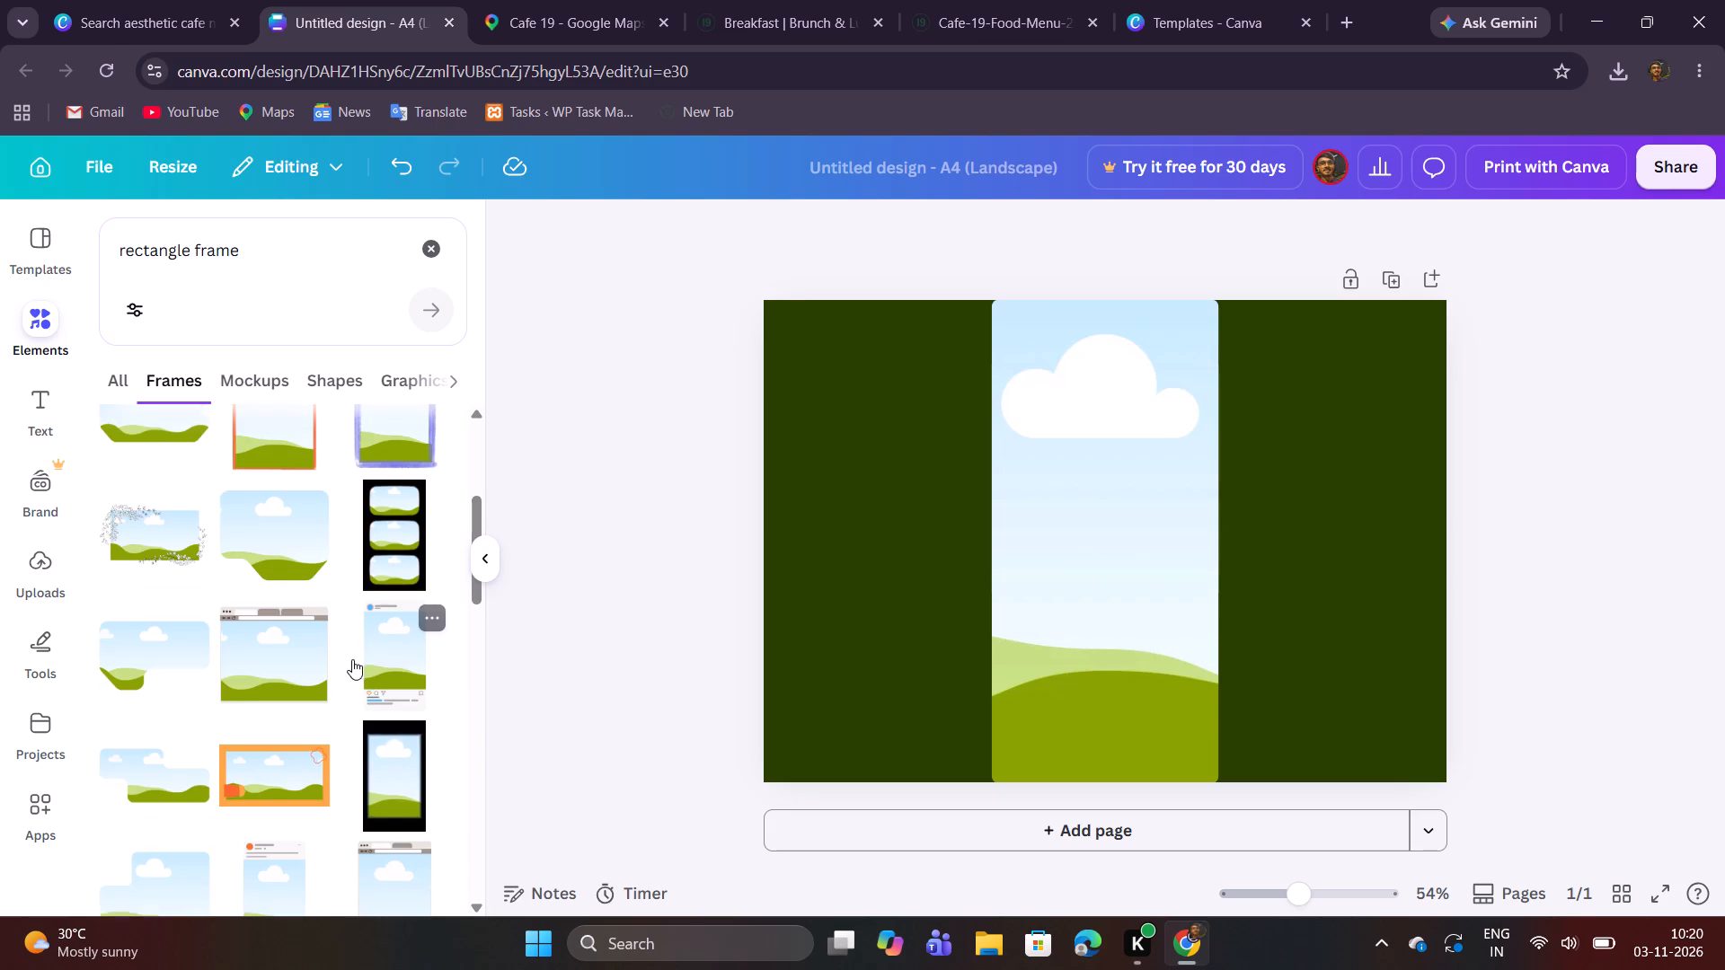
pyautogui.scroll(-4, 353, 658)
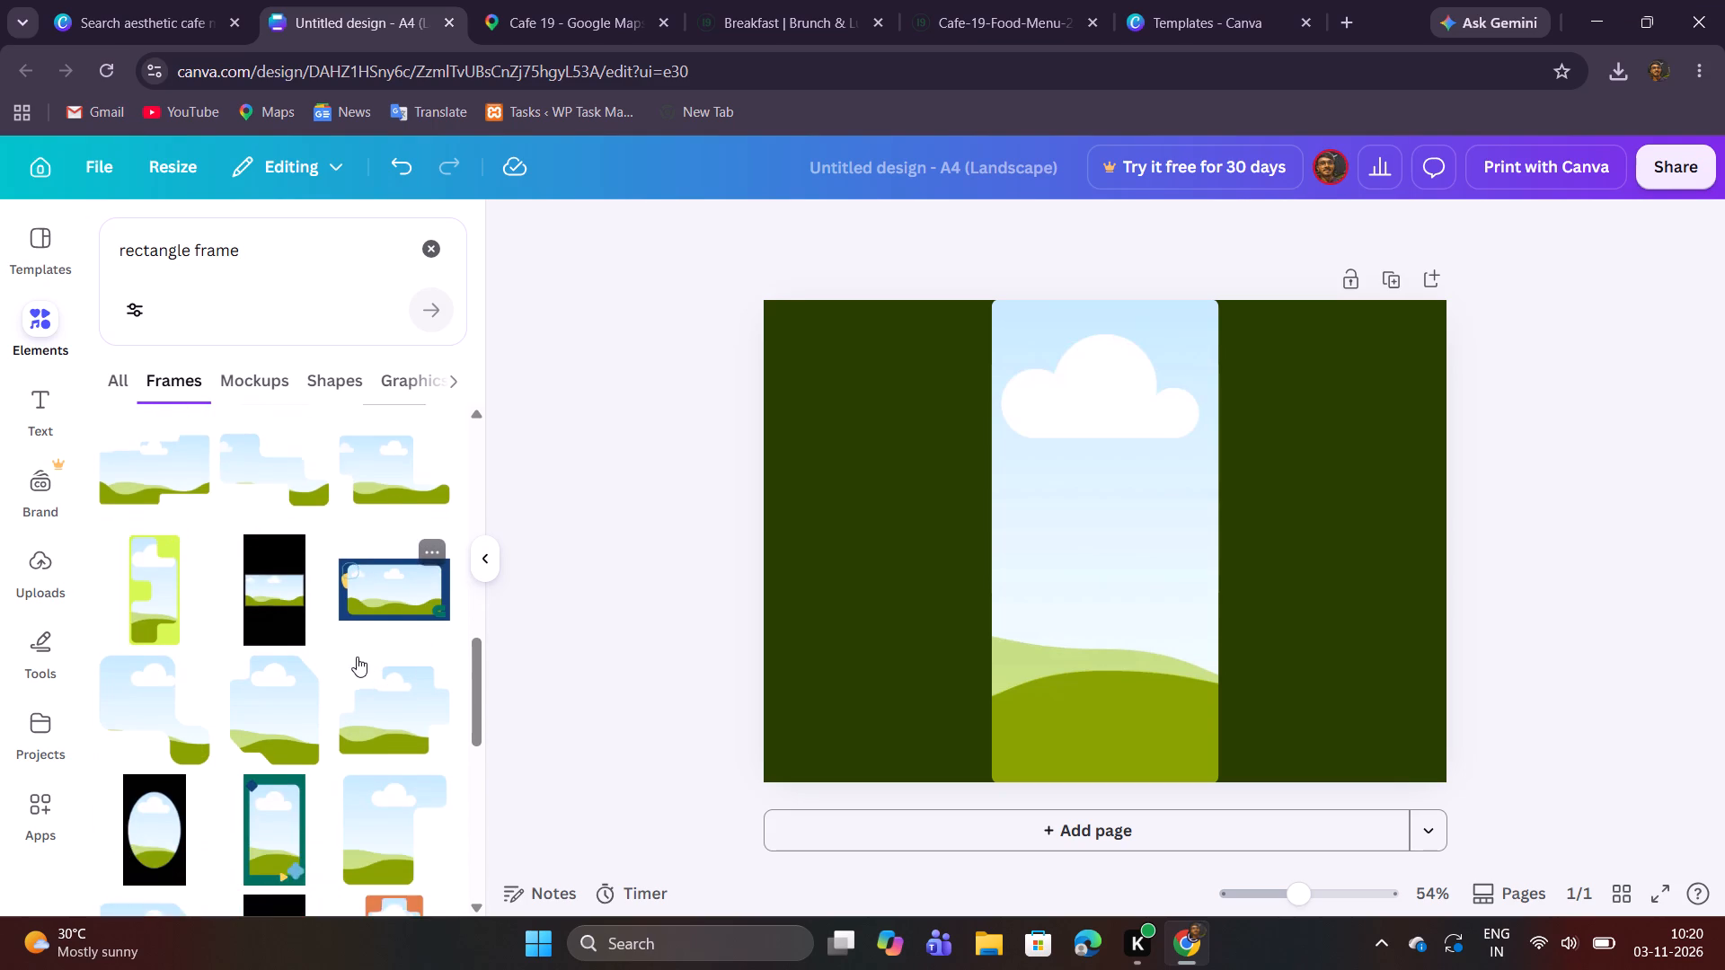
pyautogui.scroll(-3, 357, 657)
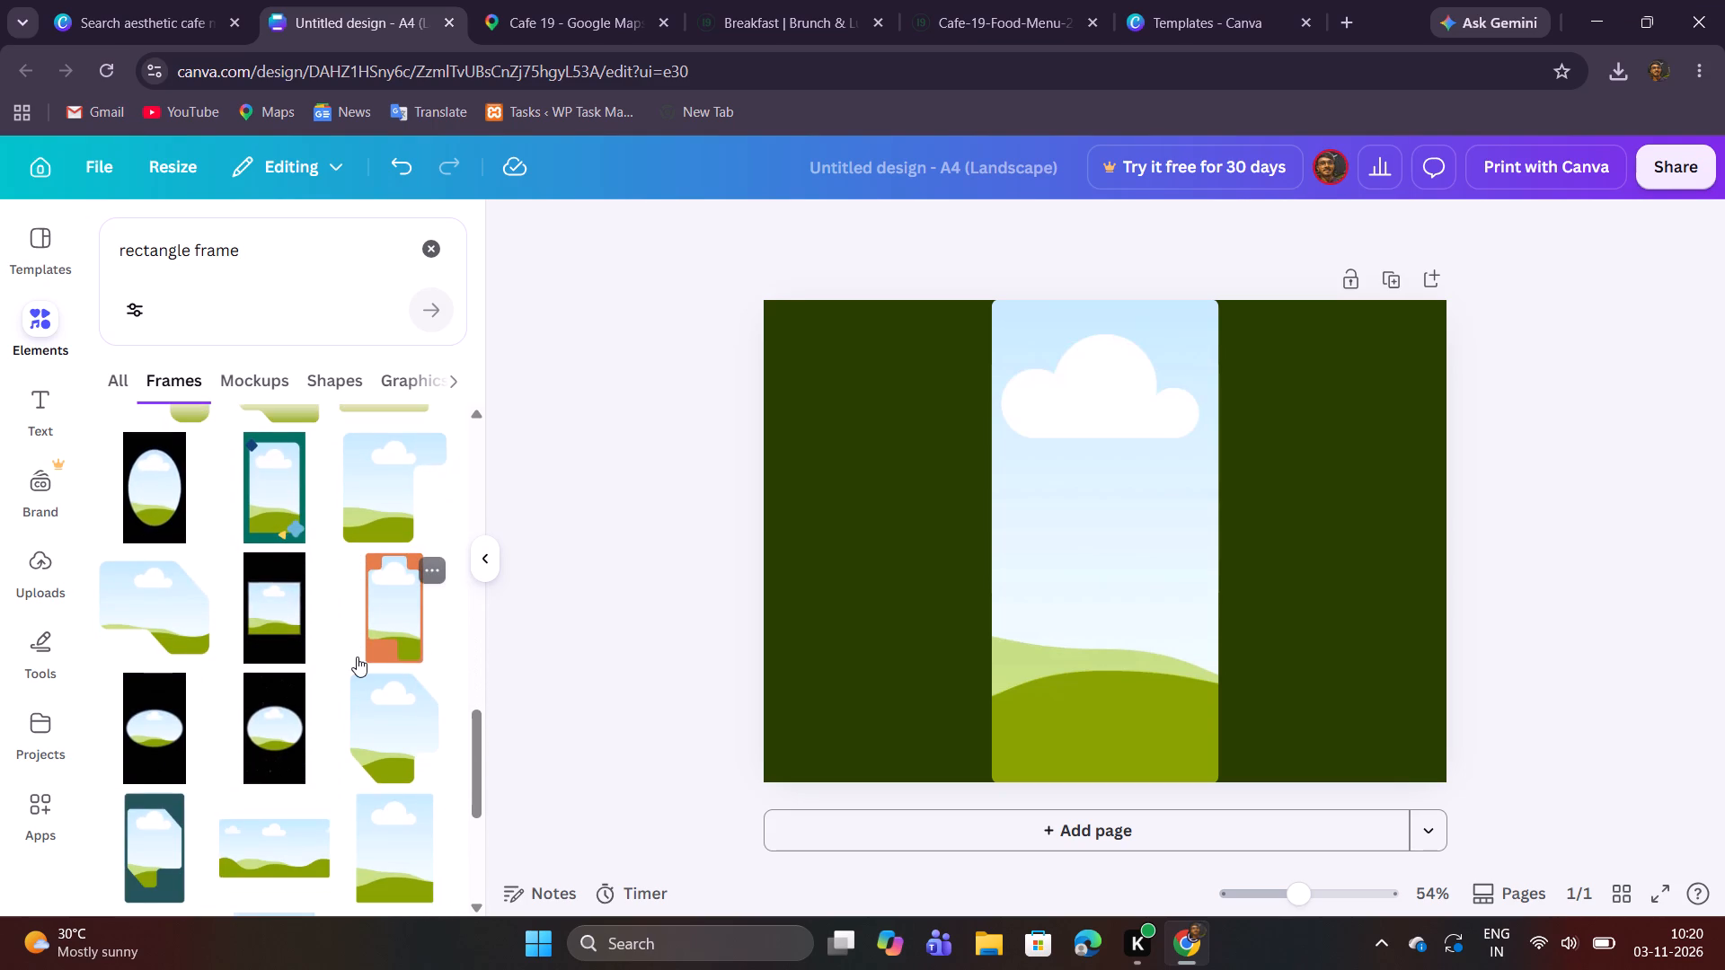
pyautogui.scroll(20, 357, 657)
pyautogui.scroll(1, 357, 657)
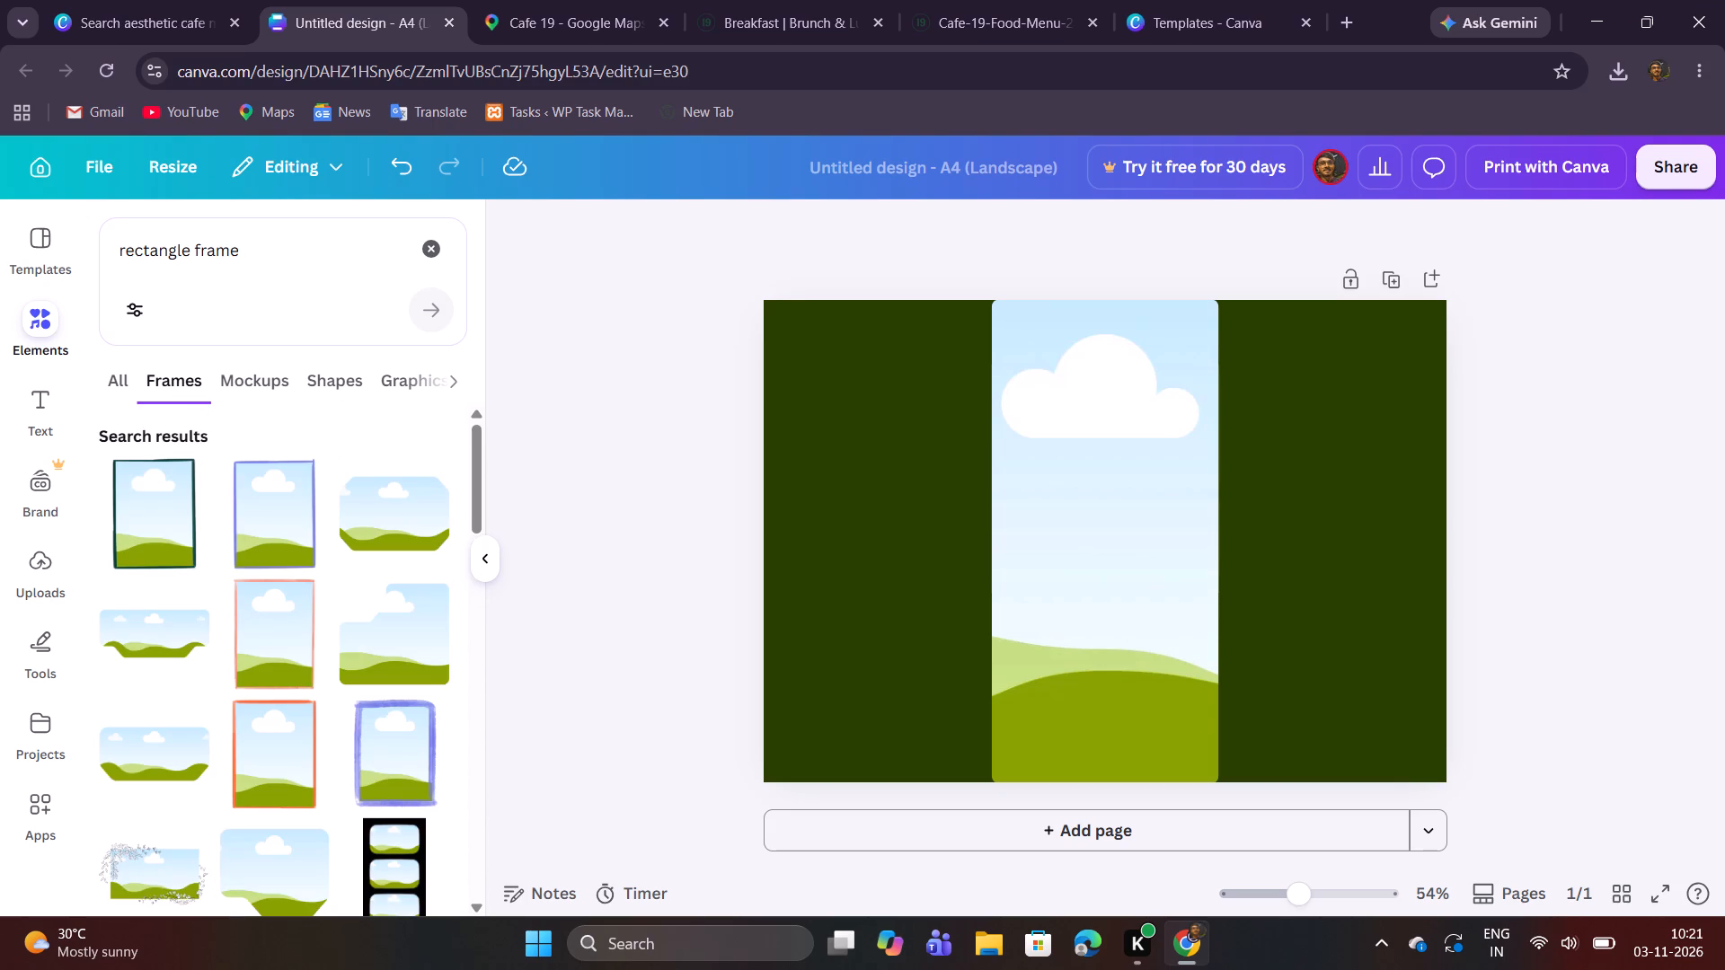
# Search the frames for "rounded rectangle frame" and look through the results for a shape matching the template's side panel pictures.
pyautogui.click(190, 251)
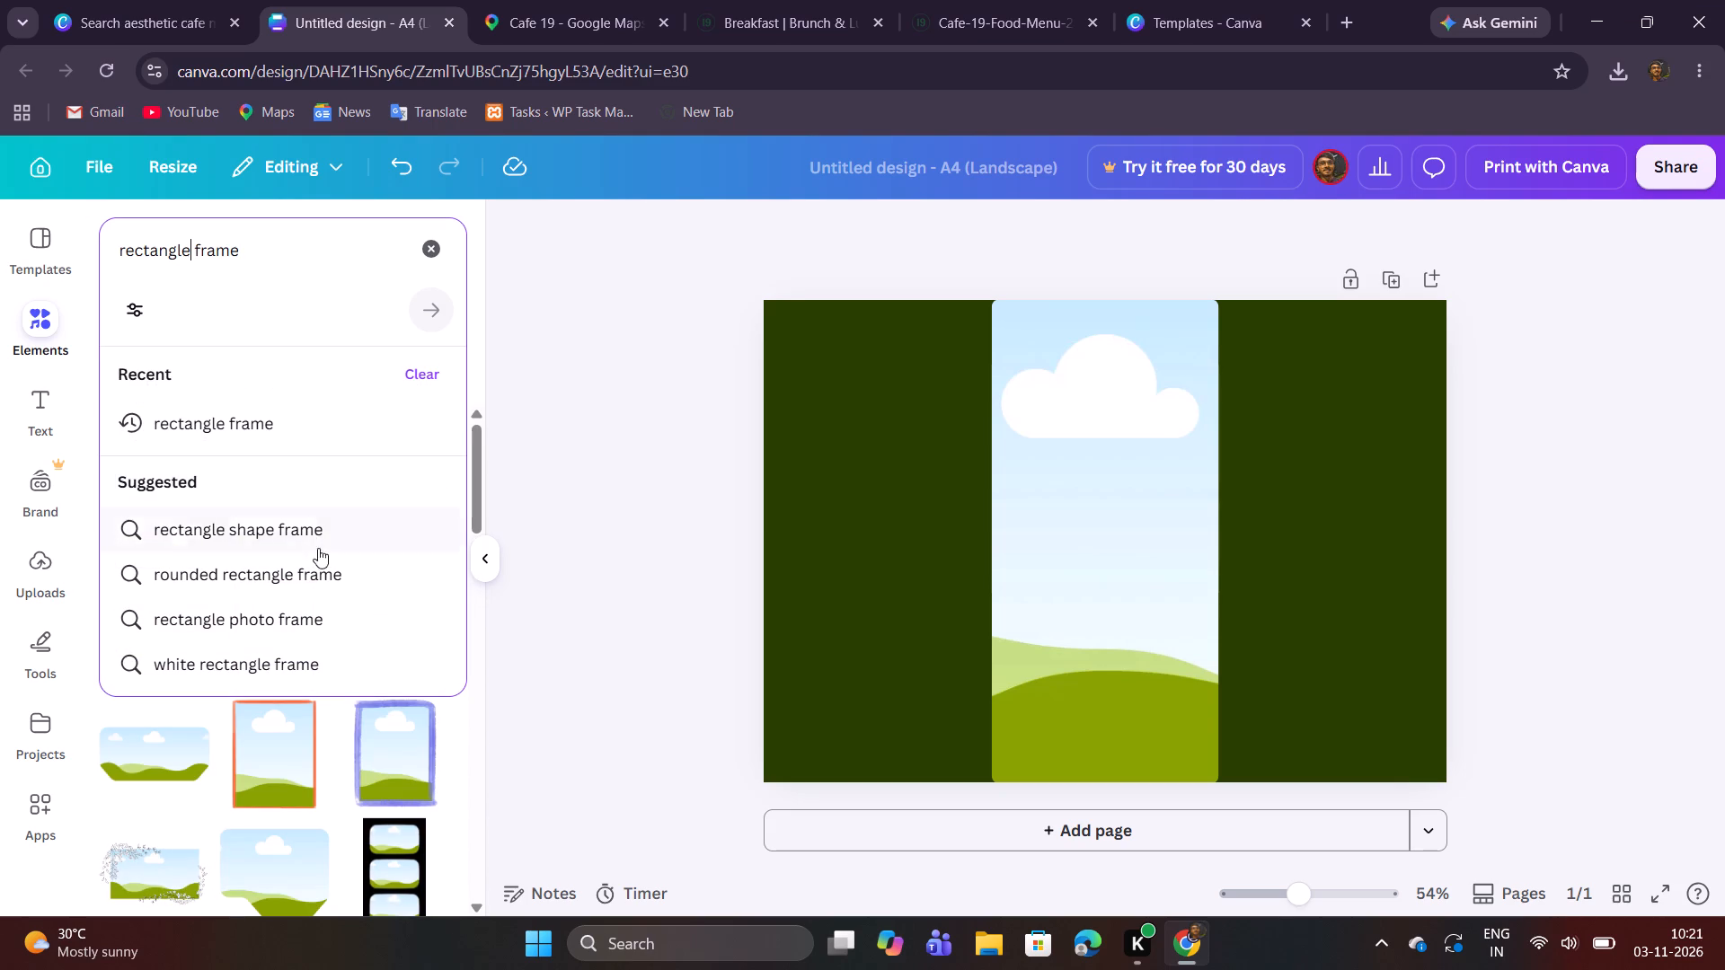
pyautogui.click(322, 580)
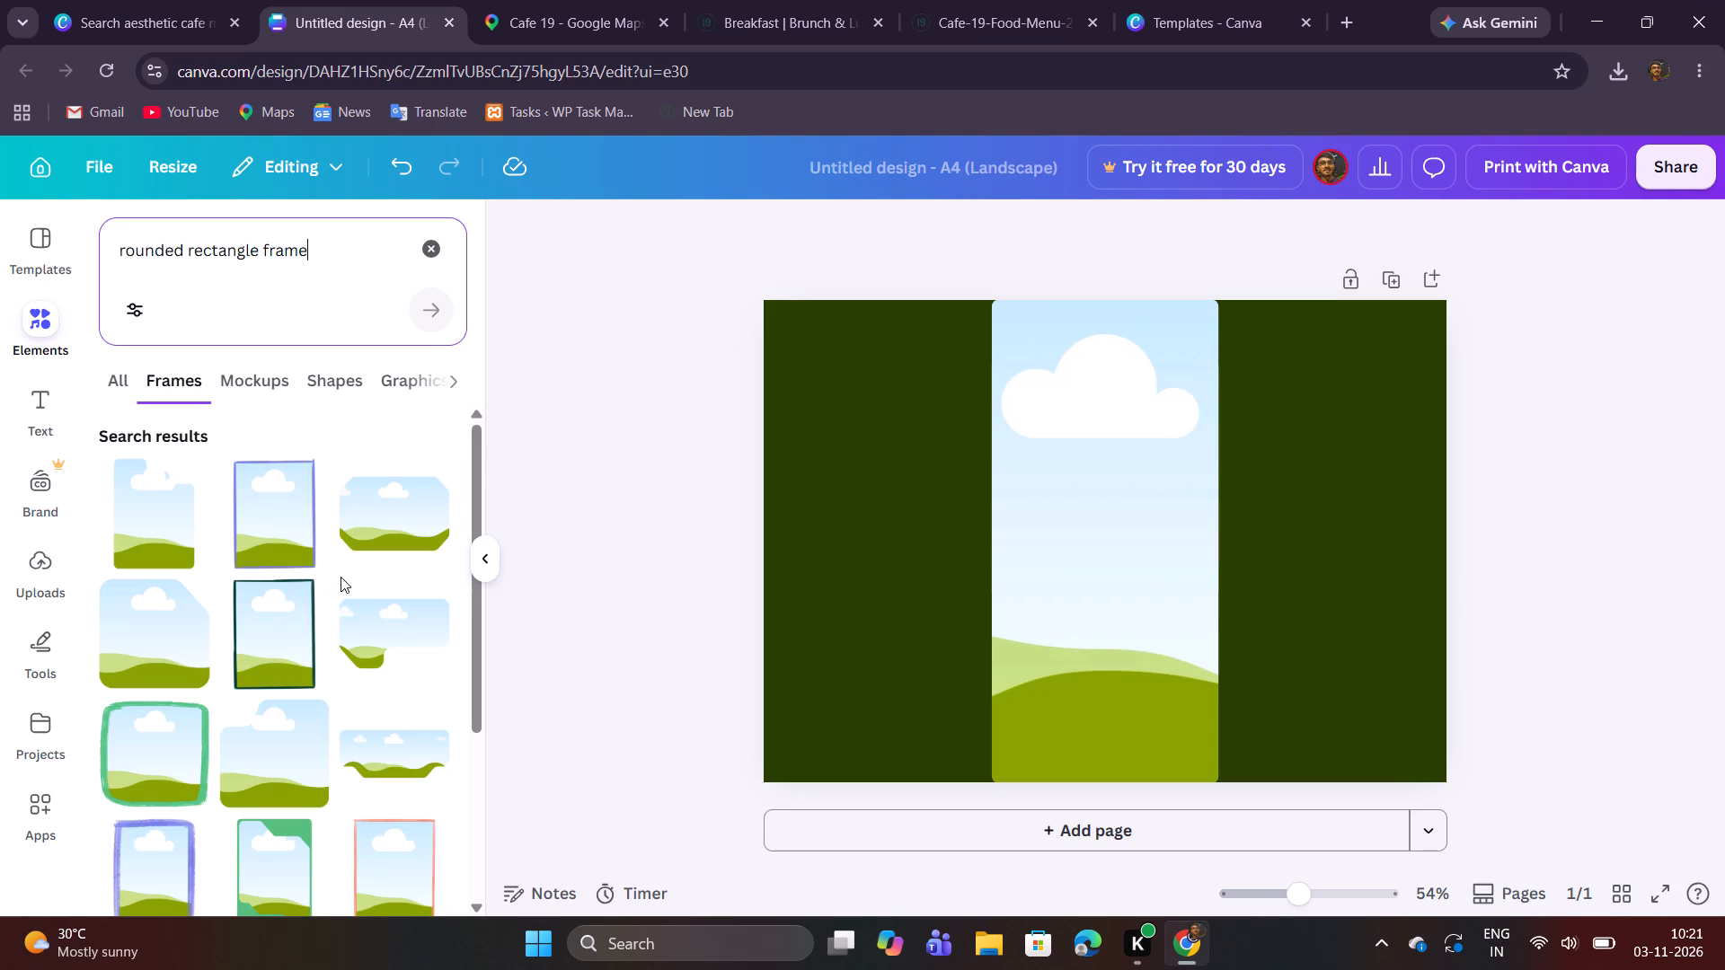
pyautogui.scroll(-5, 341, 577)
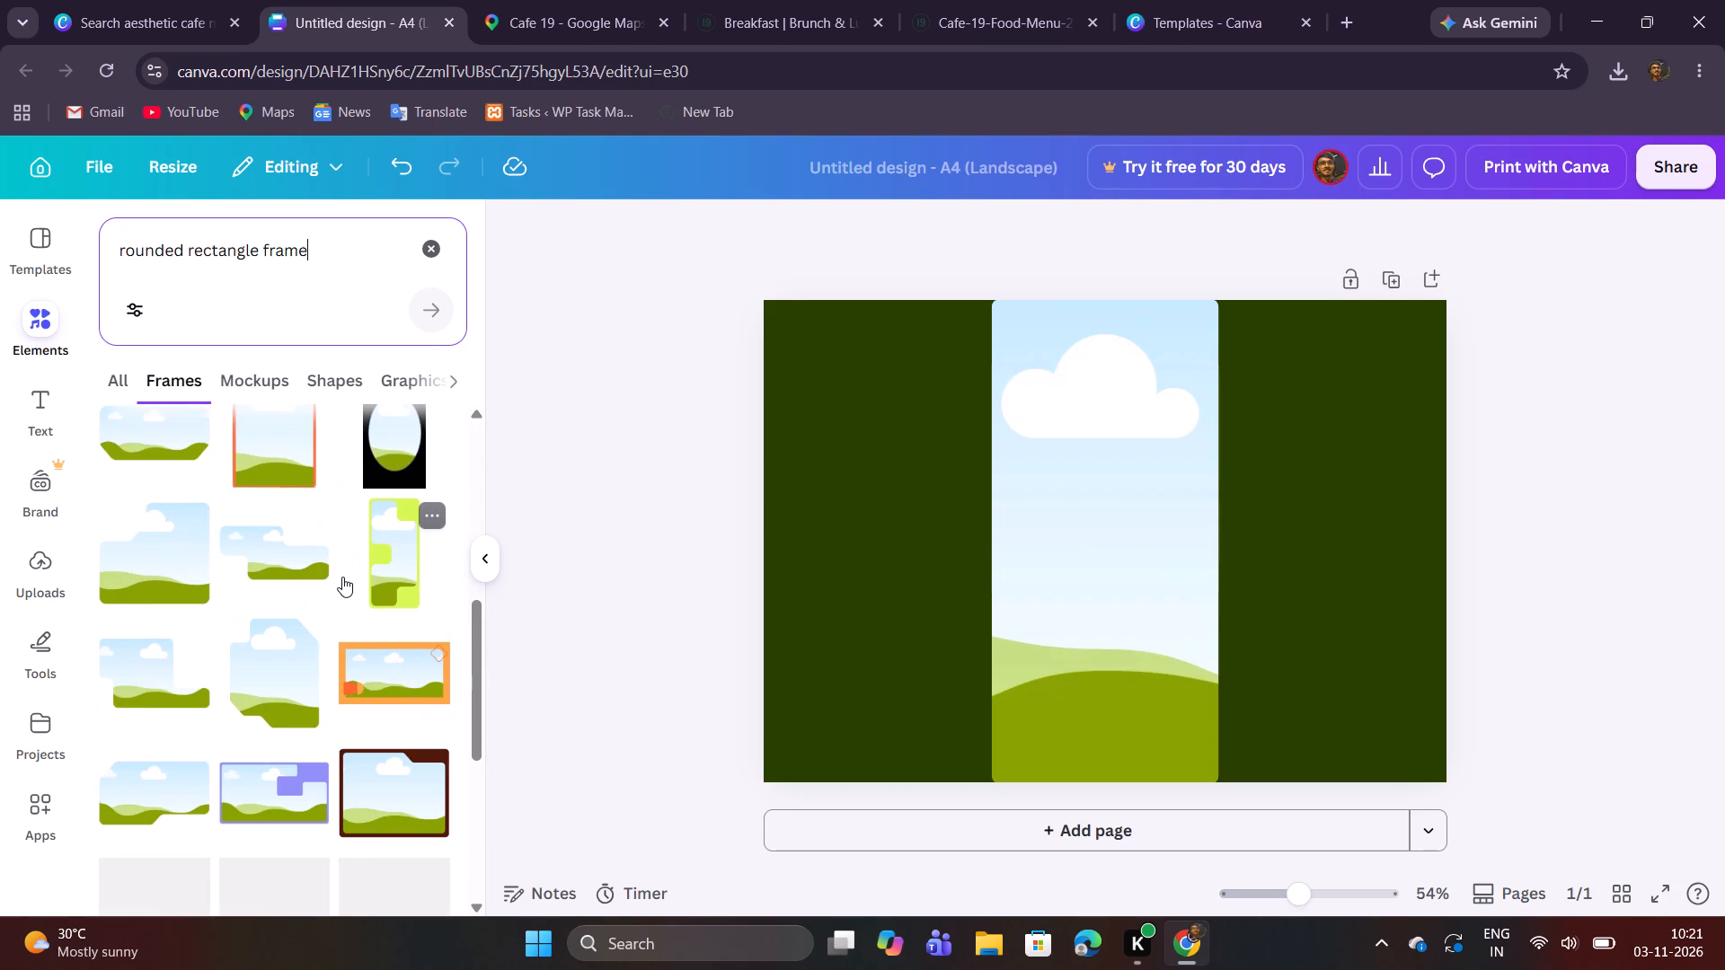
pyautogui.scroll(-5, 342, 577)
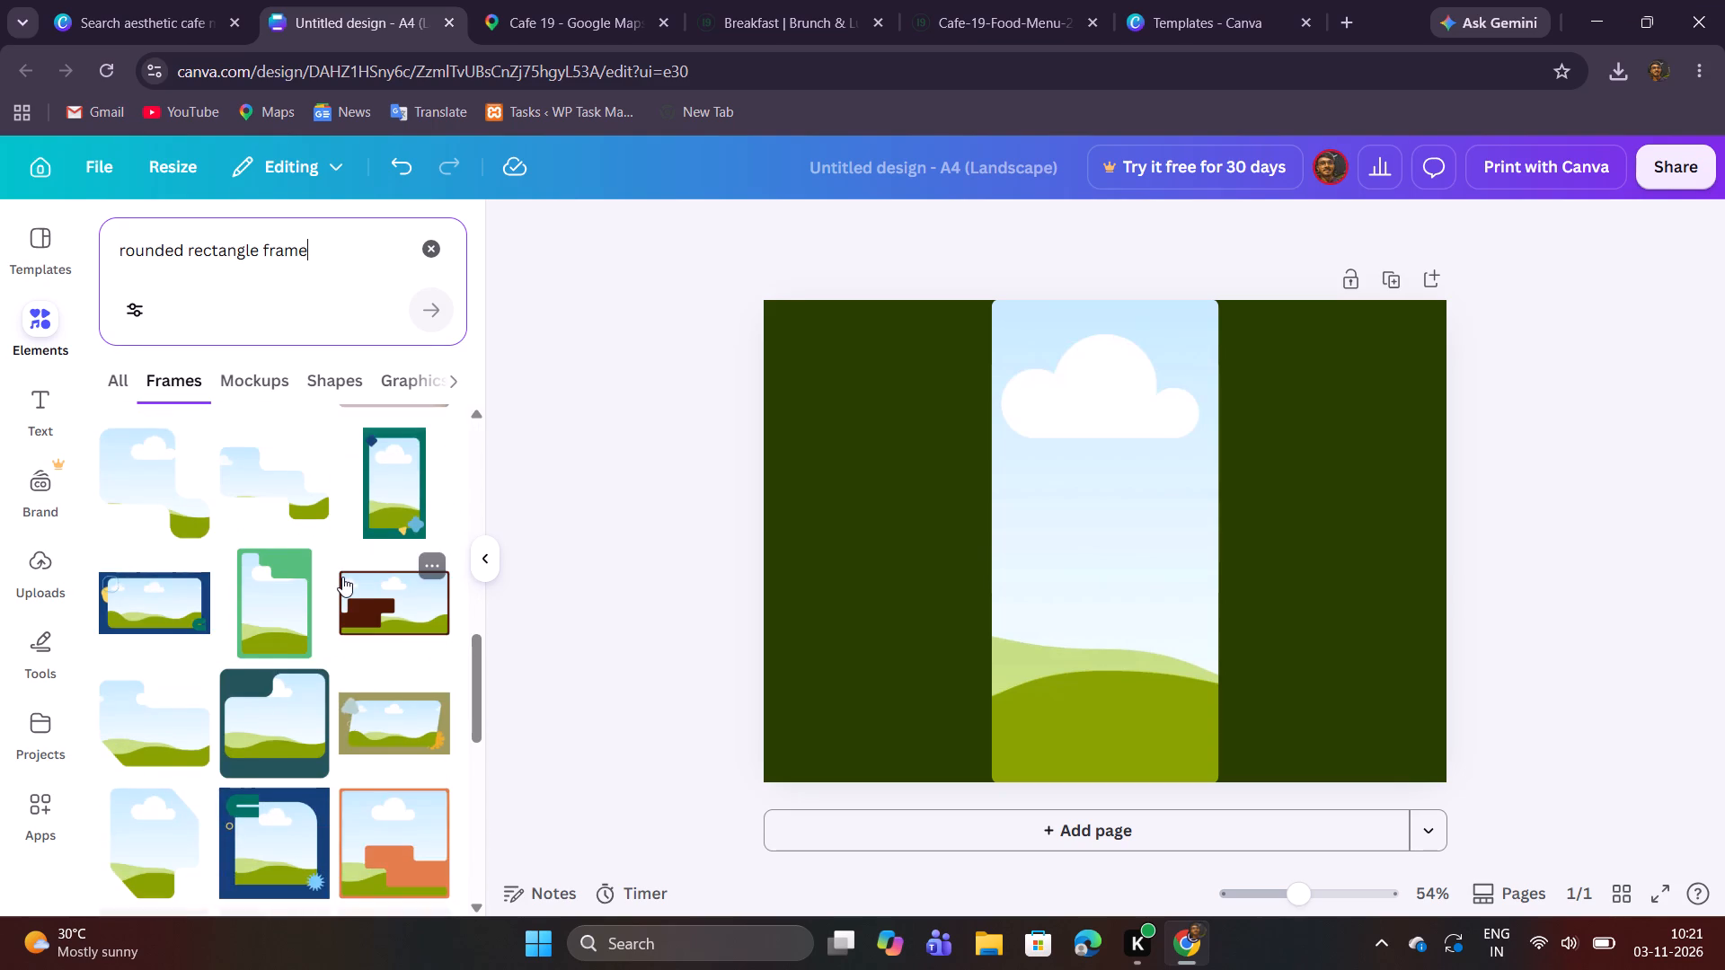
pyautogui.scroll(-7, 342, 577)
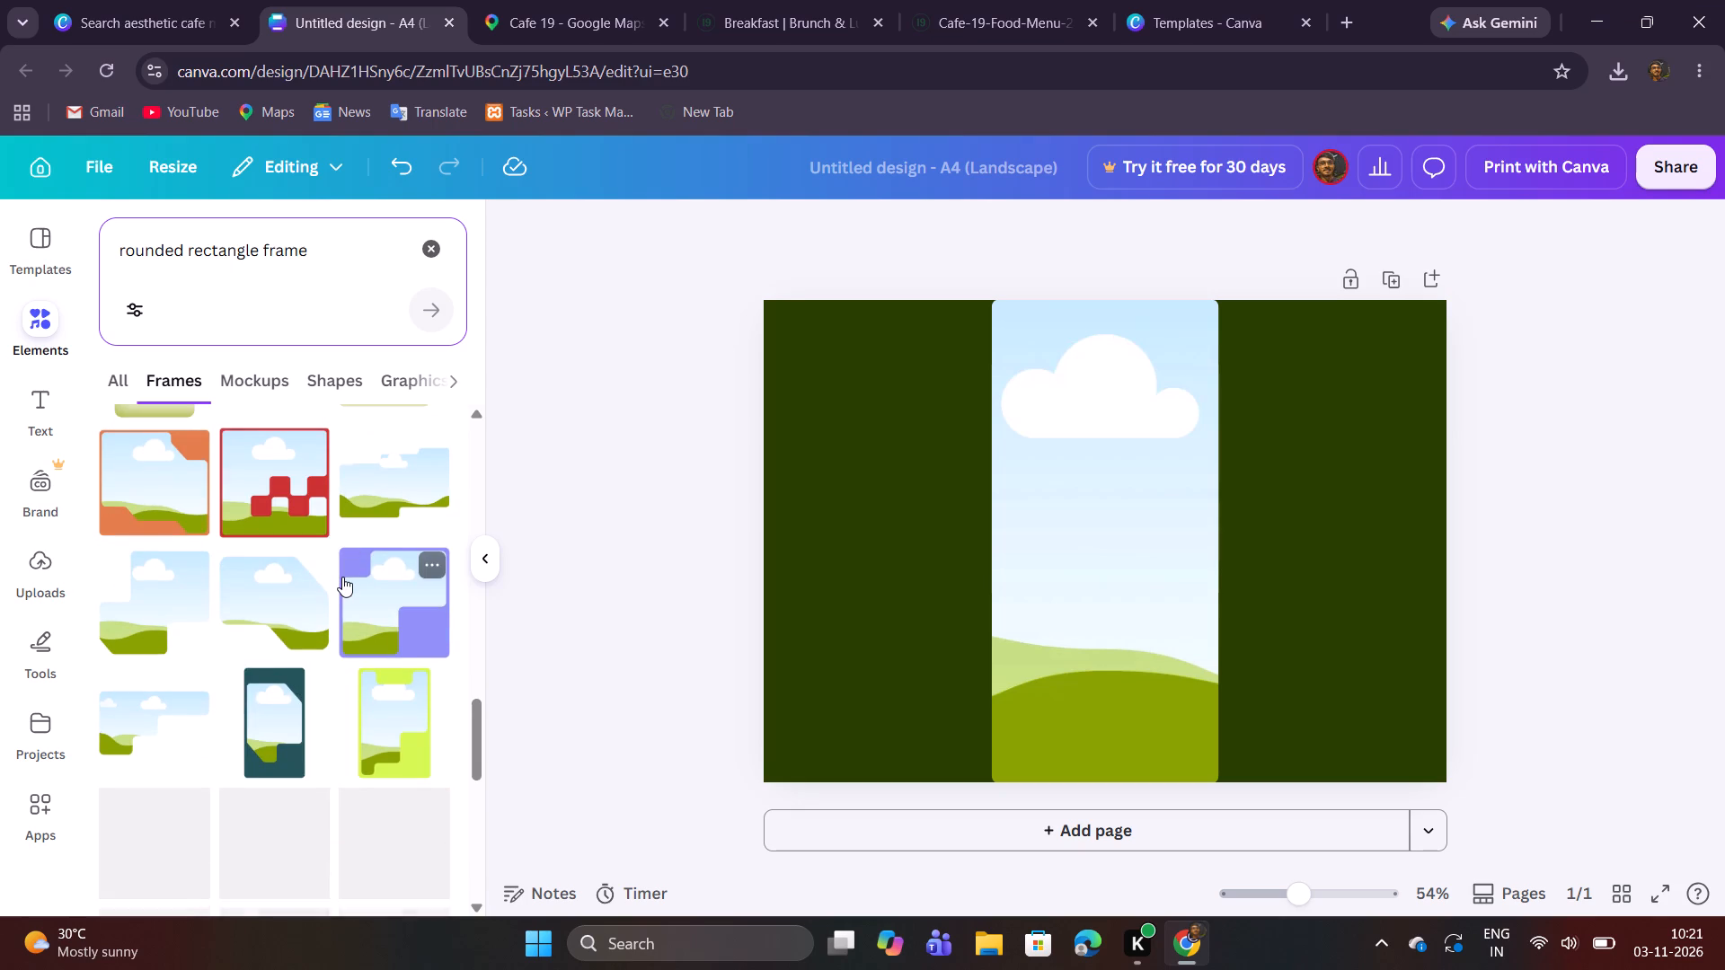
pyautogui.scroll(-5, 342, 577)
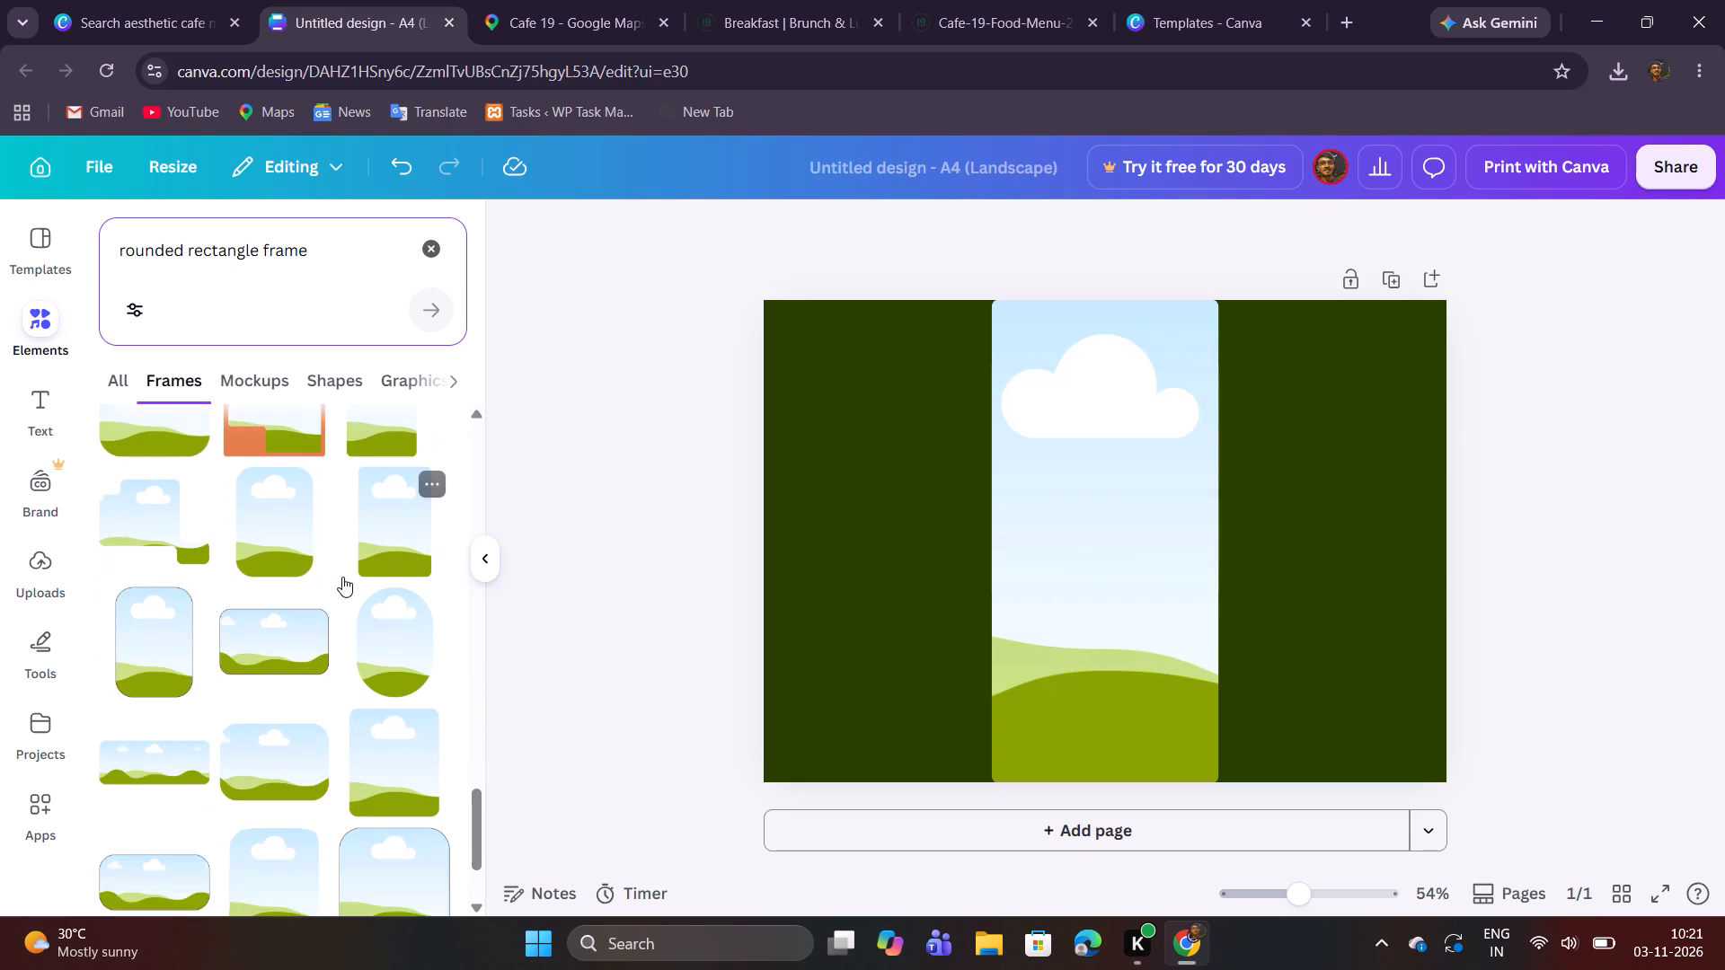
pyautogui.scroll(-7, 342, 577)
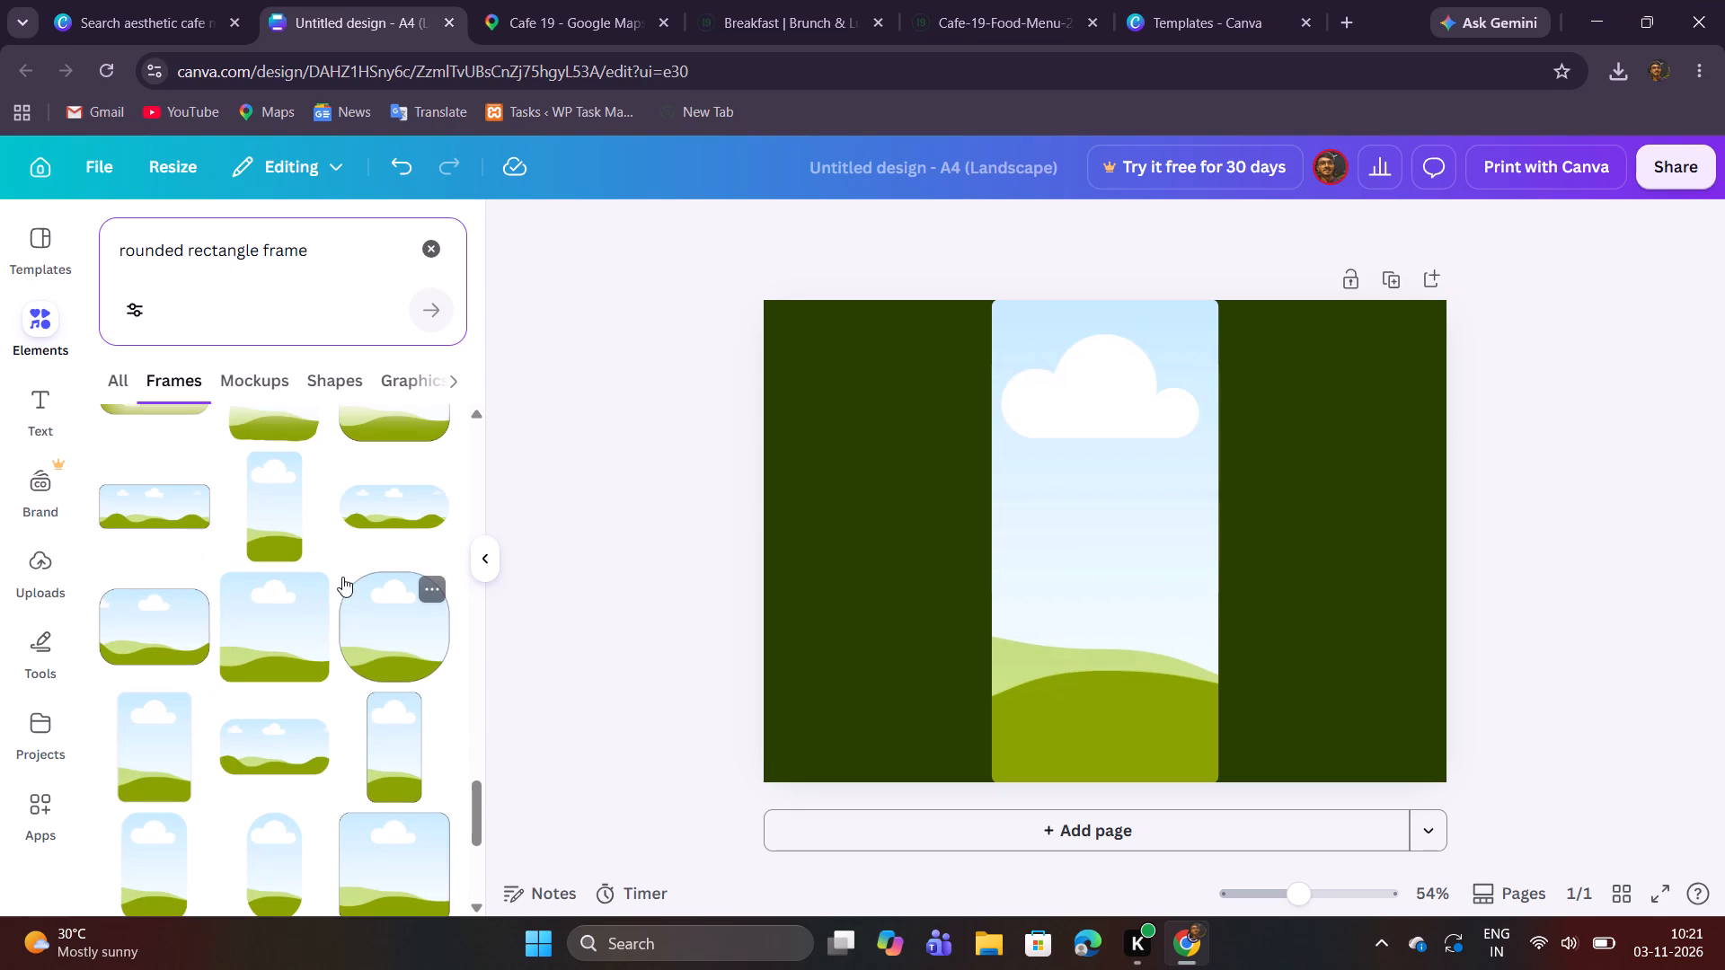
pyautogui.scroll(-3, 342, 577)
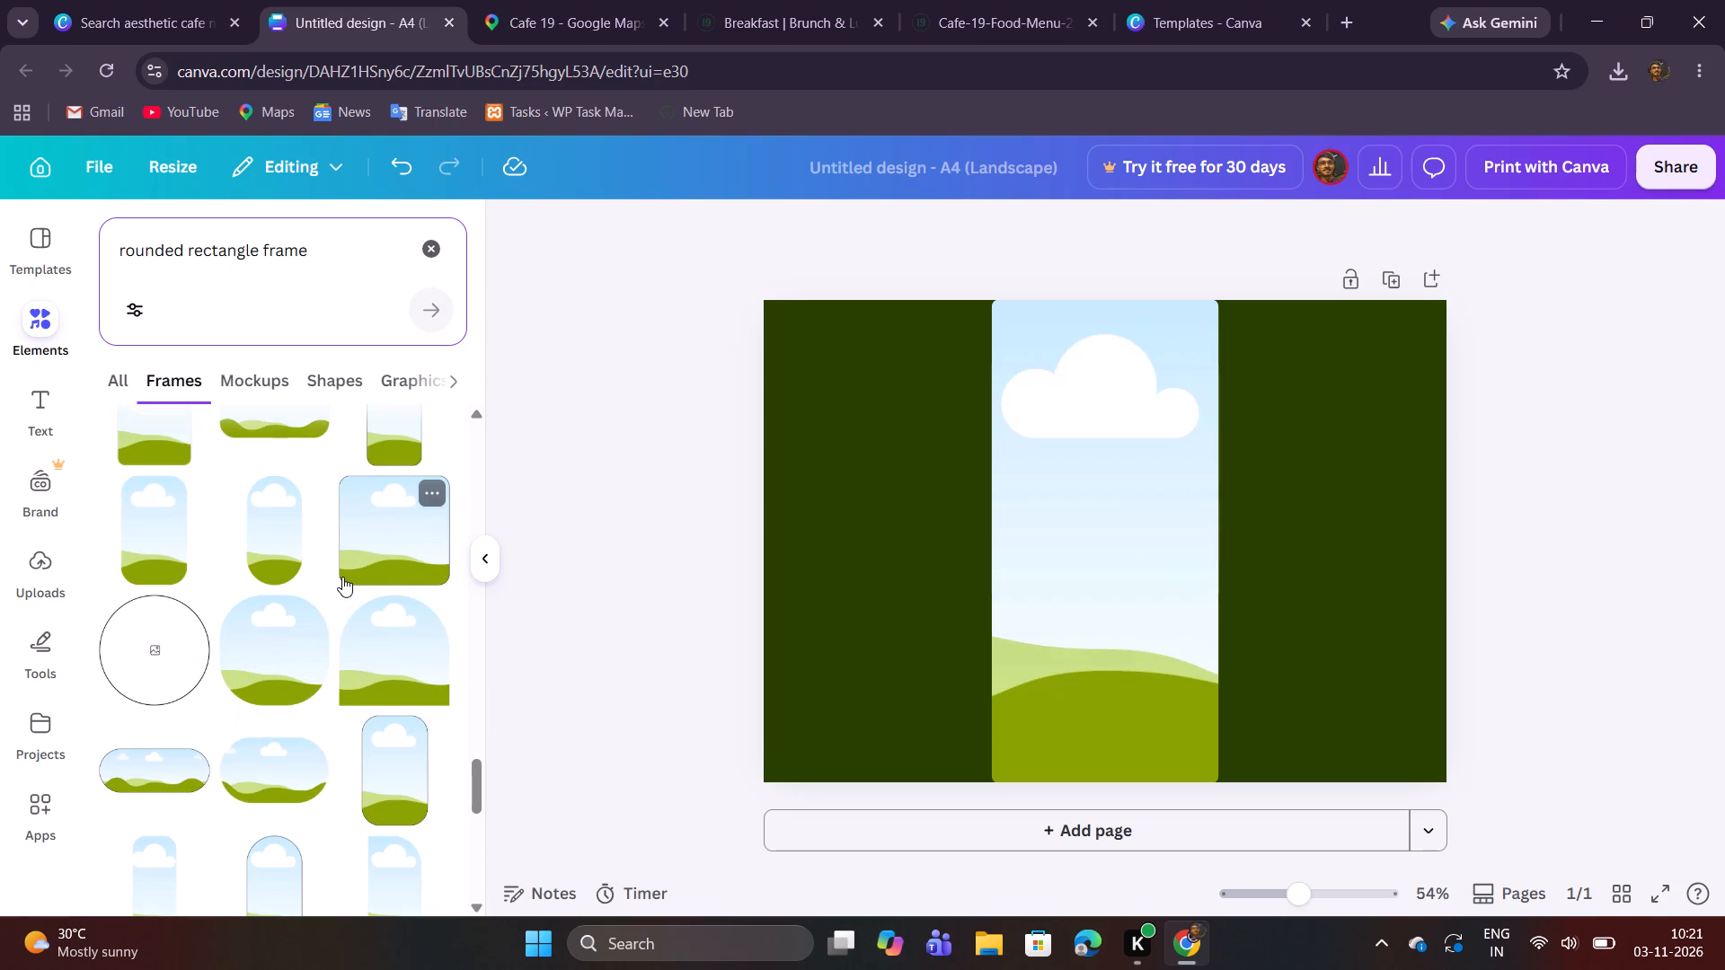
pyautogui.scroll(-3, 342, 577)
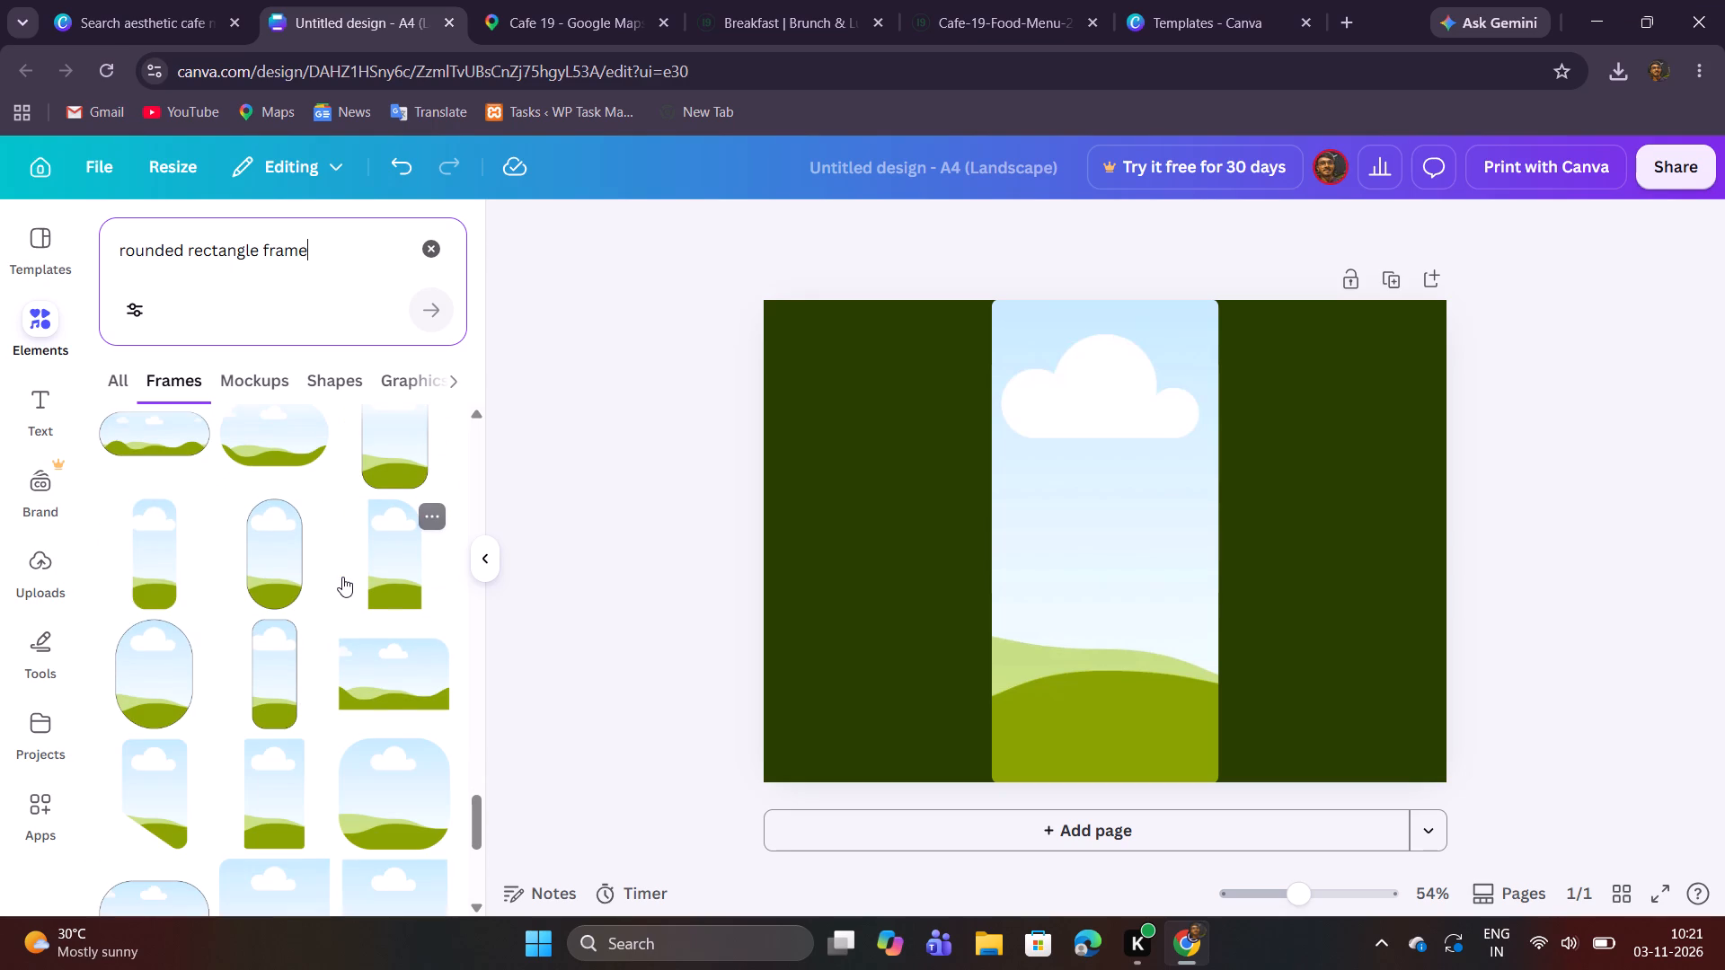
pyautogui.scroll(-3, 342, 577)
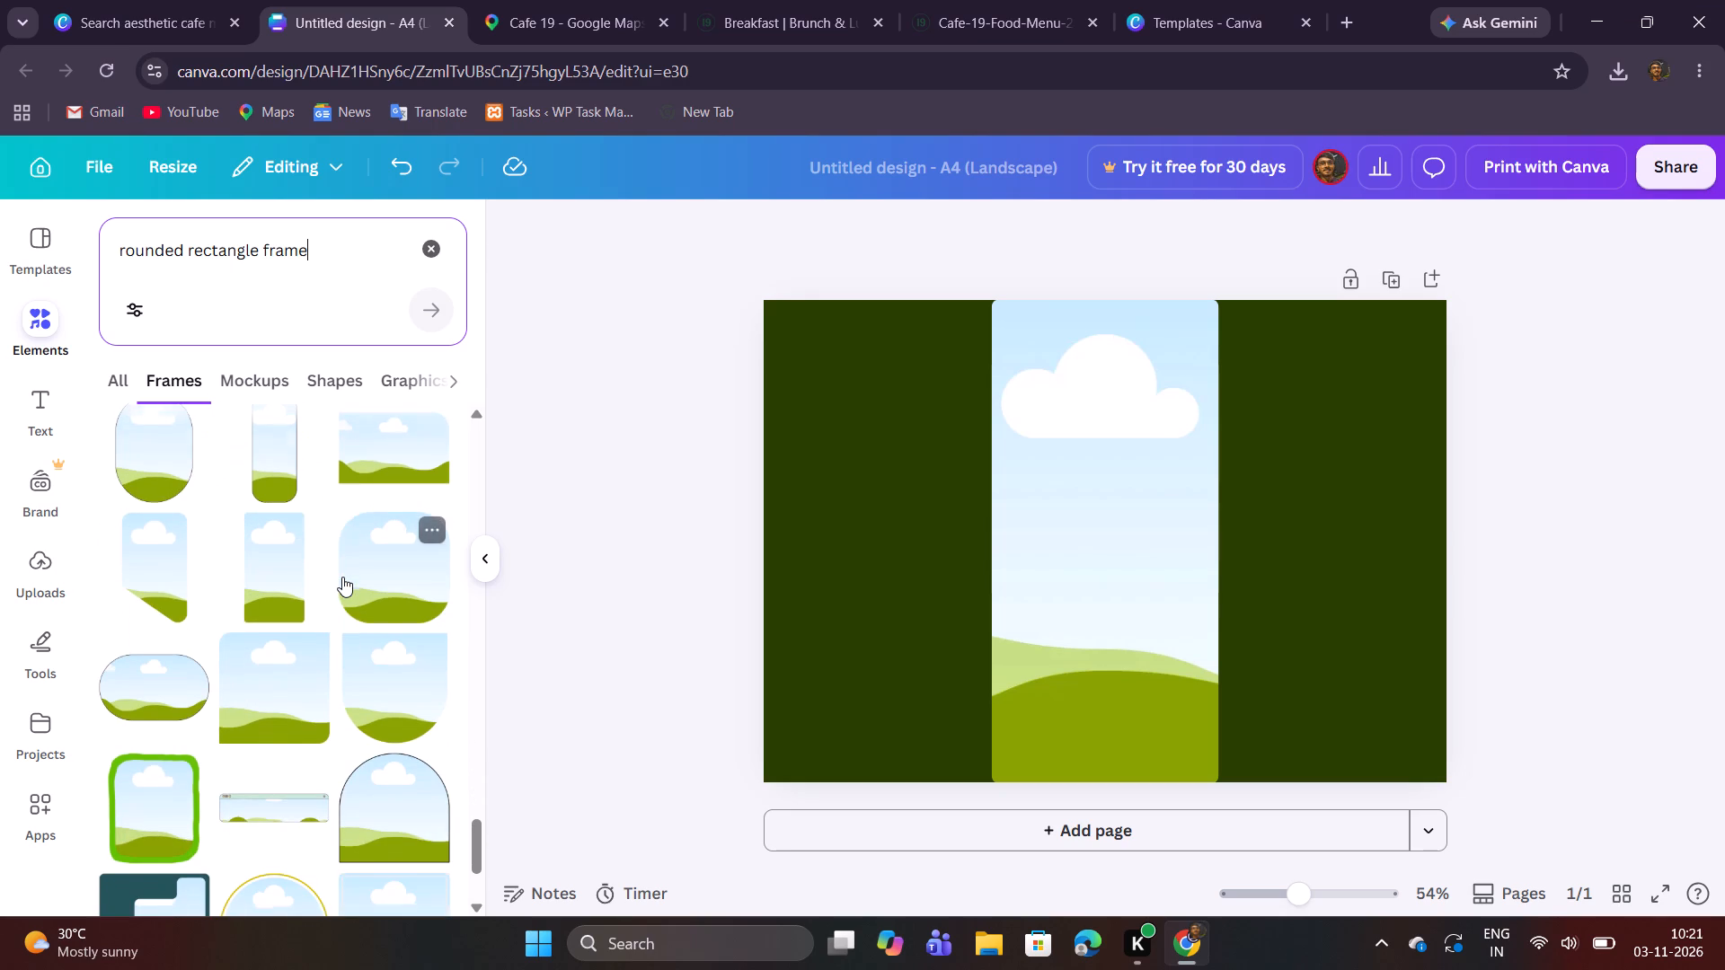
pyautogui.scroll(-5, 342, 577)
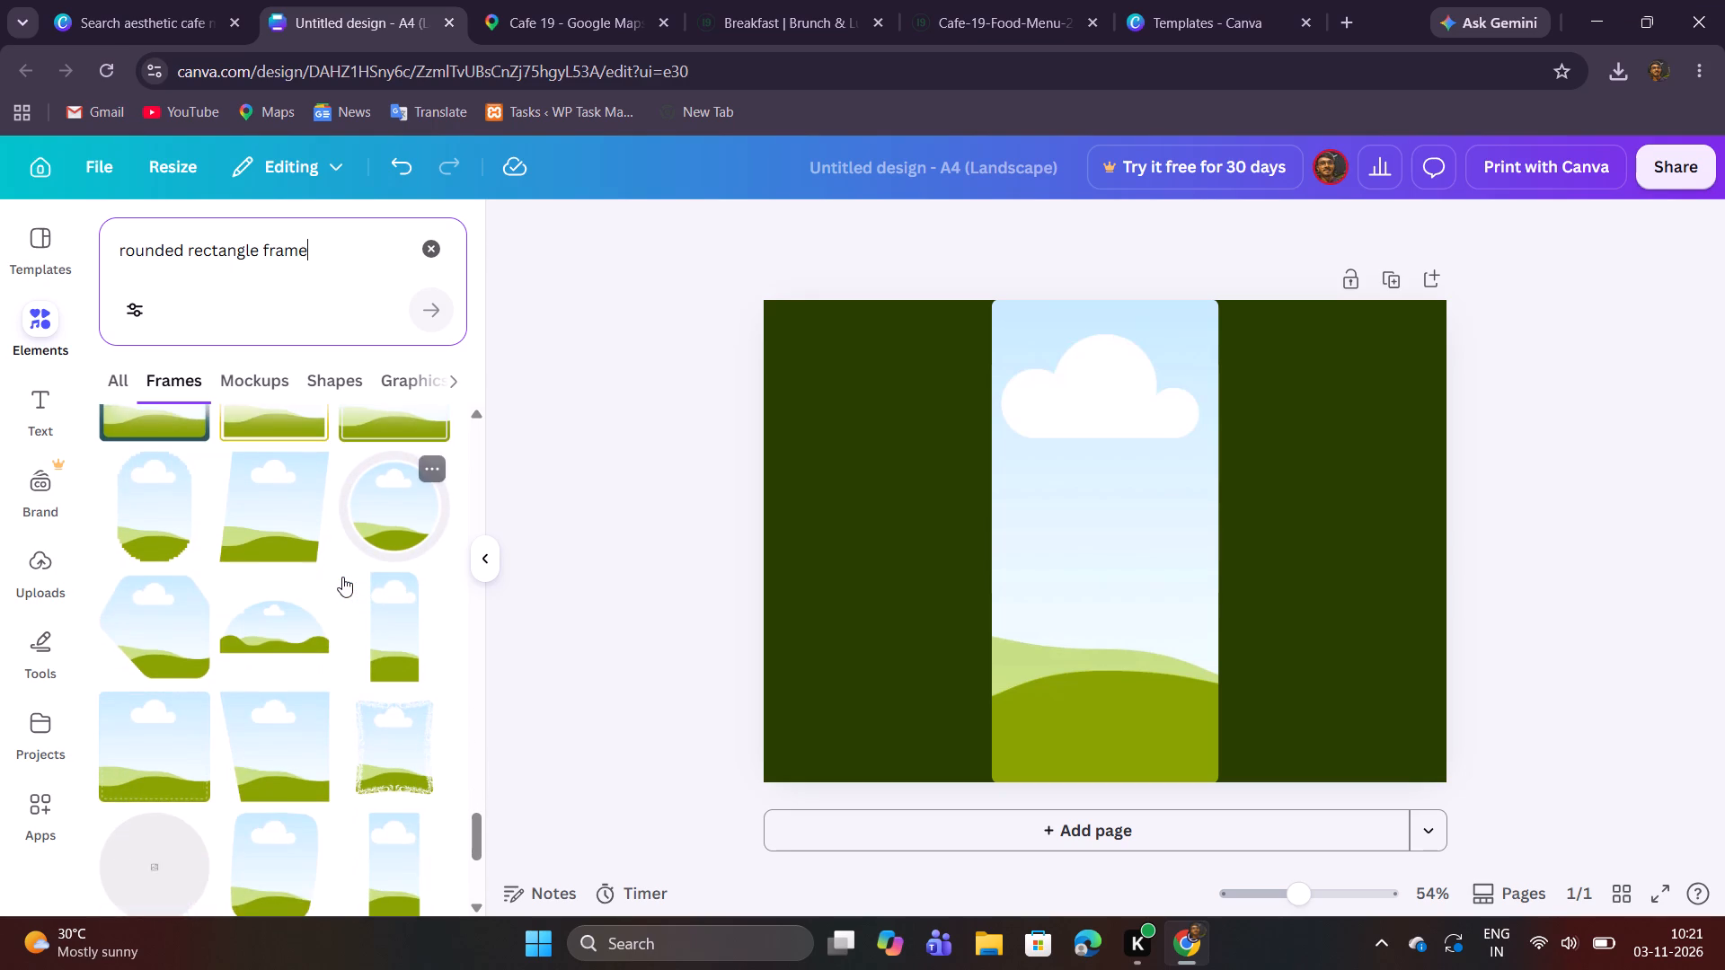
pyautogui.scroll(-4, 342, 577)
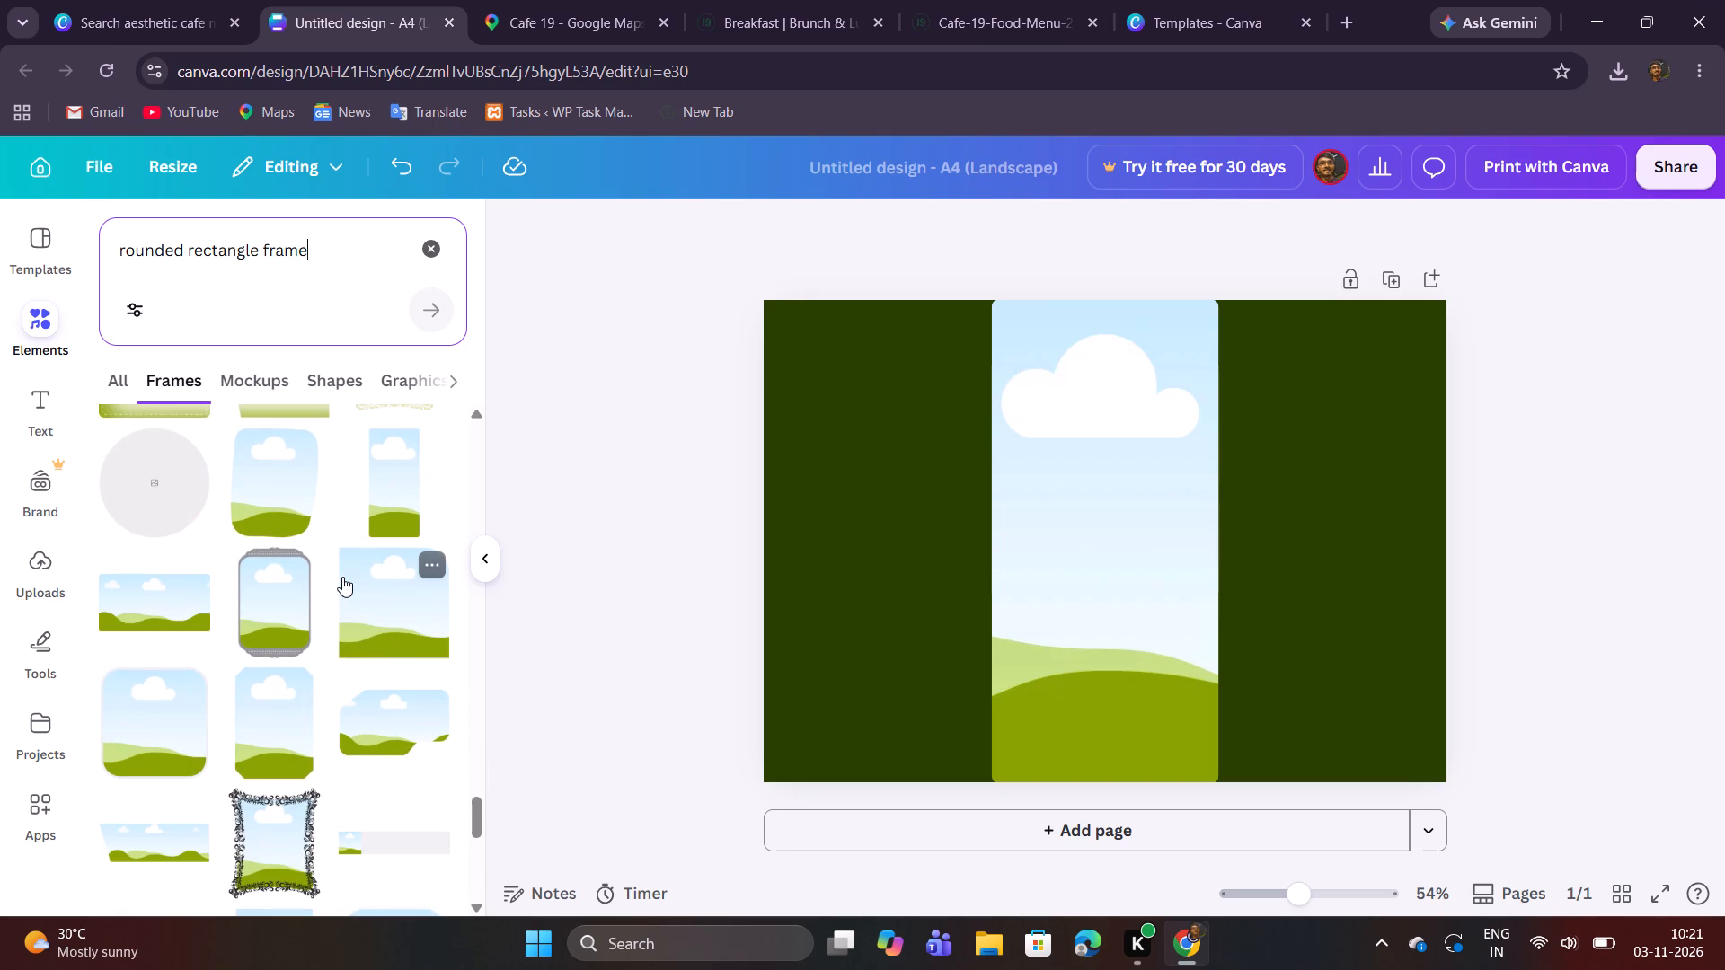
pyautogui.scroll(-5, 342, 577)
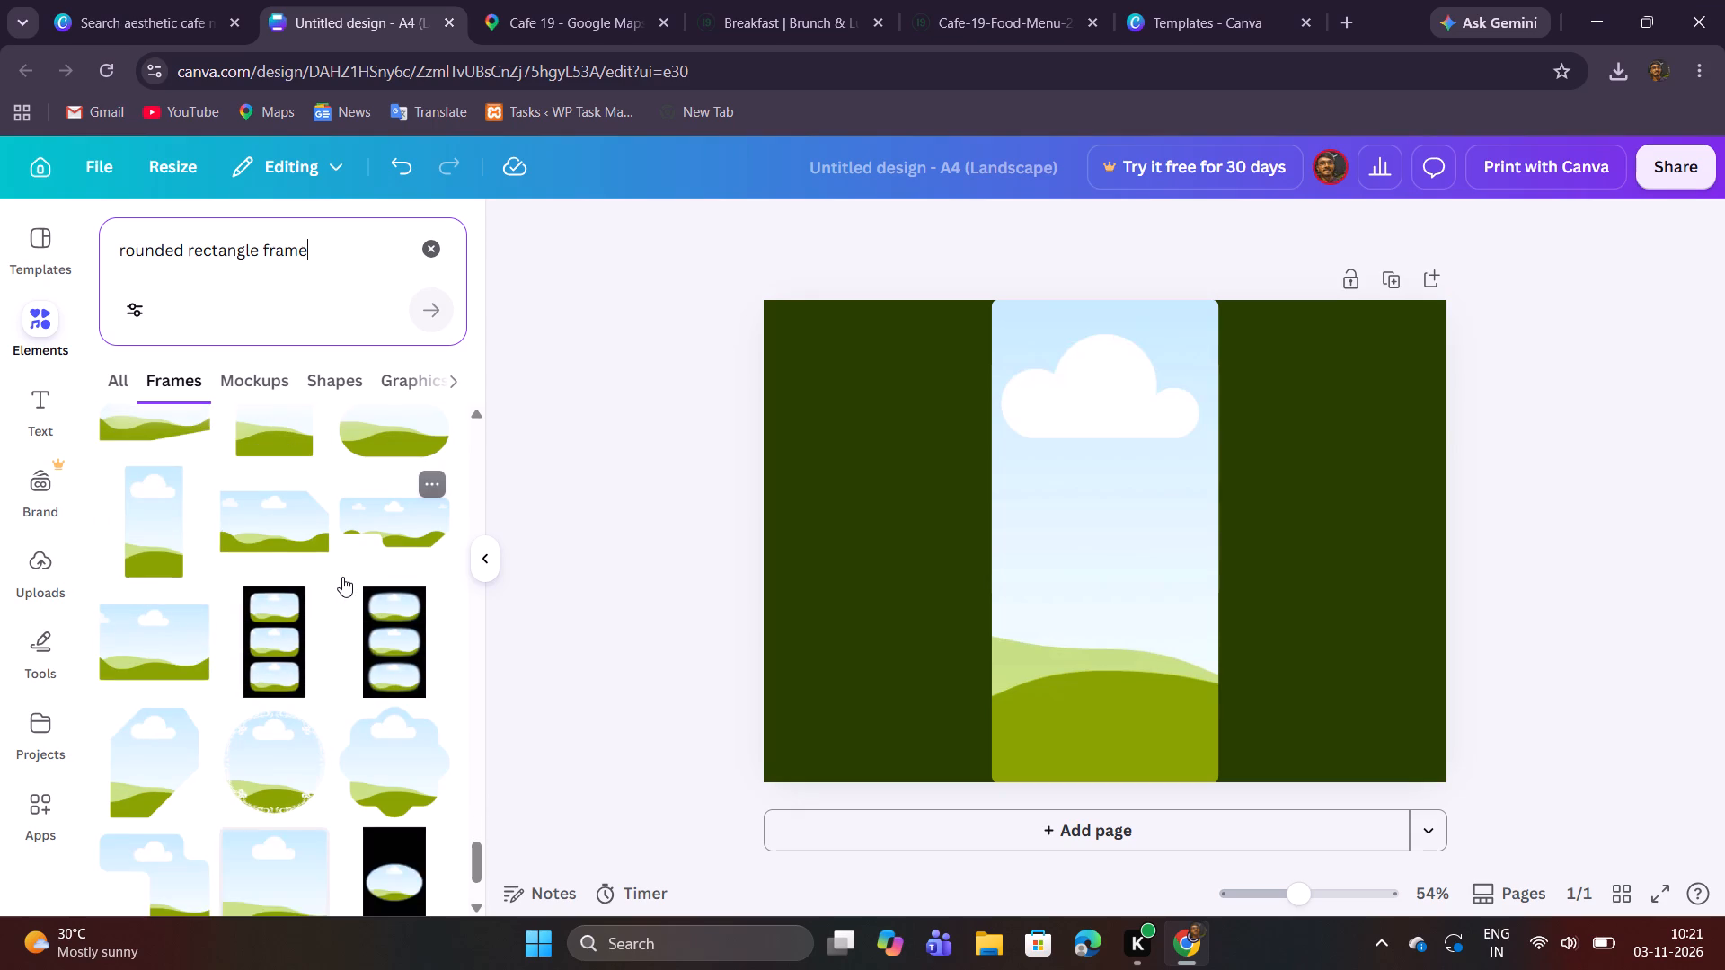
pyautogui.scroll(-14, 342, 577)
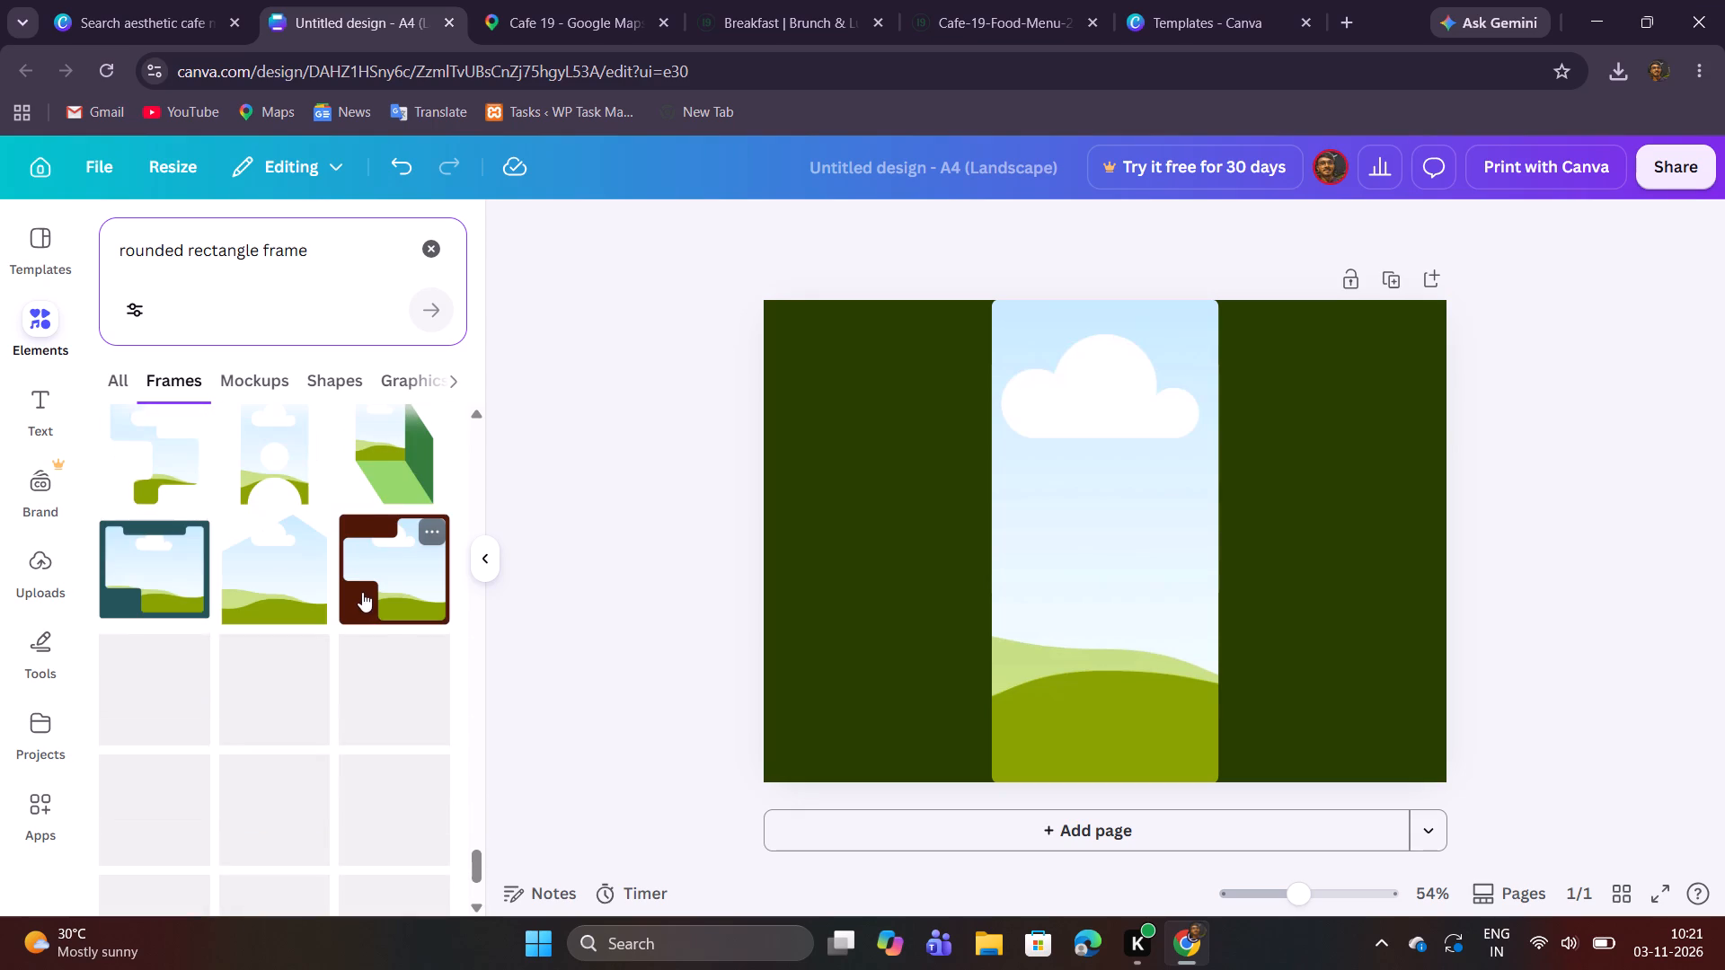
pyautogui.scroll(-5, 349, 554)
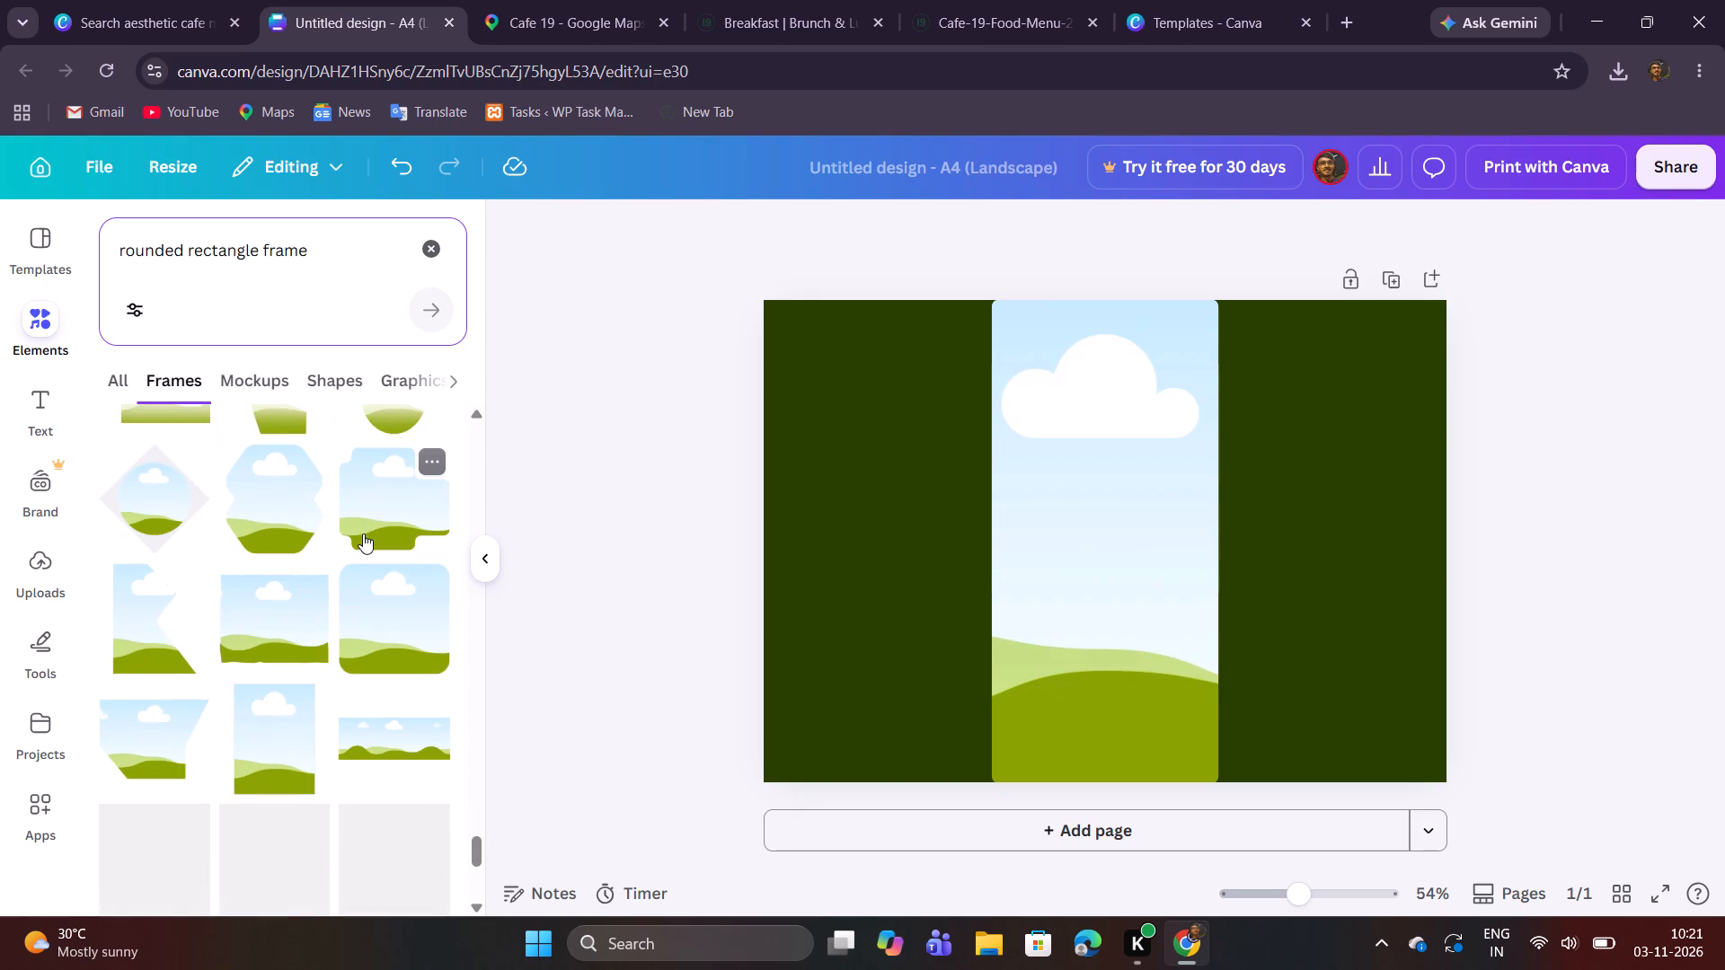
pyautogui.scroll(-5, 363, 533)
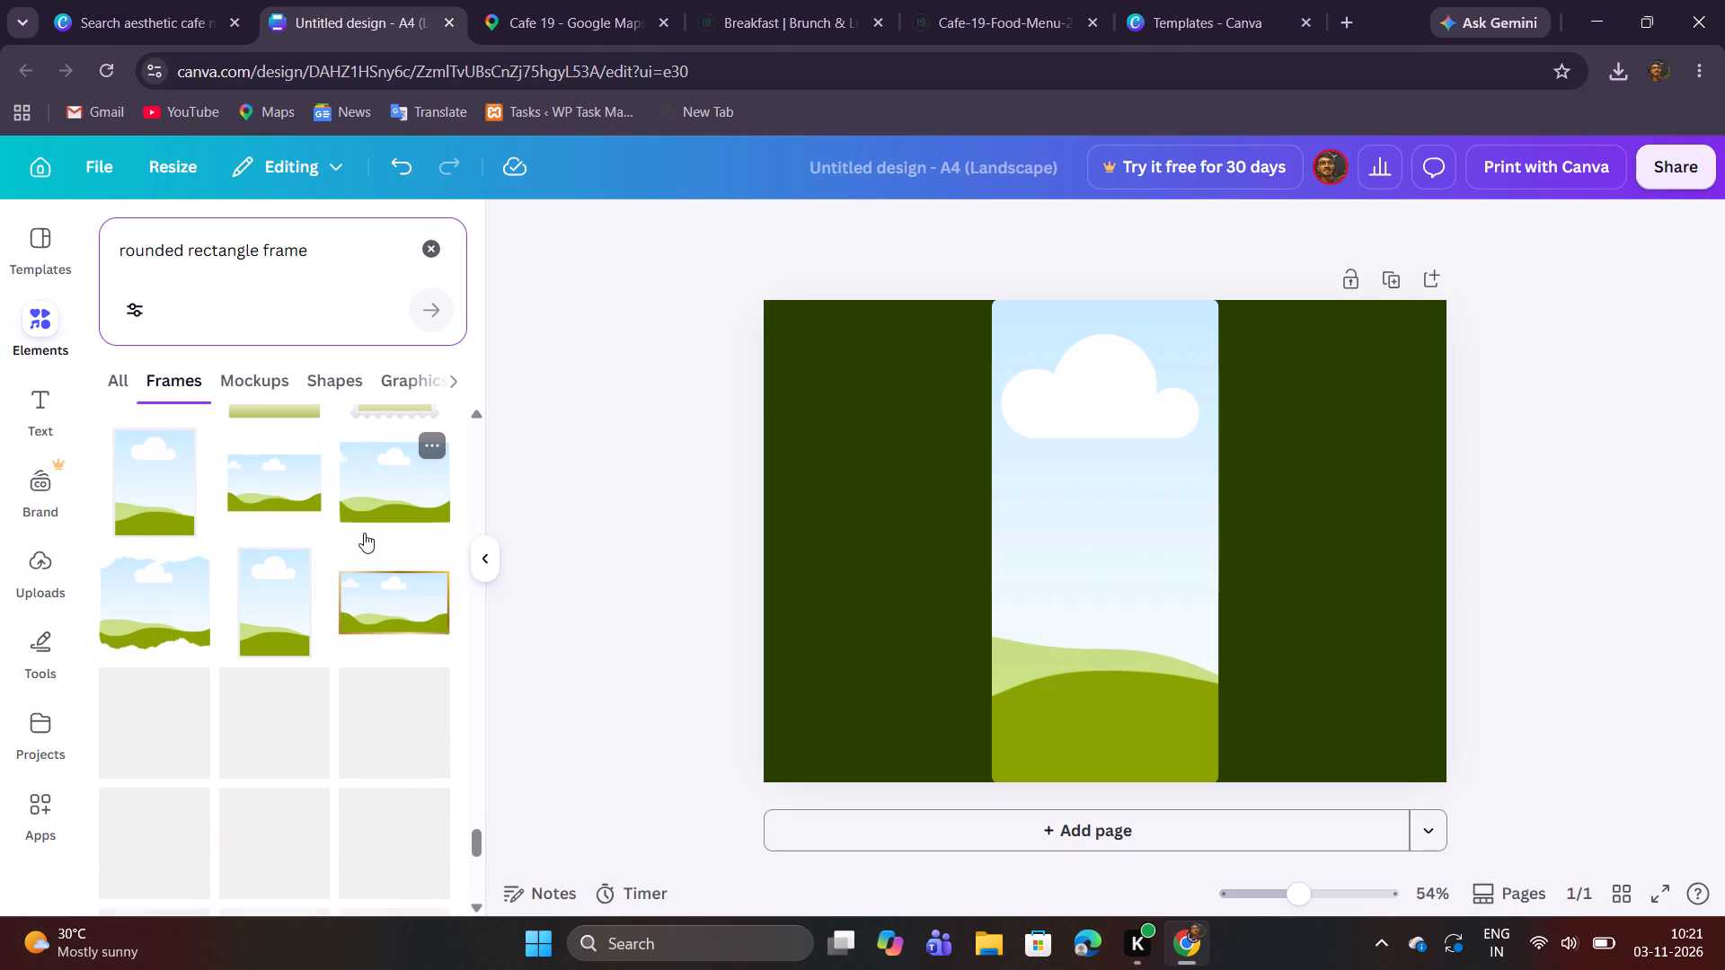
# Search the elements for "one side round frame" and narrow the results to frames.
pyautogui.click(428, 256)
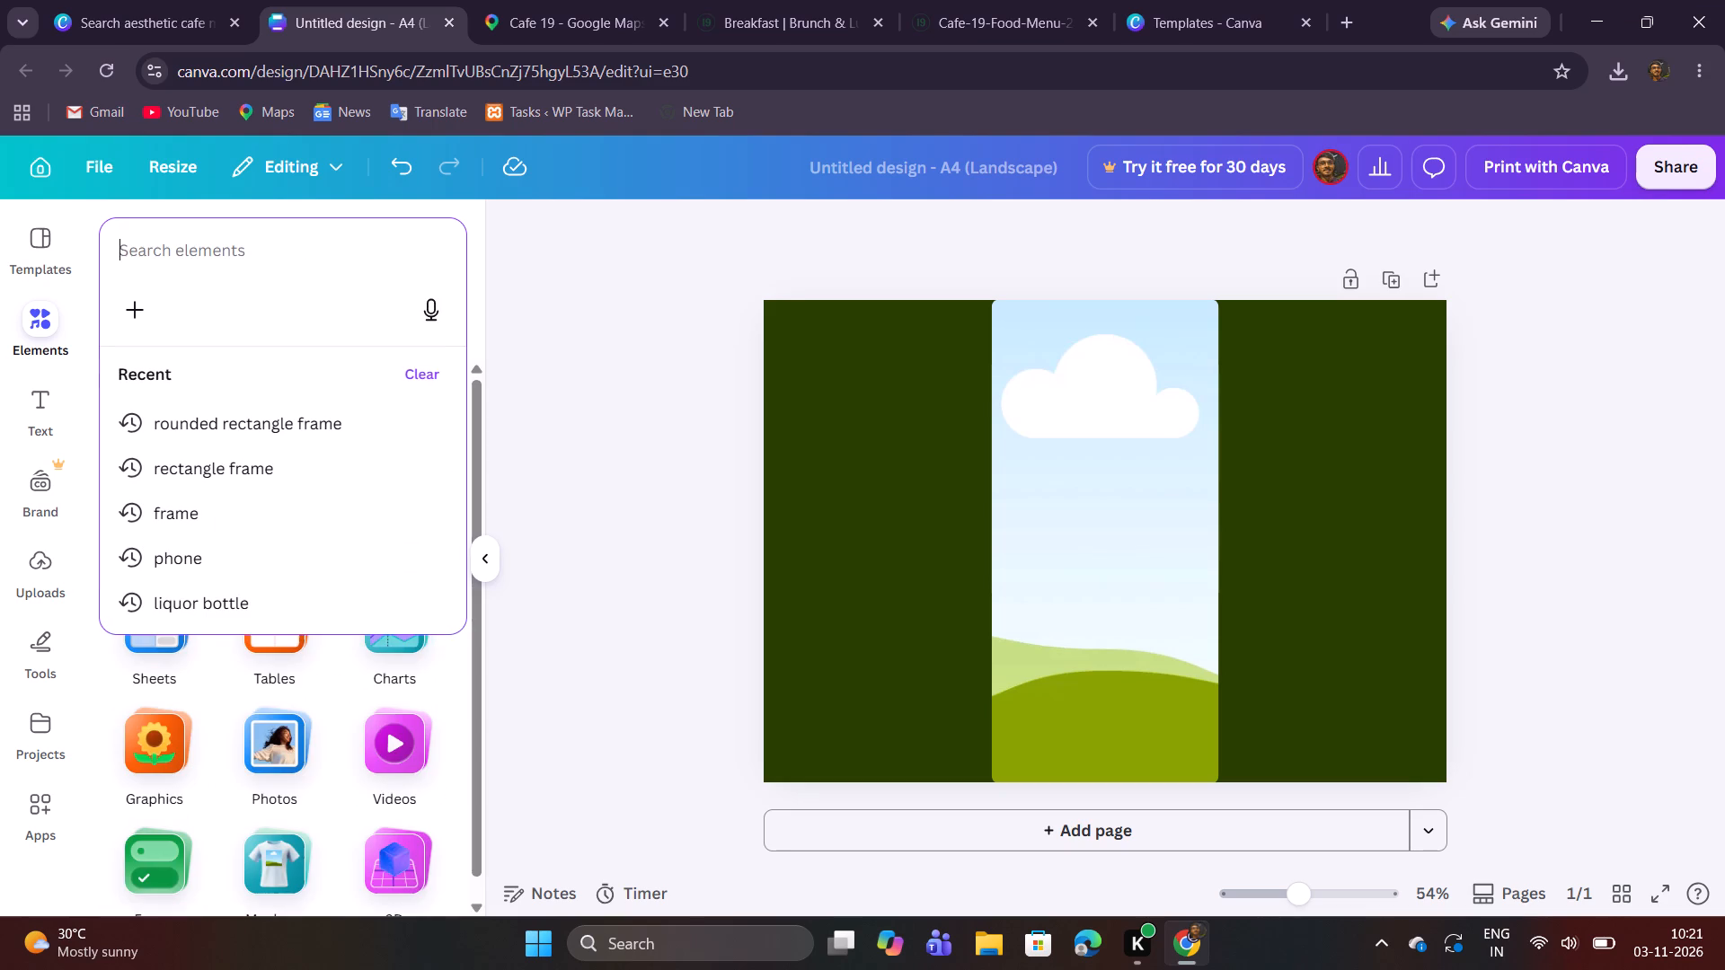
pyautogui.write('one side')
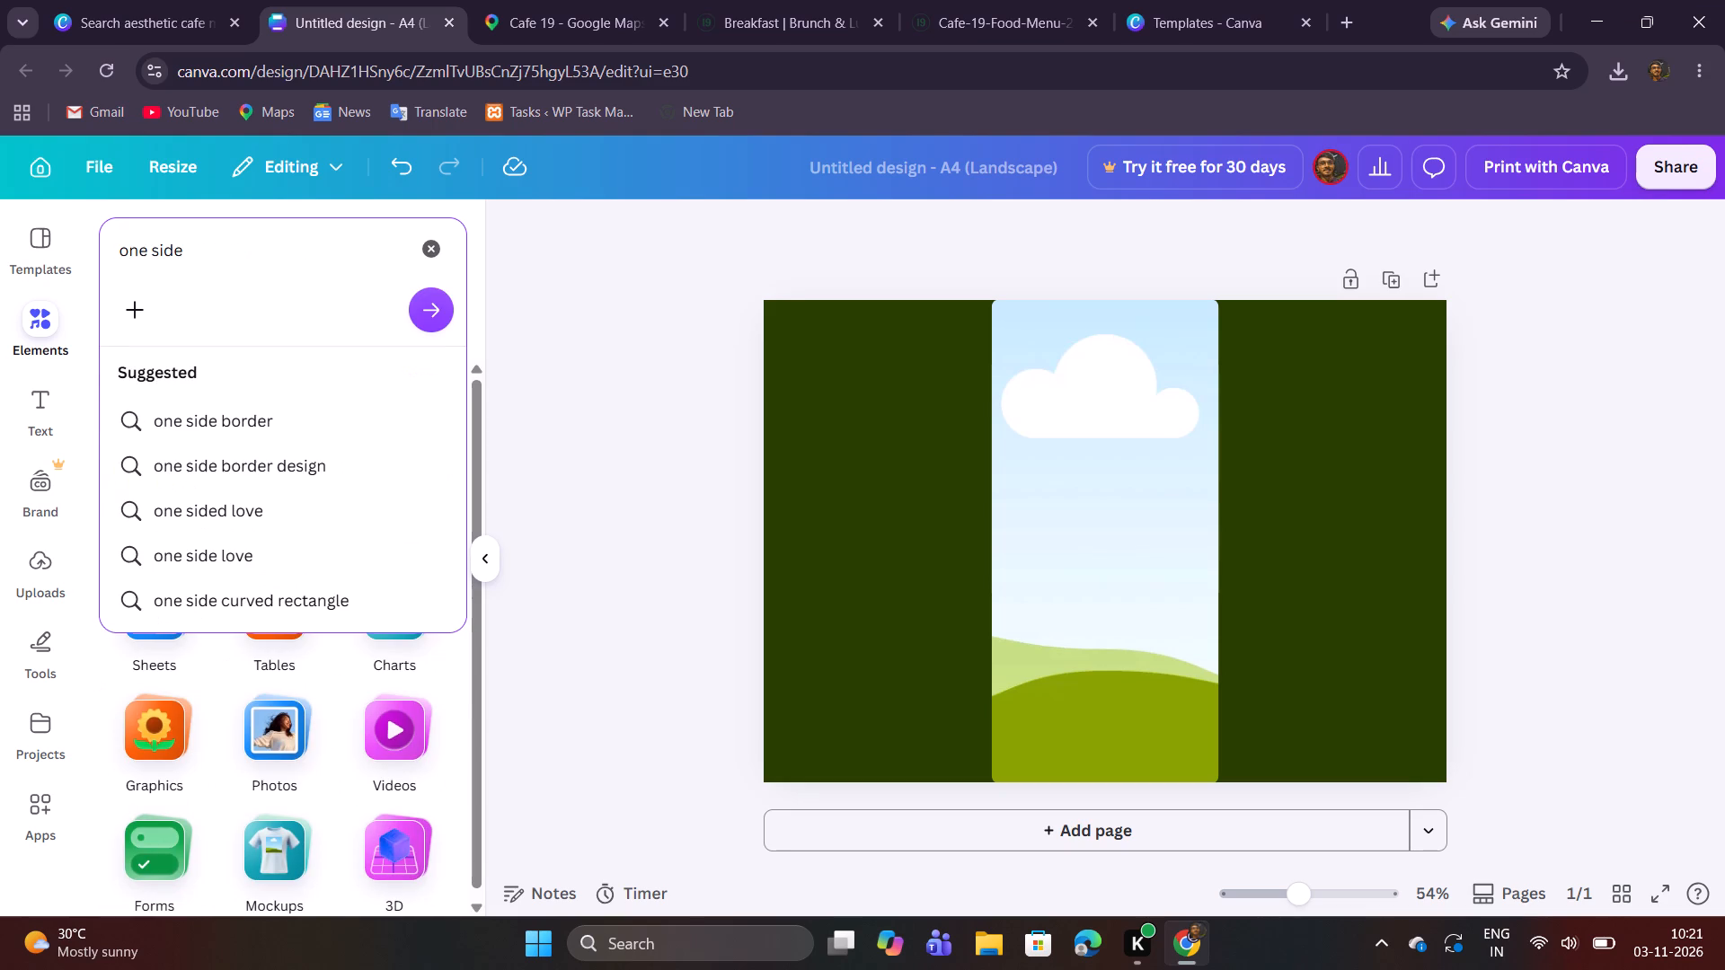
pyautogui.press('space')
pyautogui.write('round framew')
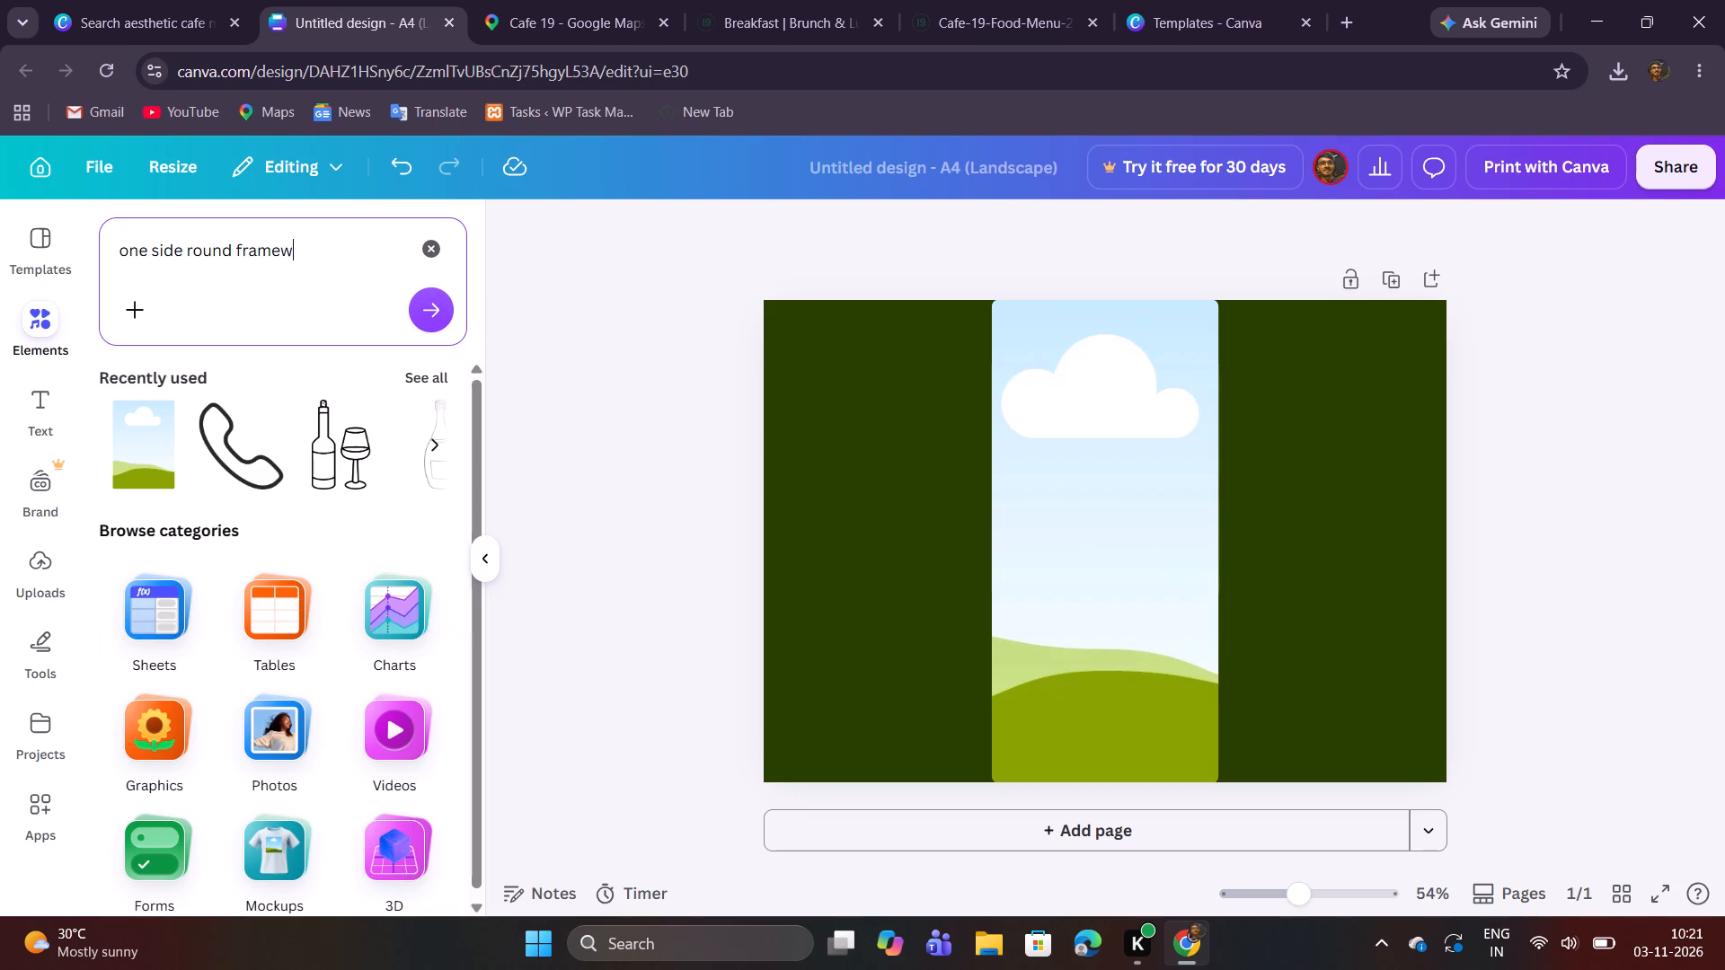
pyautogui.press('BackSpace')
pyautogui.press('Return')
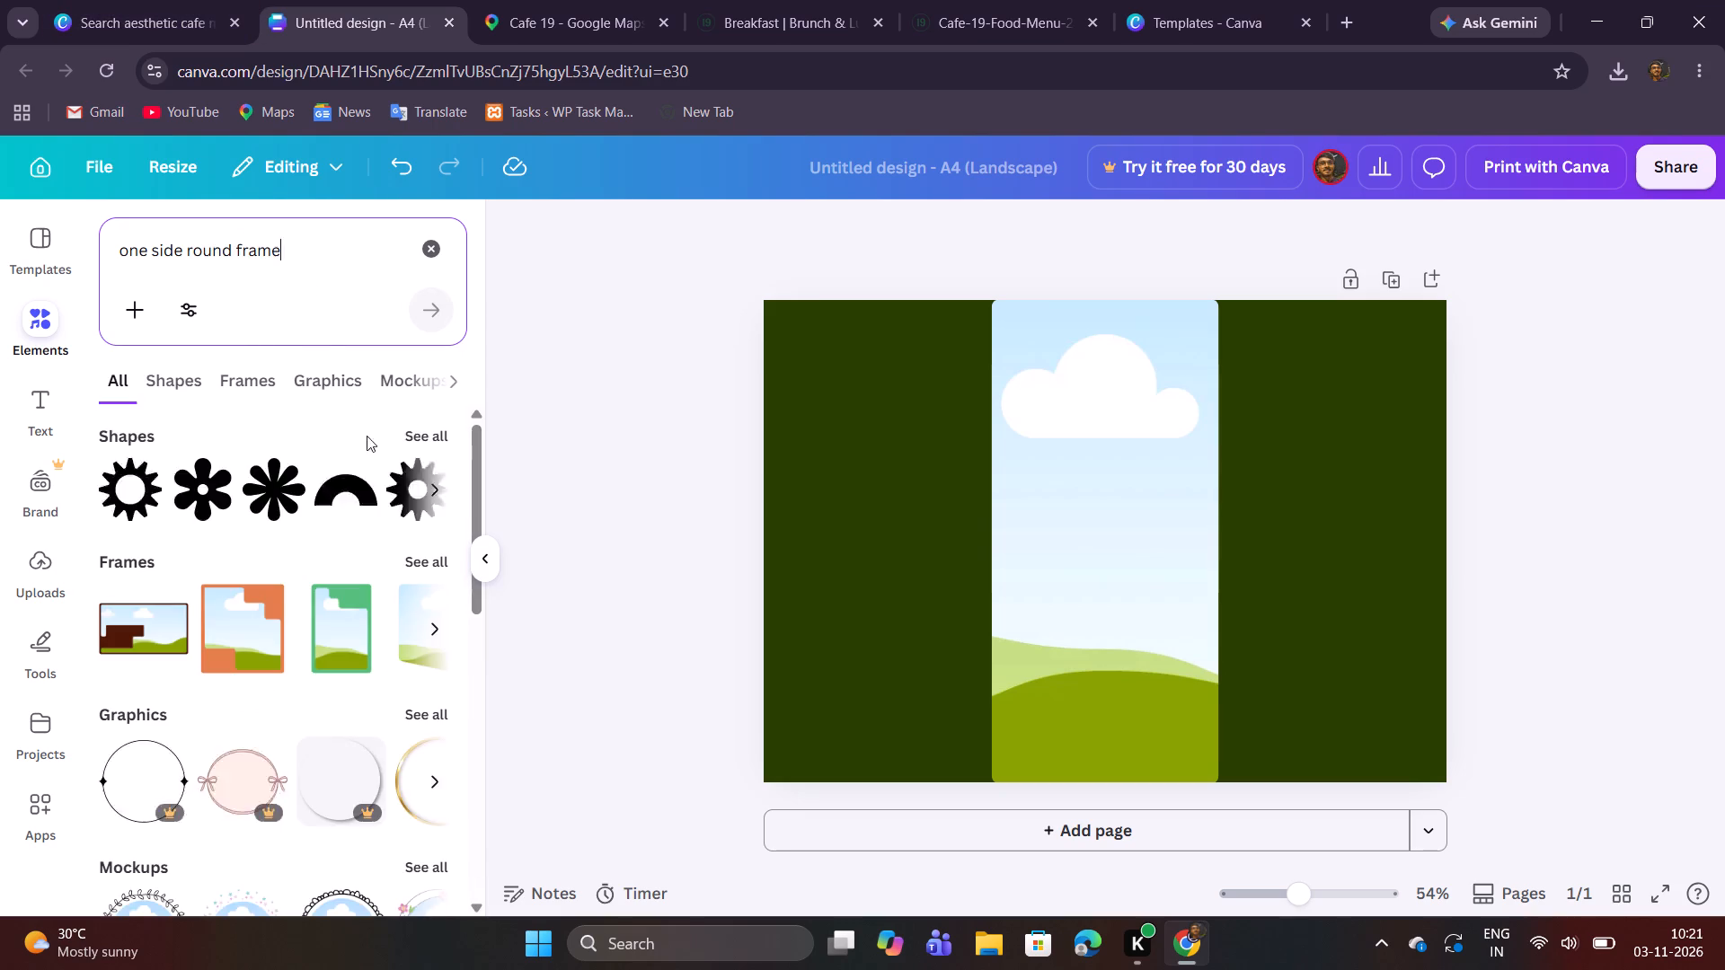
pyautogui.scroll(-10, 367, 437)
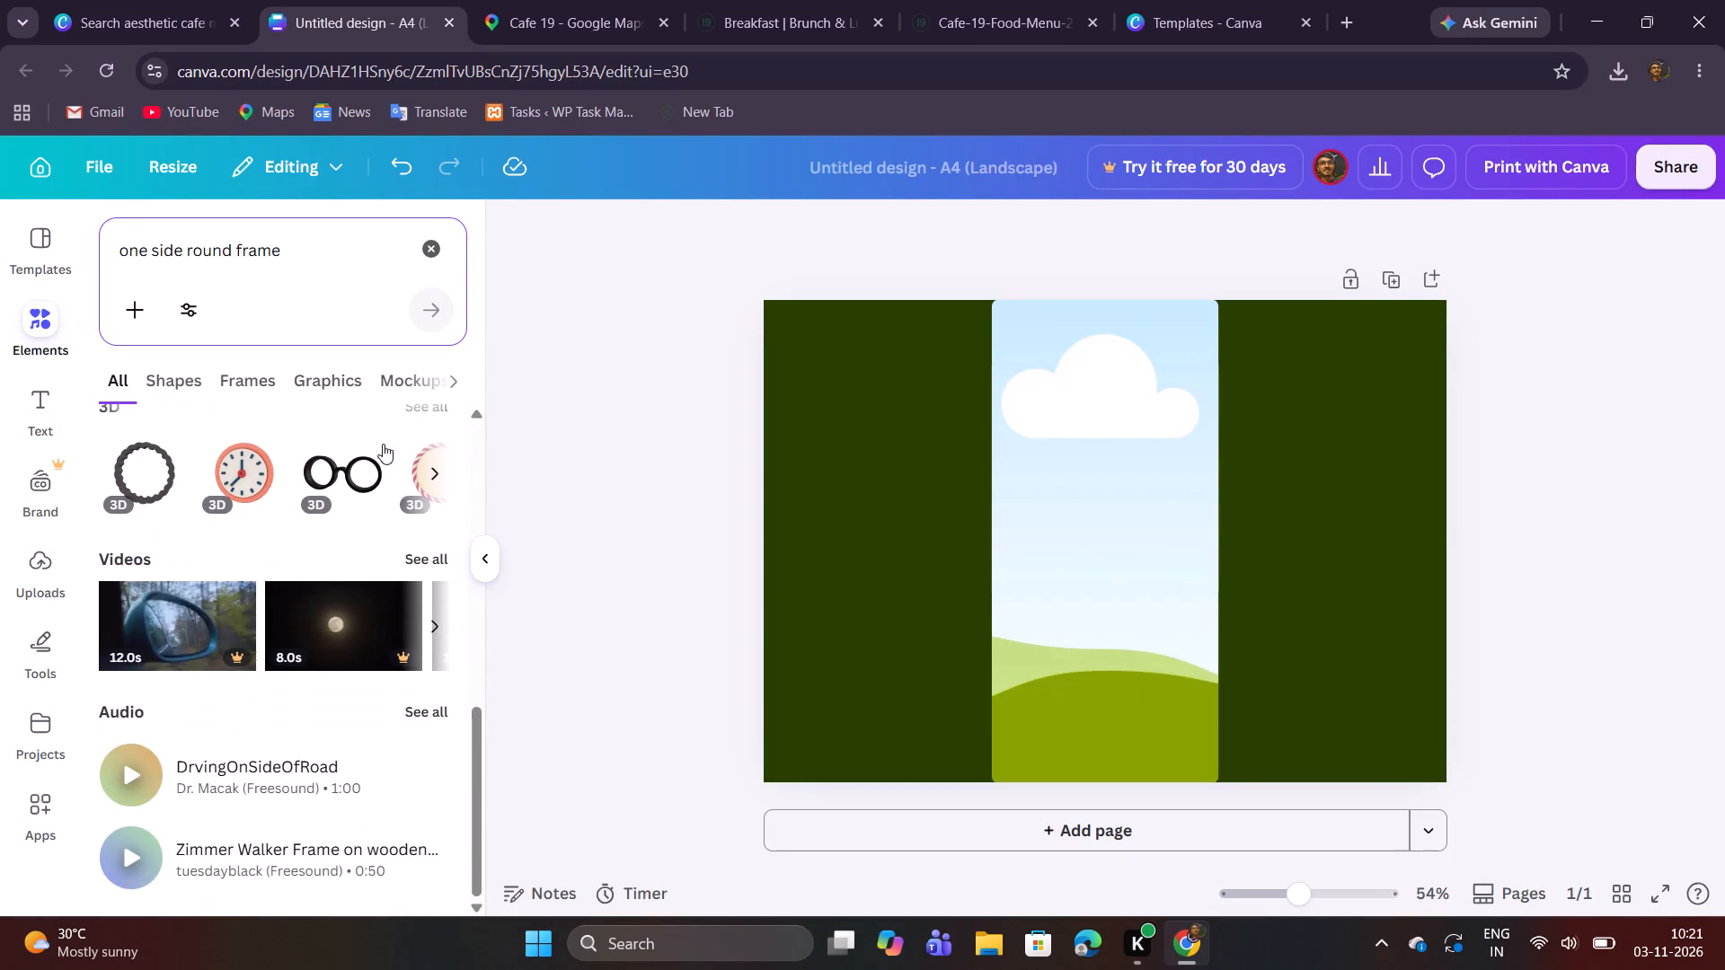
pyautogui.scroll(11, 383, 445)
pyautogui.click(163, 382)
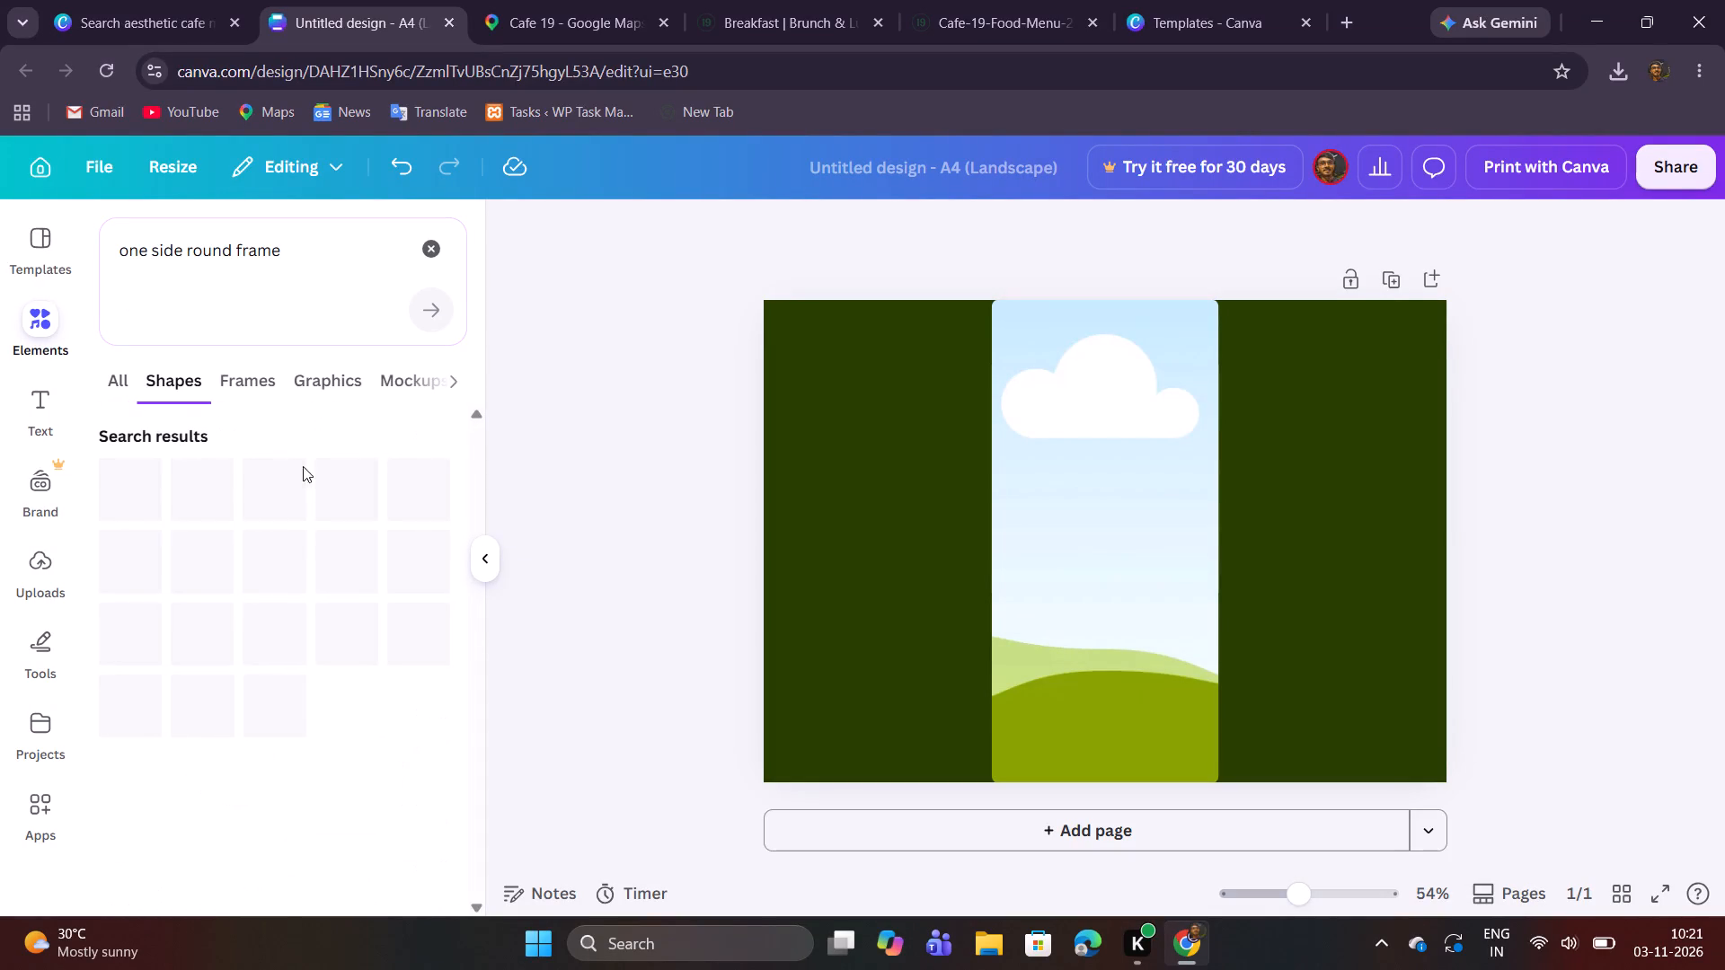
pyautogui.click(223, 397)
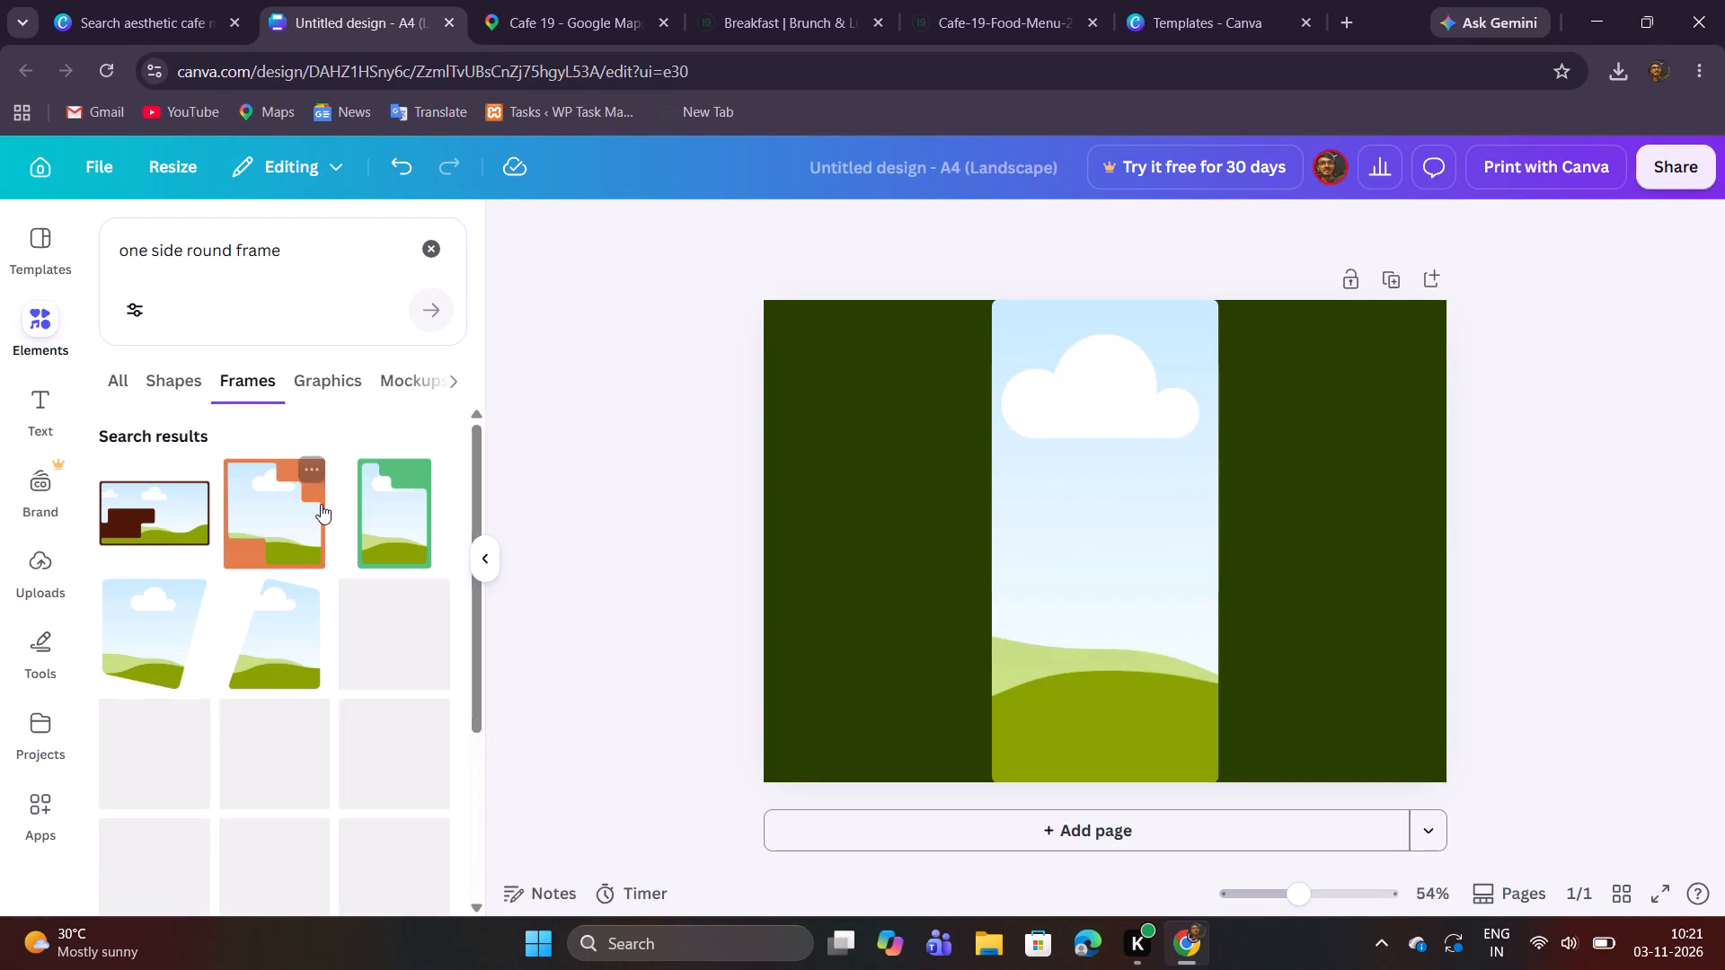
# Look through the "one side round frame" frame results for a rounded shape that suits the brochure's side panels.
pyautogui.scroll(-6, 322, 531)
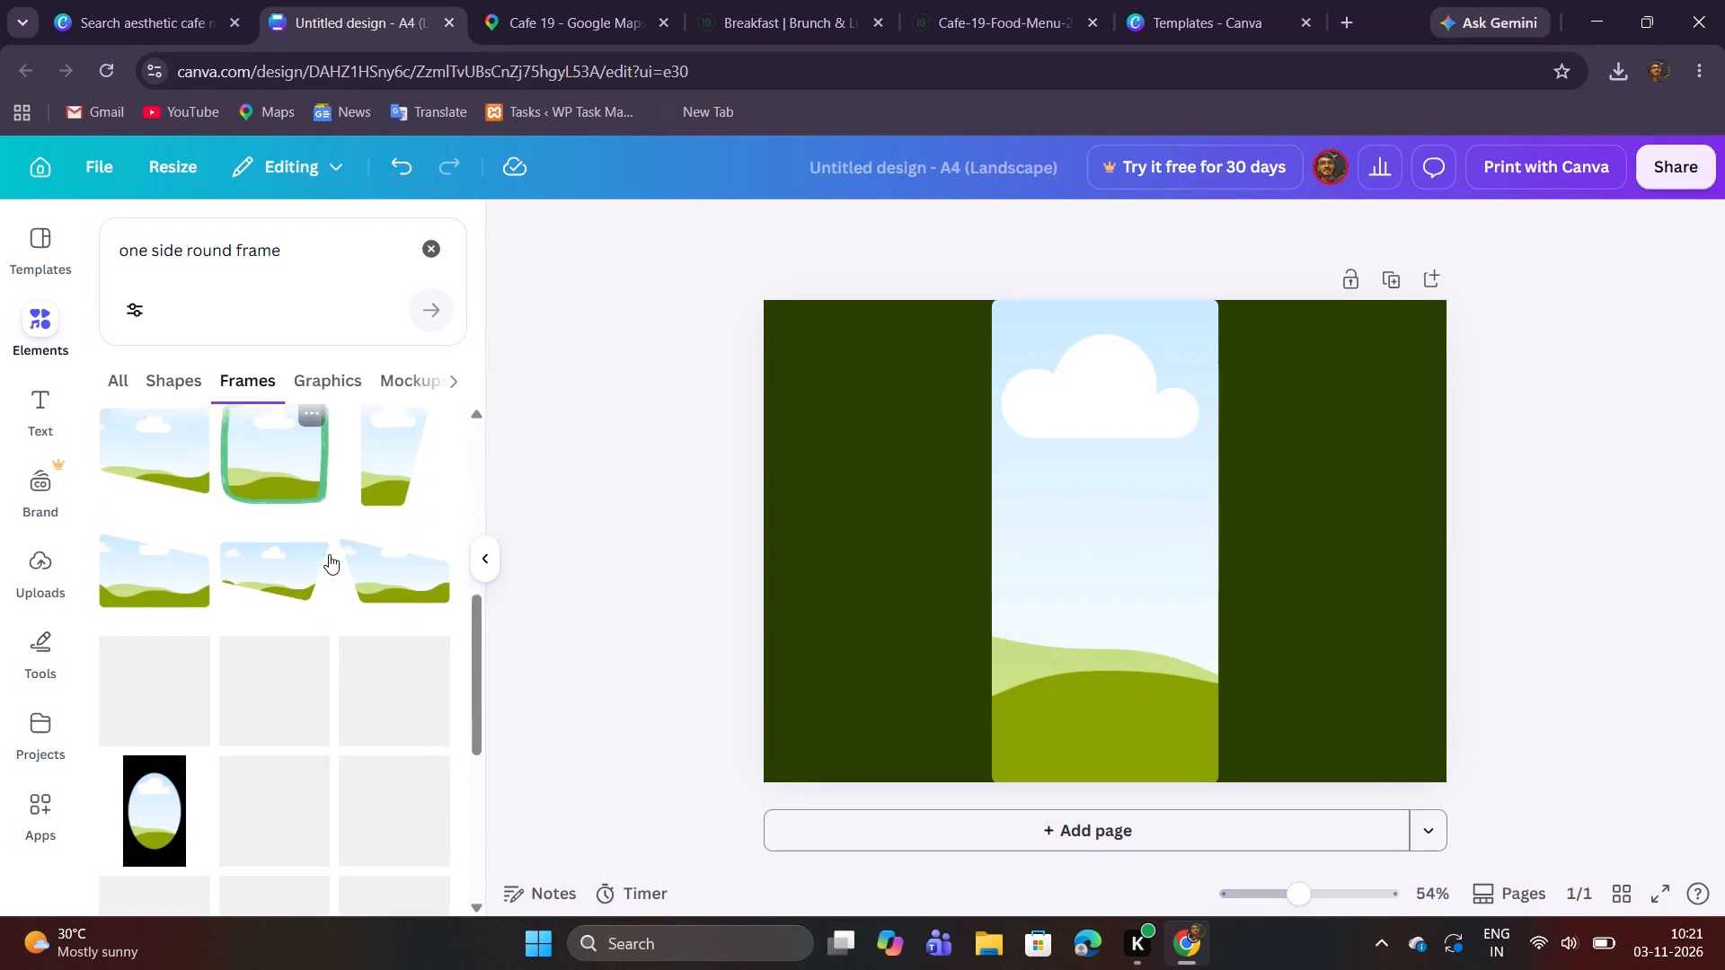
pyautogui.scroll(1, 330, 554)
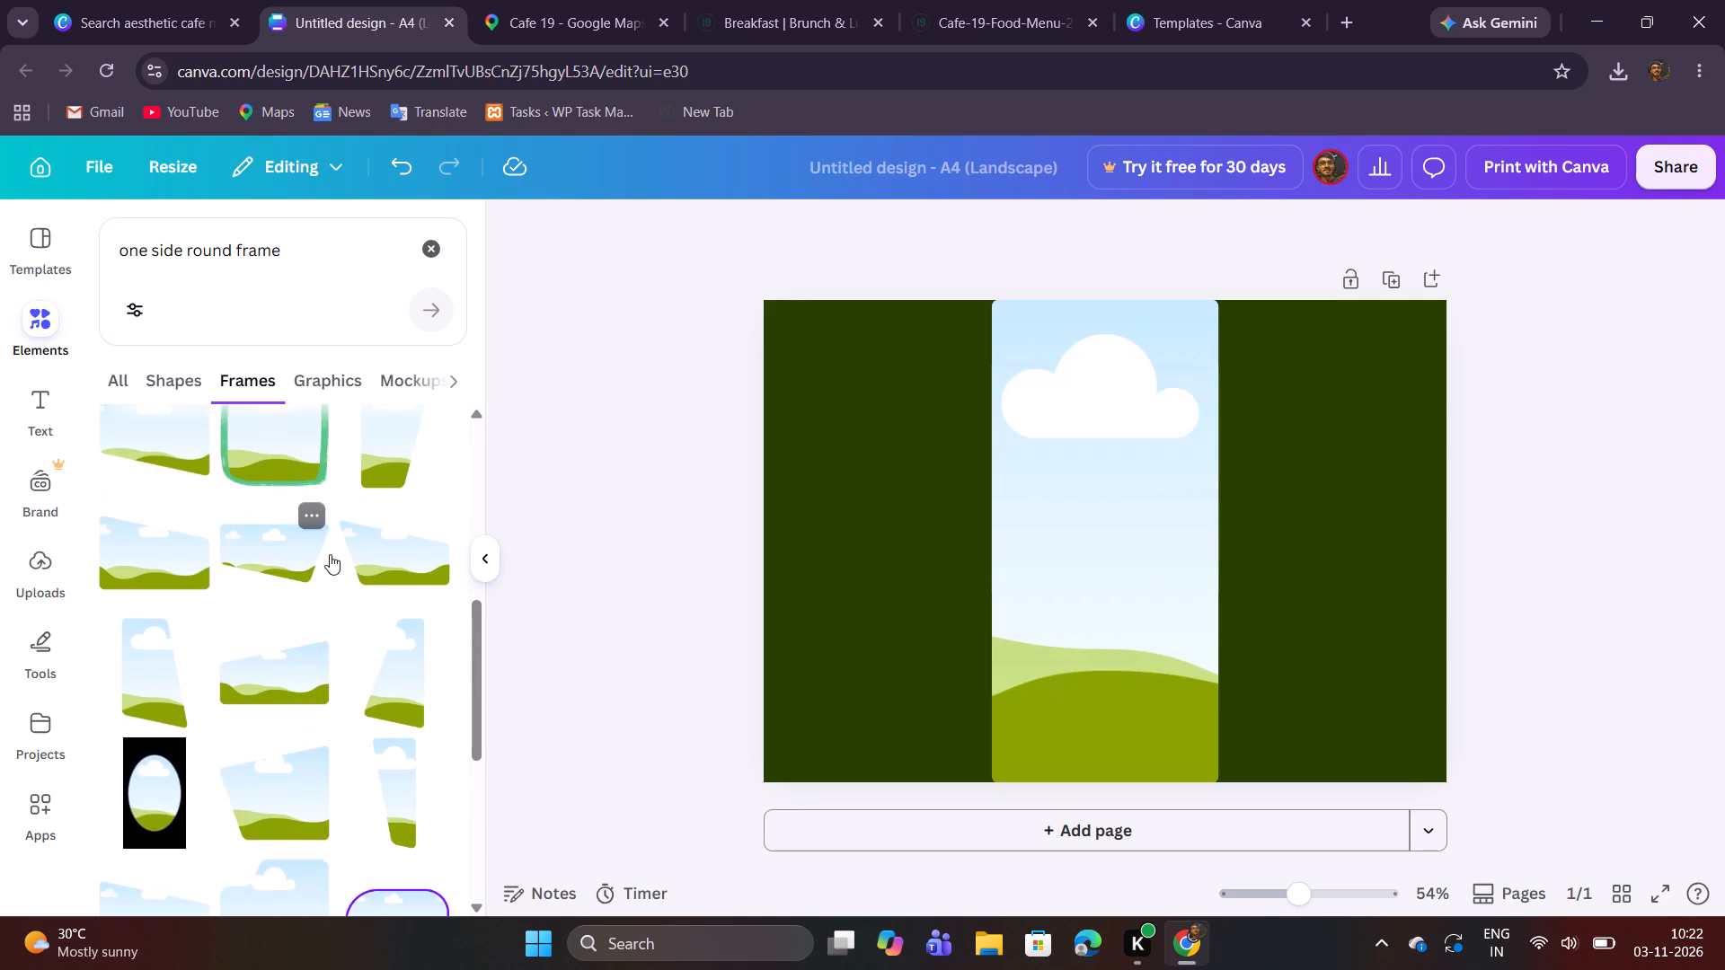
pyautogui.scroll(-5, 332, 554)
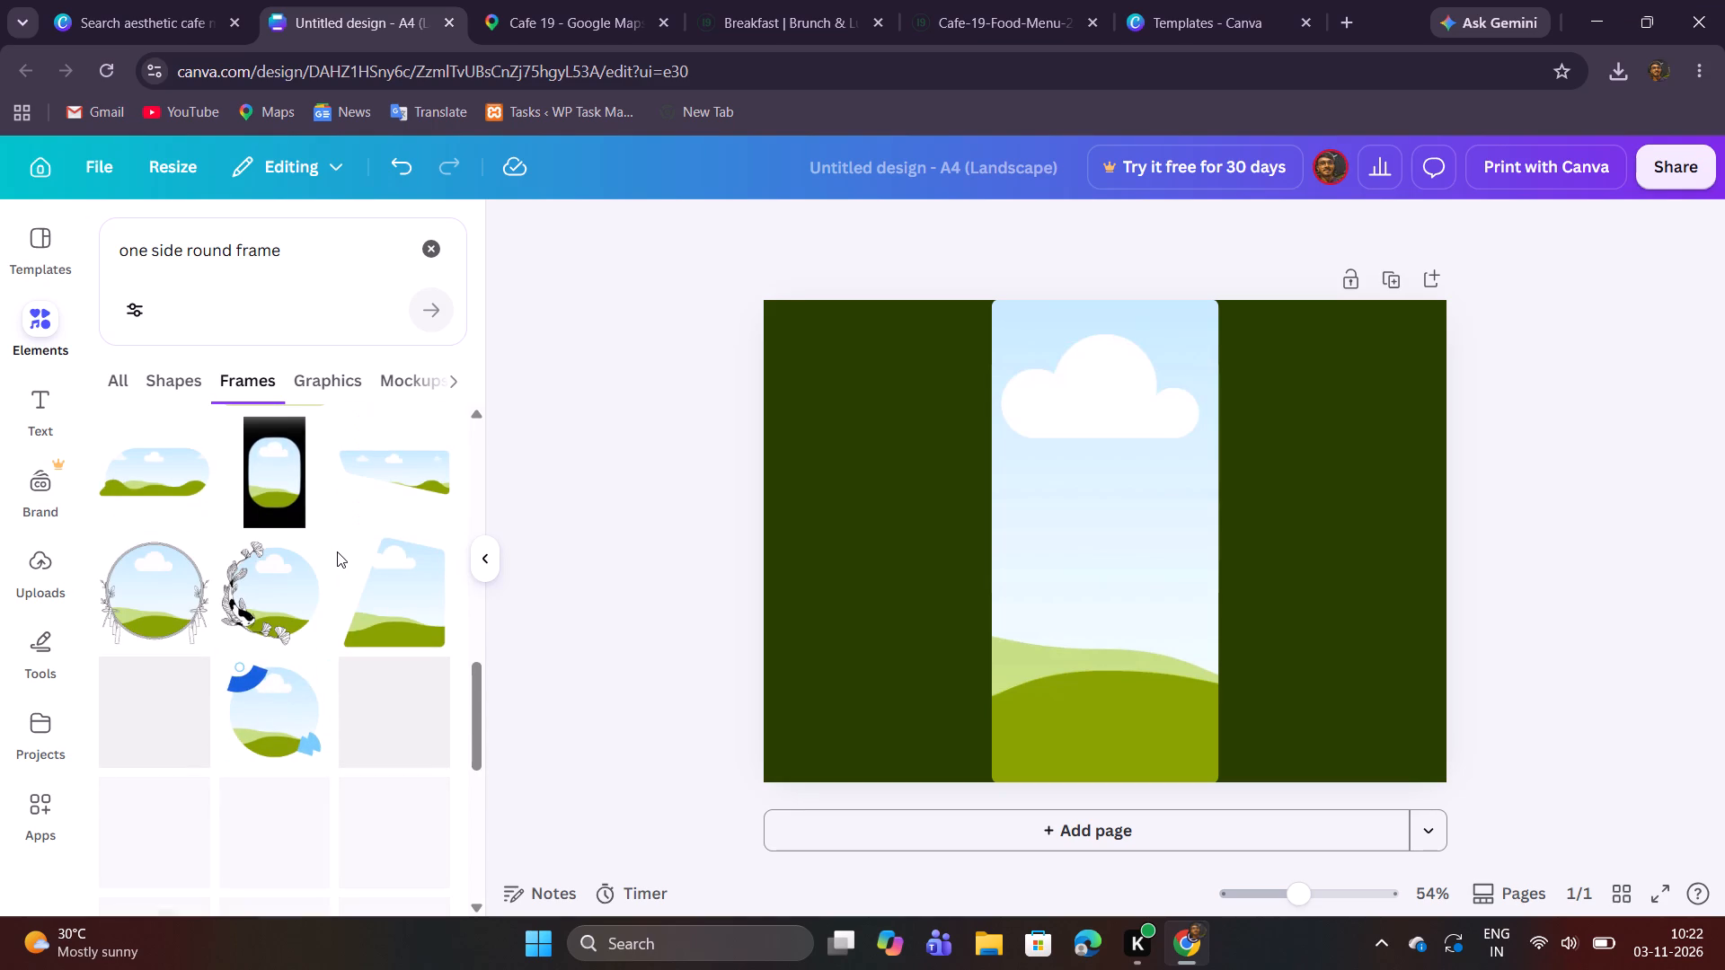
pyautogui.scroll(-2, 352, 562)
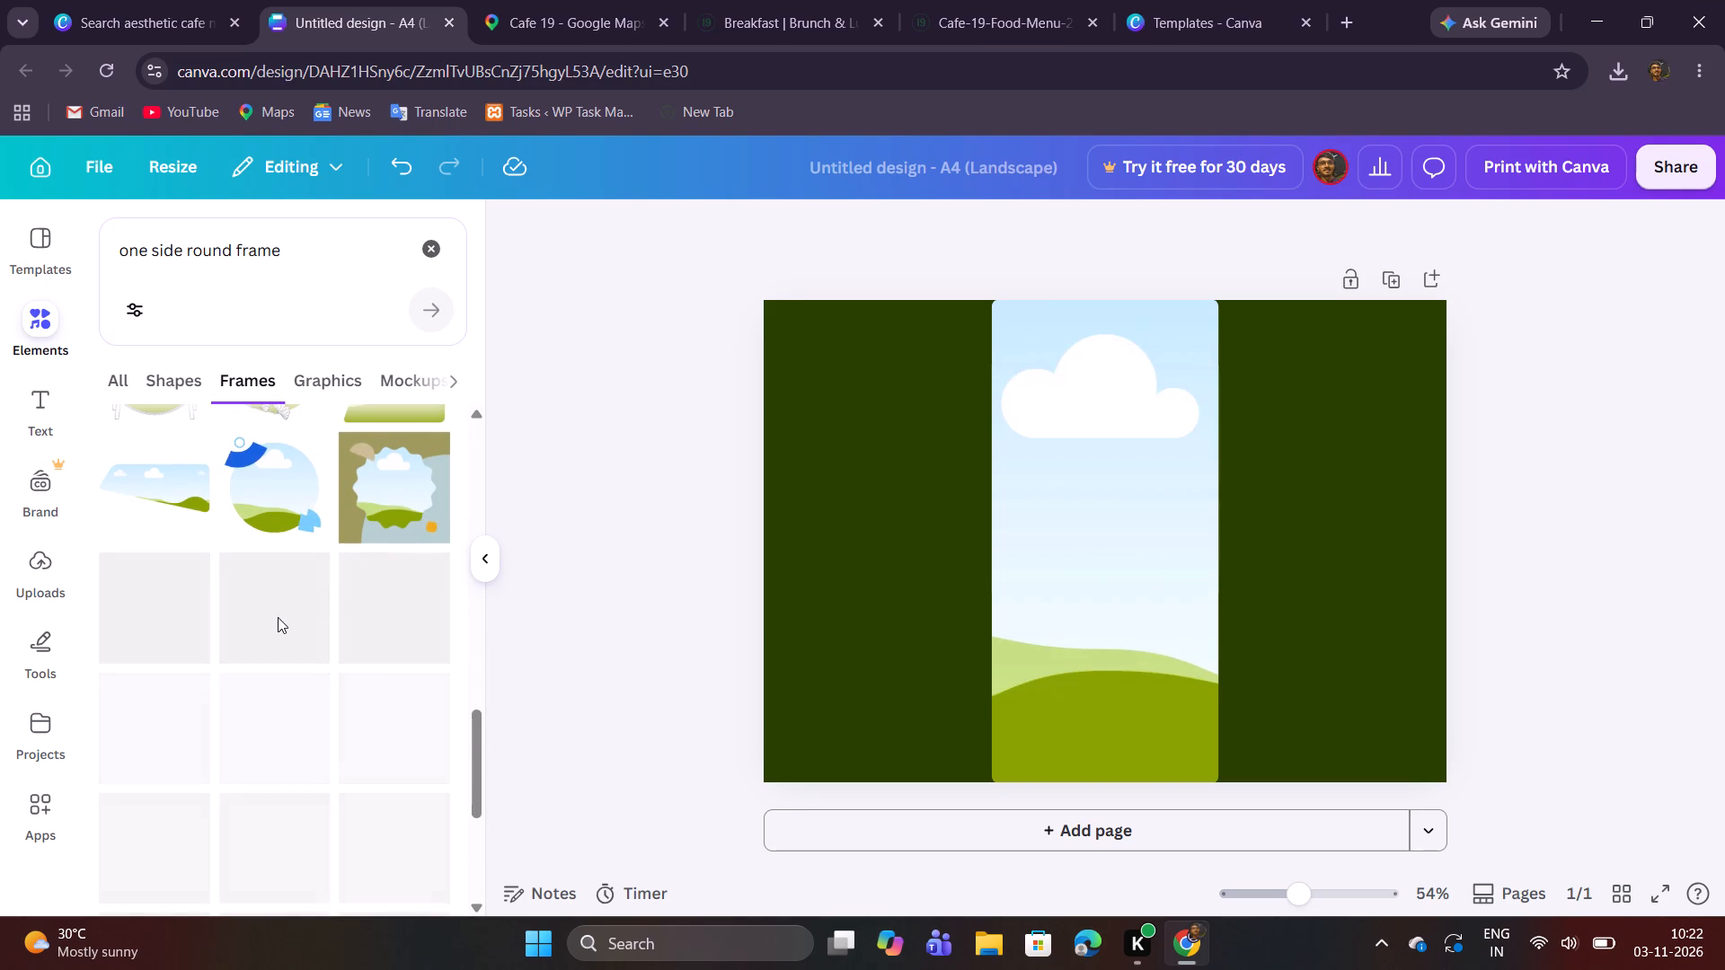
pyautogui.scroll(-5, 281, 609)
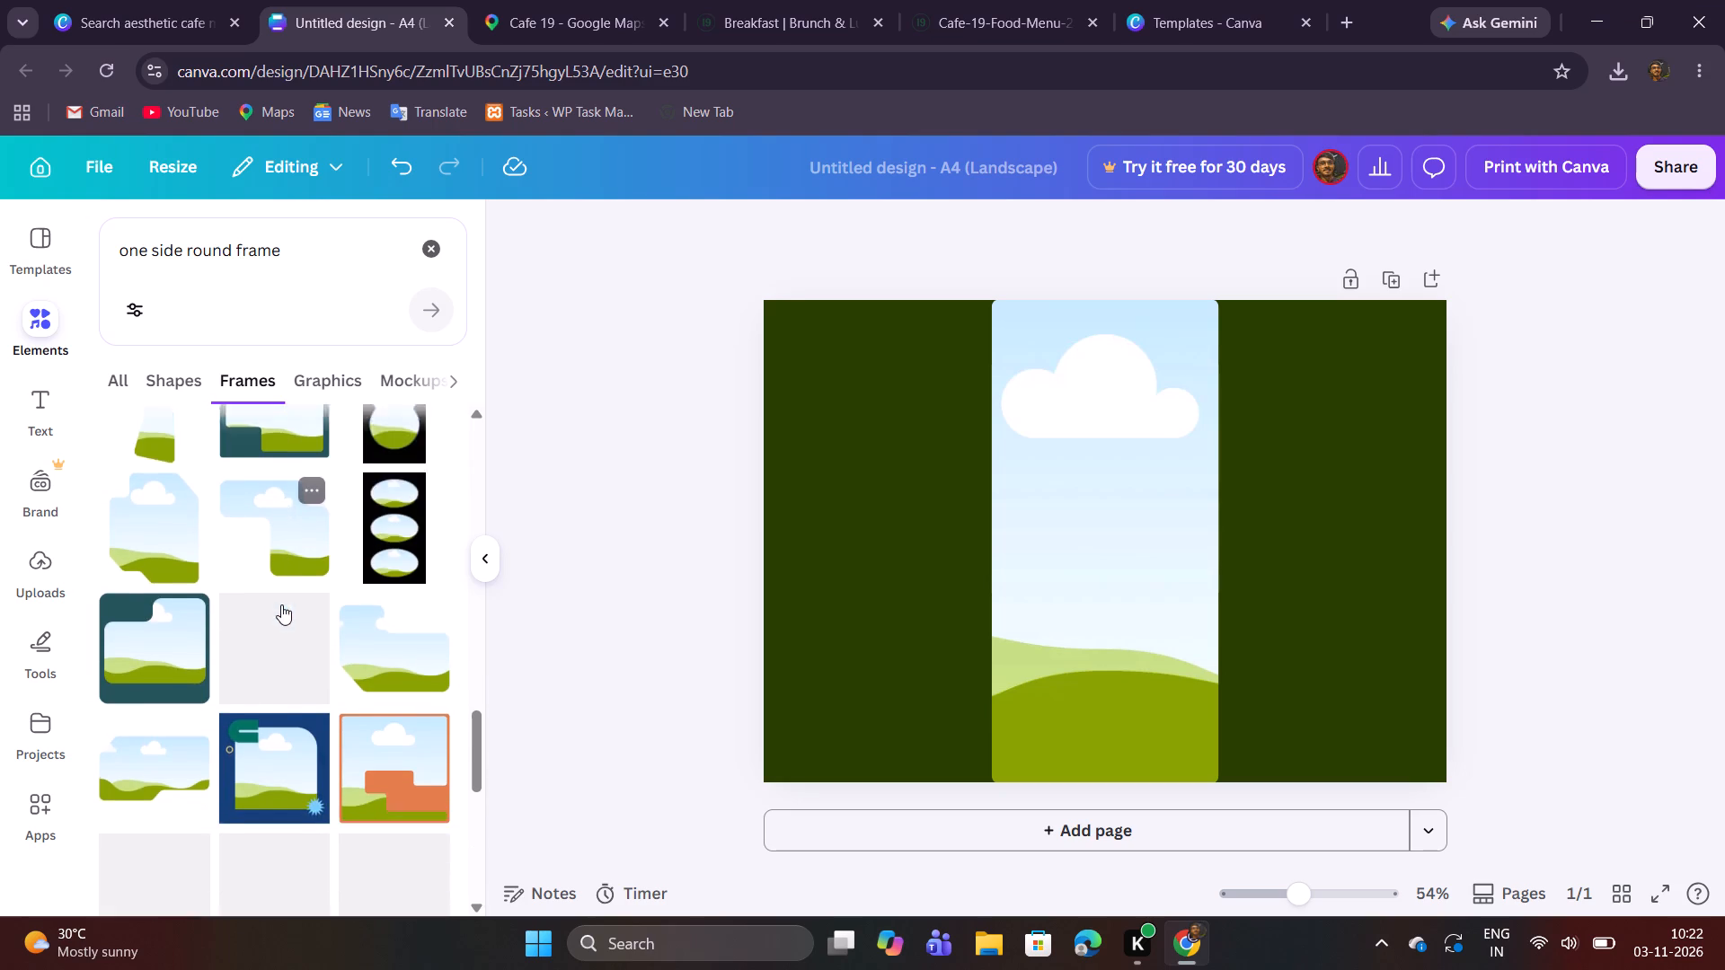
pyautogui.scroll(-9, 283, 599)
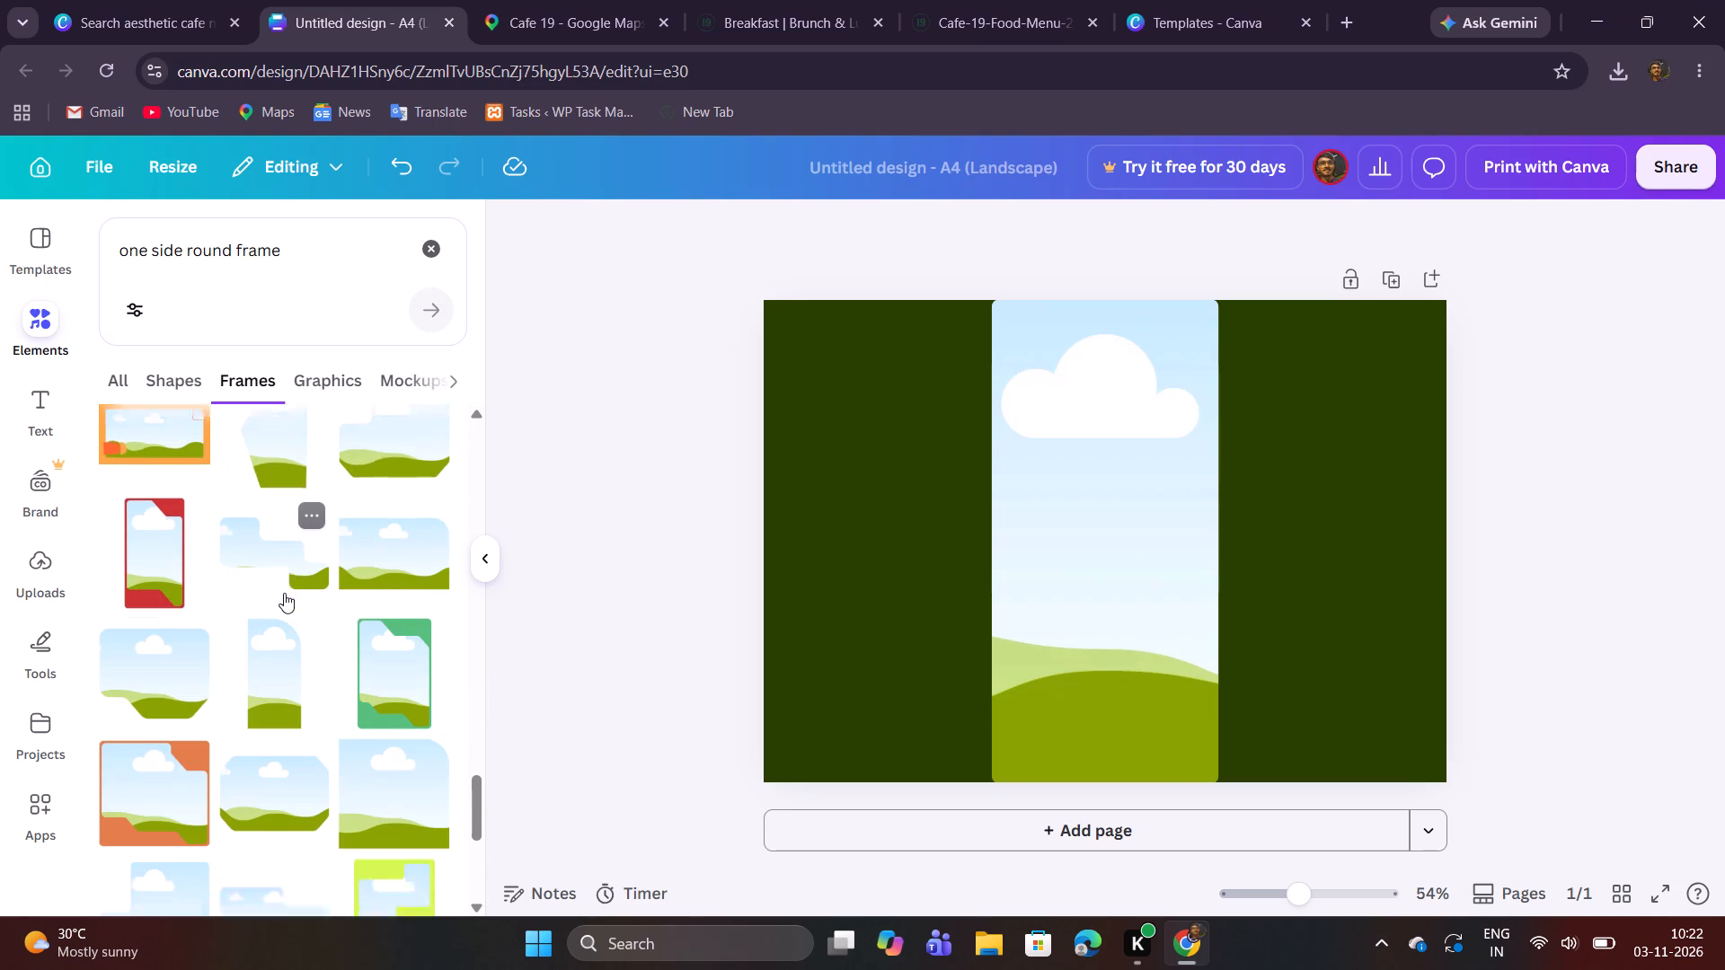
pyautogui.scroll(-5, 284, 595)
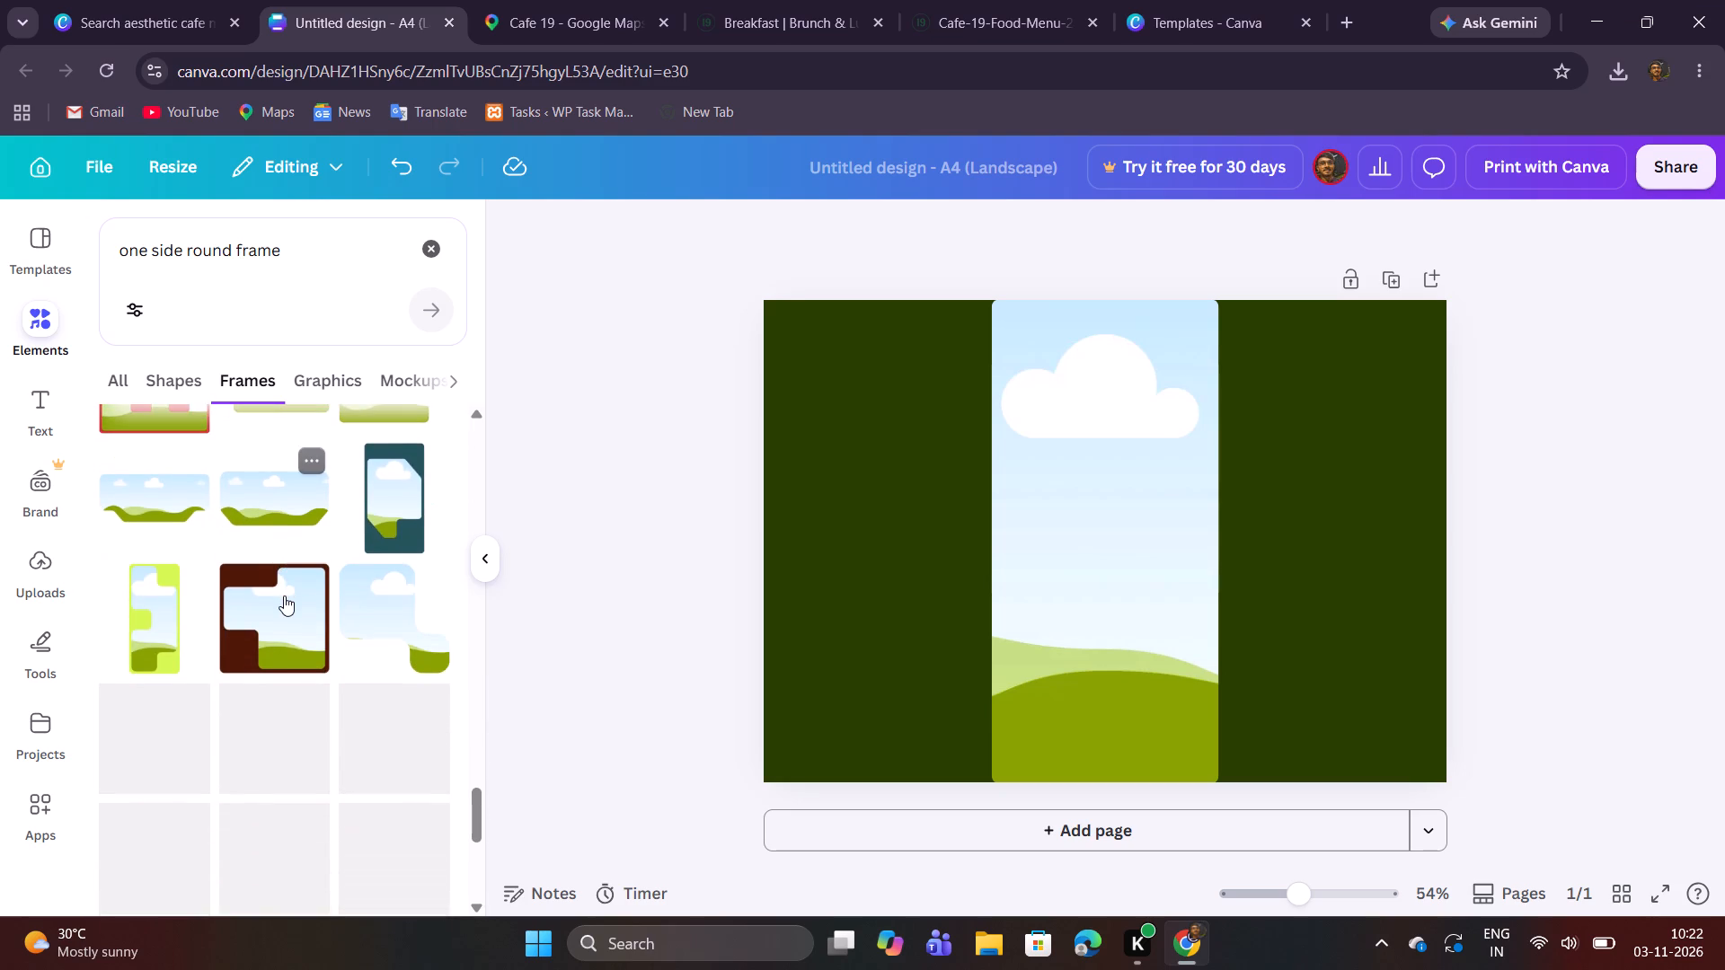
pyautogui.scroll(-7, 284, 596)
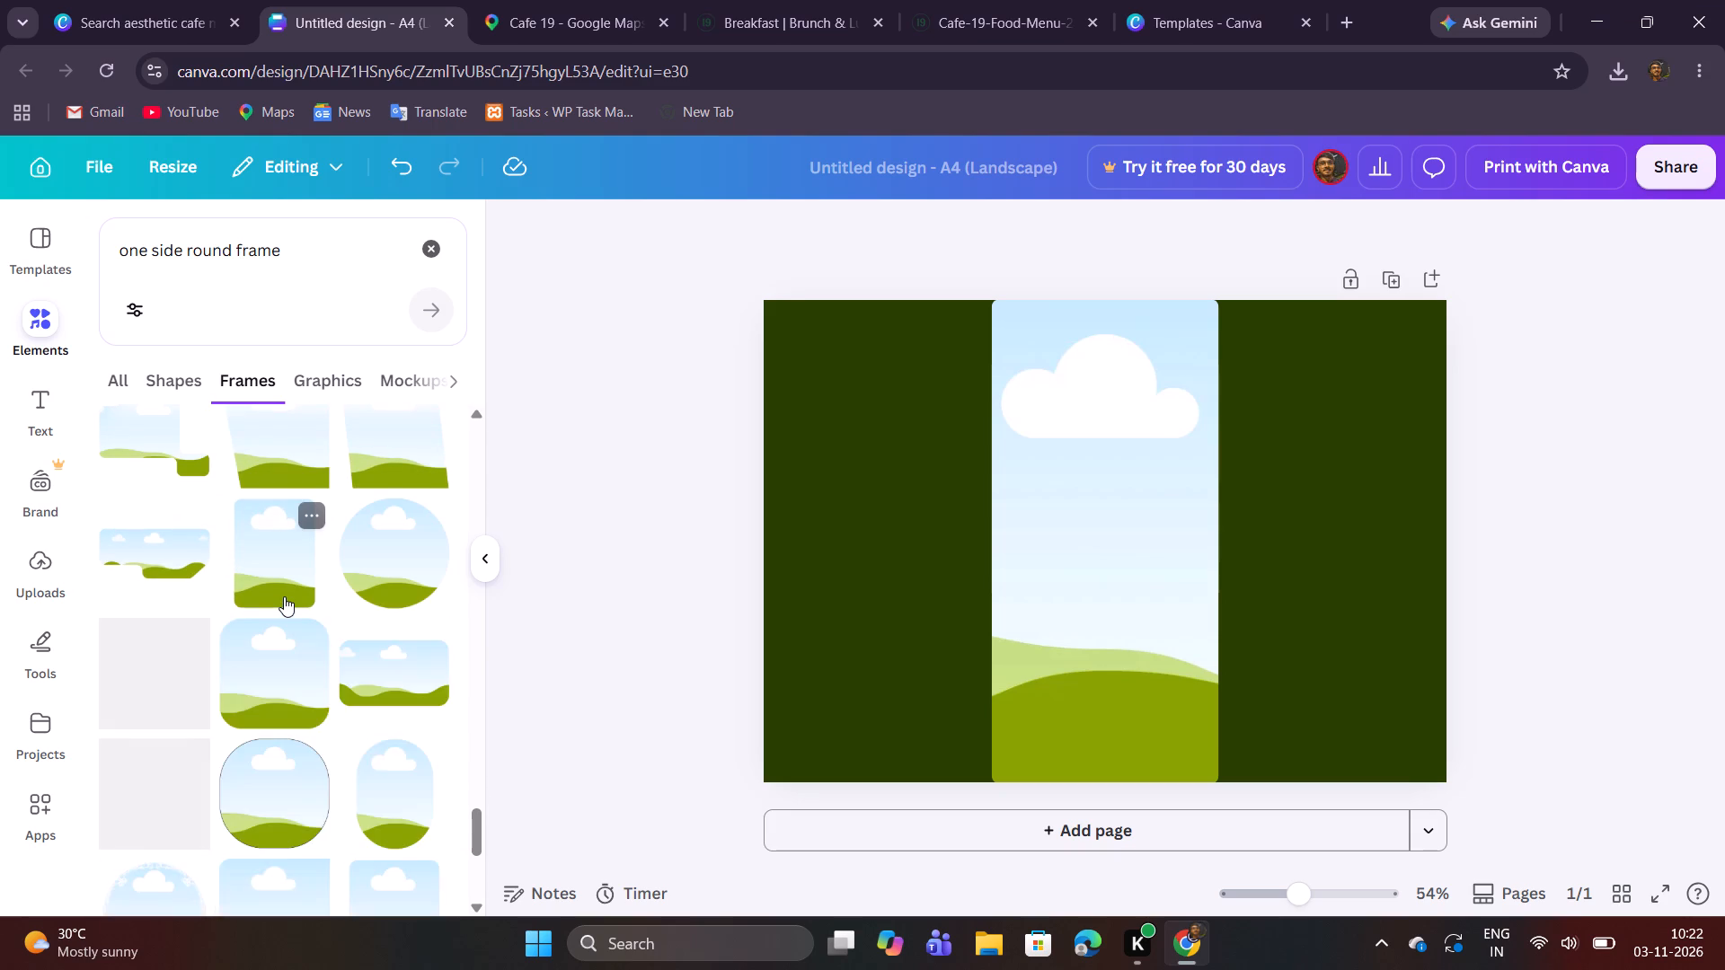
pyautogui.scroll(-6, 284, 596)
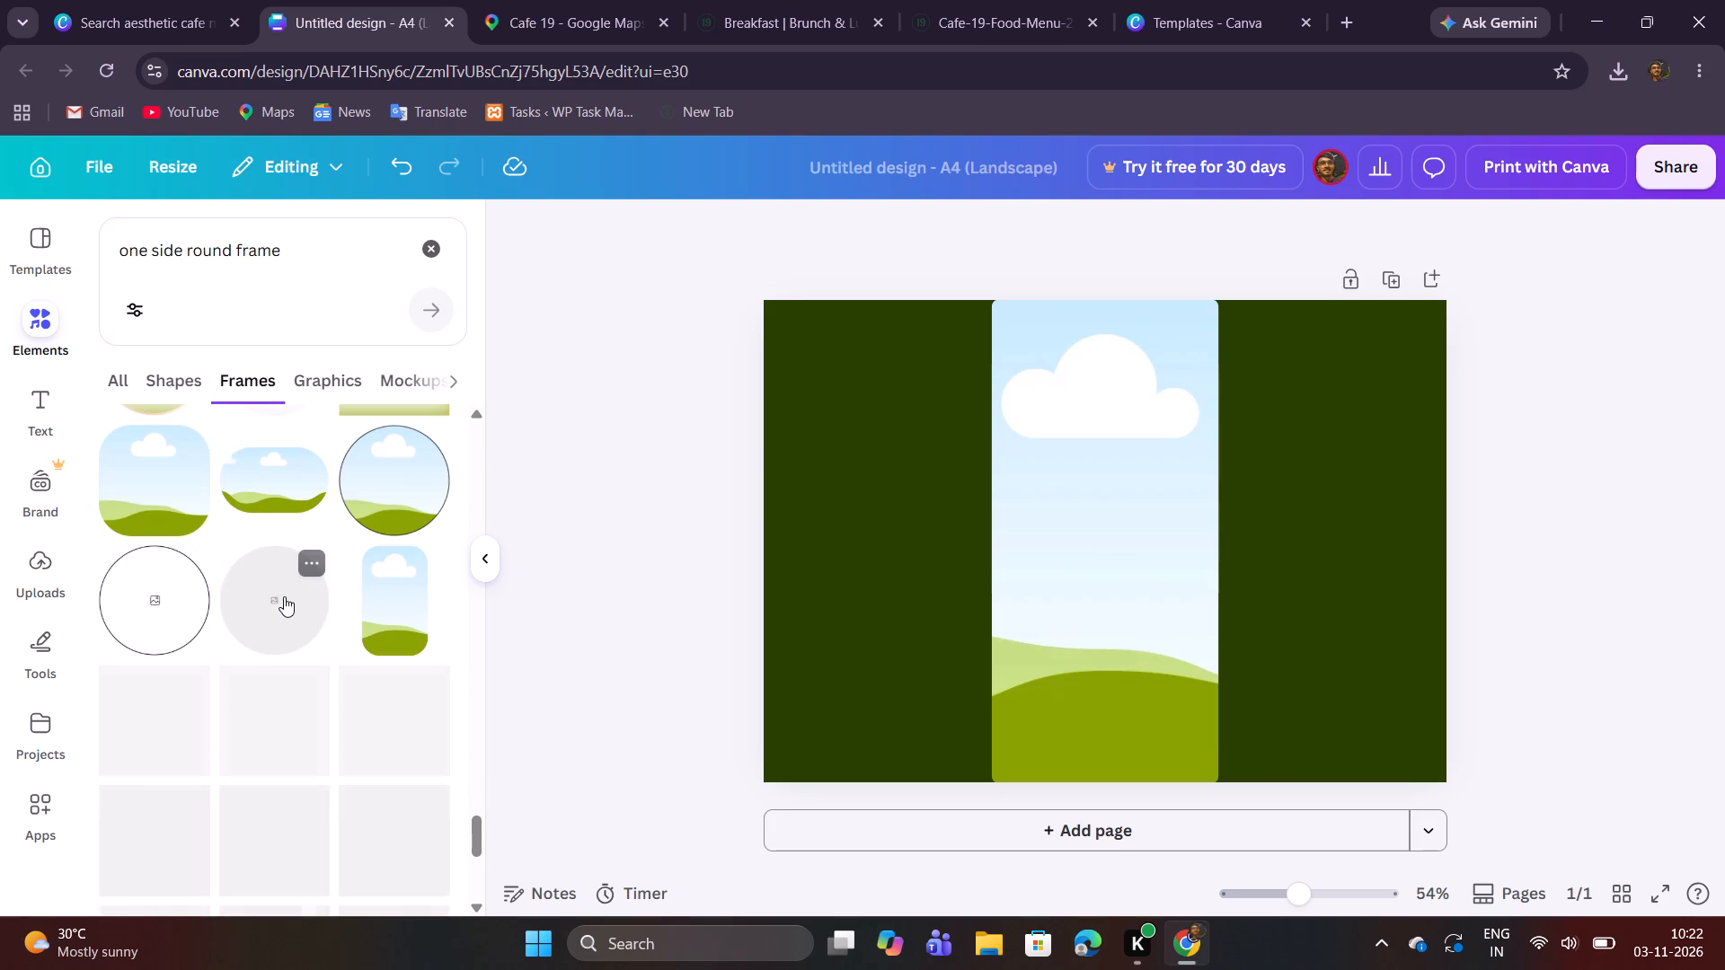
pyautogui.scroll(-2, 284, 596)
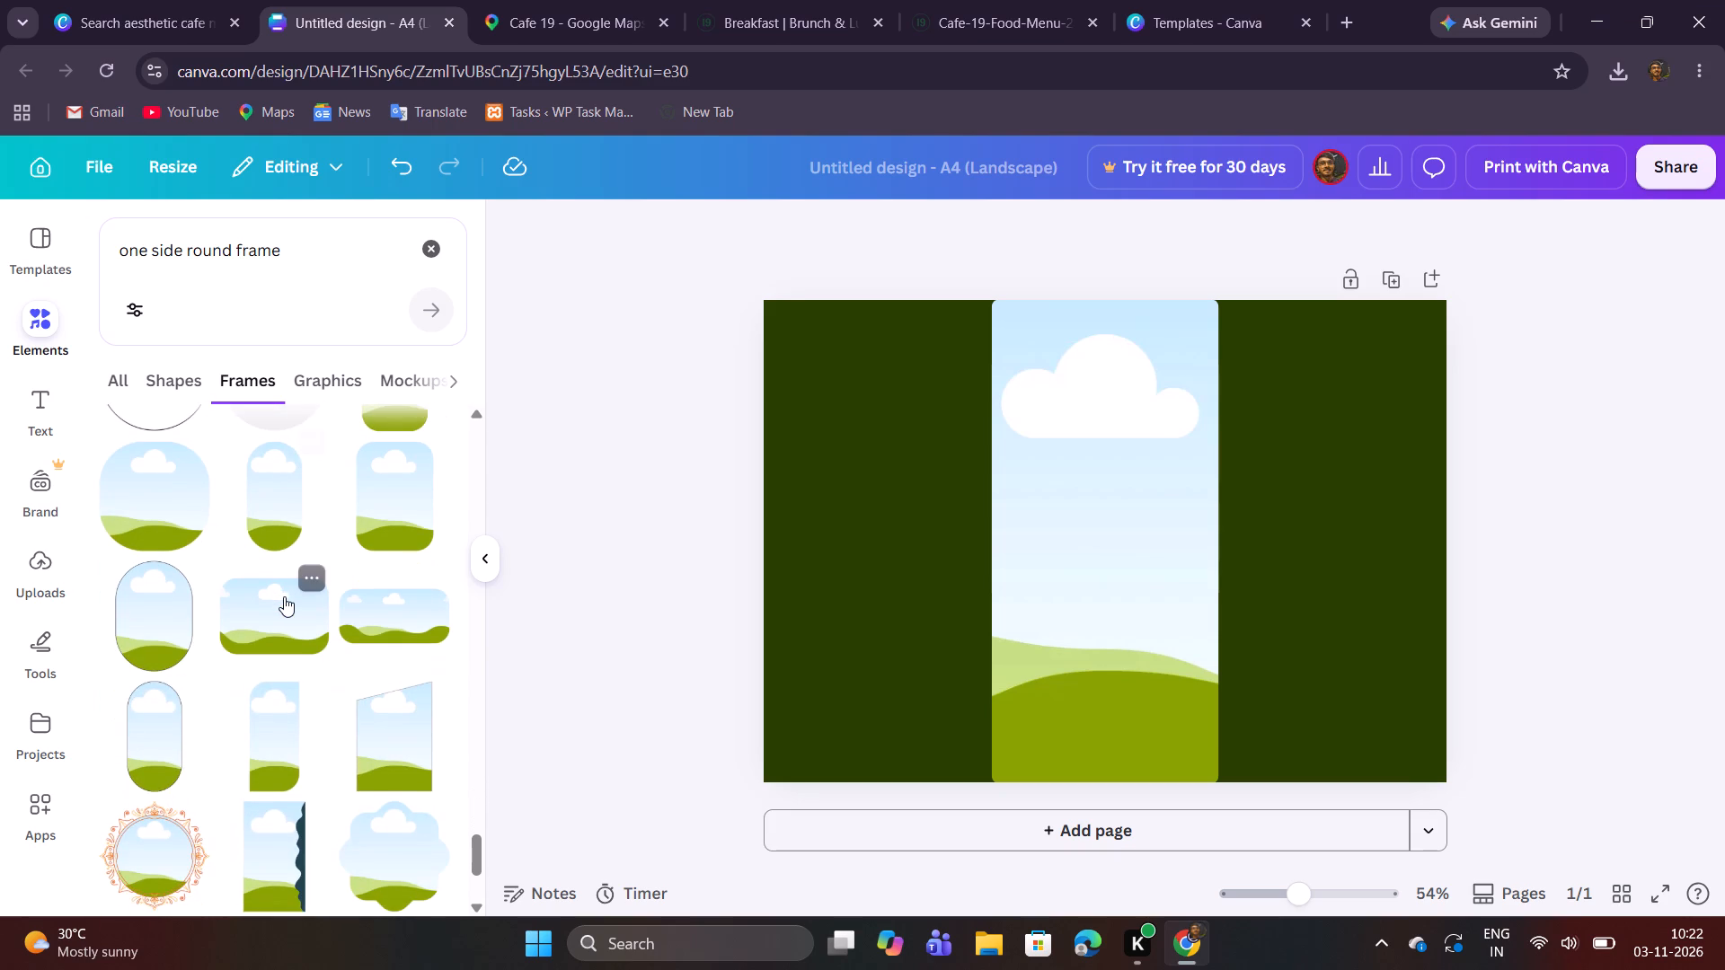
# Add the thin-outlined portrait frame with fully rounded ends and place it in the upper part of the page's left green panel.
pyautogui.click(128, 622)
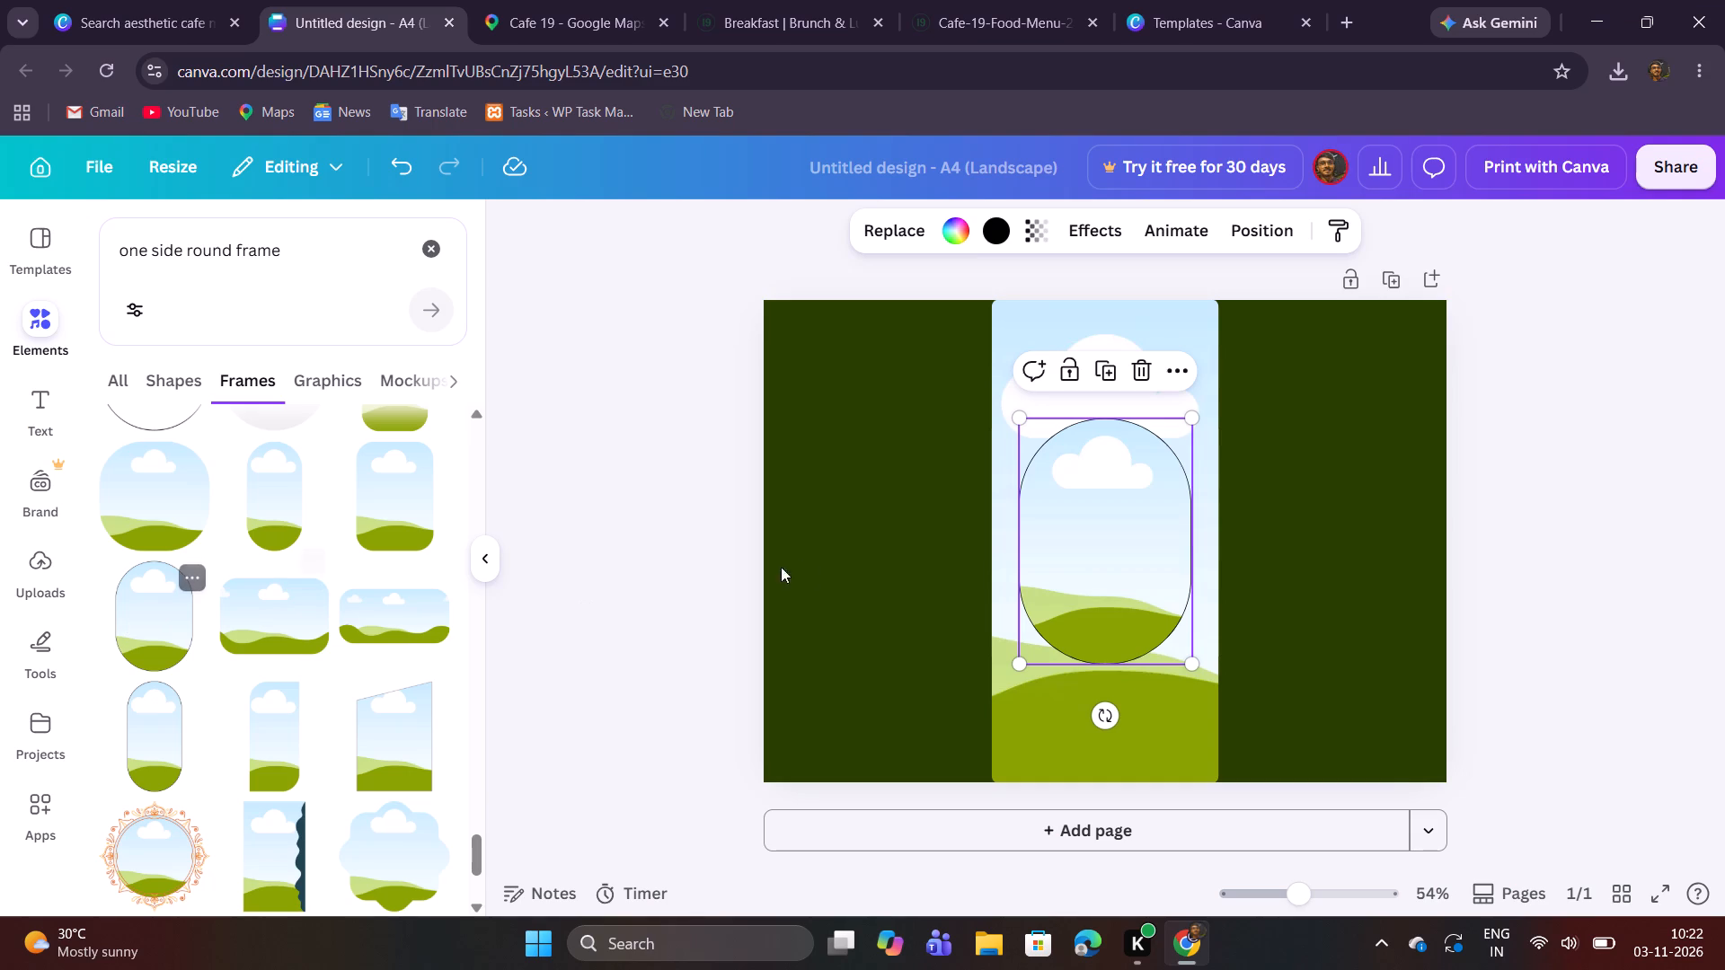
pyautogui.moveTo(1103, 551); pyautogui.dragTo(872, 446)
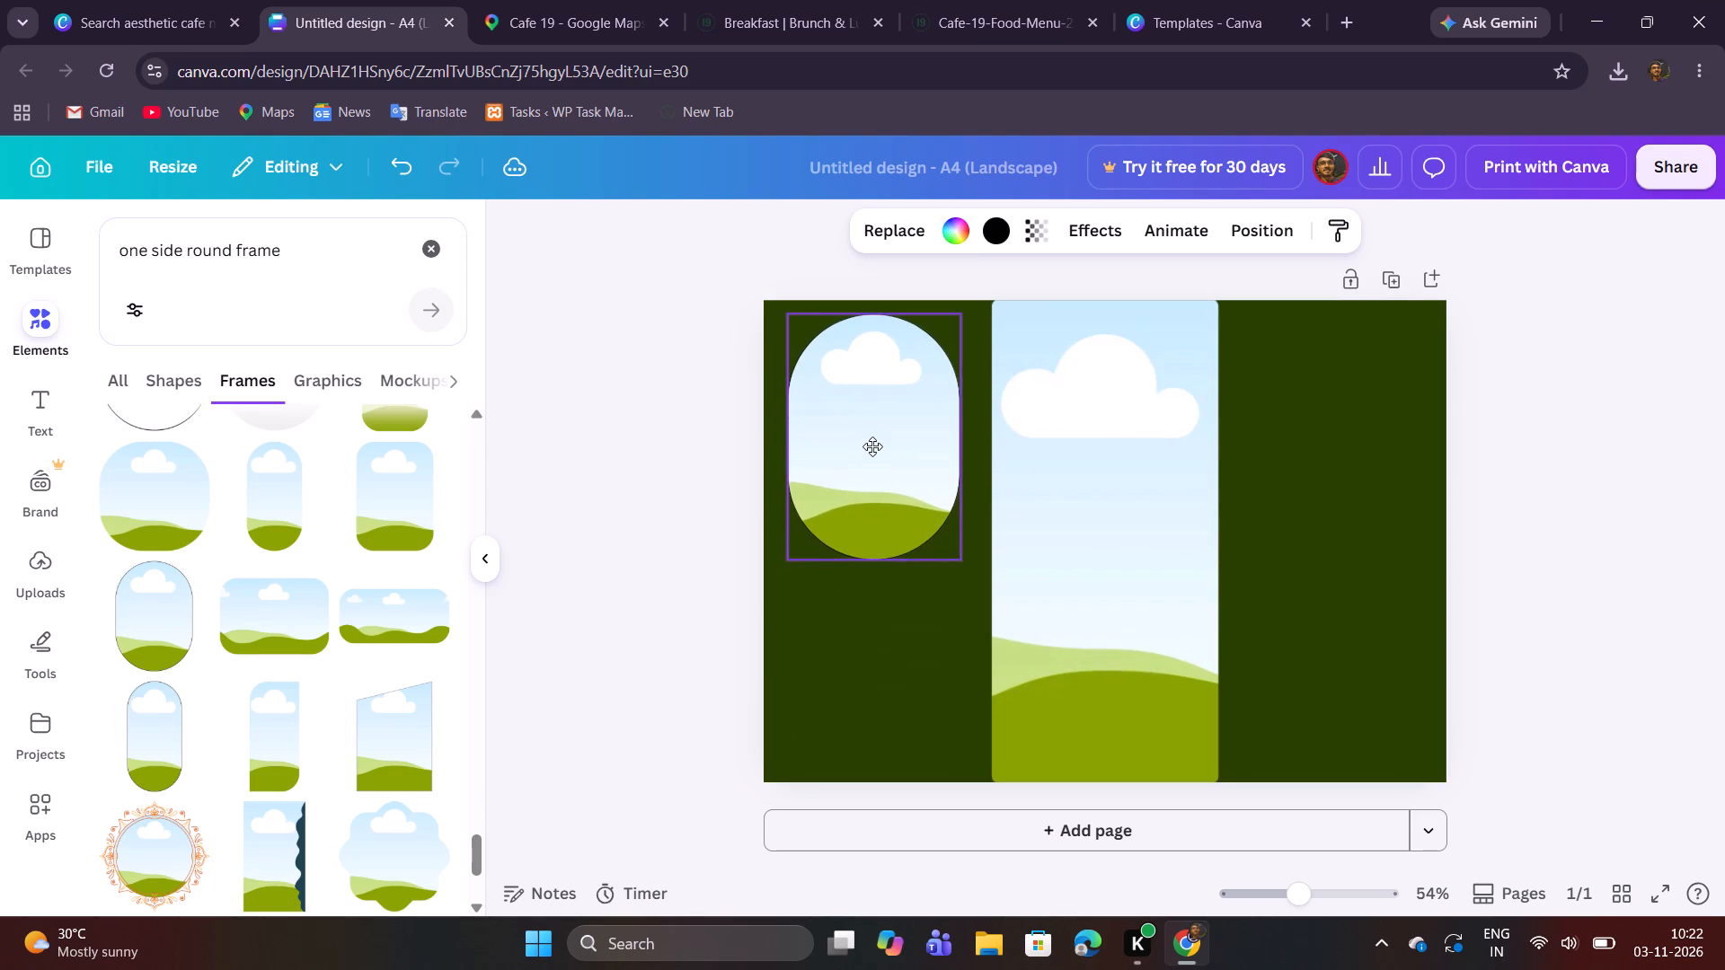
# Delete the portrait frame with fully rounded ends from the left green panel.
pyautogui.moveTo(872, 446); pyautogui.dragTo(871, 462)
pyautogui.click(873, 570)
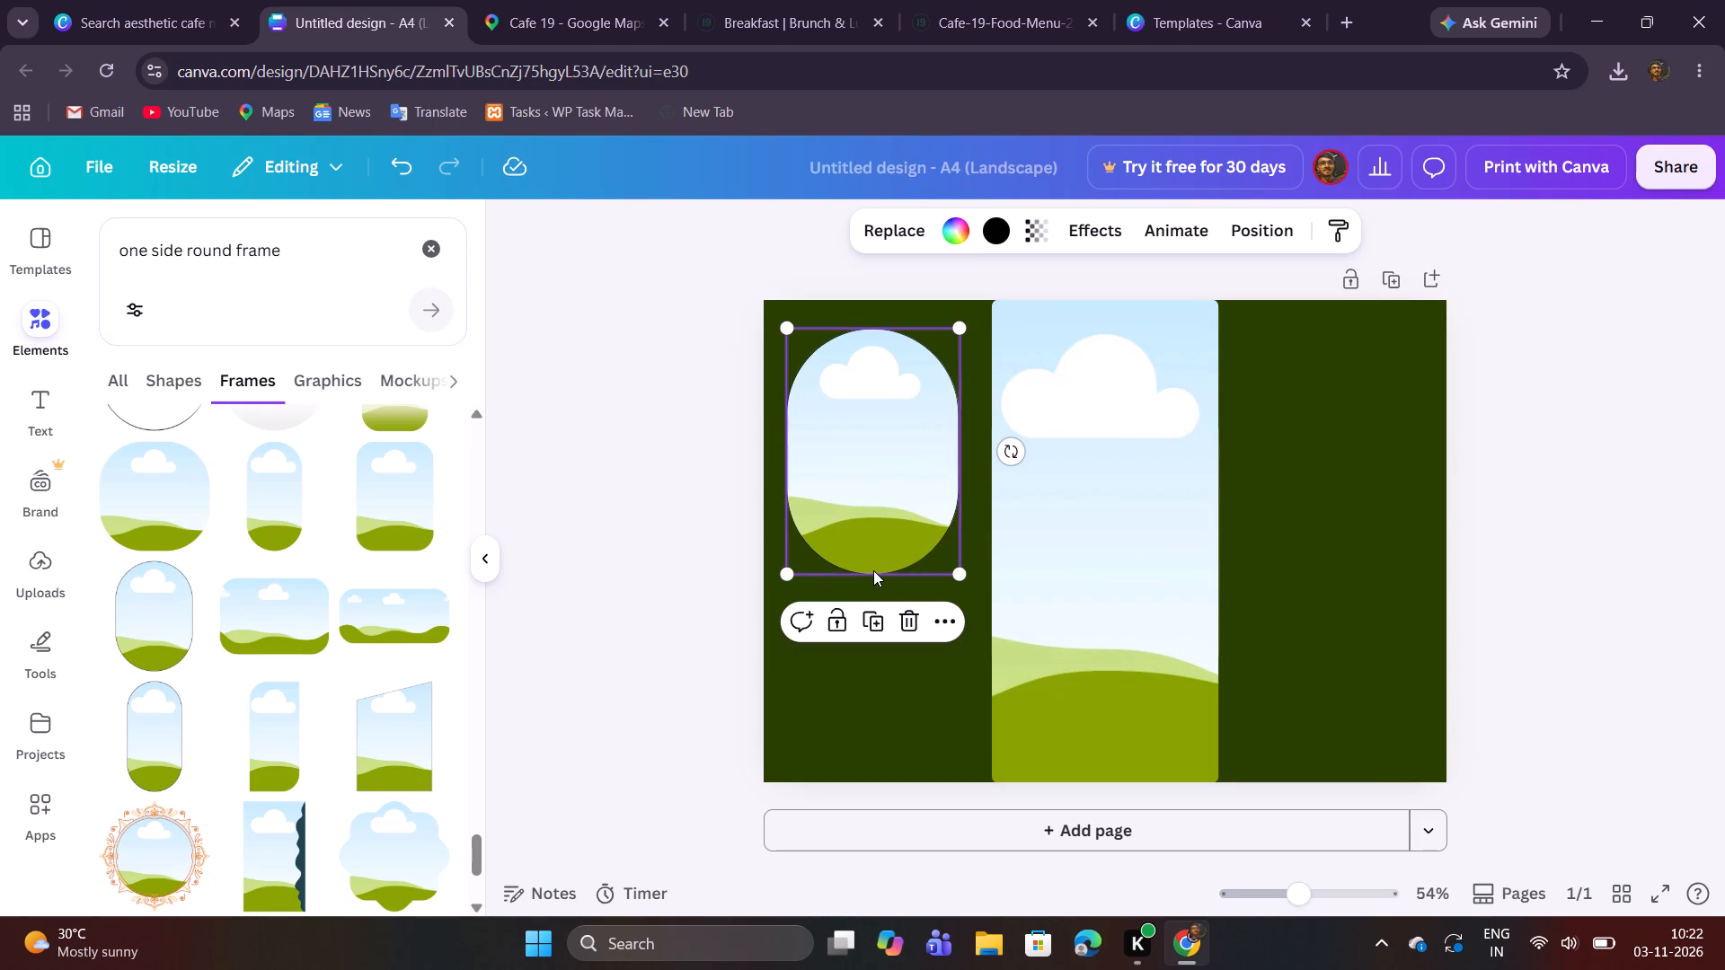
pyautogui.click(880, 703)
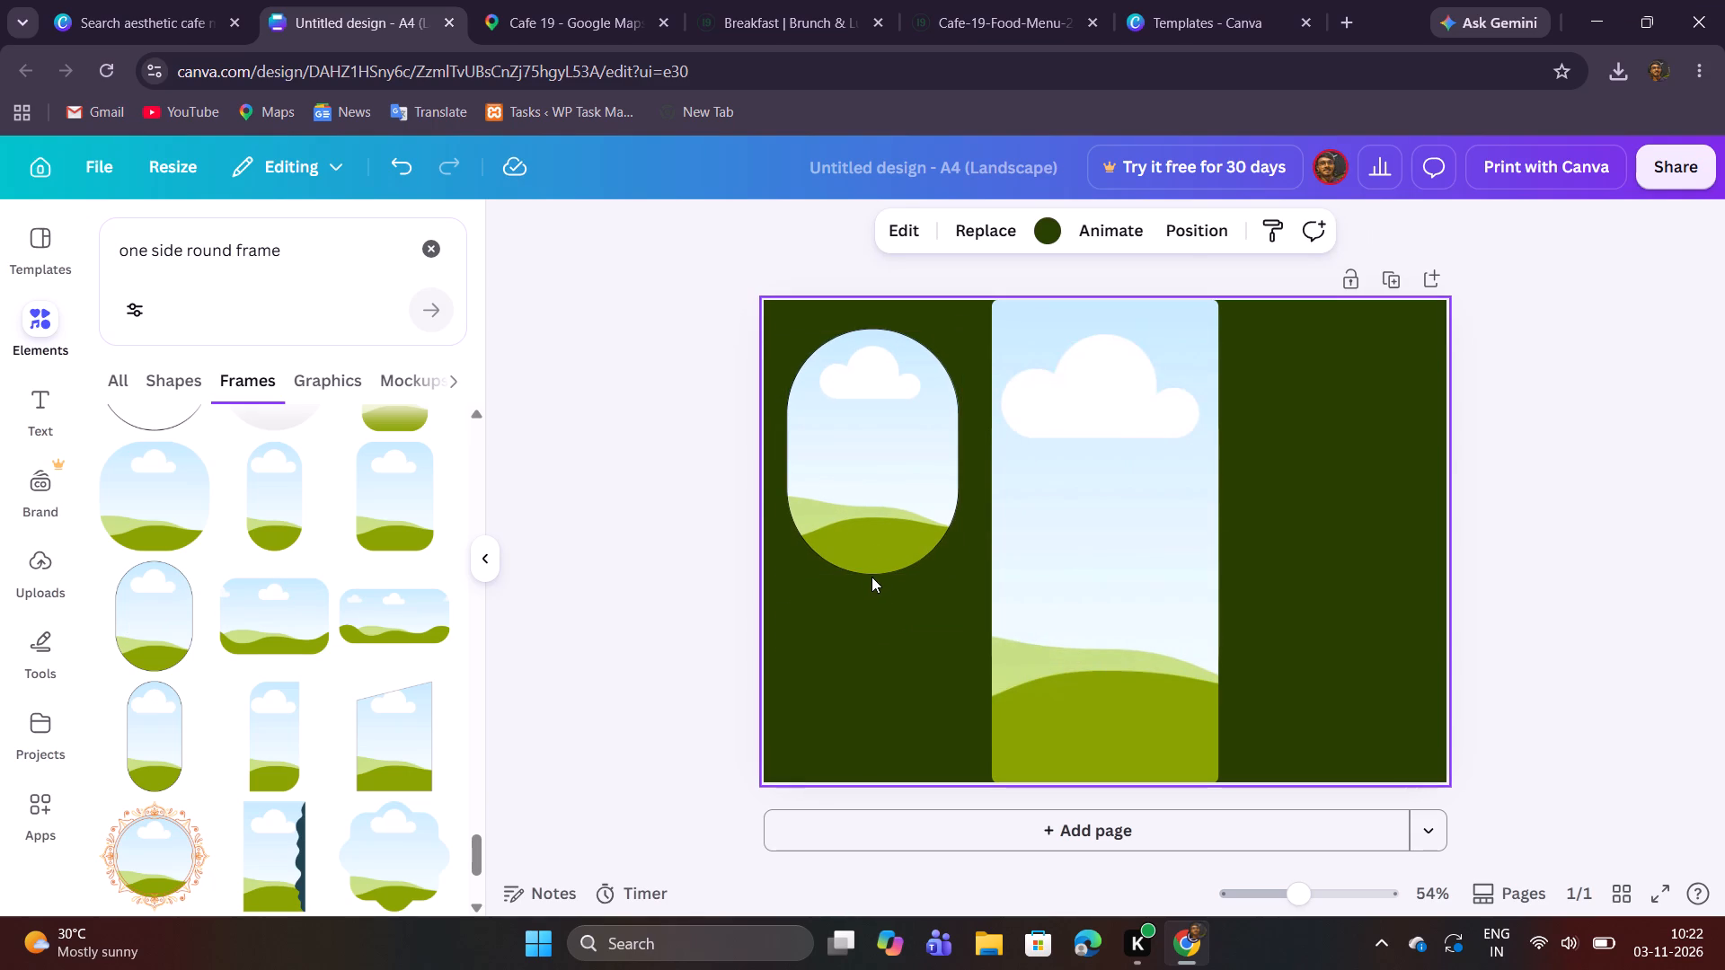
pyautogui.click(871, 574)
pyautogui.moveTo(873, 575); pyautogui.dragTo(882, 484)
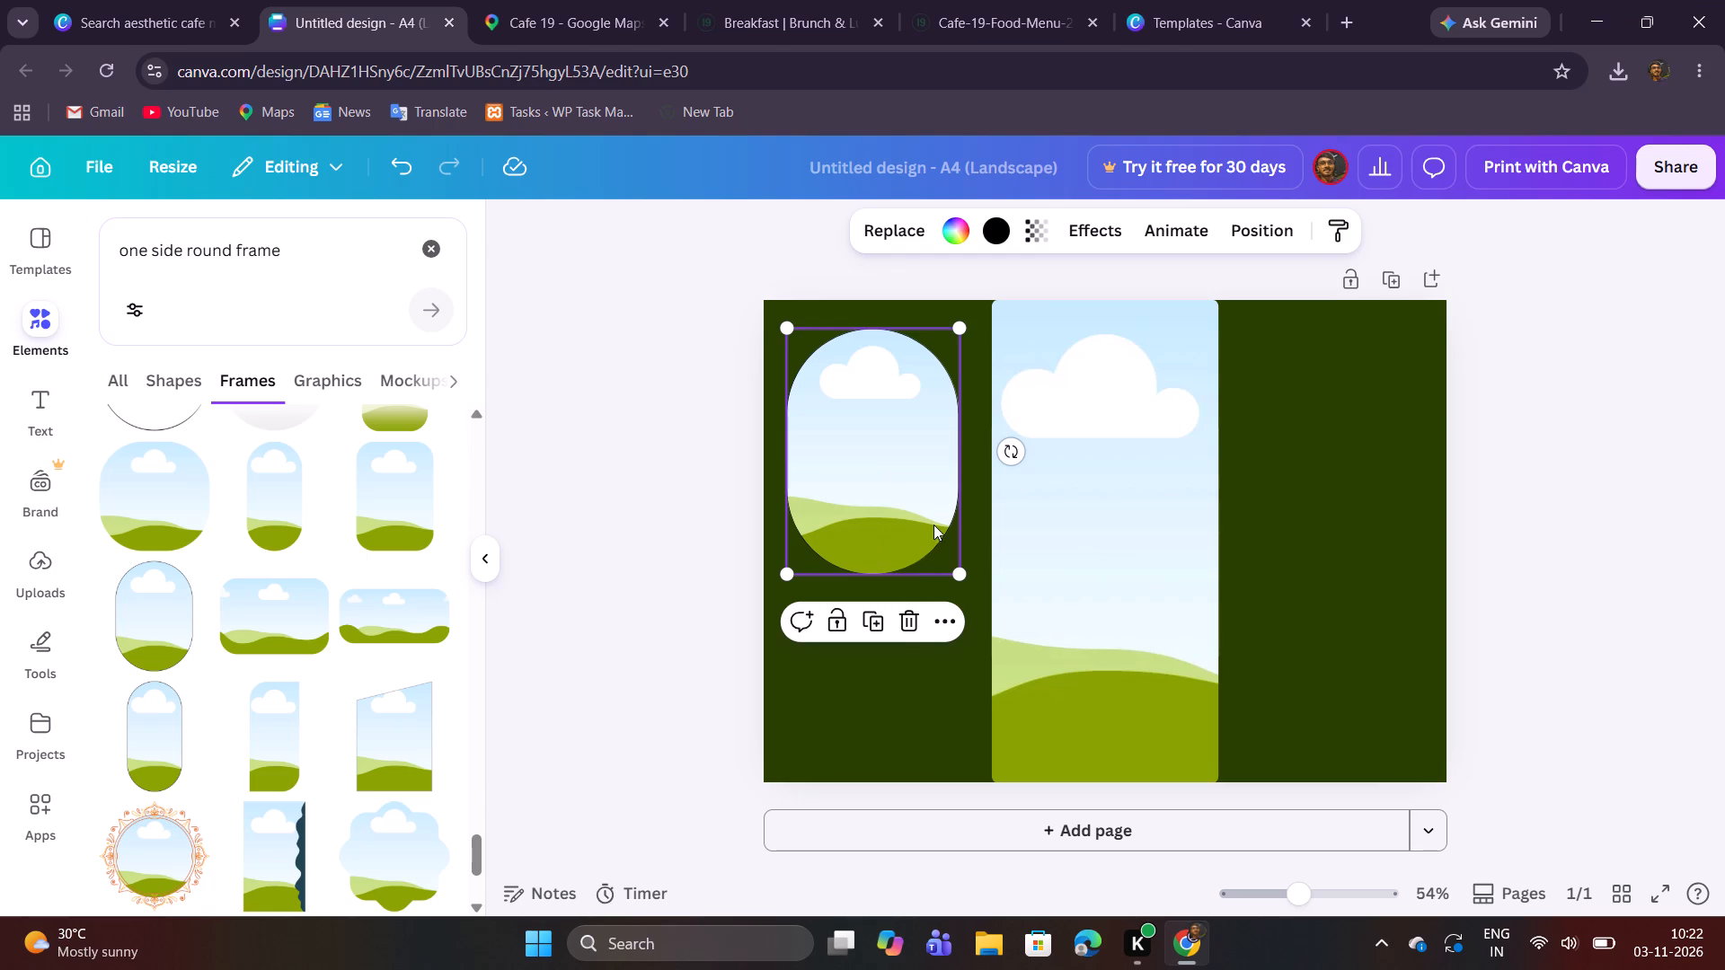
pyautogui.click(907, 623)
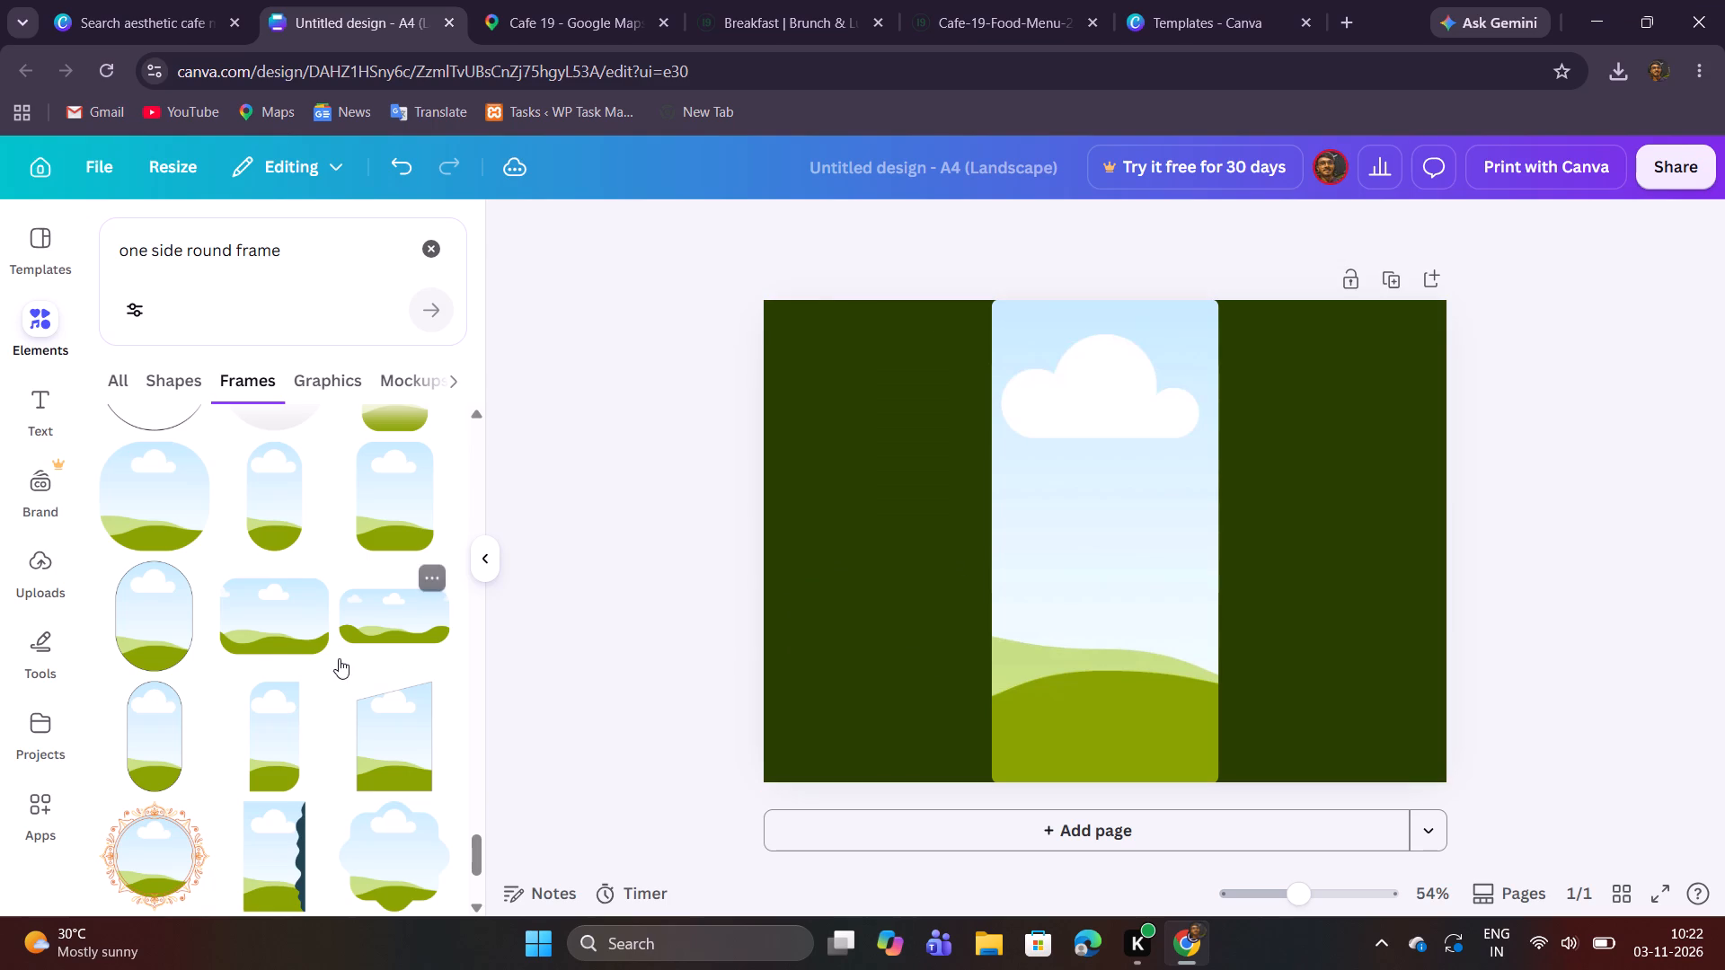
# Add the thin-outlined arch frame with a flat bottom and scale it to fit inside the upper part of the left green panel.
pyautogui.scroll(-3, 340, 658)
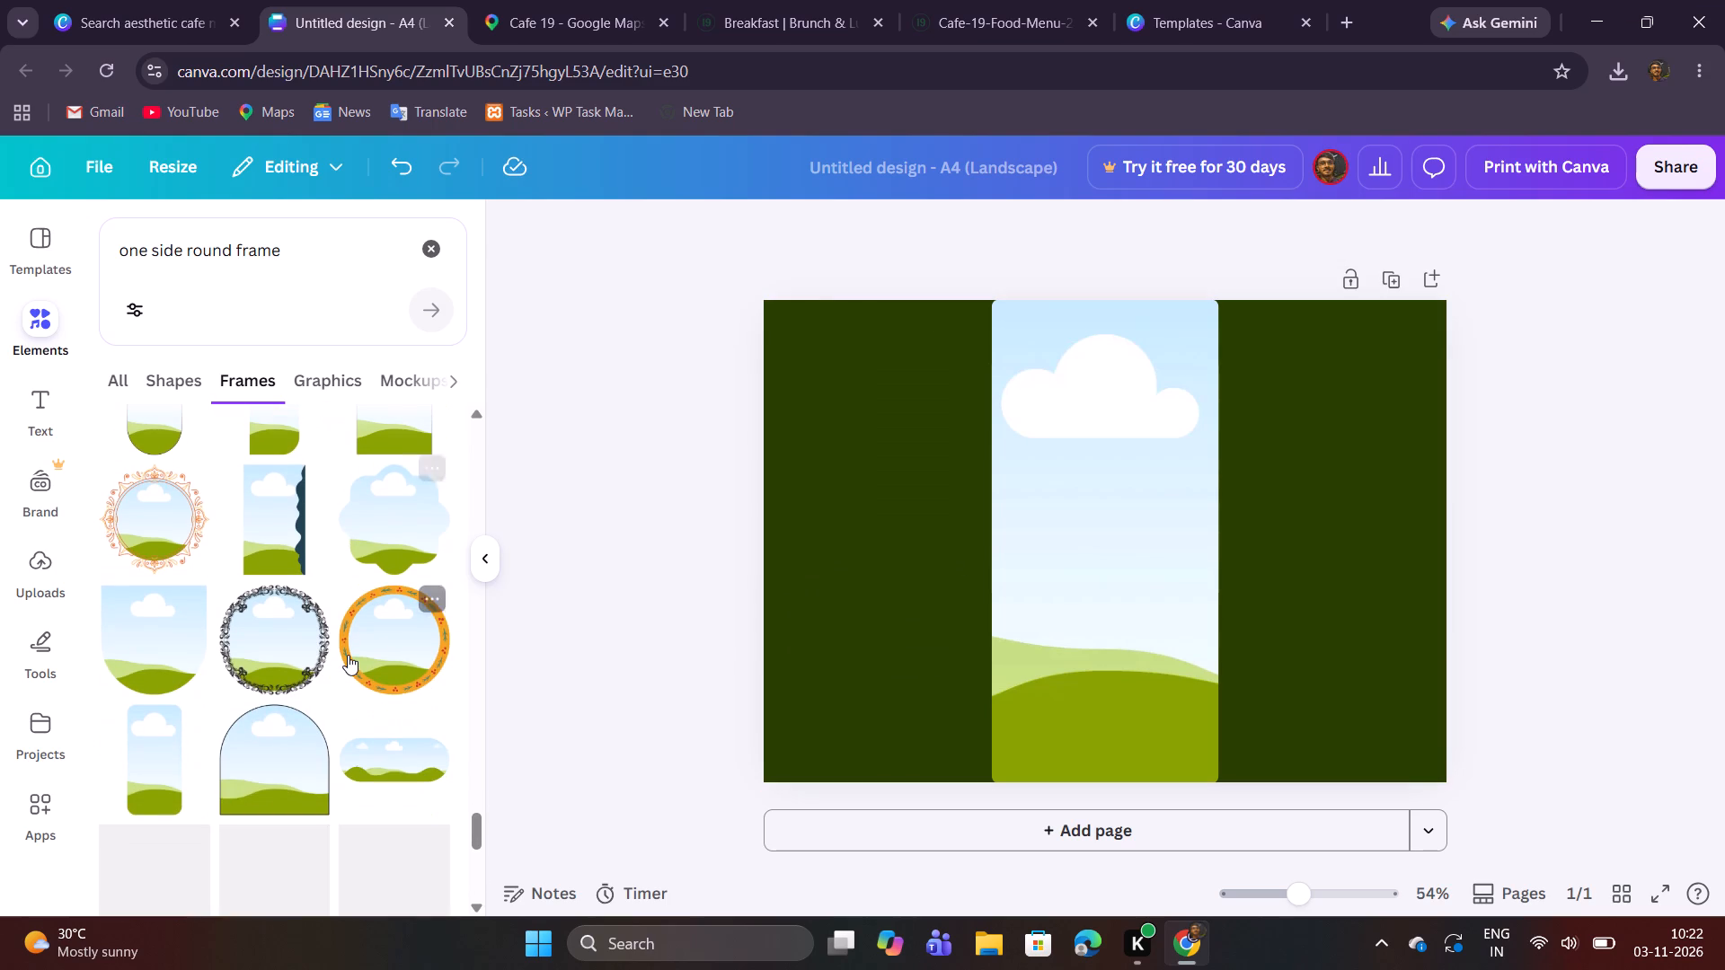
pyautogui.moveTo(268, 778); pyautogui.dragTo(363, 756)
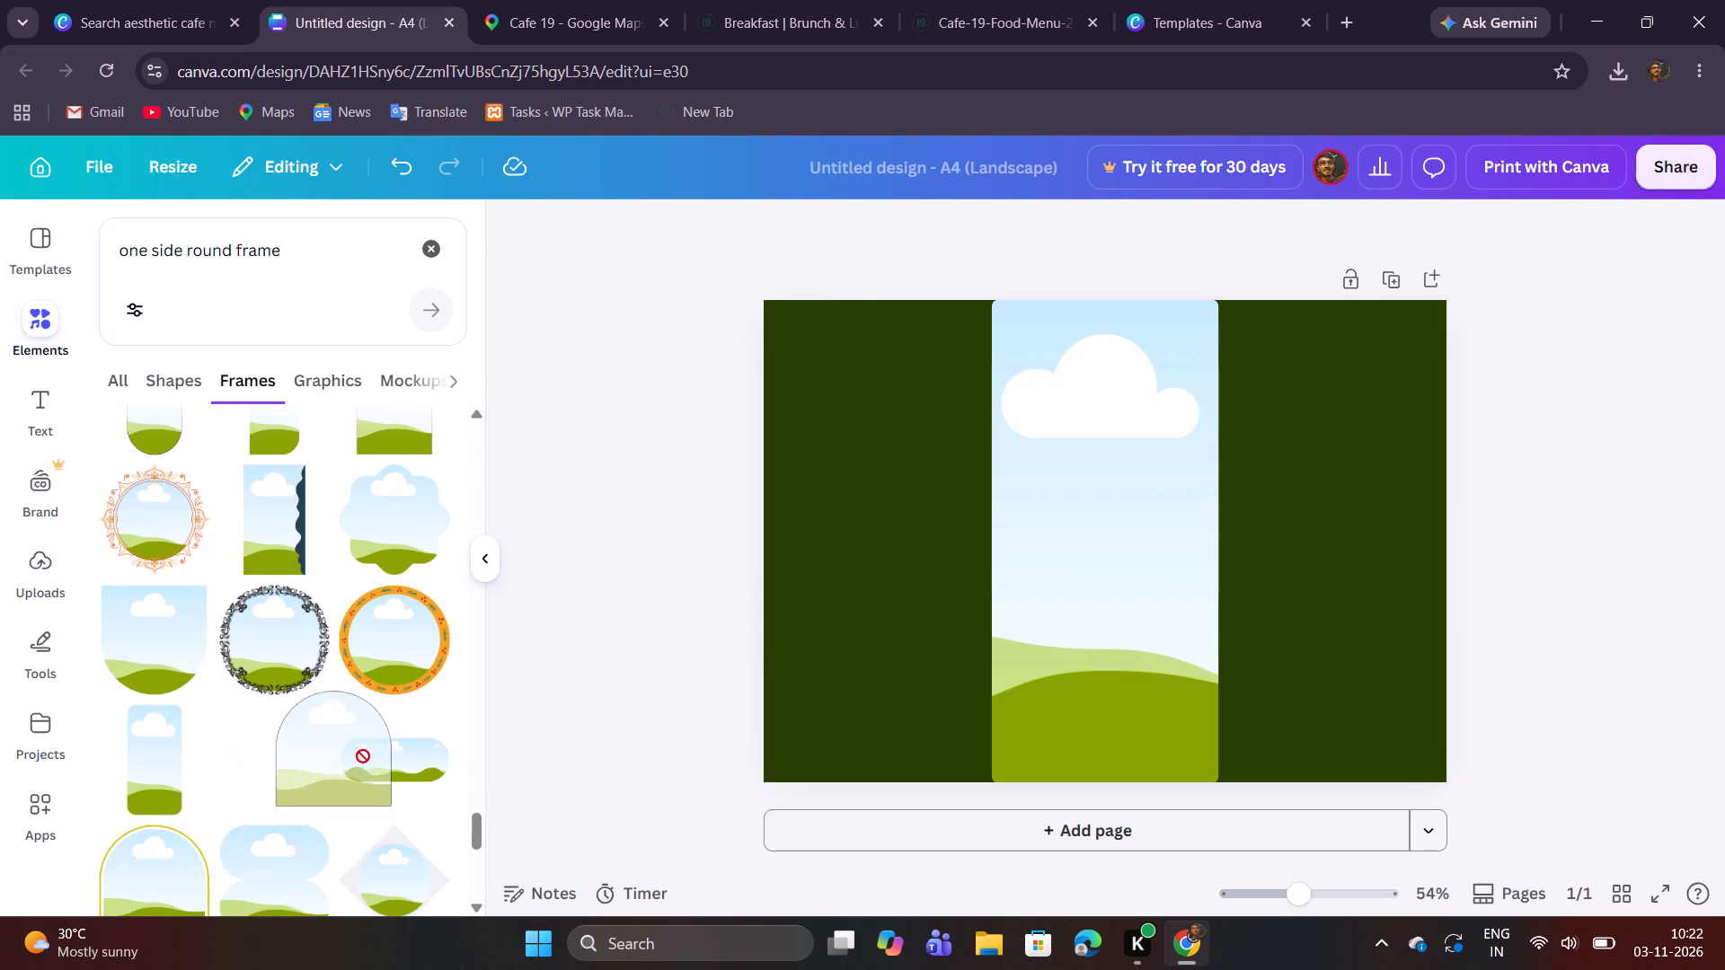
pyautogui.moveTo(363, 756); pyautogui.dragTo(796, 410)
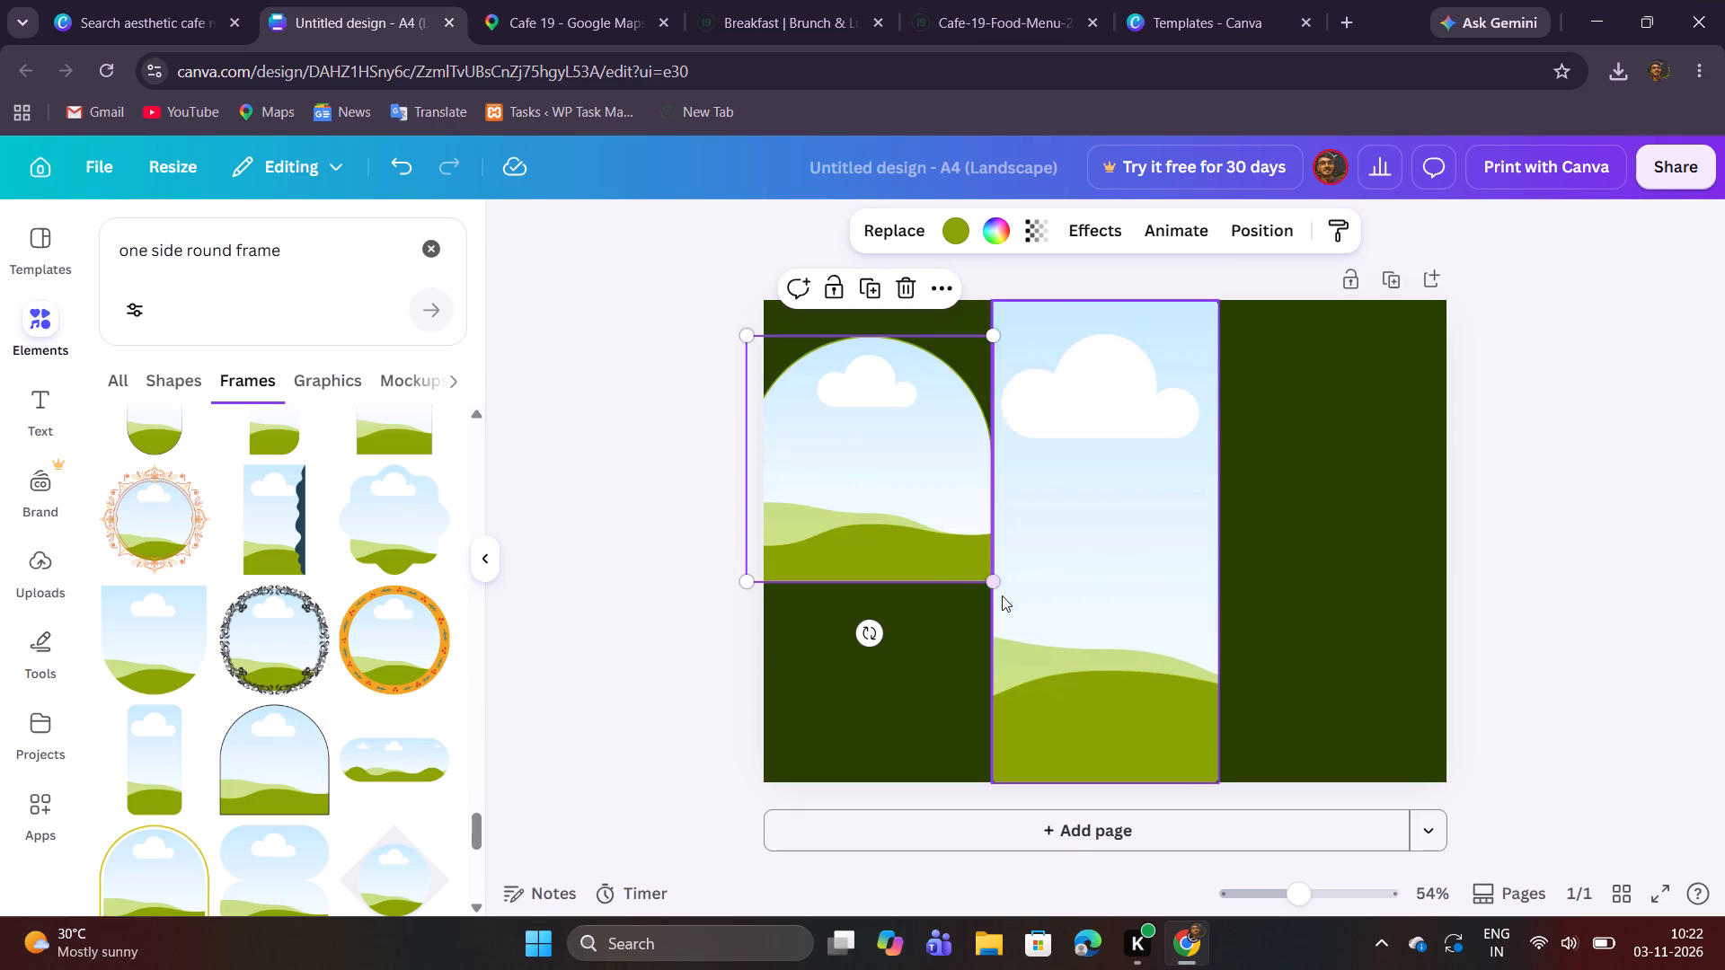
pyautogui.moveTo(996, 583); pyautogui.dragTo(927, 540)
pyautogui.moveTo(883, 472); pyautogui.dragTo(917, 481)
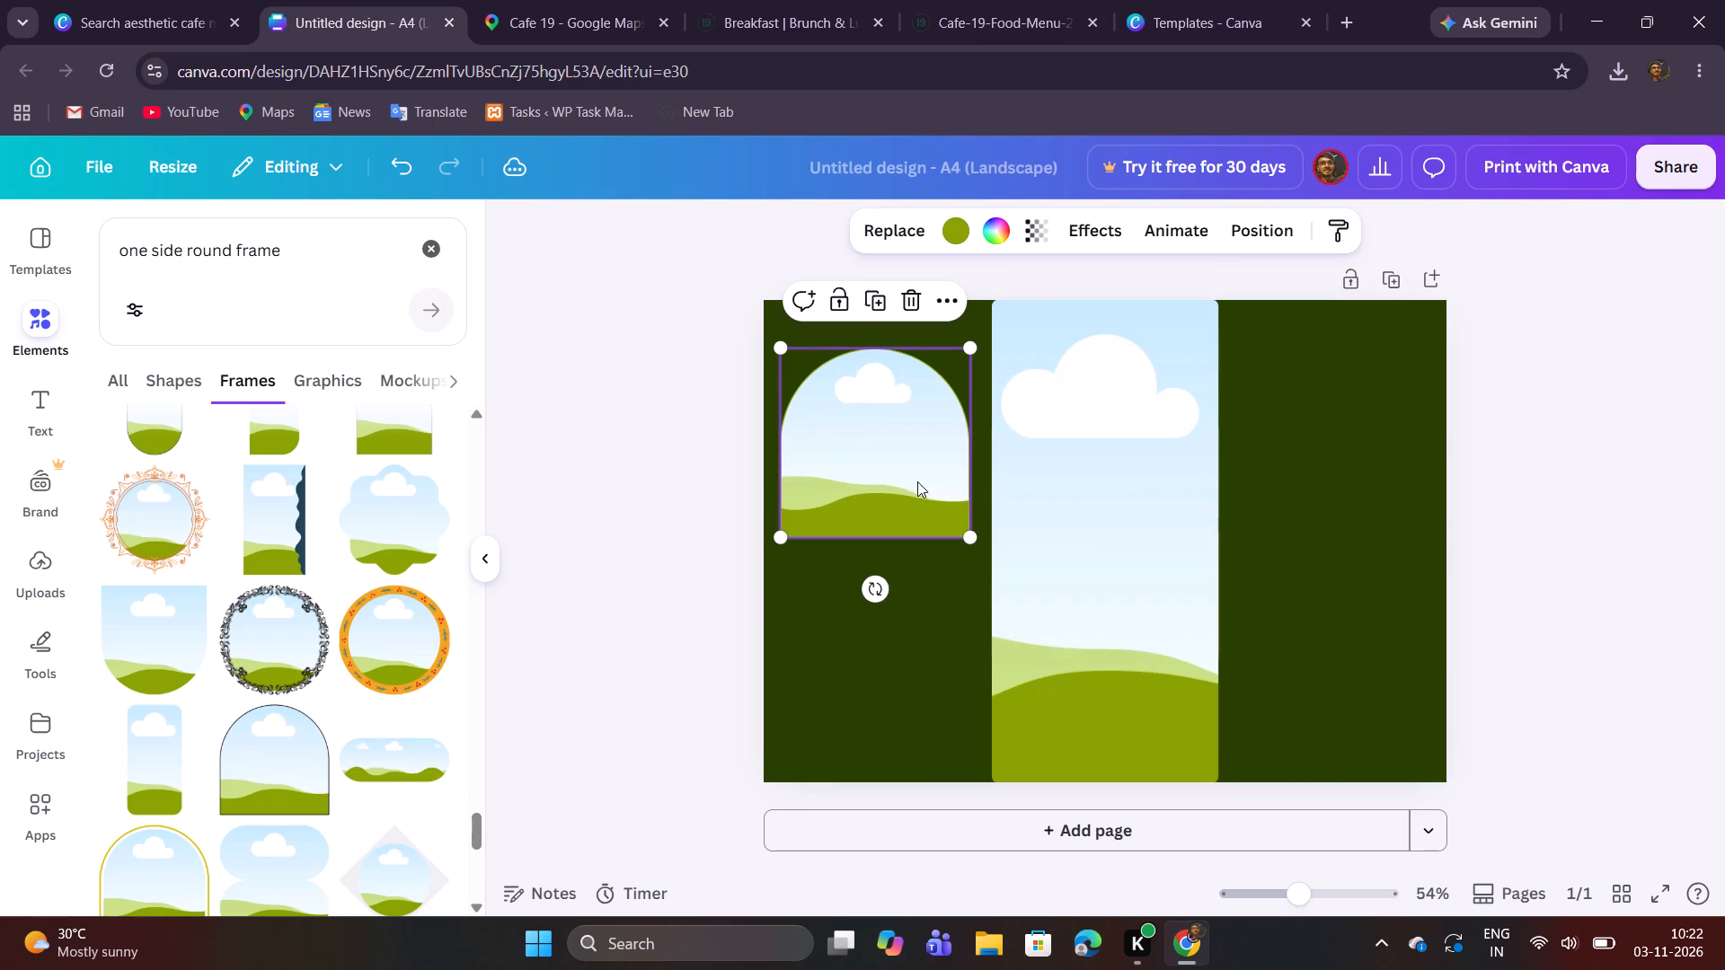
pyautogui.moveTo(782, 350); pyautogui.dragTo(779, 335)
# Check the template's arched side pictures and look through the "one side round frame" results for a closer matching shape.
pyautogui.click(147, 1)
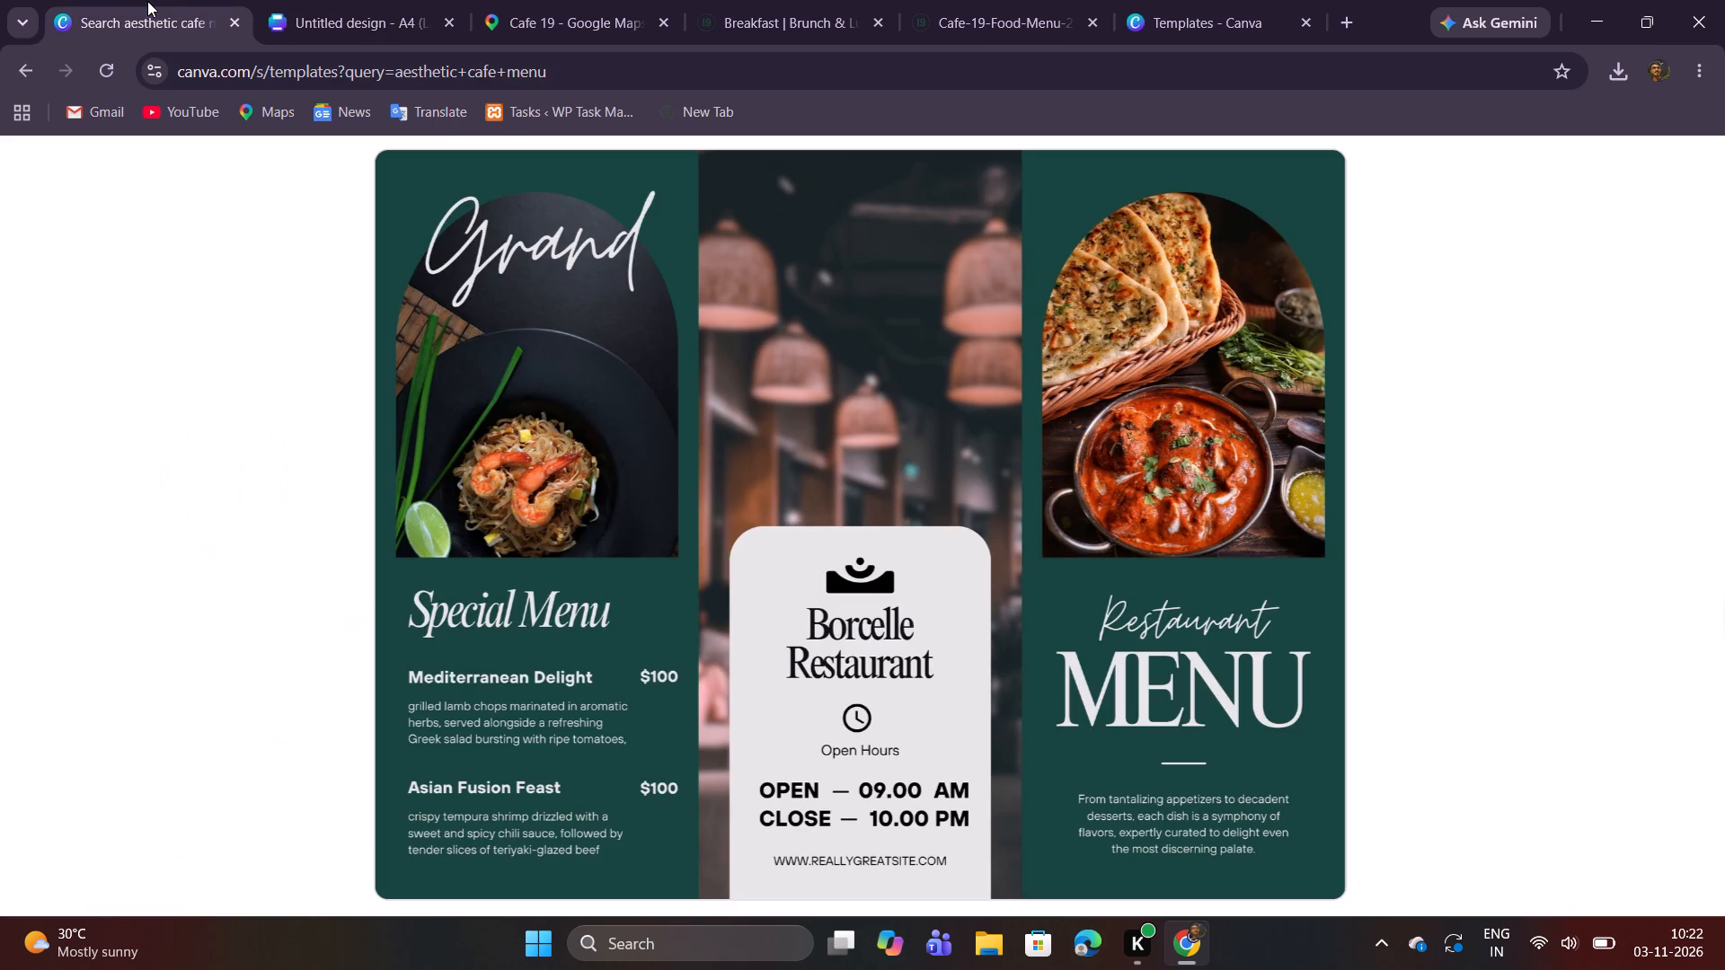
pyautogui.click(366, 20)
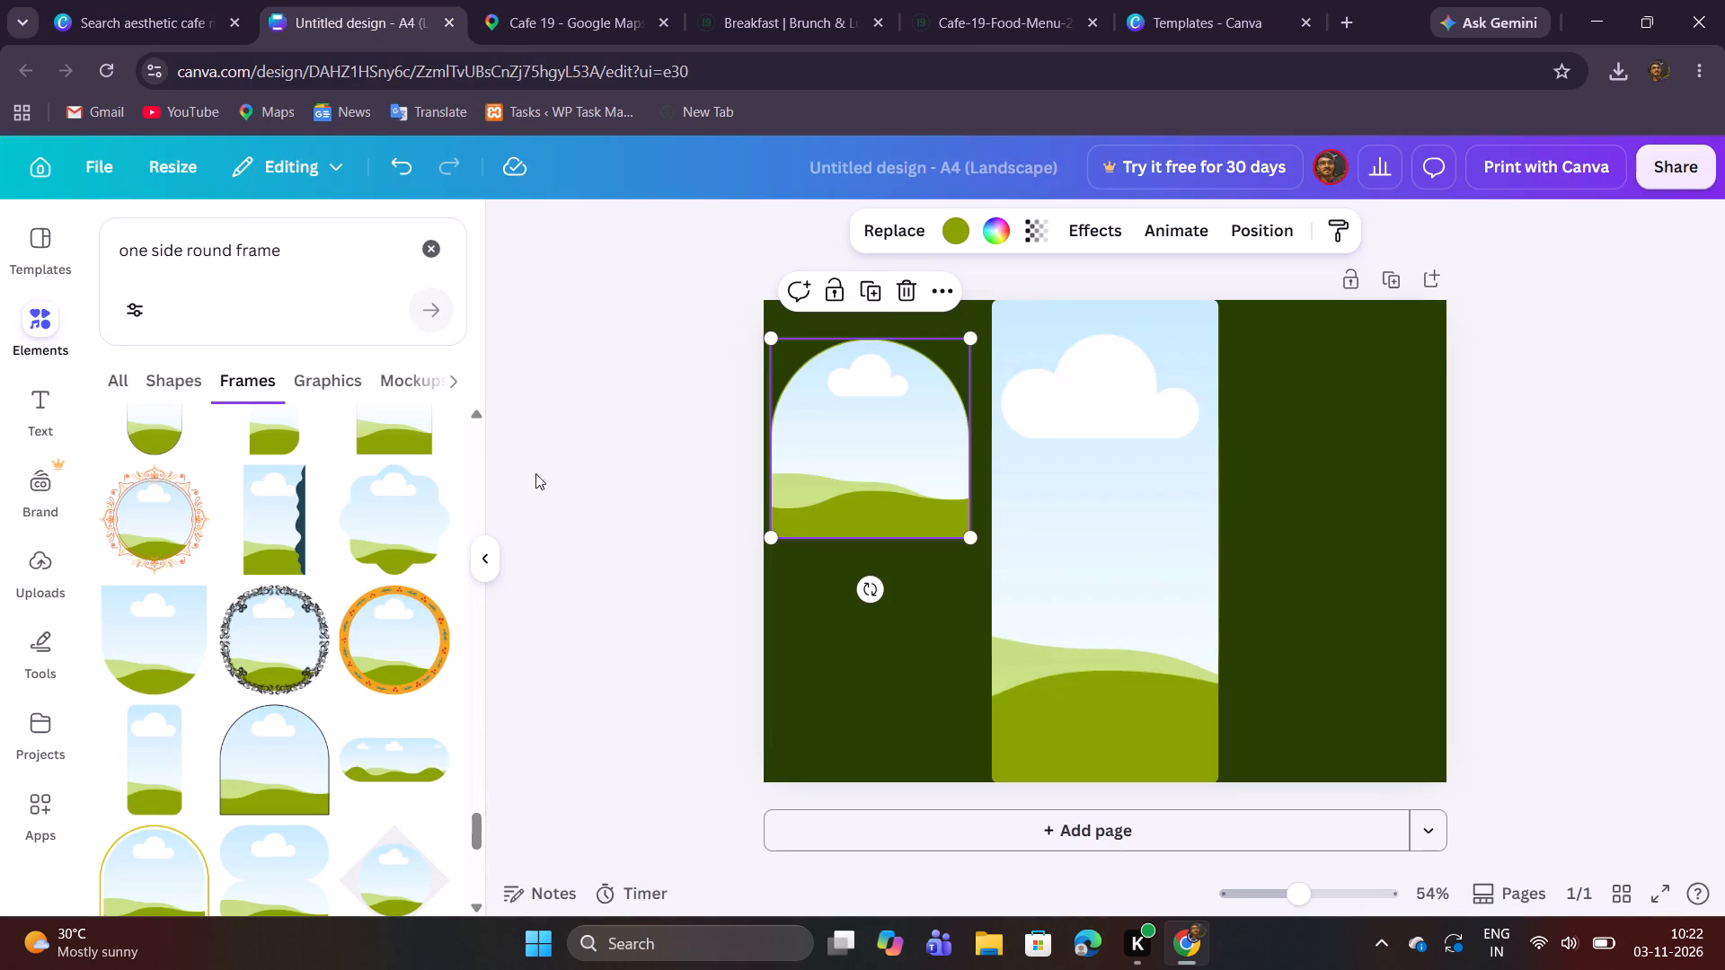
pyautogui.scroll(-2, 313, 563)
pyautogui.scroll(3, 331, 557)
pyautogui.scroll(-2, 333, 556)
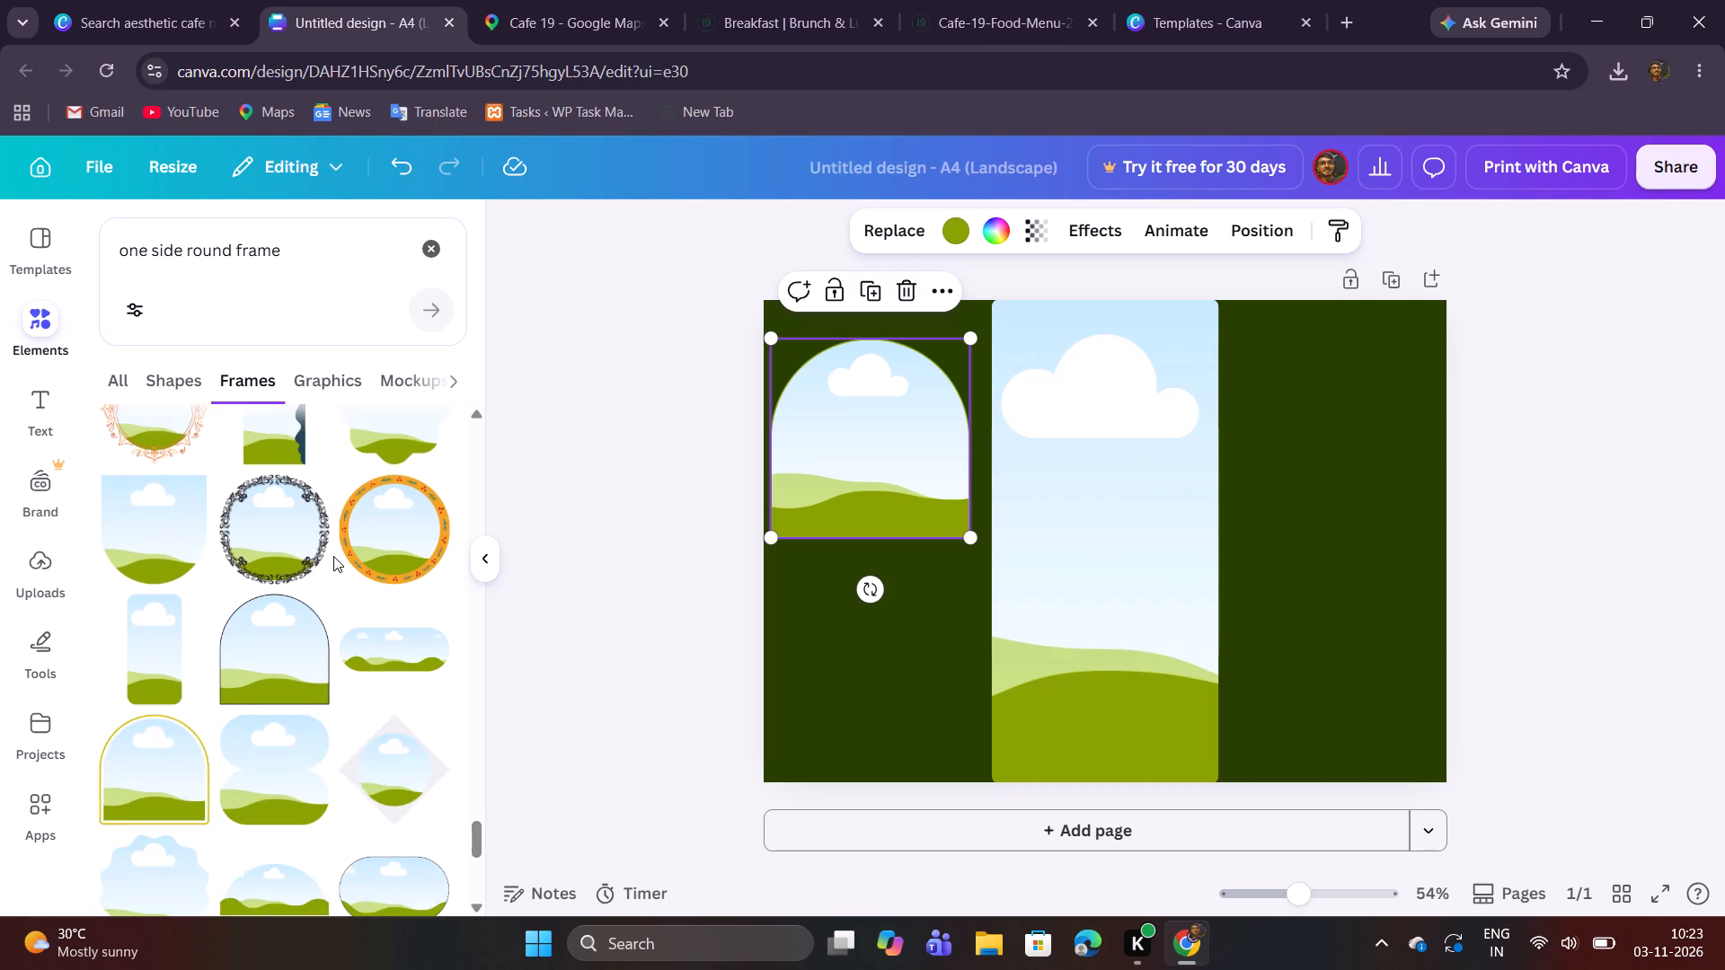
pyautogui.scroll(-2, 334, 555)
pyautogui.scroll(1, 334, 555)
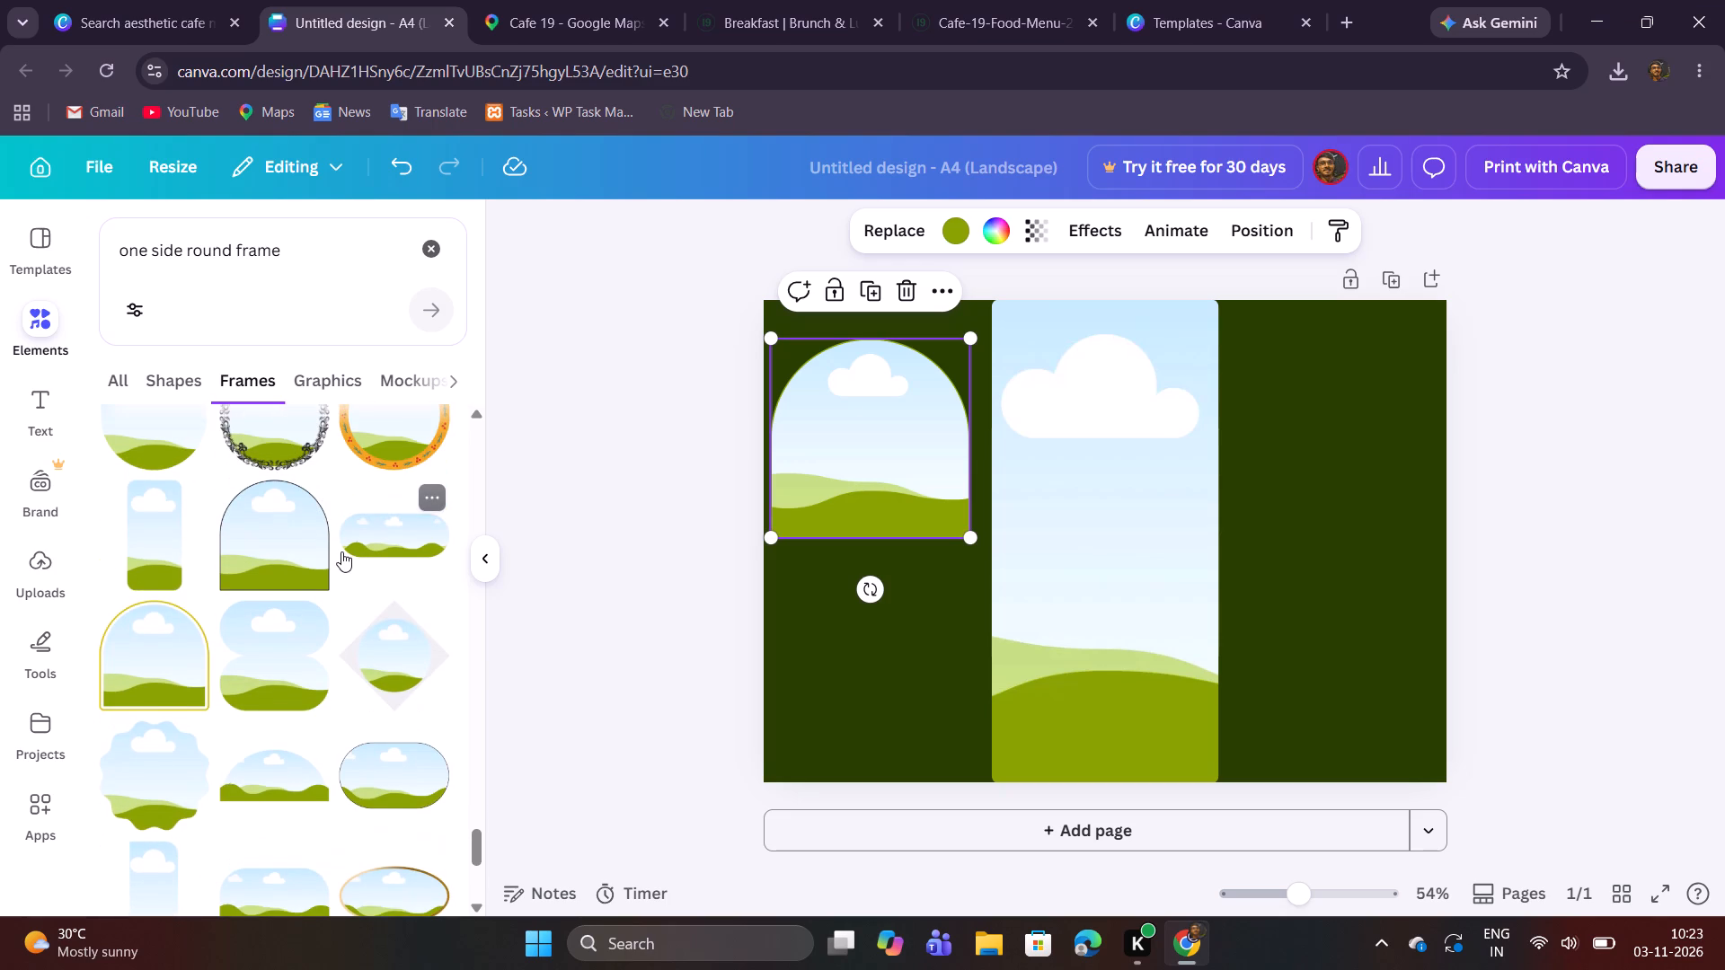
pyautogui.scroll(1, 344, 550)
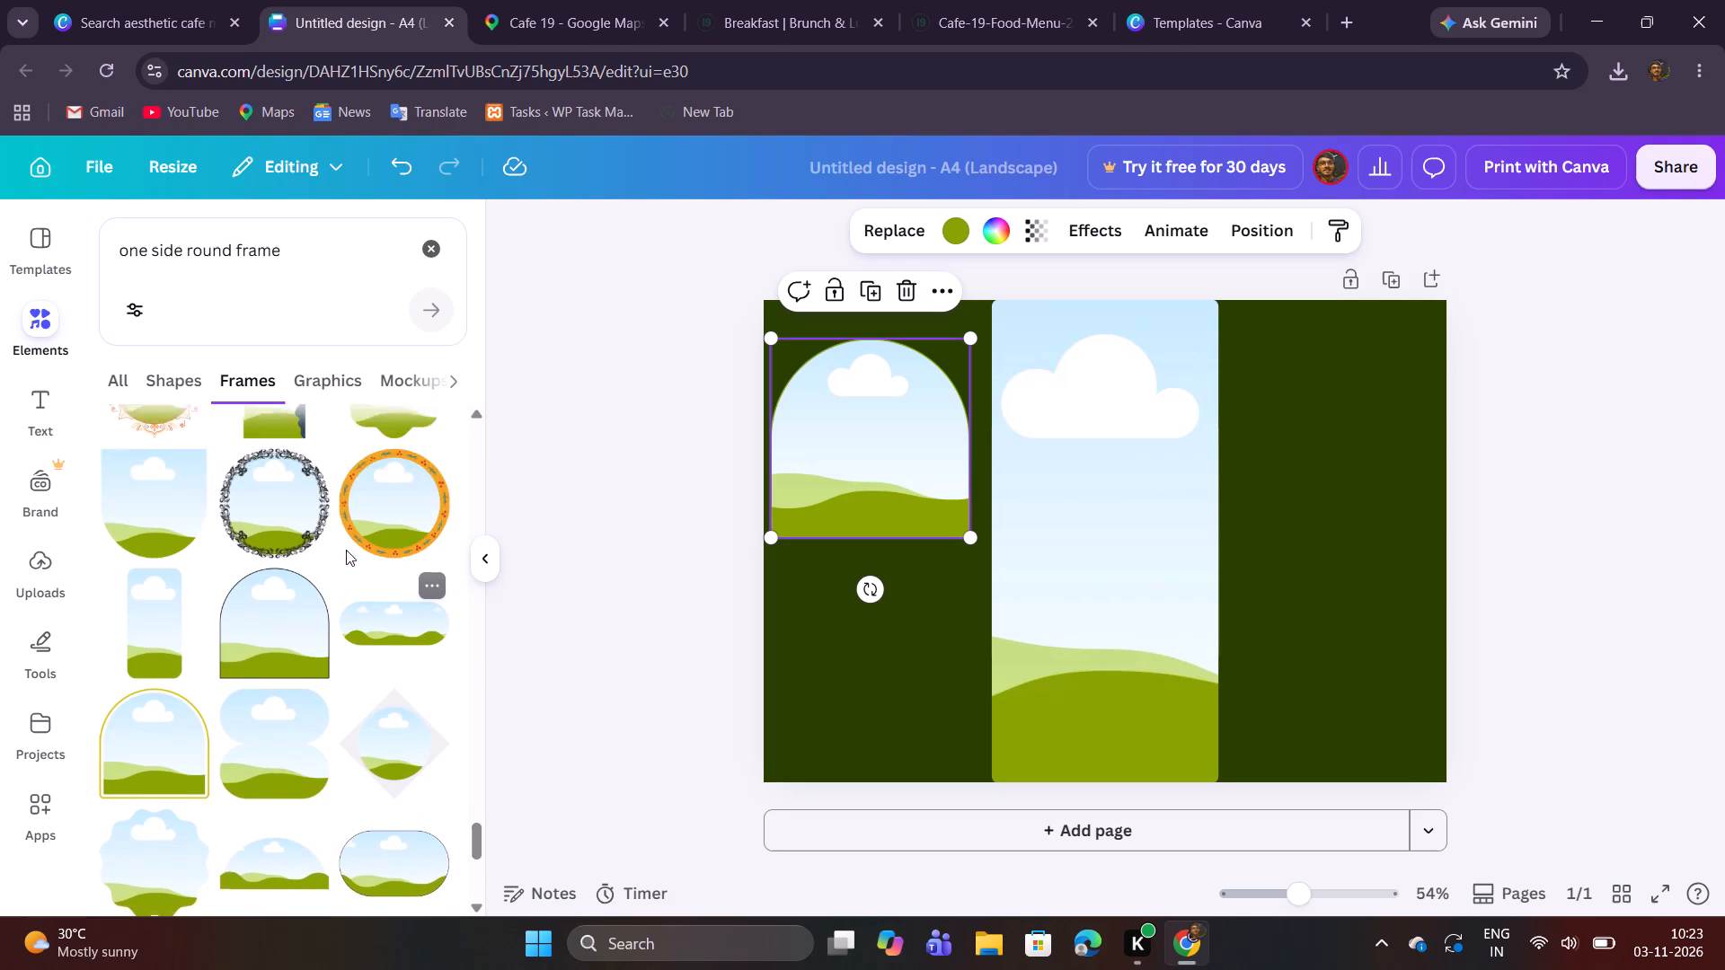
pyautogui.scroll(-5, 346, 550)
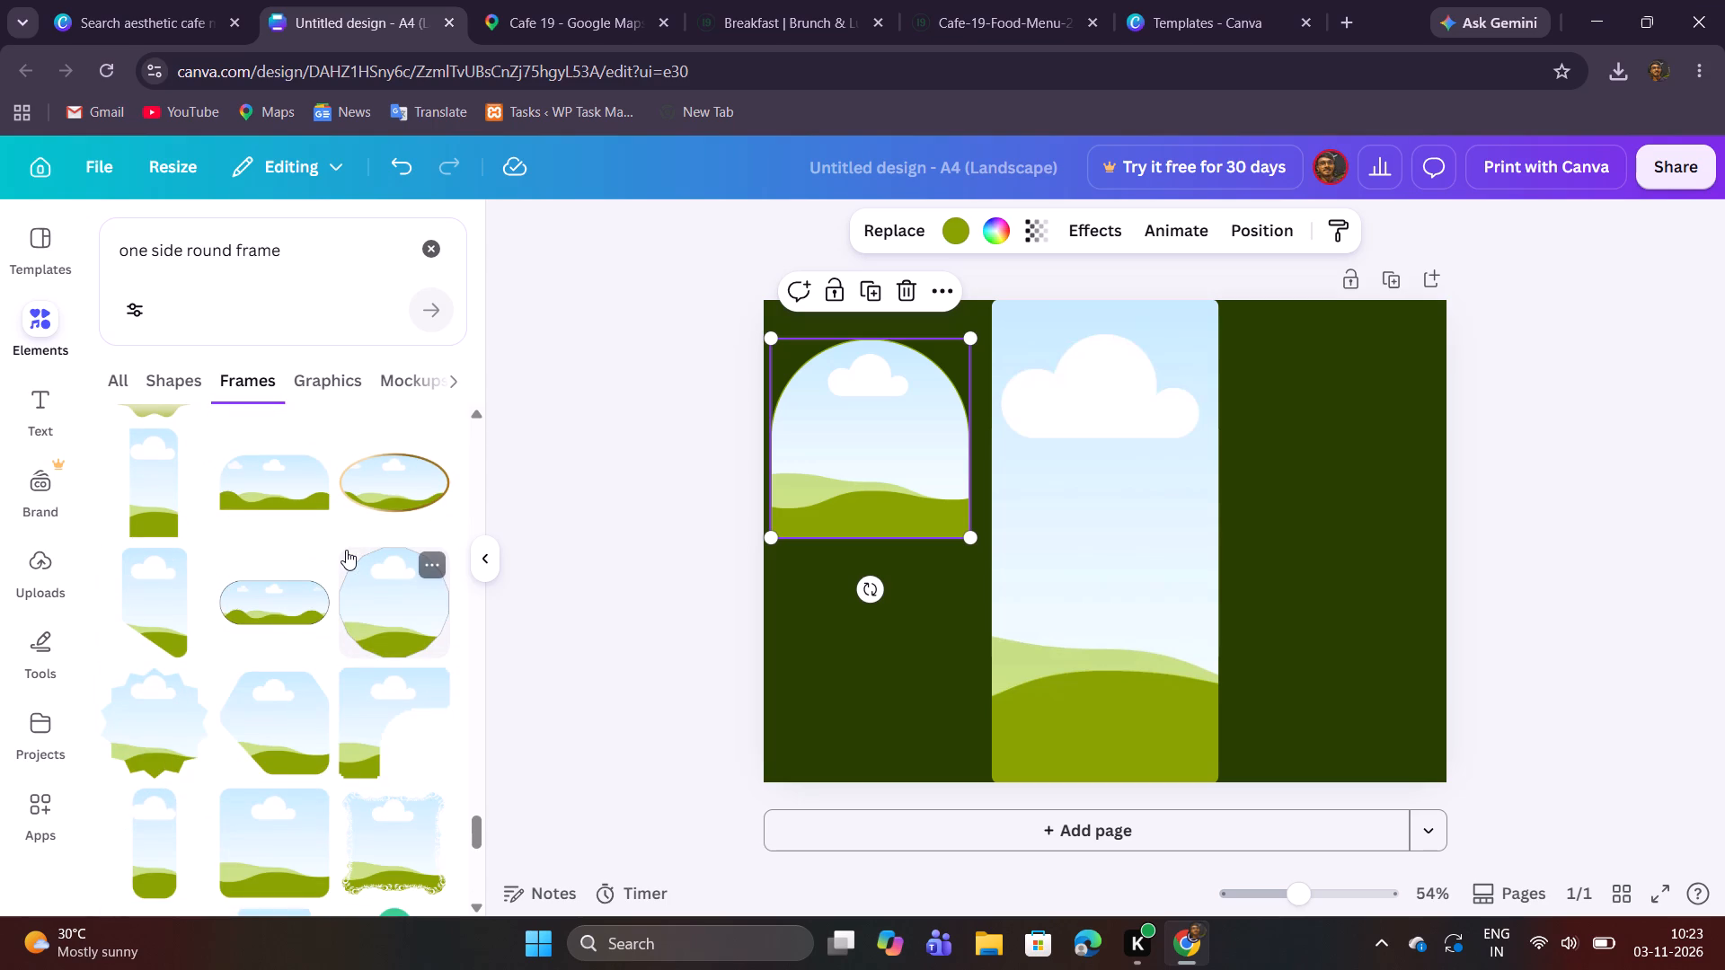
pyautogui.scroll(2, 346, 550)
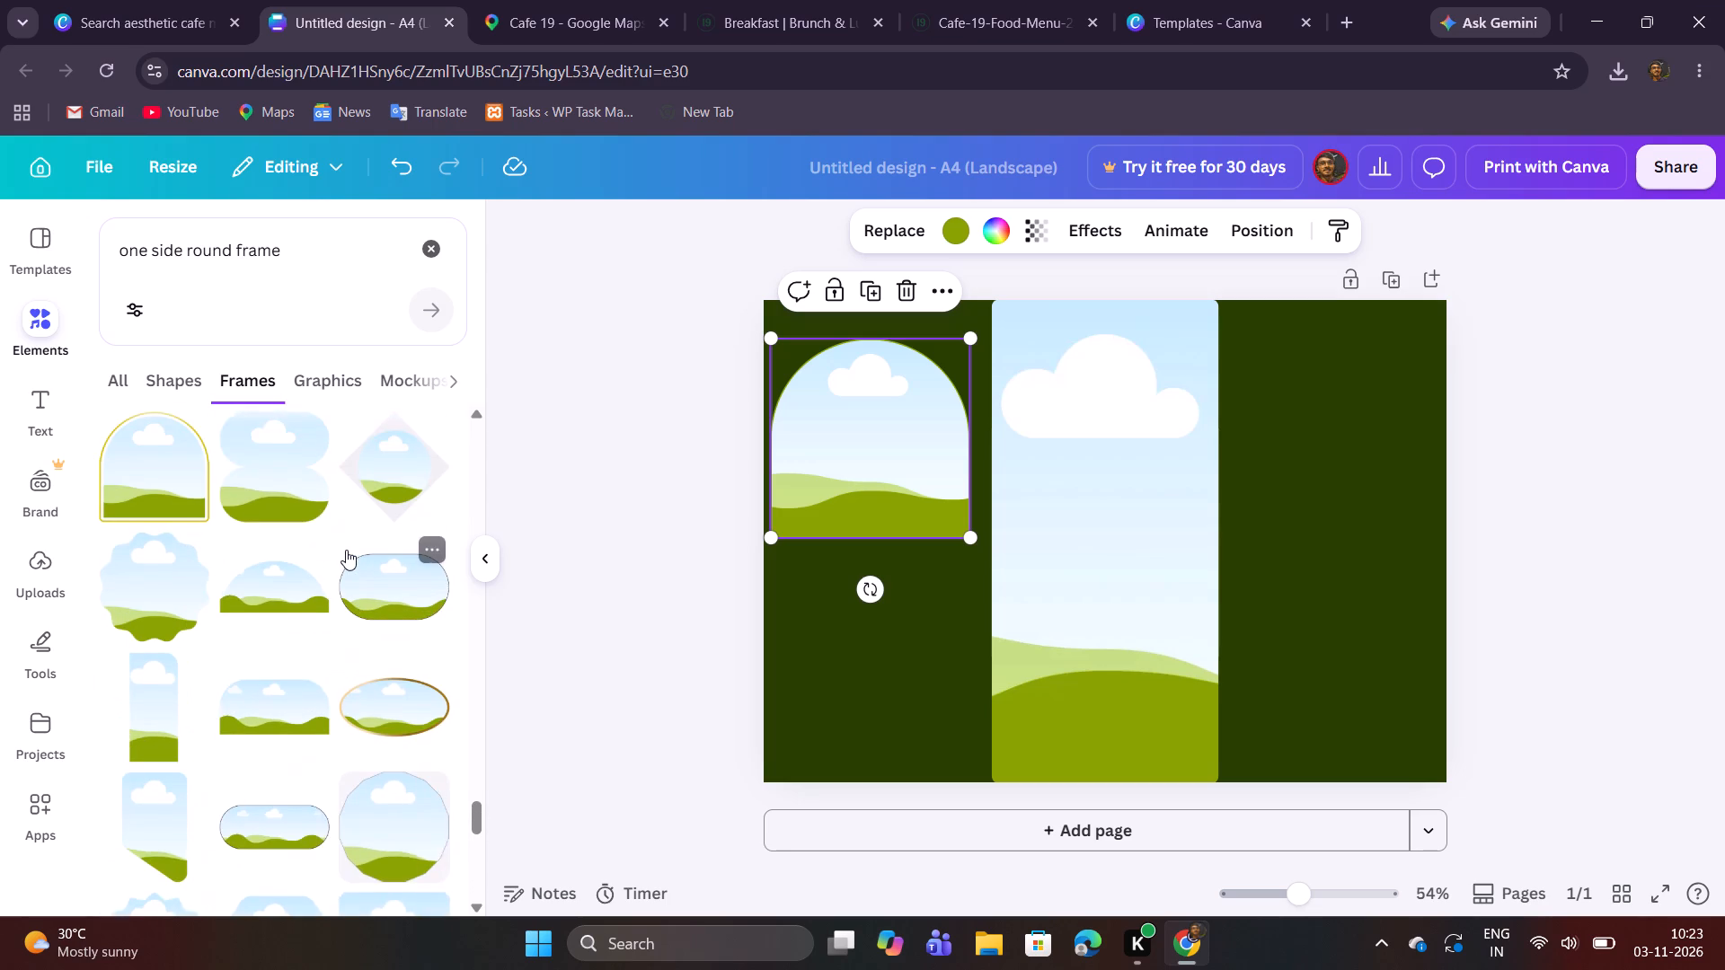
pyautogui.scroll(3, 346, 550)
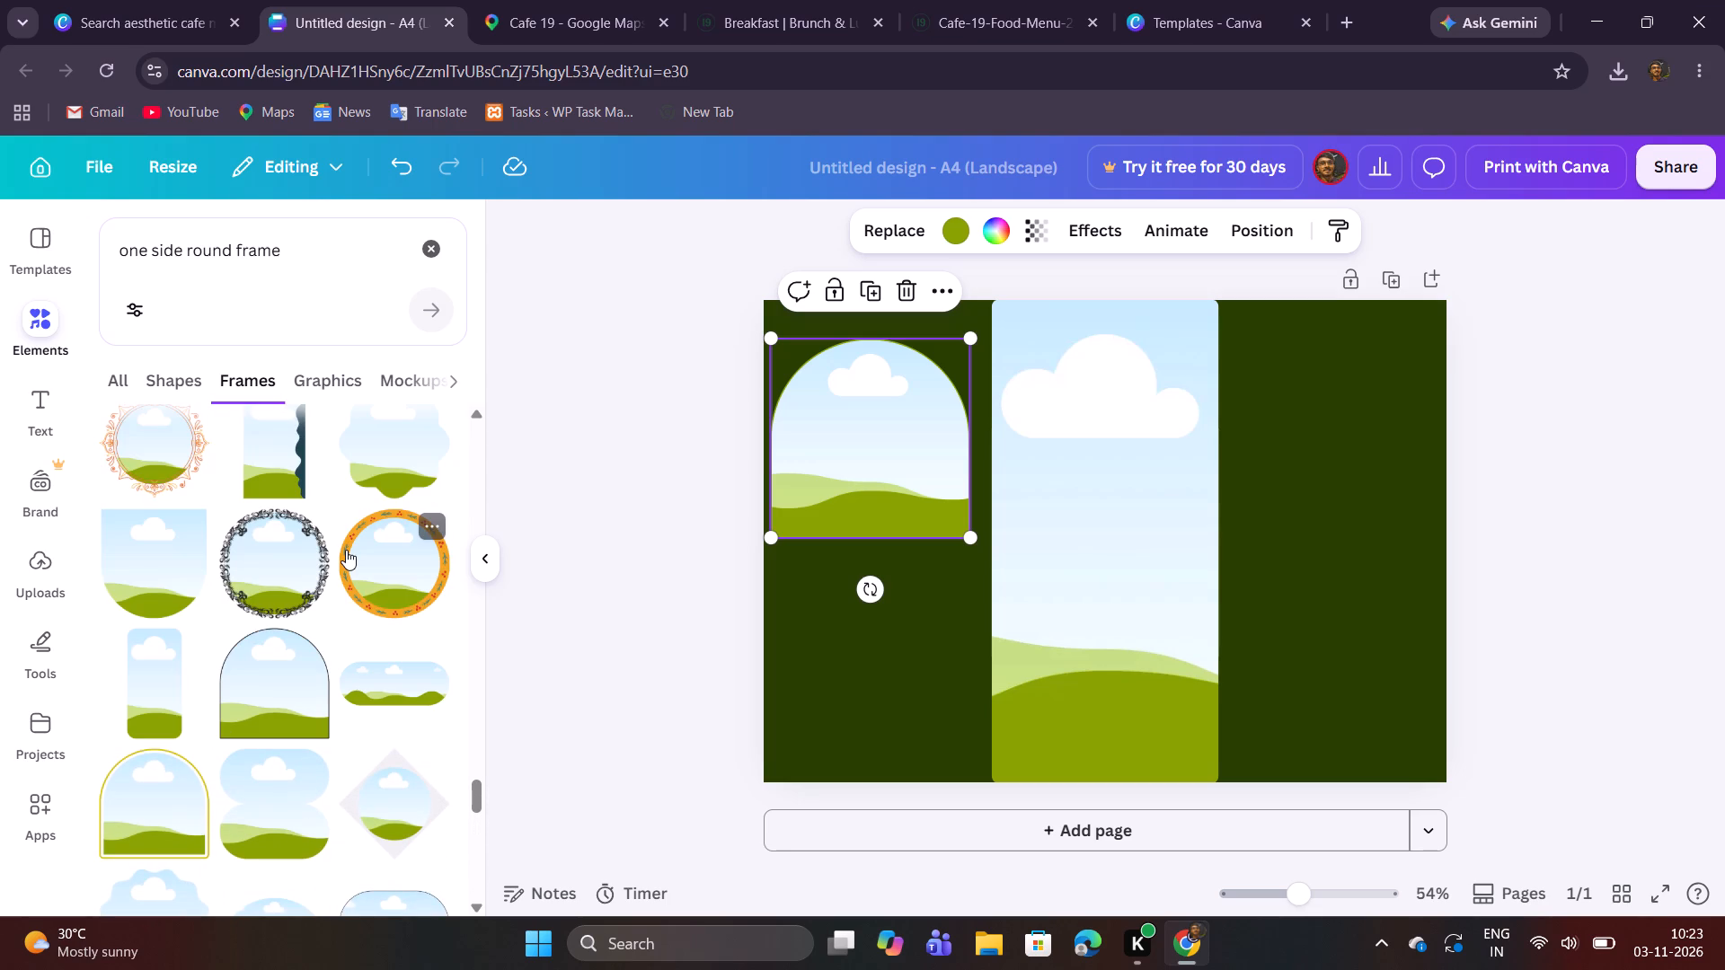
pyautogui.scroll(3, 346, 550)
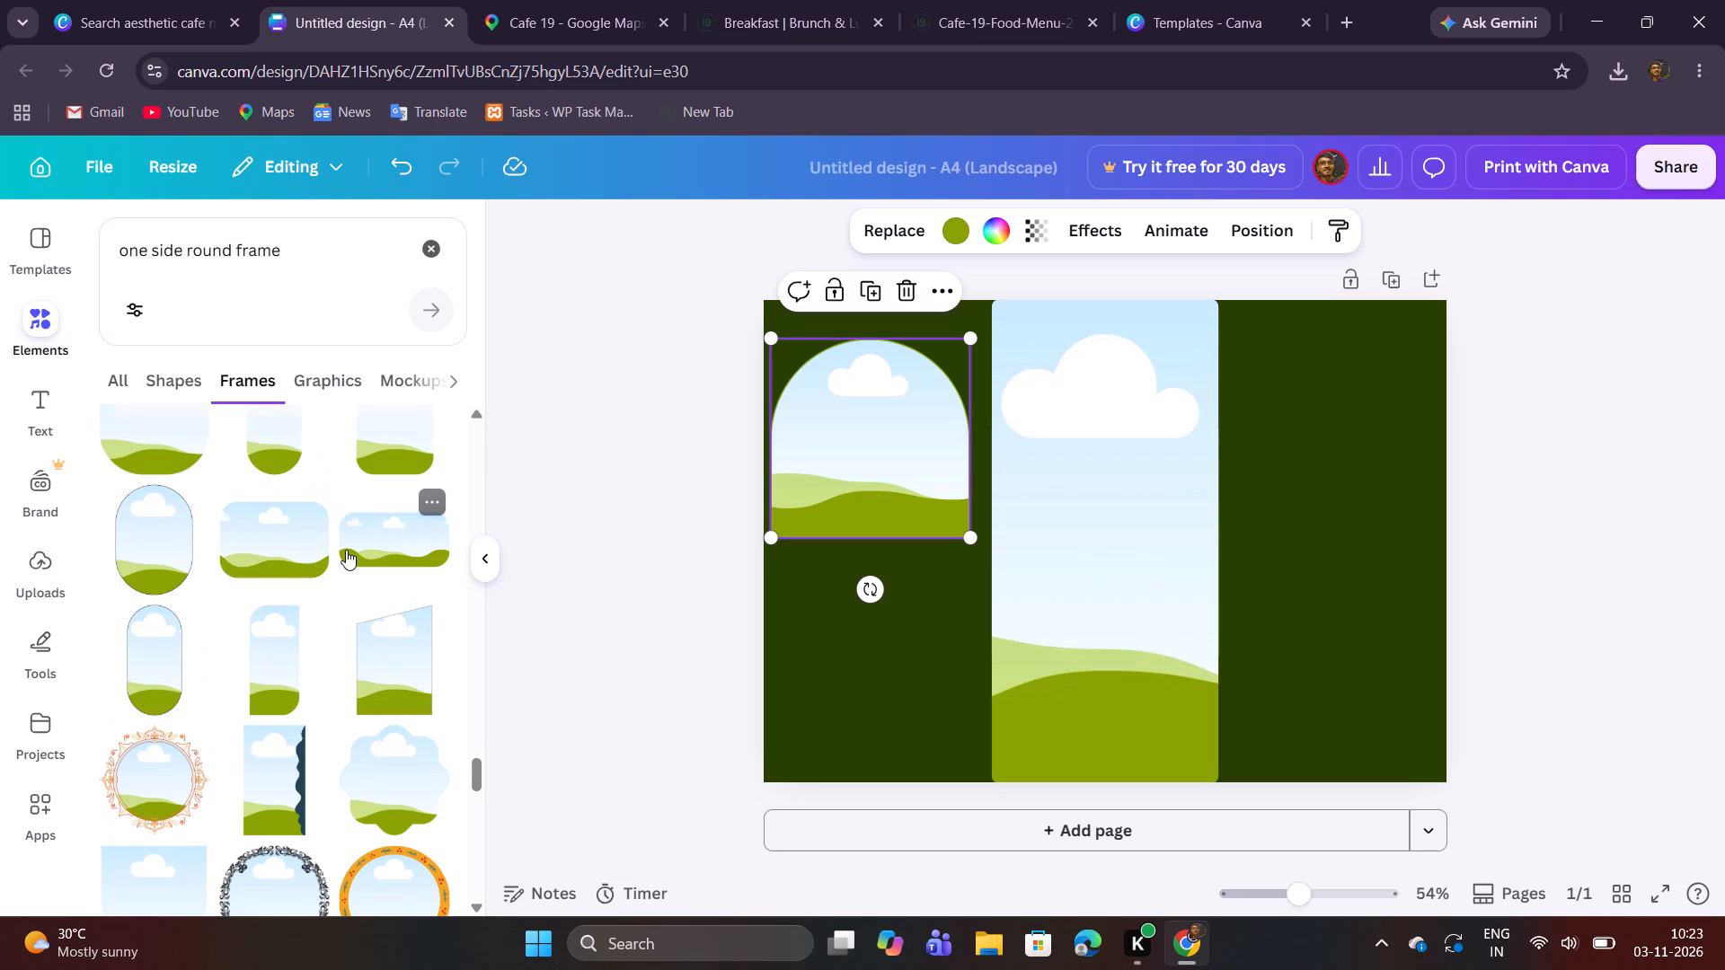
# Centre the arch frame across the left green panel, a little below the page's upper edge.
pyautogui.moveTo(874, 489); pyautogui.dragTo(894, 496)
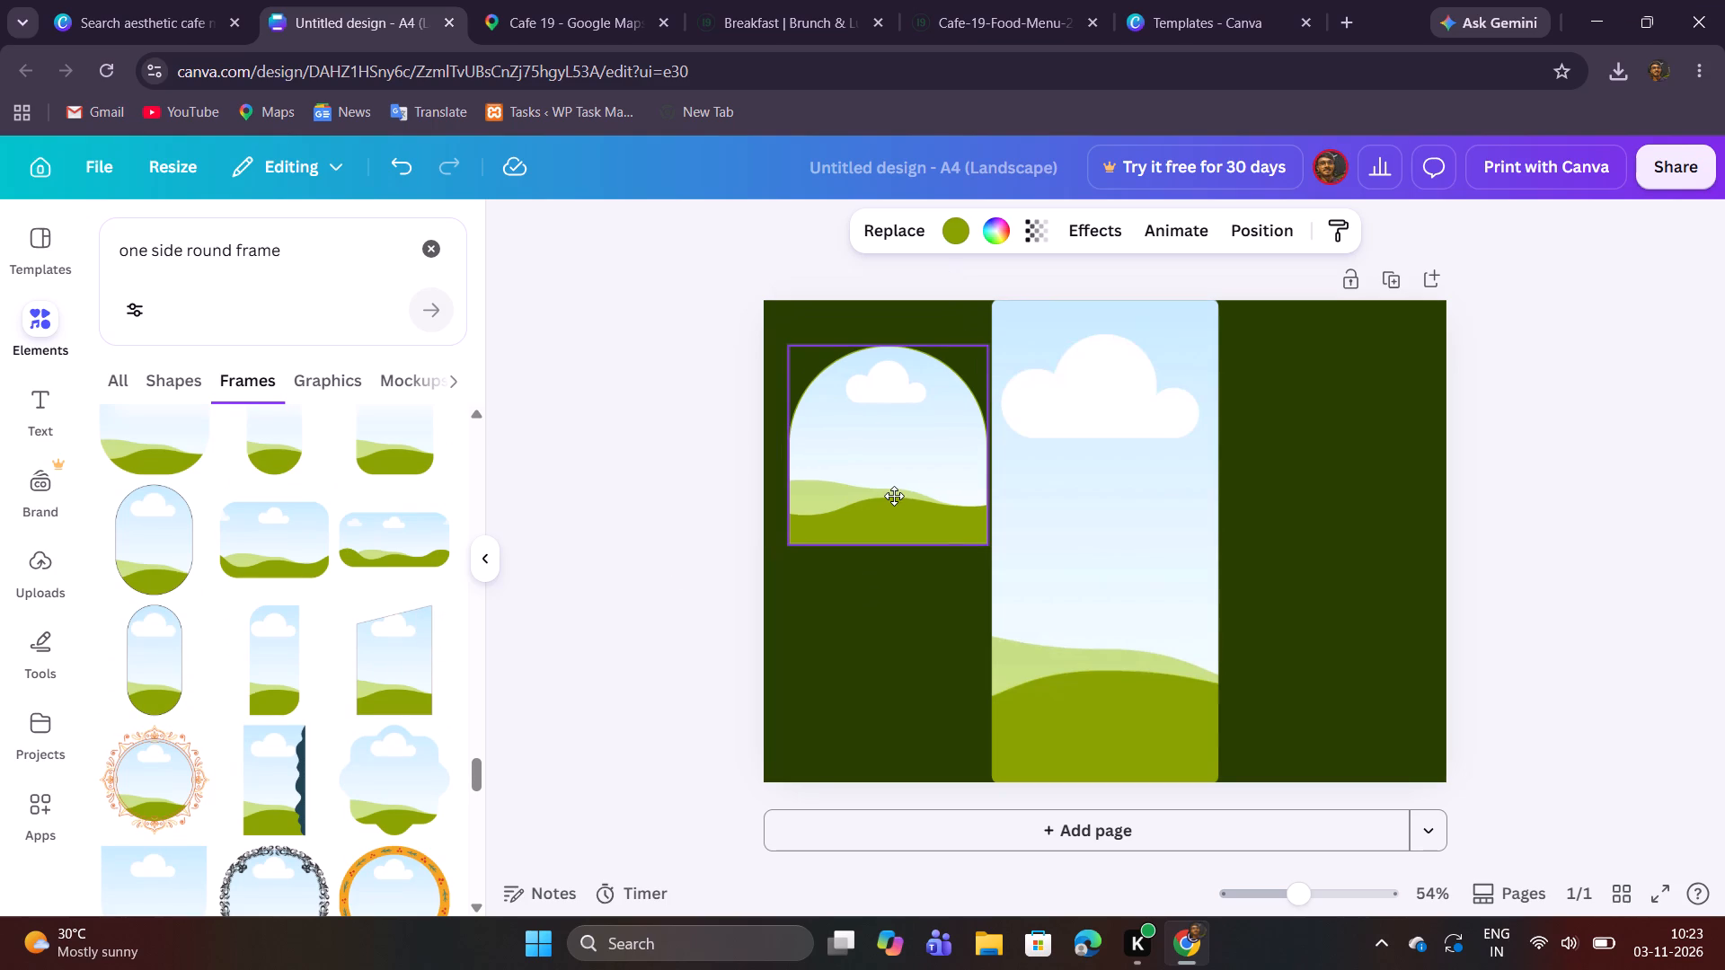
pyautogui.moveTo(894, 496); pyautogui.dragTo(882, 498)
pyautogui.moveTo(882, 498); pyautogui.dragTo(882, 493)
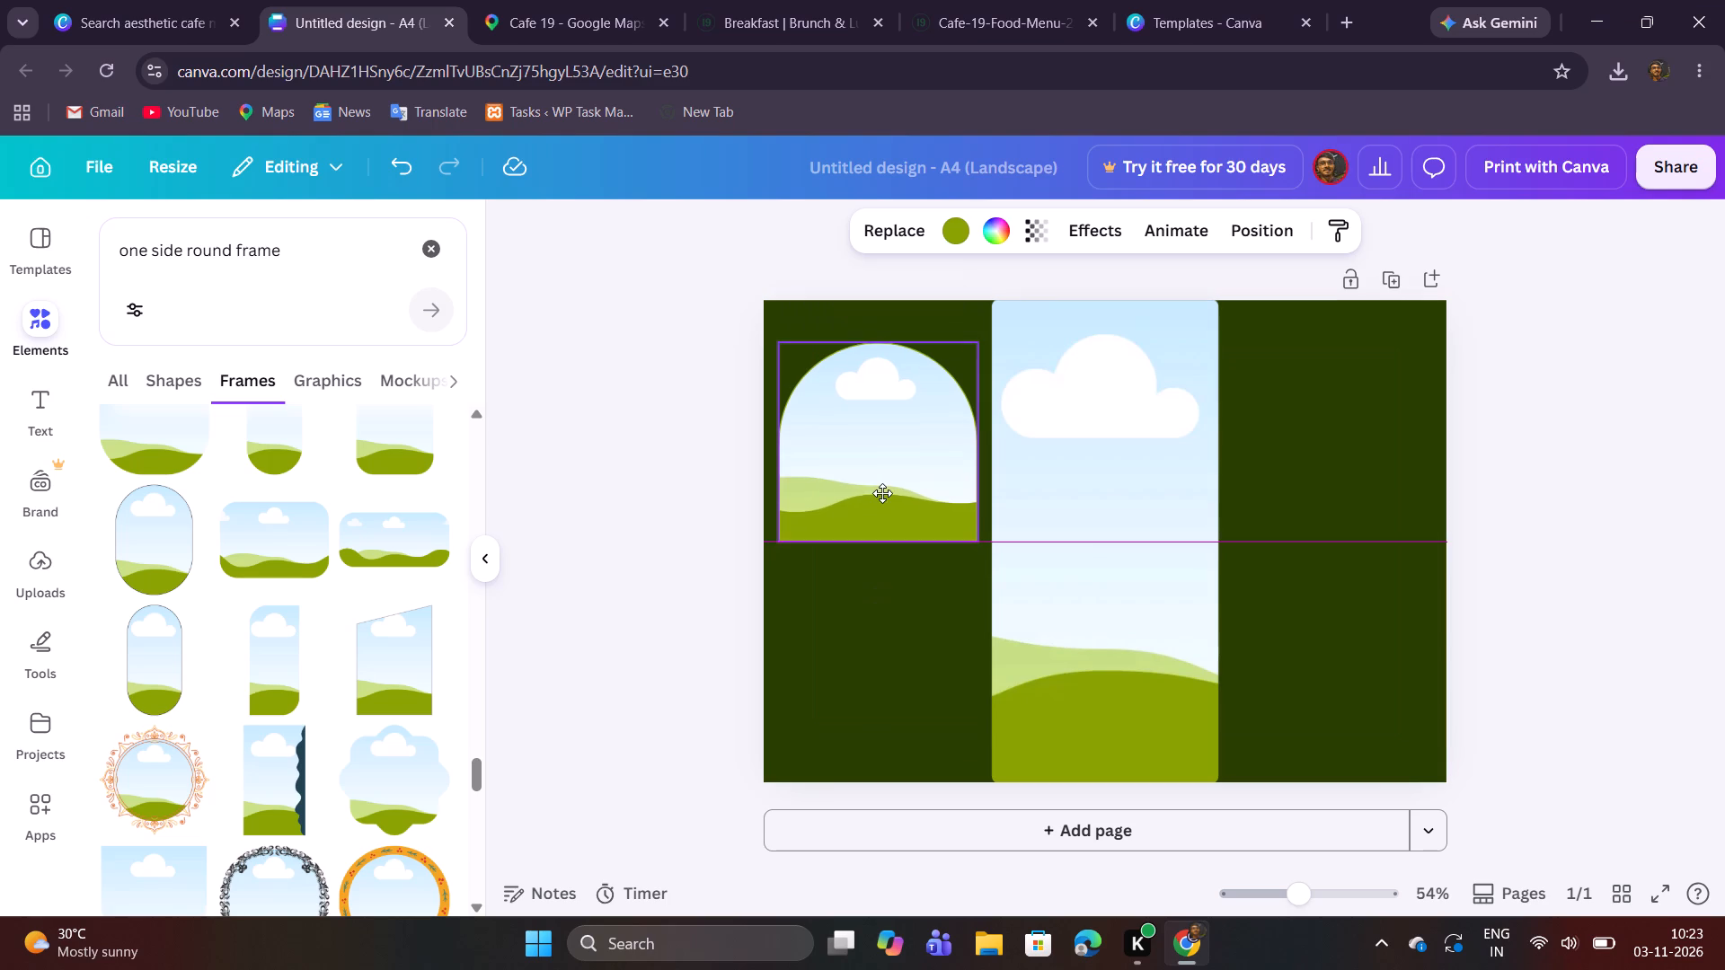
pyautogui.moveTo(882, 493); pyautogui.dragTo(882, 490)
# Duplicate the arch frame and place the copy in the right green panel, level with the original.
pyautogui.rightClick(861, 501)
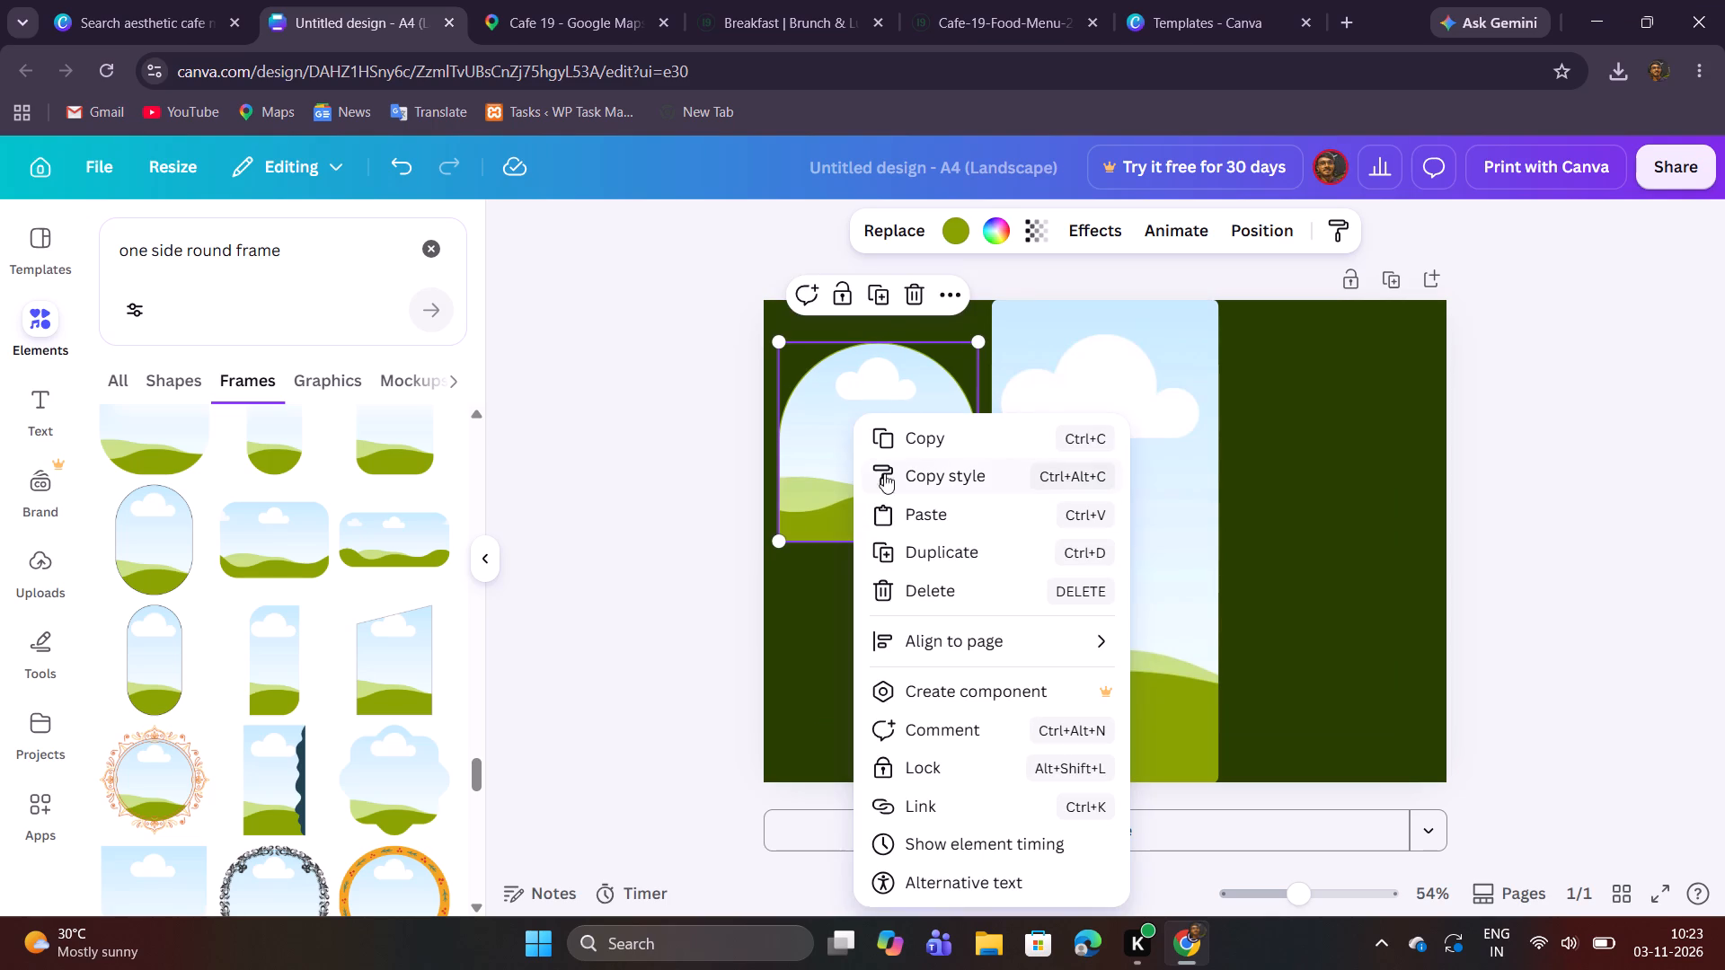
pyautogui.click(886, 296)
pyautogui.click(886, 298)
pyautogui.click(894, 415)
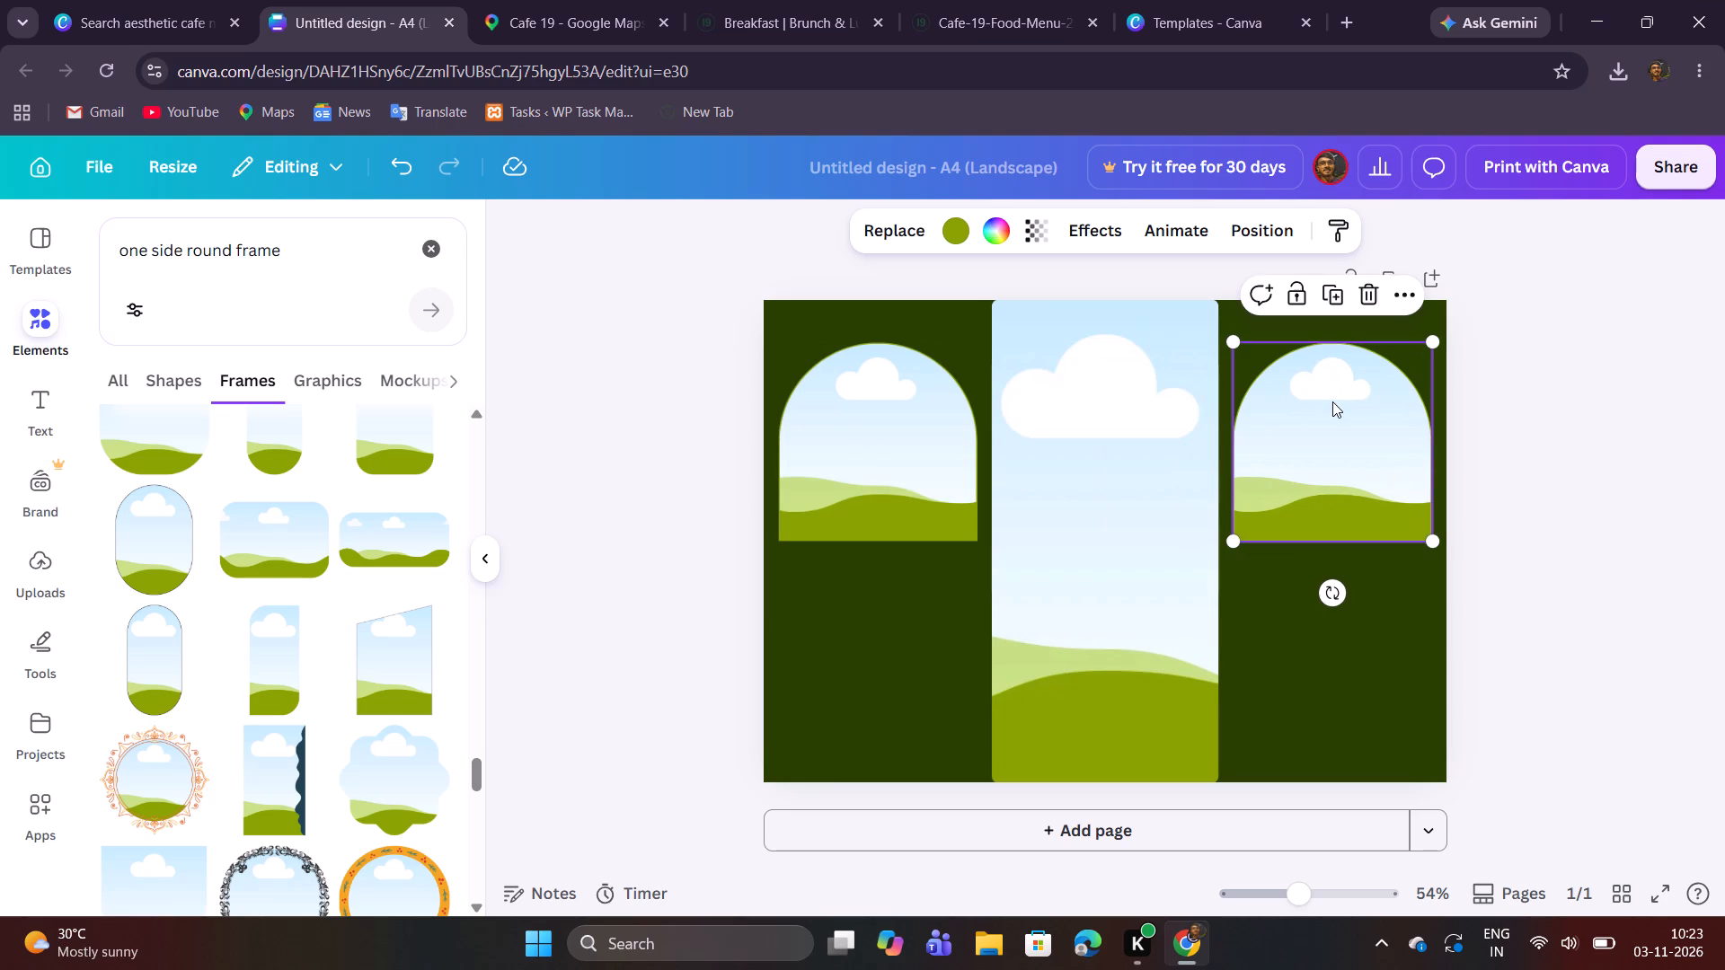
pyautogui.click(1554, 399)
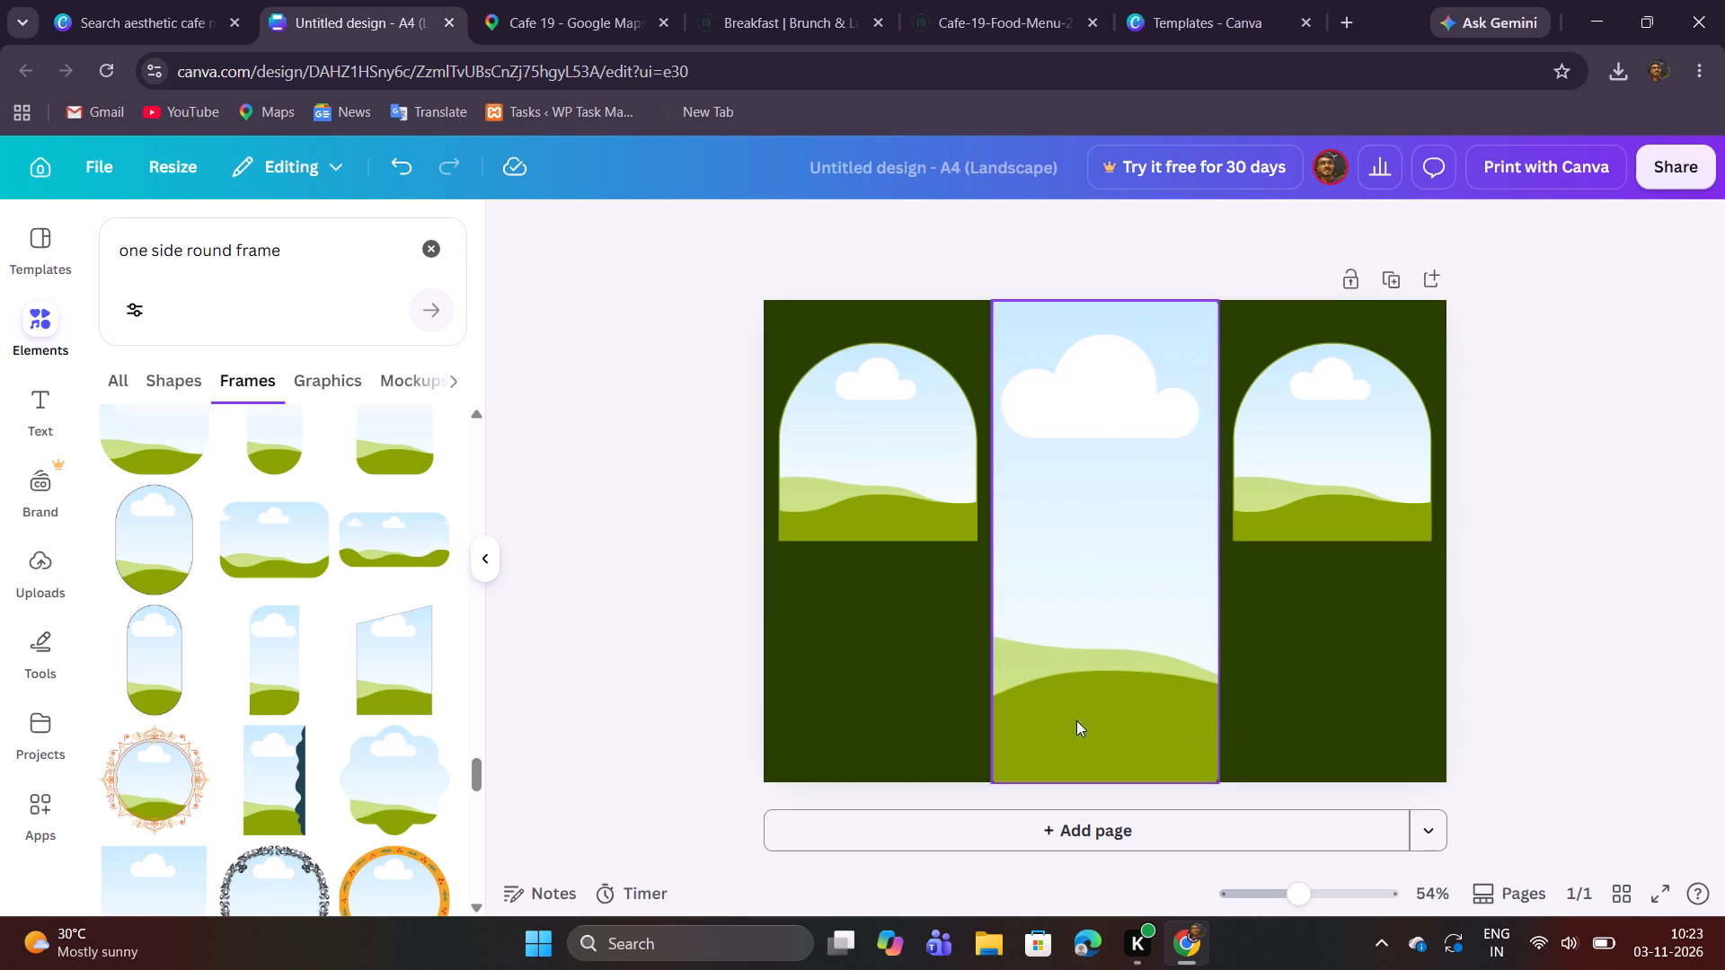
# Look through the "one side round frame" frame results for a taller arch shape to use in the side panels.
pyautogui.scroll(-1, 964, 696)
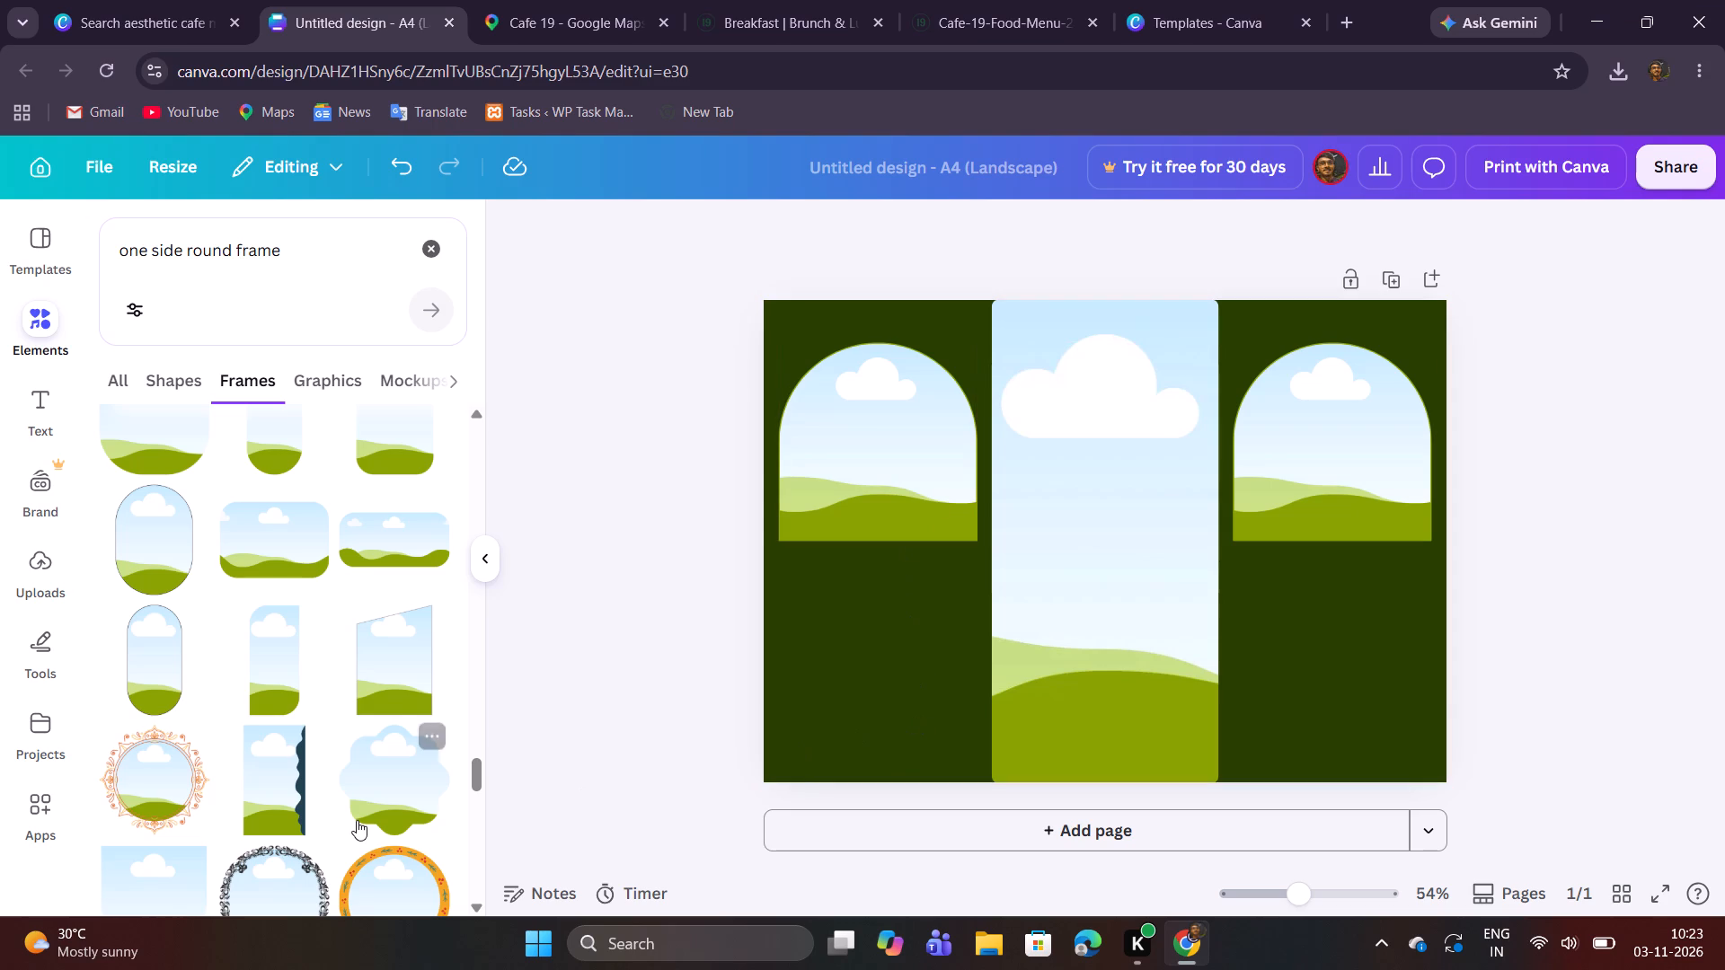
pyautogui.scroll(-2, 361, 771)
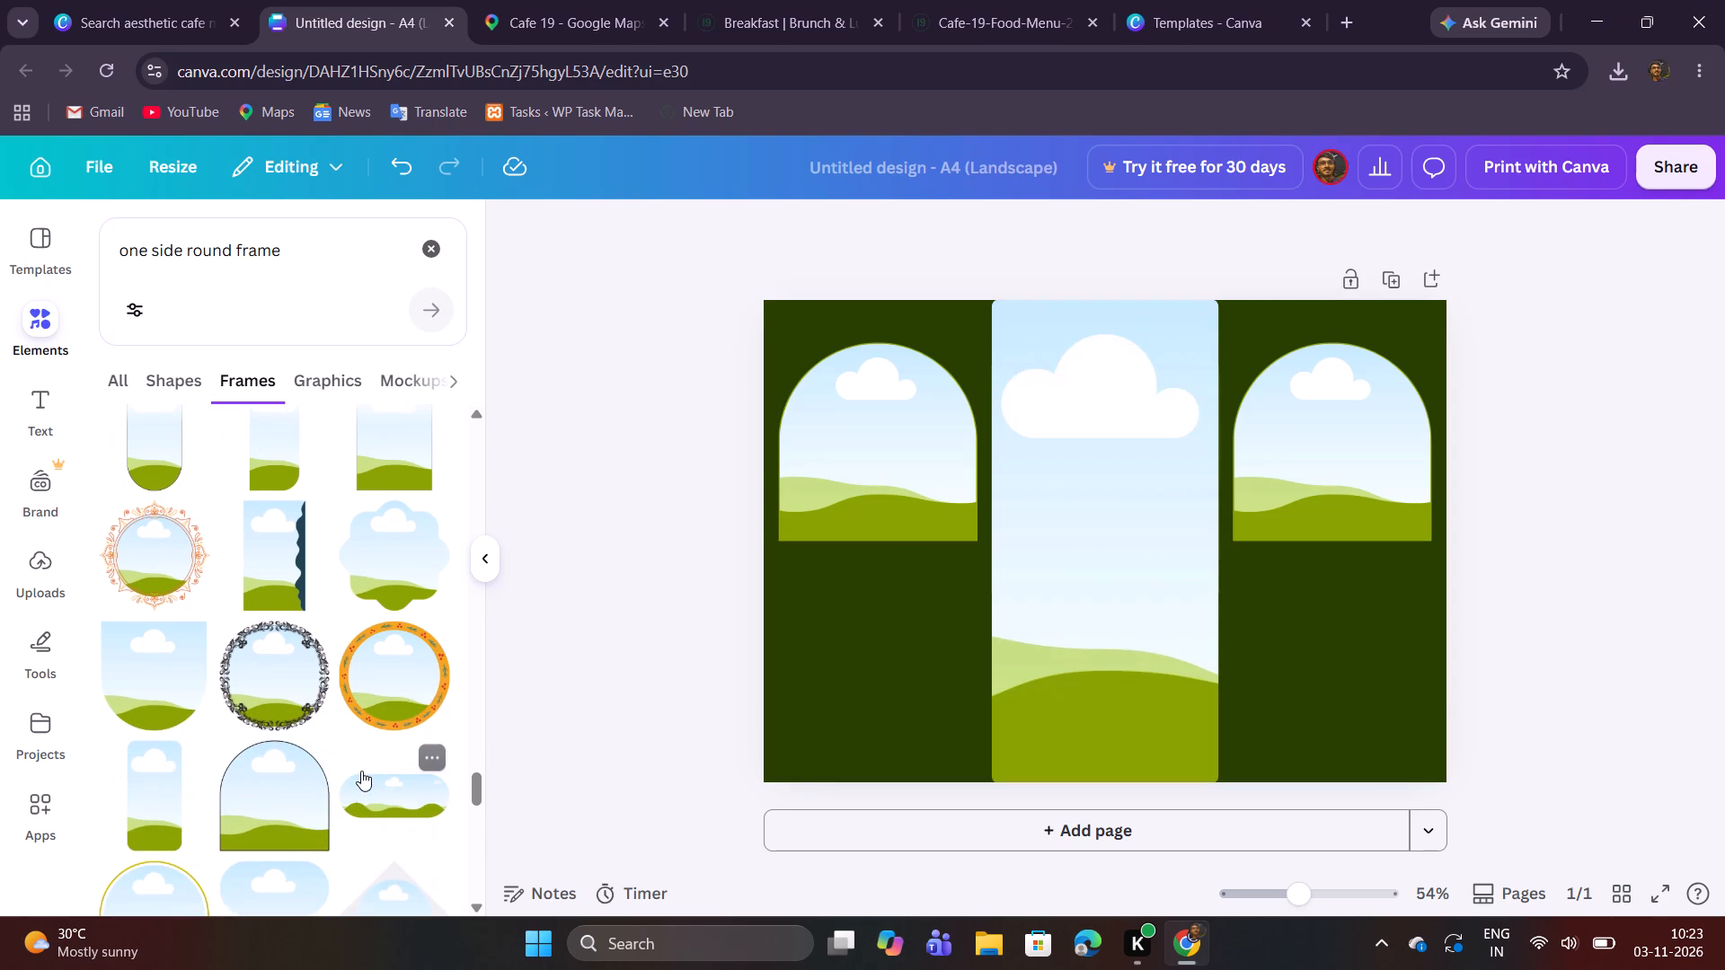
pyautogui.scroll(-1, 366, 768)
pyautogui.scroll(1, 366, 768)
pyautogui.scroll(-4, 366, 768)
pyautogui.scroll(1, 366, 768)
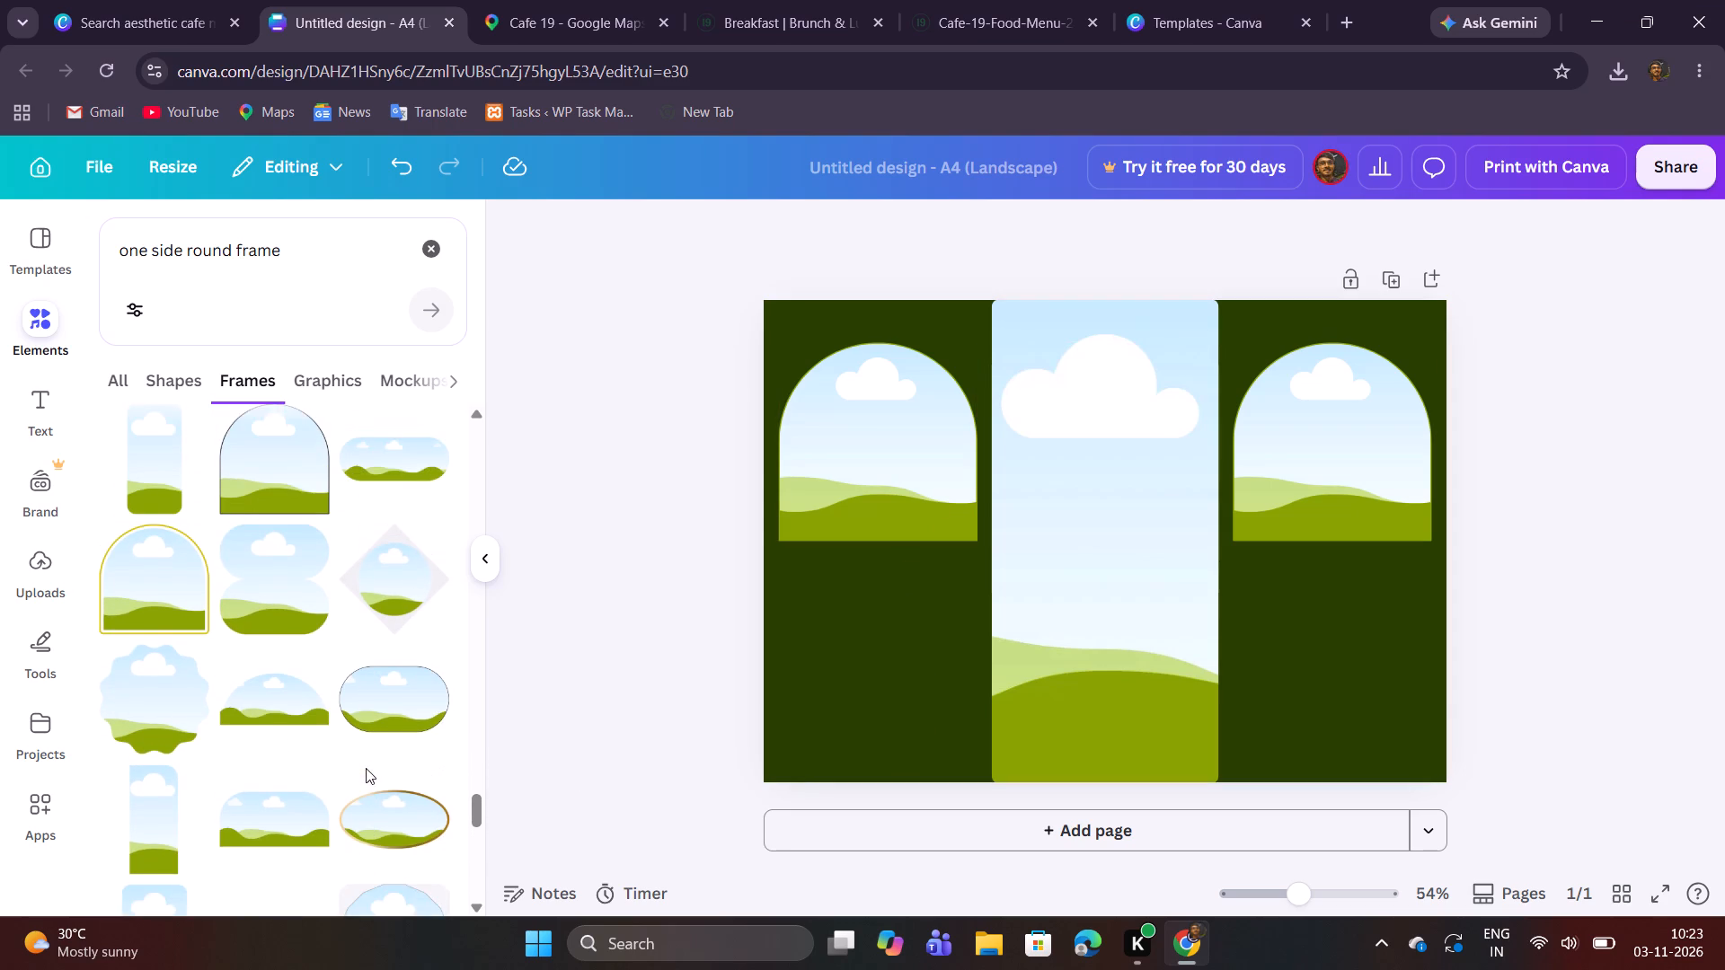
pyautogui.scroll(1, 366, 768)
pyautogui.scroll(-1, 366, 768)
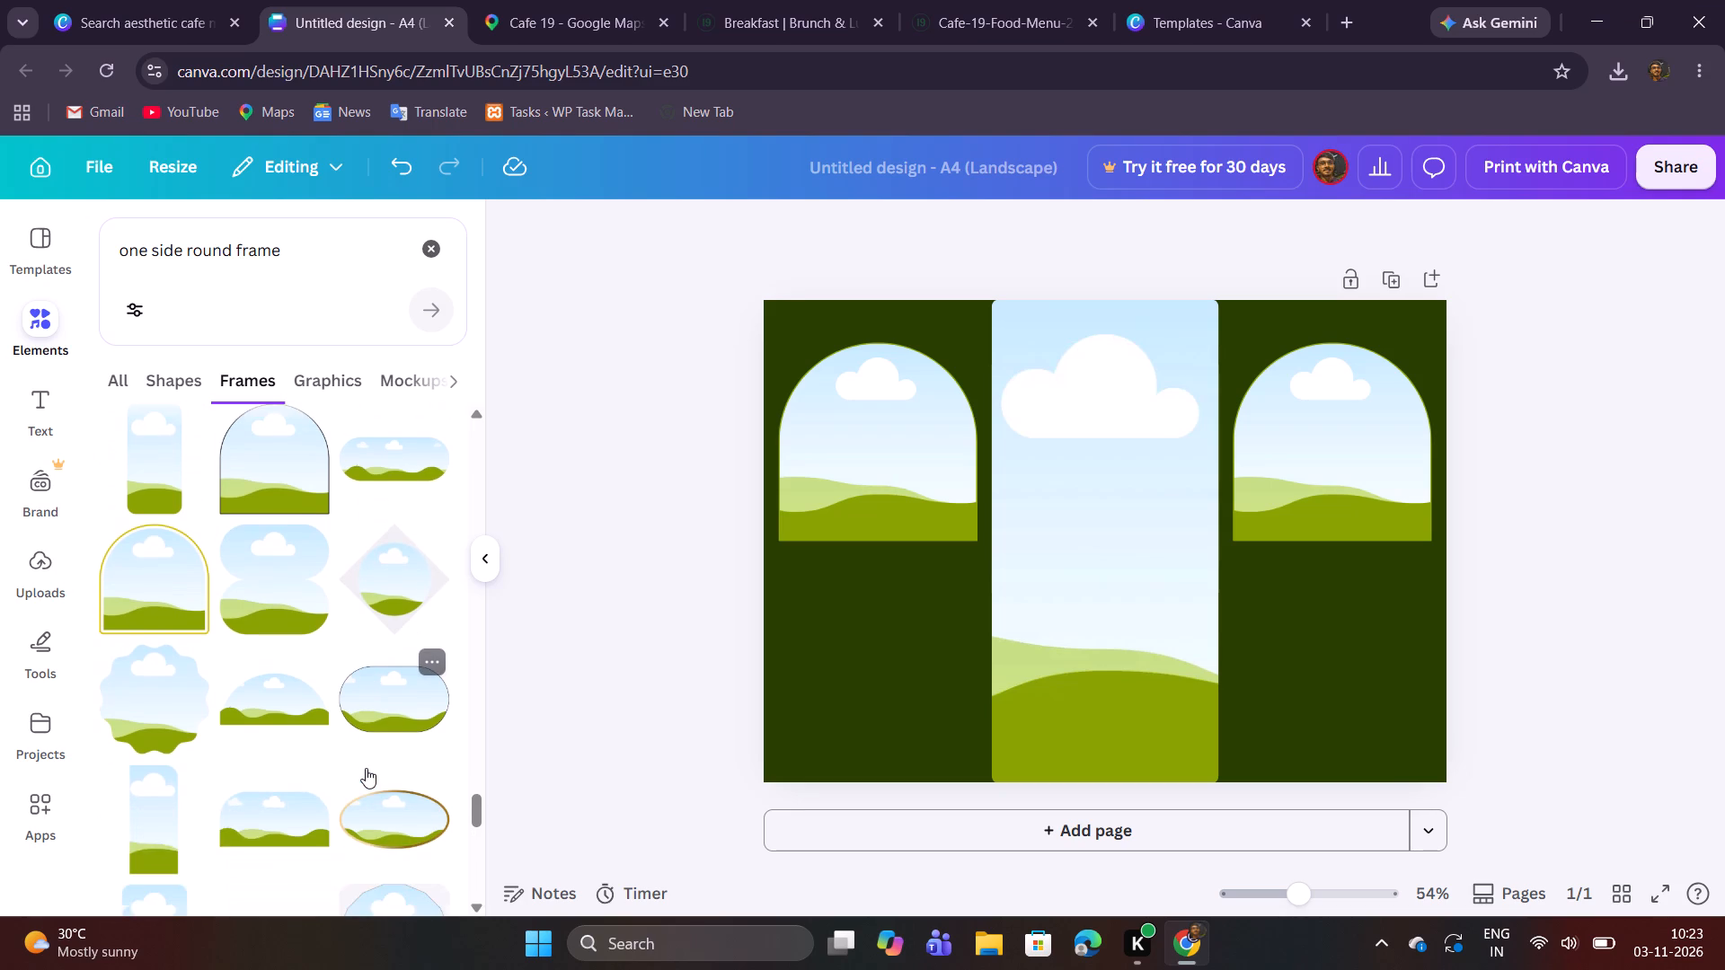
pyautogui.scroll(-5, 366, 768)
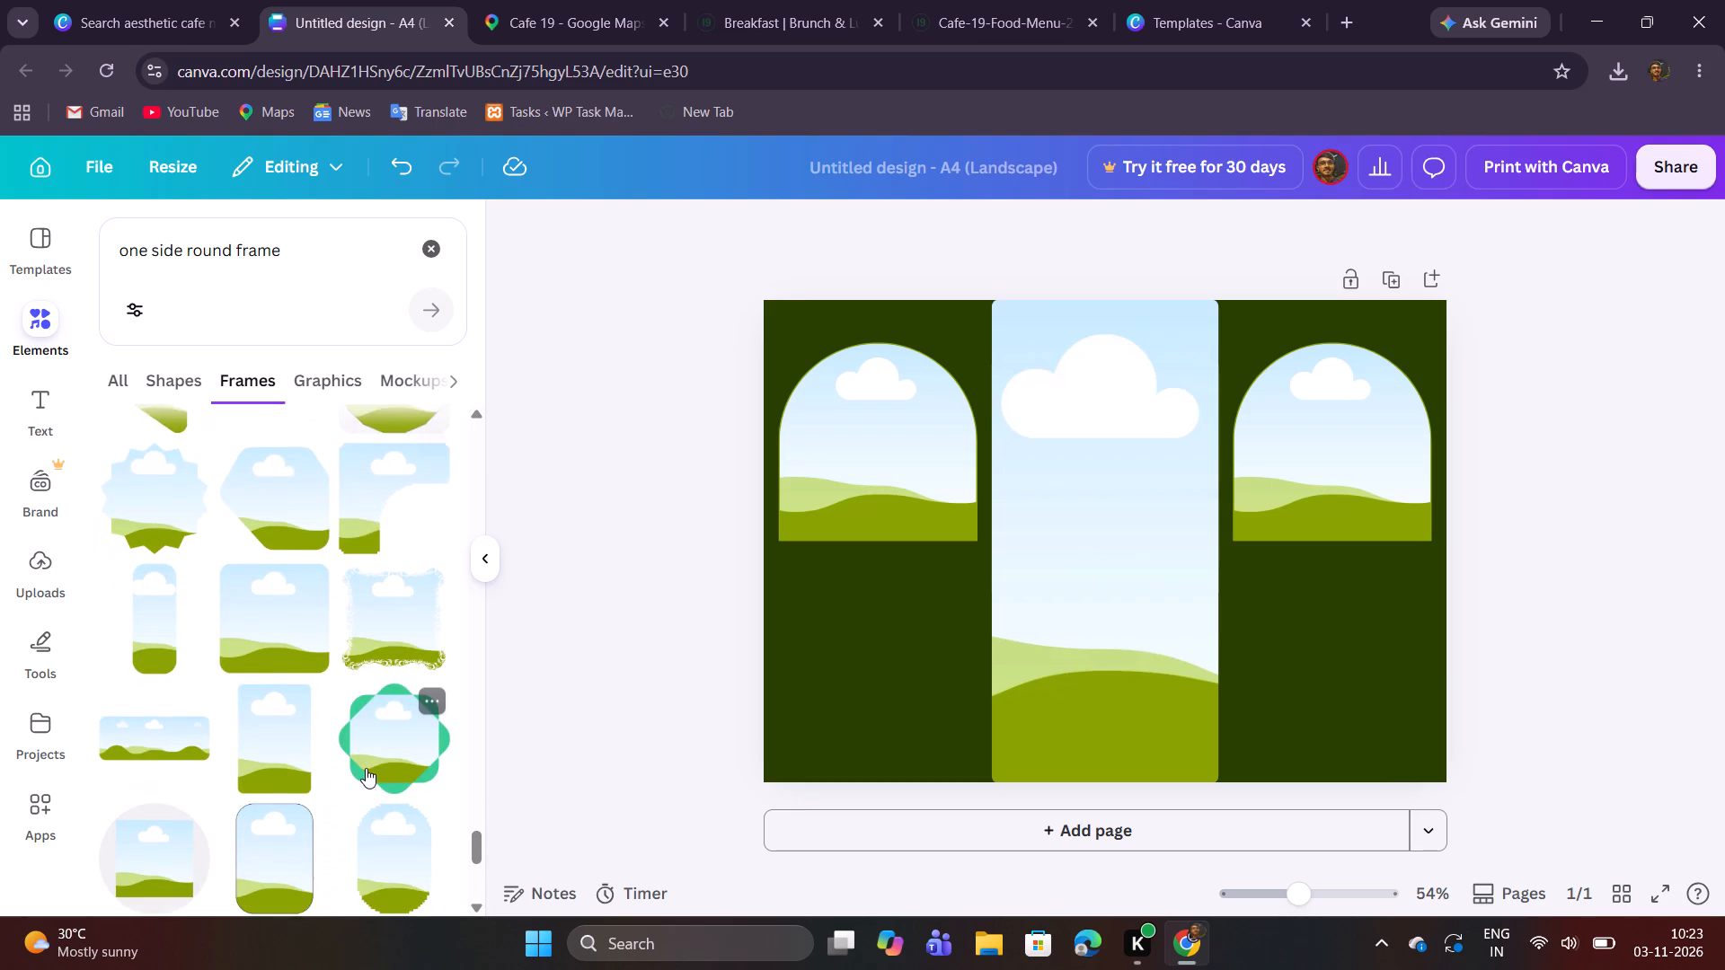
pyautogui.scroll(-5, 366, 768)
pyautogui.scroll(7, 367, 765)
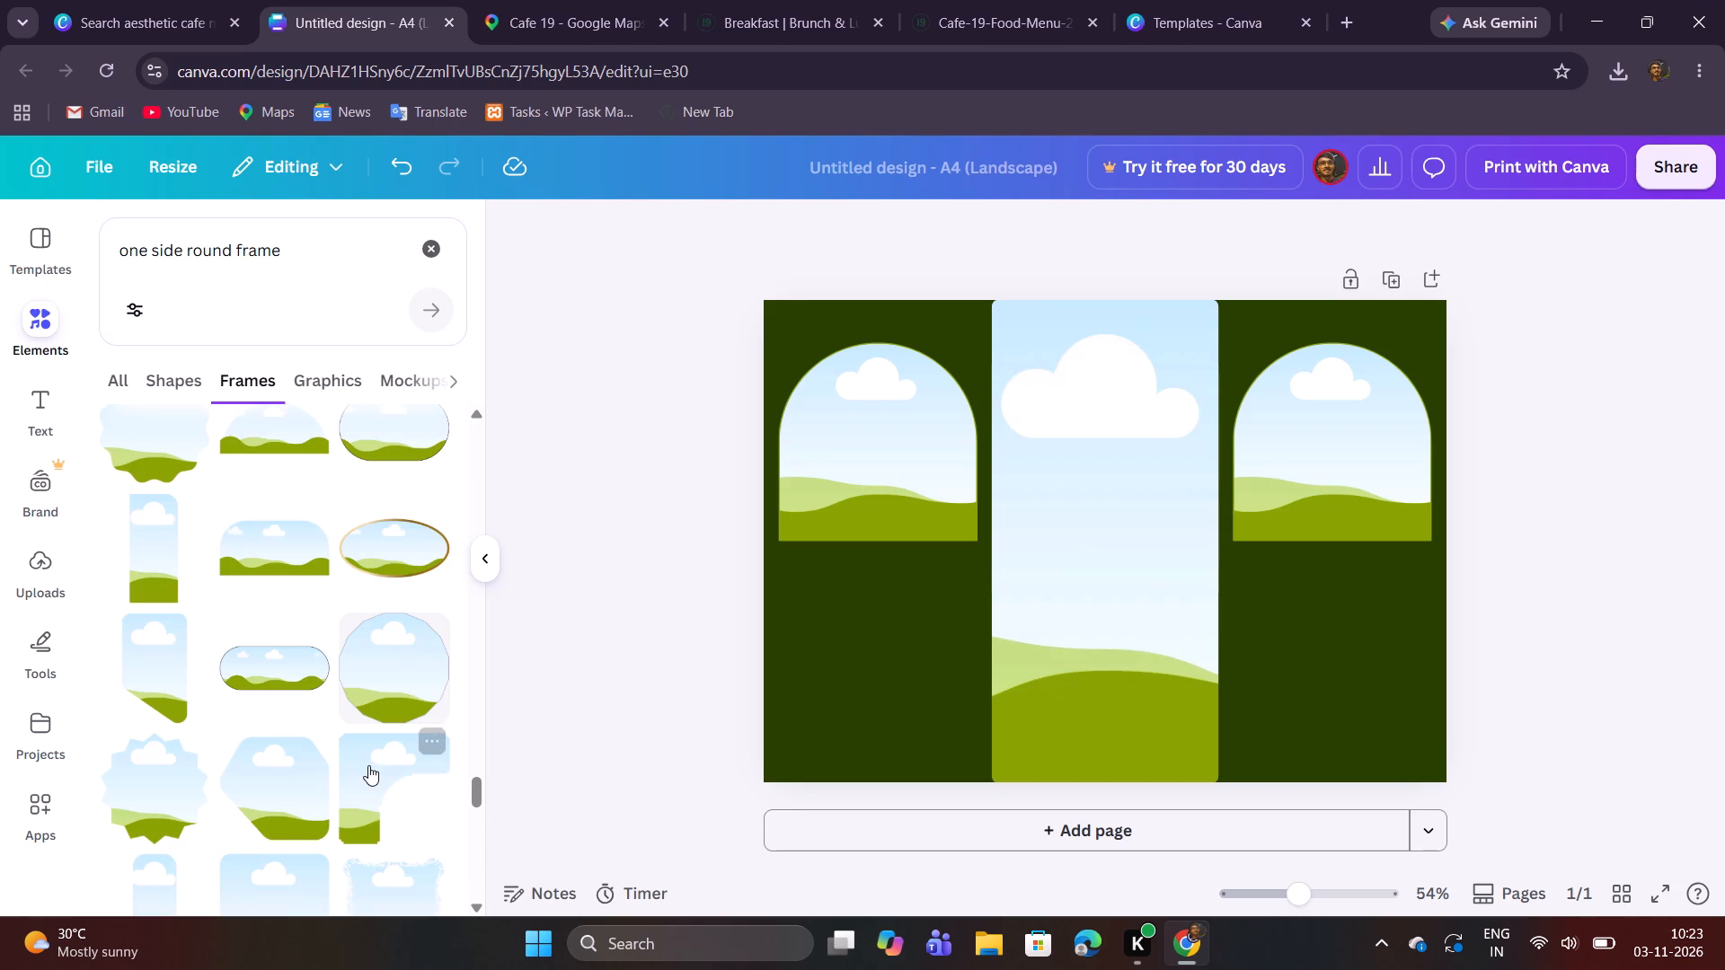
pyautogui.scroll(2, 376, 768)
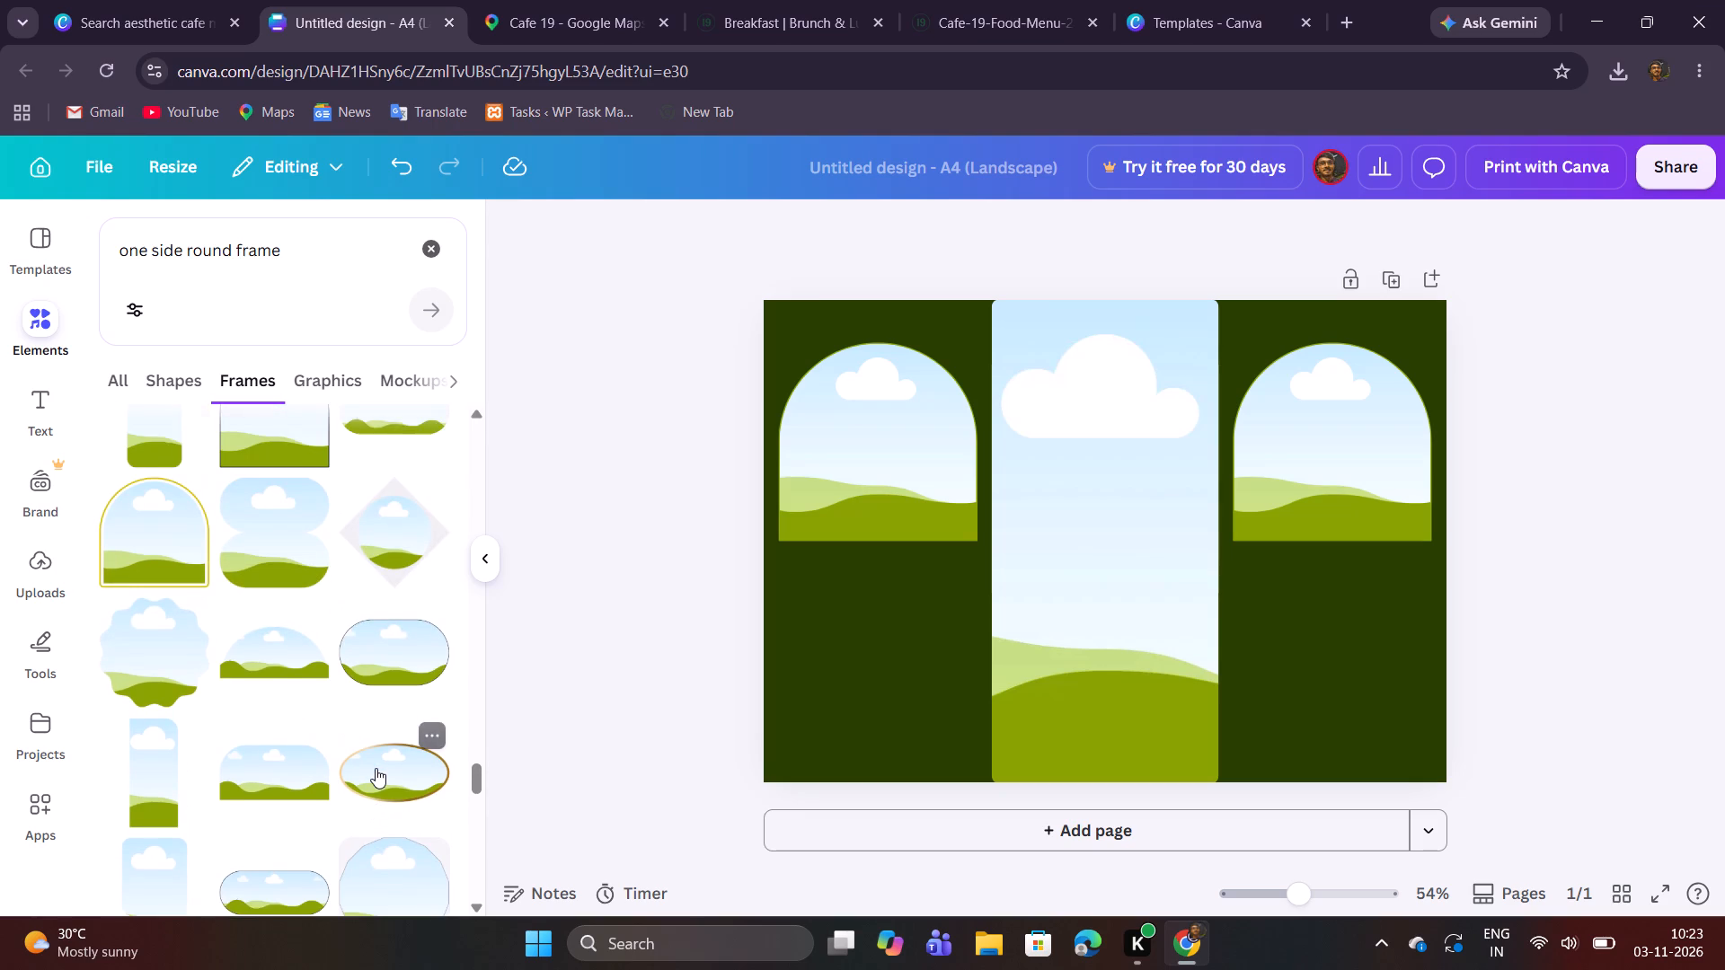
pyautogui.scroll(3, 376, 768)
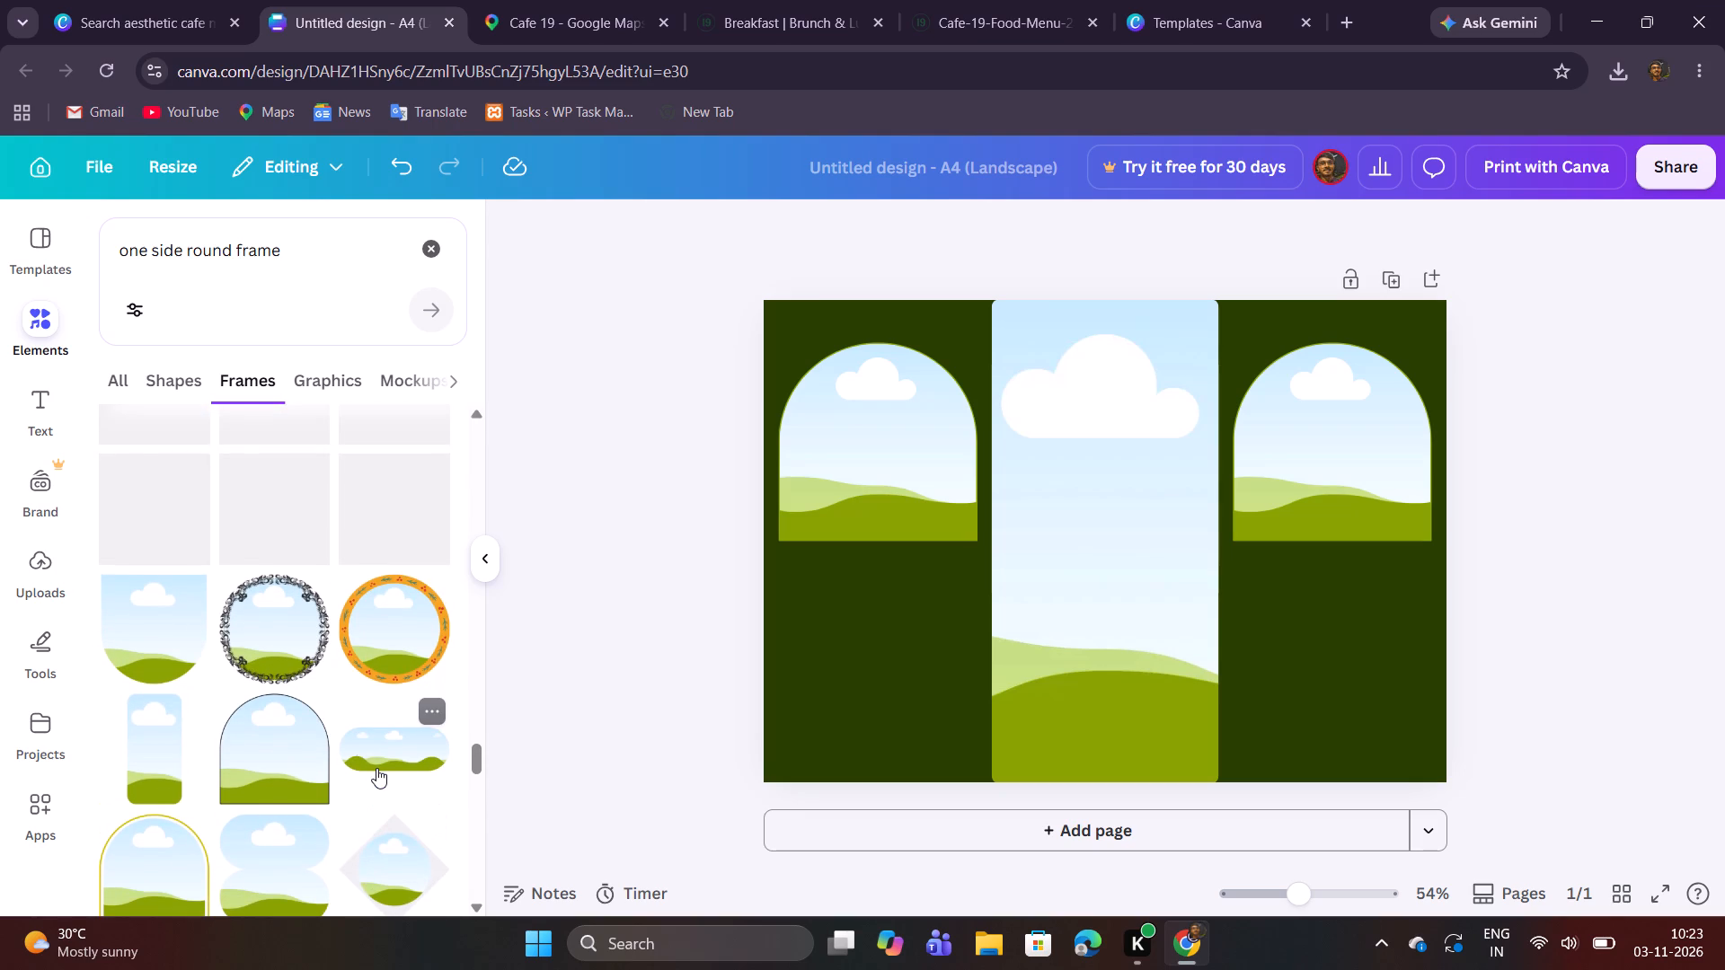
pyautogui.scroll(2, 376, 768)
pyautogui.scroll(-2, 376, 768)
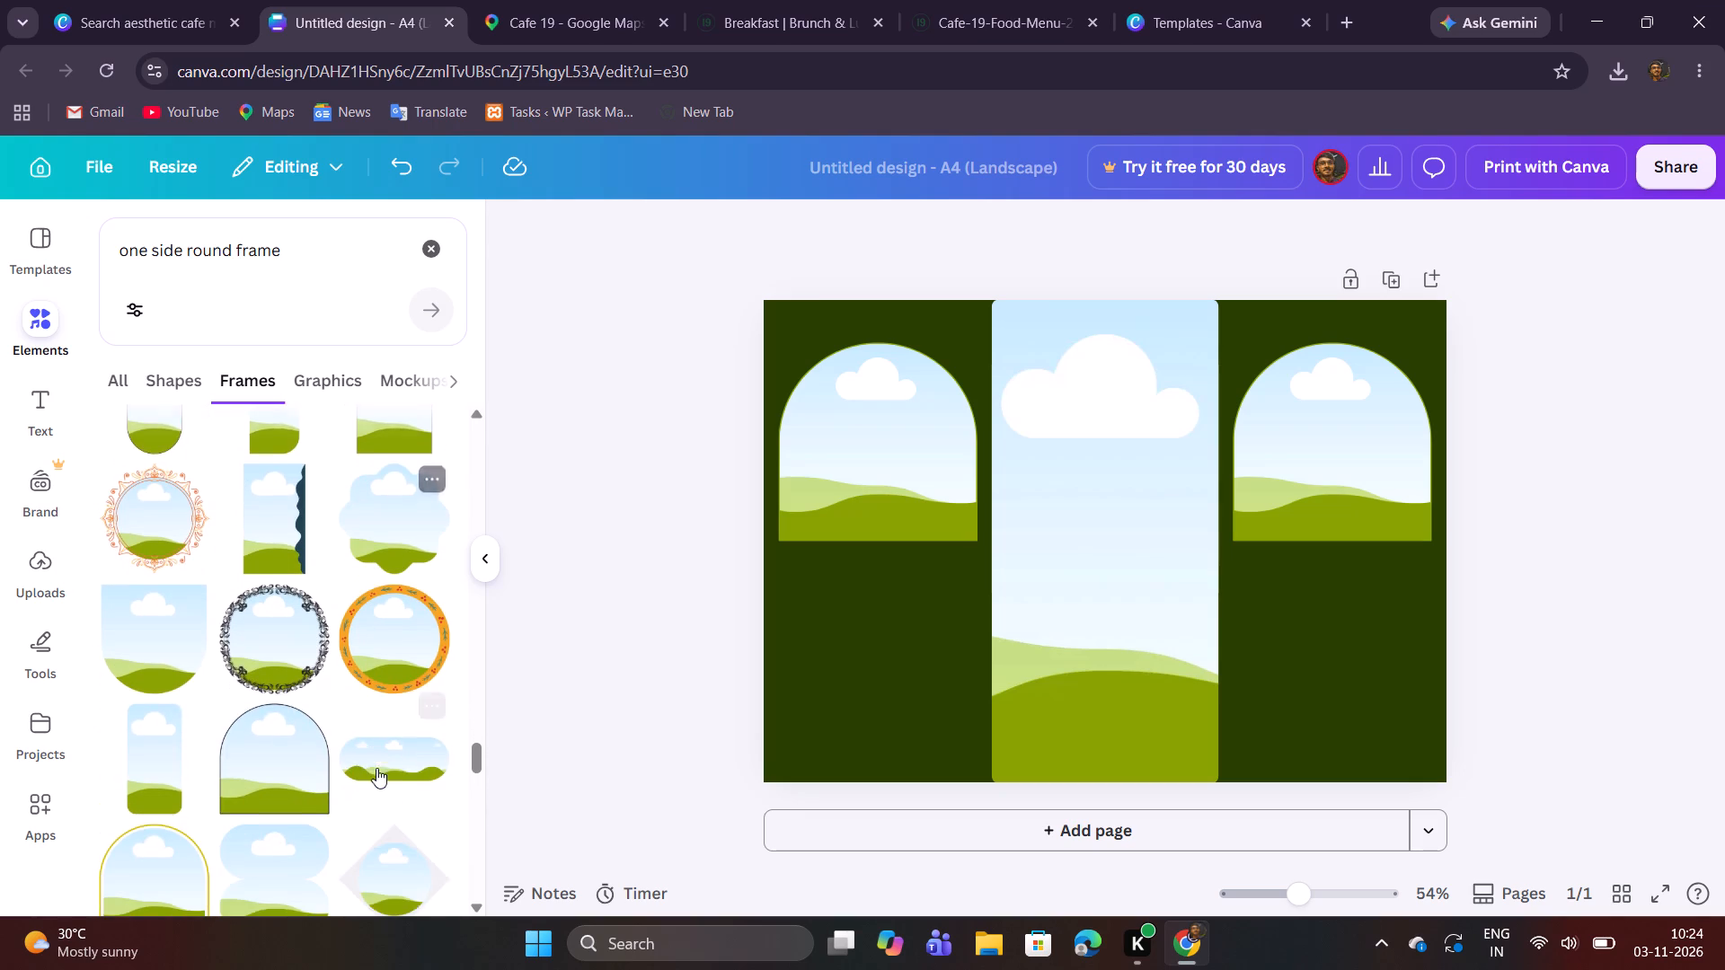
pyautogui.scroll(-2, 376, 768)
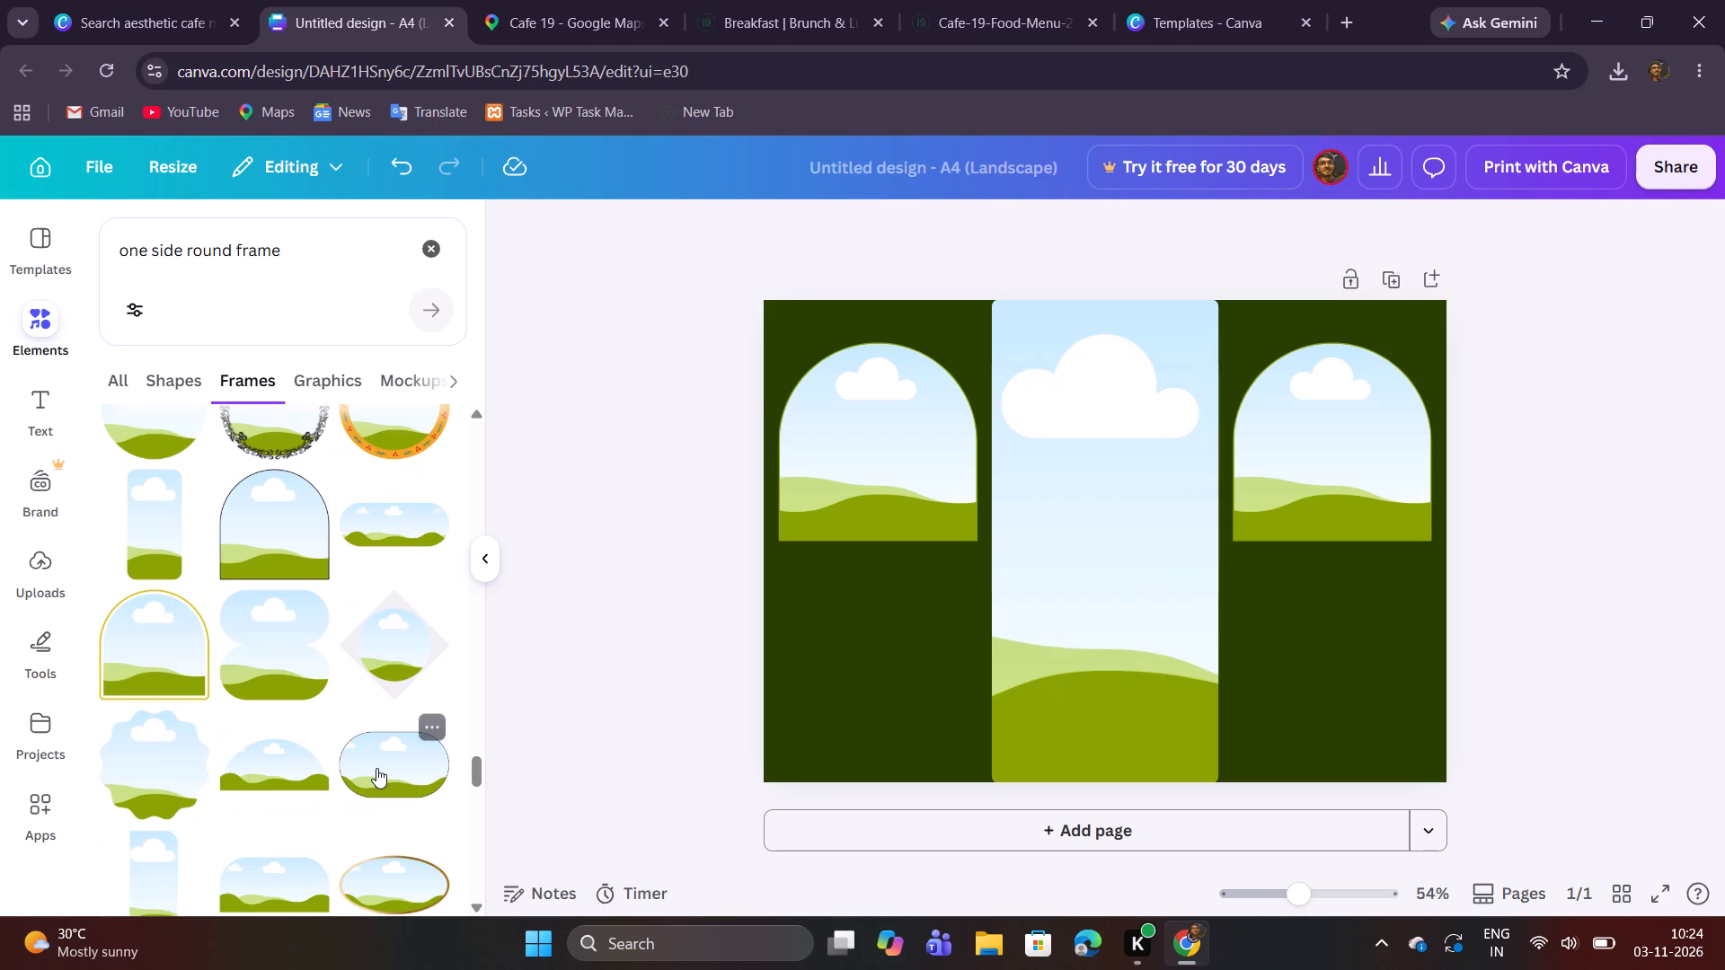
pyautogui.scroll(-2, 376, 768)
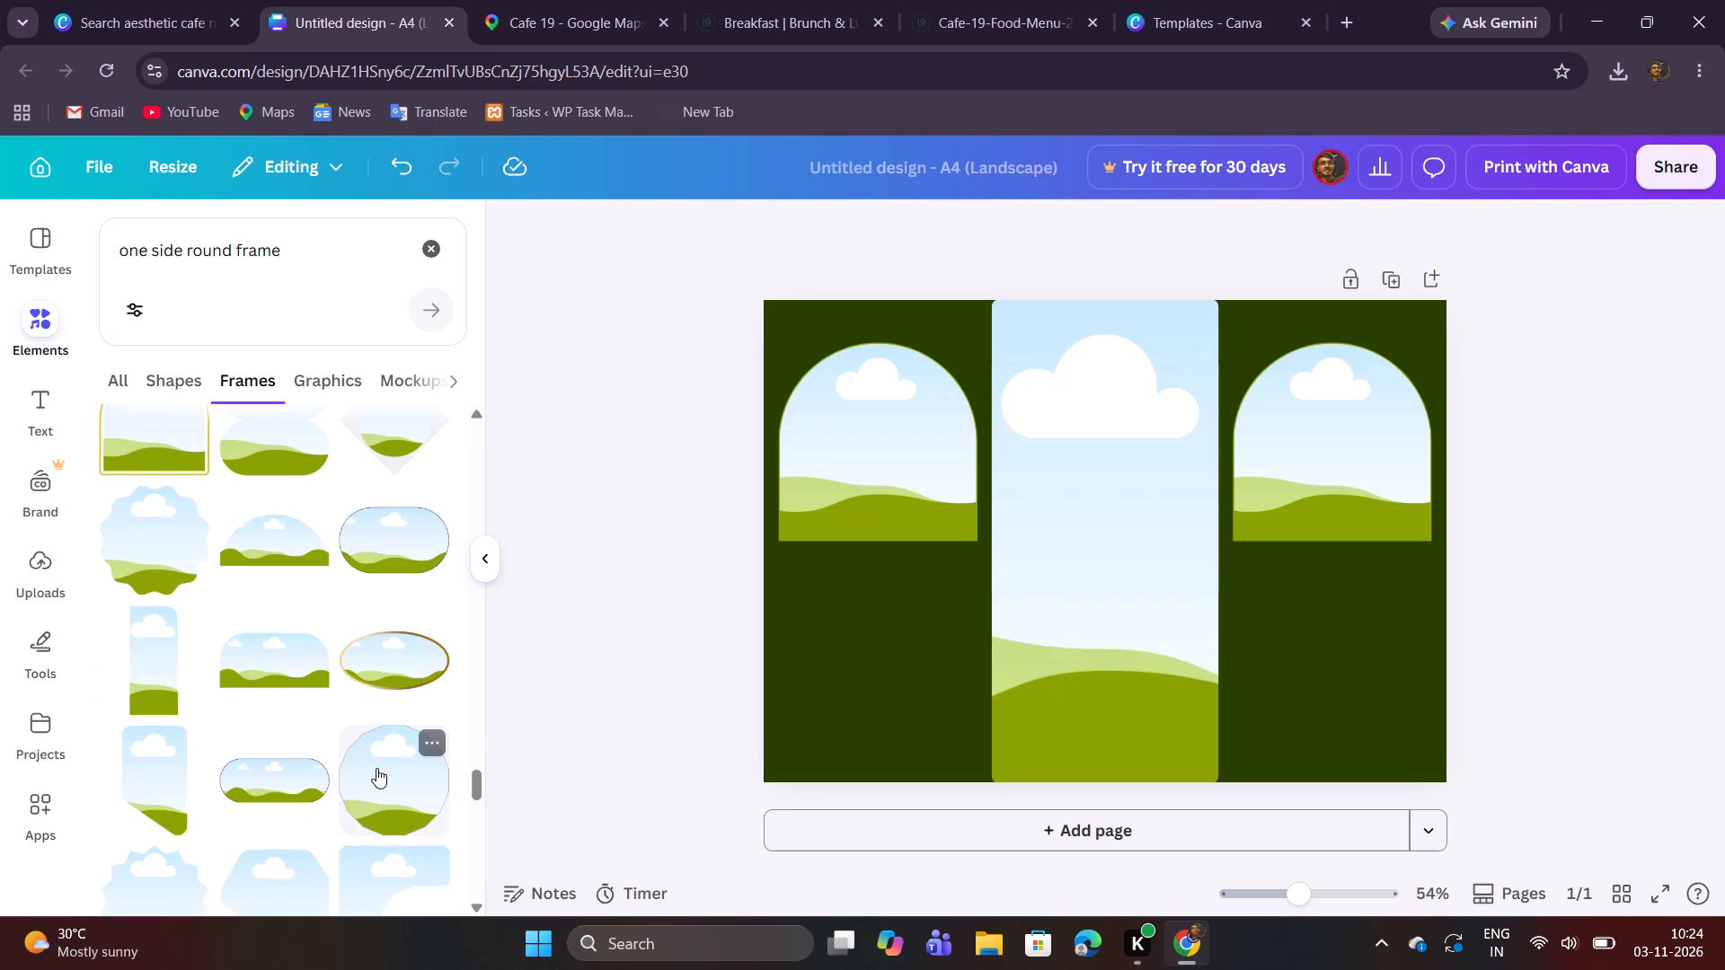
pyautogui.scroll(-3, 376, 768)
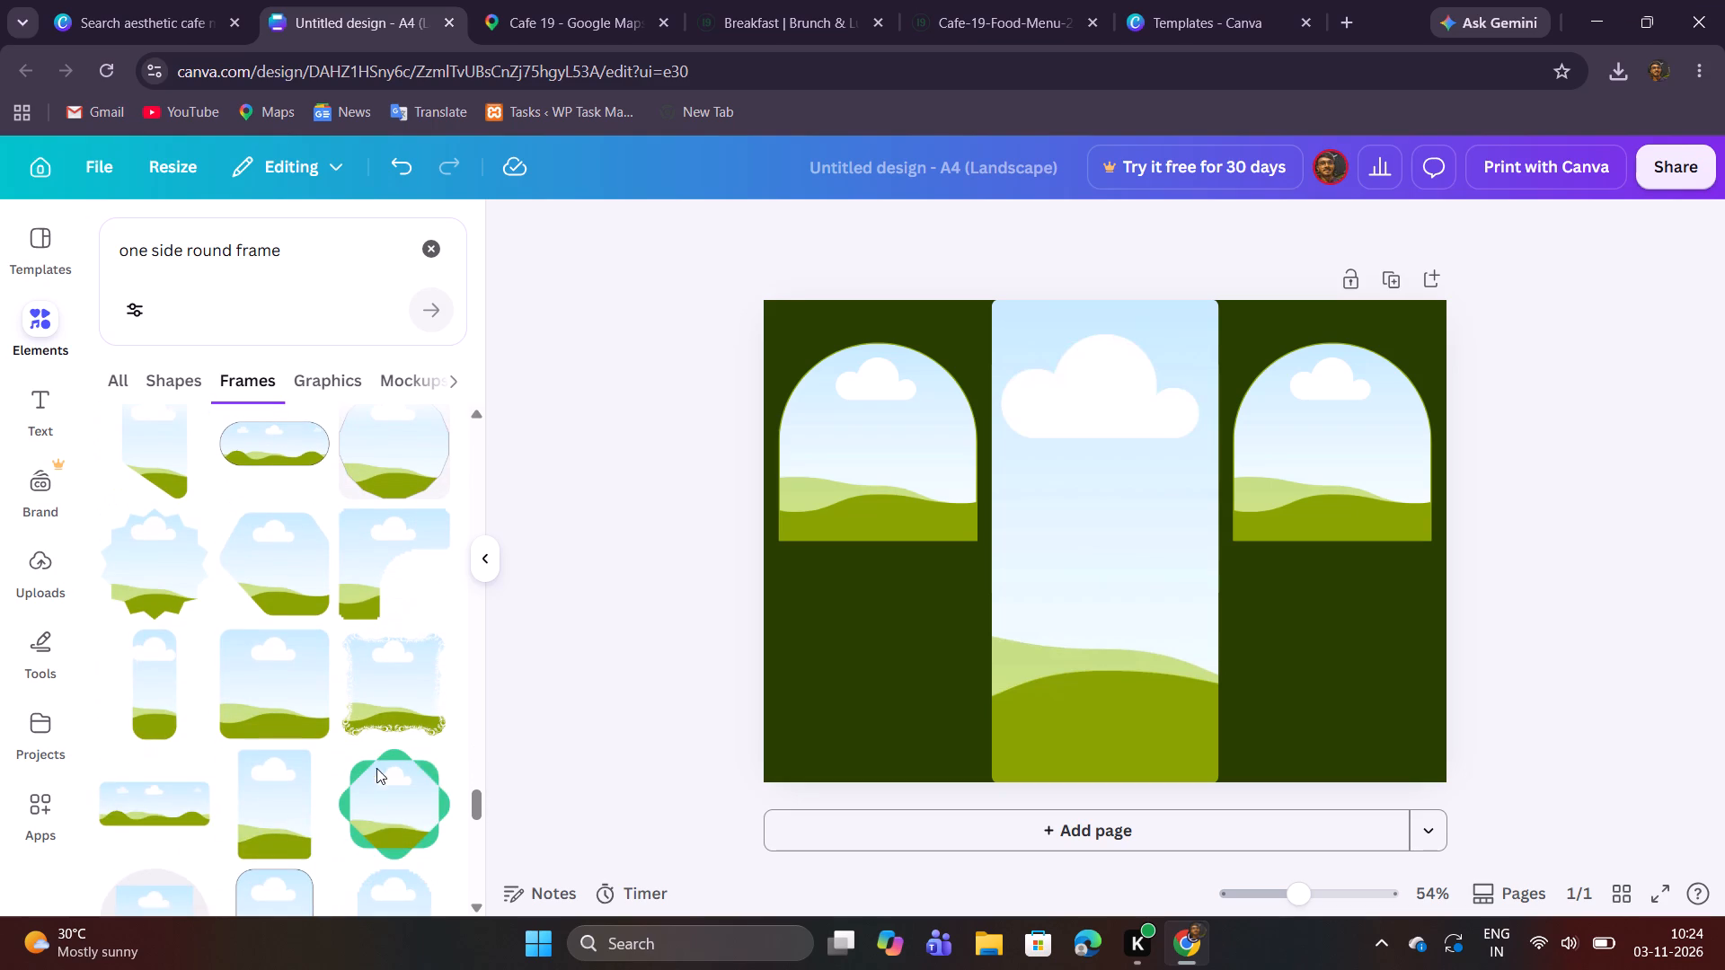
pyautogui.scroll(-2, 376, 768)
pyautogui.scroll(2, 376, 768)
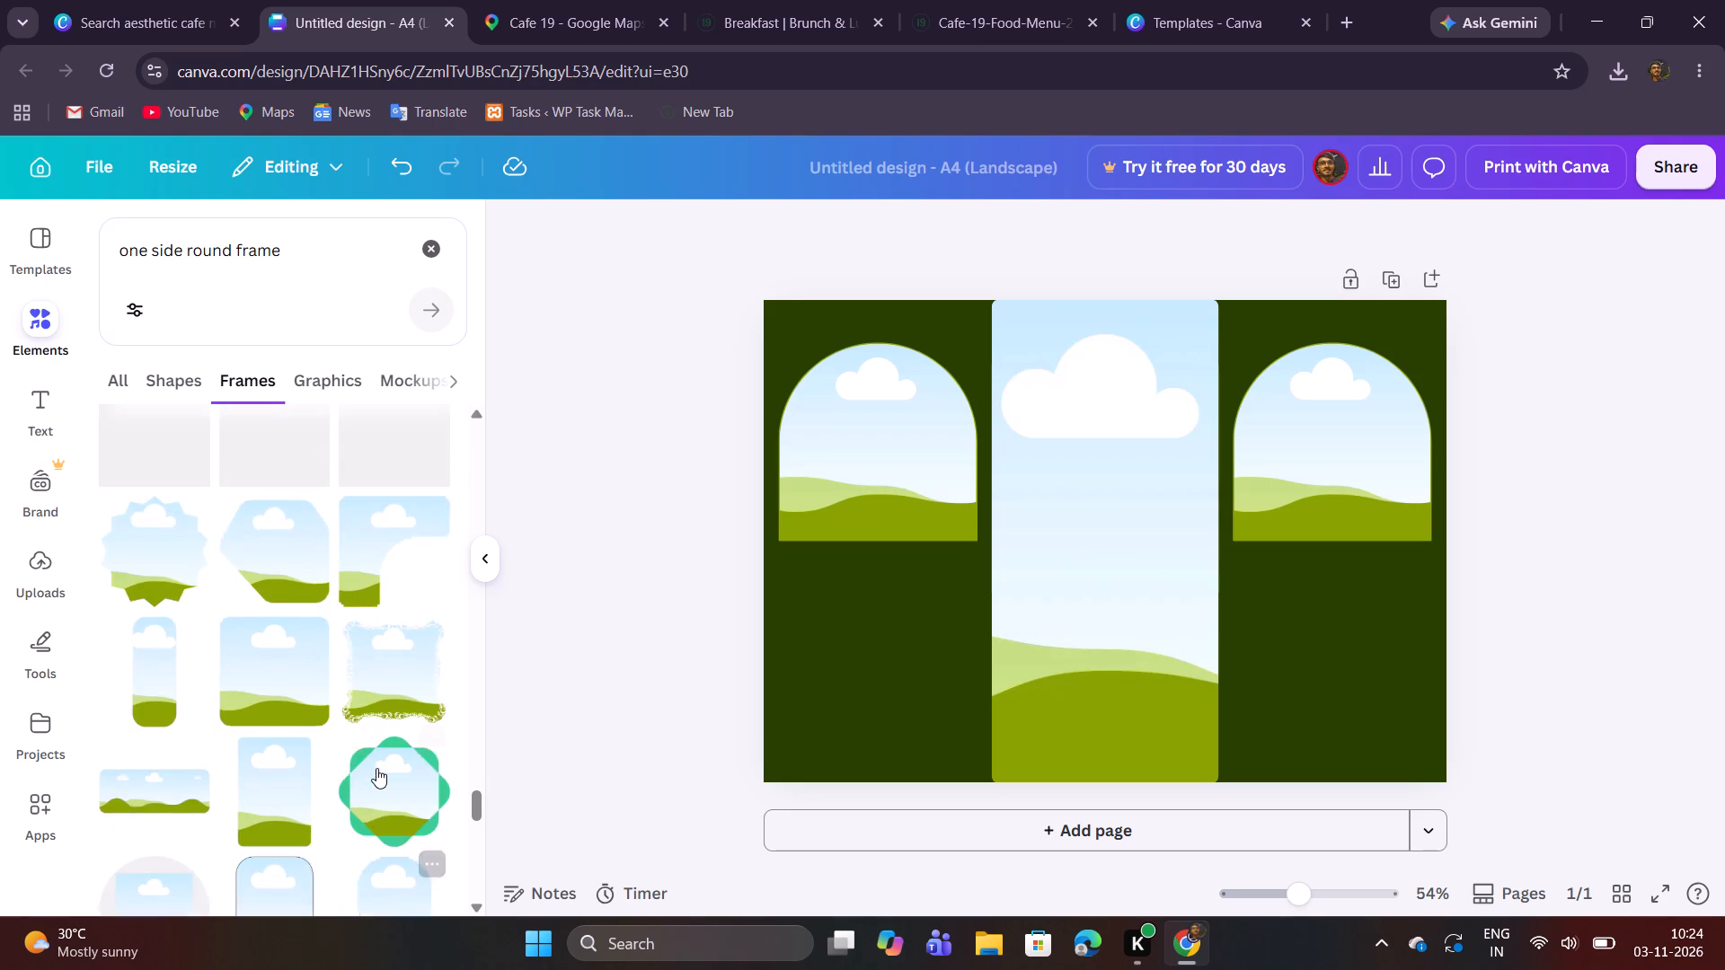
pyautogui.scroll(3, 376, 768)
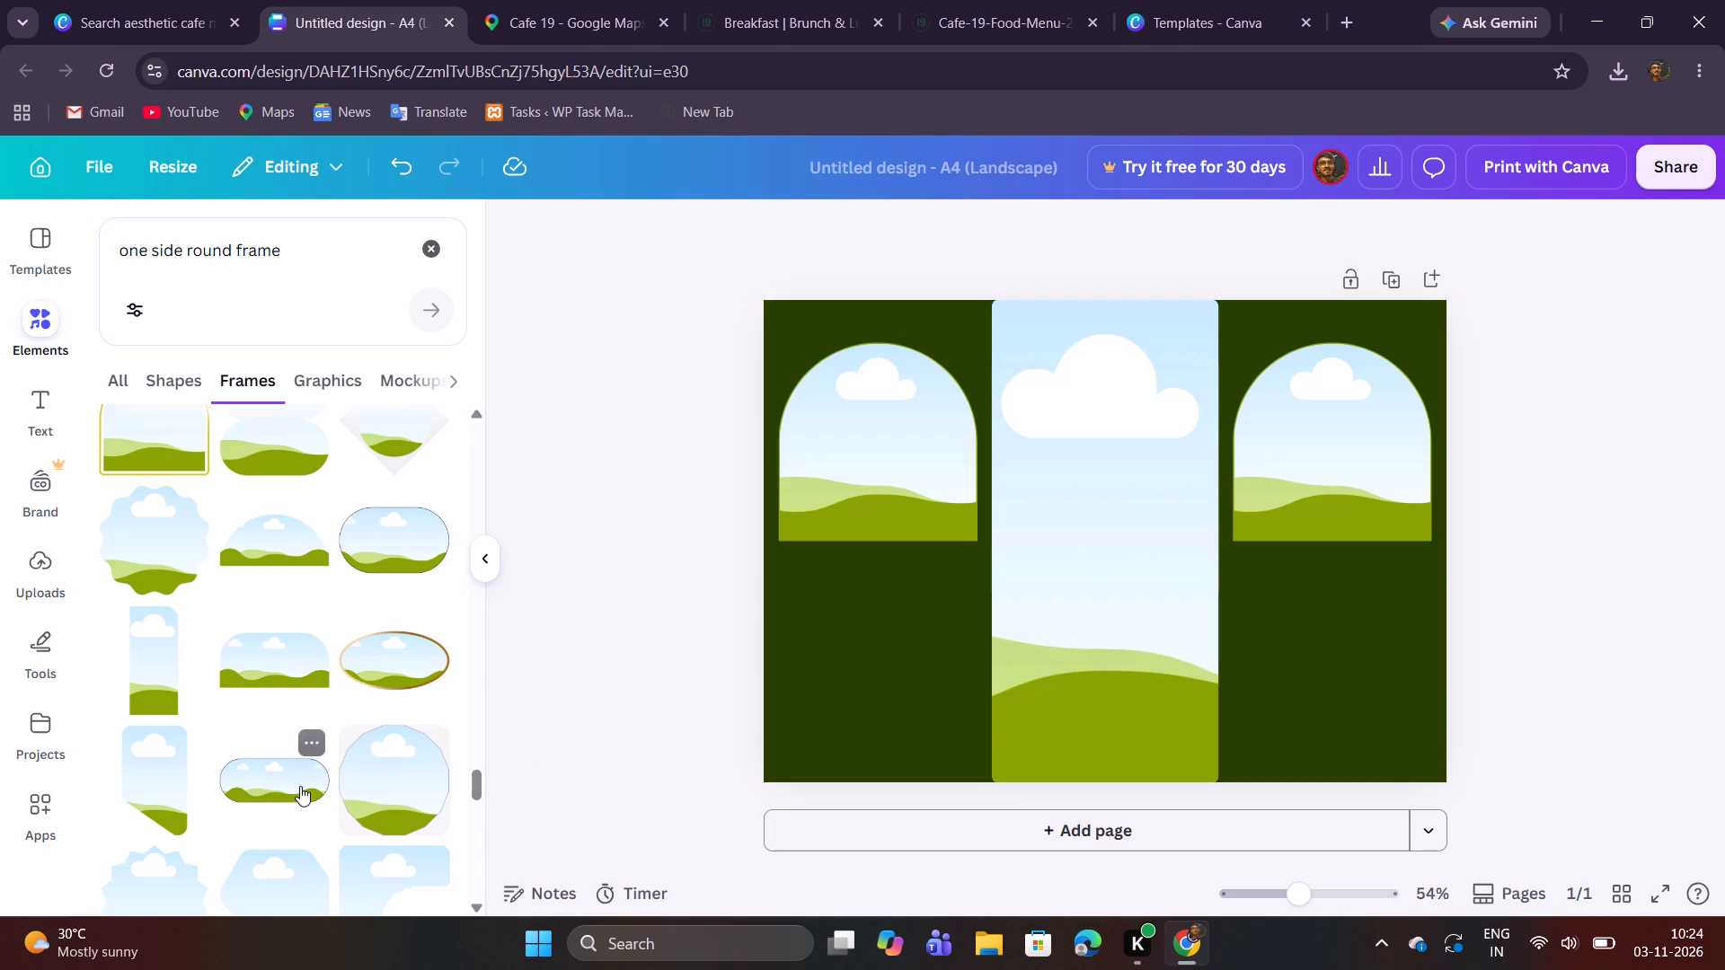
pyautogui.scroll(2, 300, 786)
# Check the arched side pictures in the restaurant menu template and compare the "one side round frame" results against their shape.
pyautogui.click(172, 4)
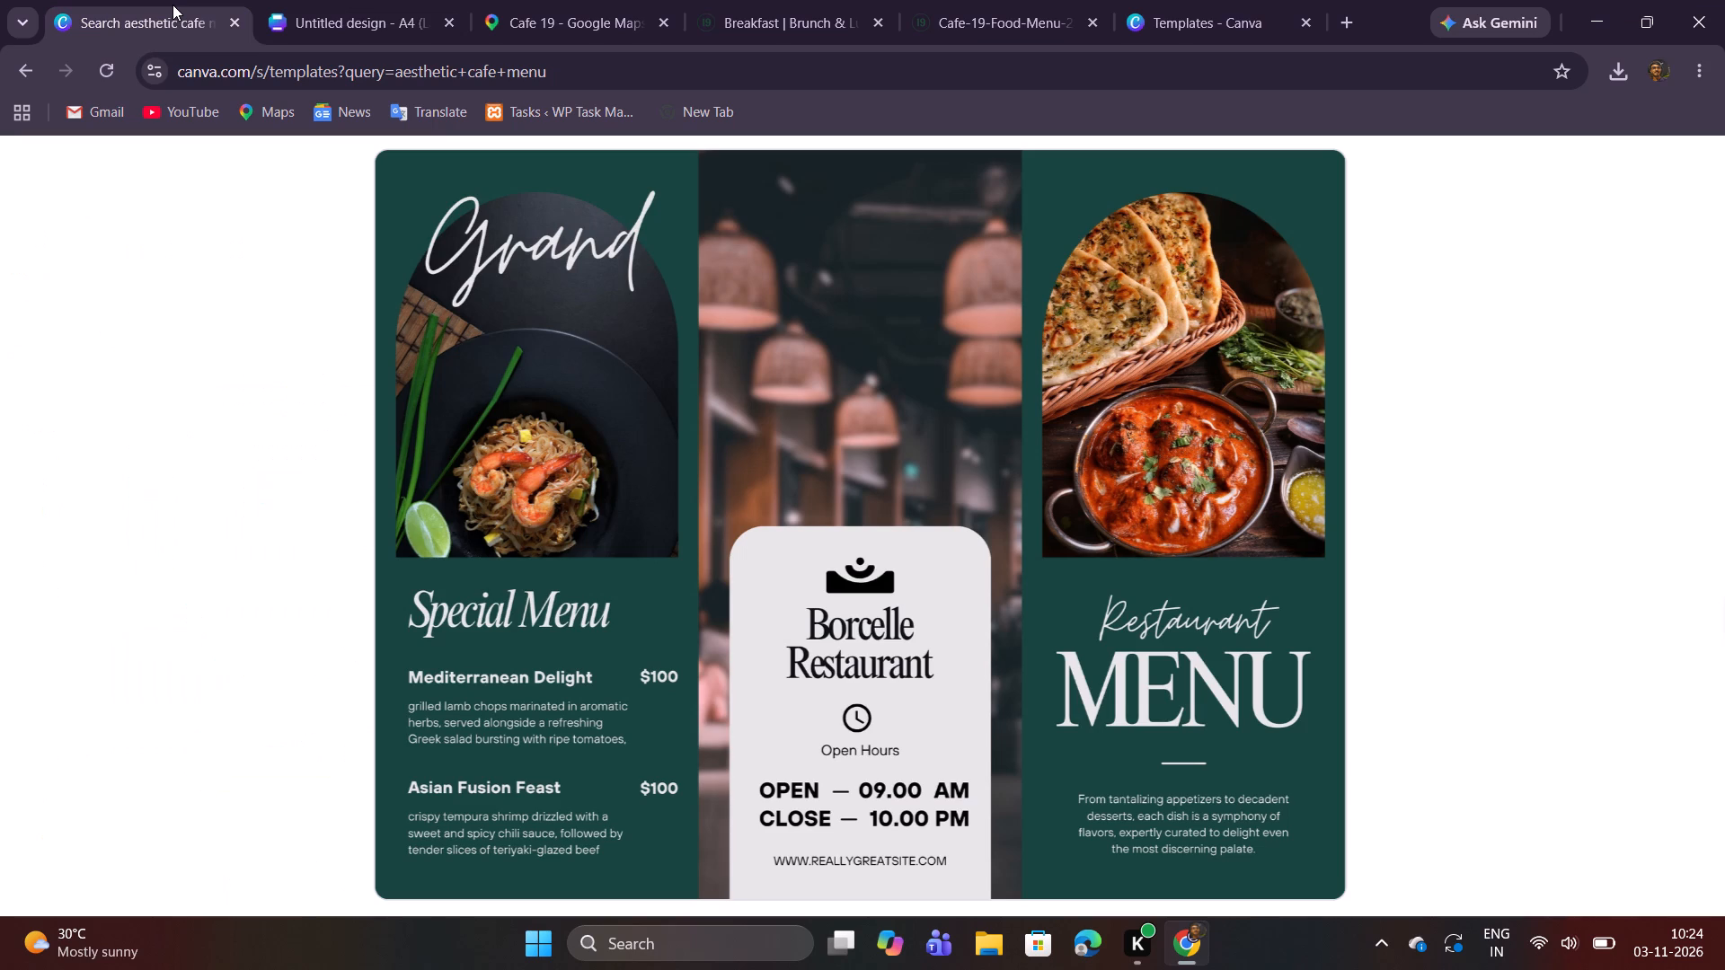
pyautogui.click(300, 0)
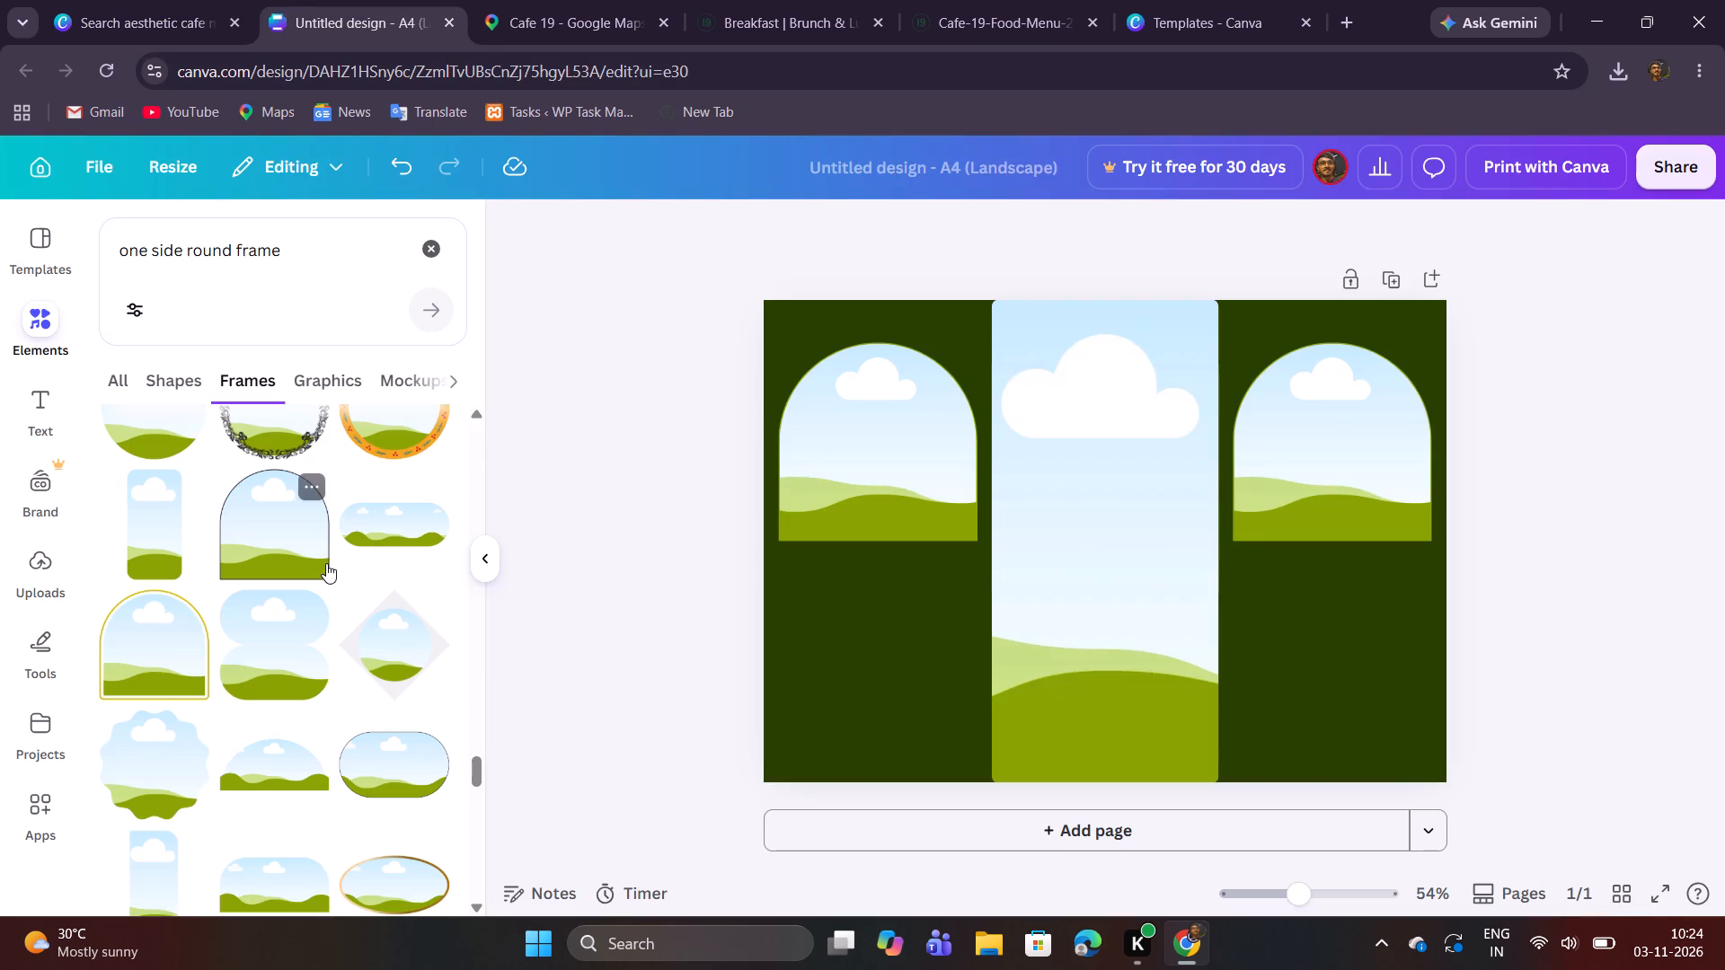
pyautogui.scroll(2, 326, 564)
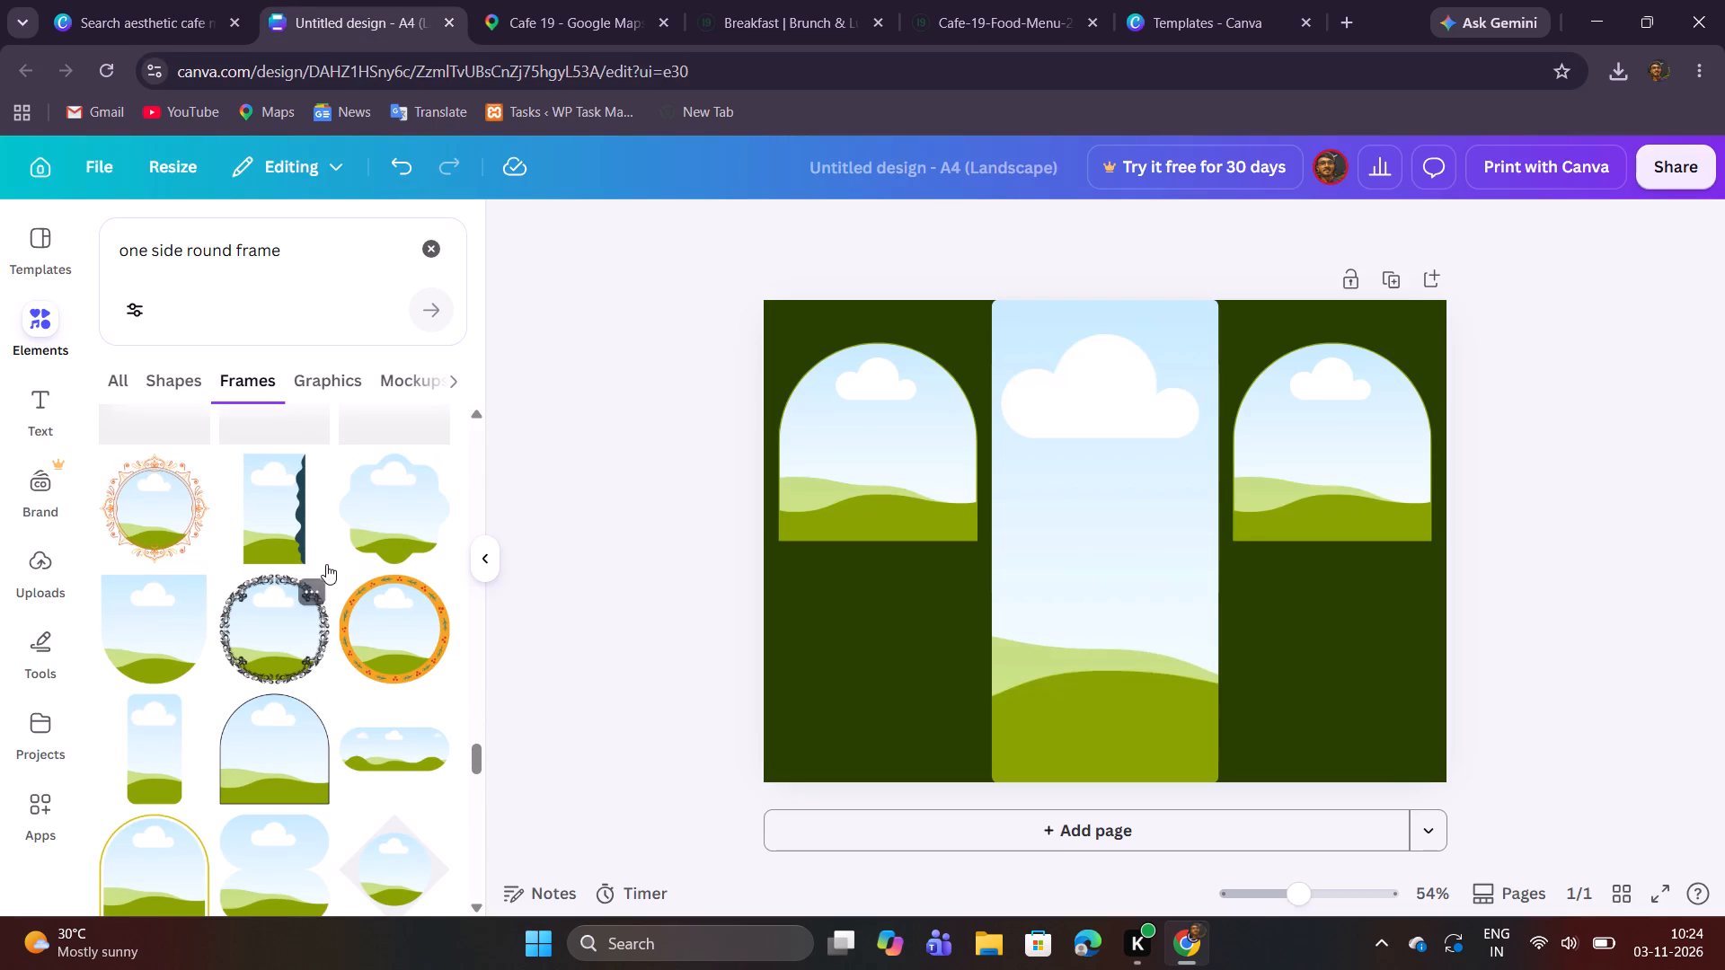
pyautogui.scroll(1, 326, 564)
pyautogui.scroll(-1, 326, 564)
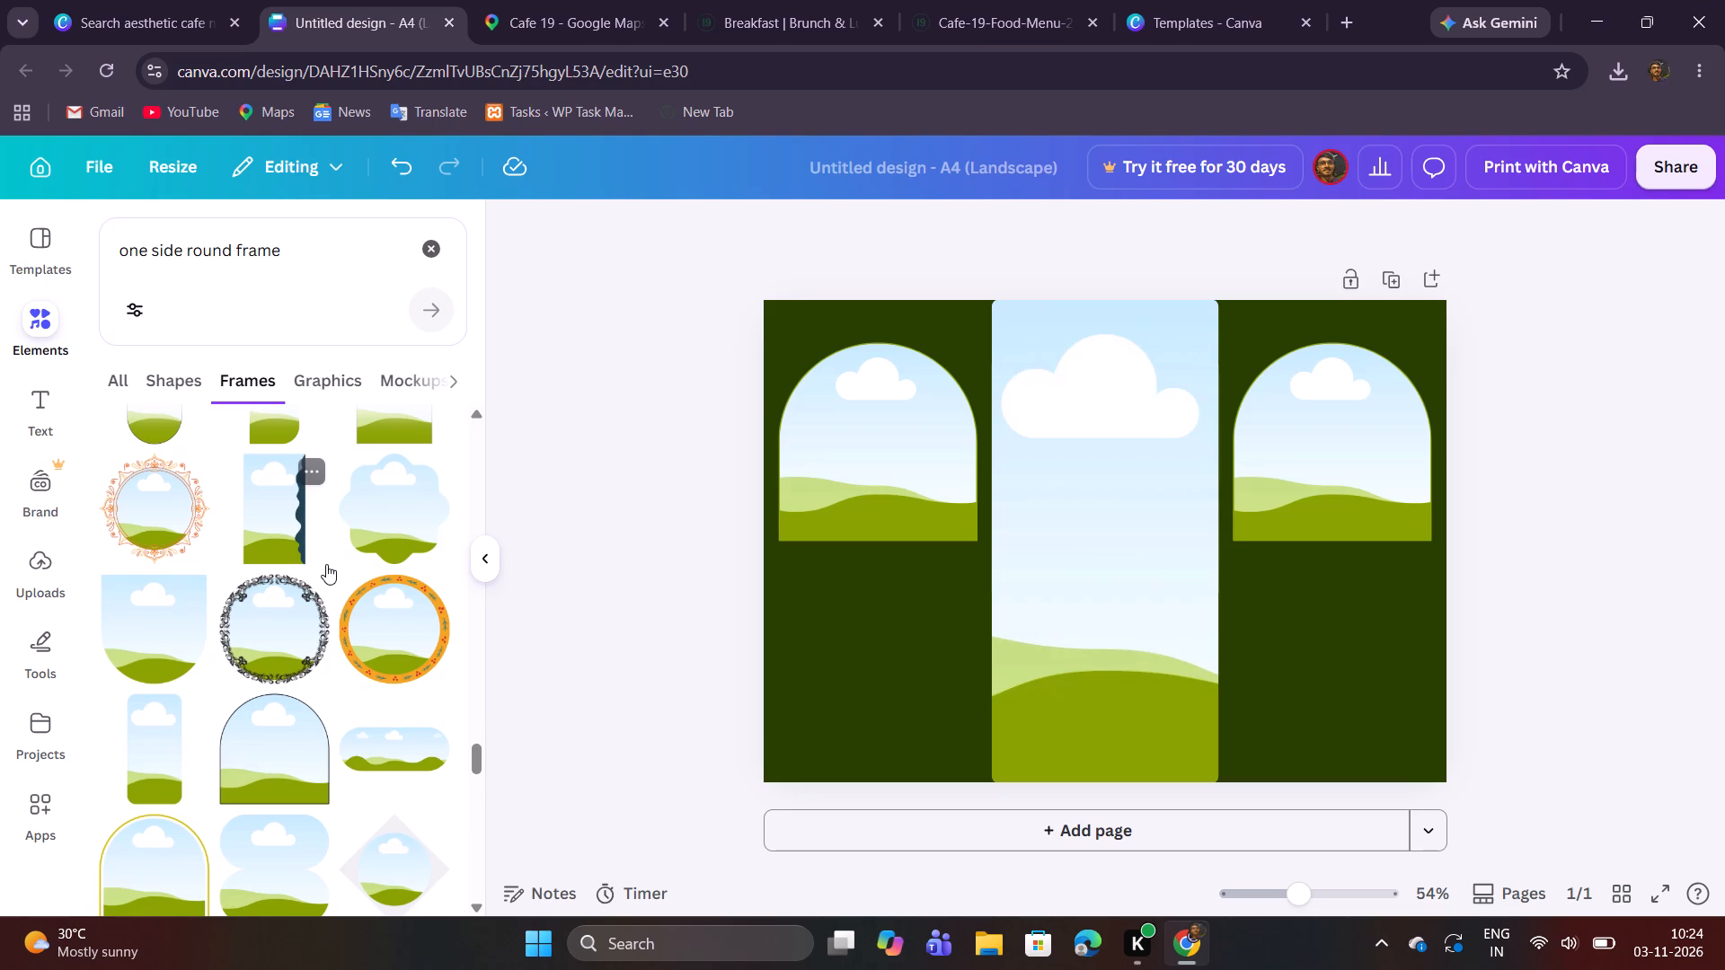
pyautogui.scroll(-1, 326, 564)
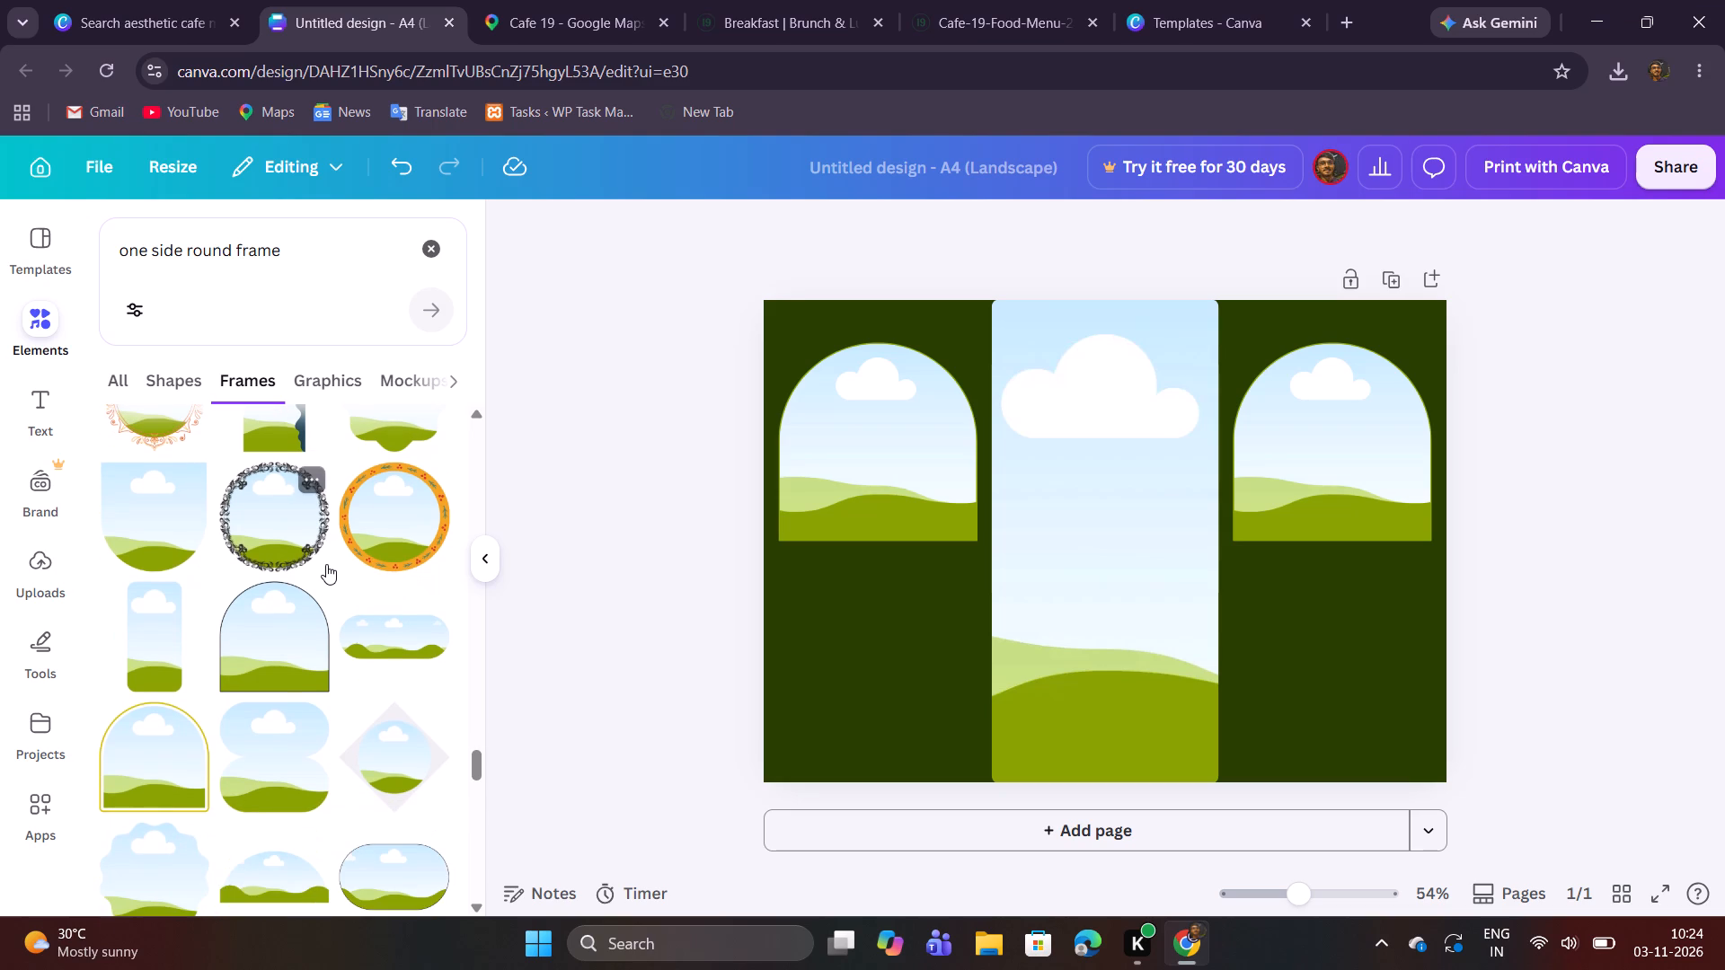
pyautogui.scroll(3, 326, 564)
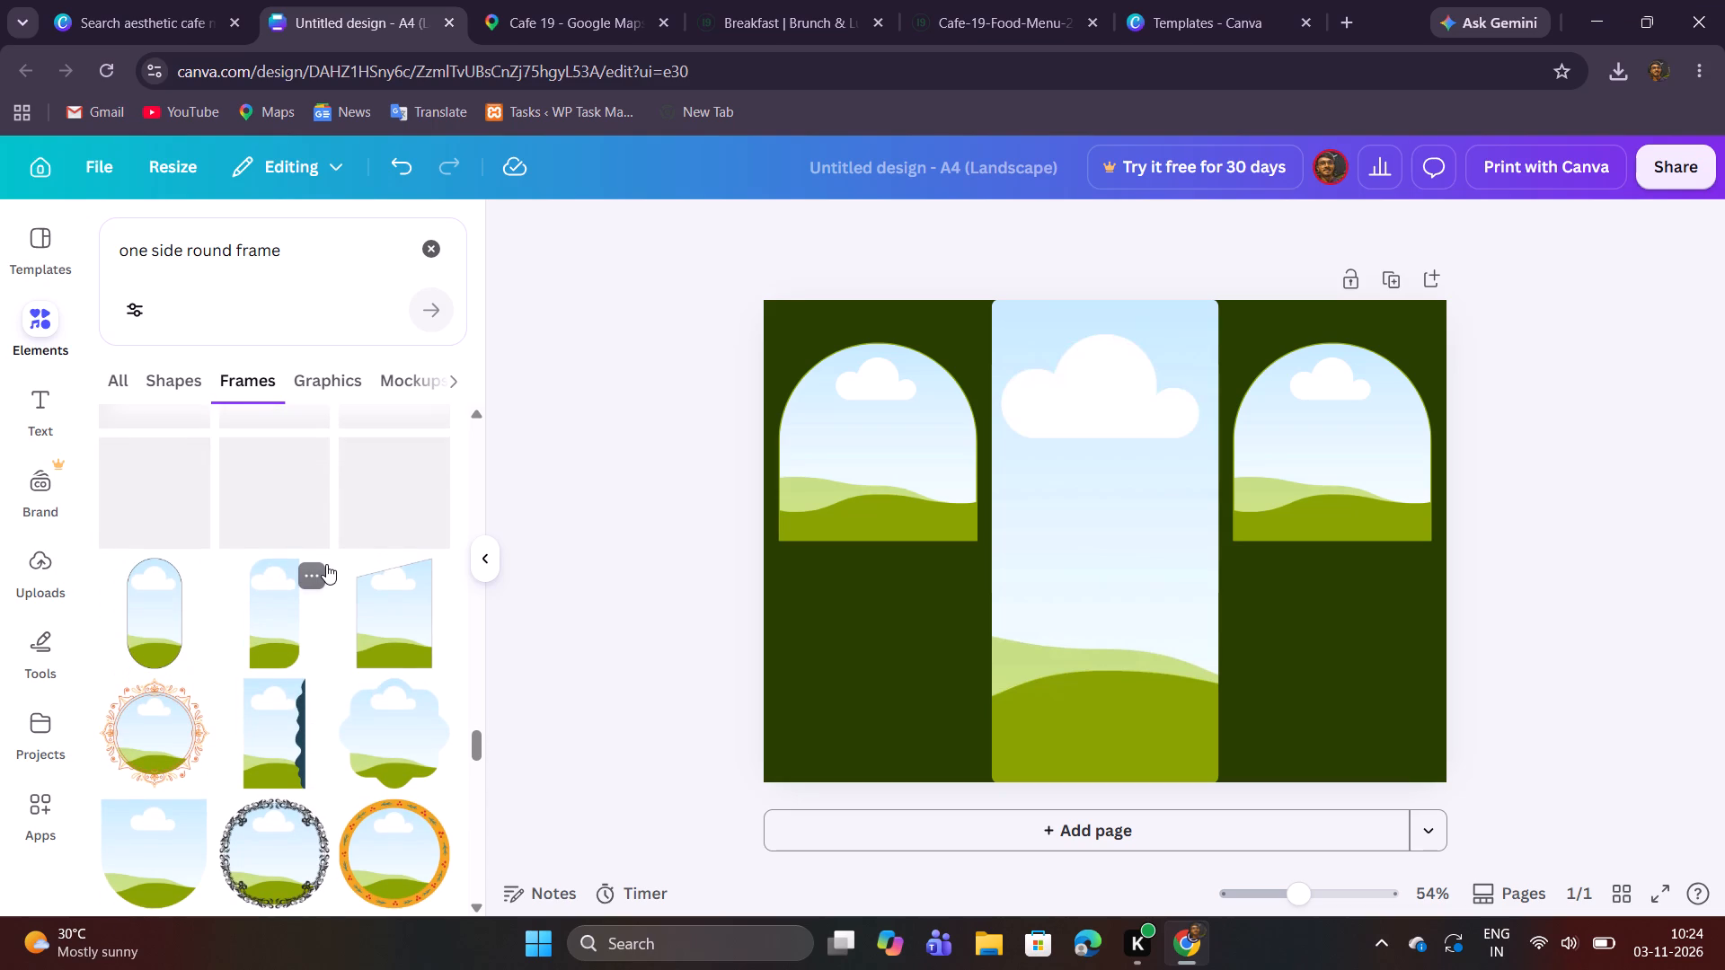
pyautogui.scroll(3, 326, 564)
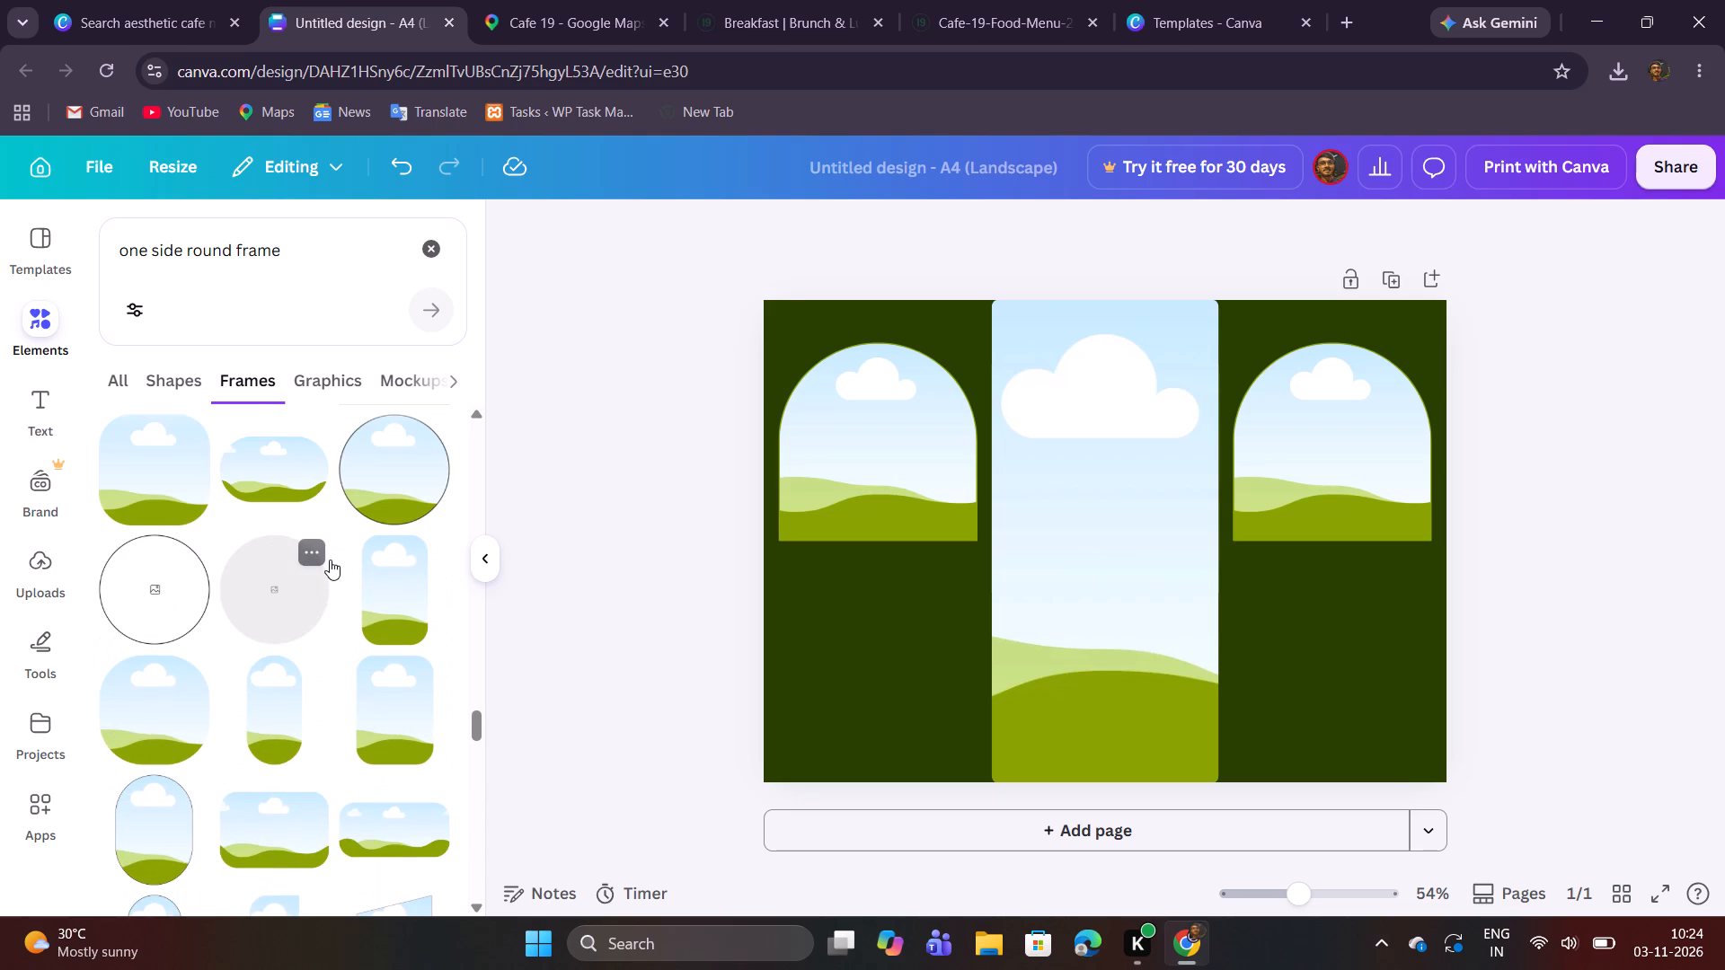
pyautogui.scroll(-4, 330, 560)
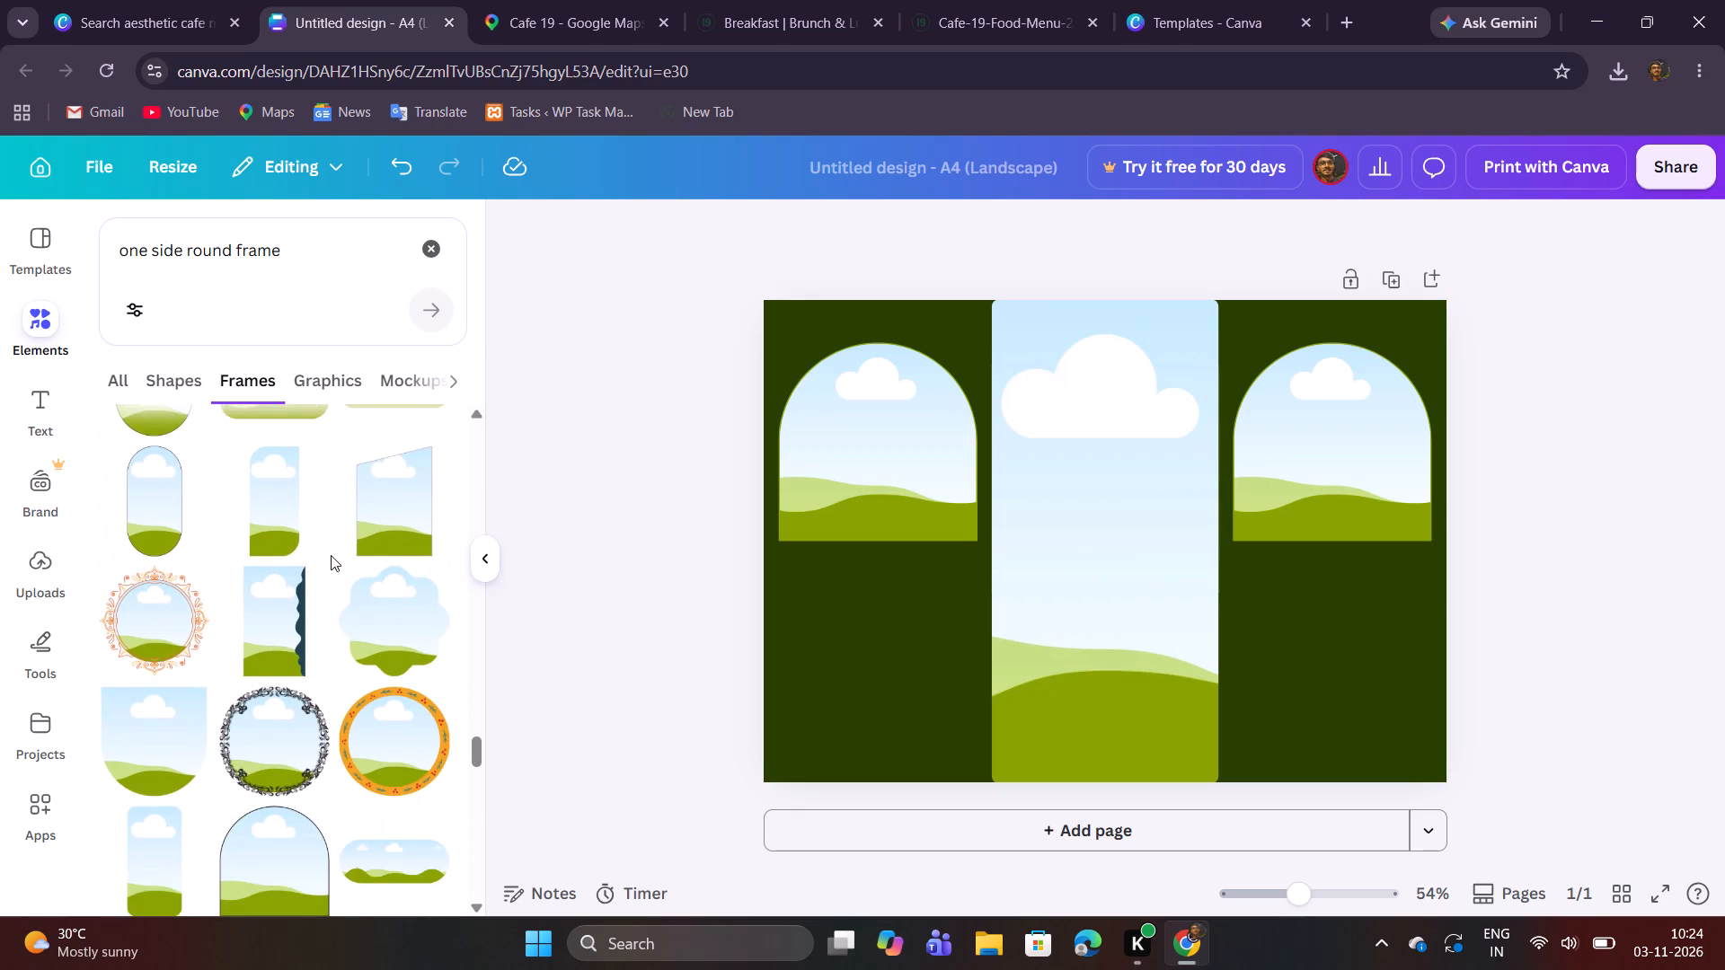
pyautogui.scroll(-3, 331, 555)
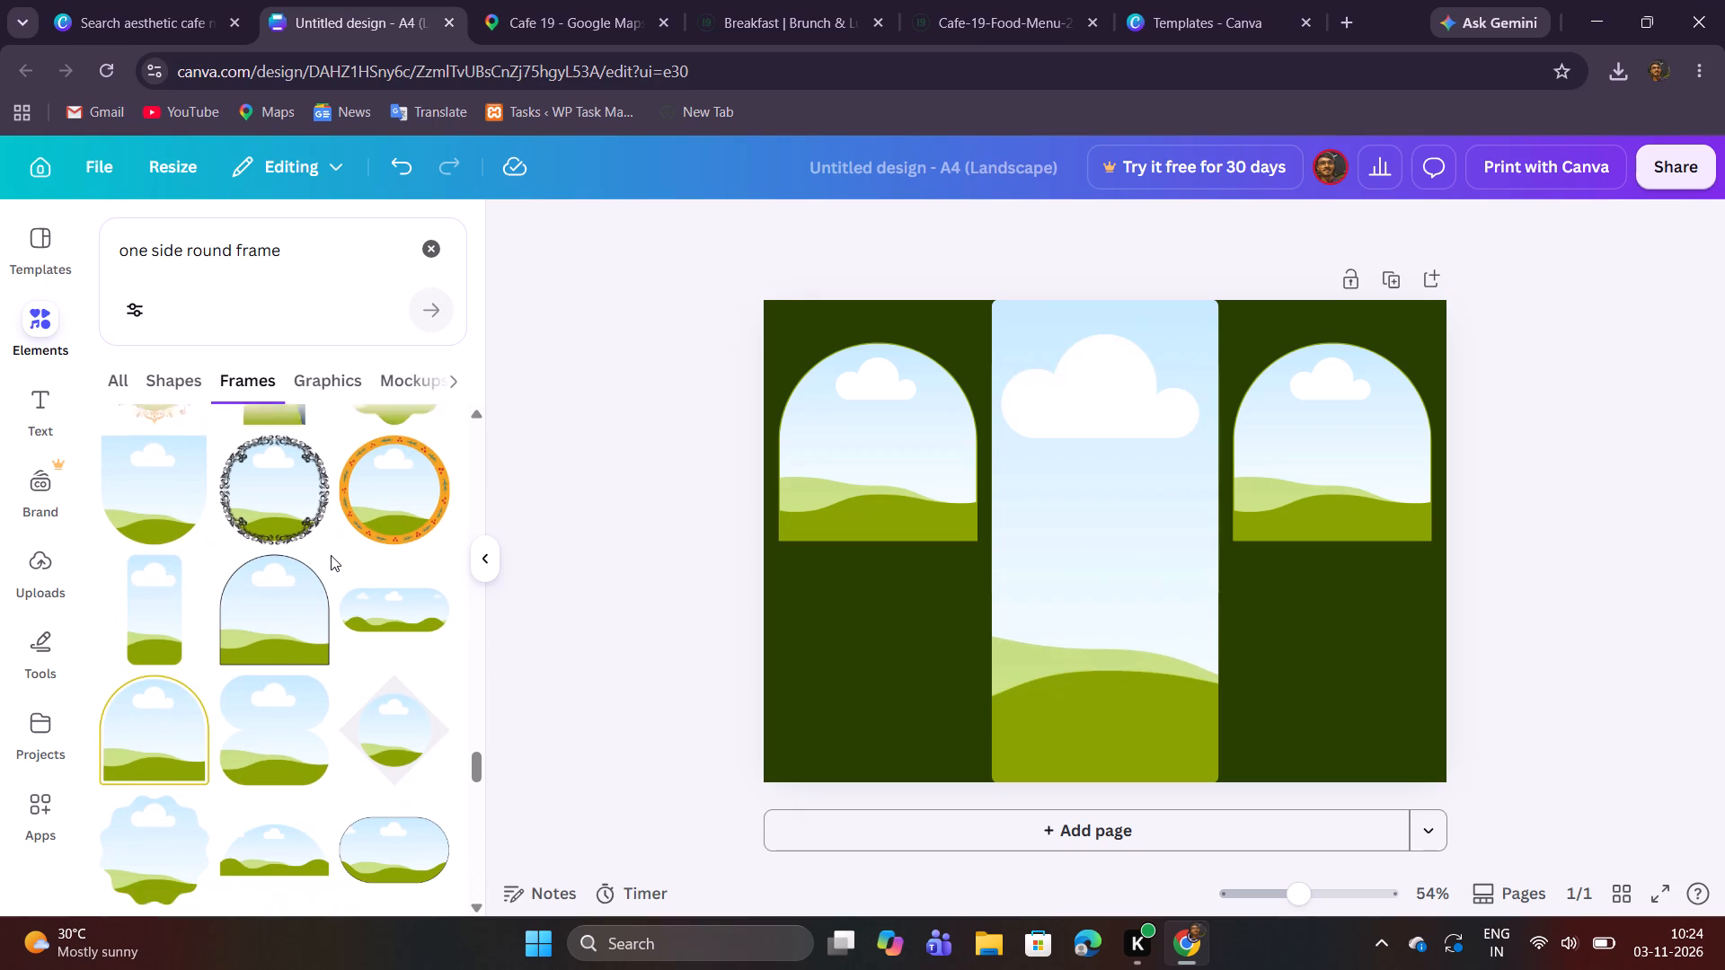
pyautogui.scroll(-2, 333, 563)
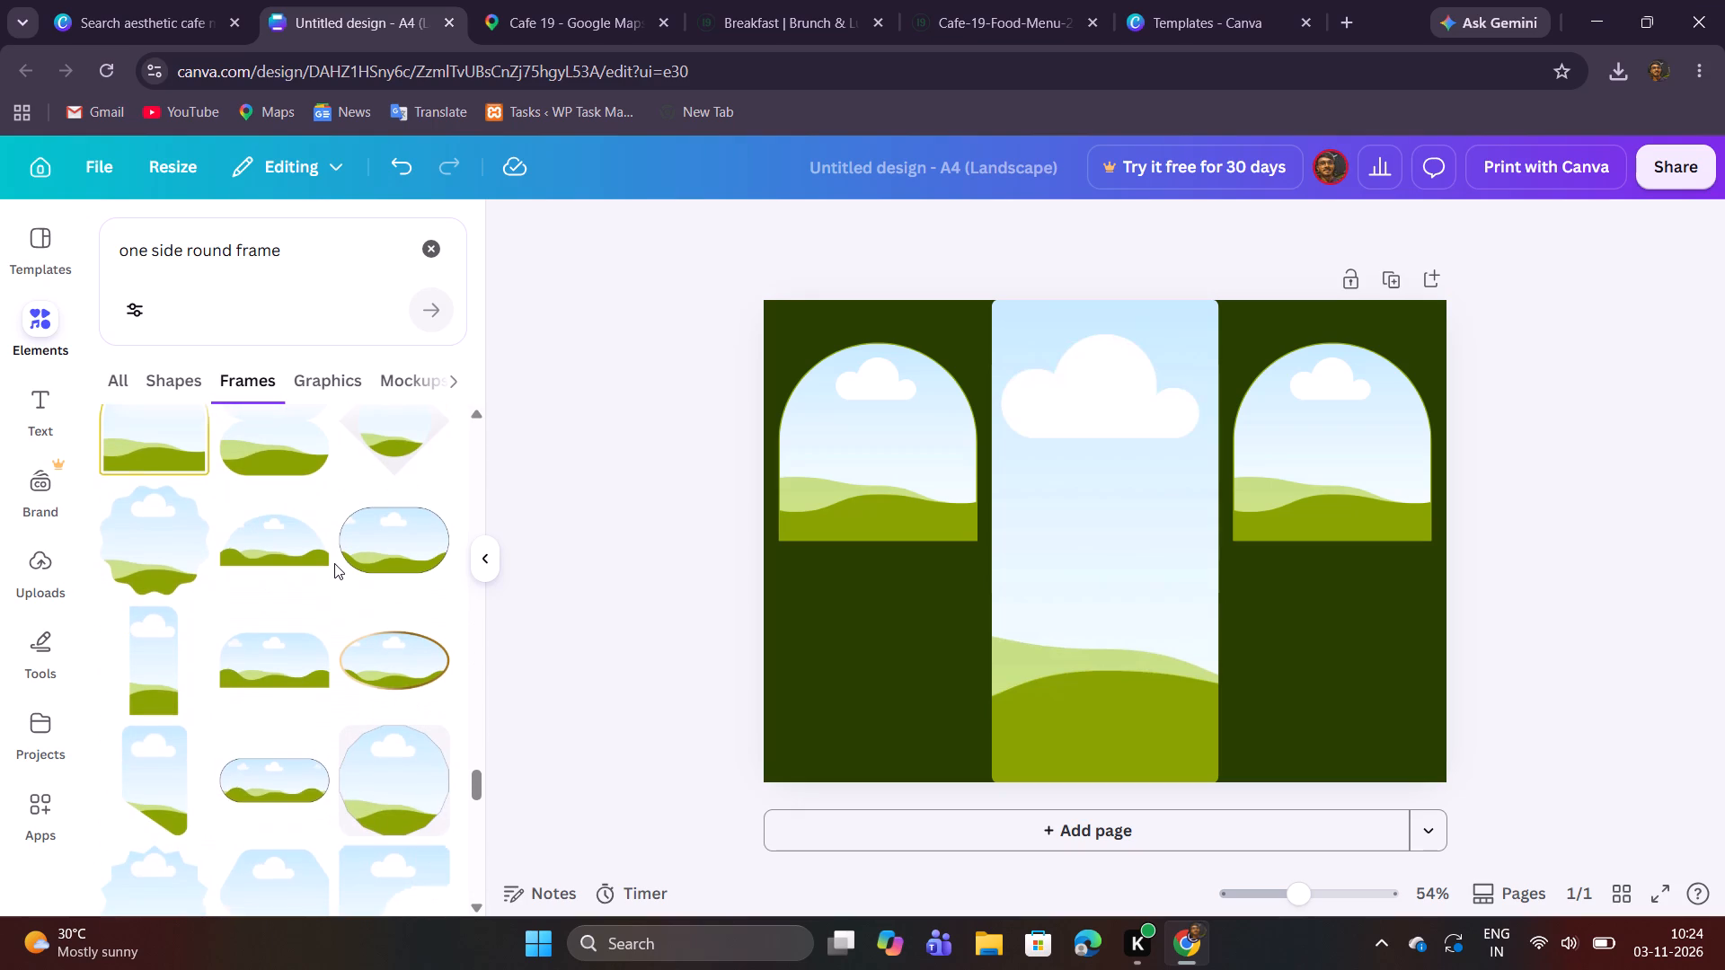
pyautogui.scroll(-5, 334, 563)
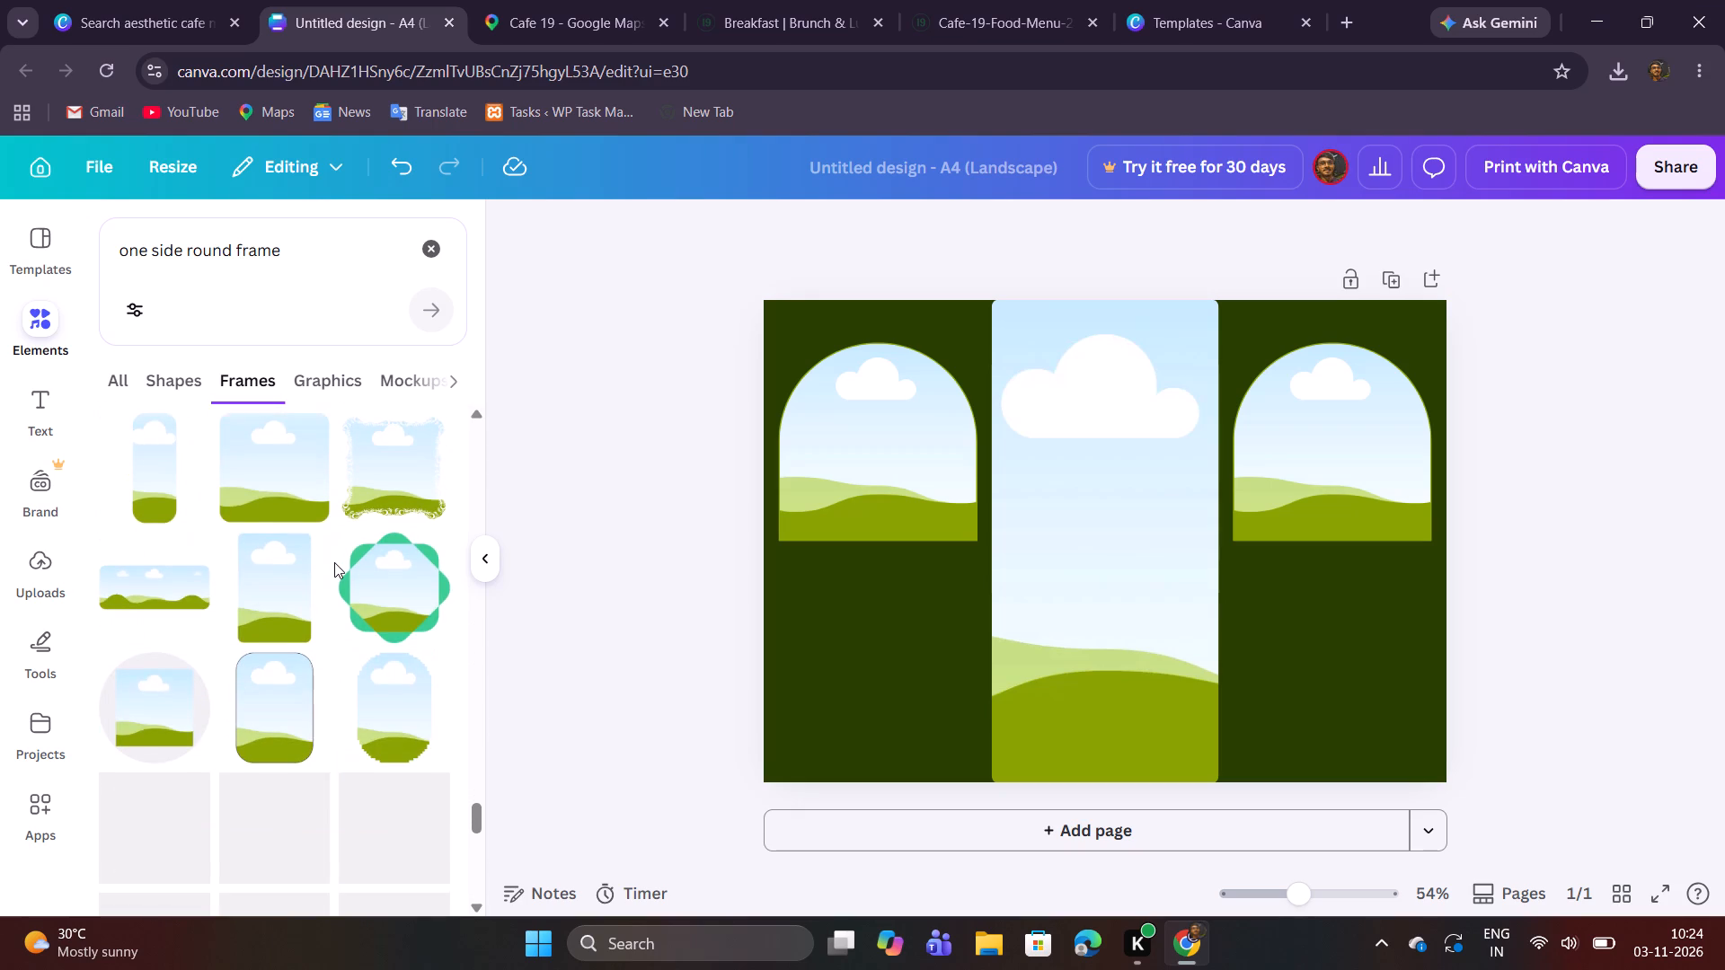
pyautogui.scroll(-3, 334, 562)
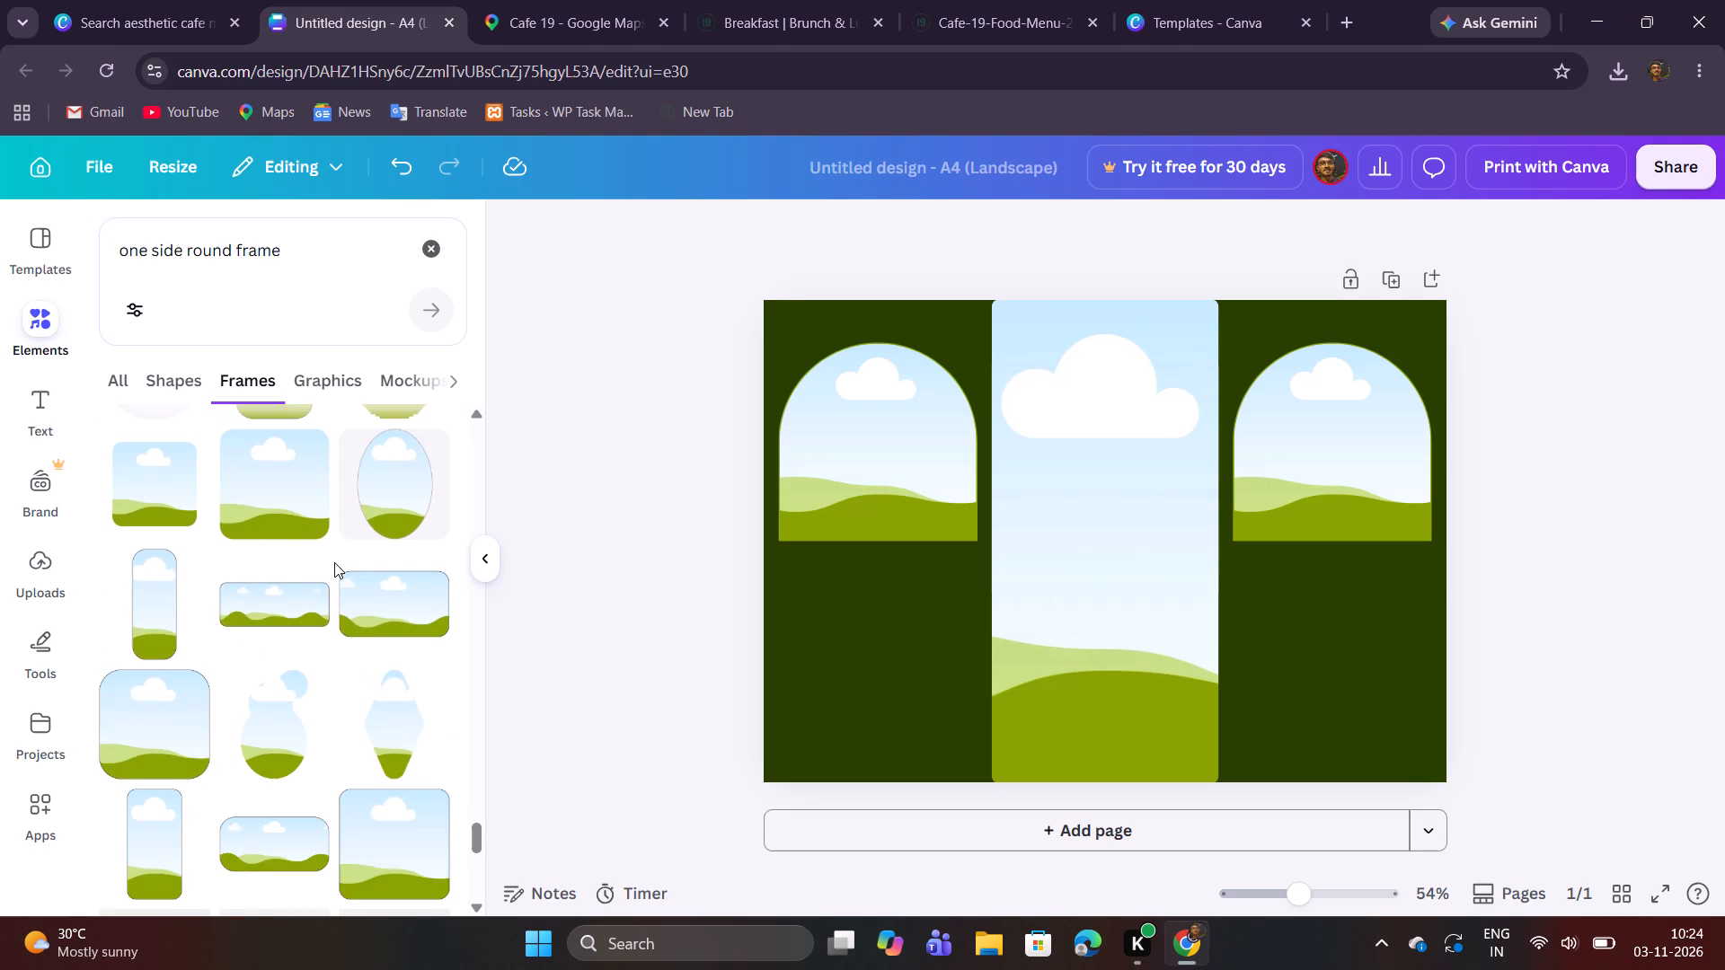
pyautogui.scroll(-3, 334, 562)
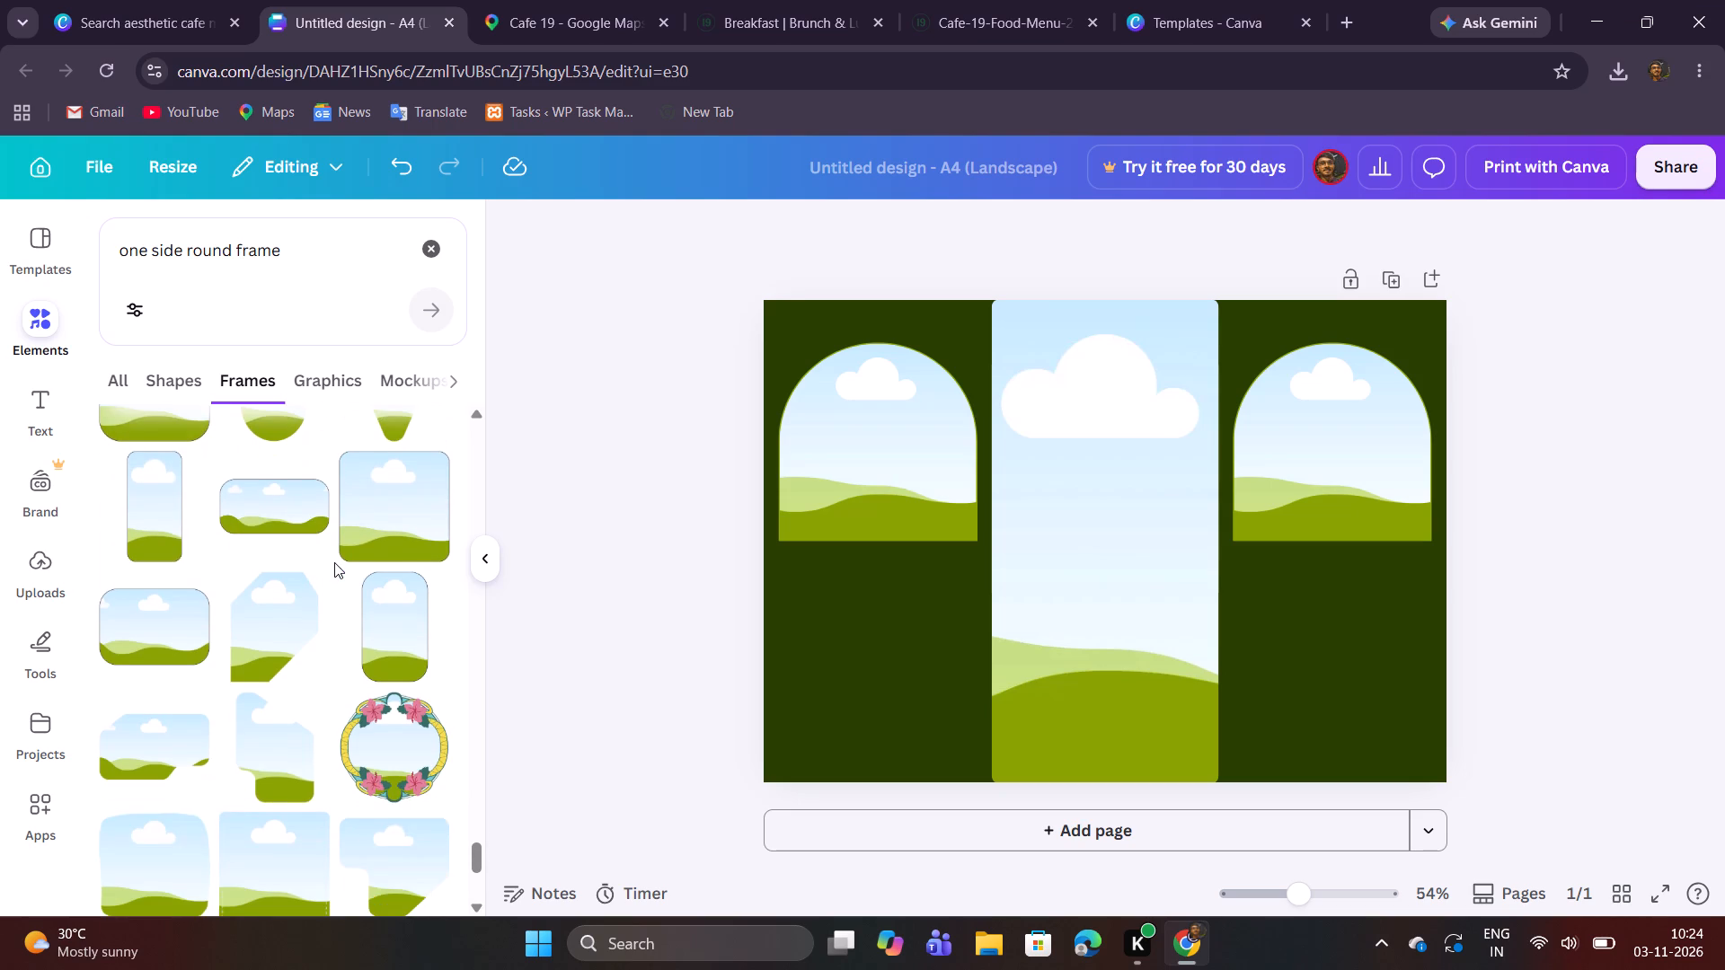
pyautogui.scroll(-1, 334, 562)
pyautogui.scroll(6, 334, 562)
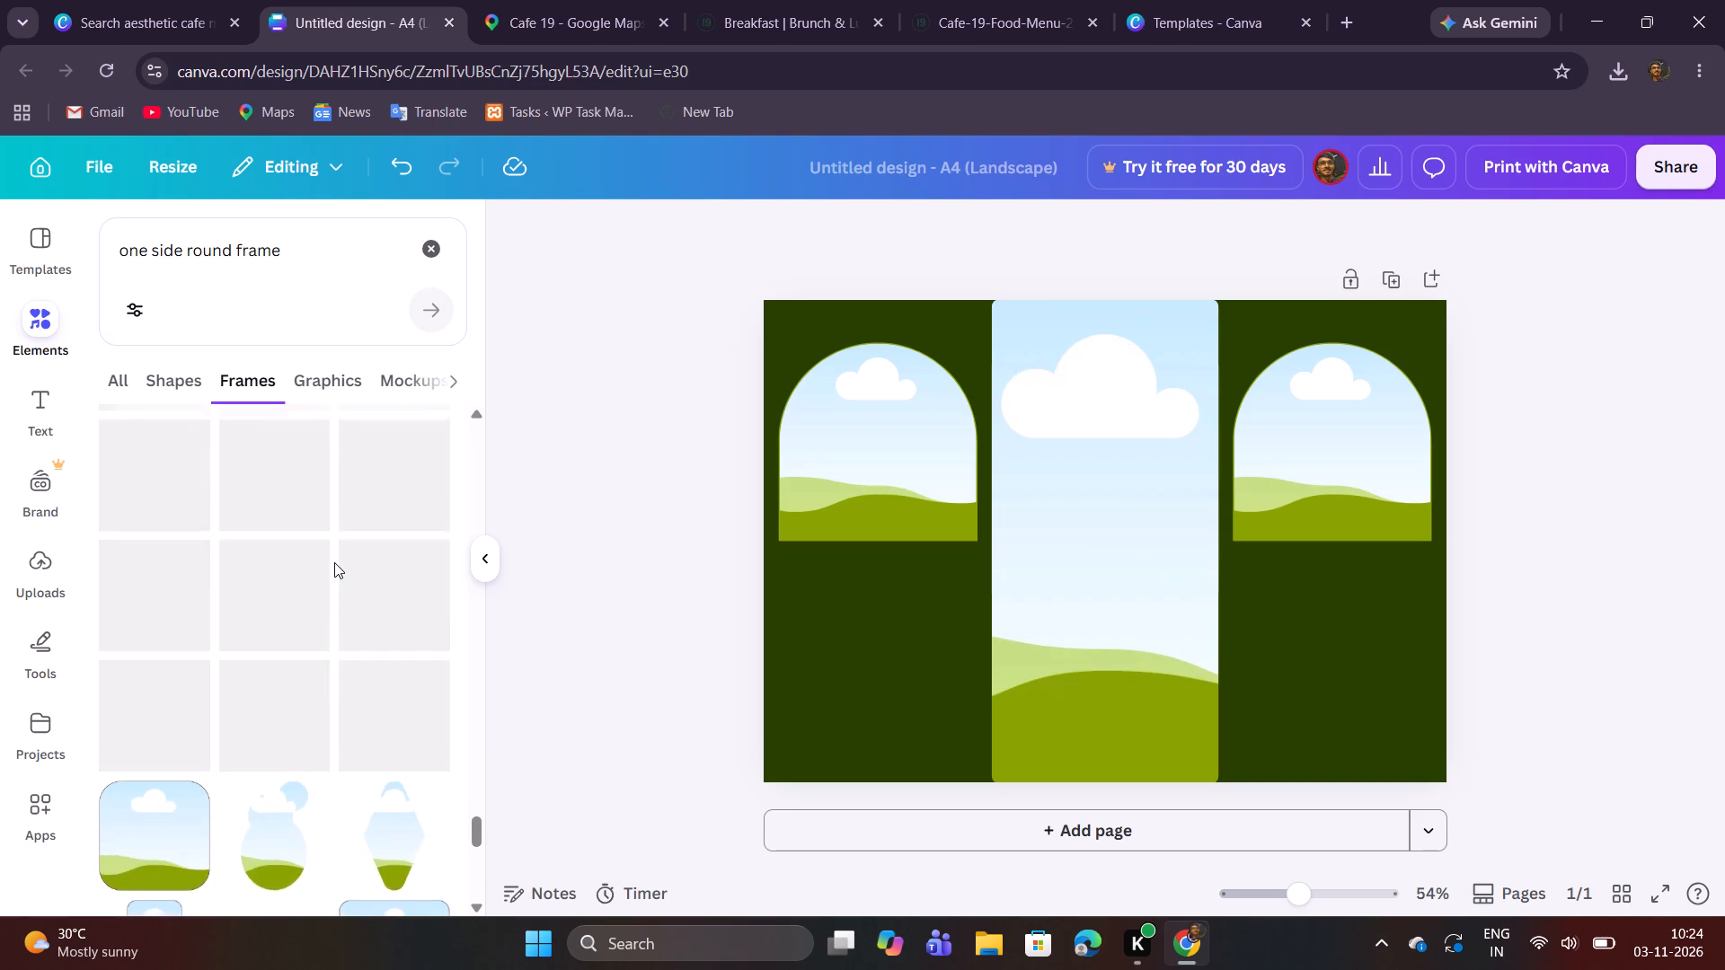
pyautogui.scroll(4, 334, 562)
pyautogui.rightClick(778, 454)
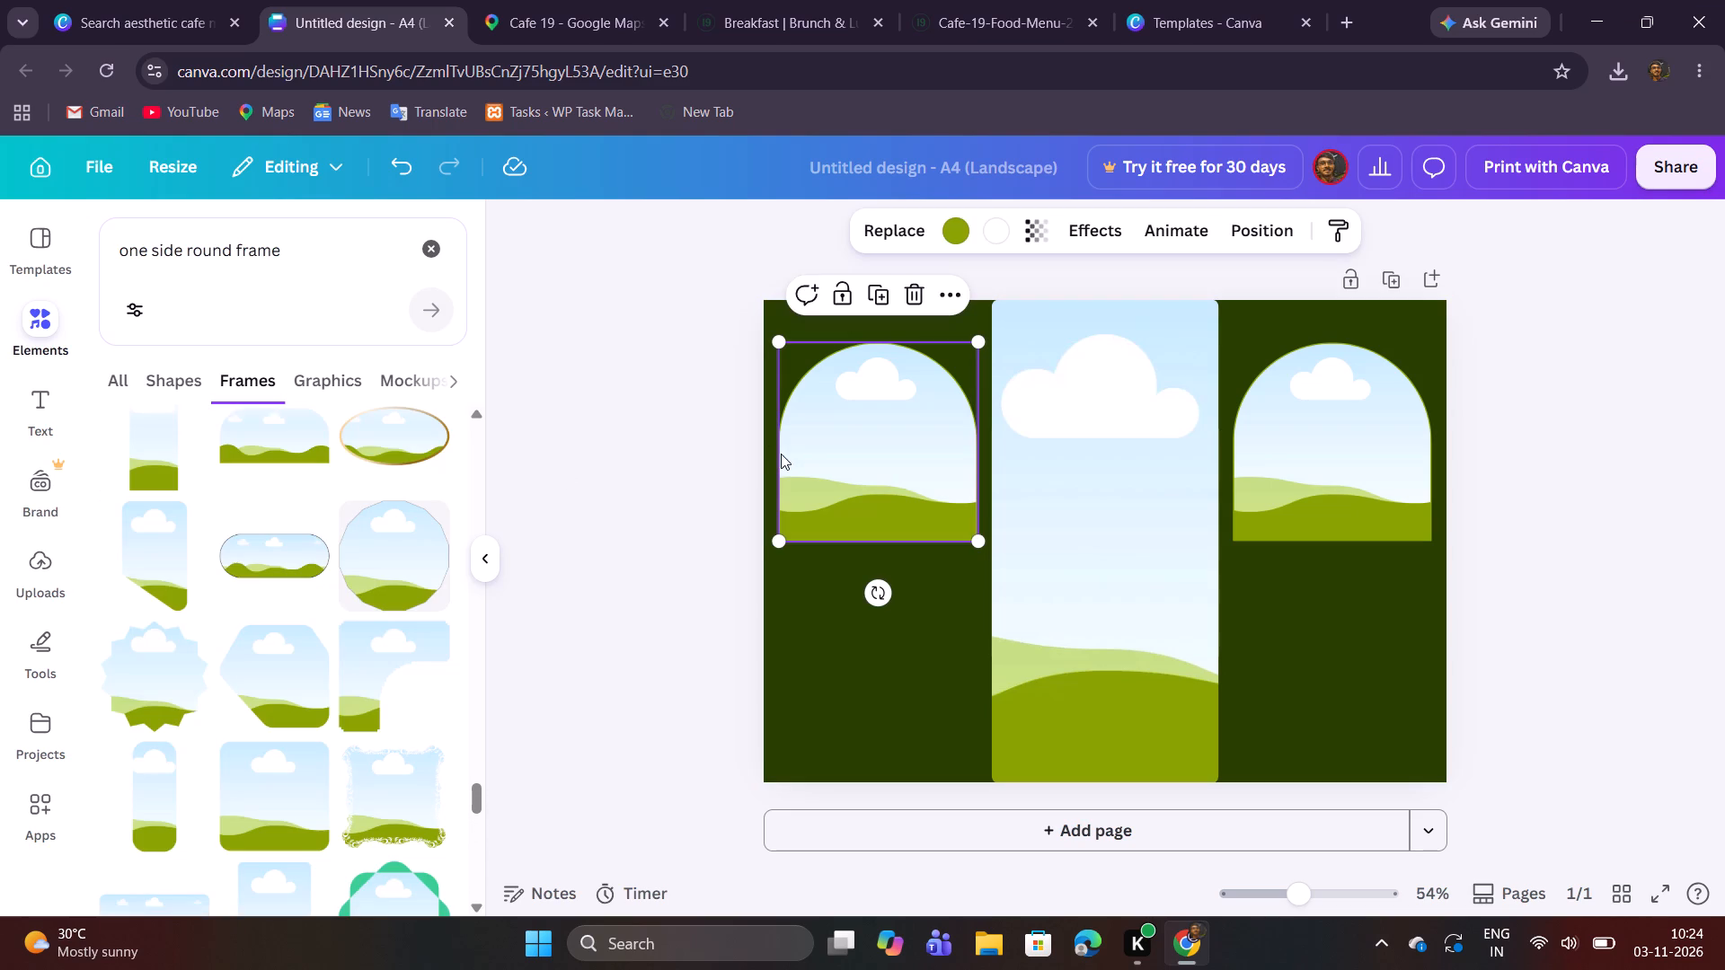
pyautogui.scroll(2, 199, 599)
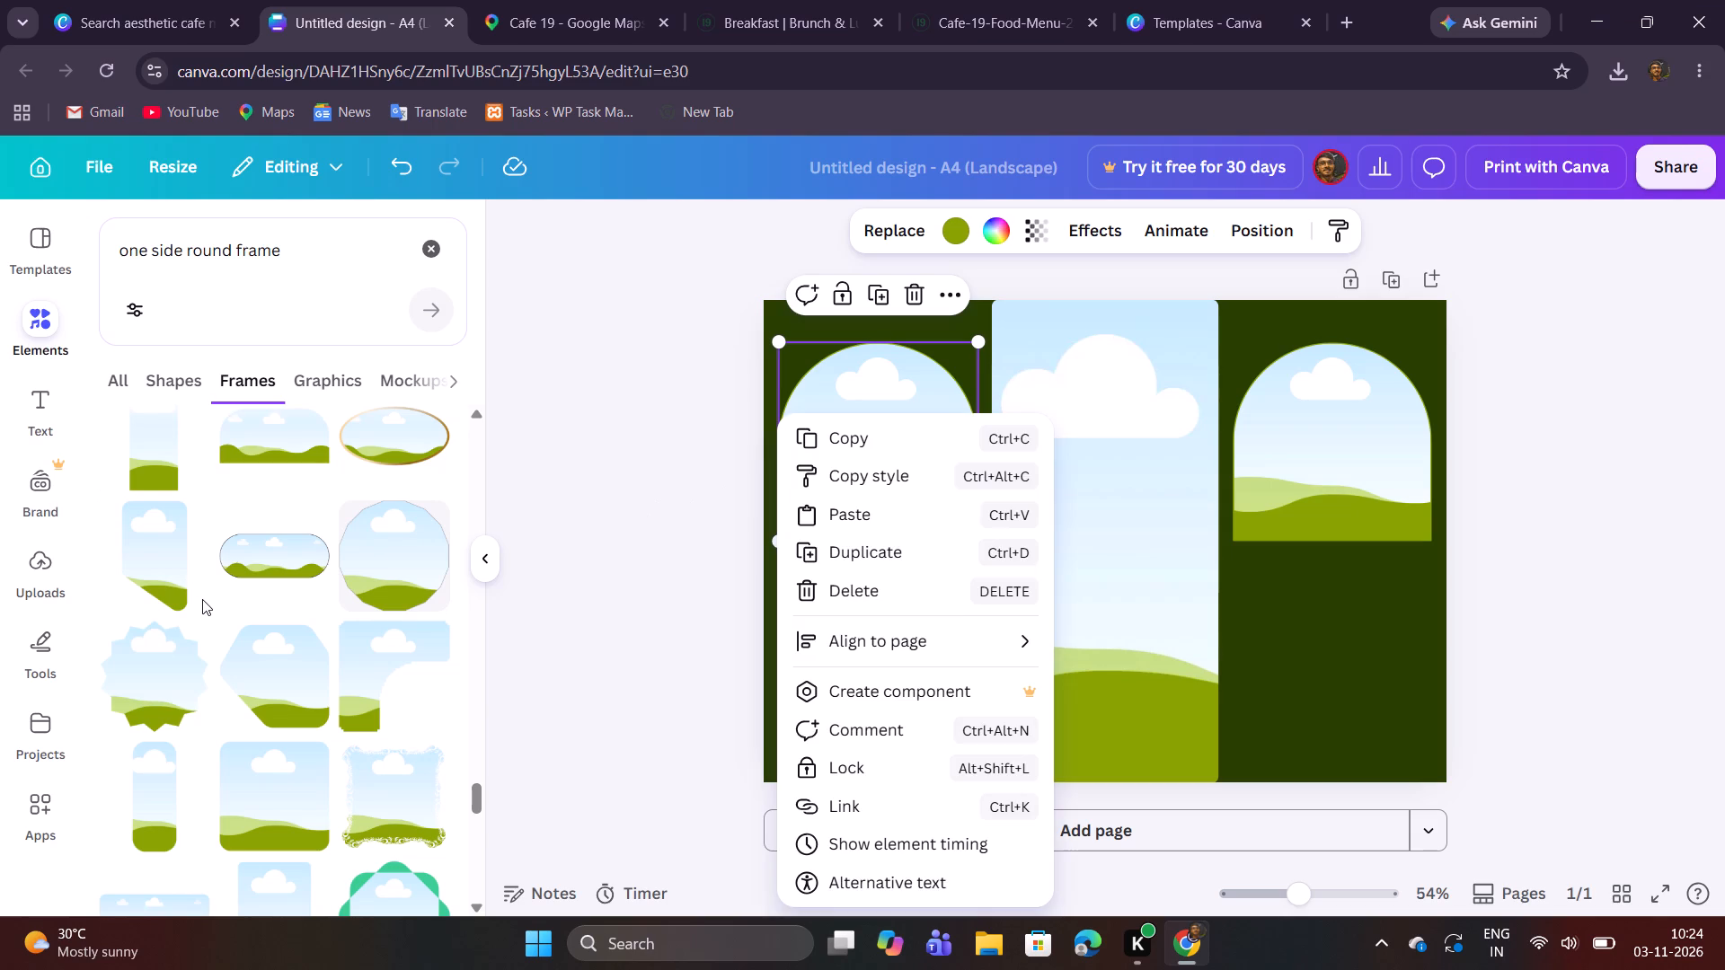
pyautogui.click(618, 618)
# Look through the "one side round frame" results for a tall frame with an arched top and square base.
pyautogui.scroll(3, 332, 593)
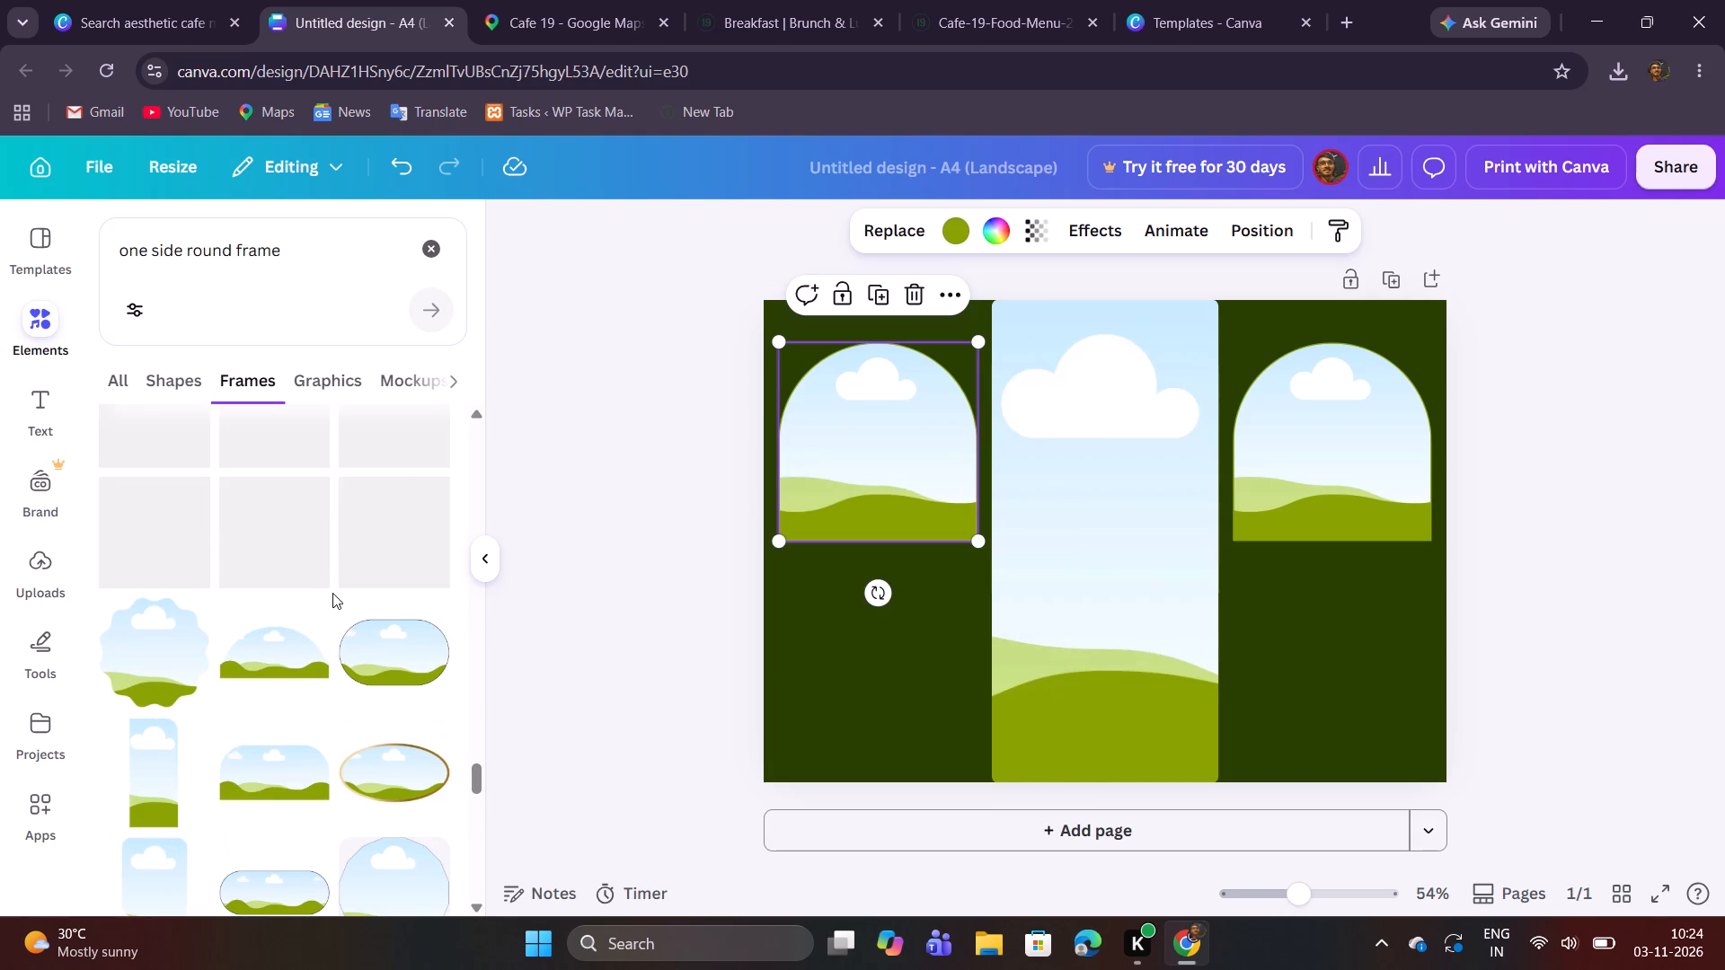
pyautogui.scroll(-1, 350, 578)
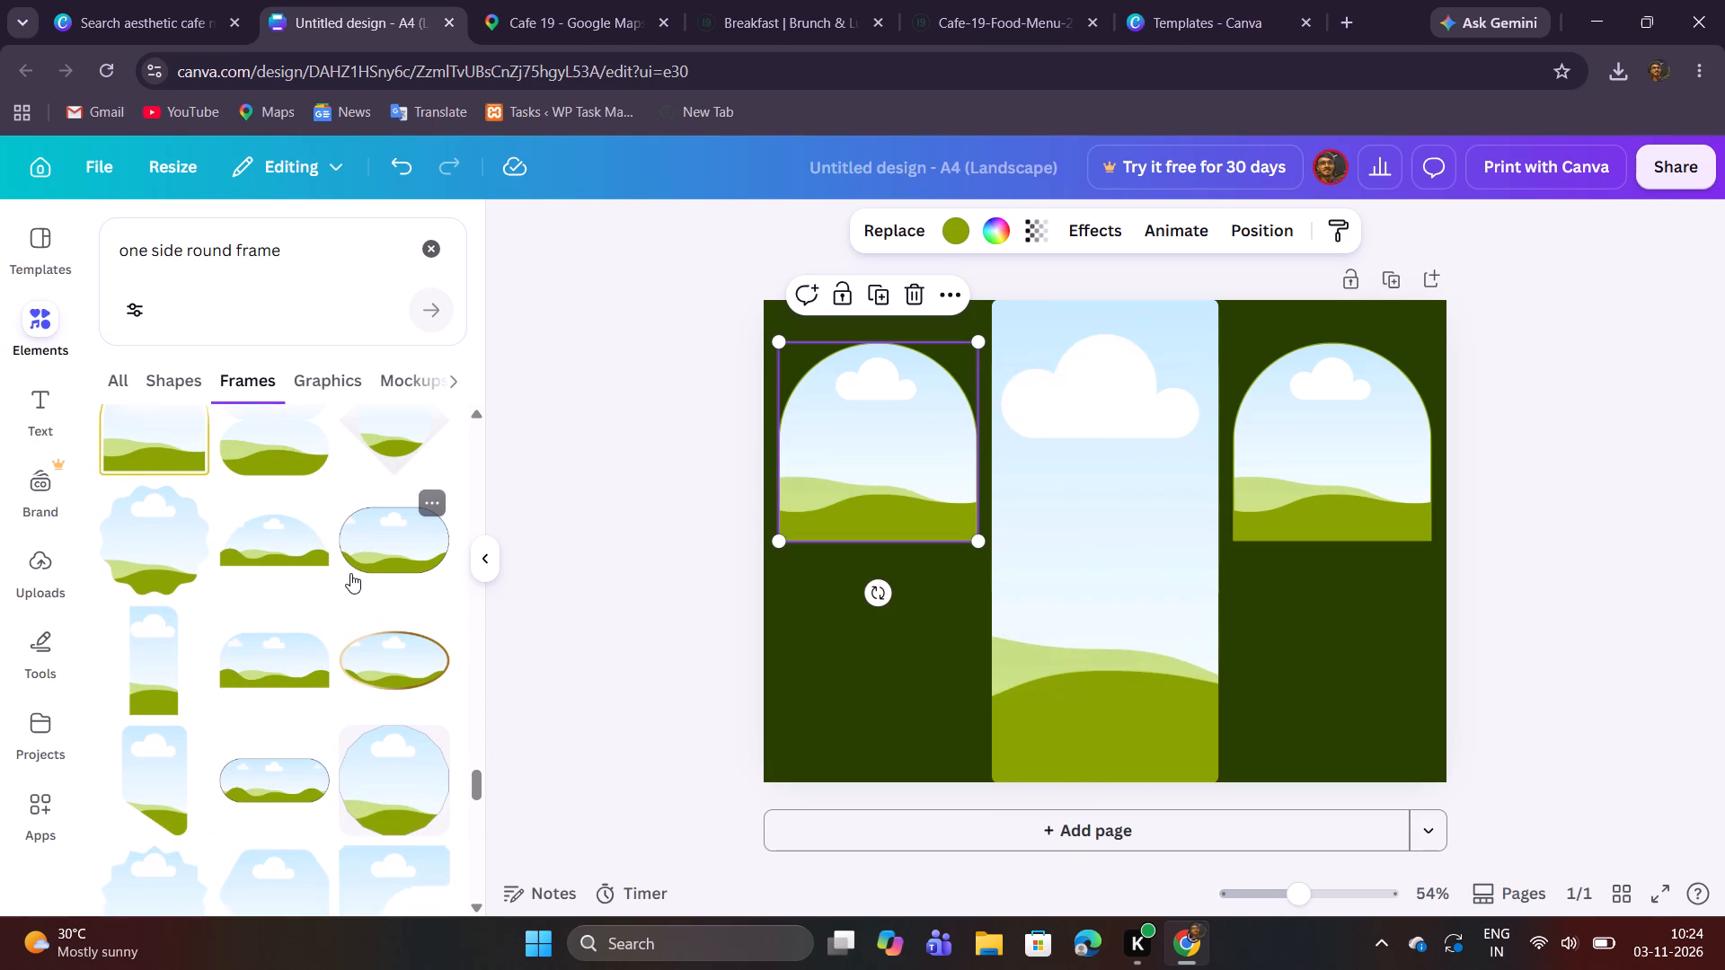
pyautogui.scroll(-1, 351, 578)
pyautogui.scroll(3, 354, 578)
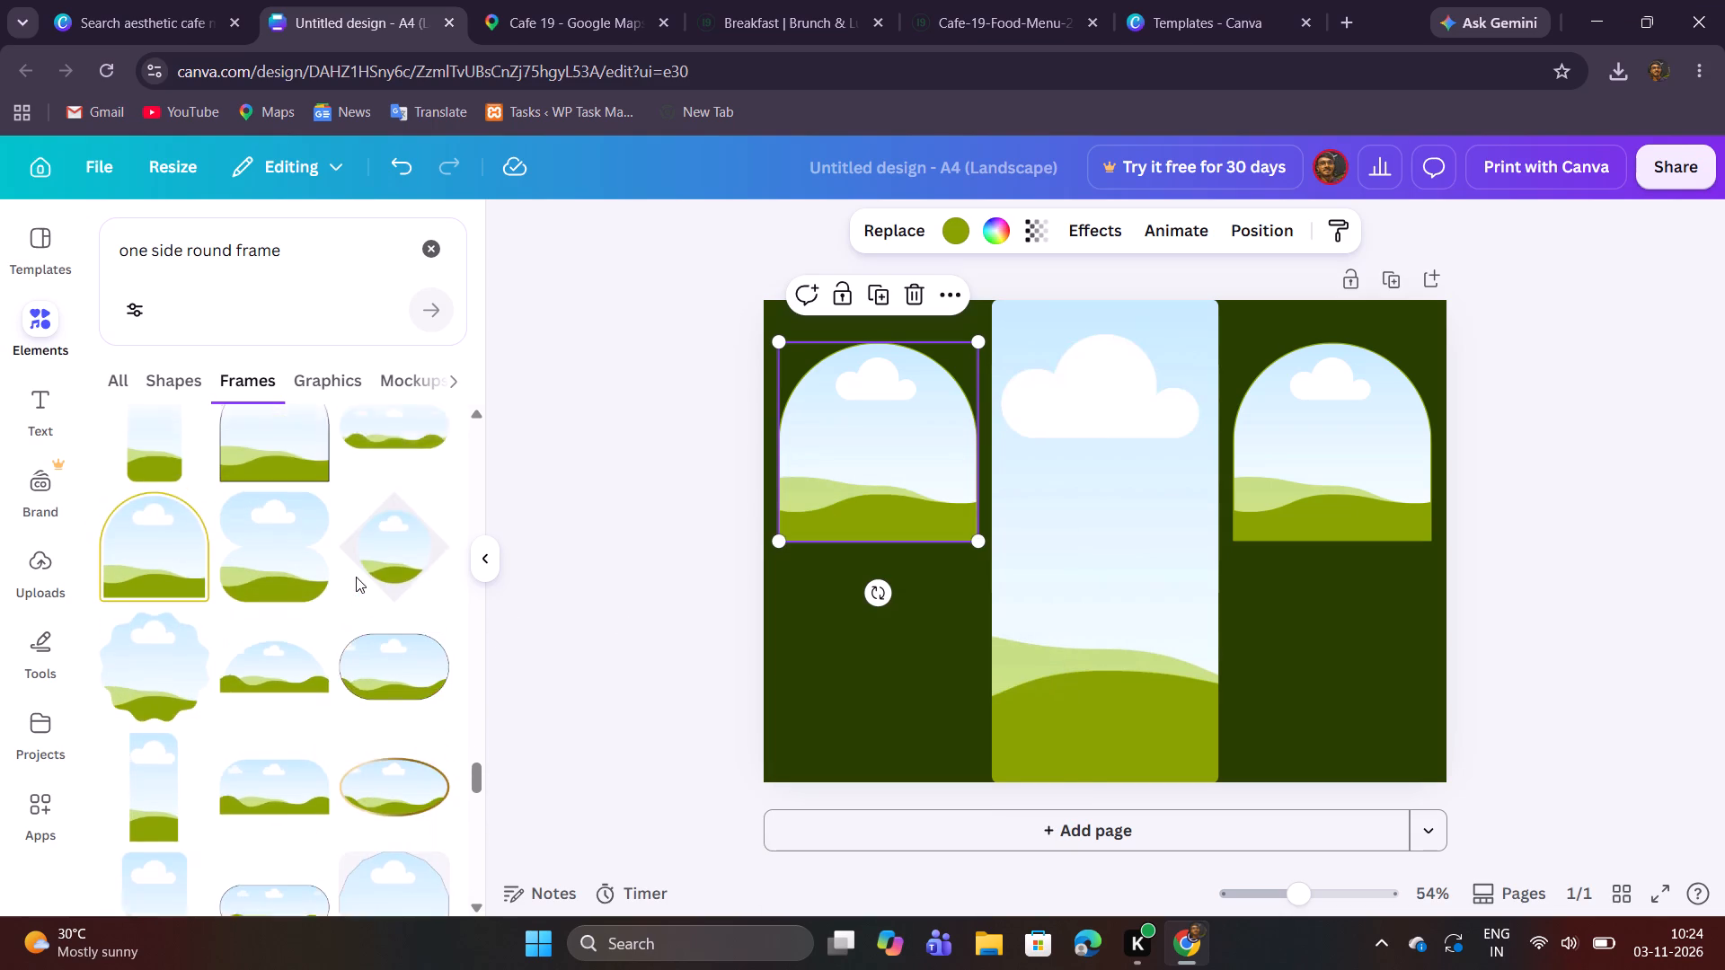
pyautogui.scroll(2, 356, 577)
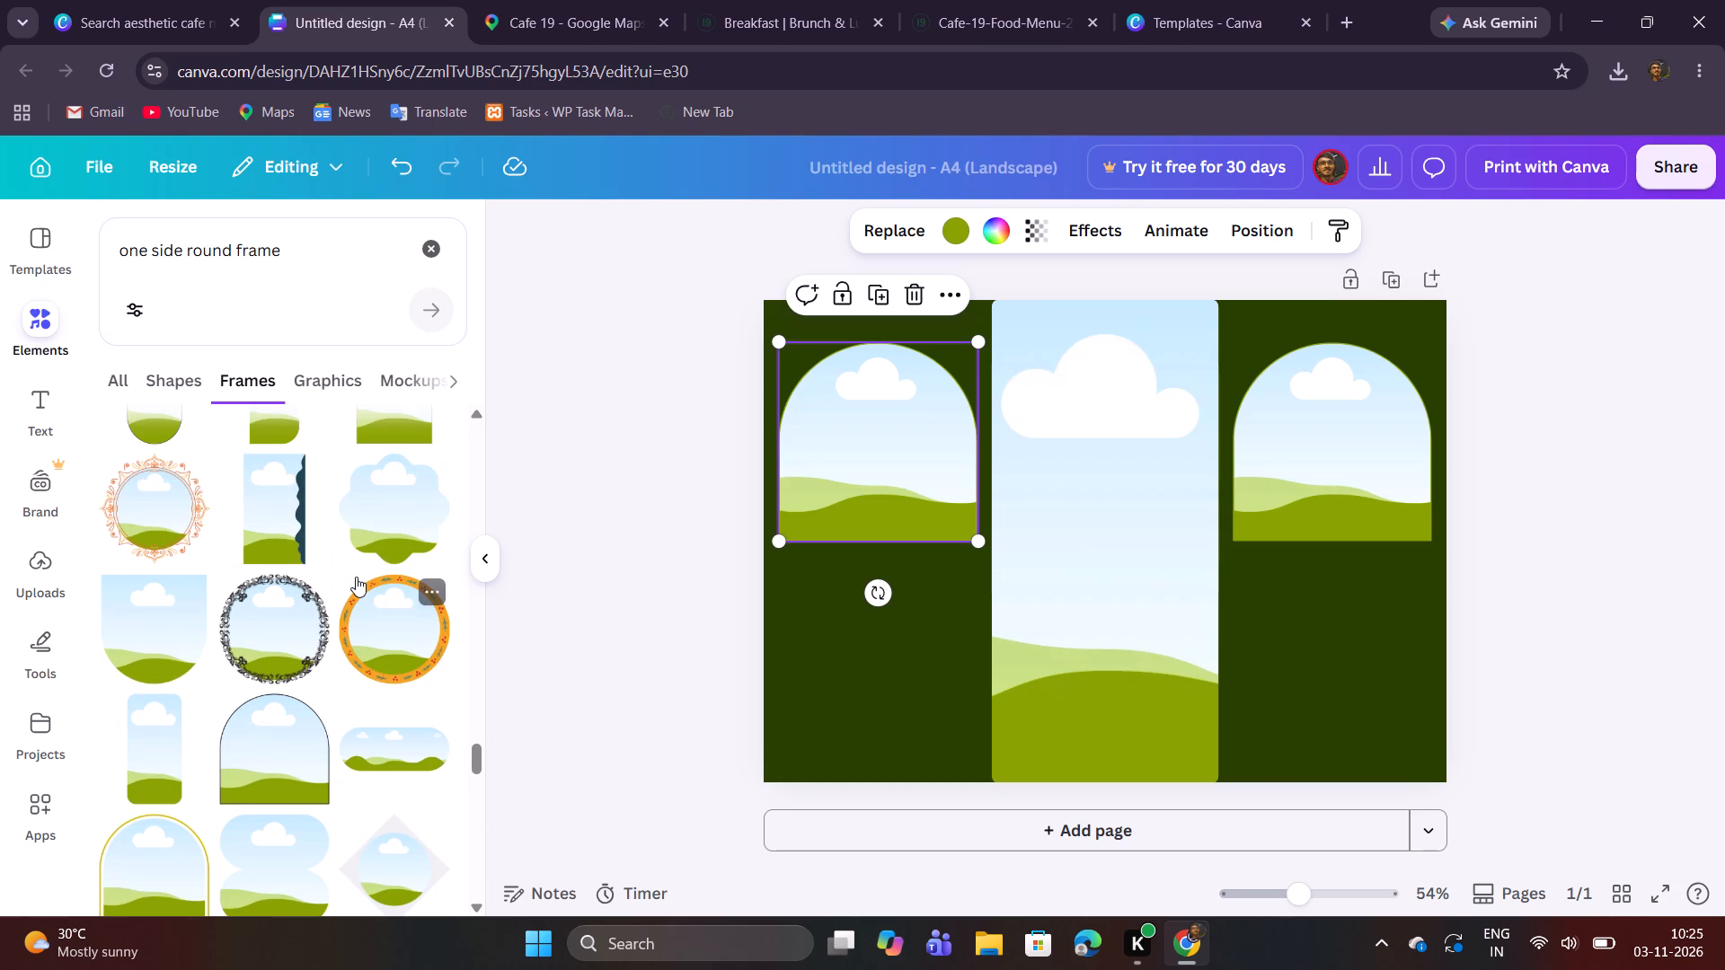
pyautogui.scroll(1, 356, 577)
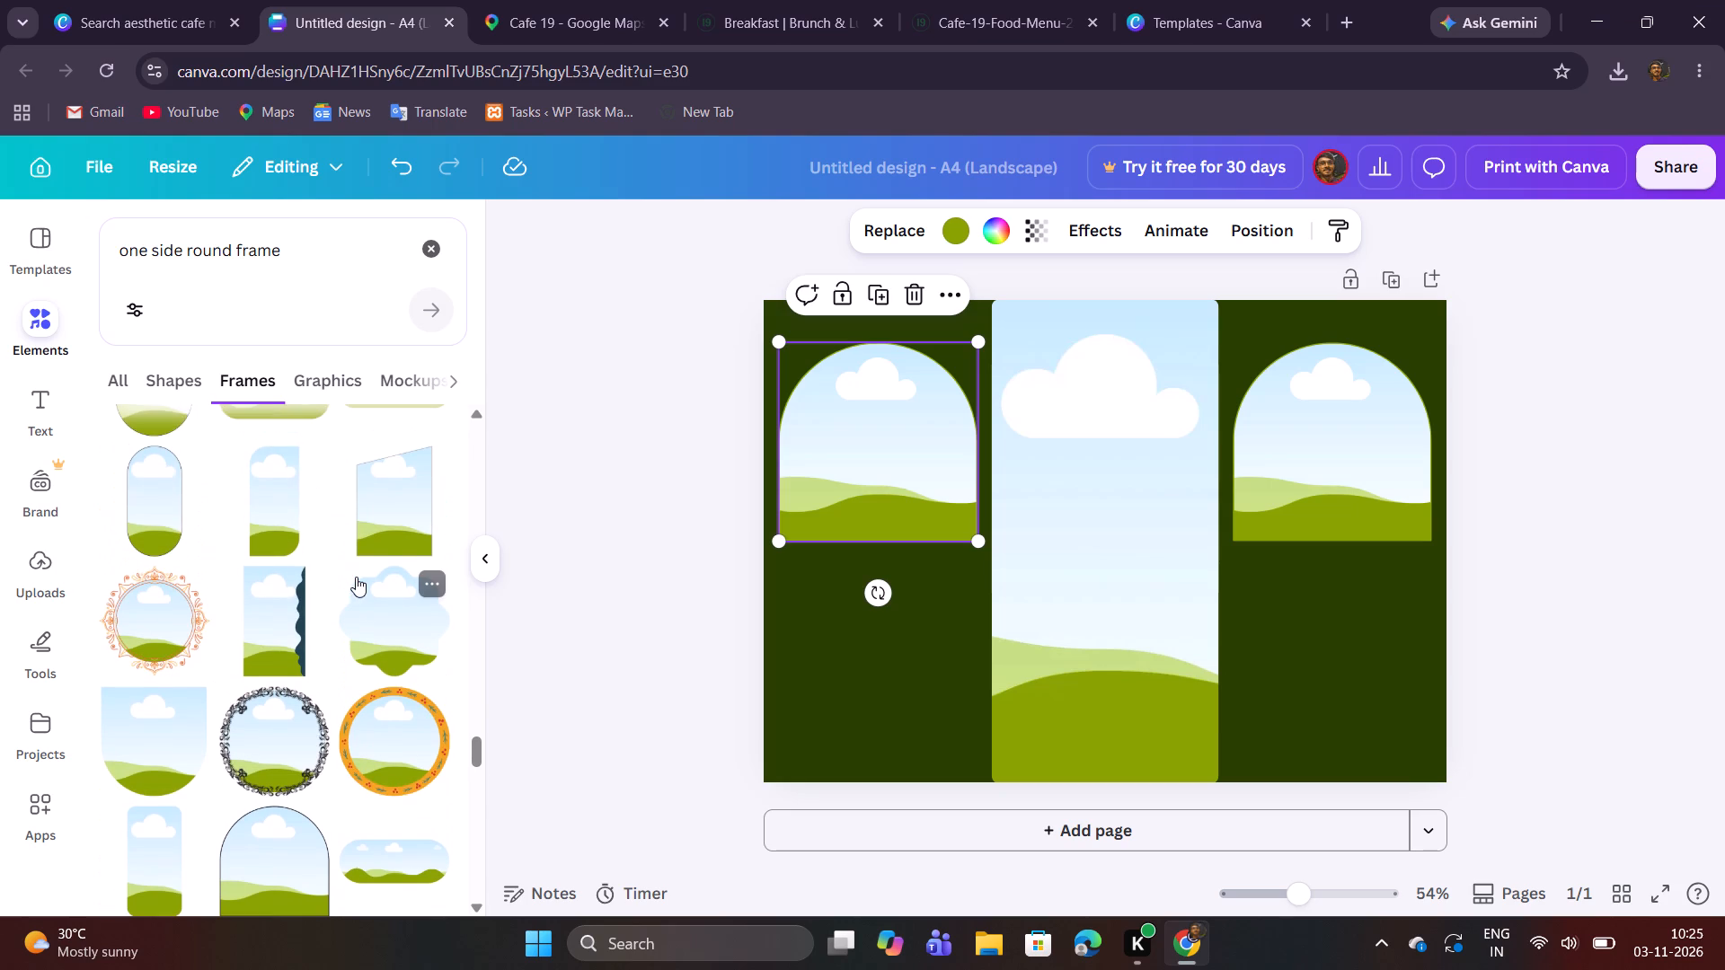
pyautogui.scroll(-1, 356, 577)
pyautogui.scroll(3, 356, 577)
pyautogui.scroll(-1, 356, 577)
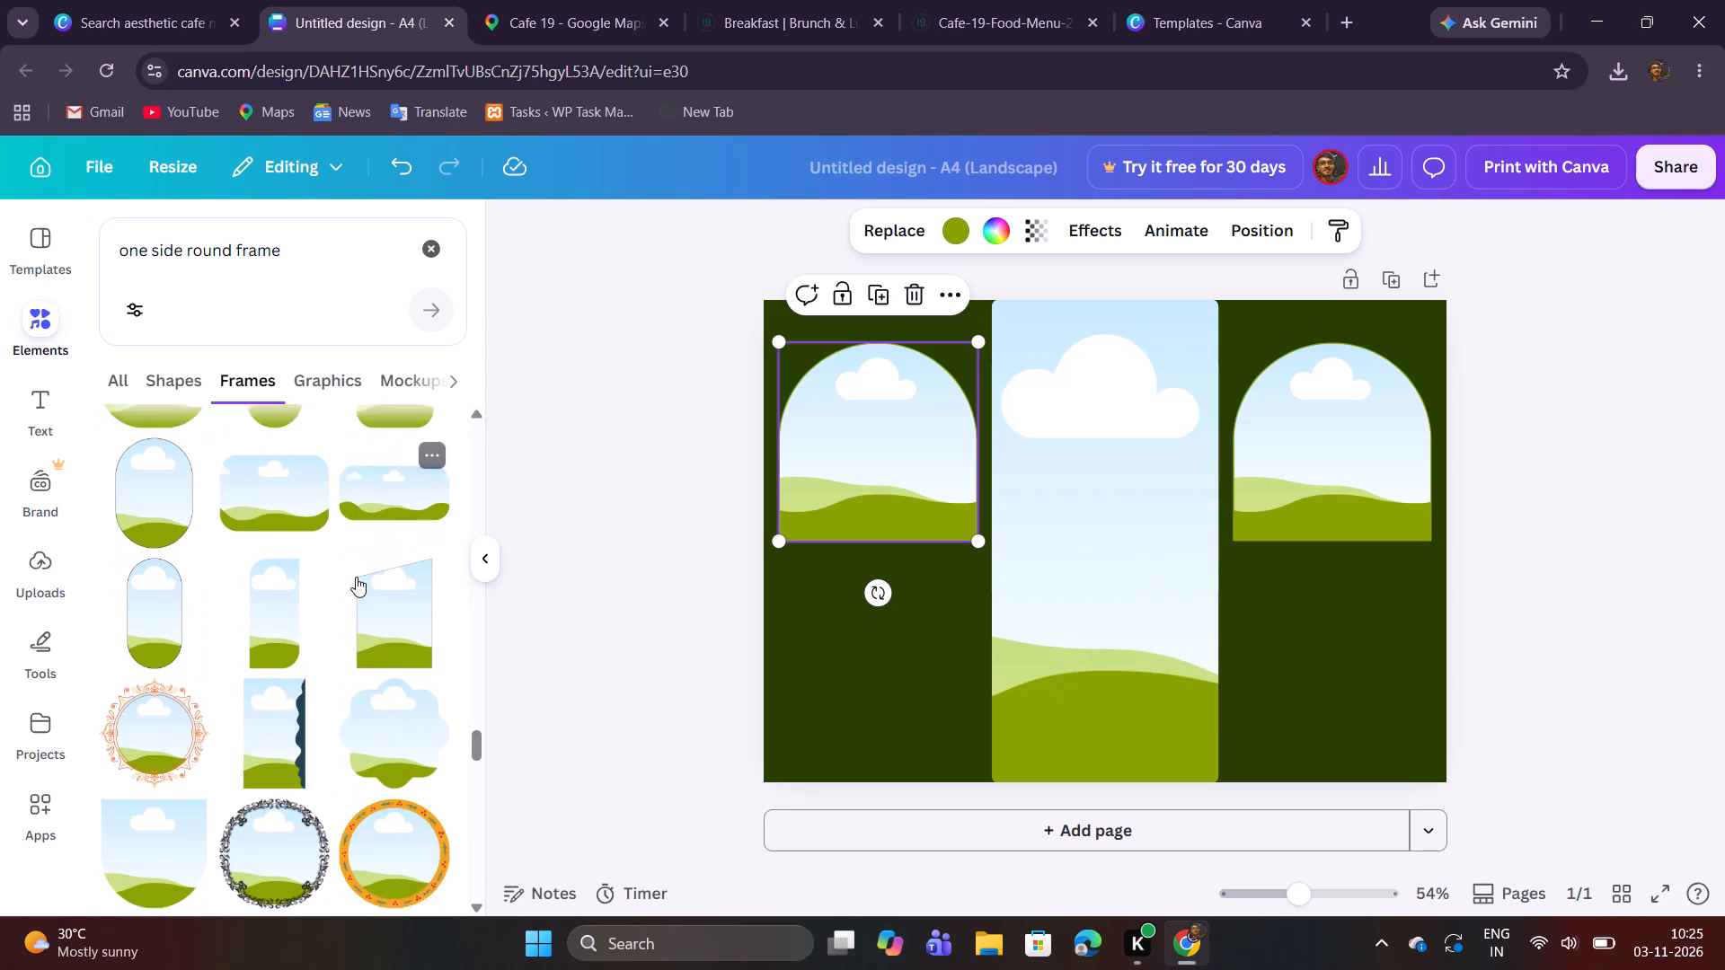
pyautogui.scroll(-3, 356, 577)
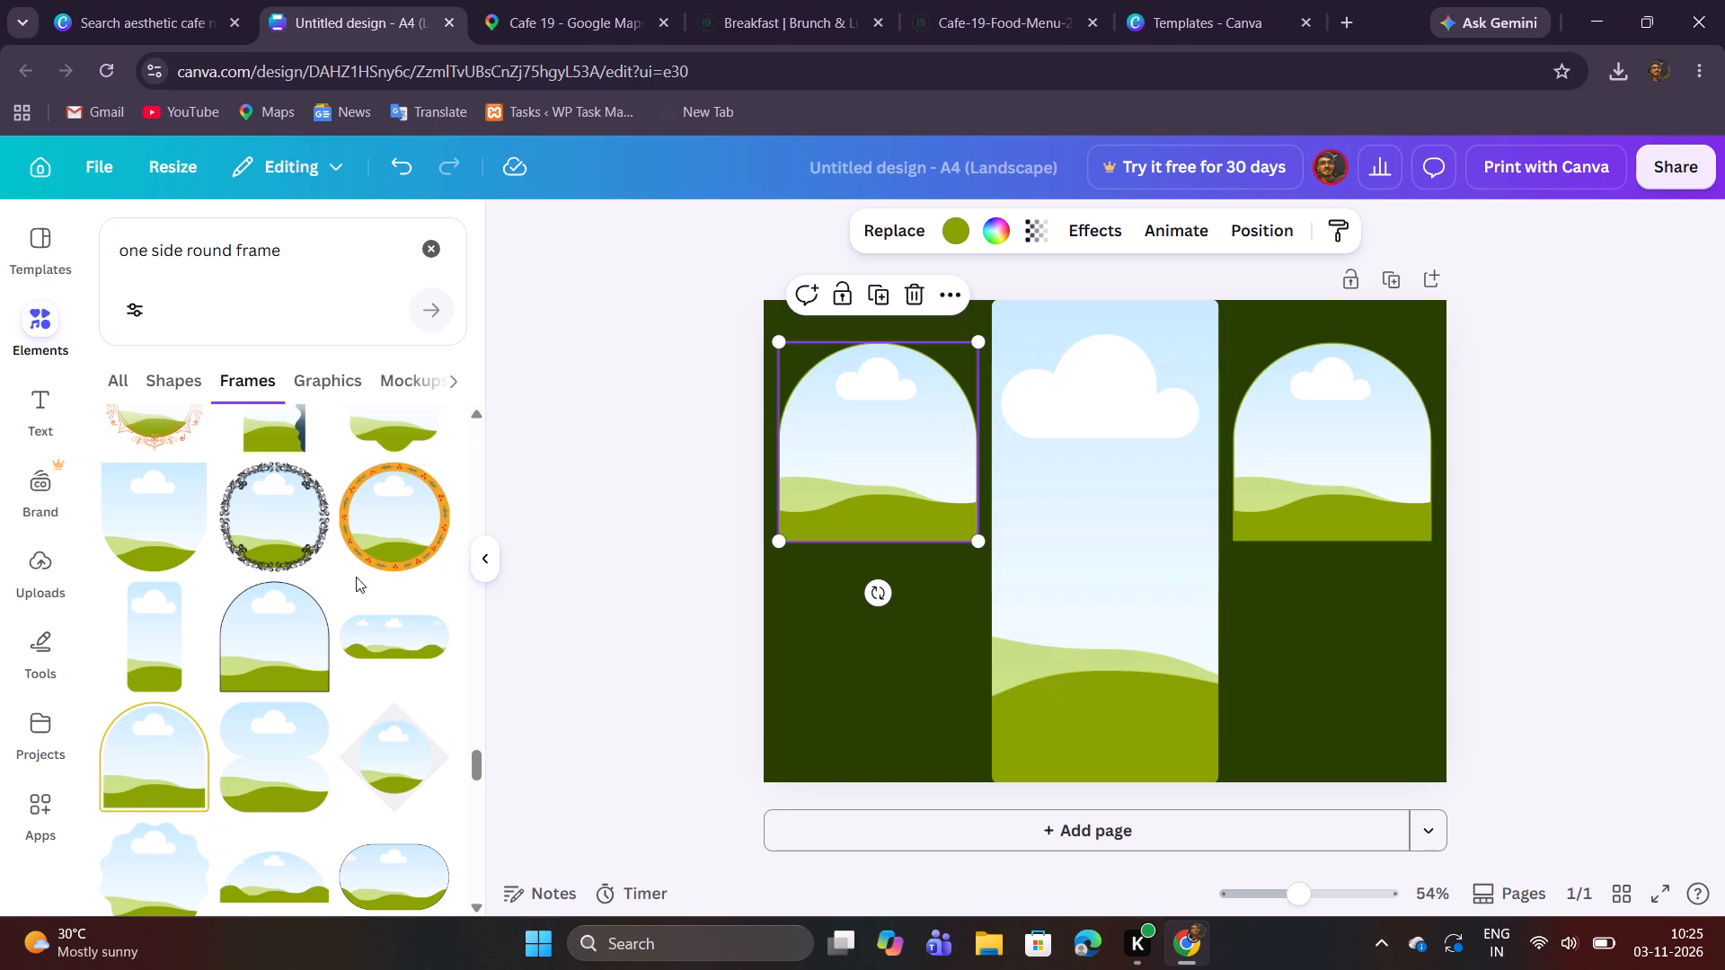
pyautogui.scroll(-2, 356, 577)
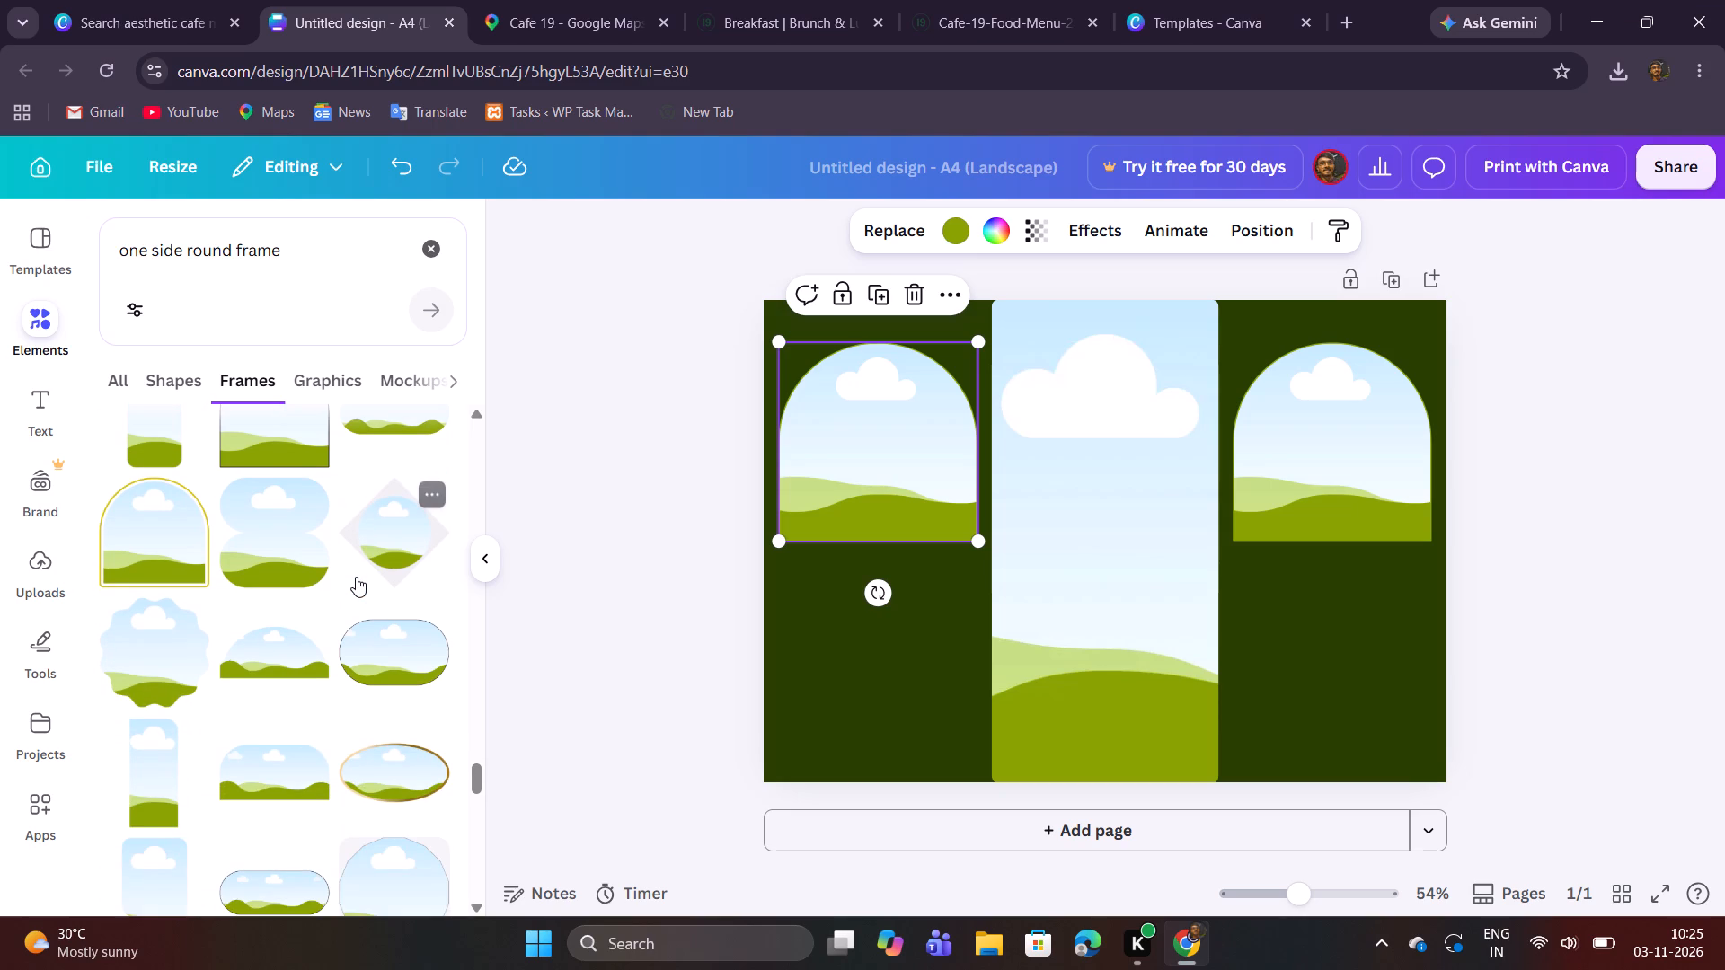
pyautogui.scroll(1, 356, 577)
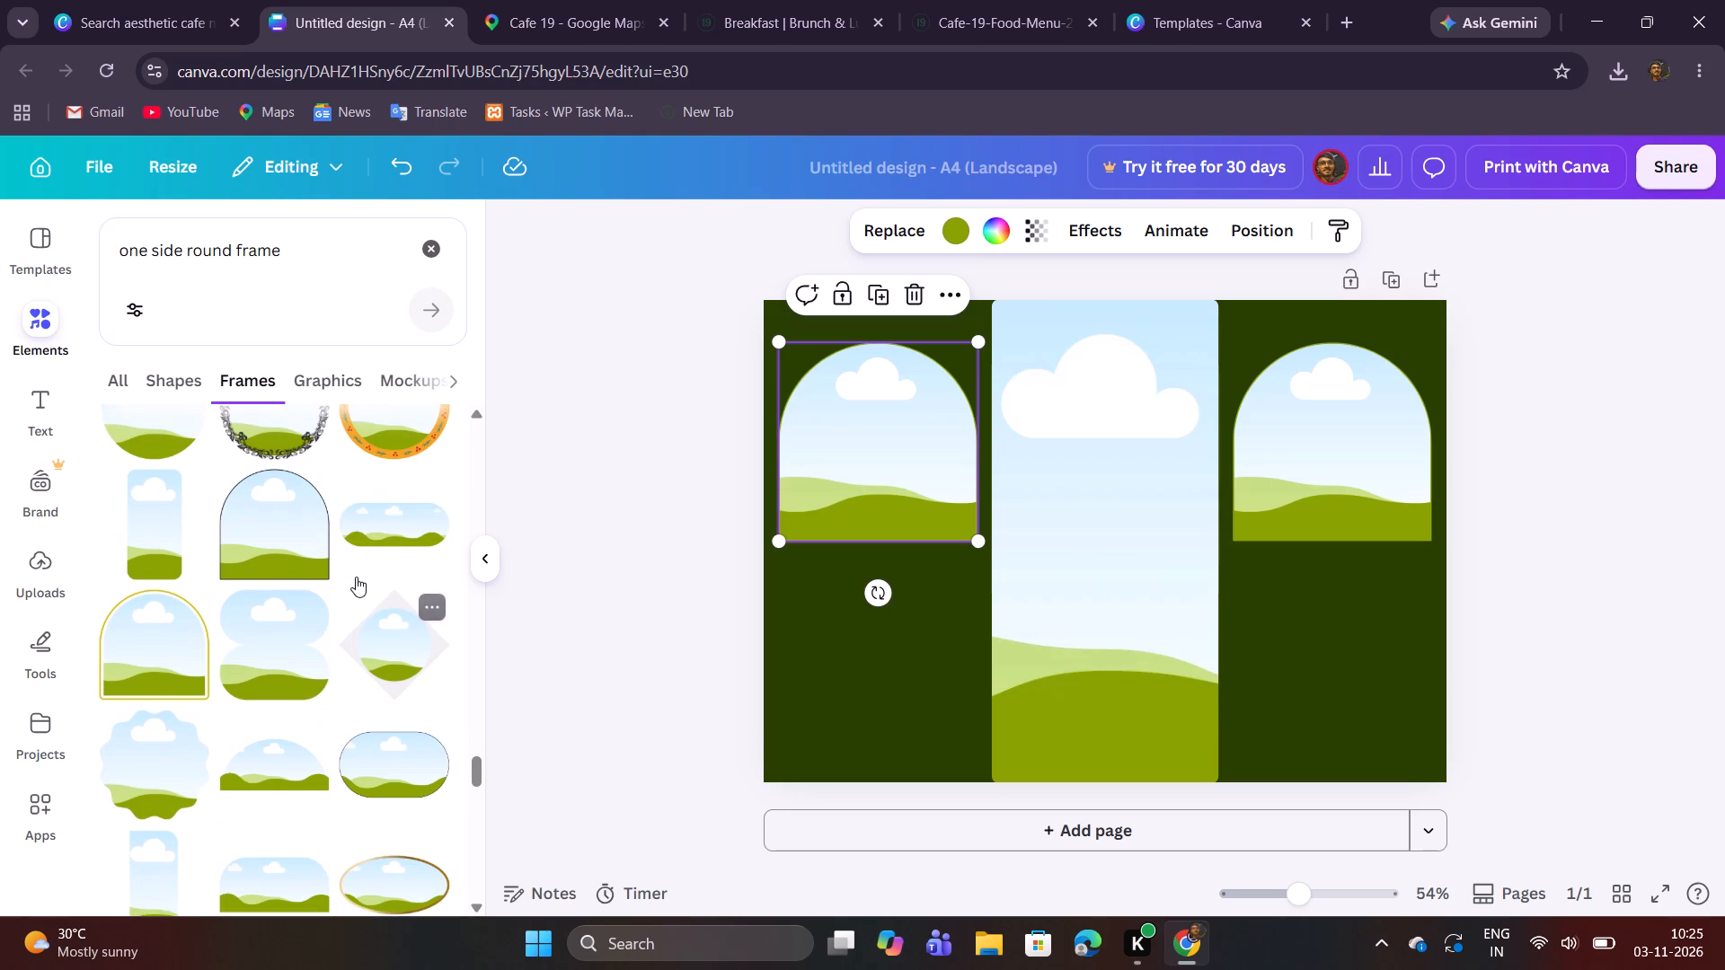
pyautogui.scroll(1, 356, 577)
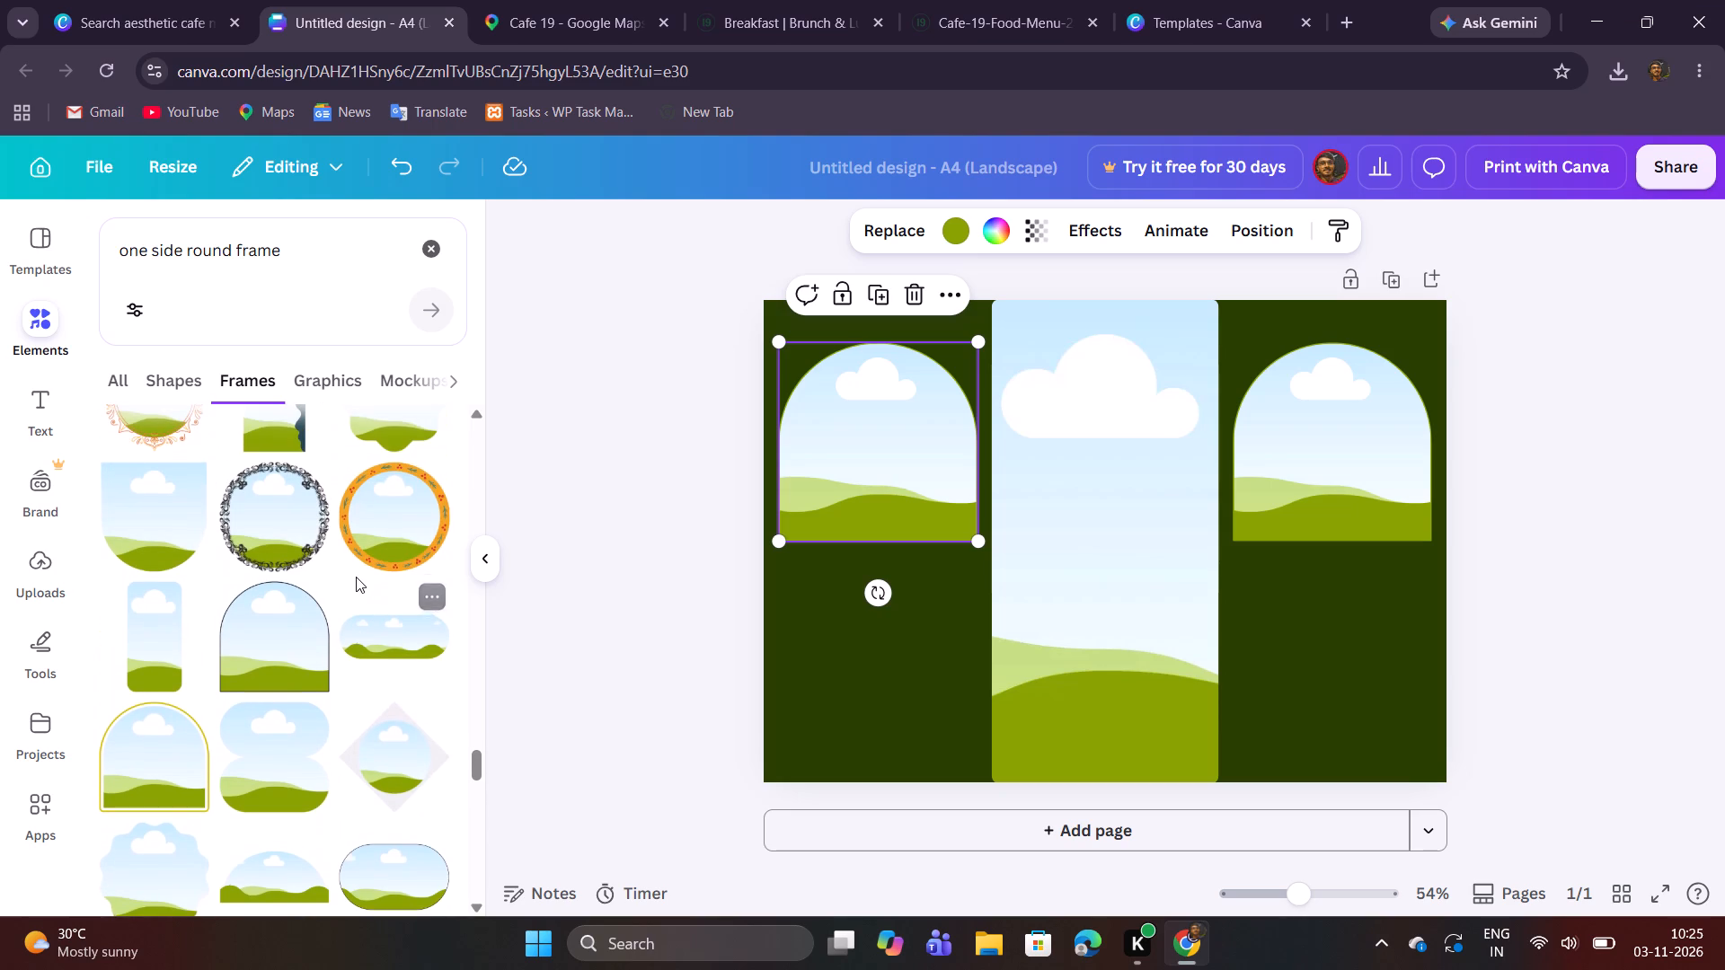
pyautogui.scroll(1, 356, 577)
pyautogui.scroll(-2, 356, 577)
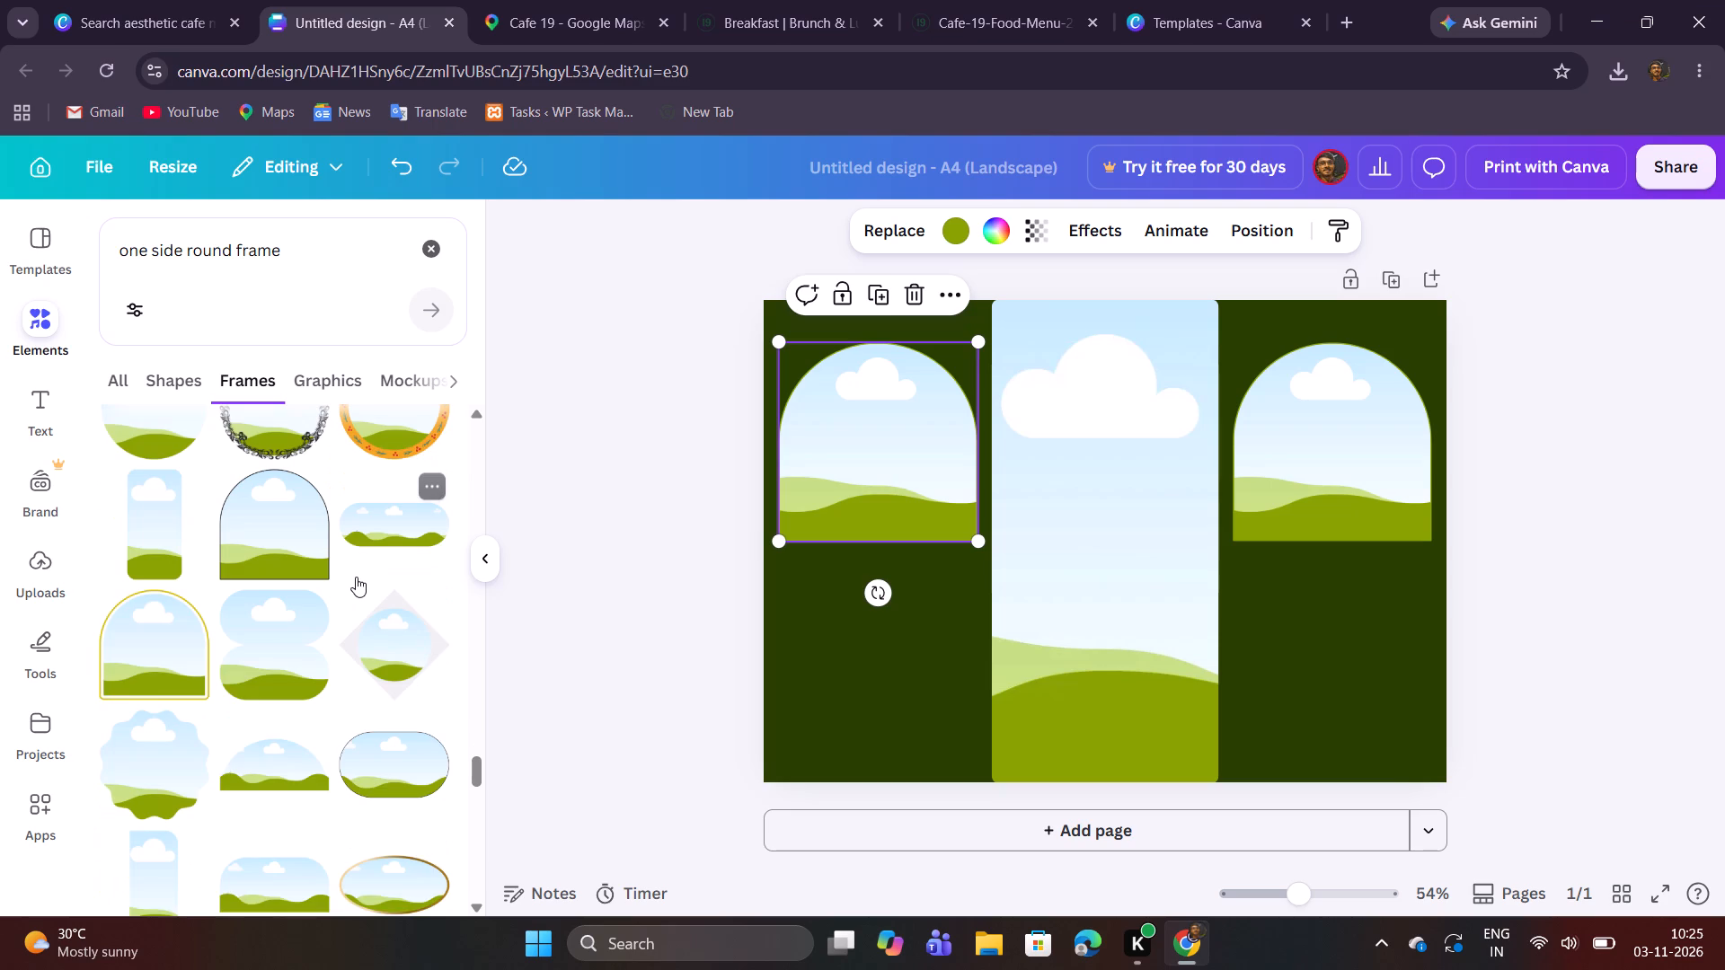
pyautogui.scroll(4, 356, 577)
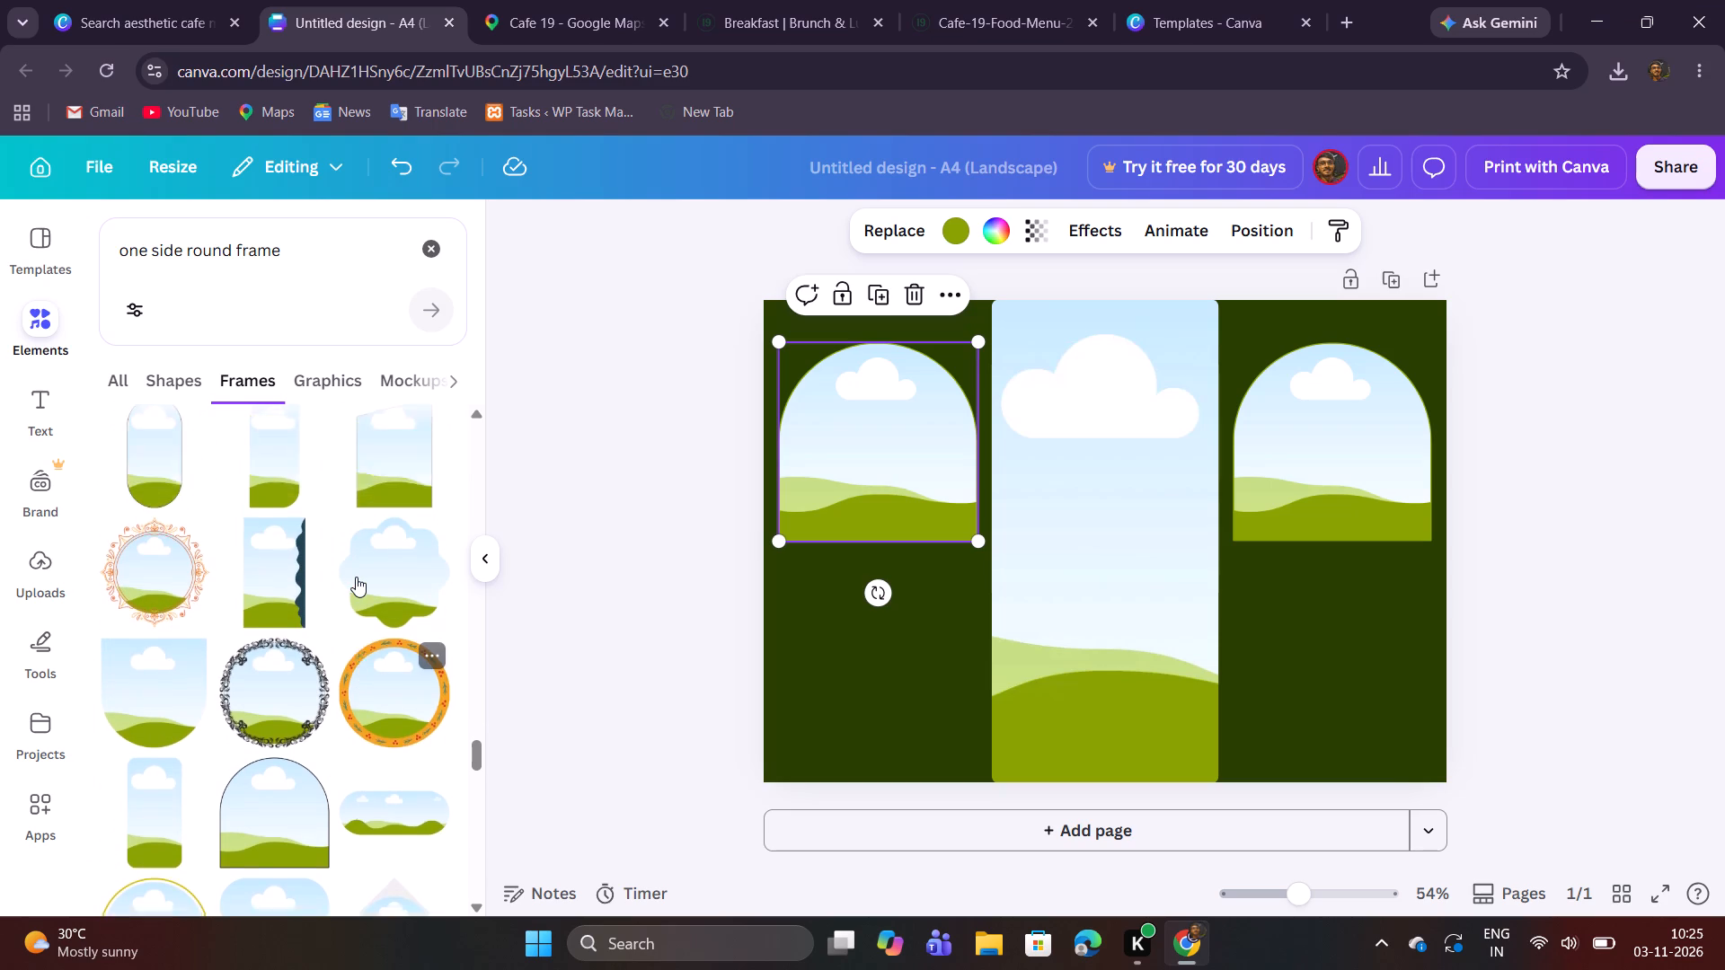
pyautogui.scroll(-1, 356, 577)
pyautogui.scroll(3, 356, 577)
pyautogui.scroll(-1, 356, 575)
pyautogui.click(1693, 734)
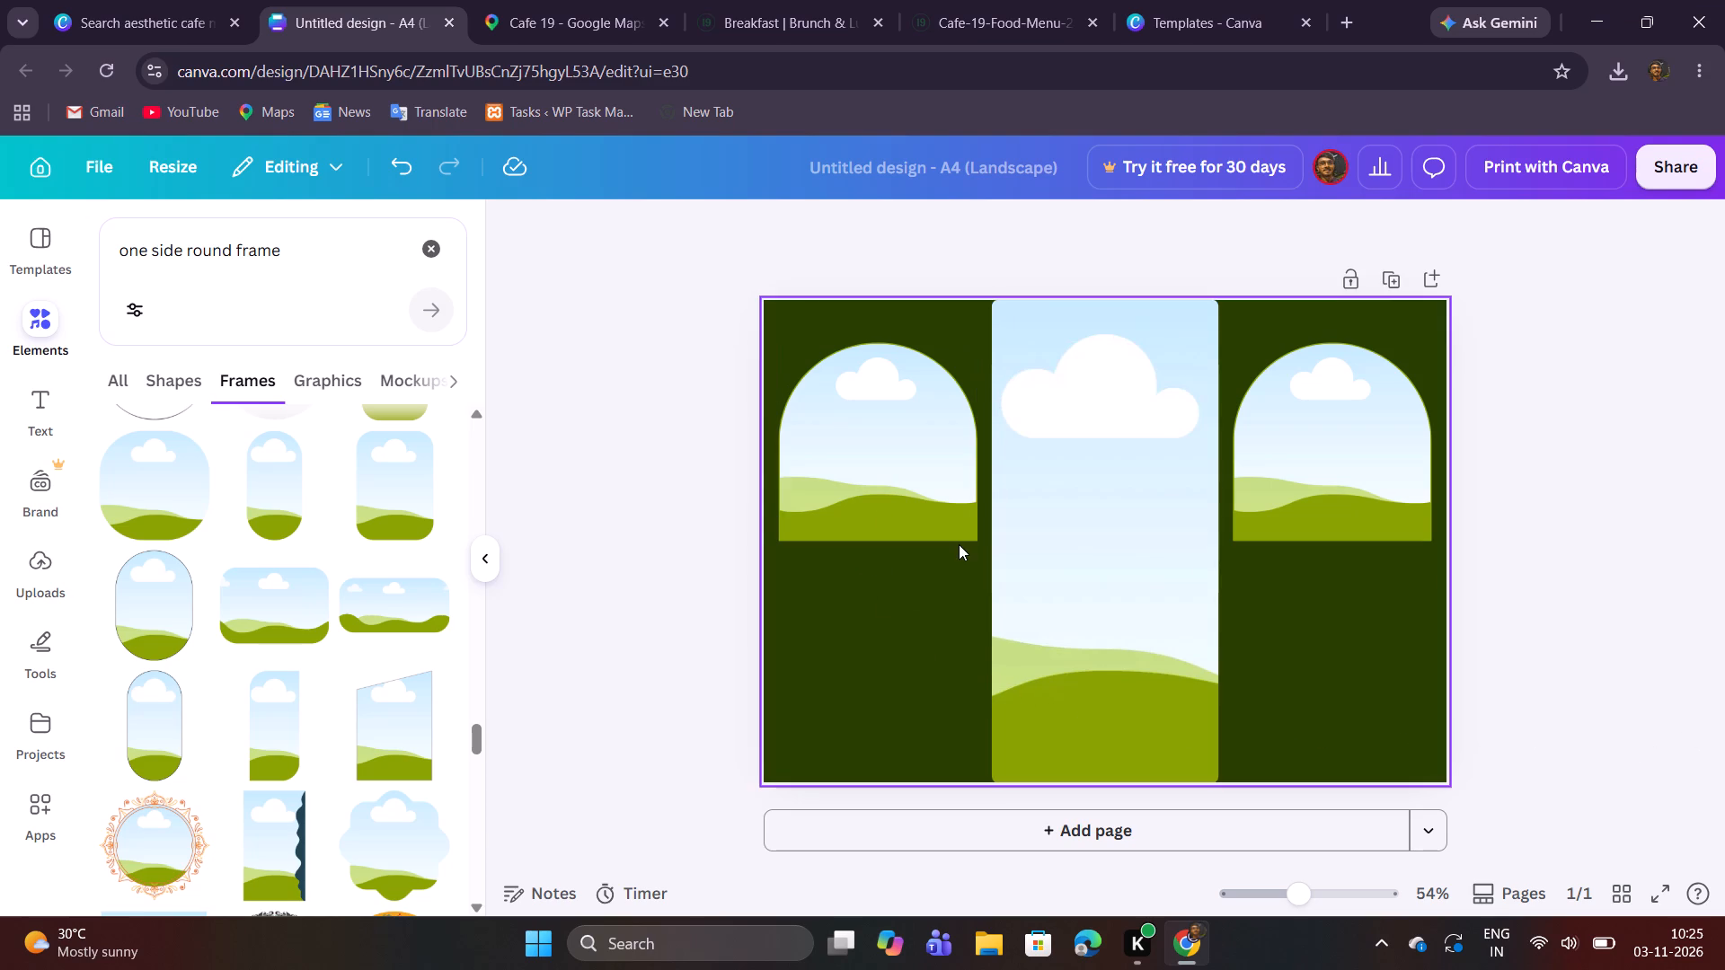
# Check the arched pictures in the restaurant menu template again and compare more "one side round frame" results with them.
pyautogui.click(134, 3)
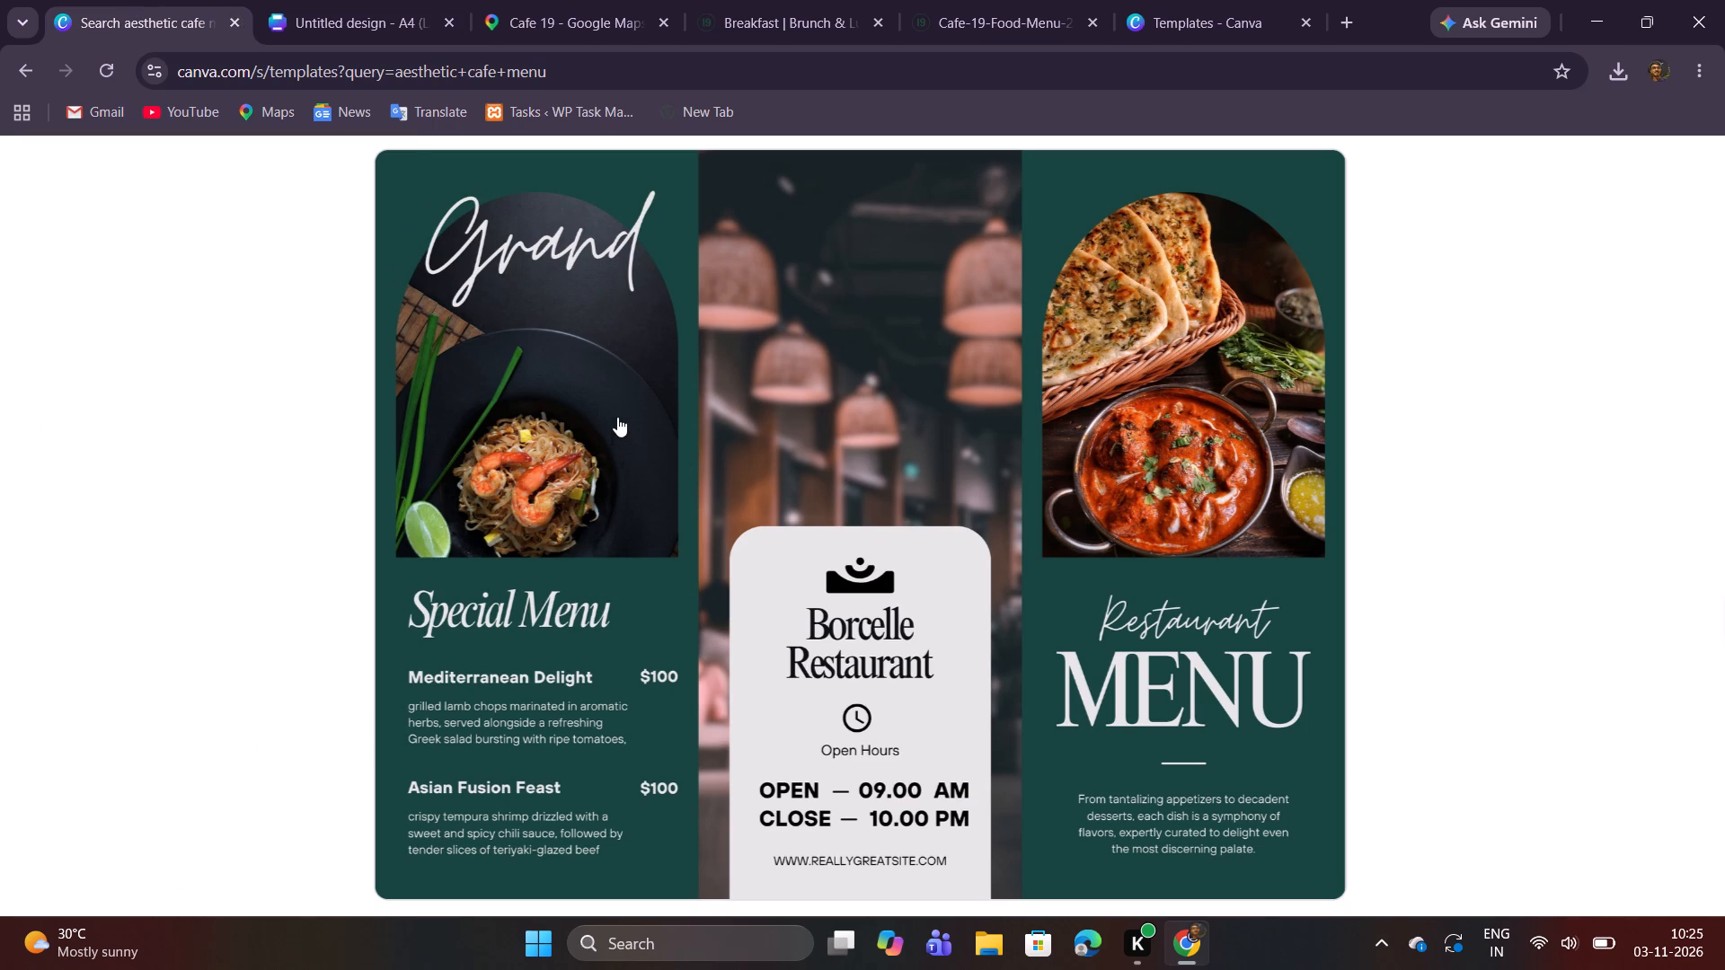
pyautogui.click(294, 29)
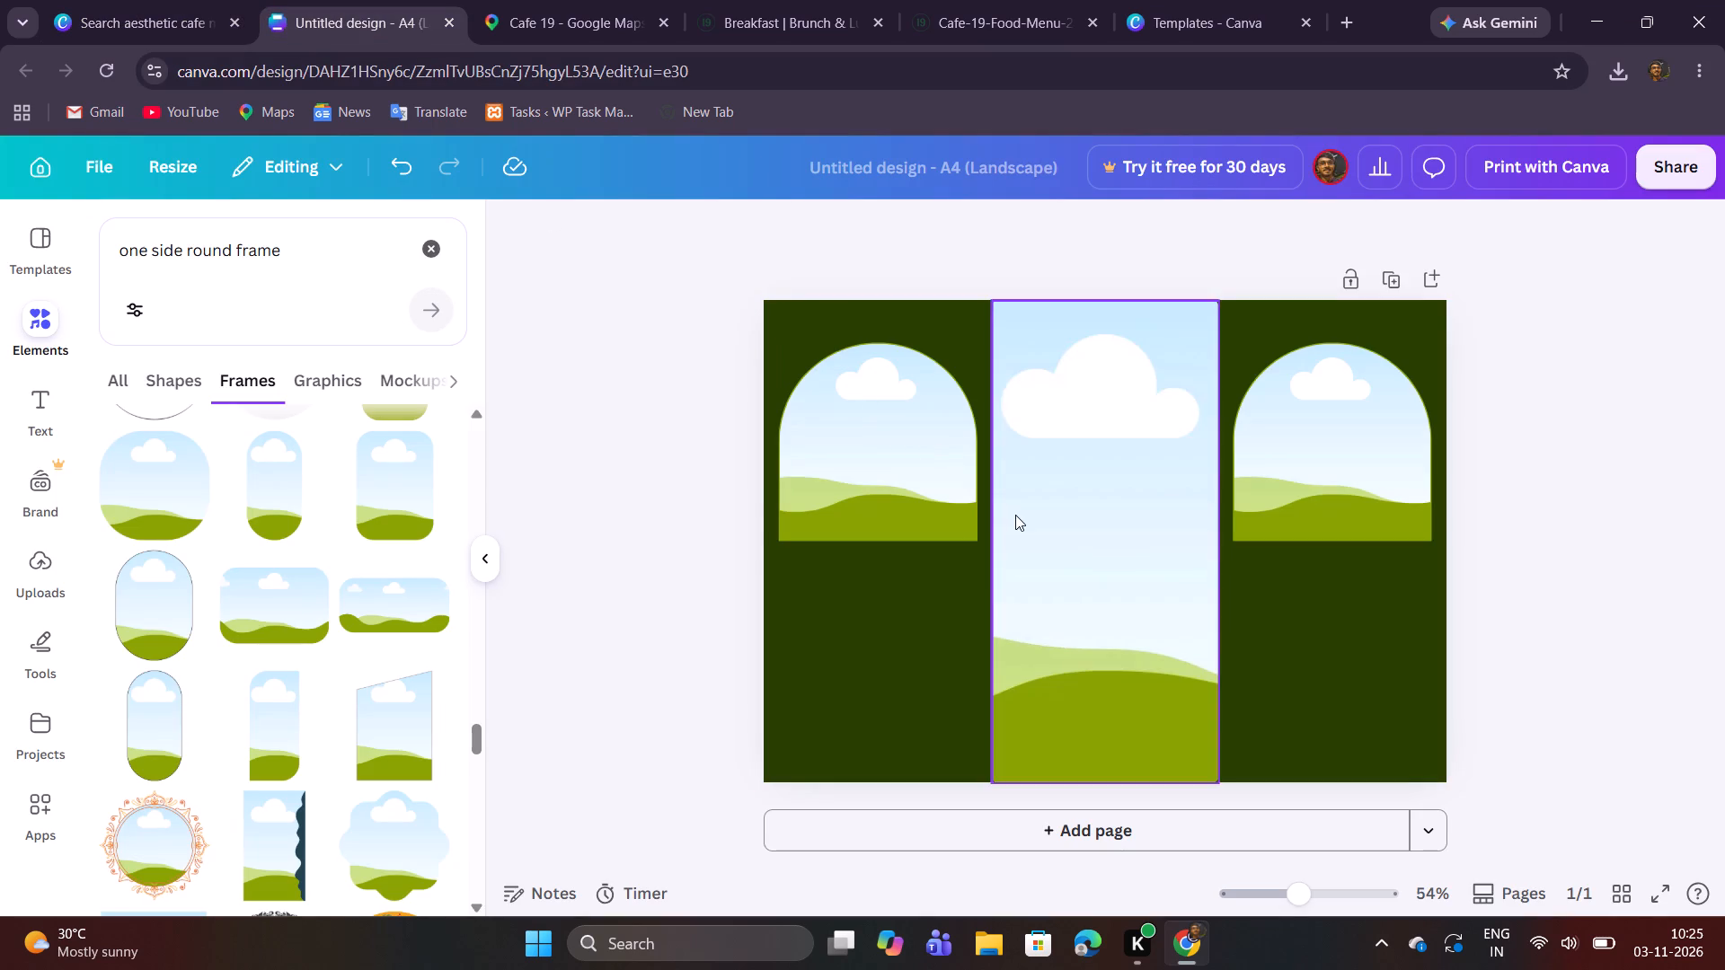
pyautogui.scroll(-3, 366, 754)
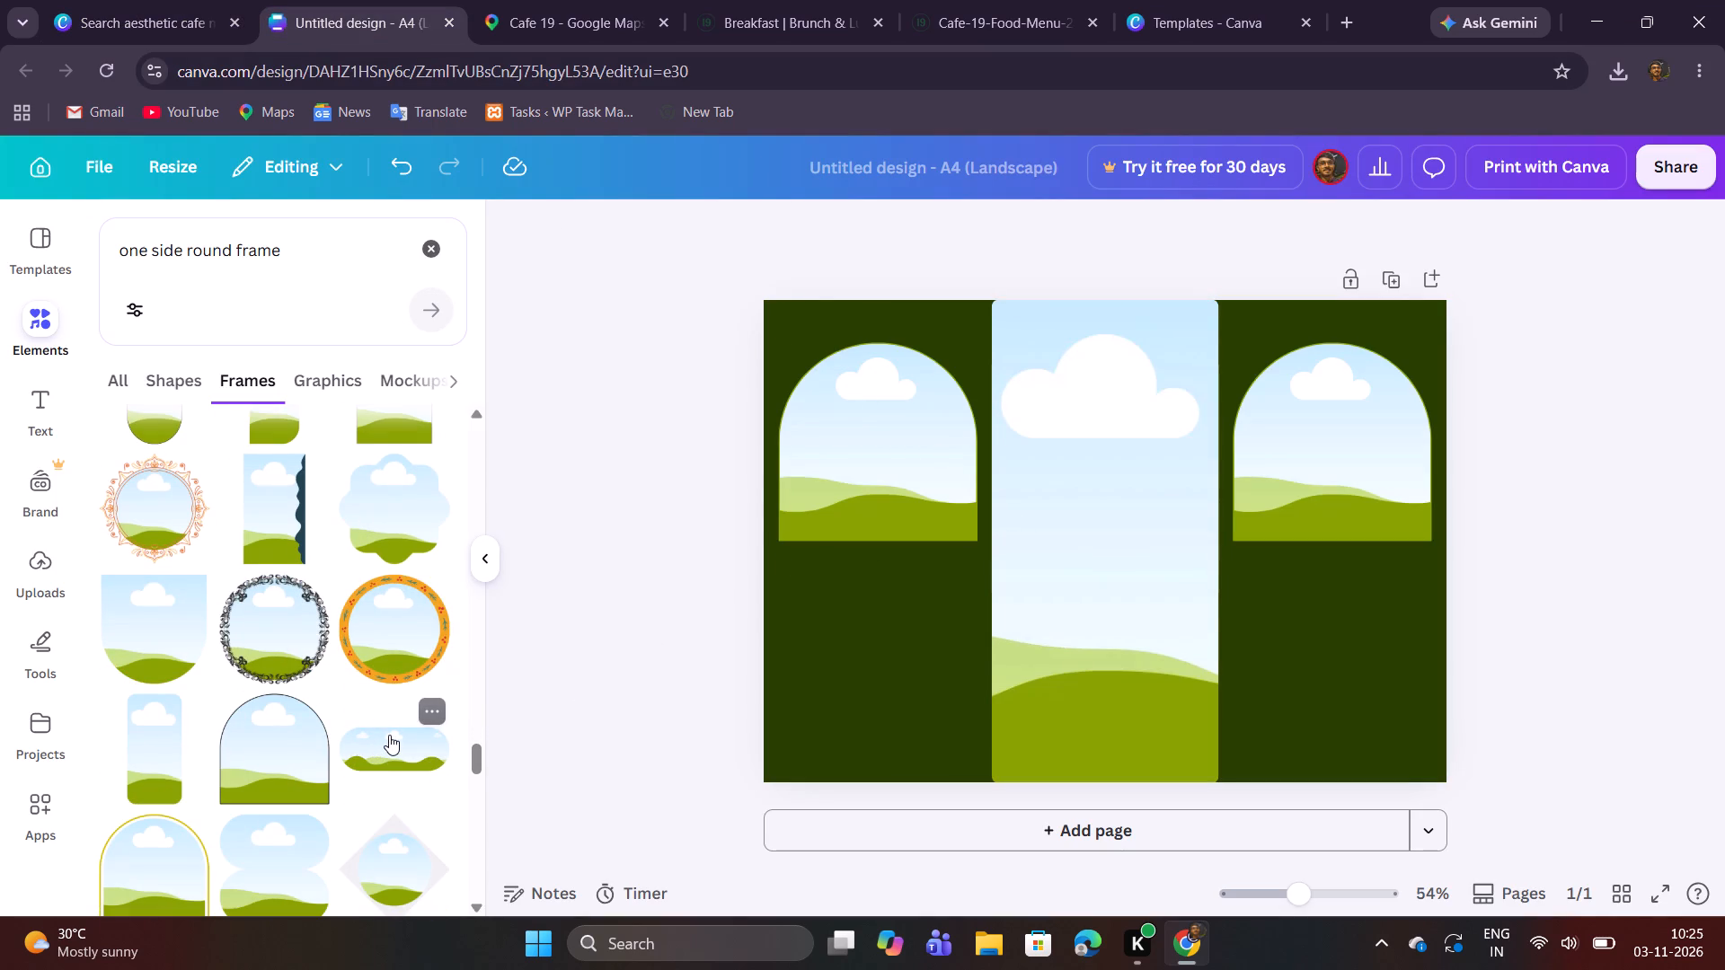
pyautogui.scroll(-4, 389, 735)
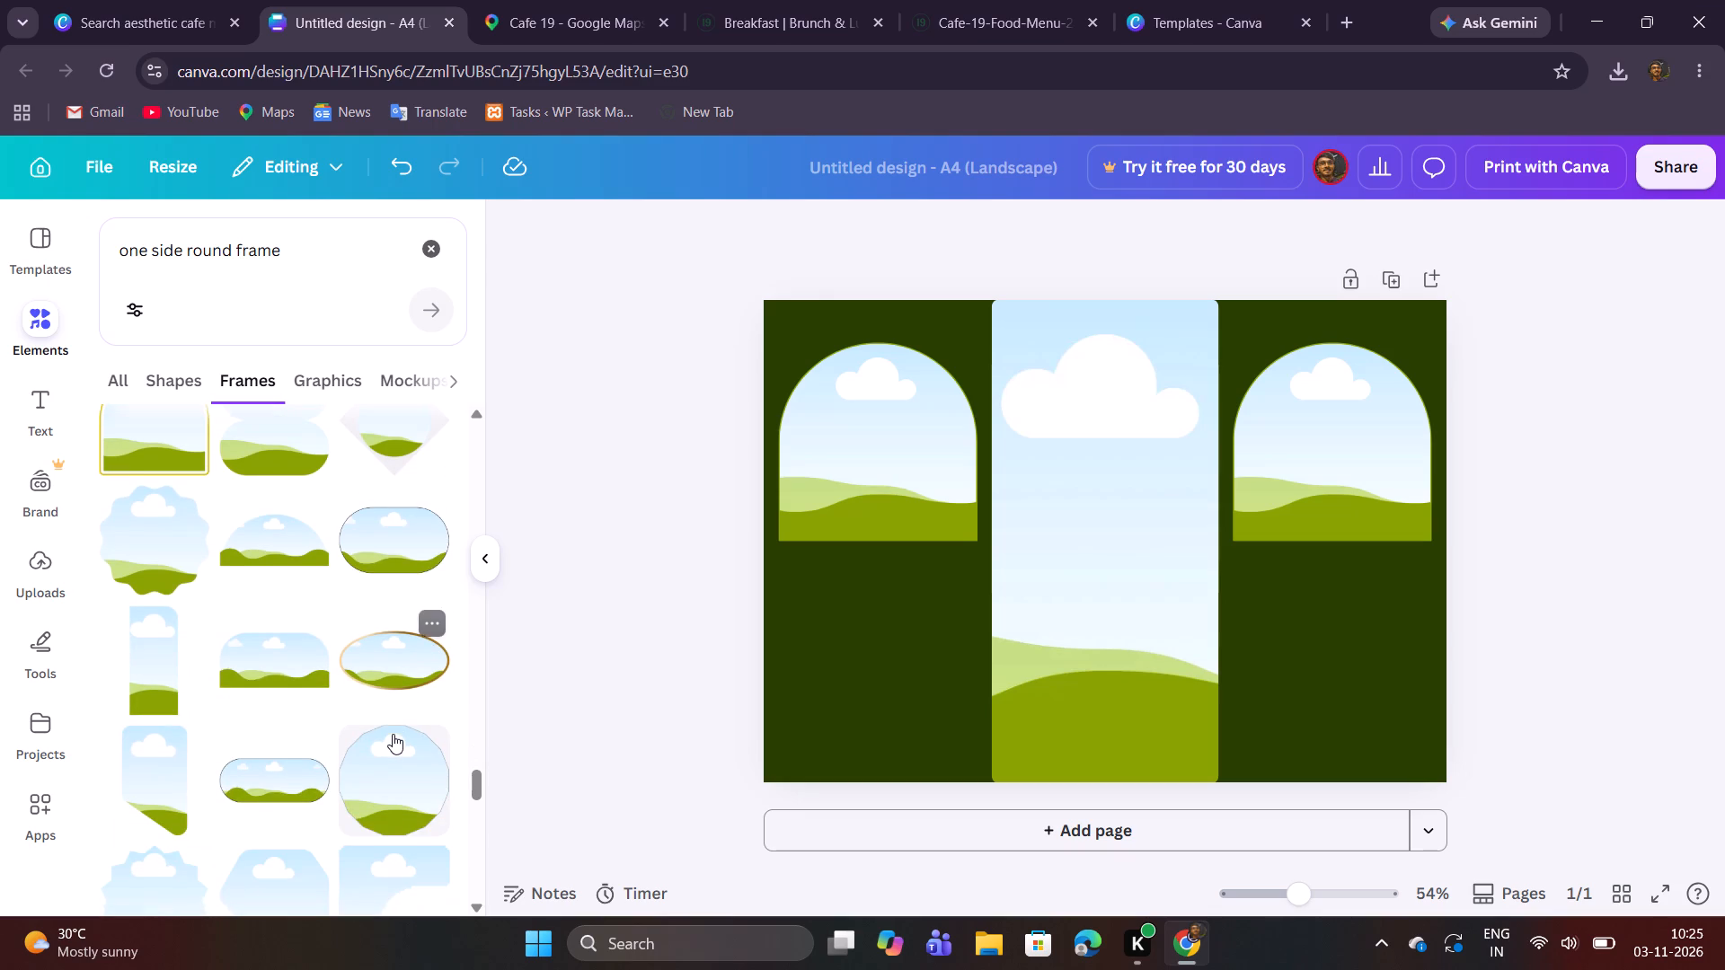
pyautogui.scroll(-3, 393, 734)
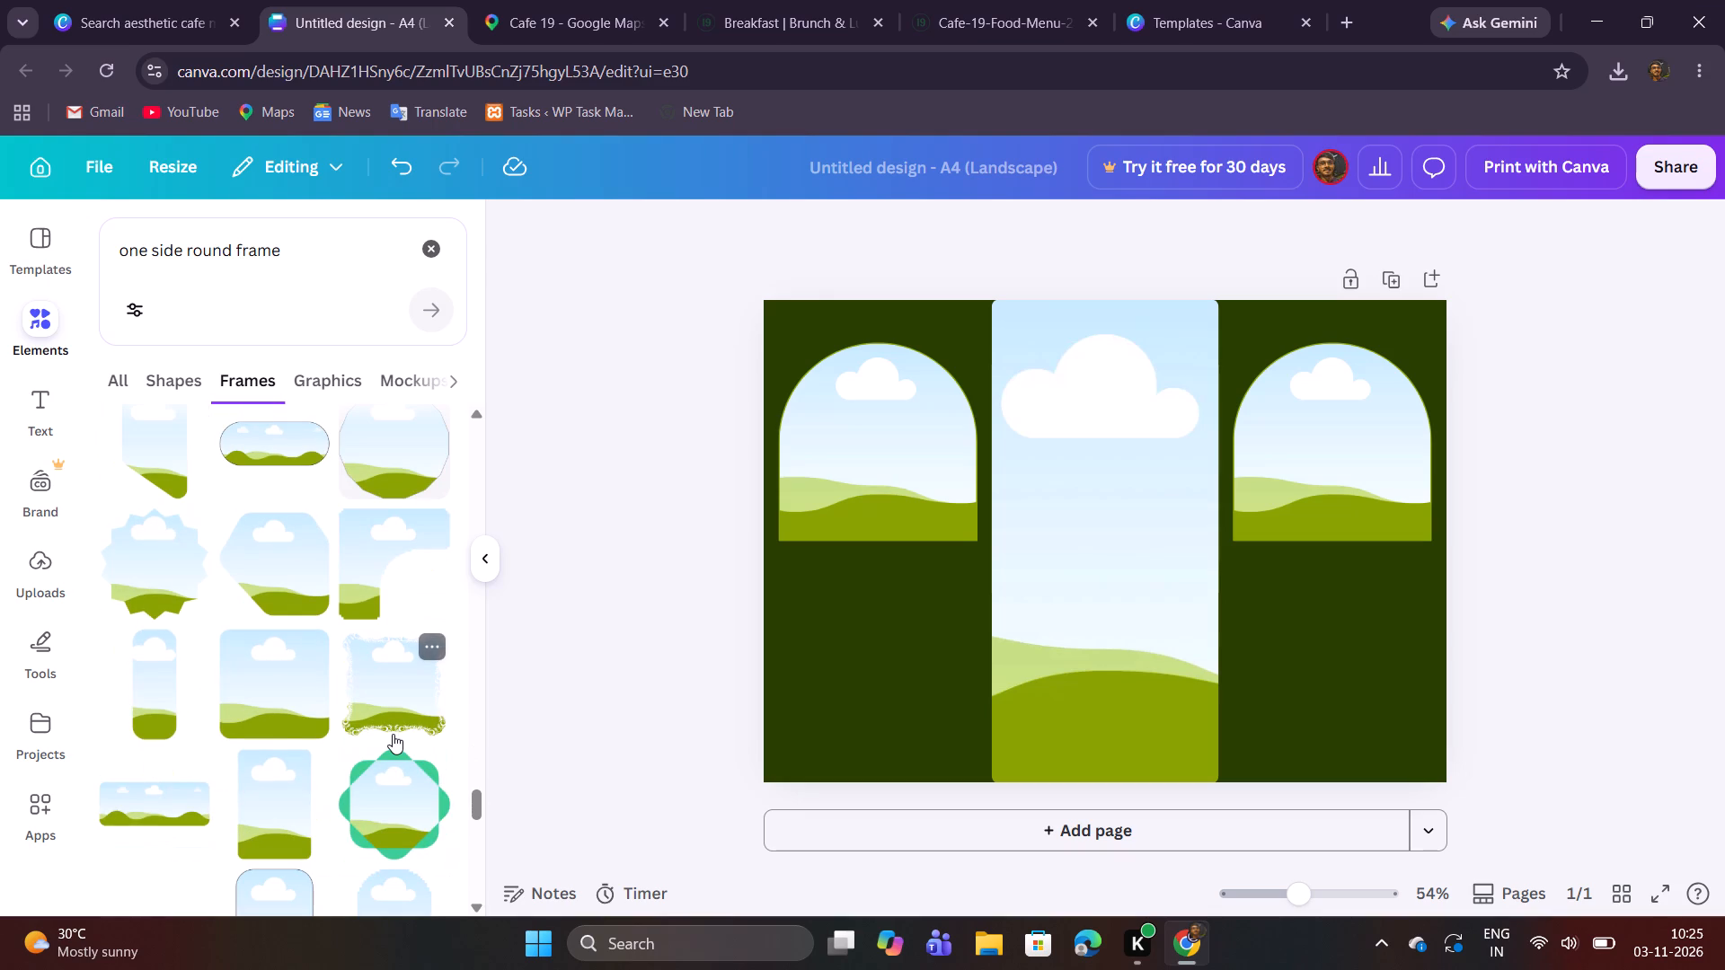
pyautogui.scroll(5, 362, 734)
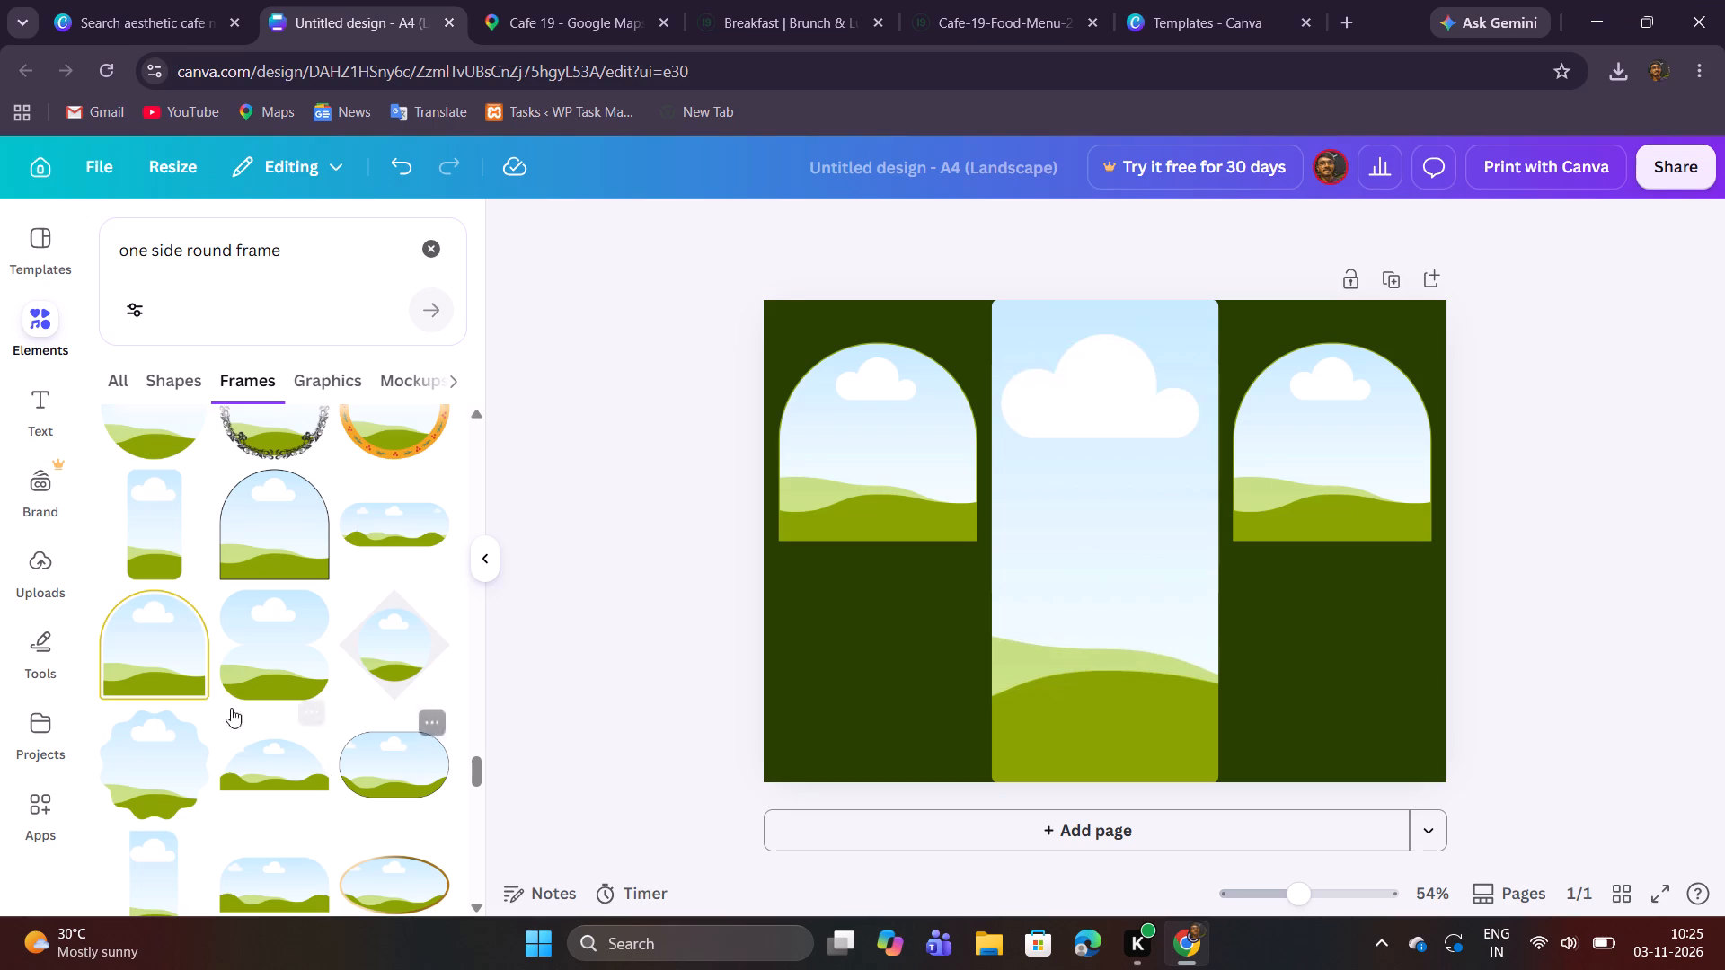
# View the name and keywords of the thin black-outlined arch frame in the results.
pyautogui.click(311, 488)
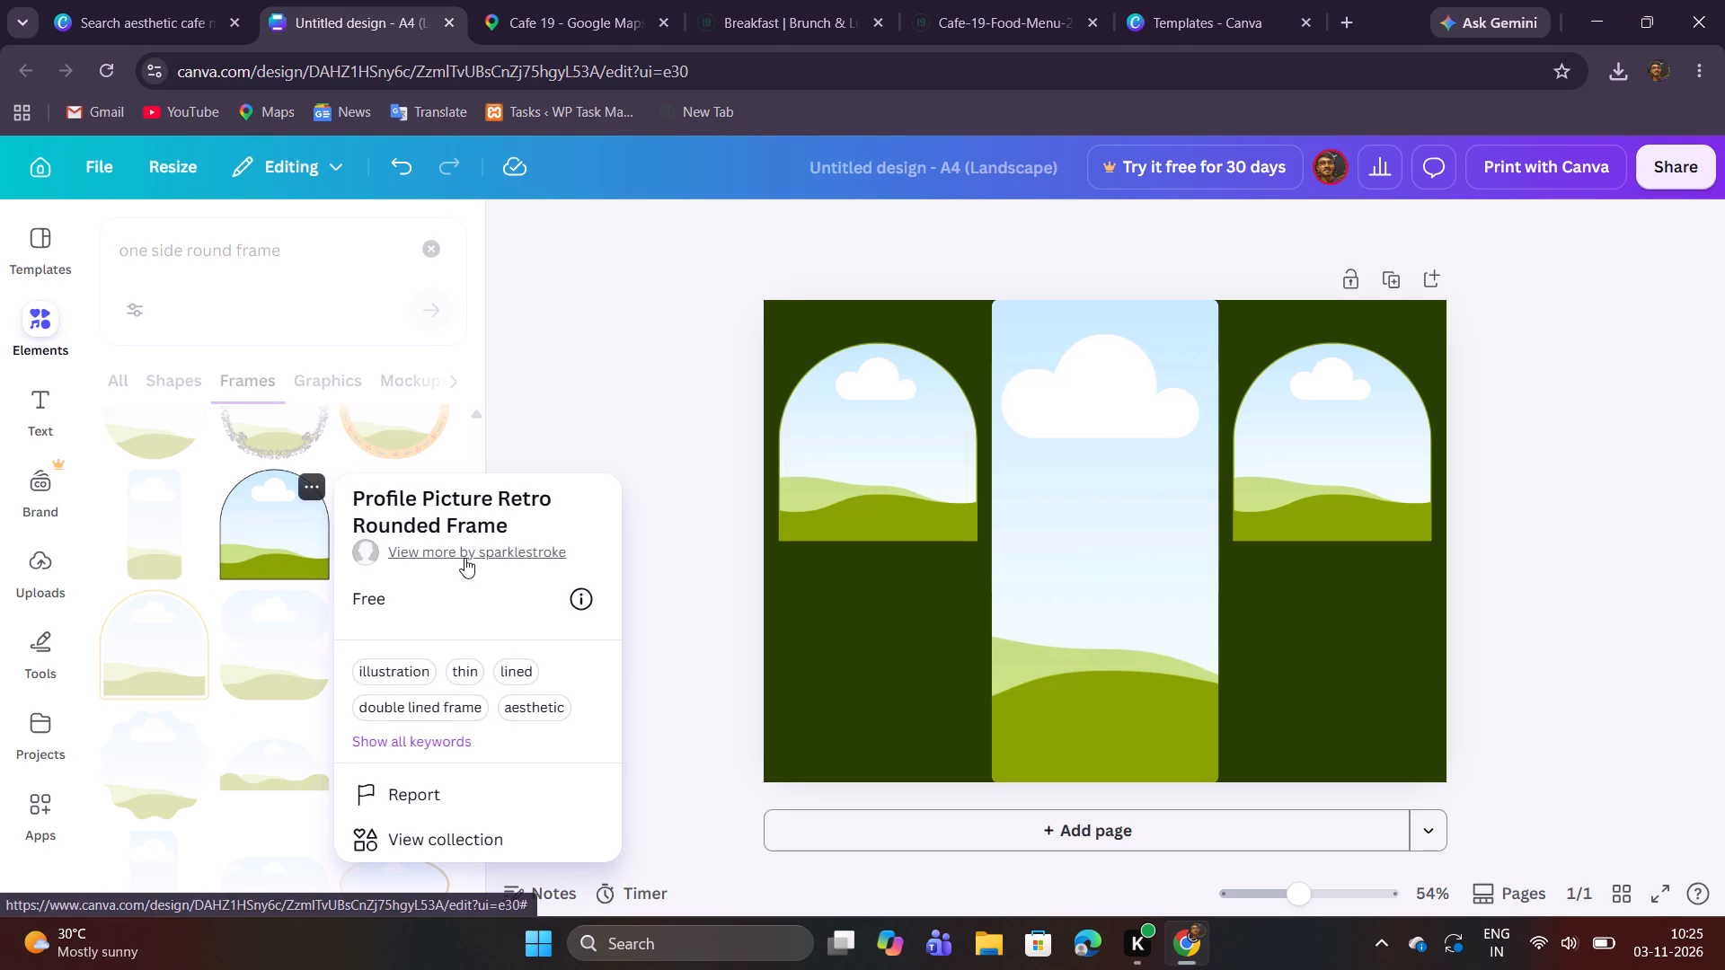
pyautogui.click(579, 441)
# Search the elements for "retro rounded frame" and restrict the results to frames.
pyautogui.click(429, 257)
pyautogui.click(284, 250)
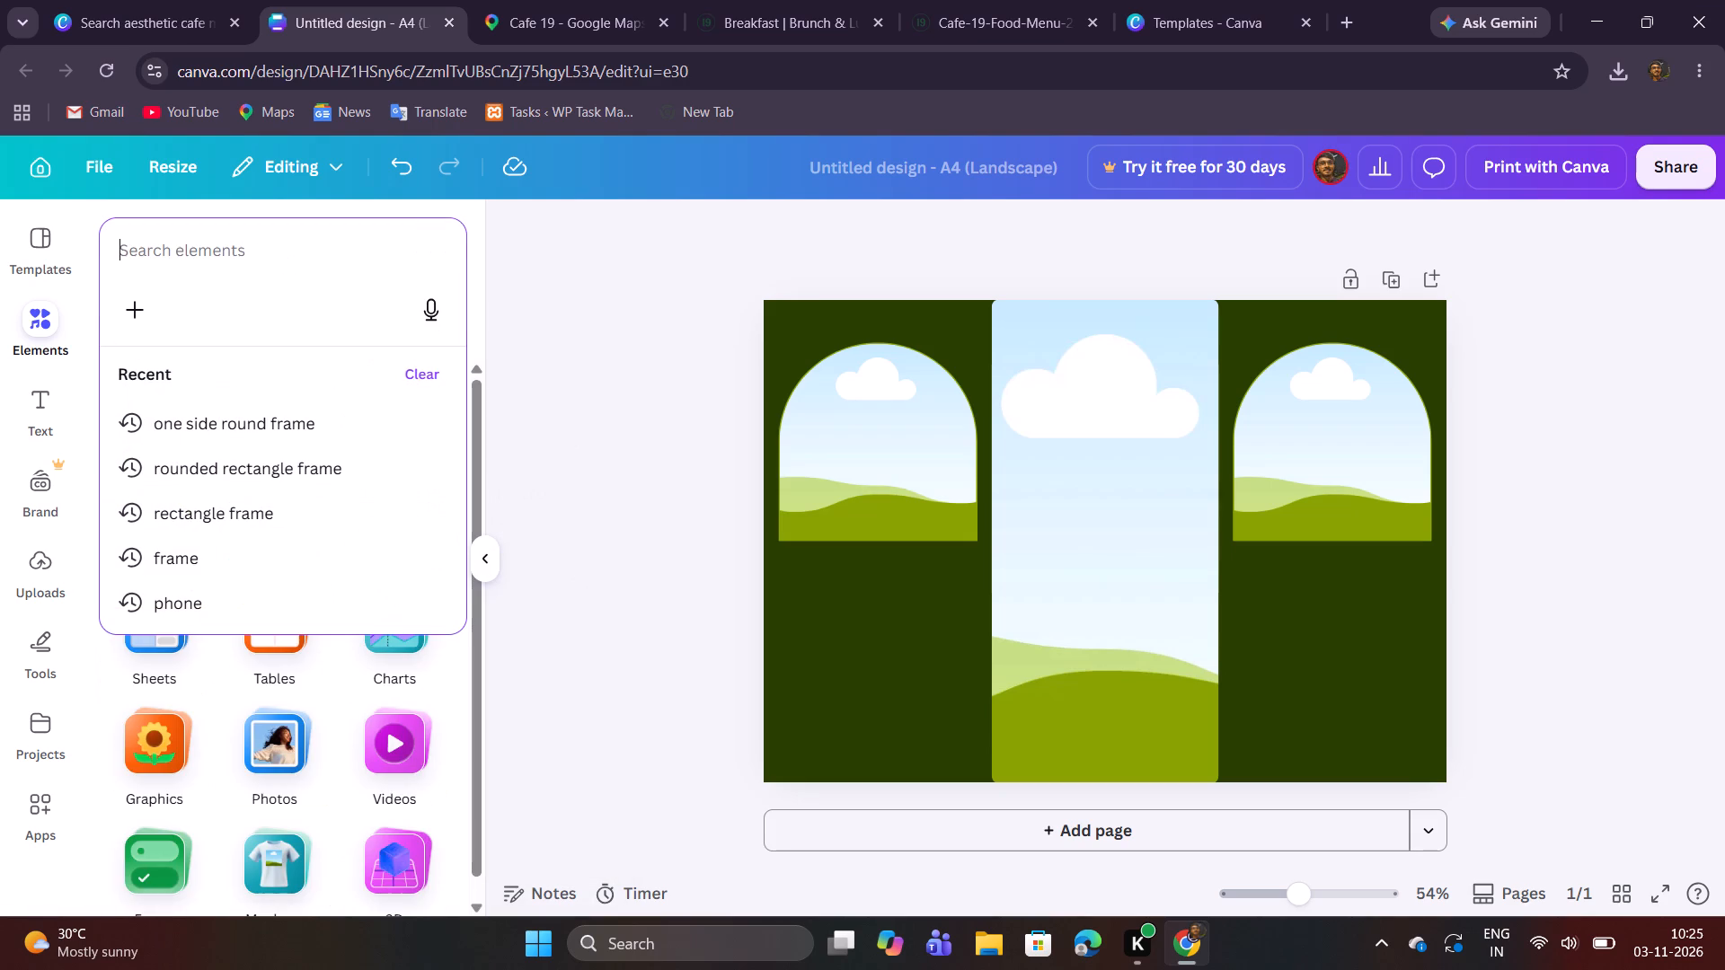
pyautogui.write('retro')
pyautogui.press('space')
pyautogui.write('rounded frame')
pyautogui.press('Return')
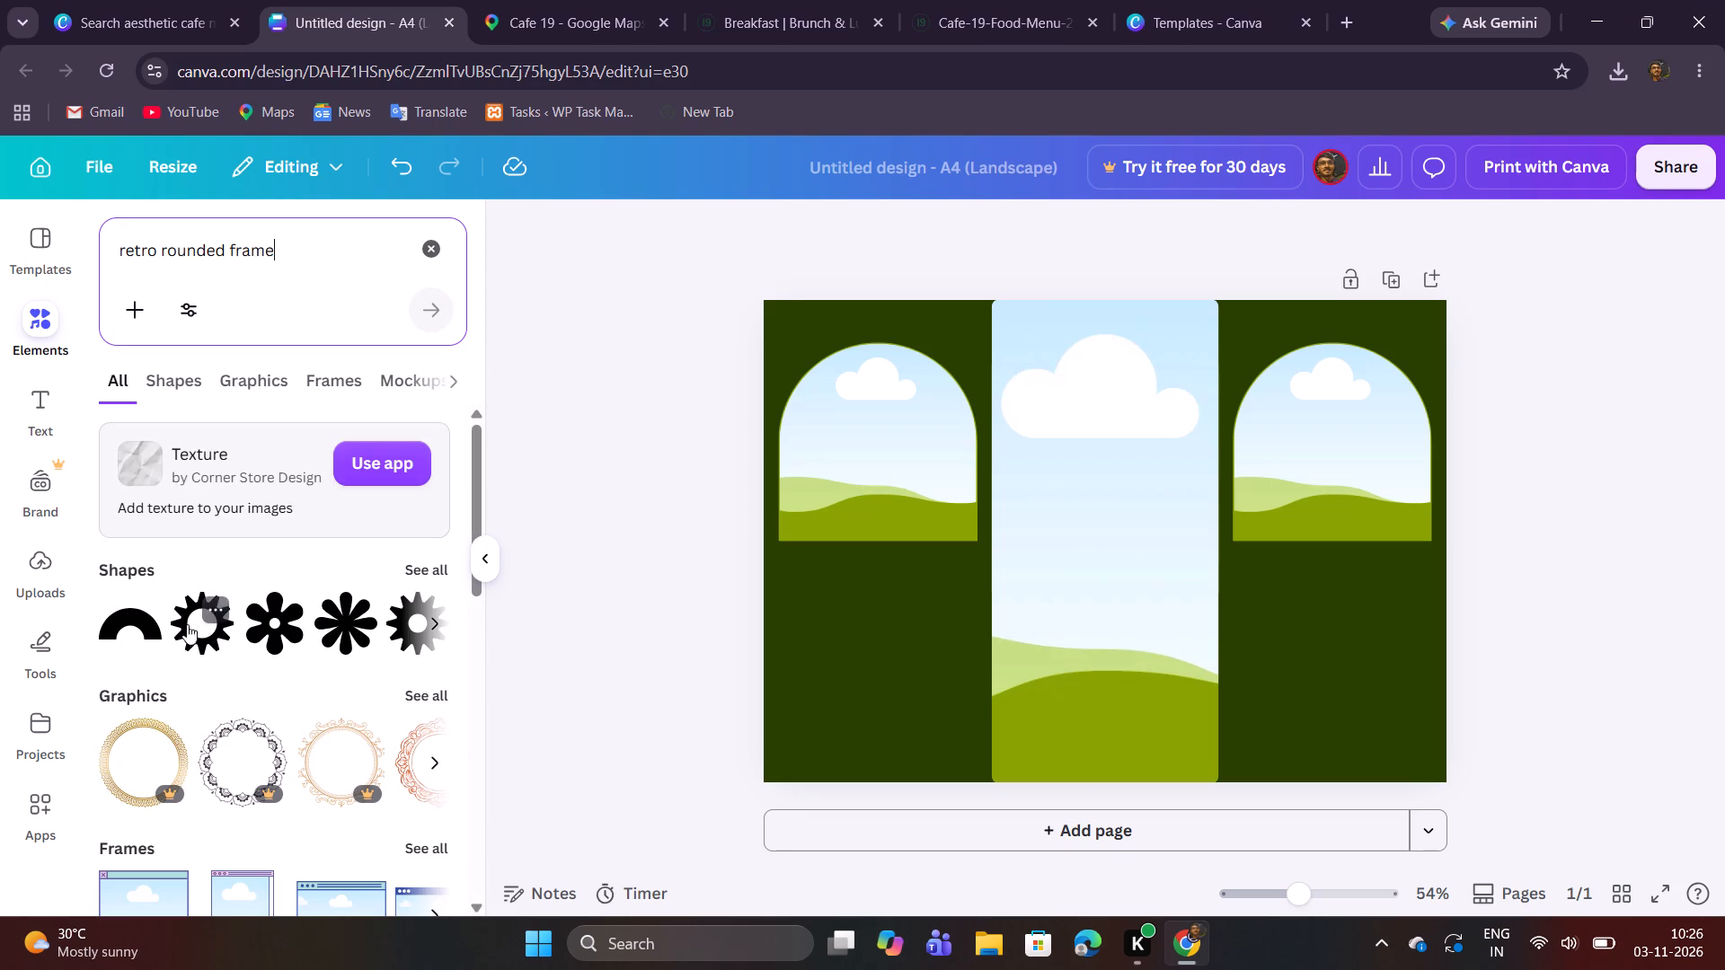
pyautogui.click(305, 386)
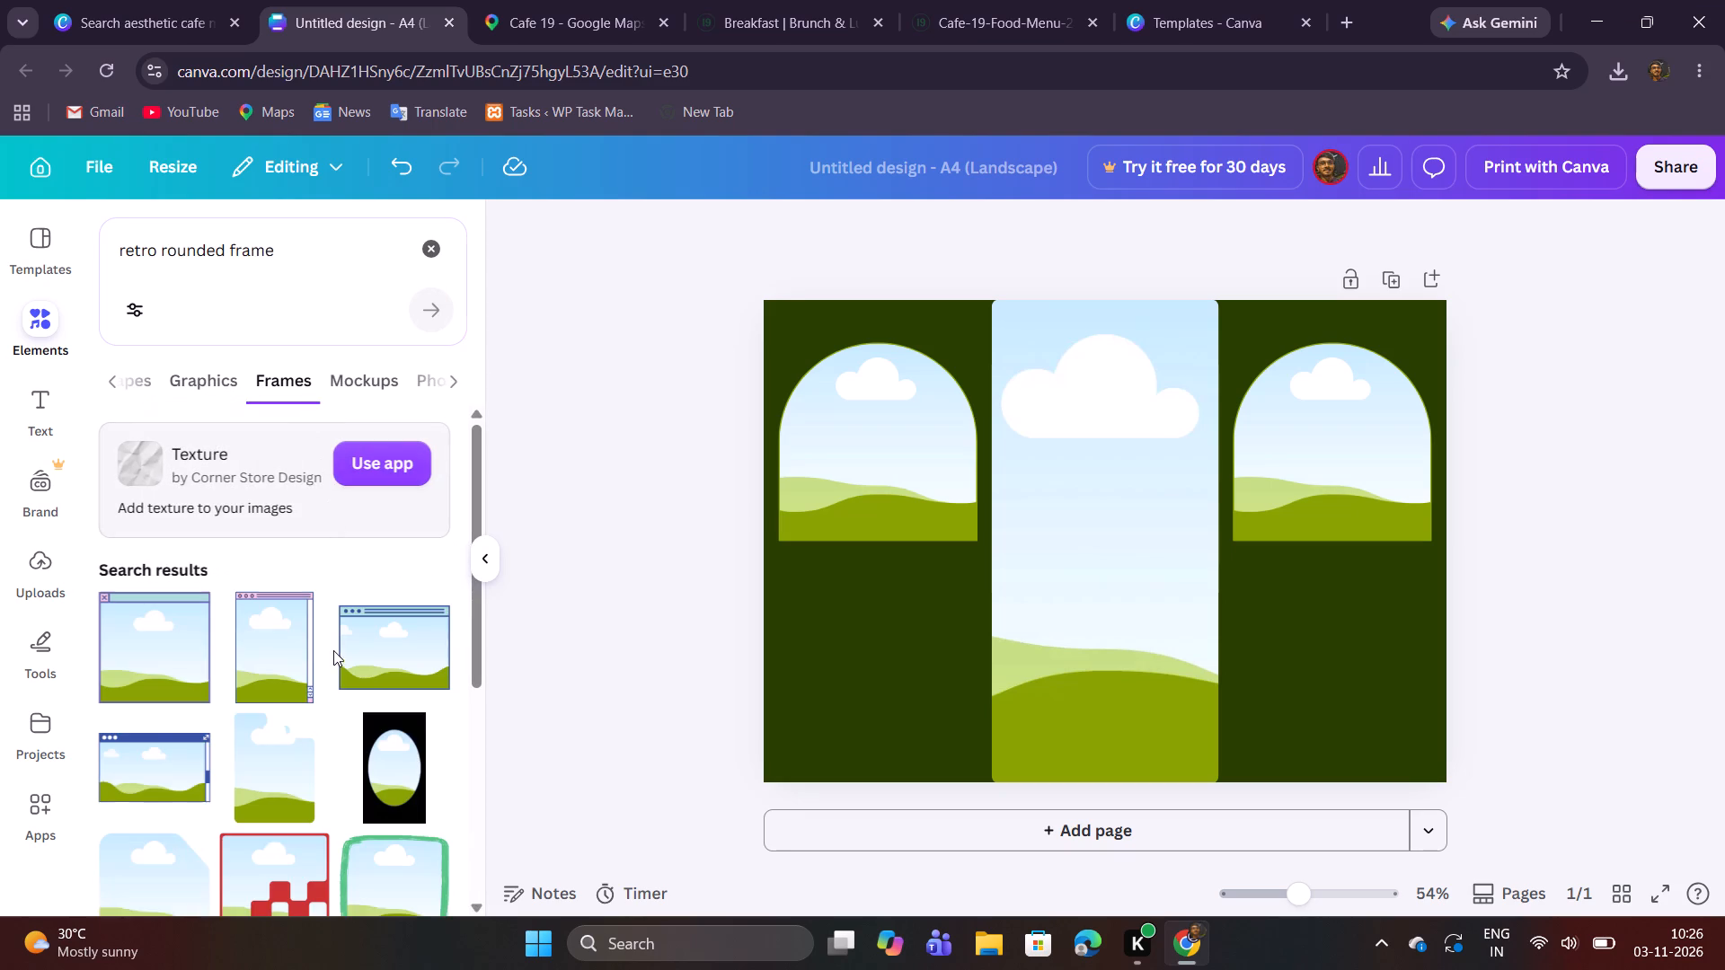
# Look through the "retro rounded frame" results for a taller arch shape for the side panels.
pyautogui.scroll(-4, 333, 658)
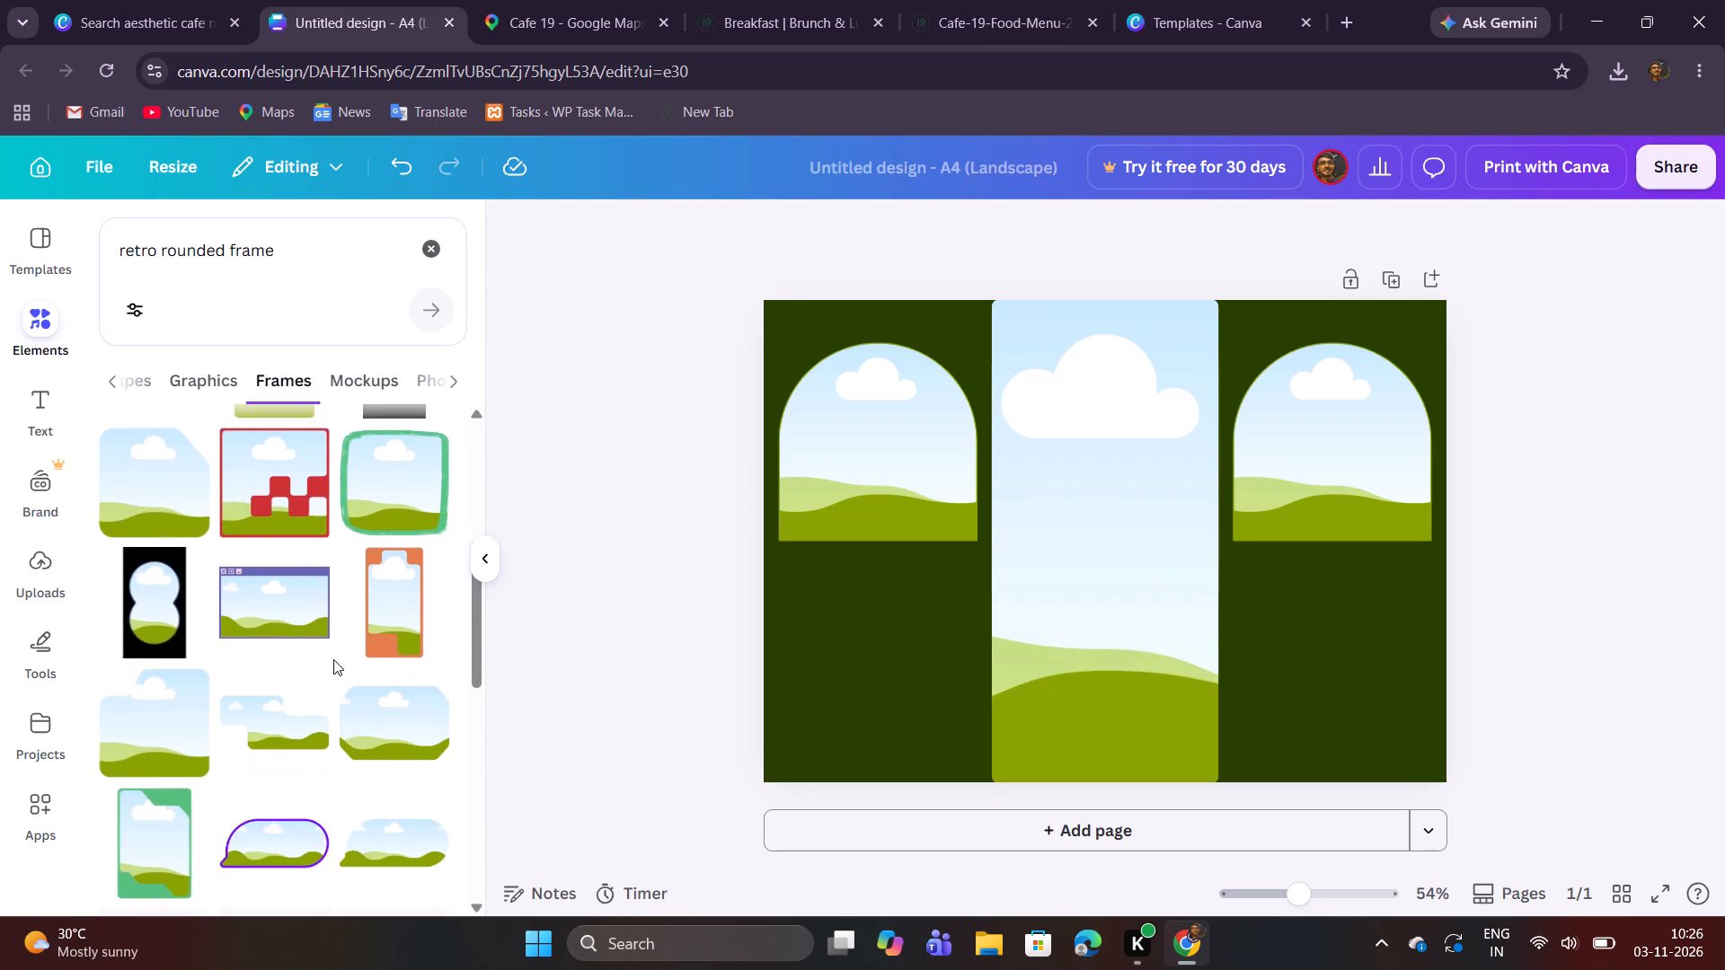
pyautogui.scroll(-5, 333, 659)
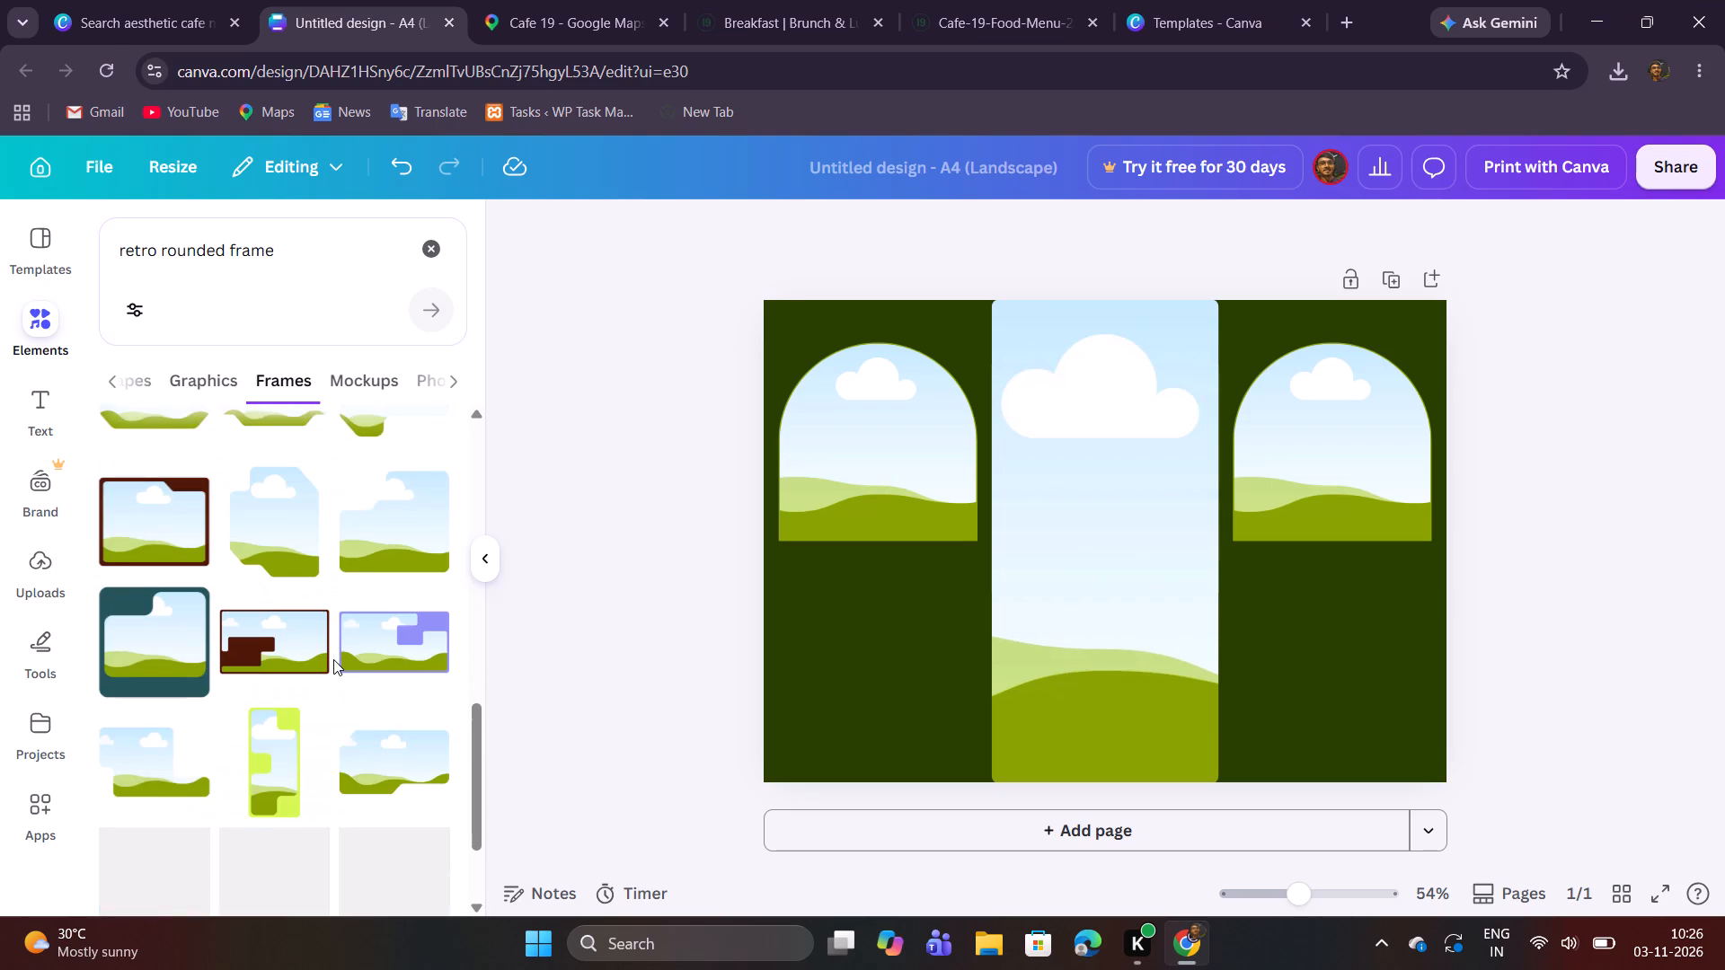
pyautogui.scroll(-7, 333, 659)
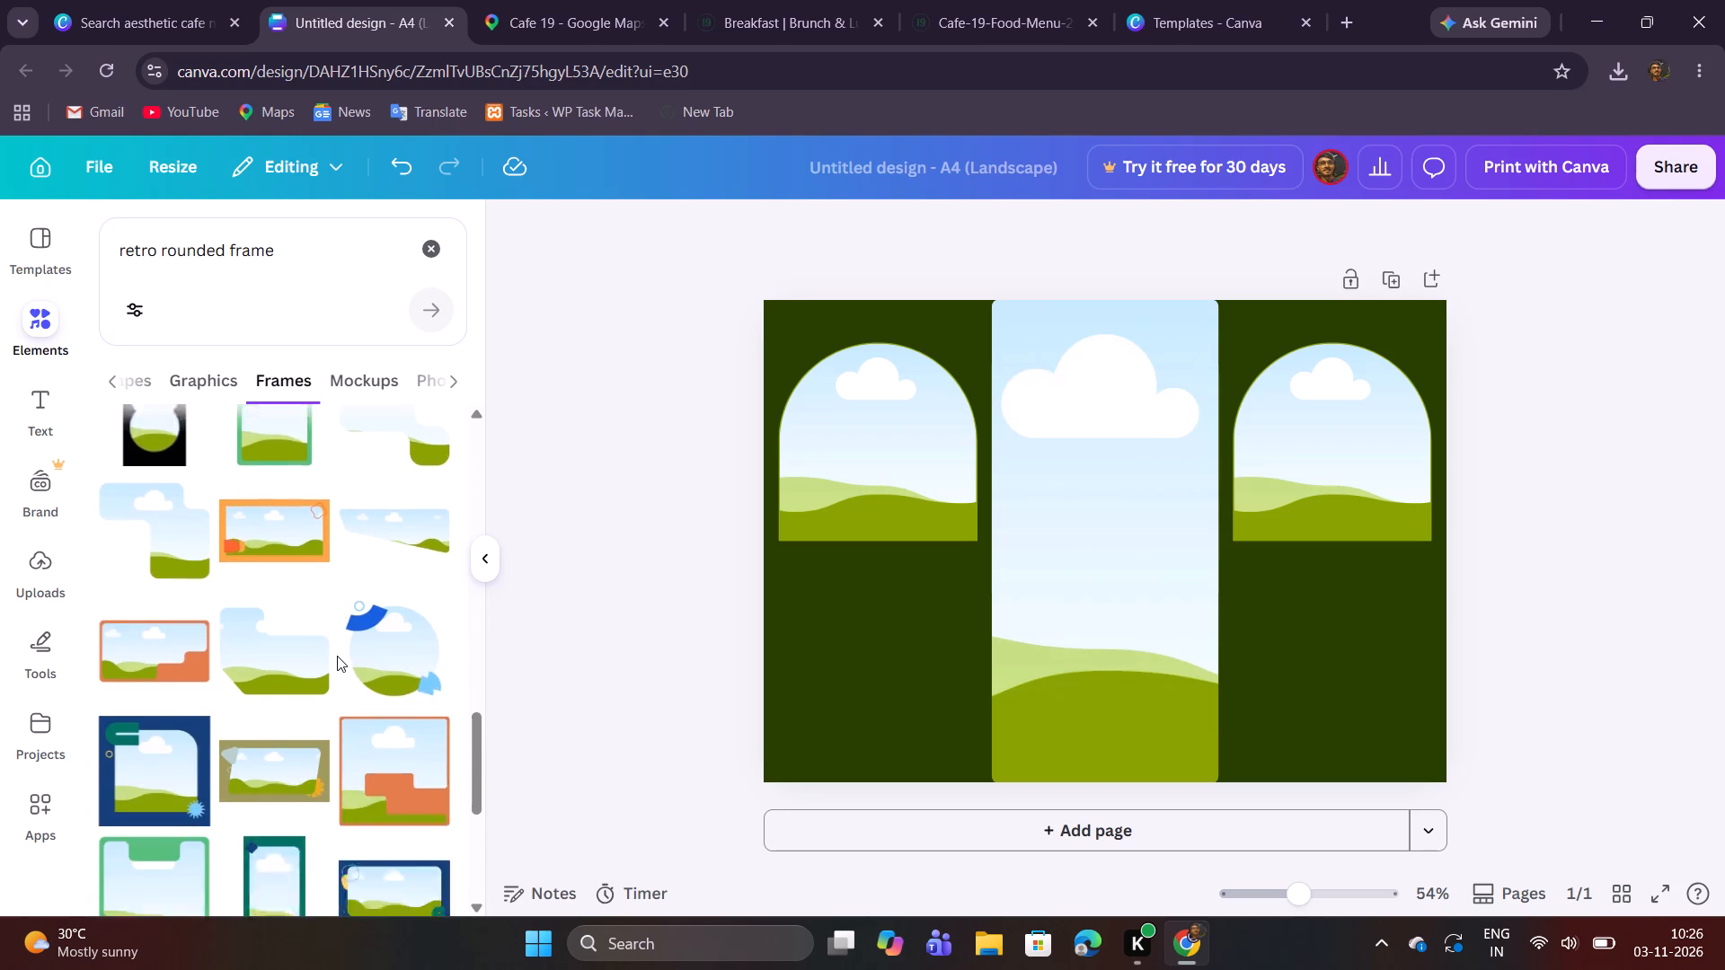
pyautogui.scroll(-3, 340, 653)
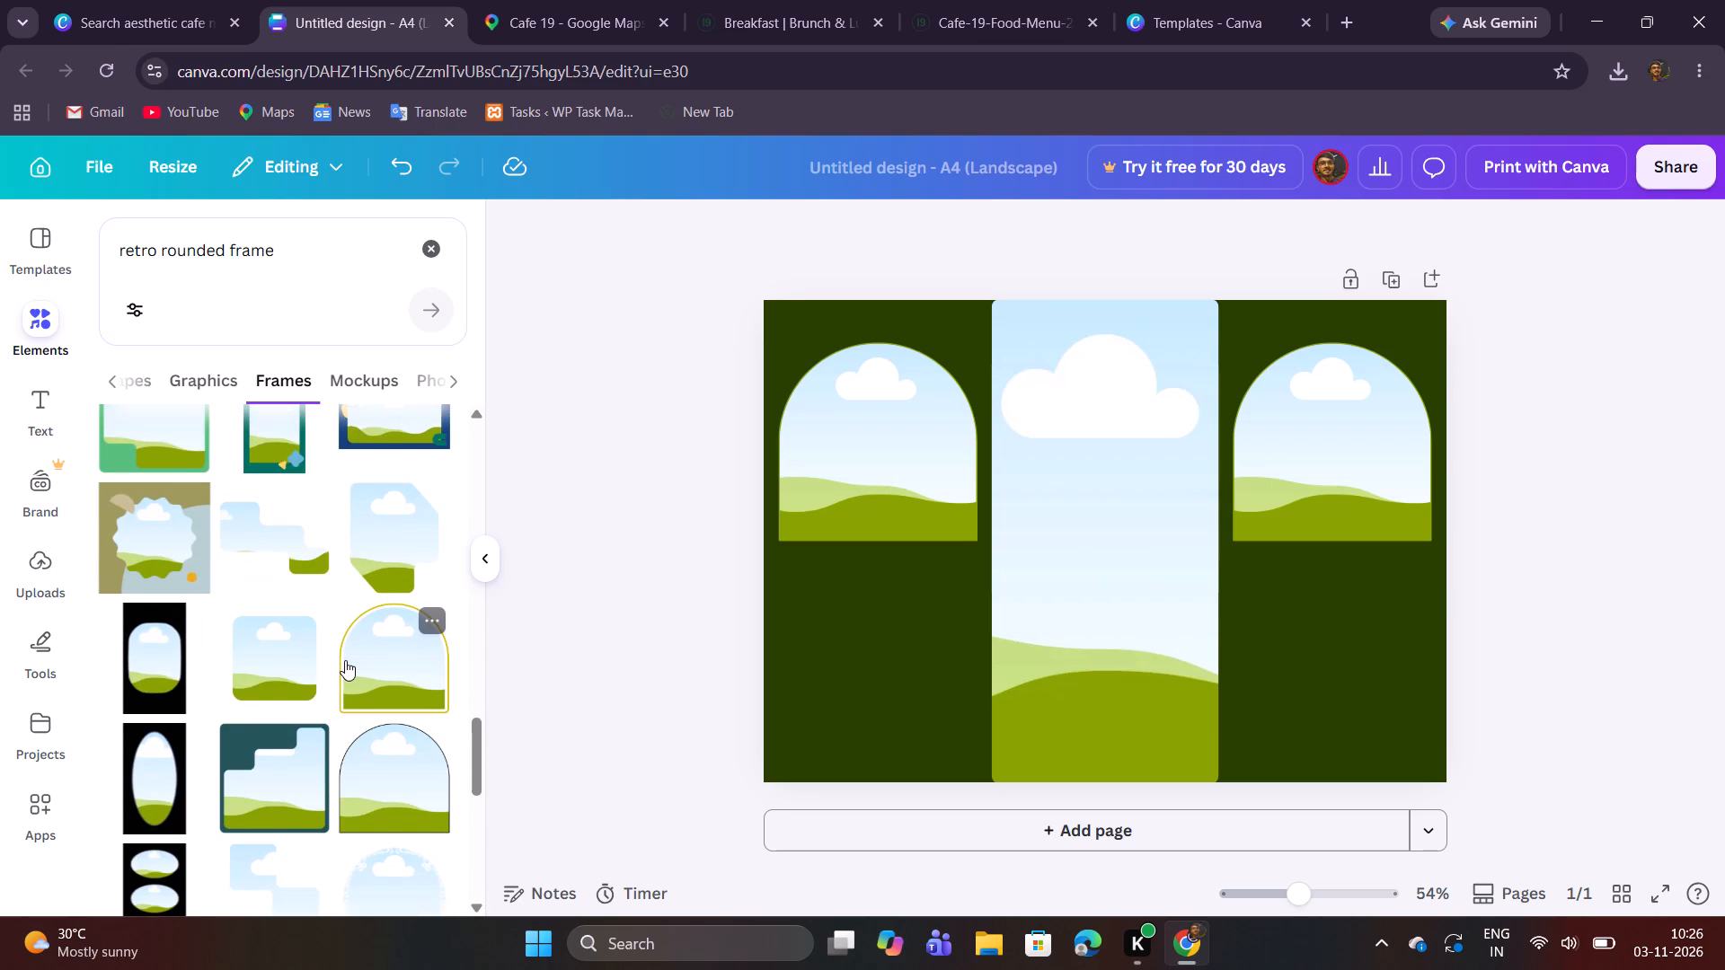
pyautogui.scroll(-2, 345, 660)
pyautogui.scroll(1, 349, 663)
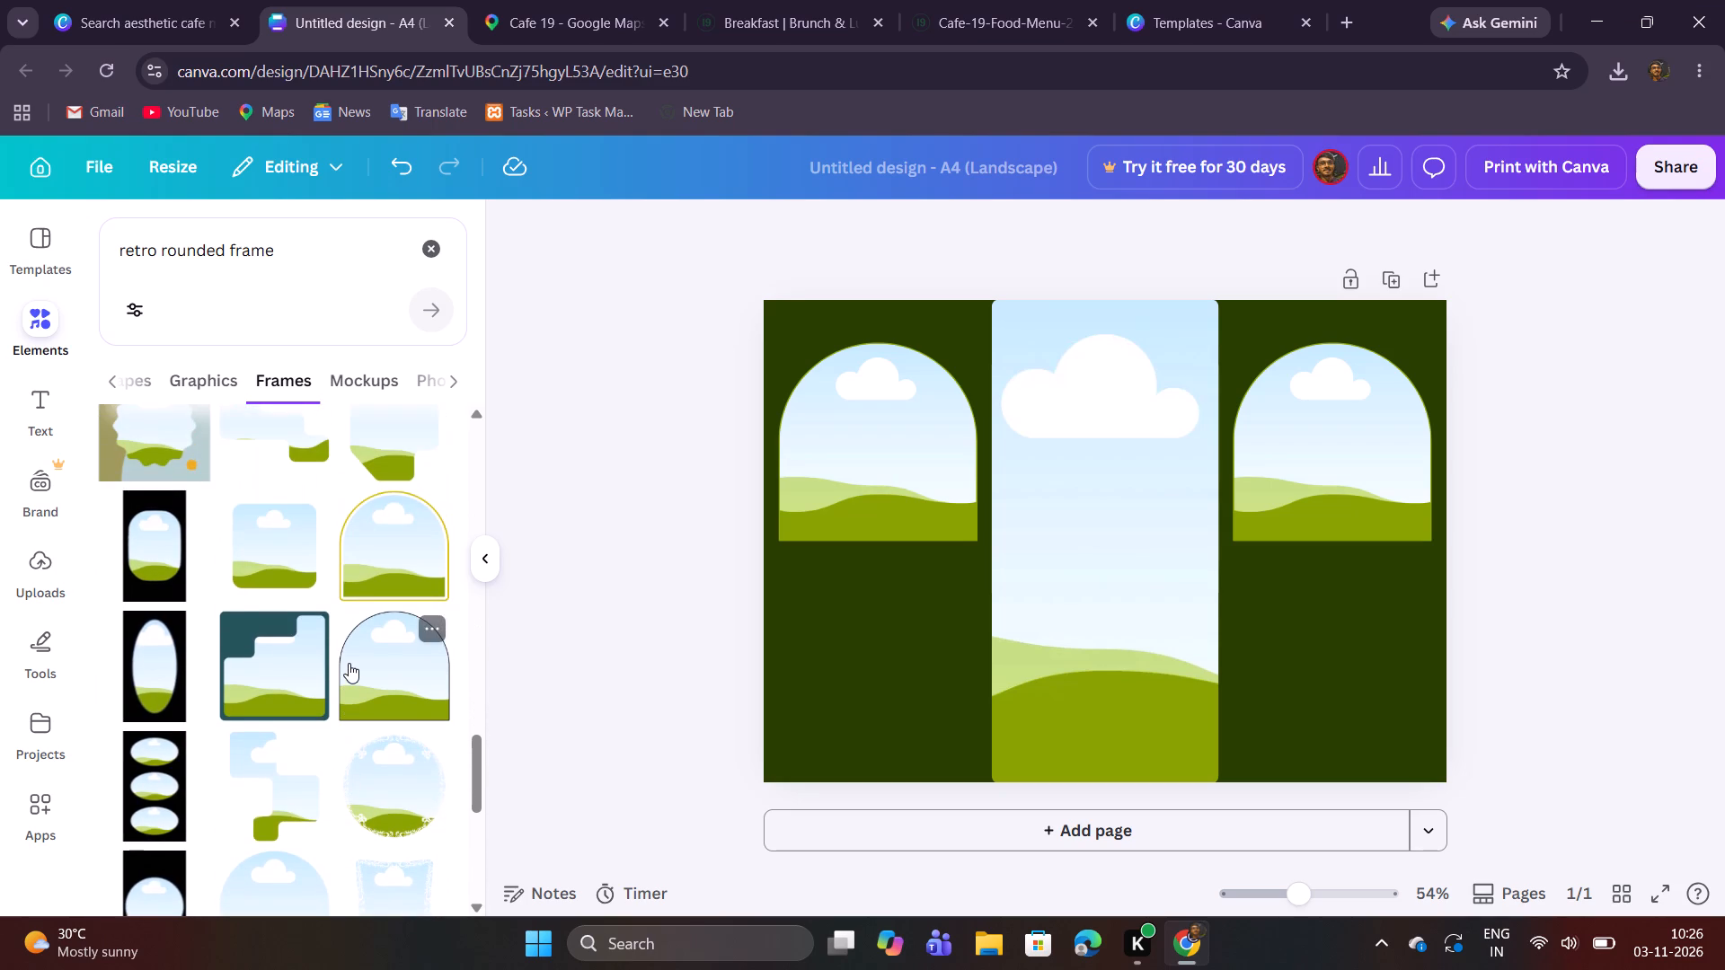
pyautogui.scroll(-2, 440, 736)
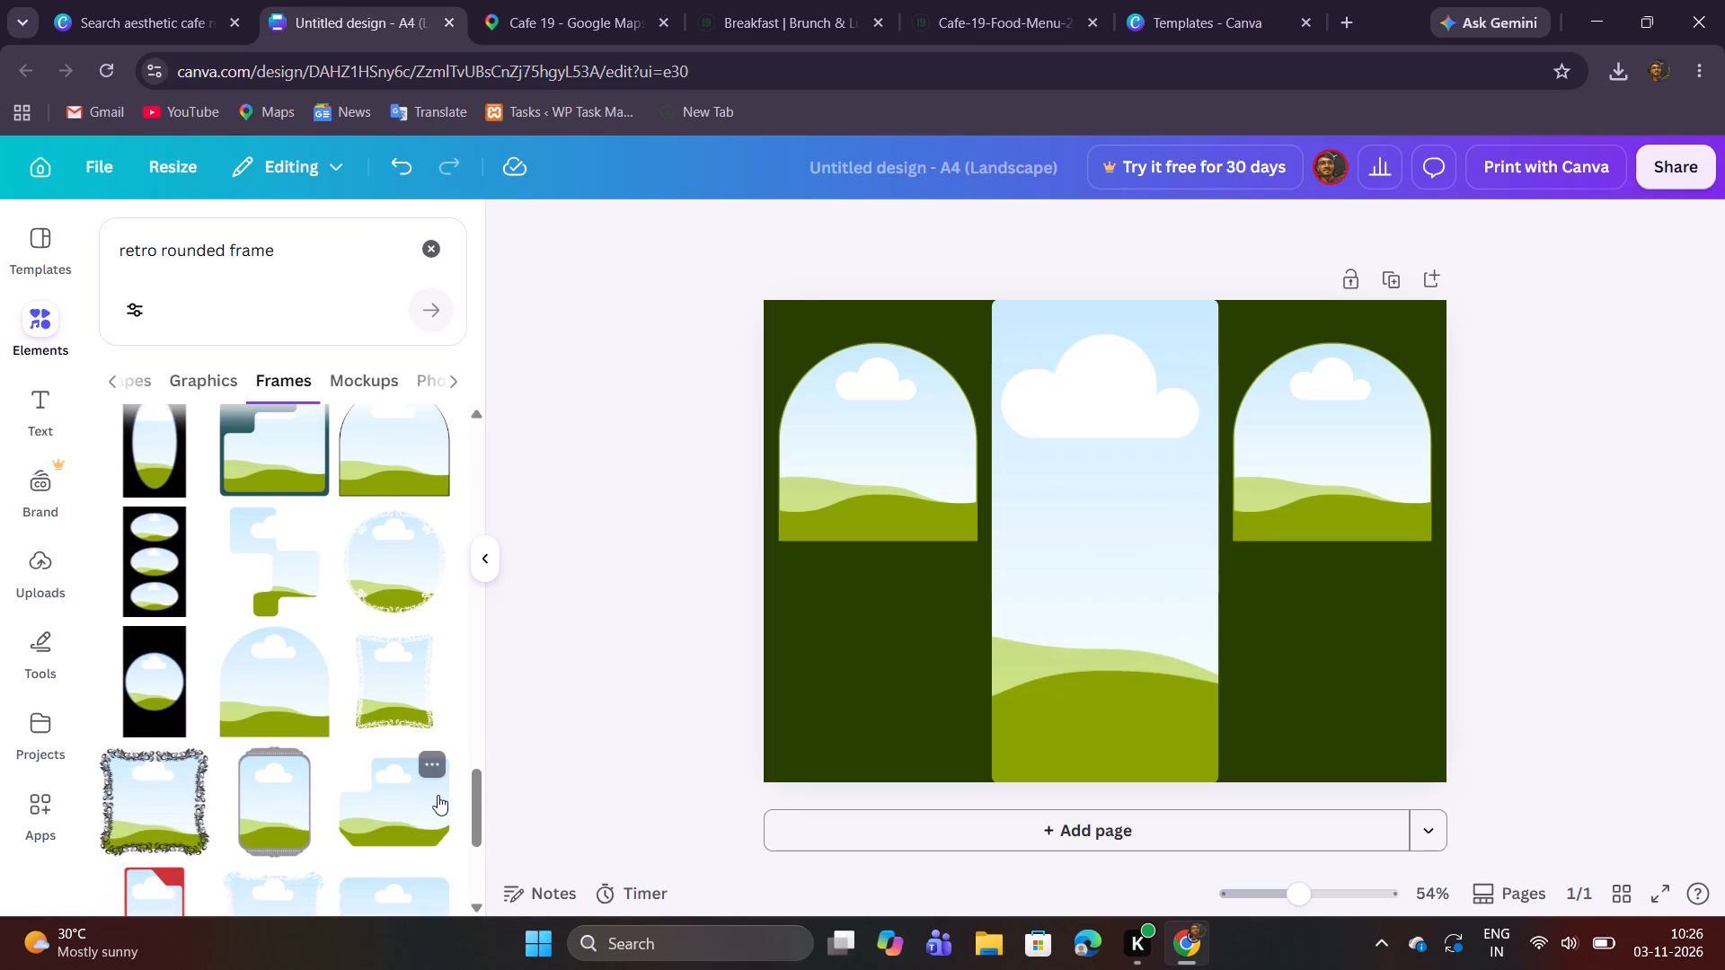
pyautogui.scroll(-2, 440, 793)
pyautogui.scroll(3, 441, 794)
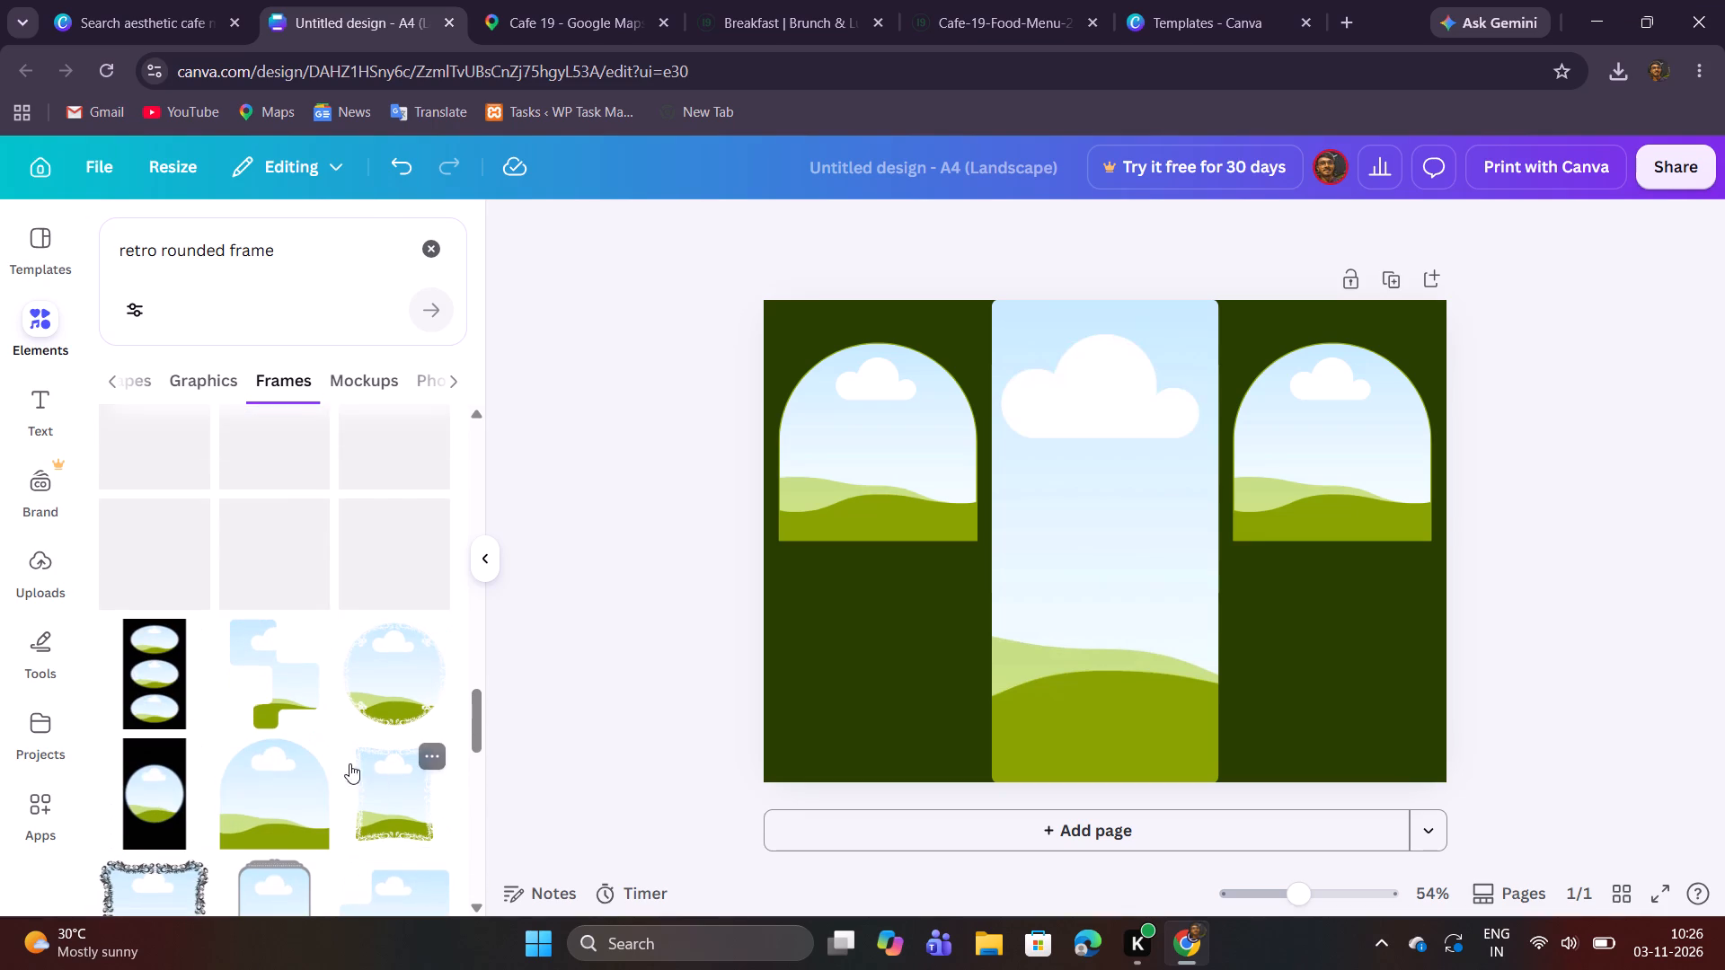
pyautogui.scroll(1, 320, 754)
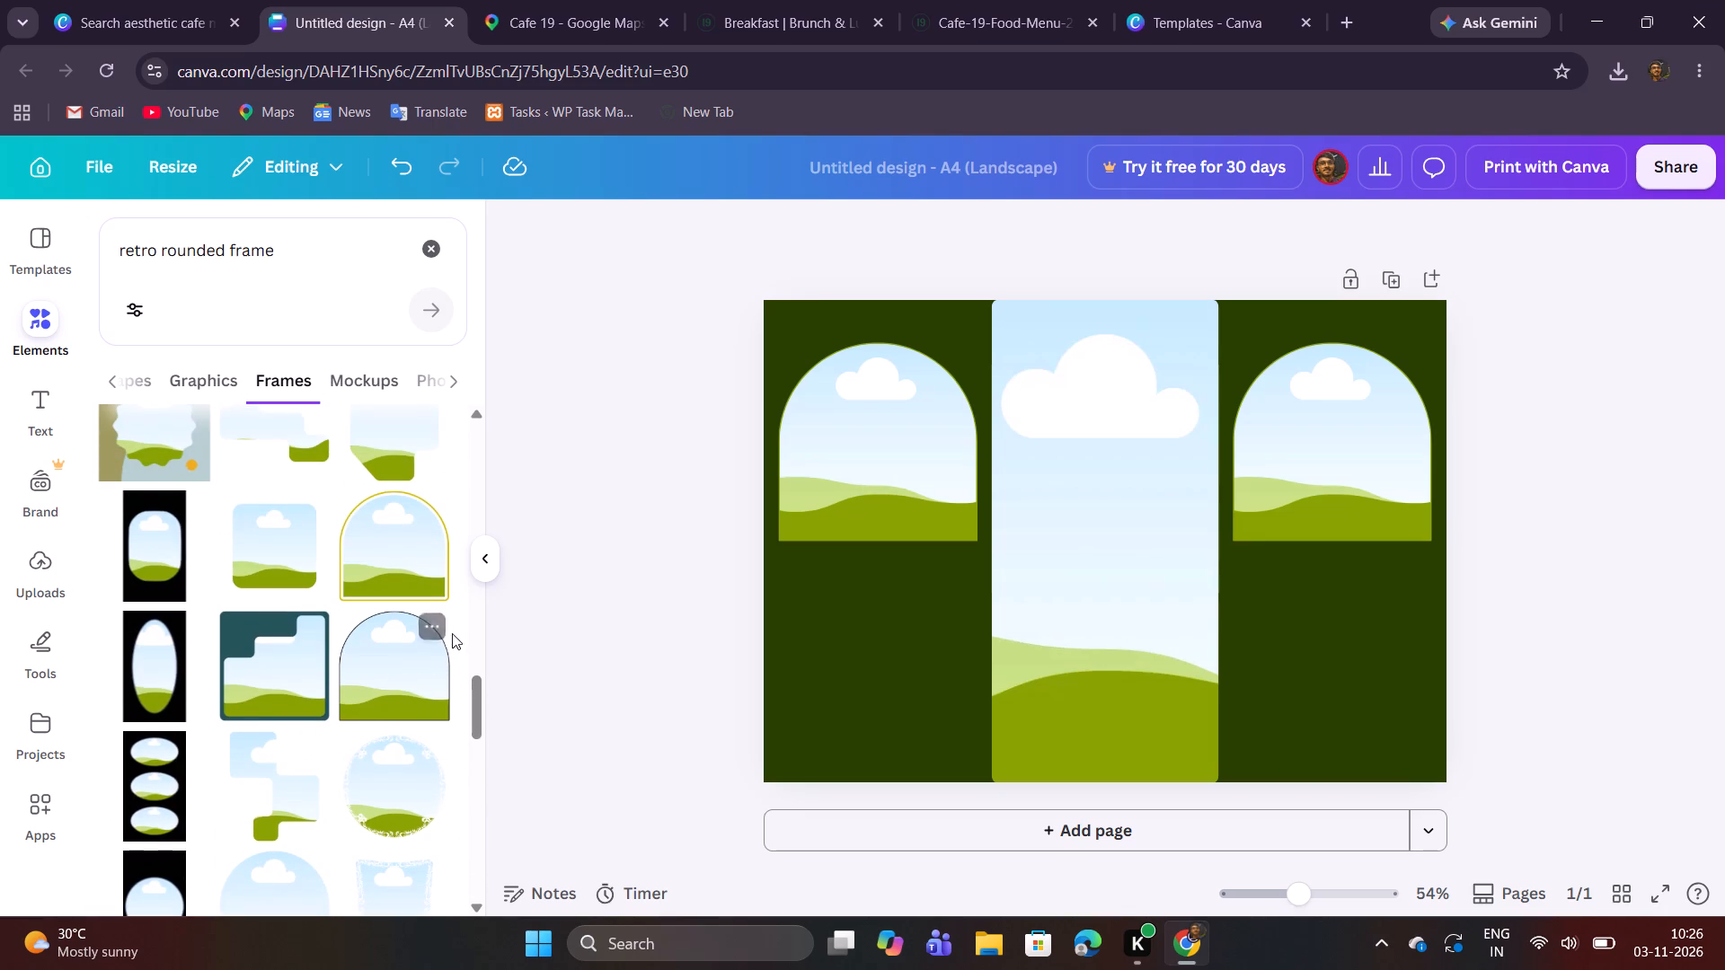
# View the details of the black-outlined and the yellow-outlined arch frames in the results.
pyautogui.click(442, 625)
pyautogui.click(513, 436)
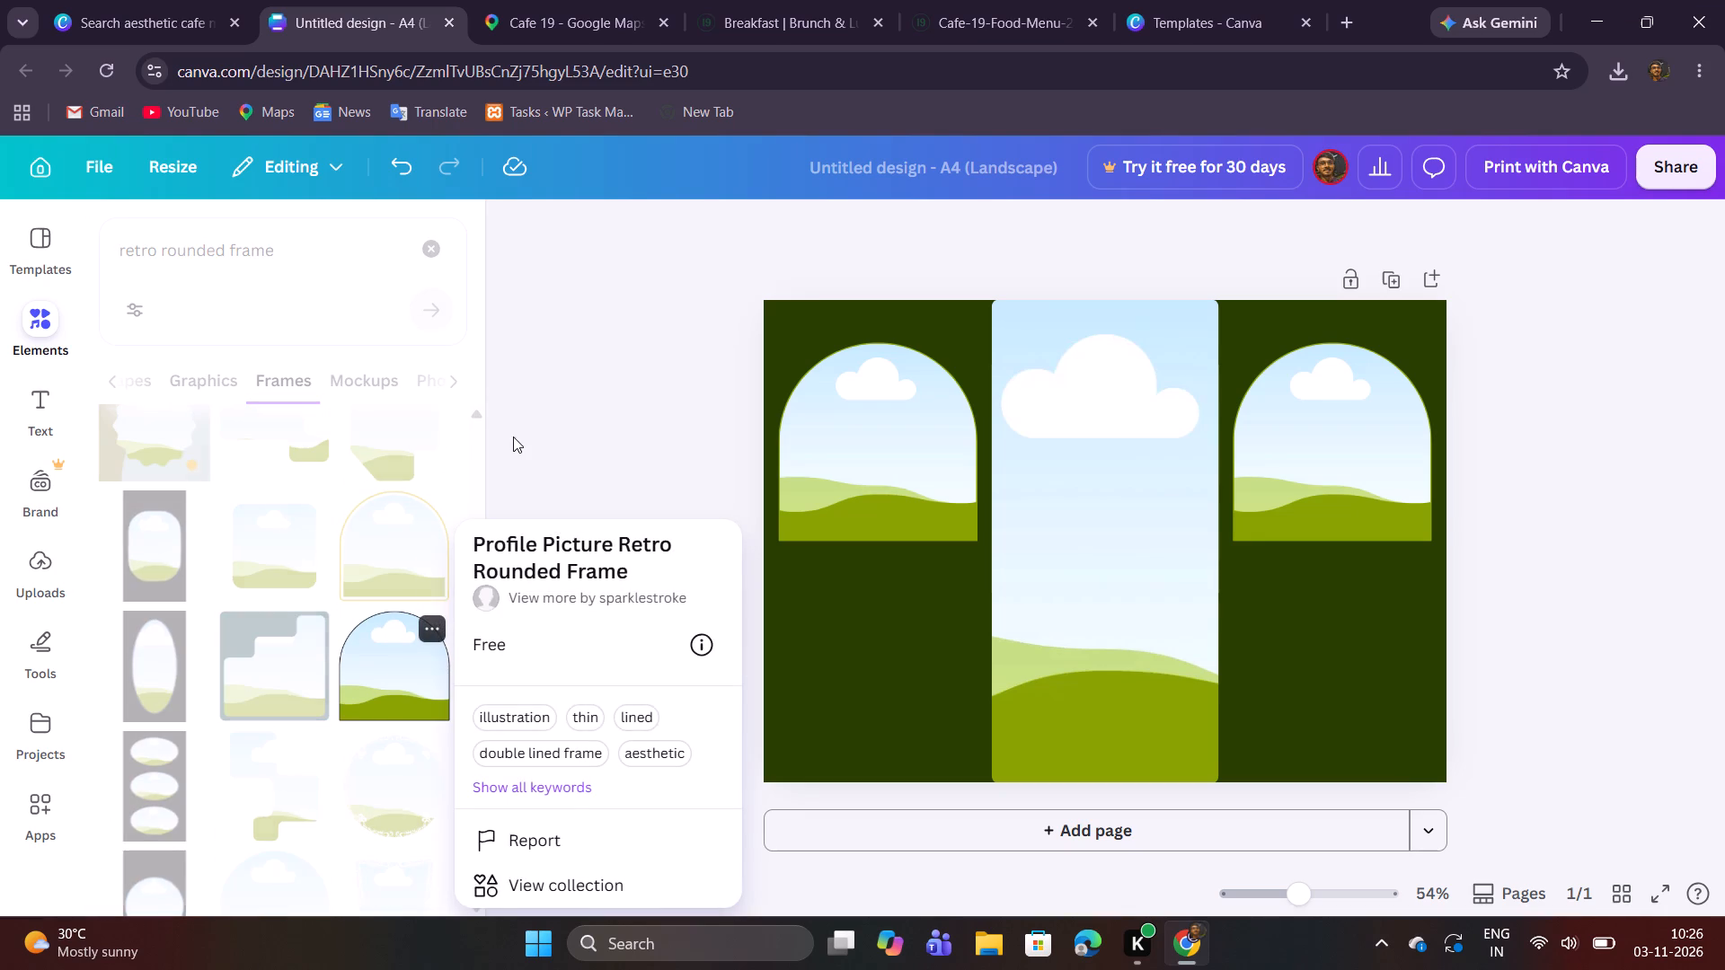
pyautogui.click(420, 503)
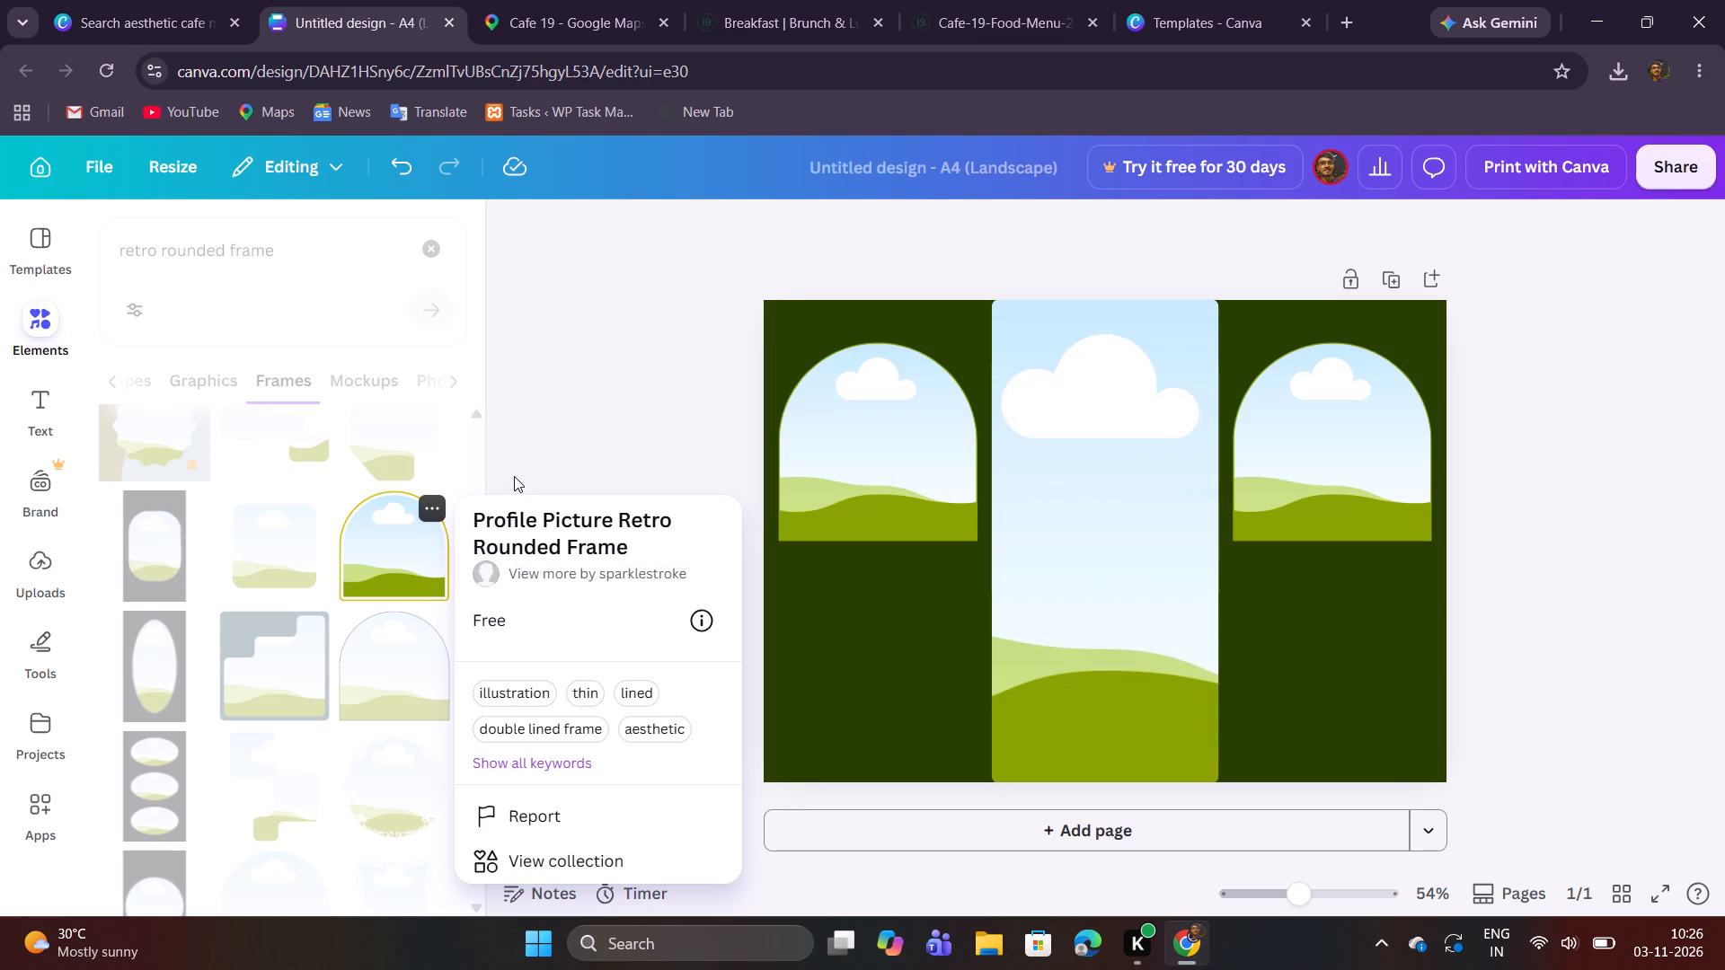
pyautogui.click(514, 476)
# Look further through the "retro rounded frame" results for a taller arch shape for the side panels.
pyautogui.scroll(-4, 317, 628)
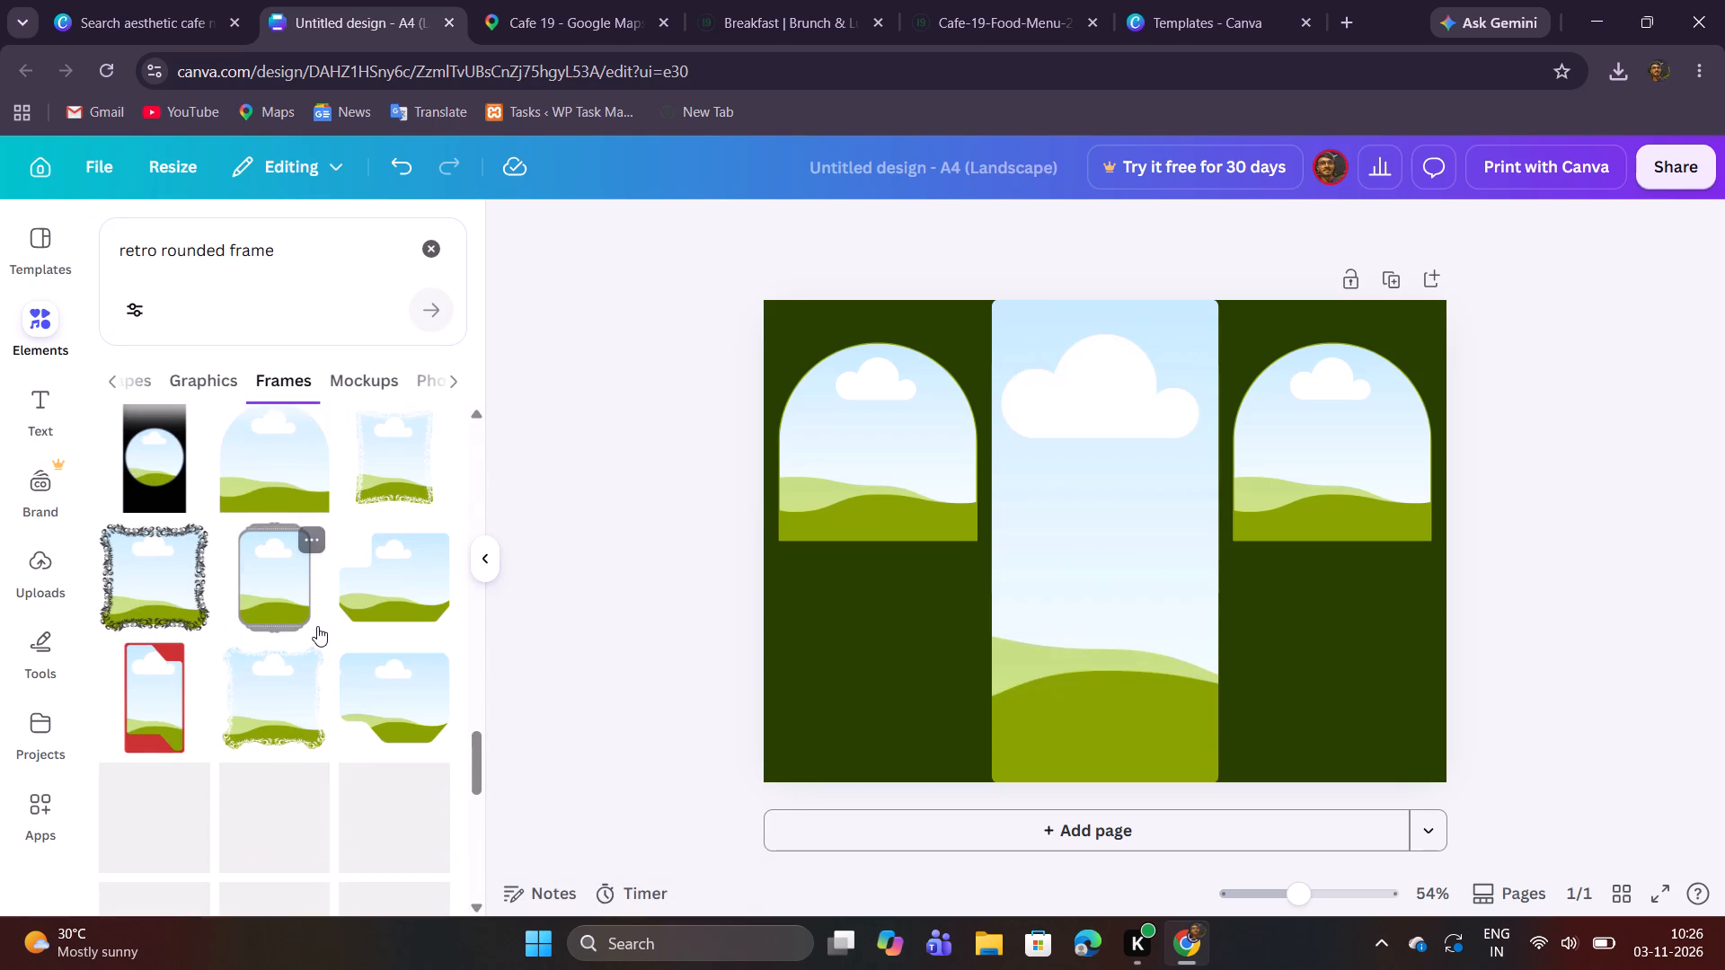
pyautogui.scroll(-4, 323, 606)
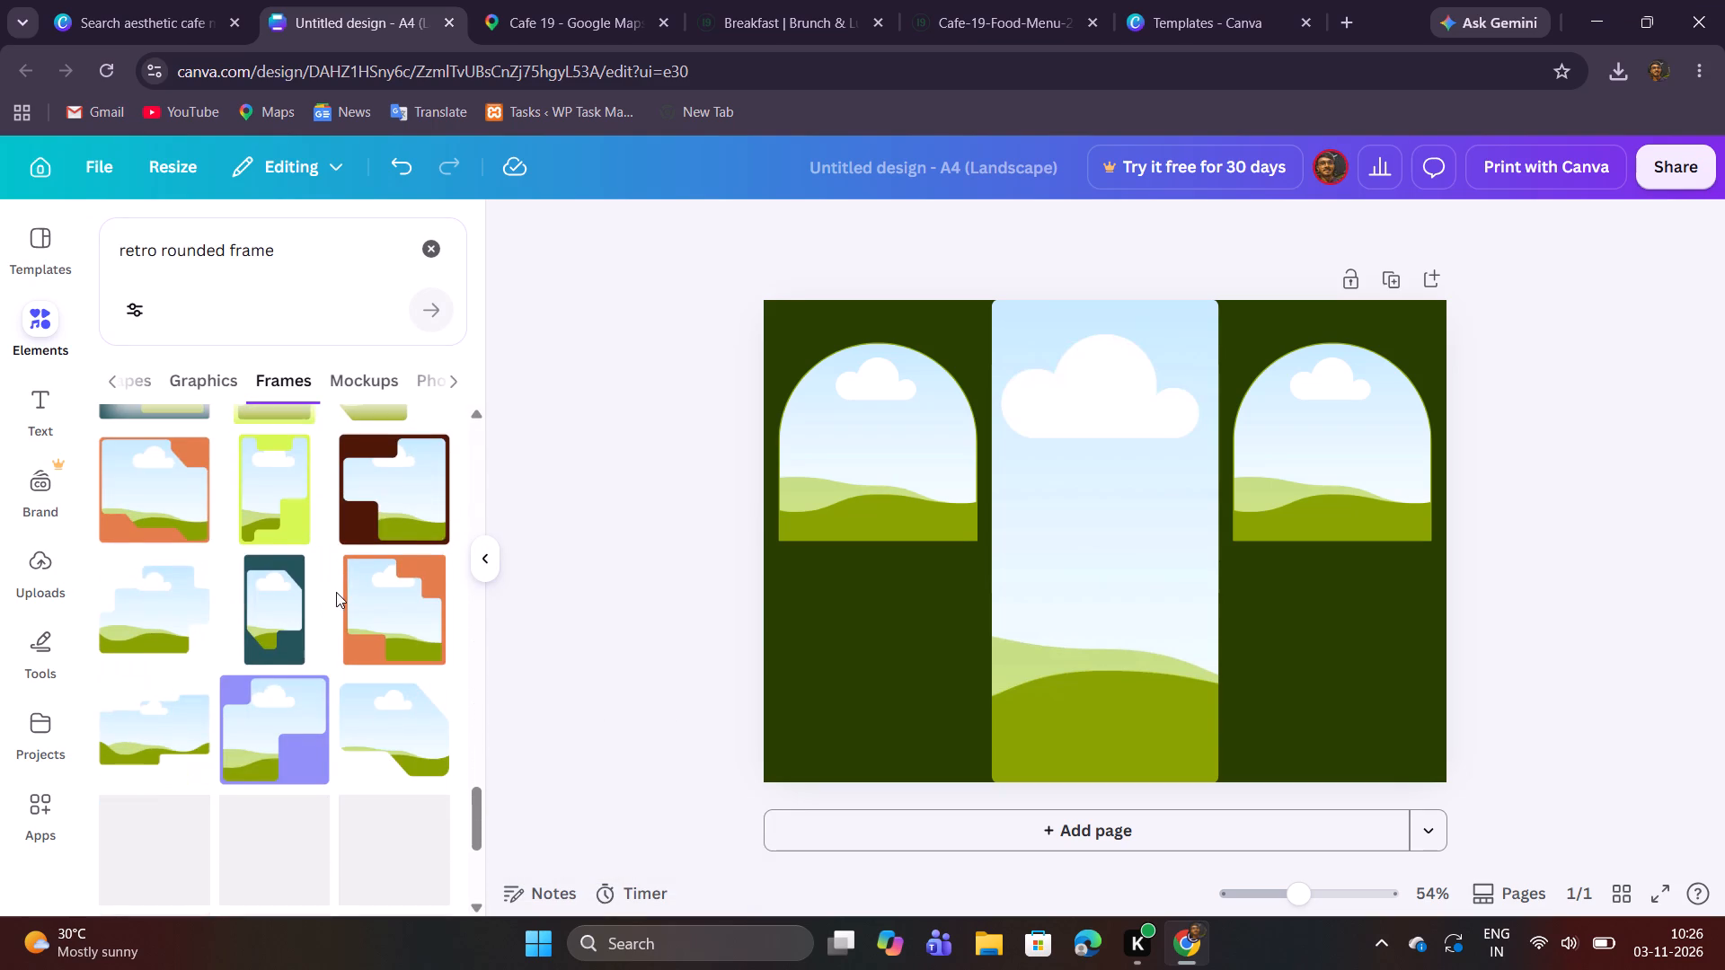
pyautogui.scroll(-3, 336, 592)
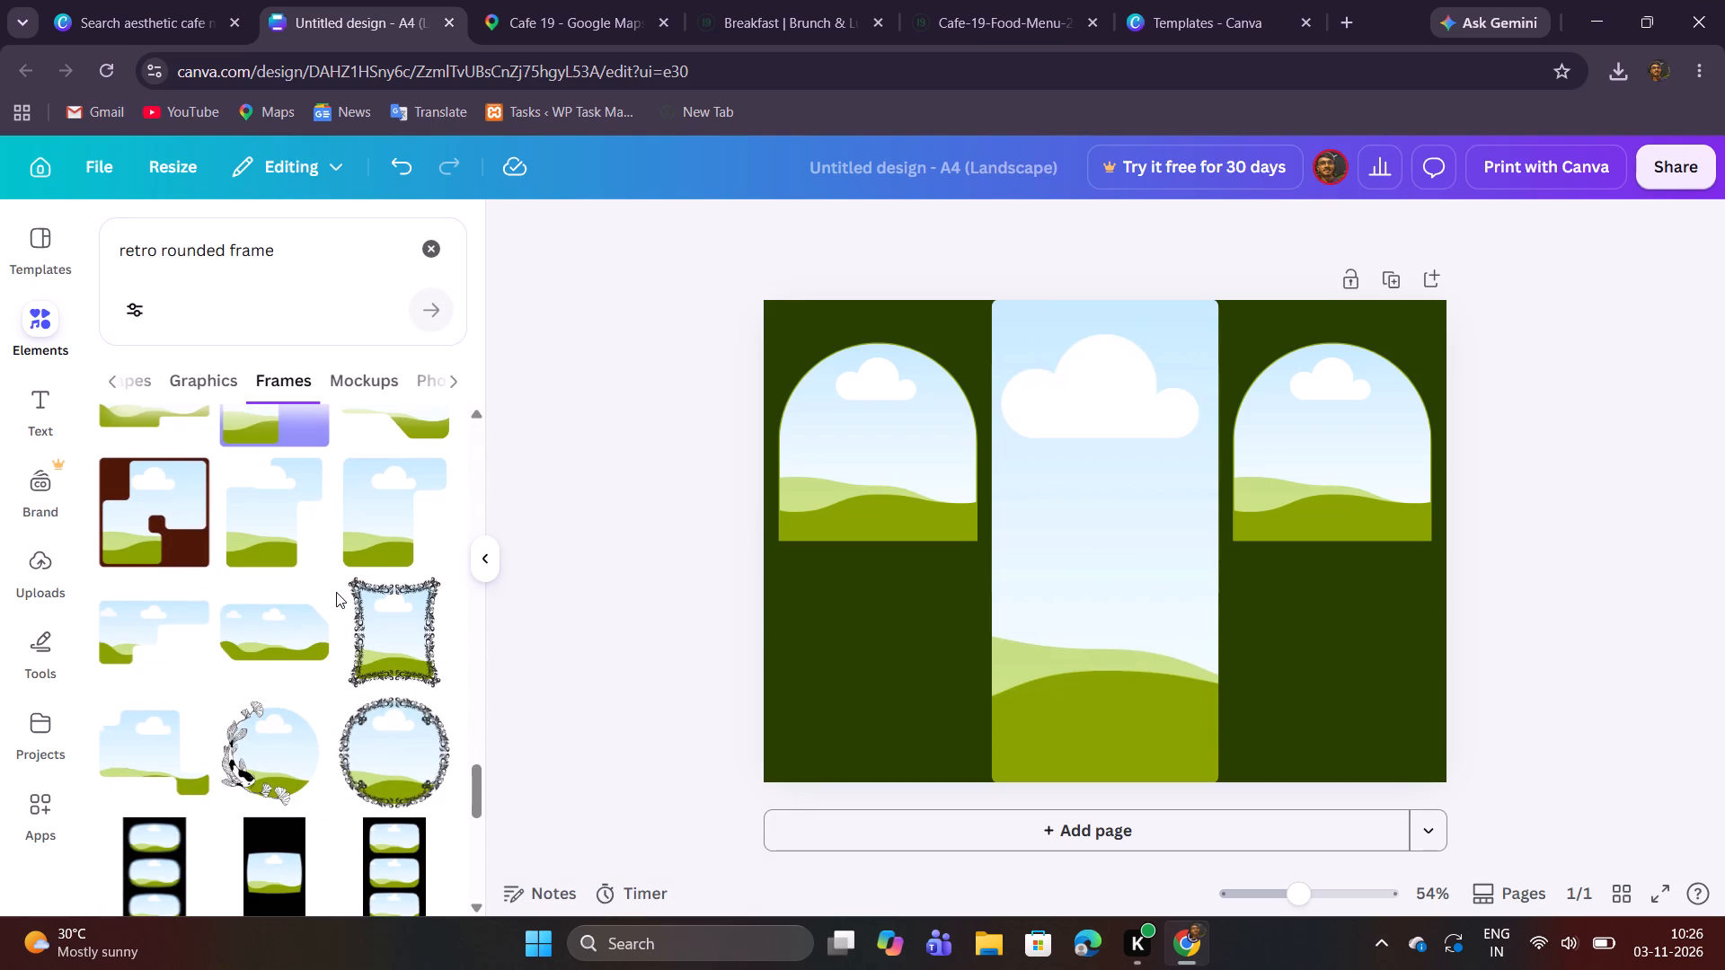
pyautogui.scroll(-5, 338, 591)
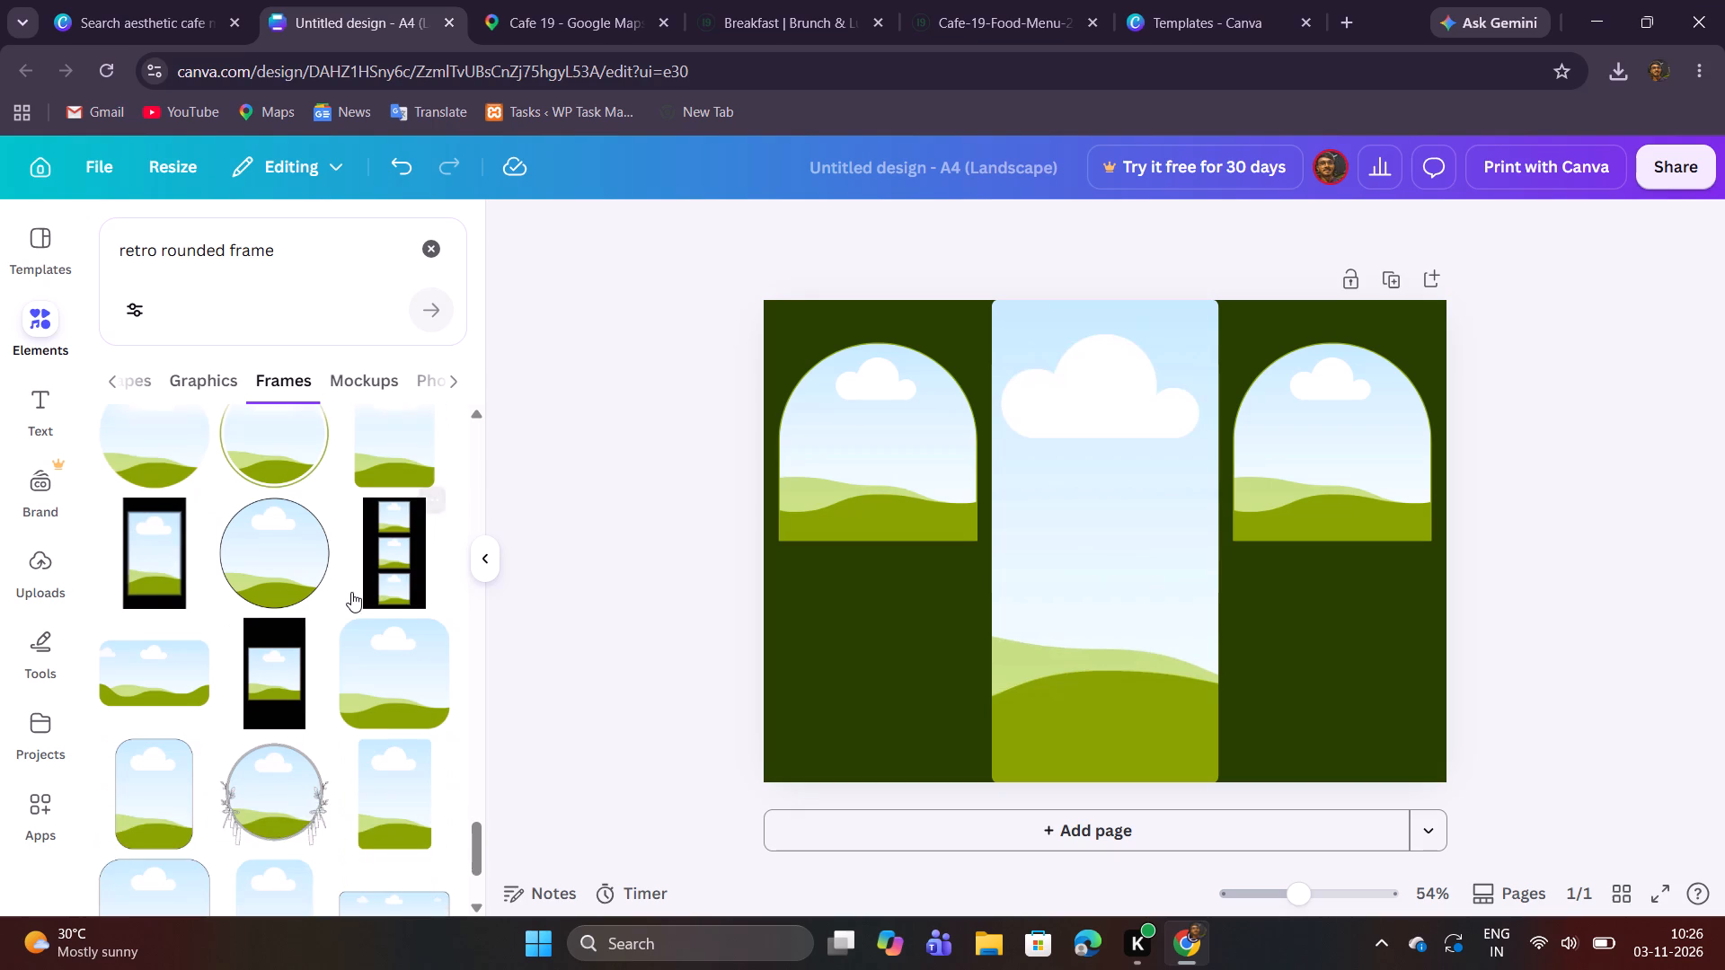
pyautogui.scroll(-3, 351, 592)
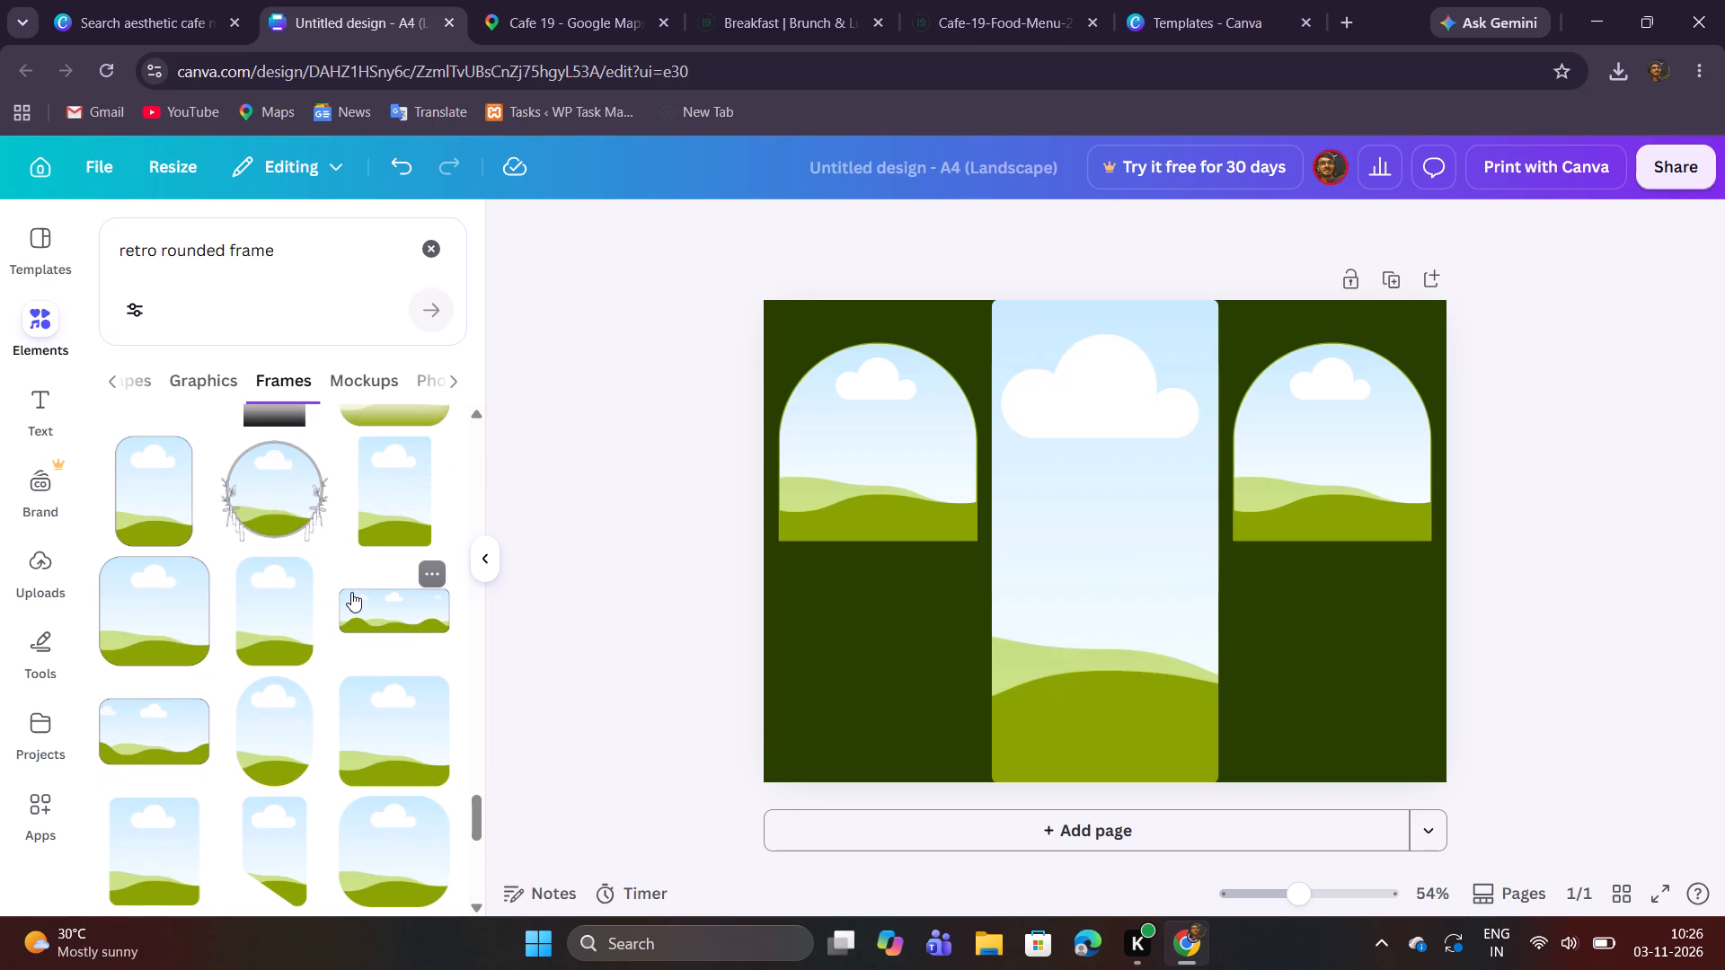
pyautogui.scroll(-2, 352, 594)
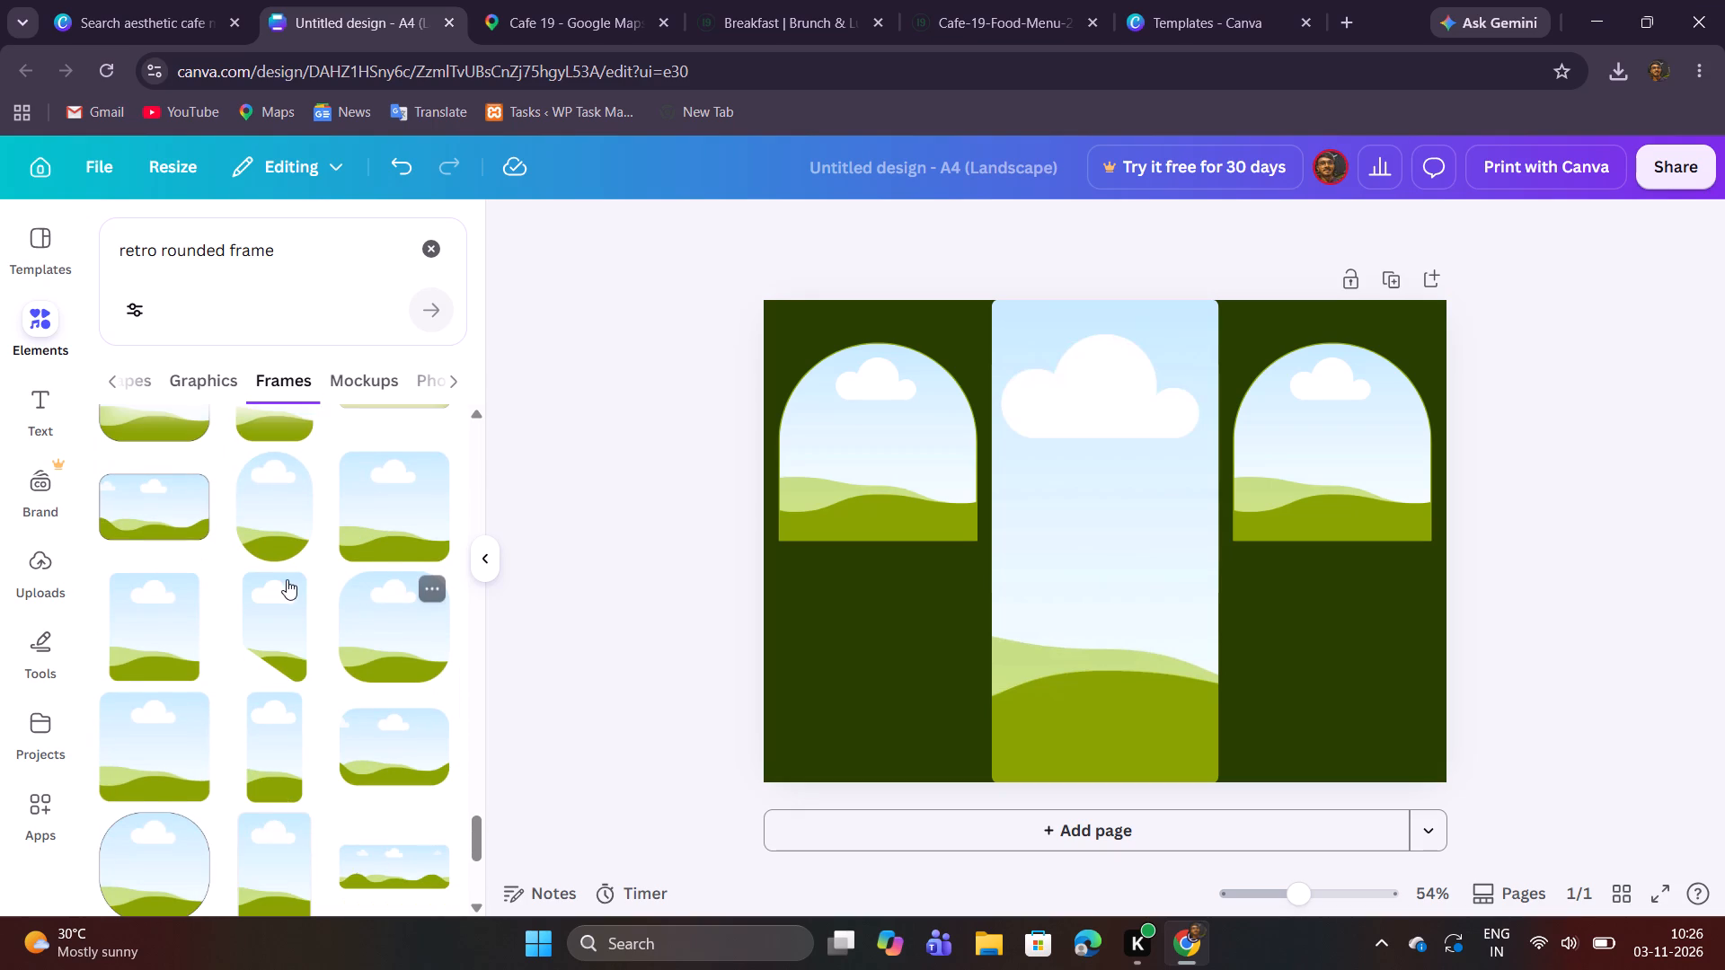
pyautogui.scroll(-4, 299, 584)
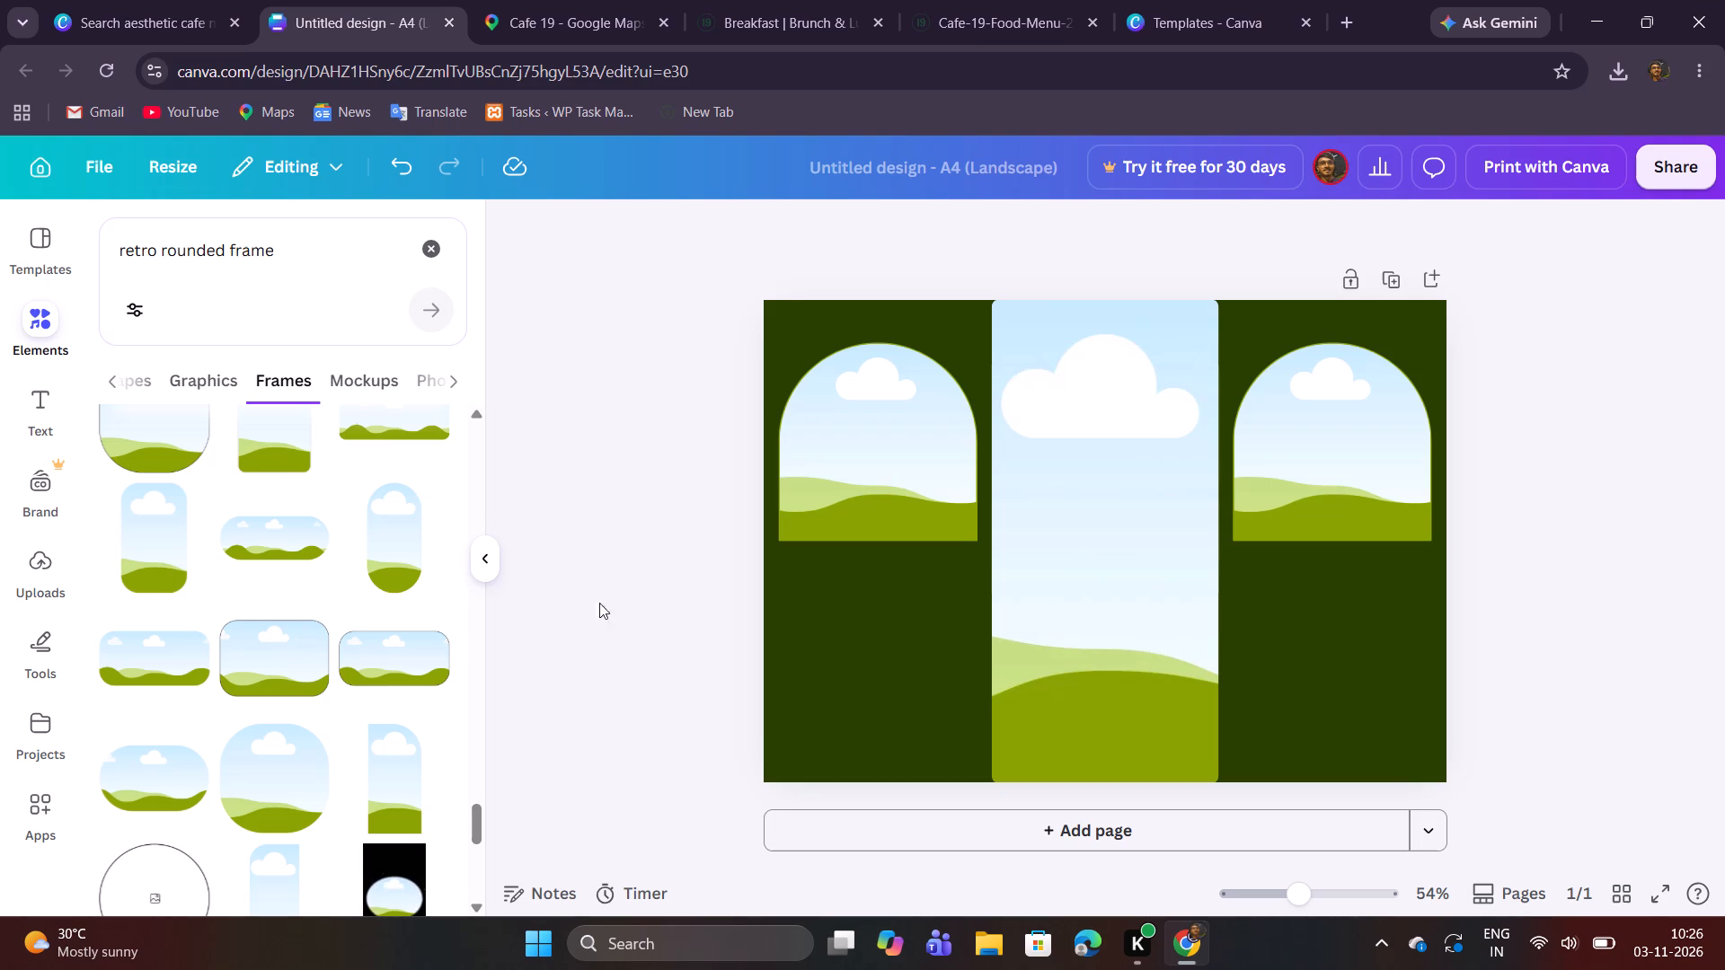
# Recolour the page background to dark olive green #364101, comparing it with the reference menu template.
pyautogui.click(107, 4)
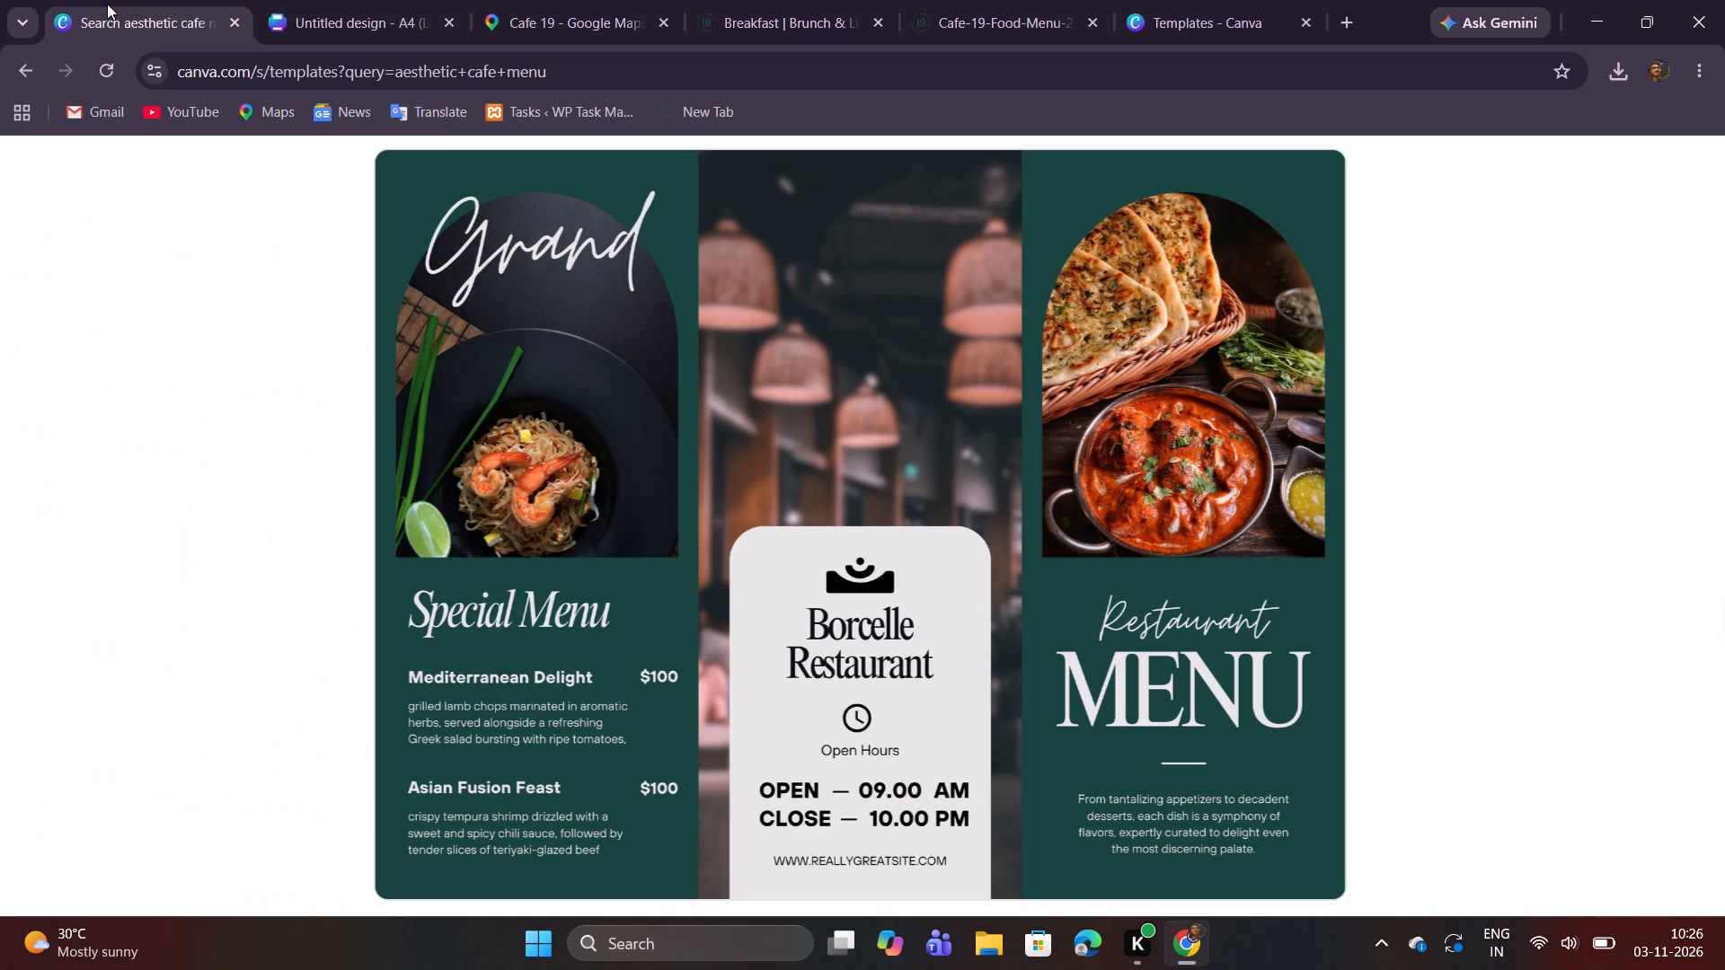
pyautogui.click(364, 37)
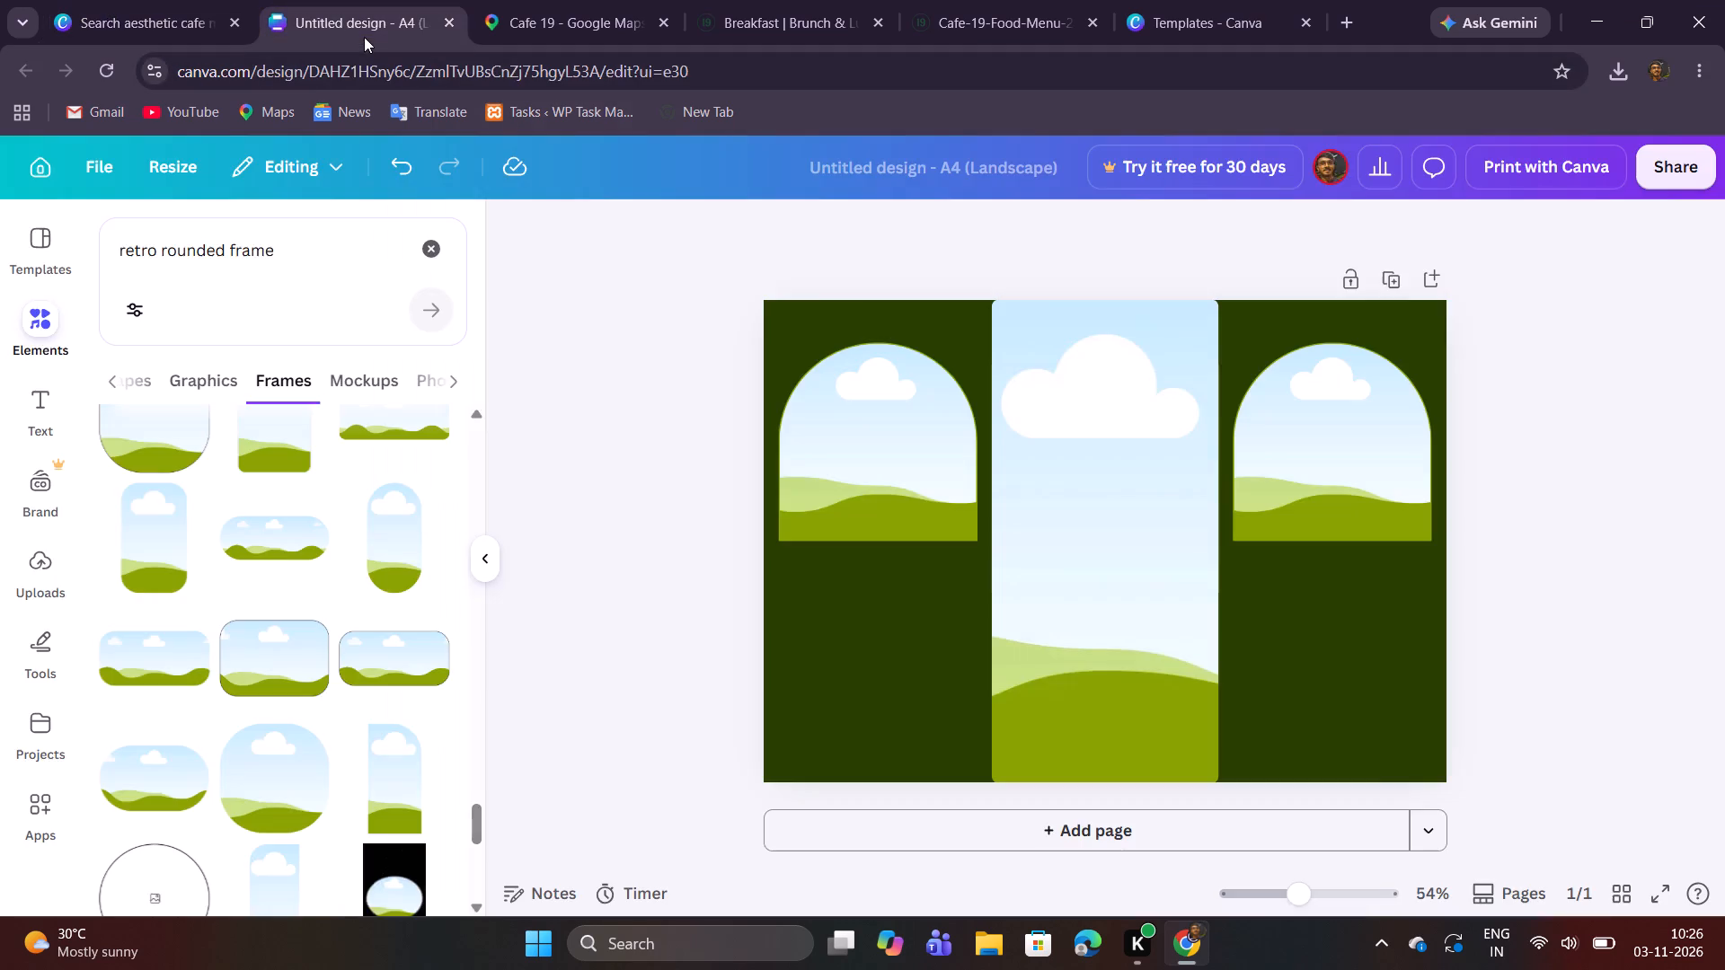
pyautogui.click(904, 584)
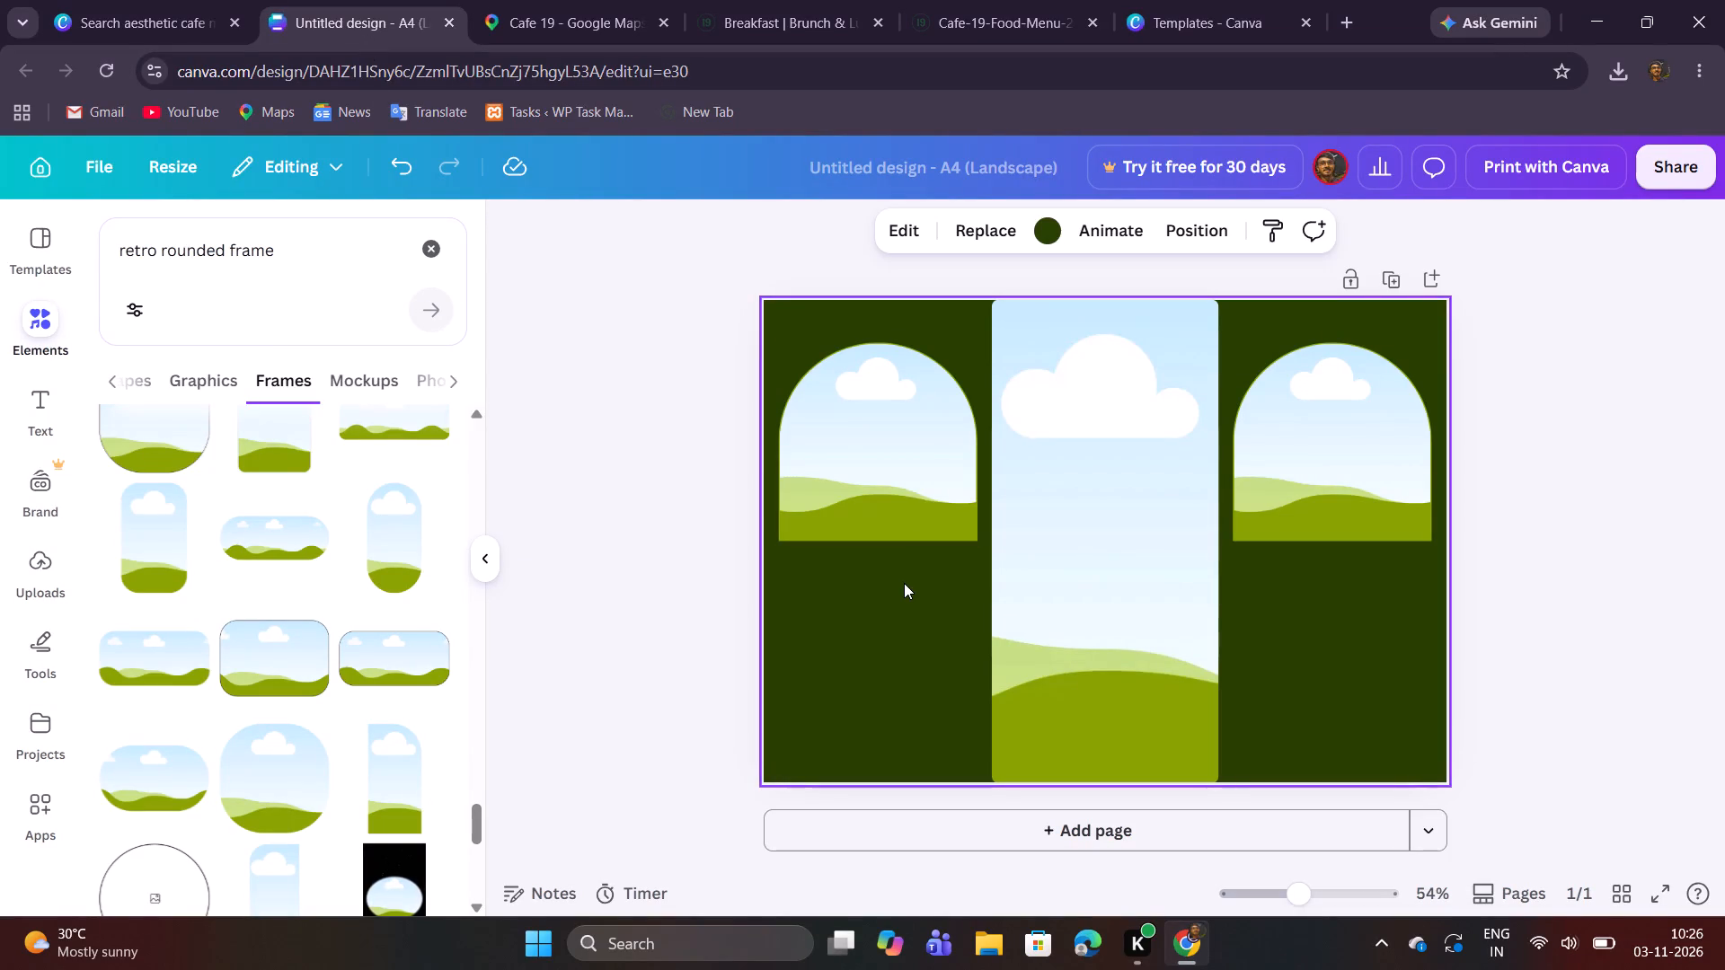
pyautogui.click(1059, 243)
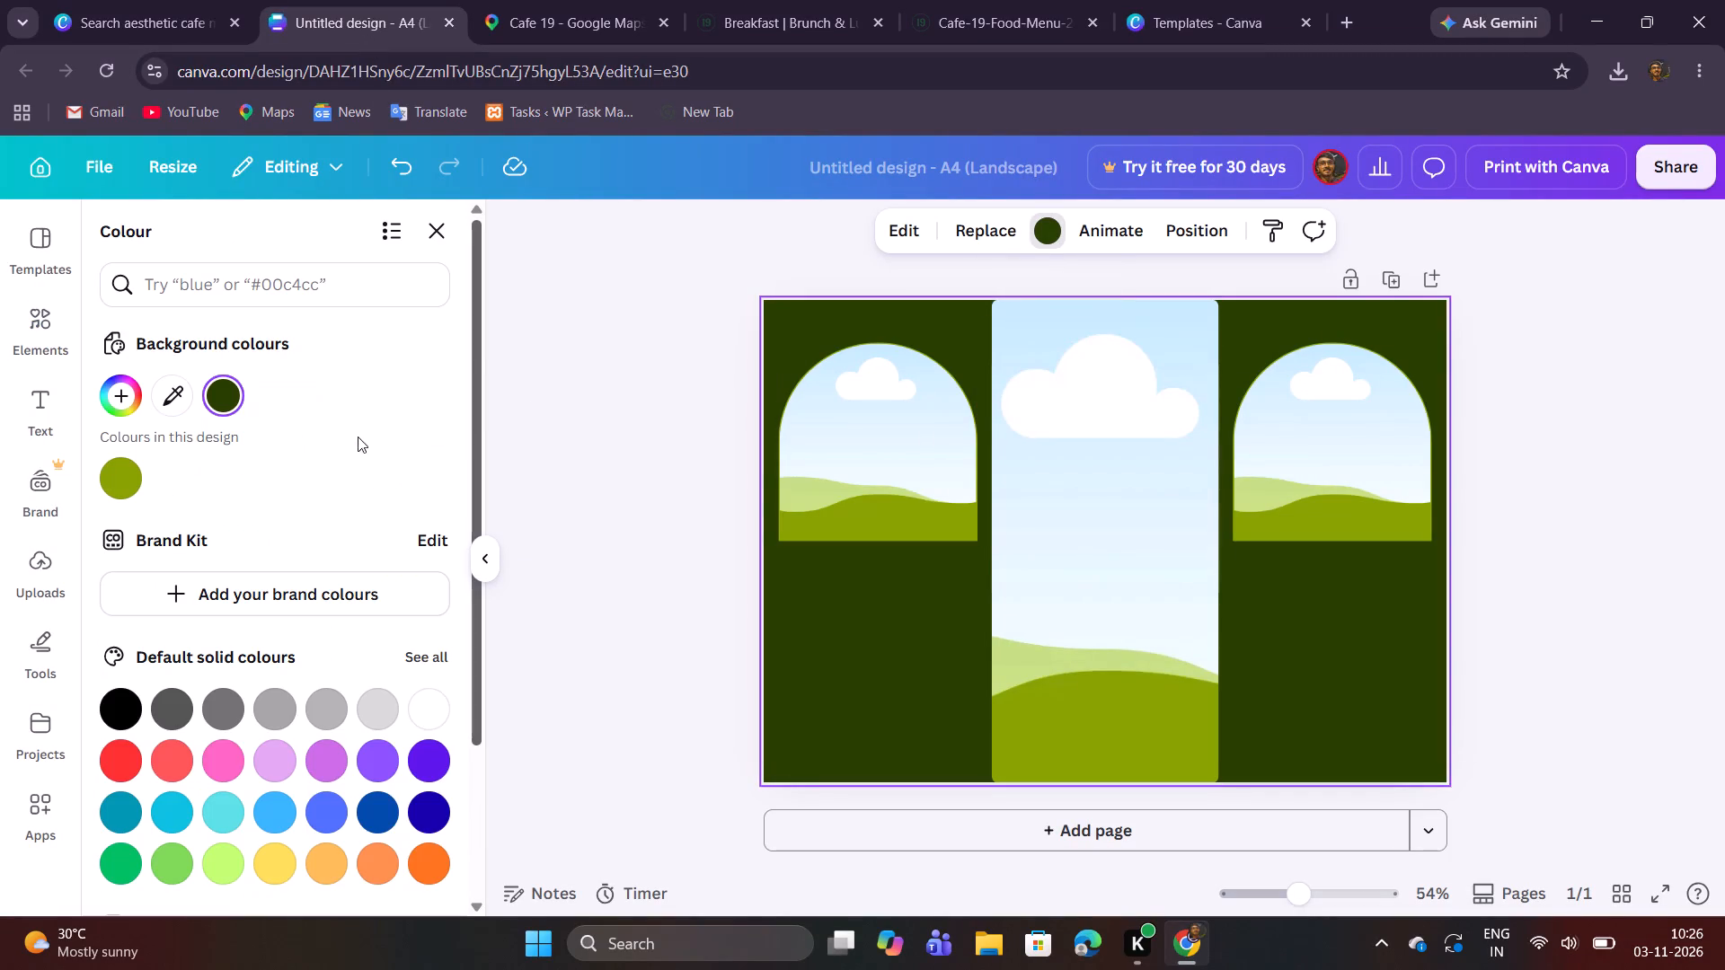
pyautogui.click(169, 9)
pyautogui.click(309, 10)
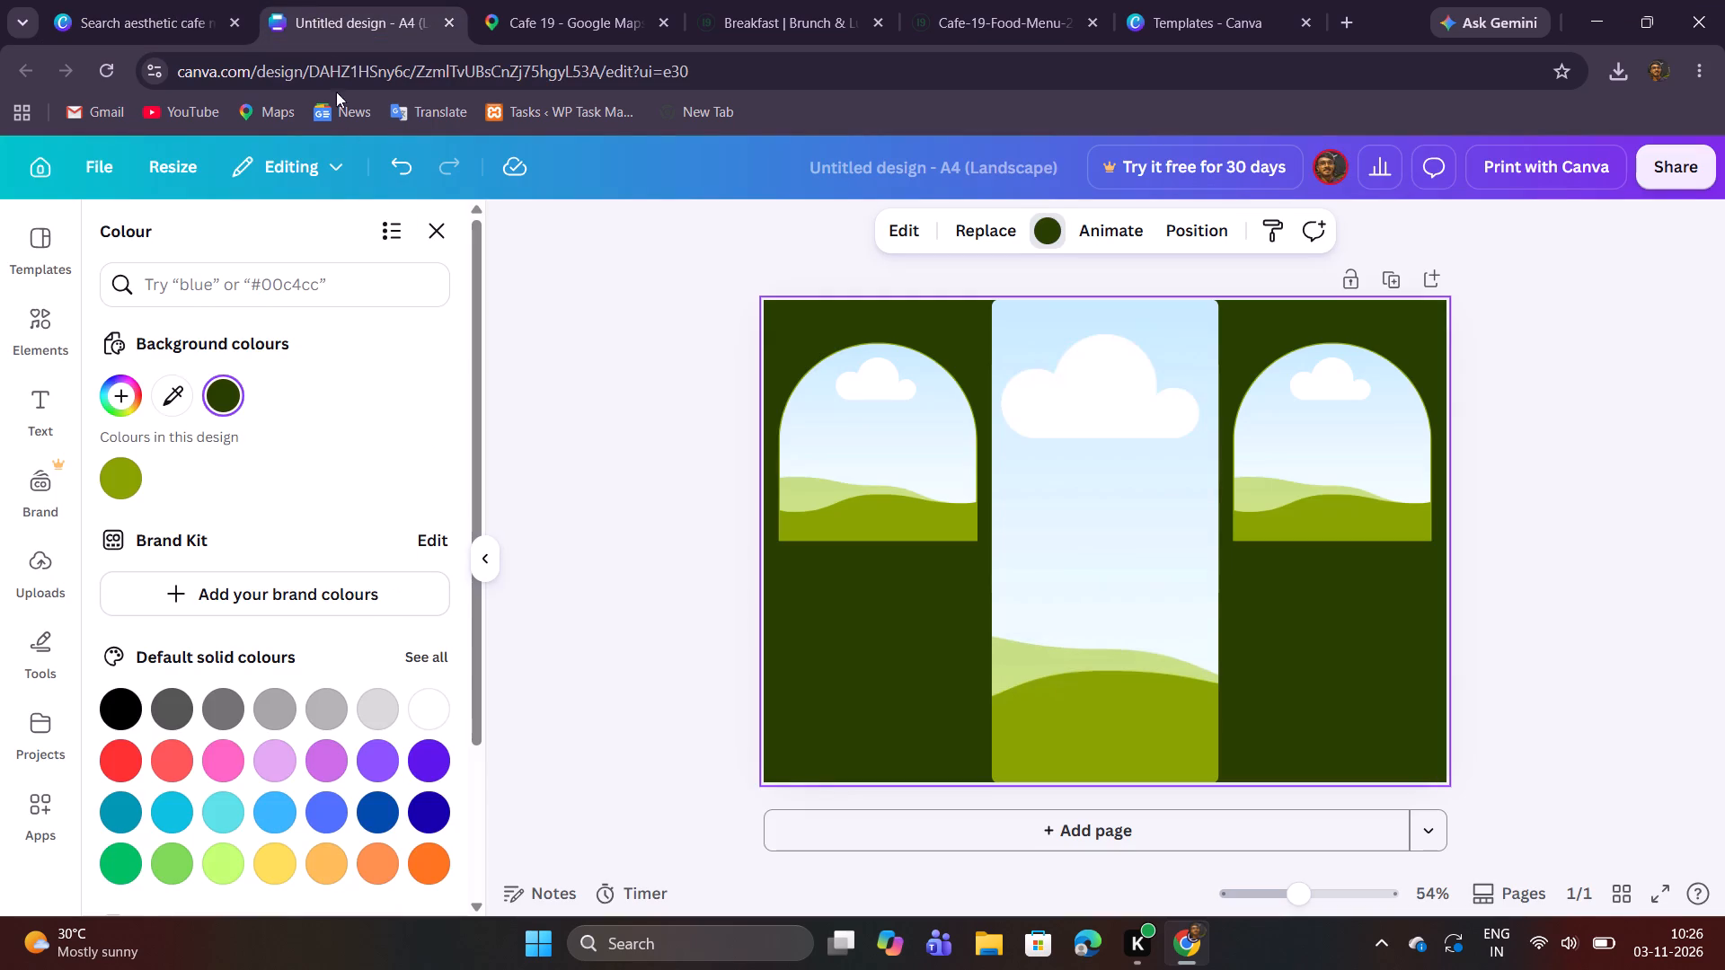
pyautogui.click(130, 479)
pyautogui.click(131, 385)
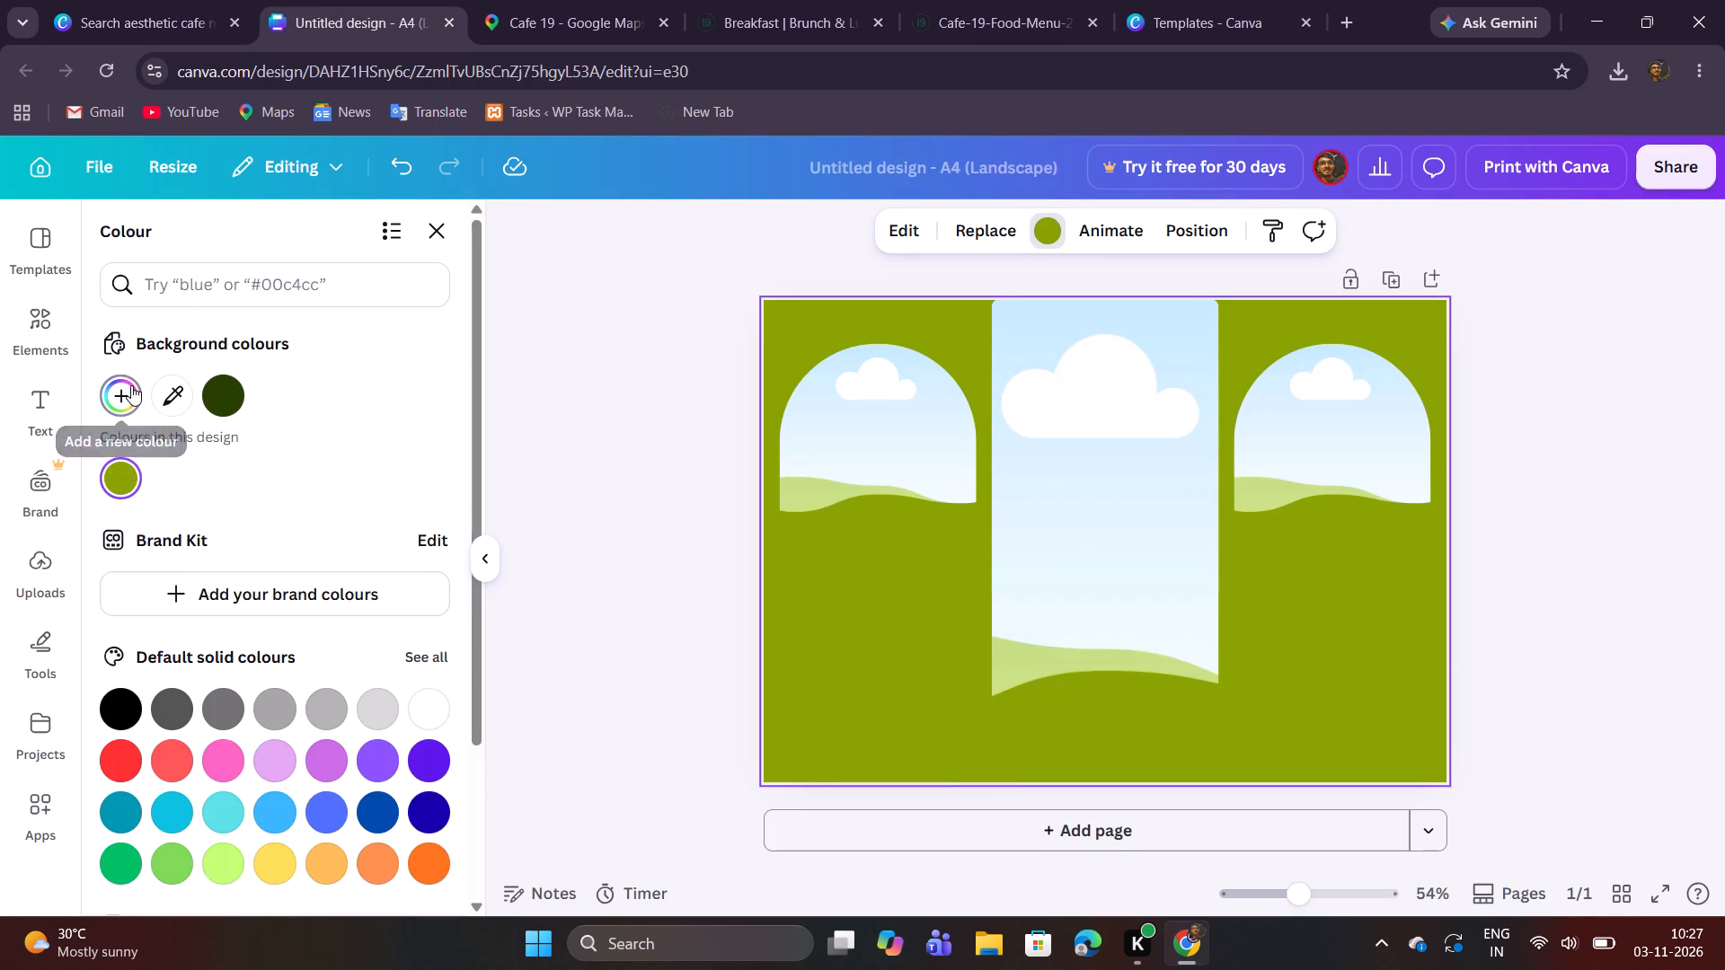
pyautogui.moveTo(444, 539); pyautogui.dragTo(442, 549)
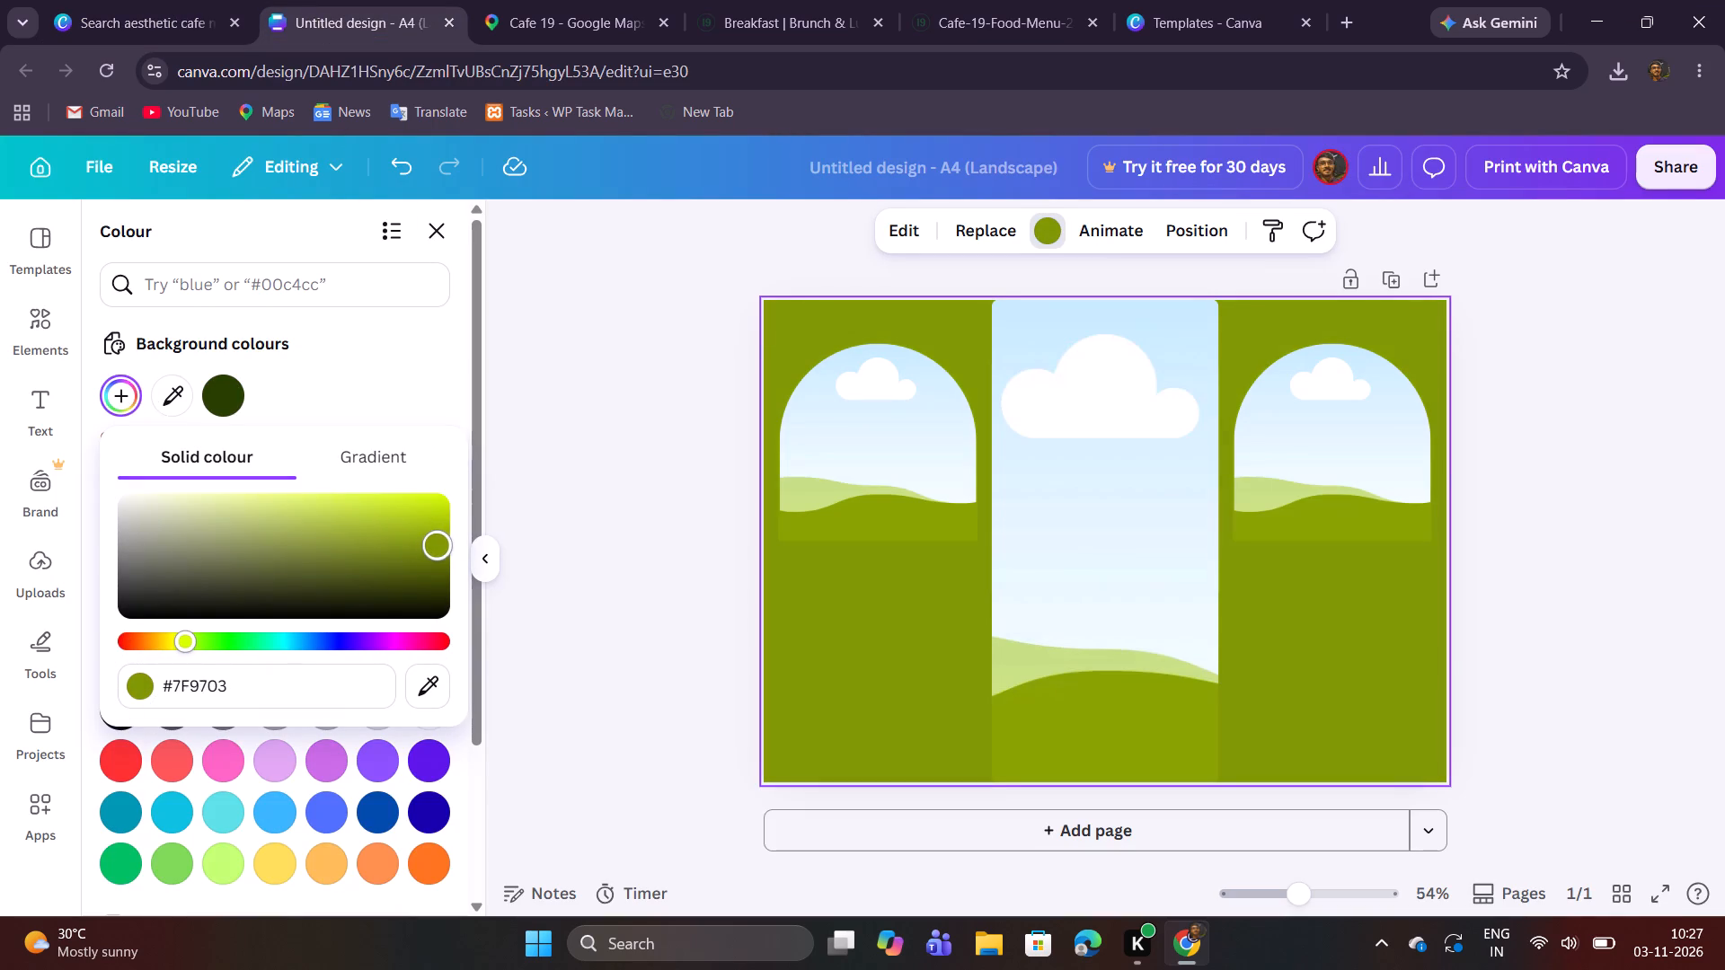
pyautogui.moveTo(442, 549); pyautogui.dragTo(449, 591)
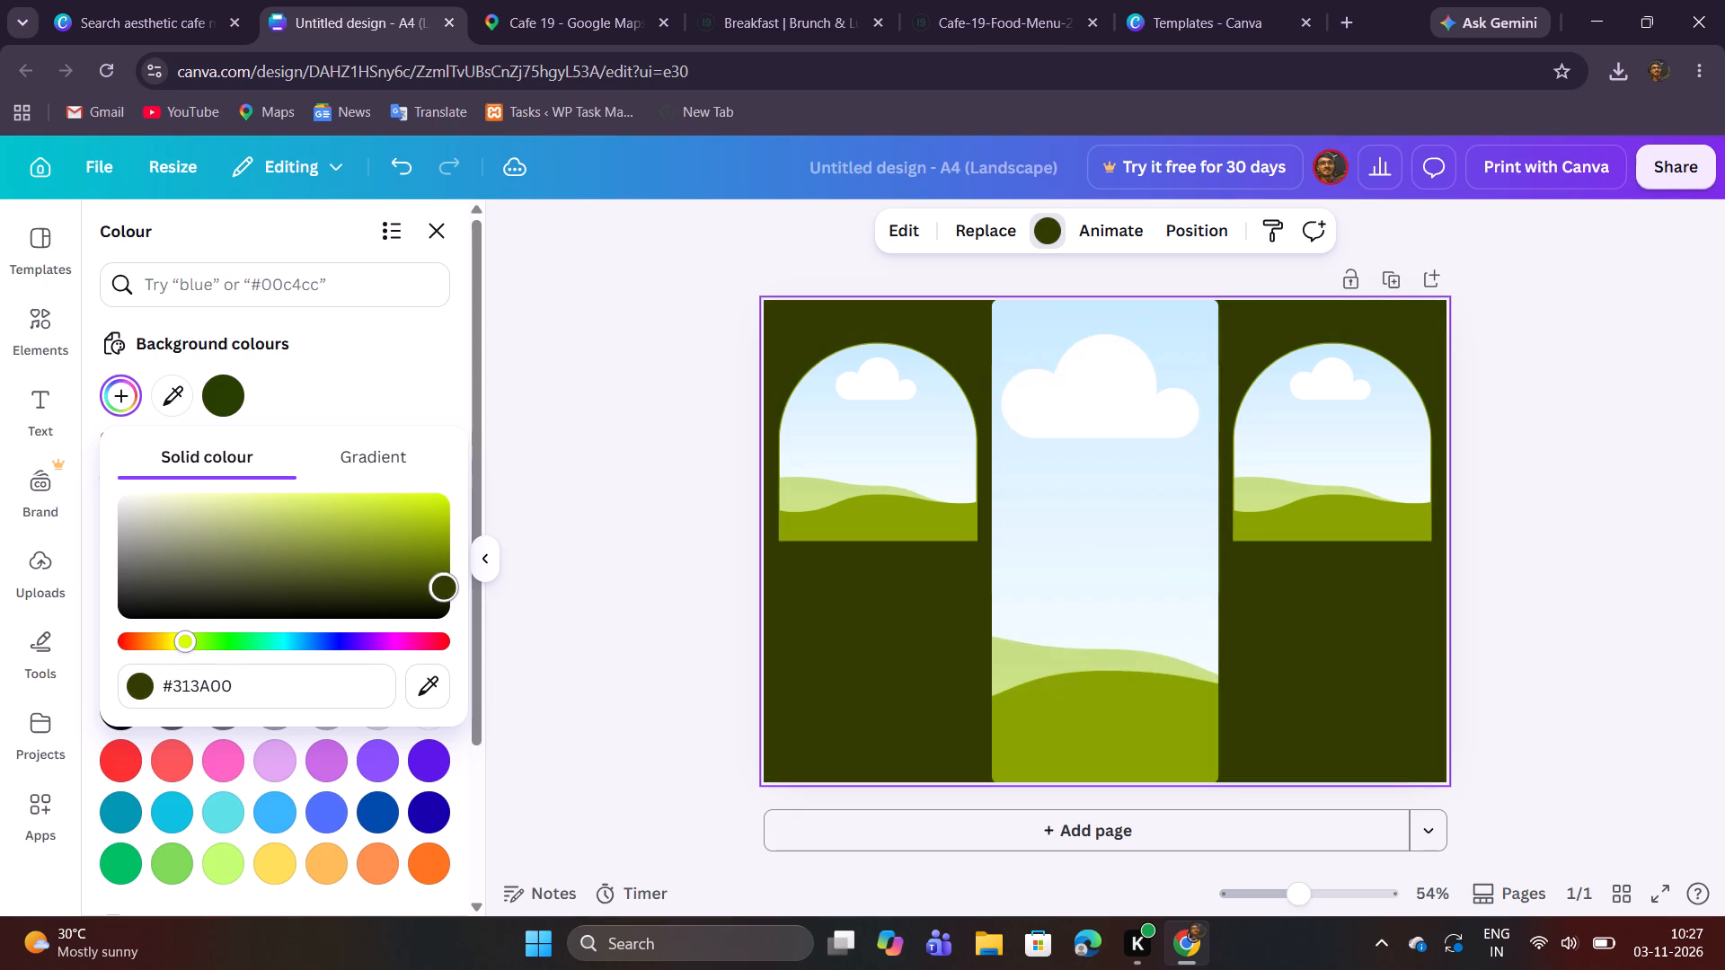
pyautogui.moveTo(449, 591); pyautogui.dragTo(462, 591)
pyautogui.moveTo(462, 591); pyautogui.dragTo(441, 593)
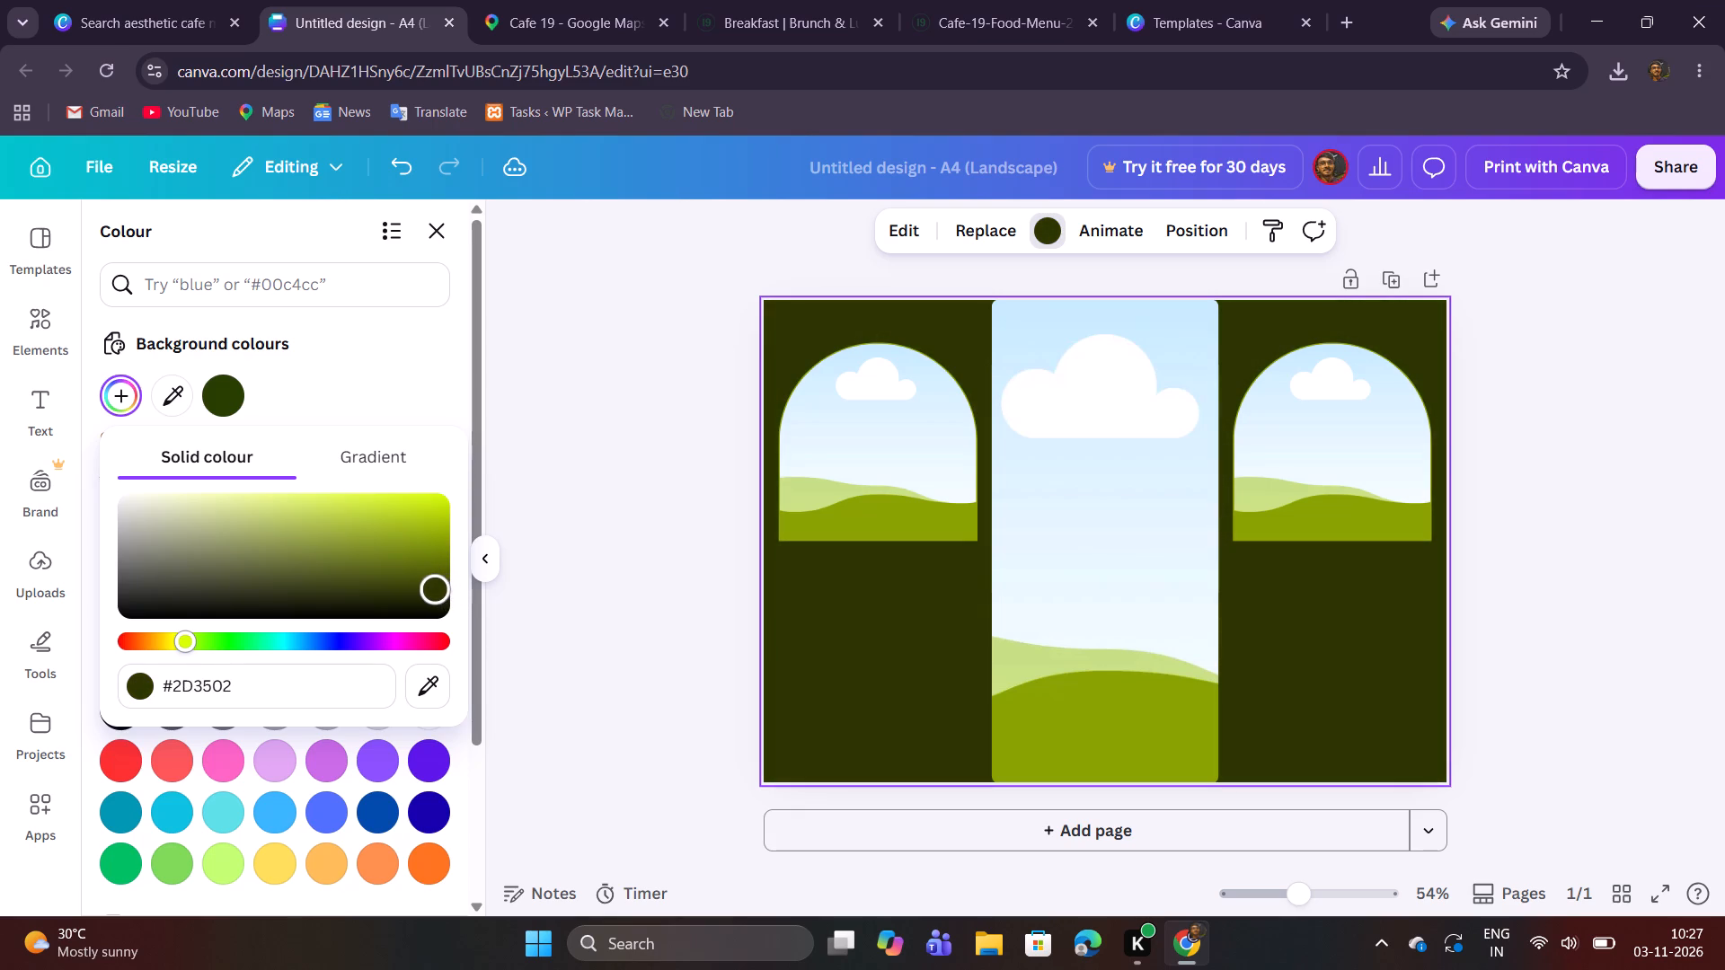
pyautogui.moveTo(441, 593); pyautogui.dragTo(418, 588)
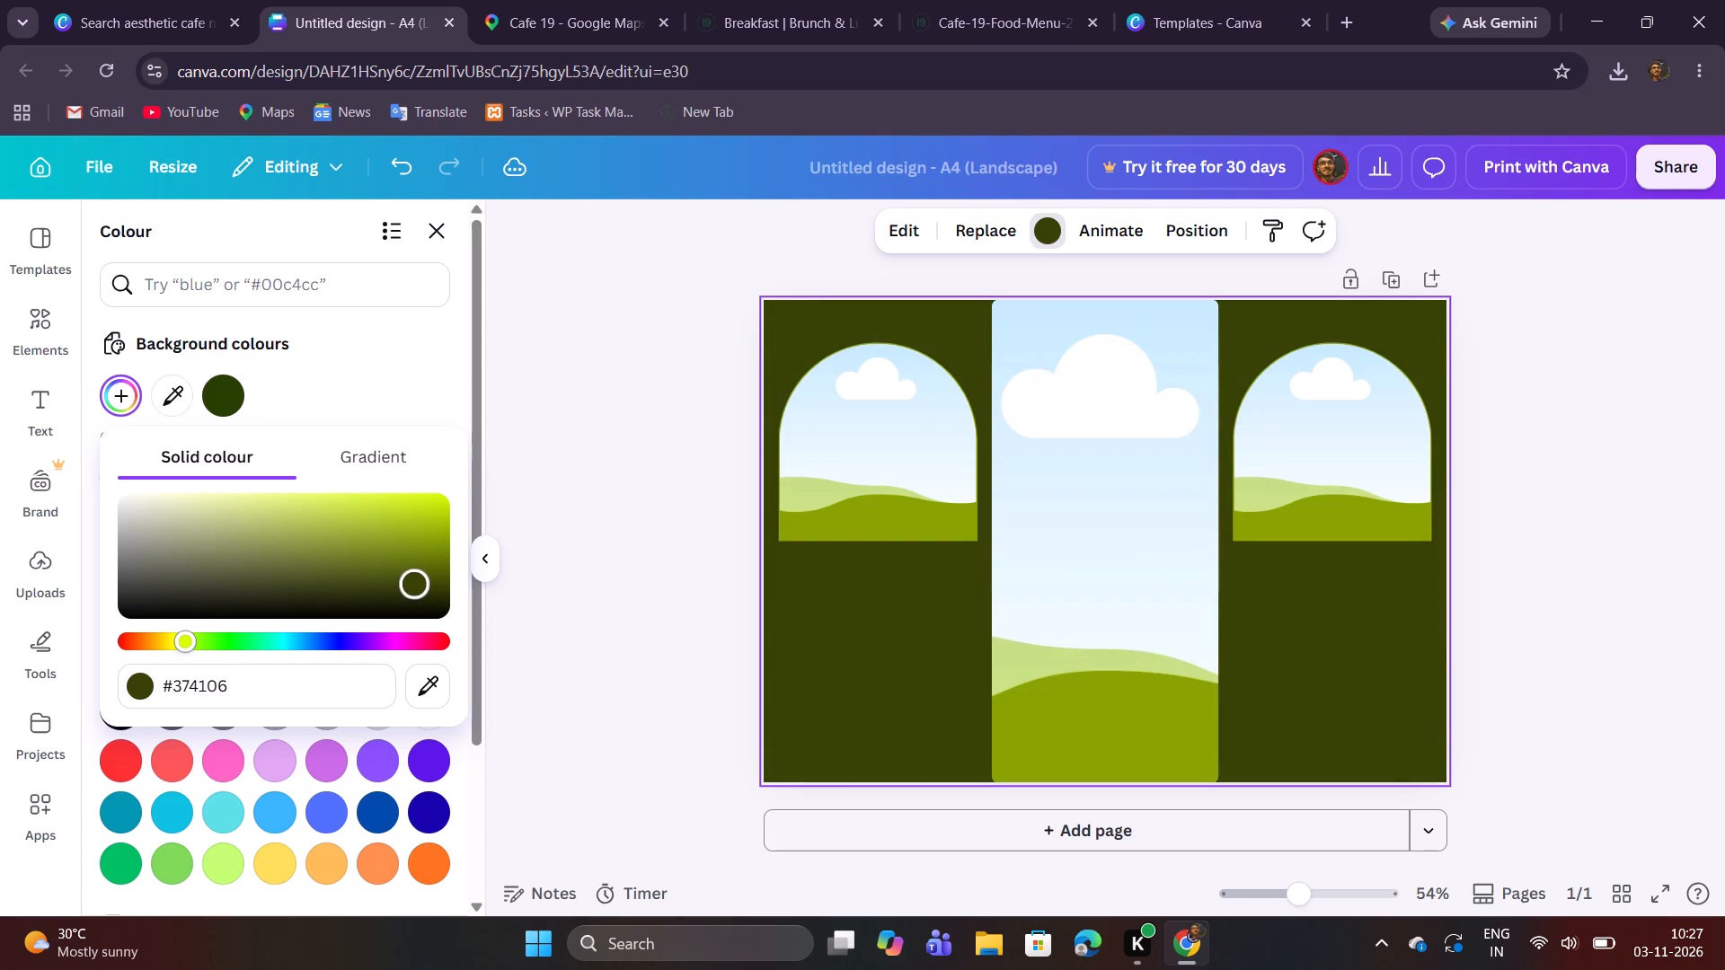
pyautogui.moveTo(418, 588); pyautogui.dragTo(414, 589)
pyautogui.click(231, 0)
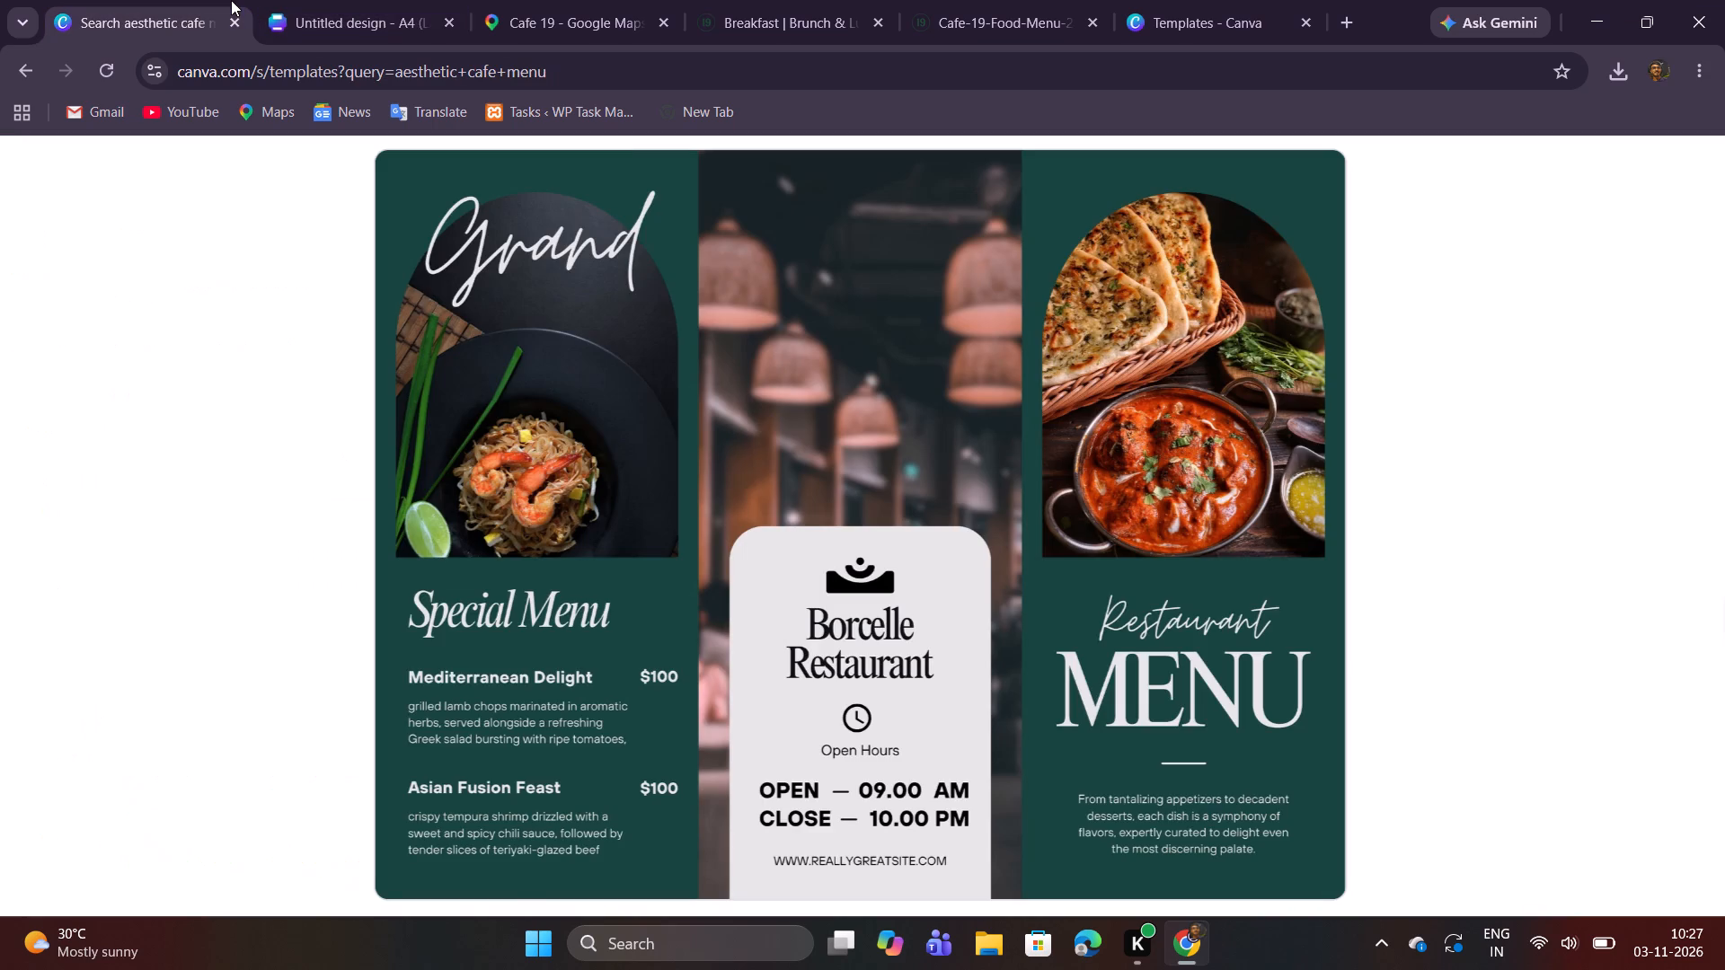
pyautogui.click(323, 0)
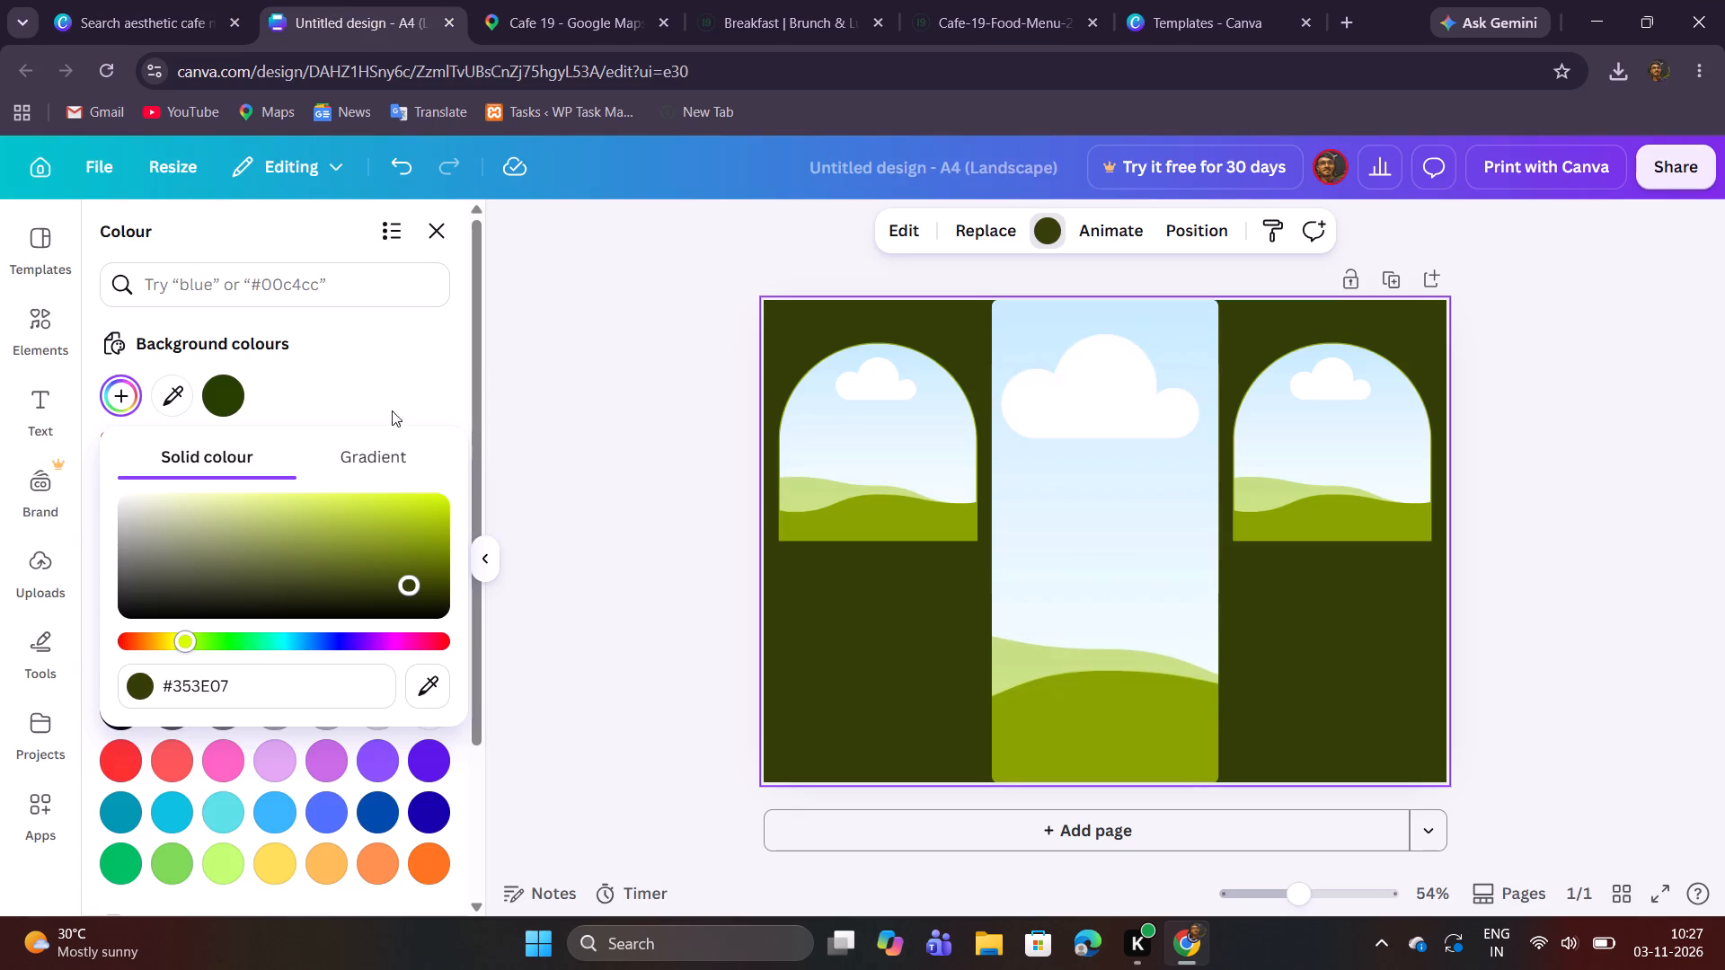
pyautogui.moveTo(410, 582); pyautogui.dragTo(452, 594)
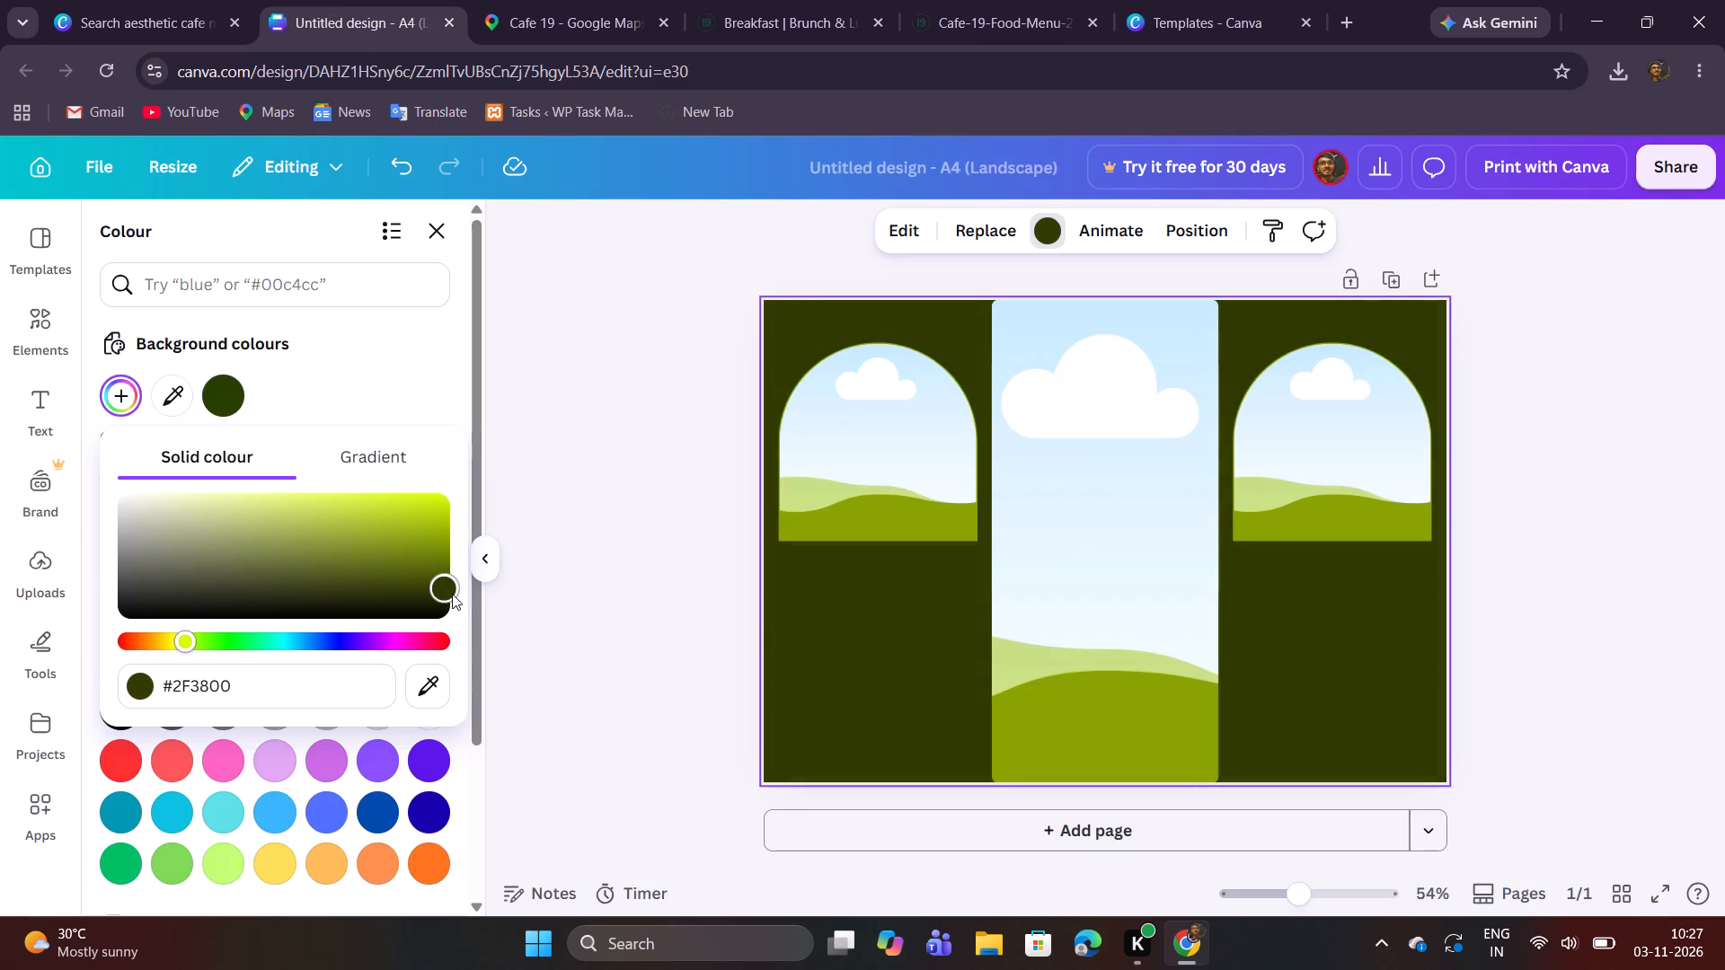
pyautogui.moveTo(452, 594); pyautogui.dragTo(446, 593)
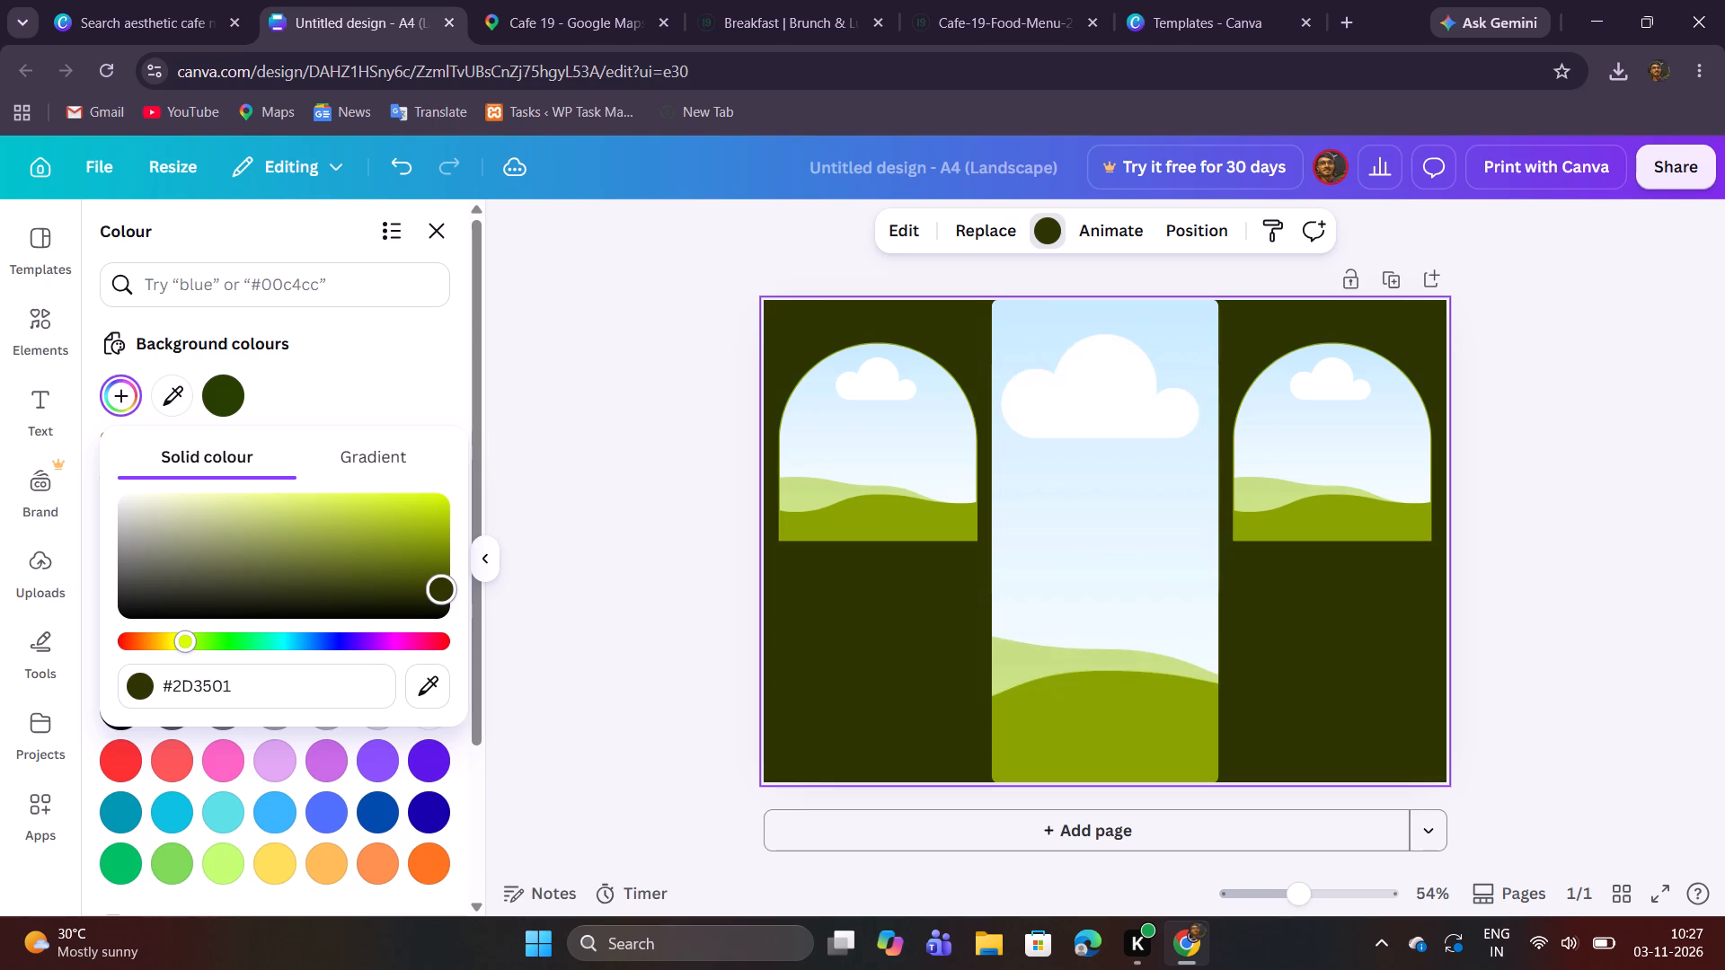
pyautogui.moveTo(446, 593); pyautogui.dragTo(447, 587)
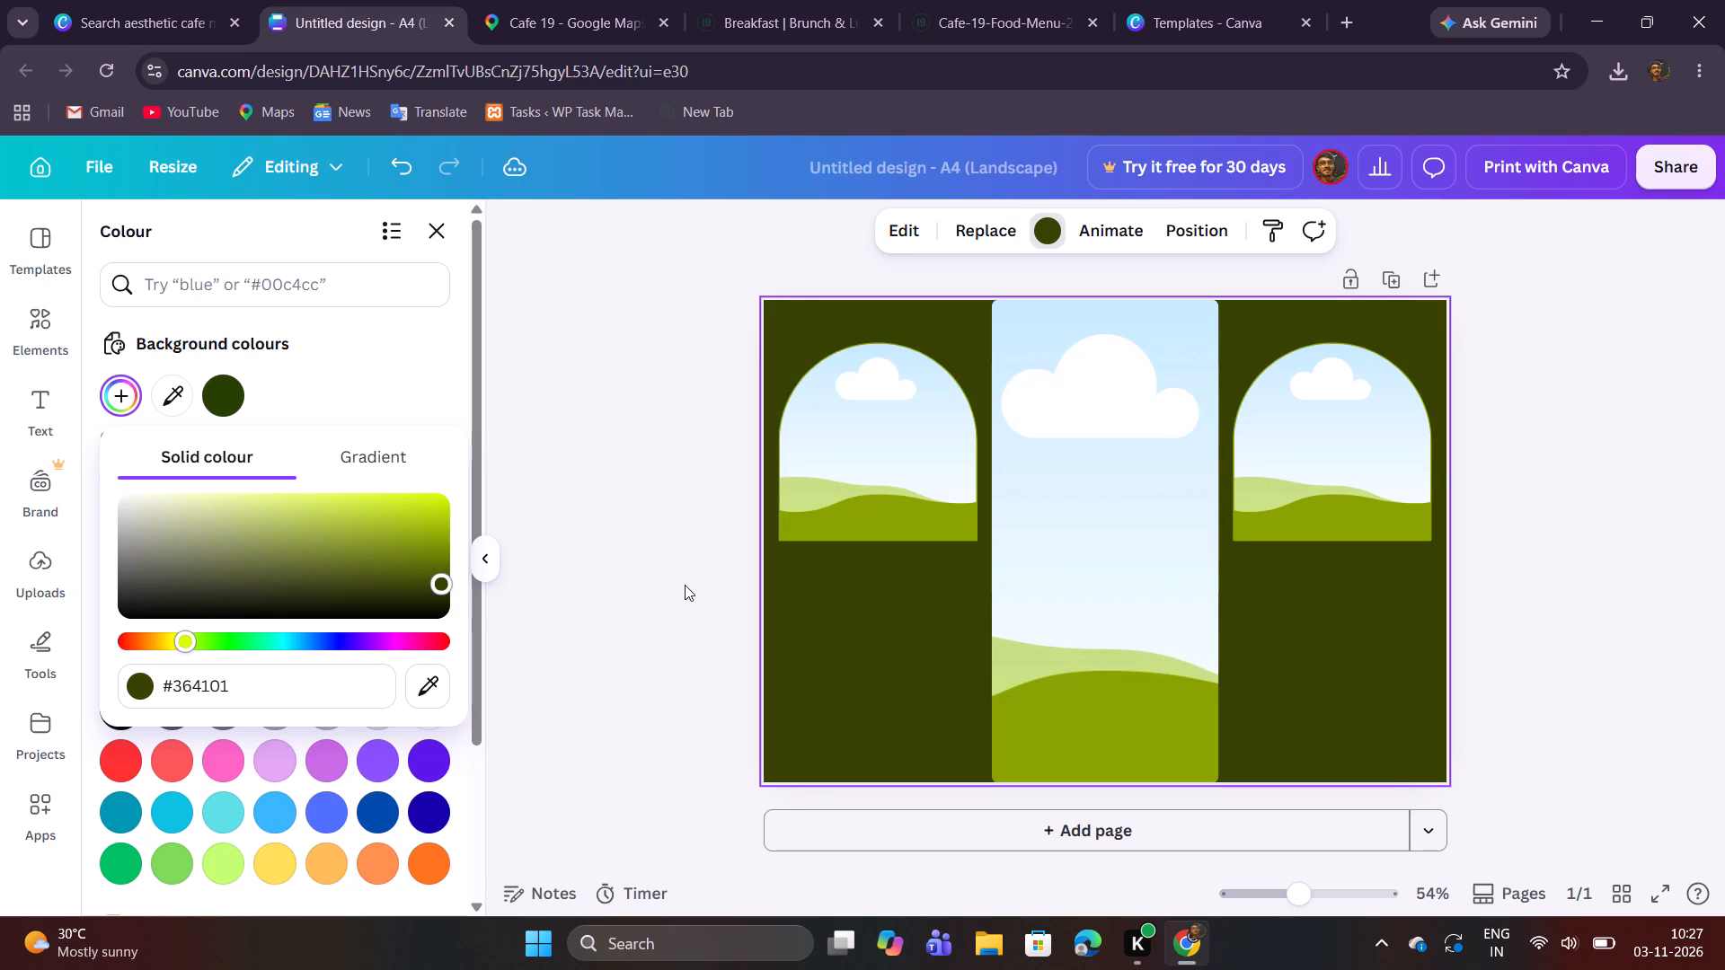
pyautogui.click(686, 585)
# Look back through the rounded frame results and compare the shapes with the reference menu template.
pyautogui.scroll(3, 377, 643)
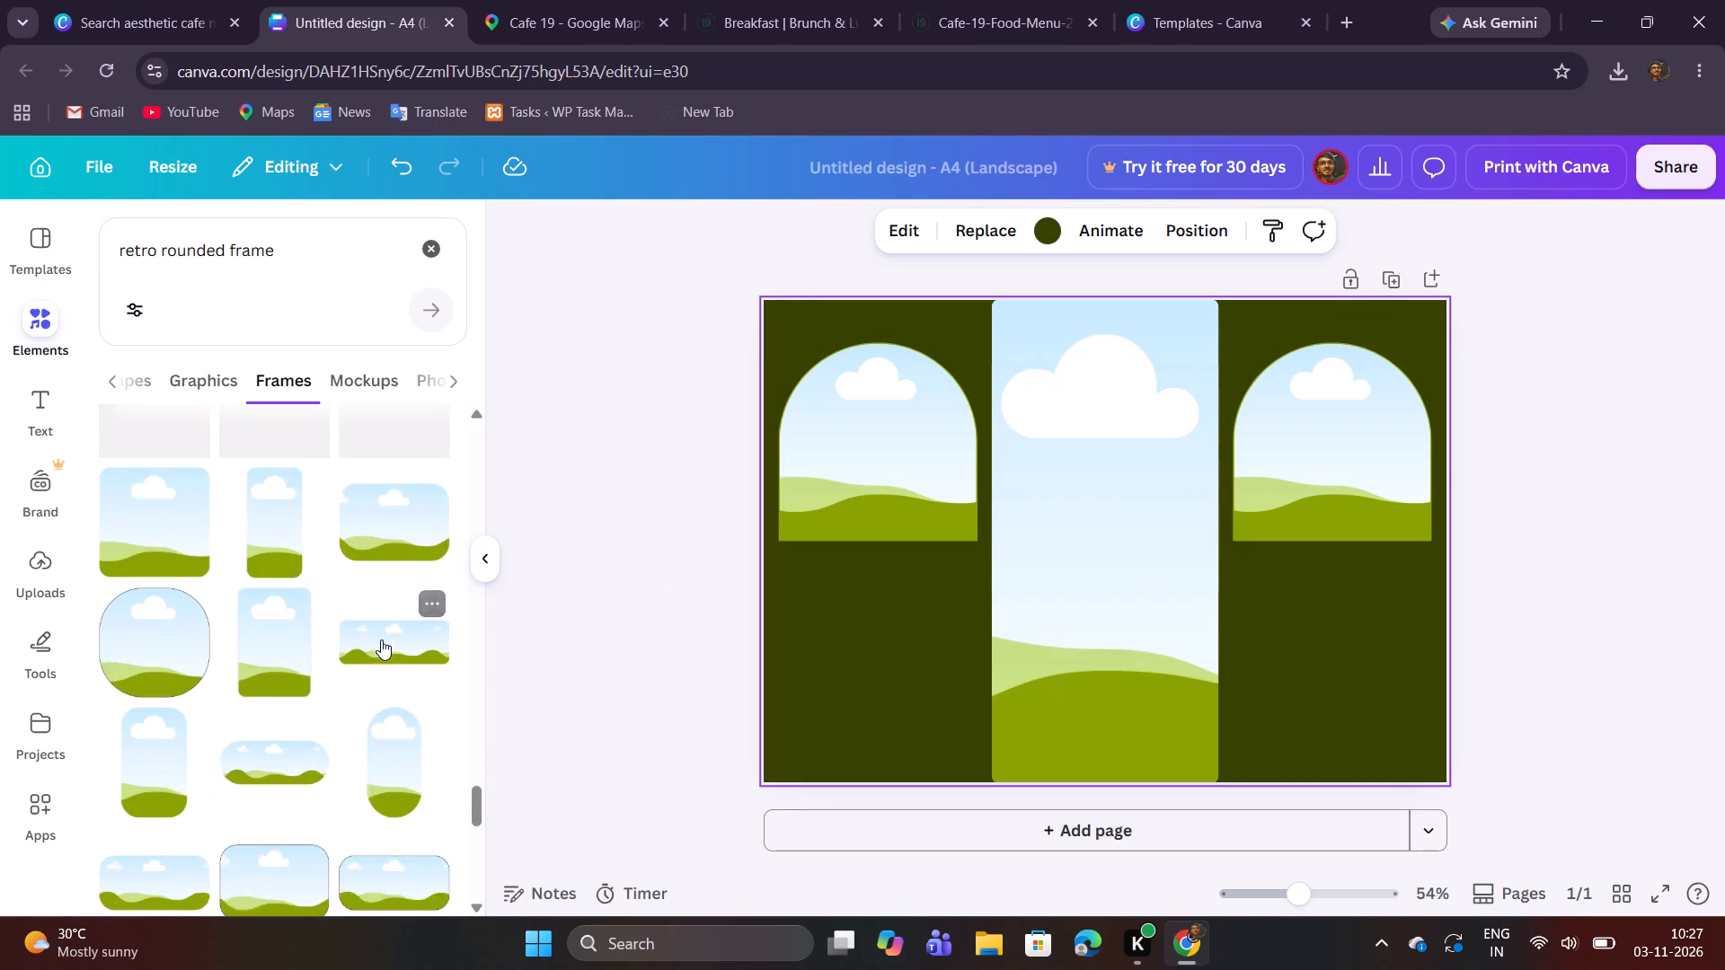
pyautogui.scroll(1, 381, 639)
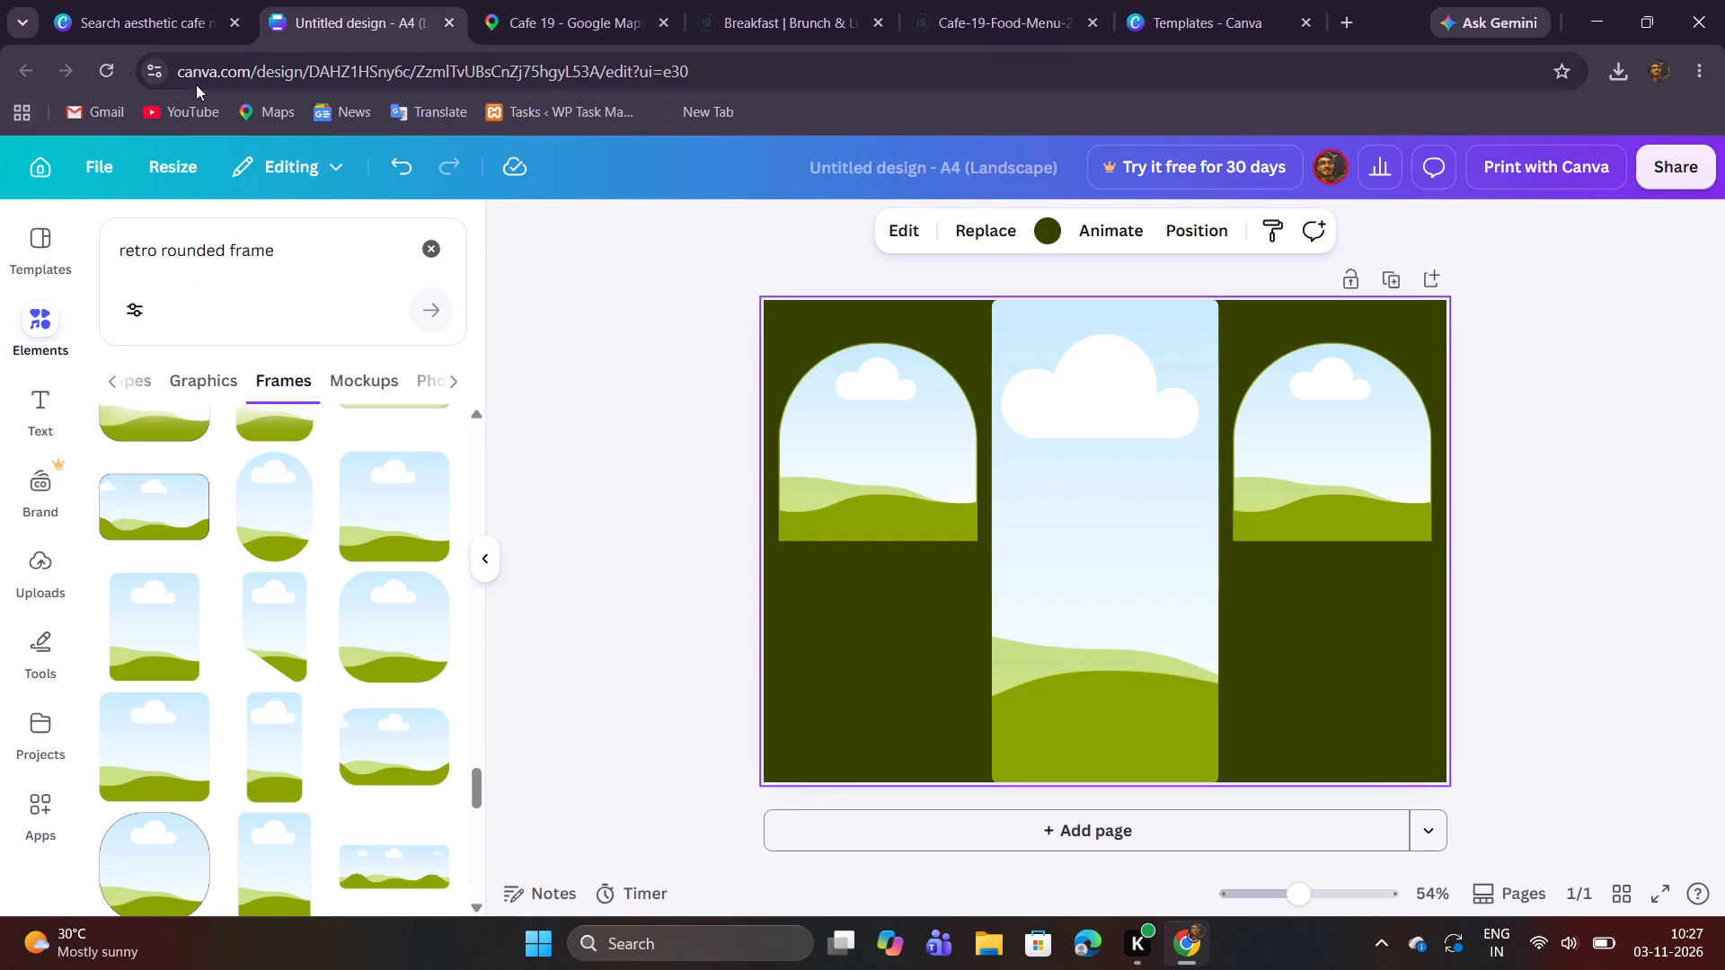
pyautogui.click(163, 0)
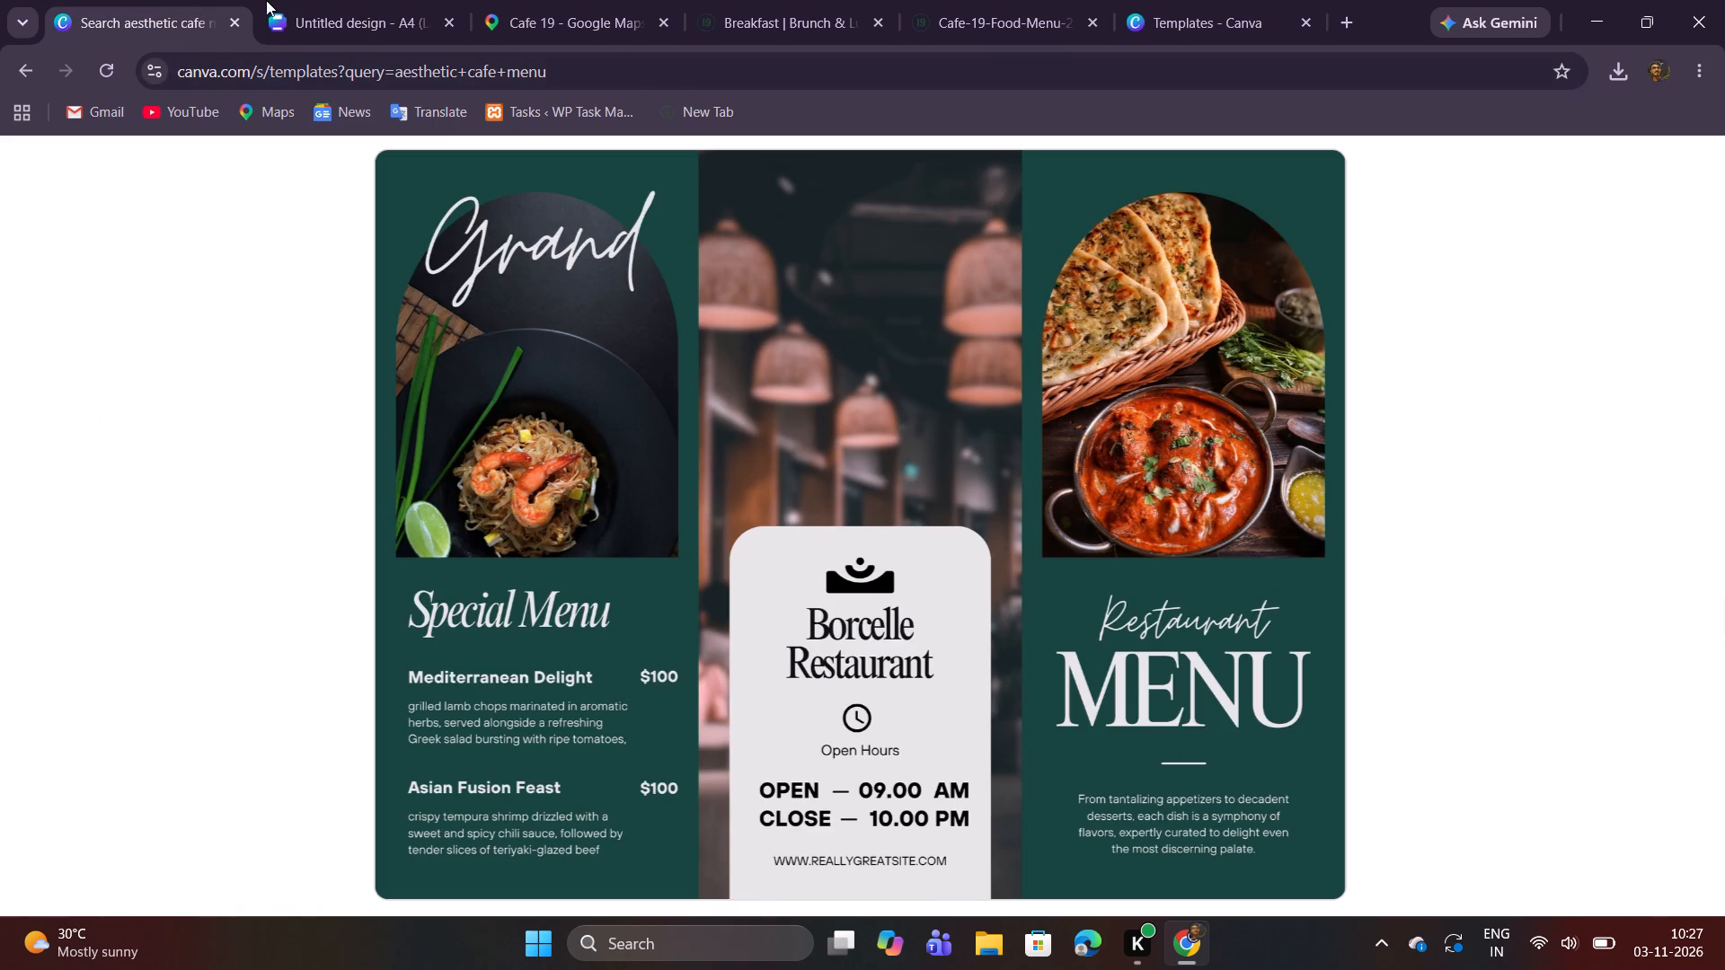
pyautogui.click(303, 5)
pyautogui.scroll(2, 240, 667)
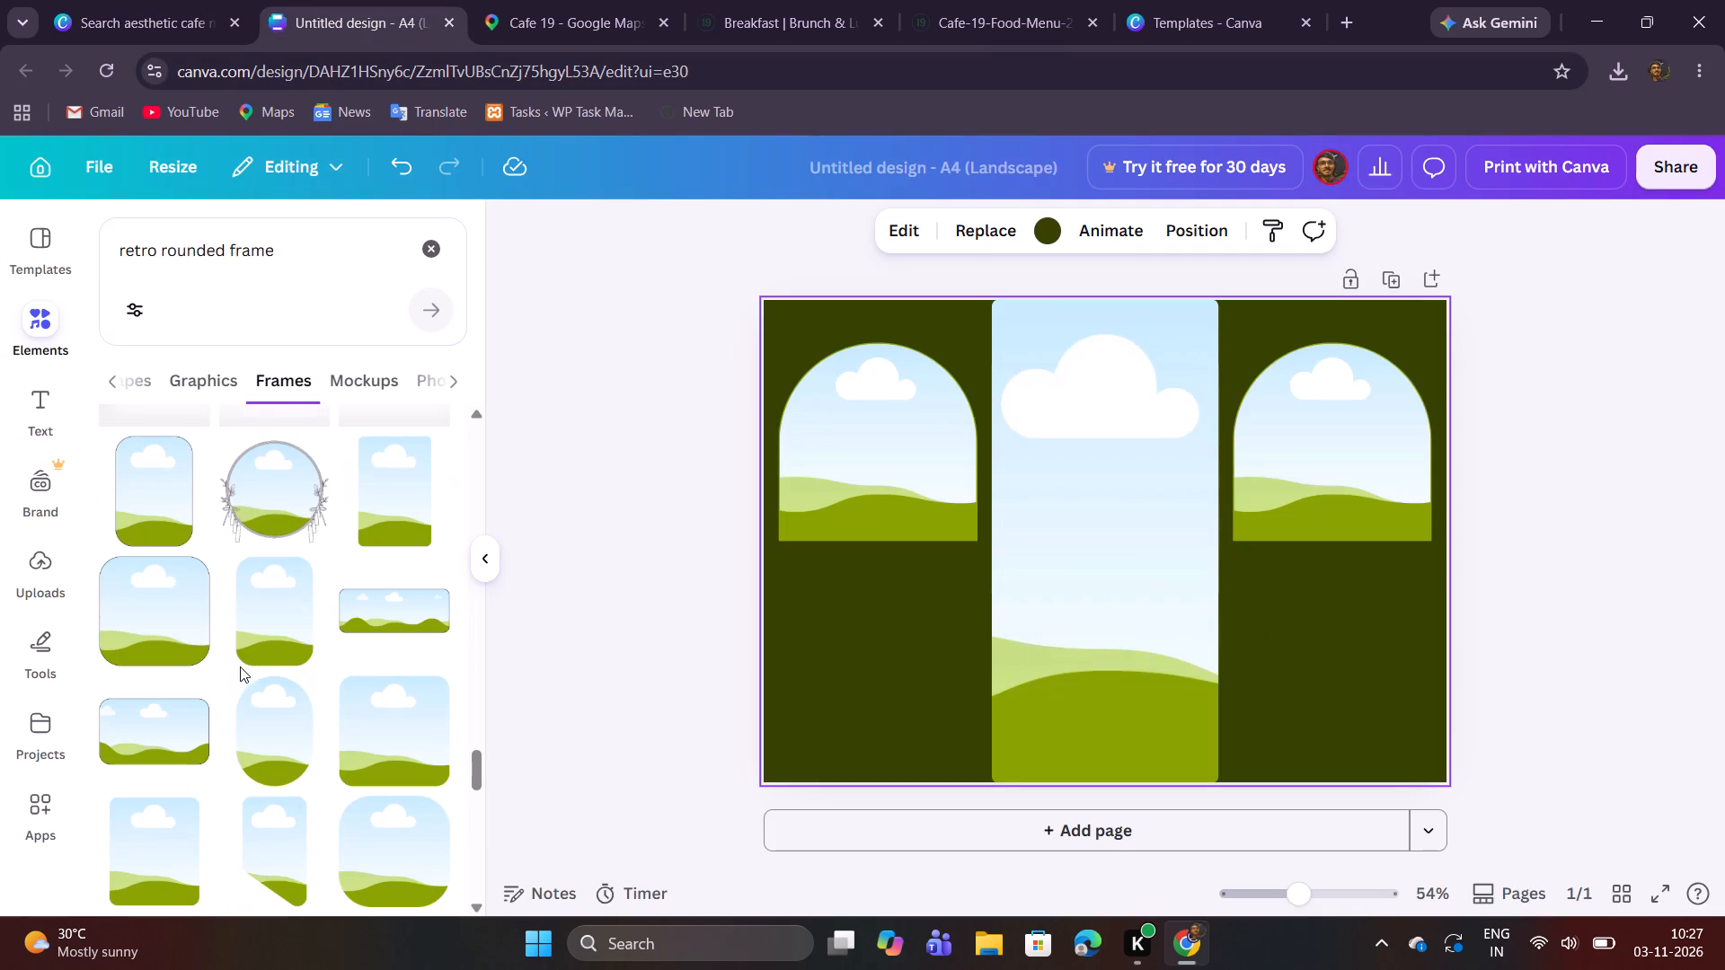
# Search the elements for "rectangle" and add the rounded-corner rectangle shape over the central frame.
pyautogui.click(439, 245)
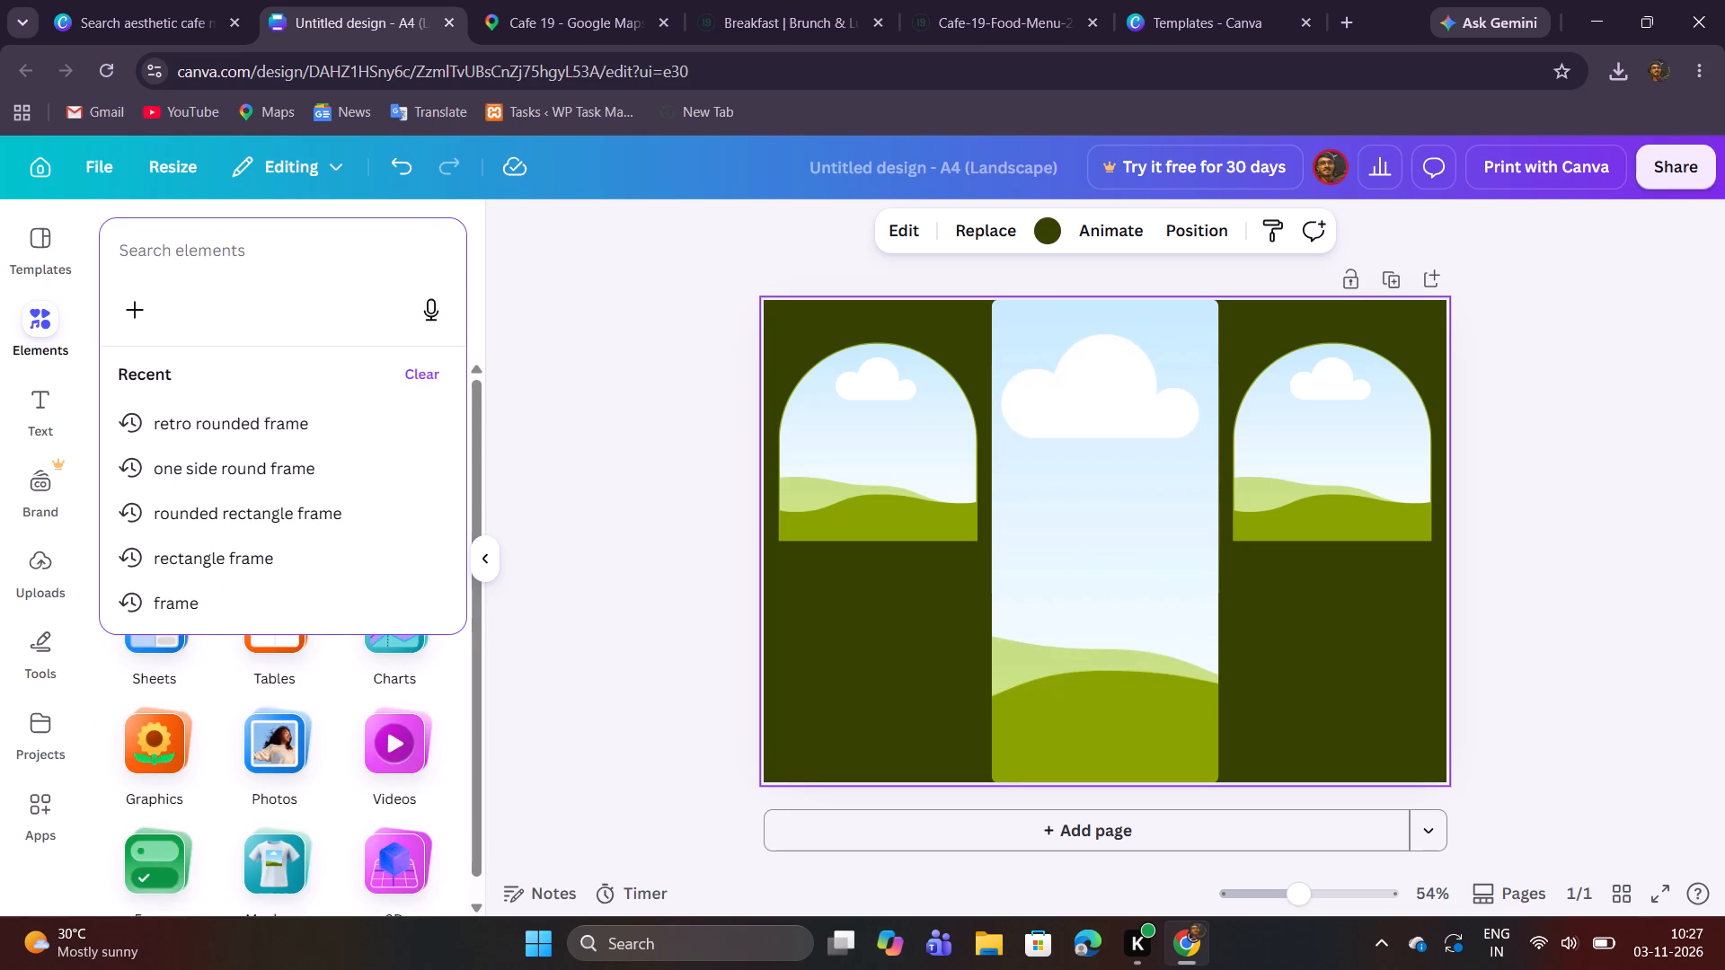
pyautogui.write('rec')
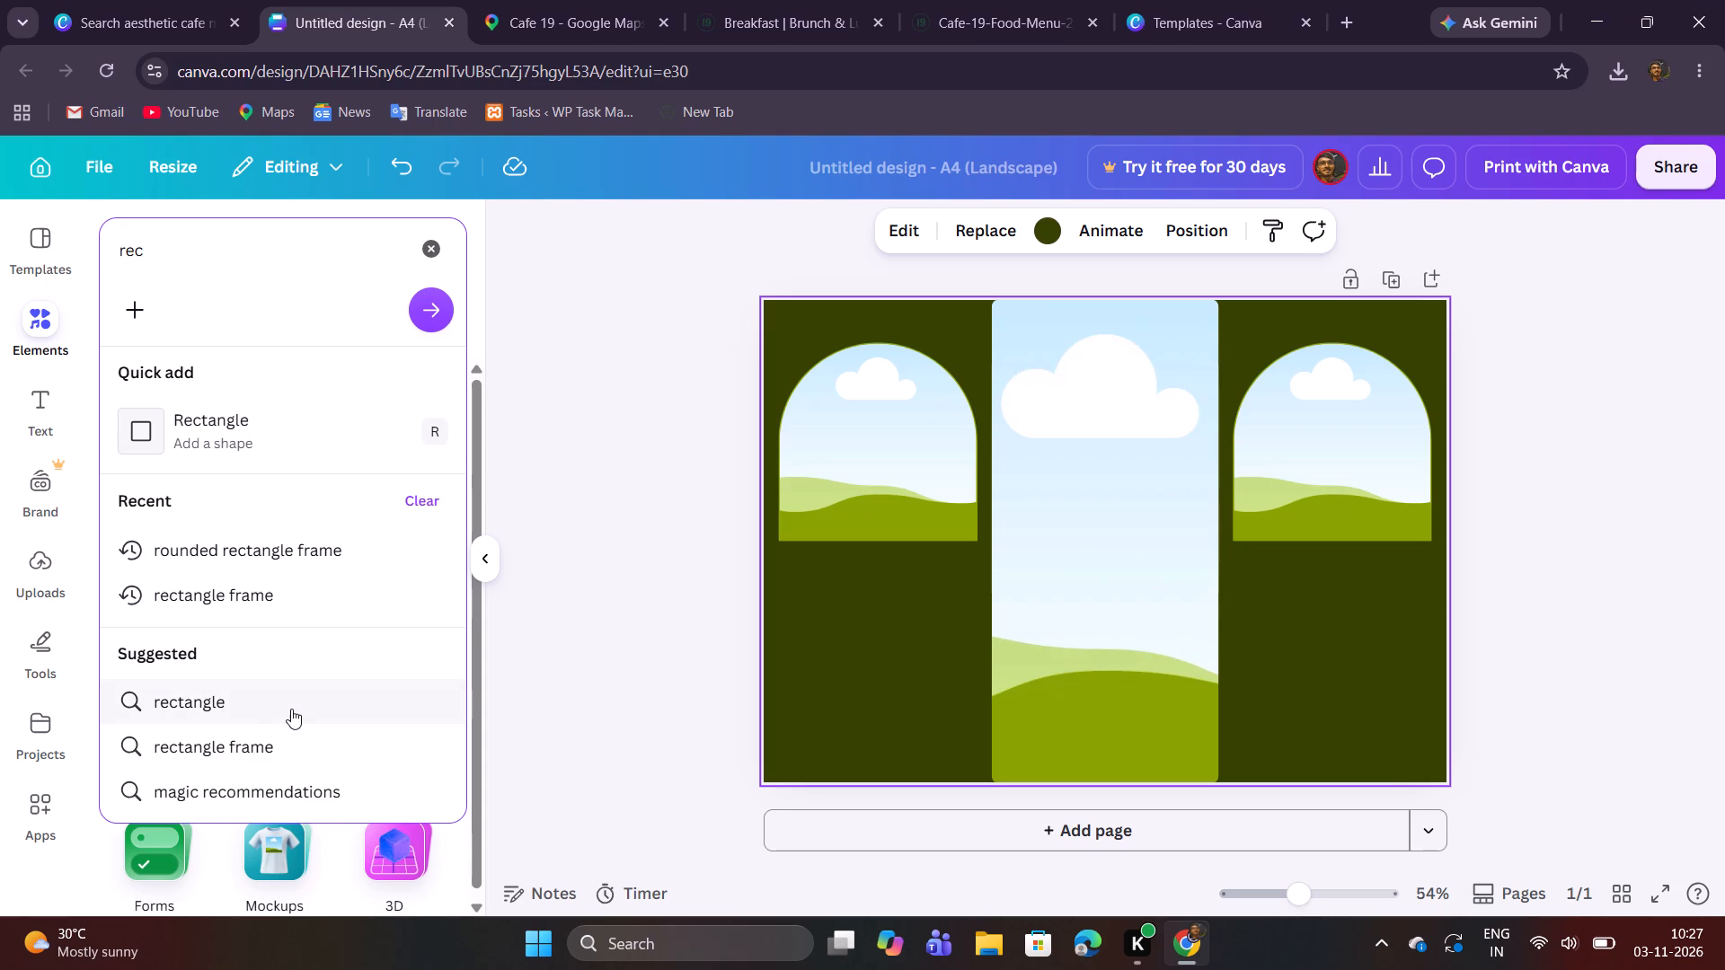
pyautogui.click(295, 710)
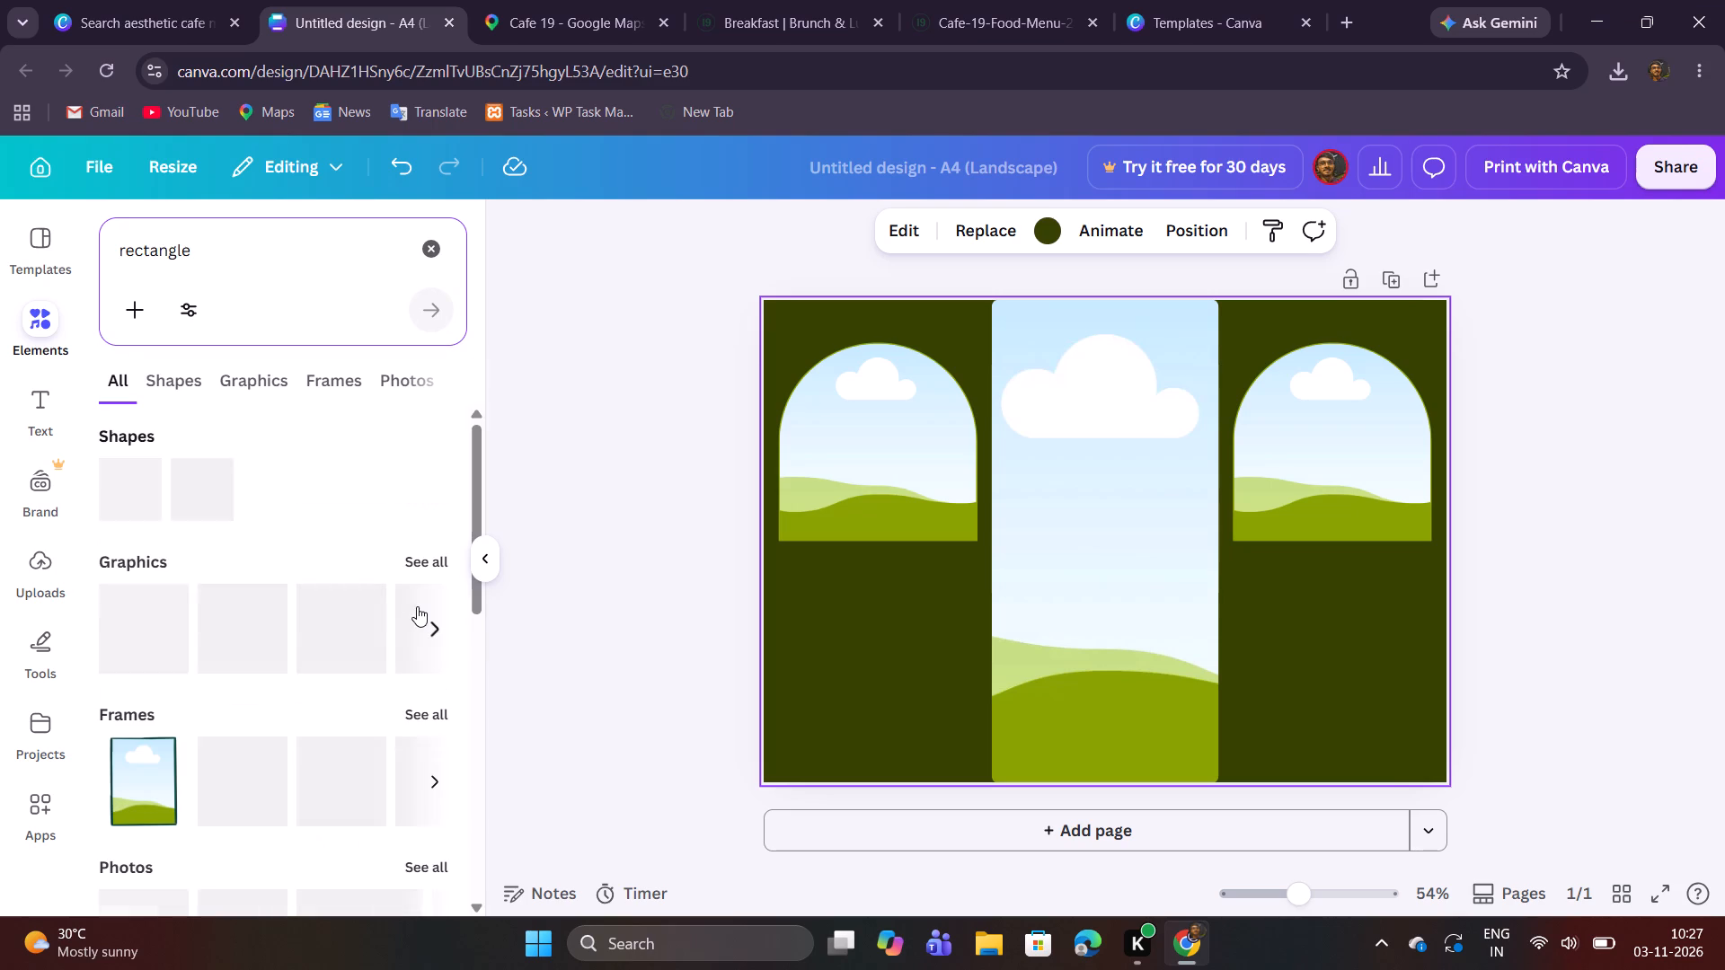
pyautogui.scroll(-3, 350, 589)
pyautogui.scroll(3, 350, 589)
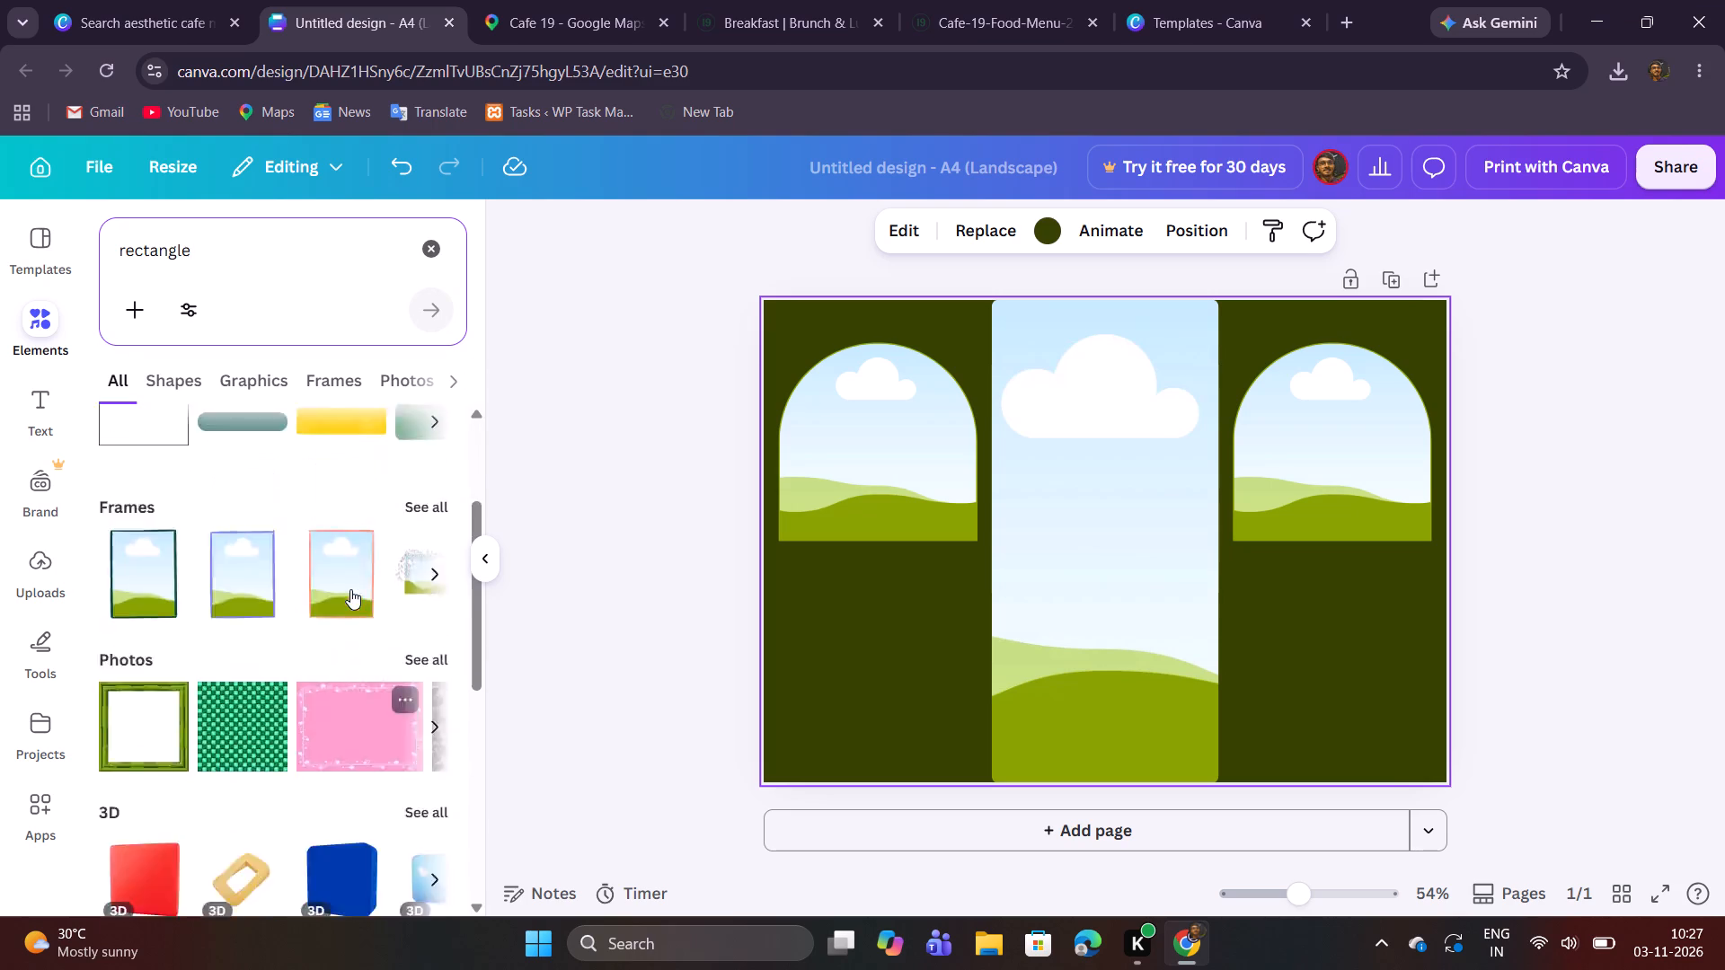
pyautogui.scroll(2, 350, 589)
pyautogui.scroll(-1, 354, 587)
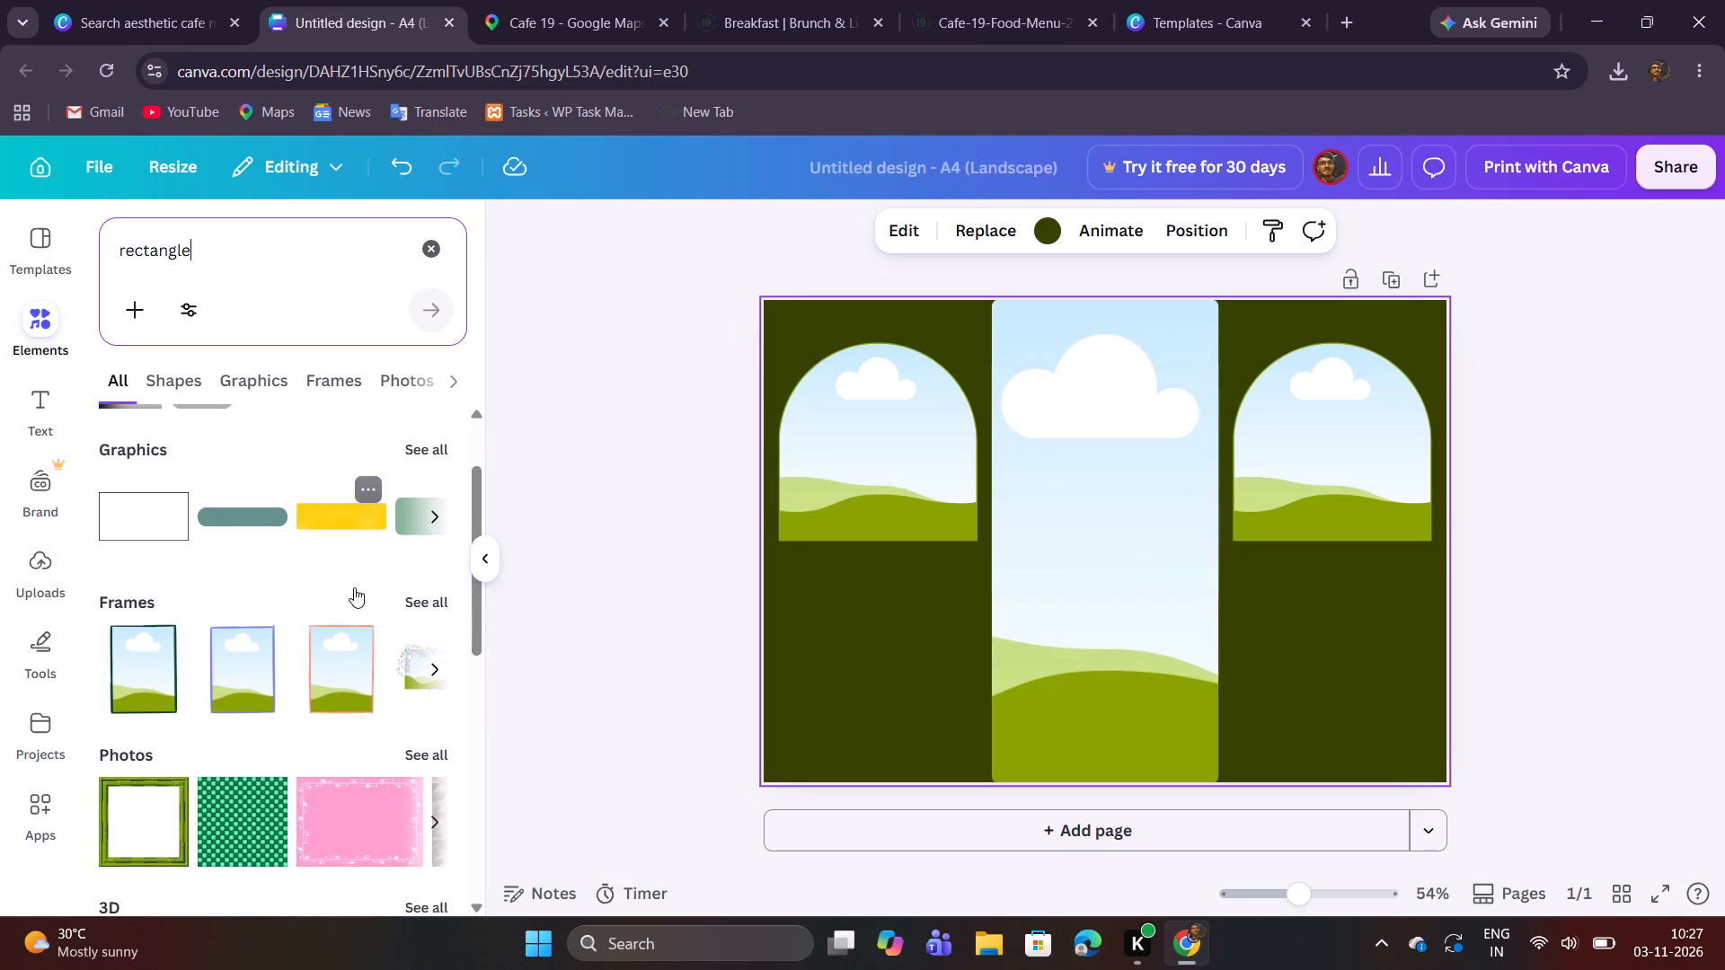
pyautogui.scroll(-3, 354, 587)
pyautogui.scroll(4, 354, 587)
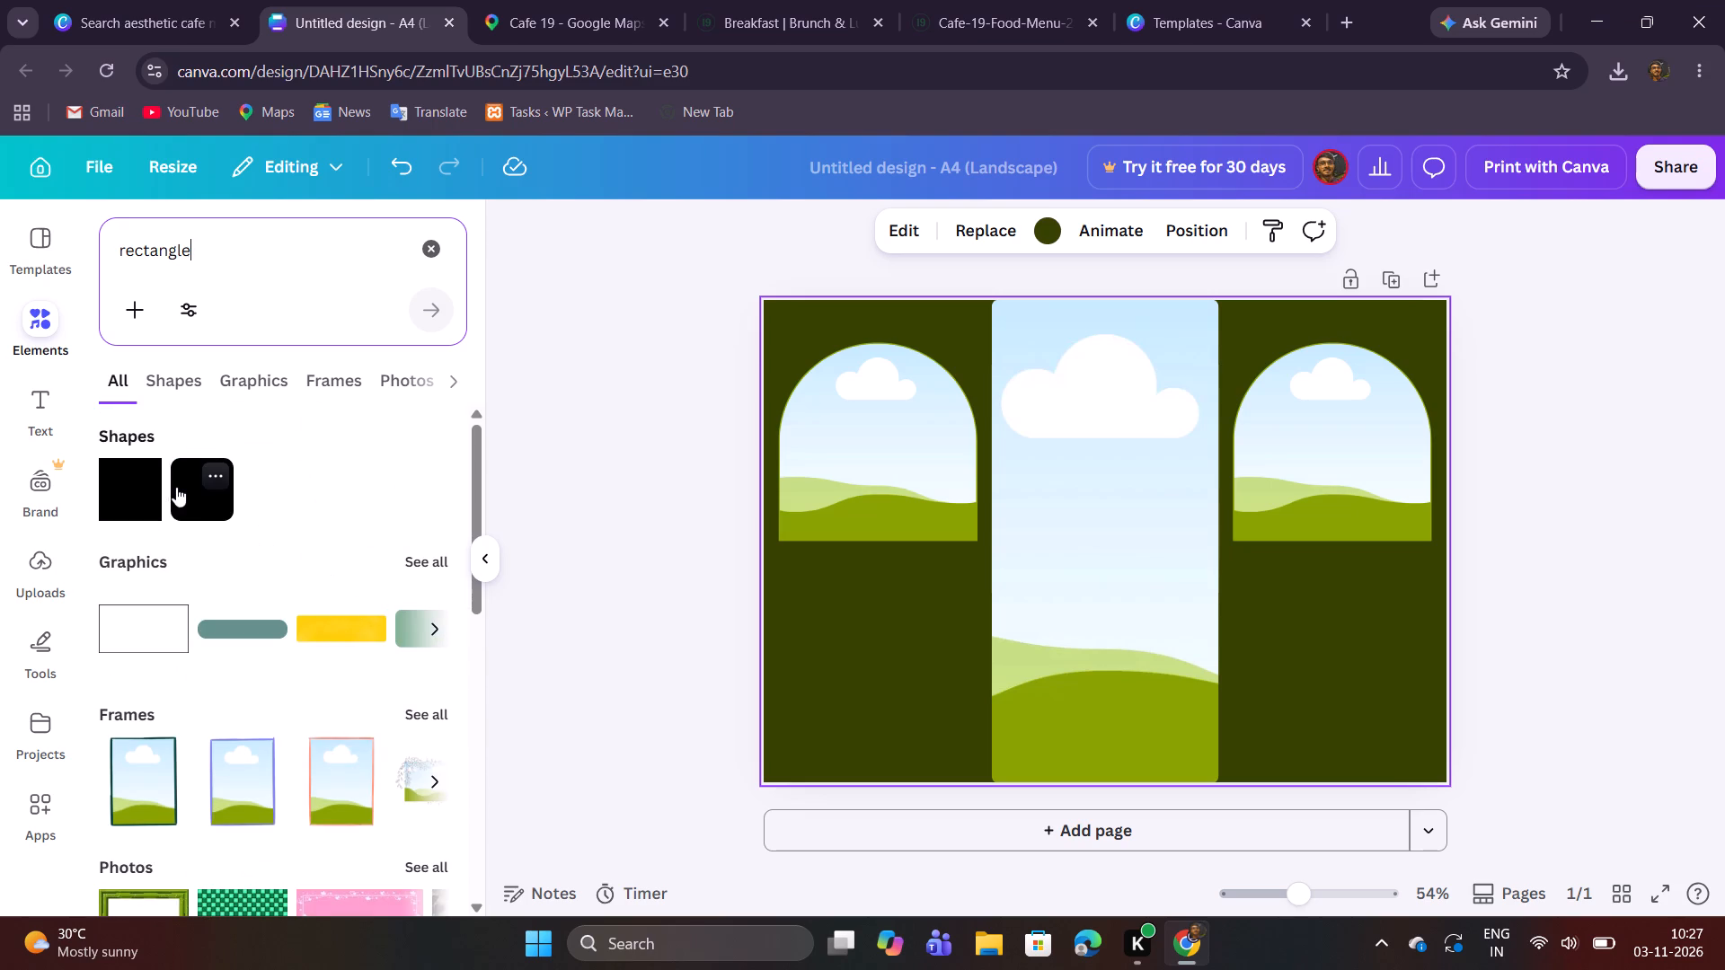
pyautogui.click(215, 504)
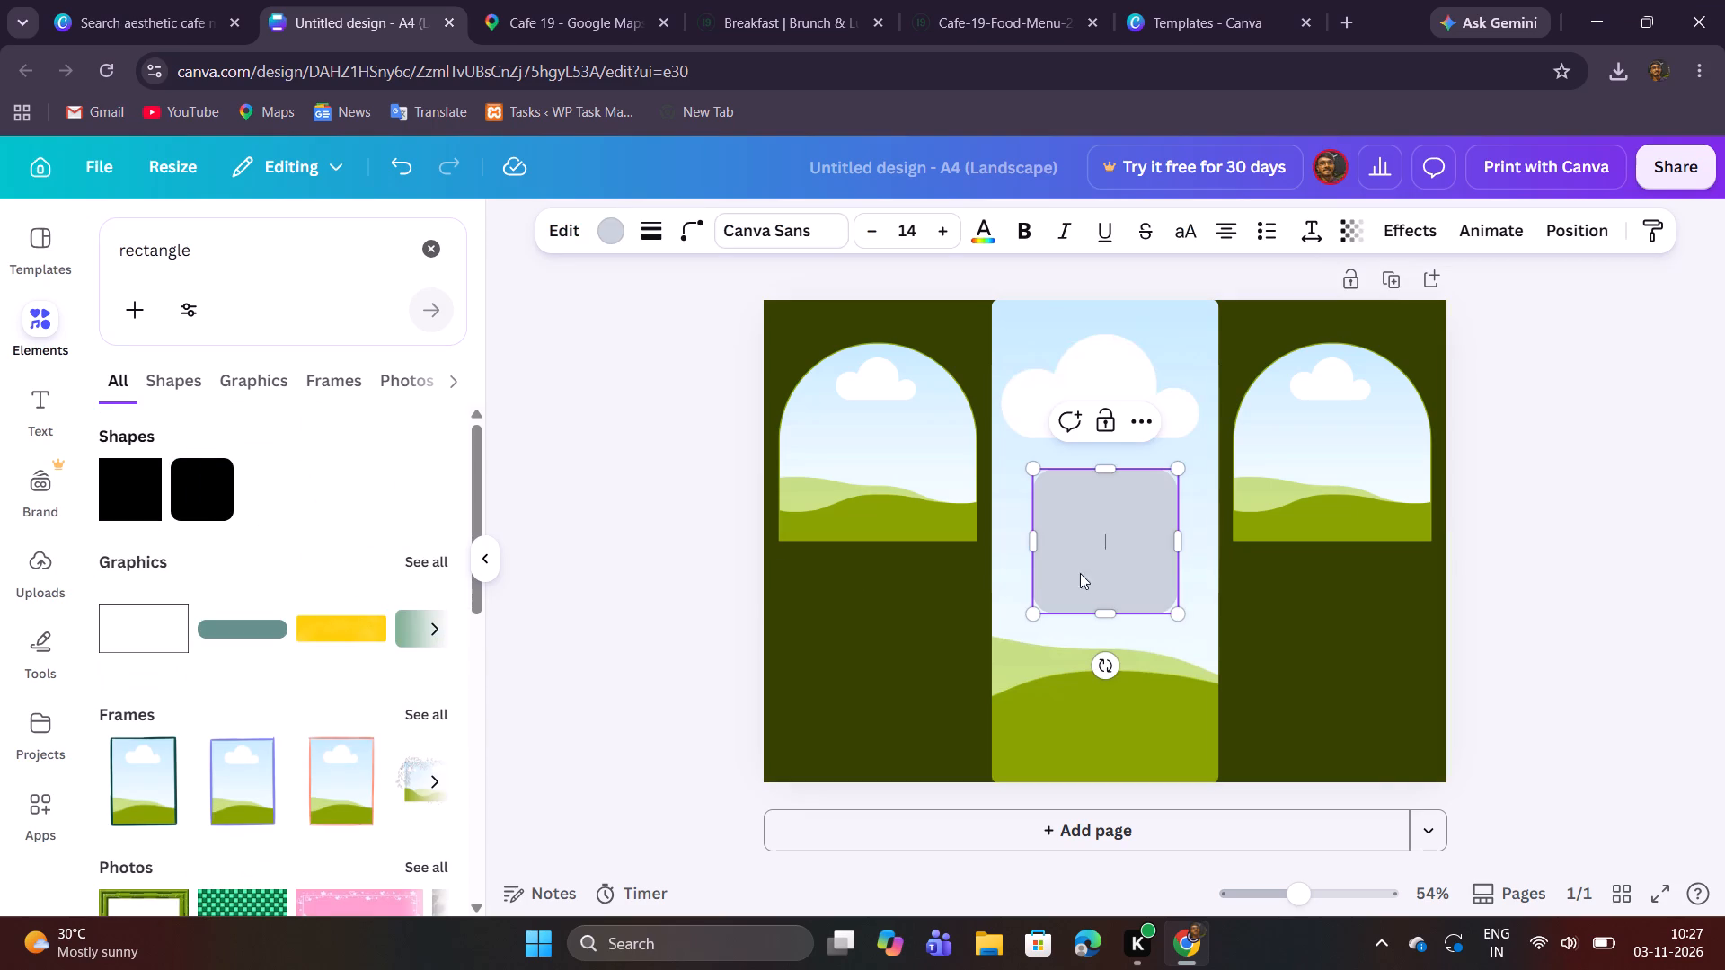
# Recolour the rounded rectangle on the central frame white.
pyautogui.click(614, 239)
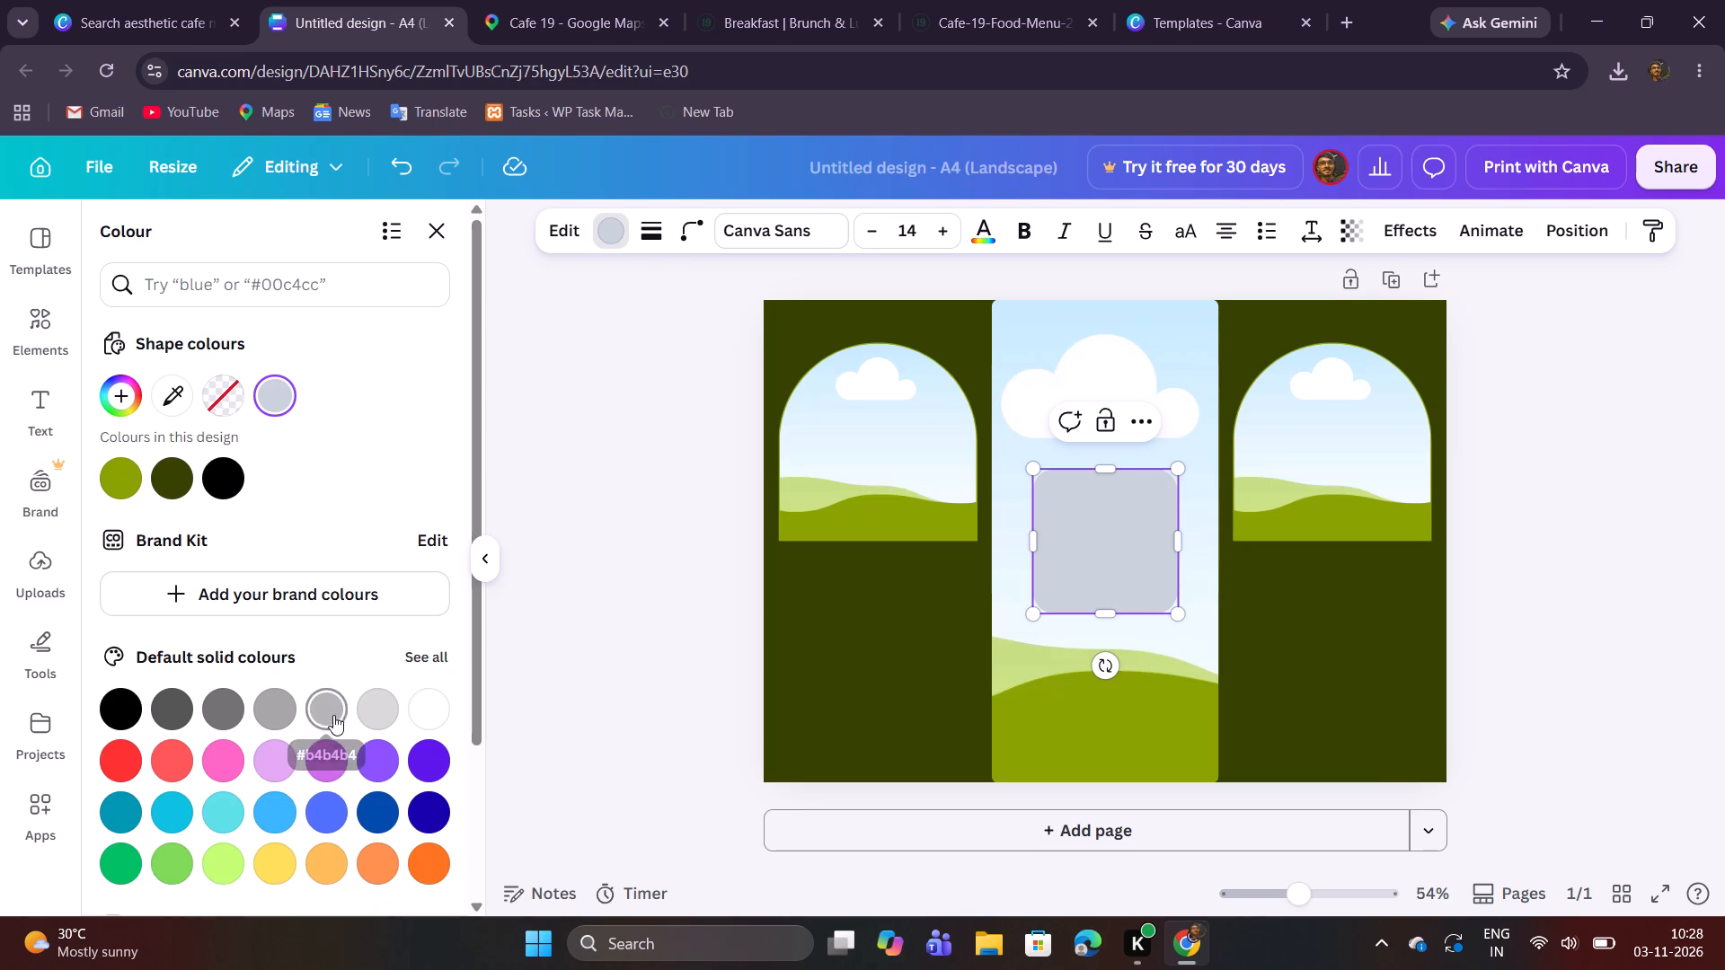
pyautogui.click(414, 715)
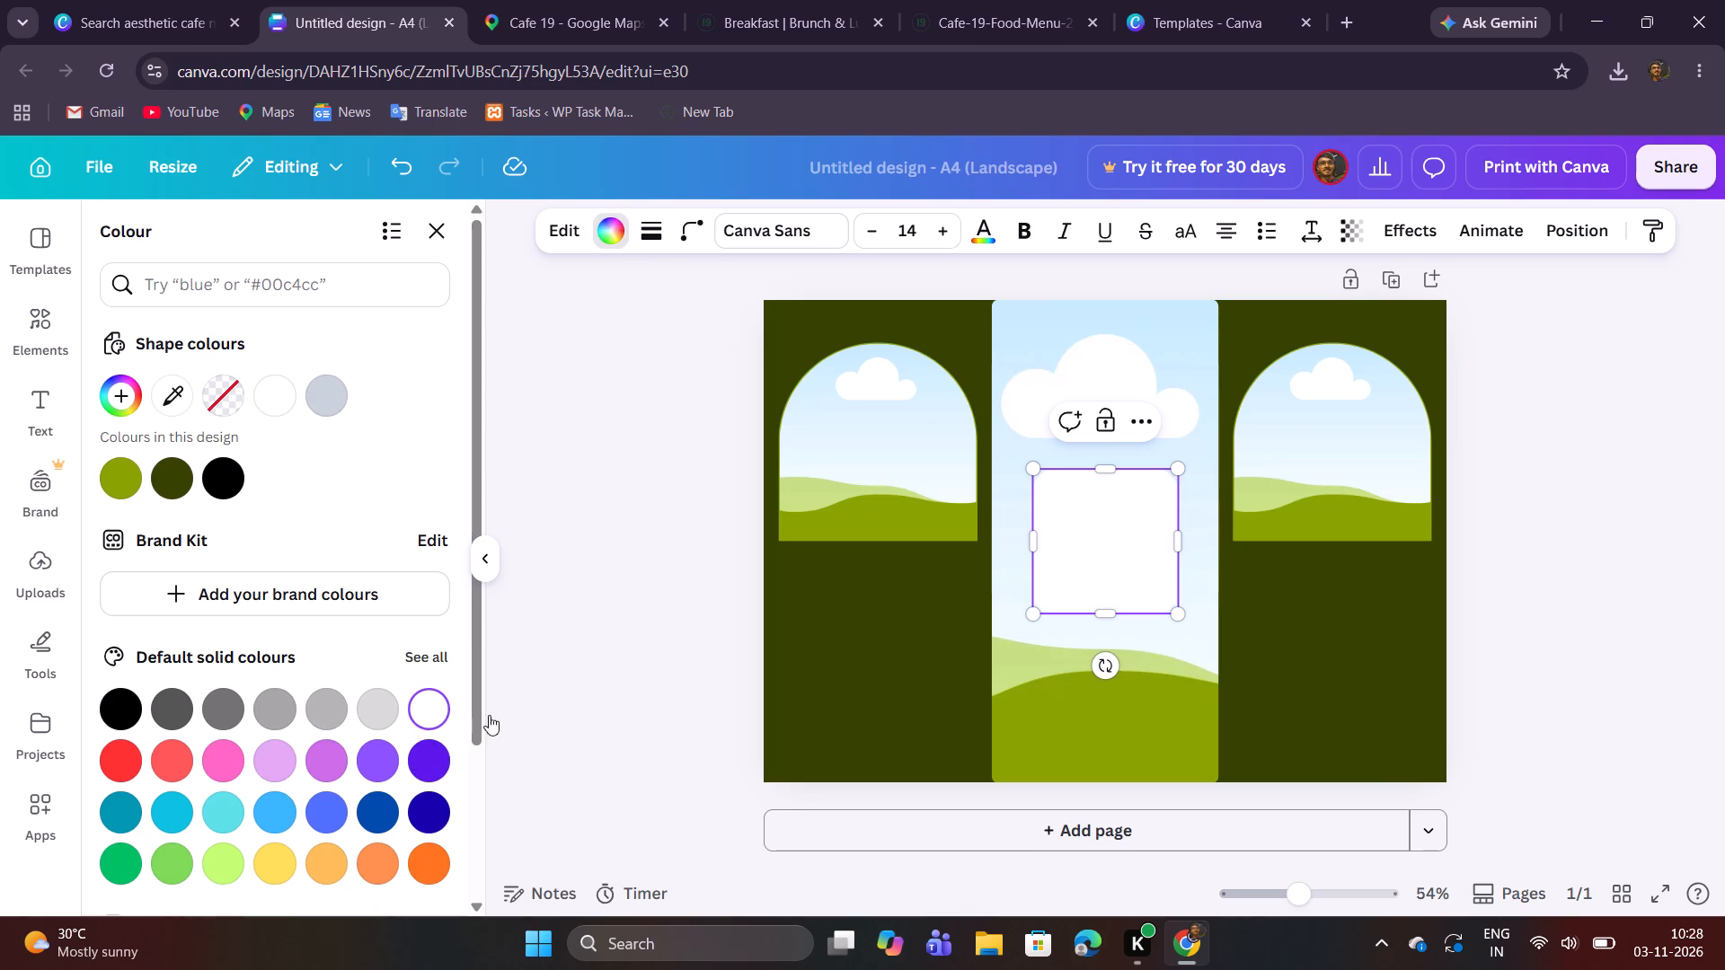
# Move the white rounded card to the bottom centre of the central frame, running off the page edge, and enlarge it to about 7.2 wide.
pyautogui.moveTo(1102, 557); pyautogui.dragTo(1098, 710)
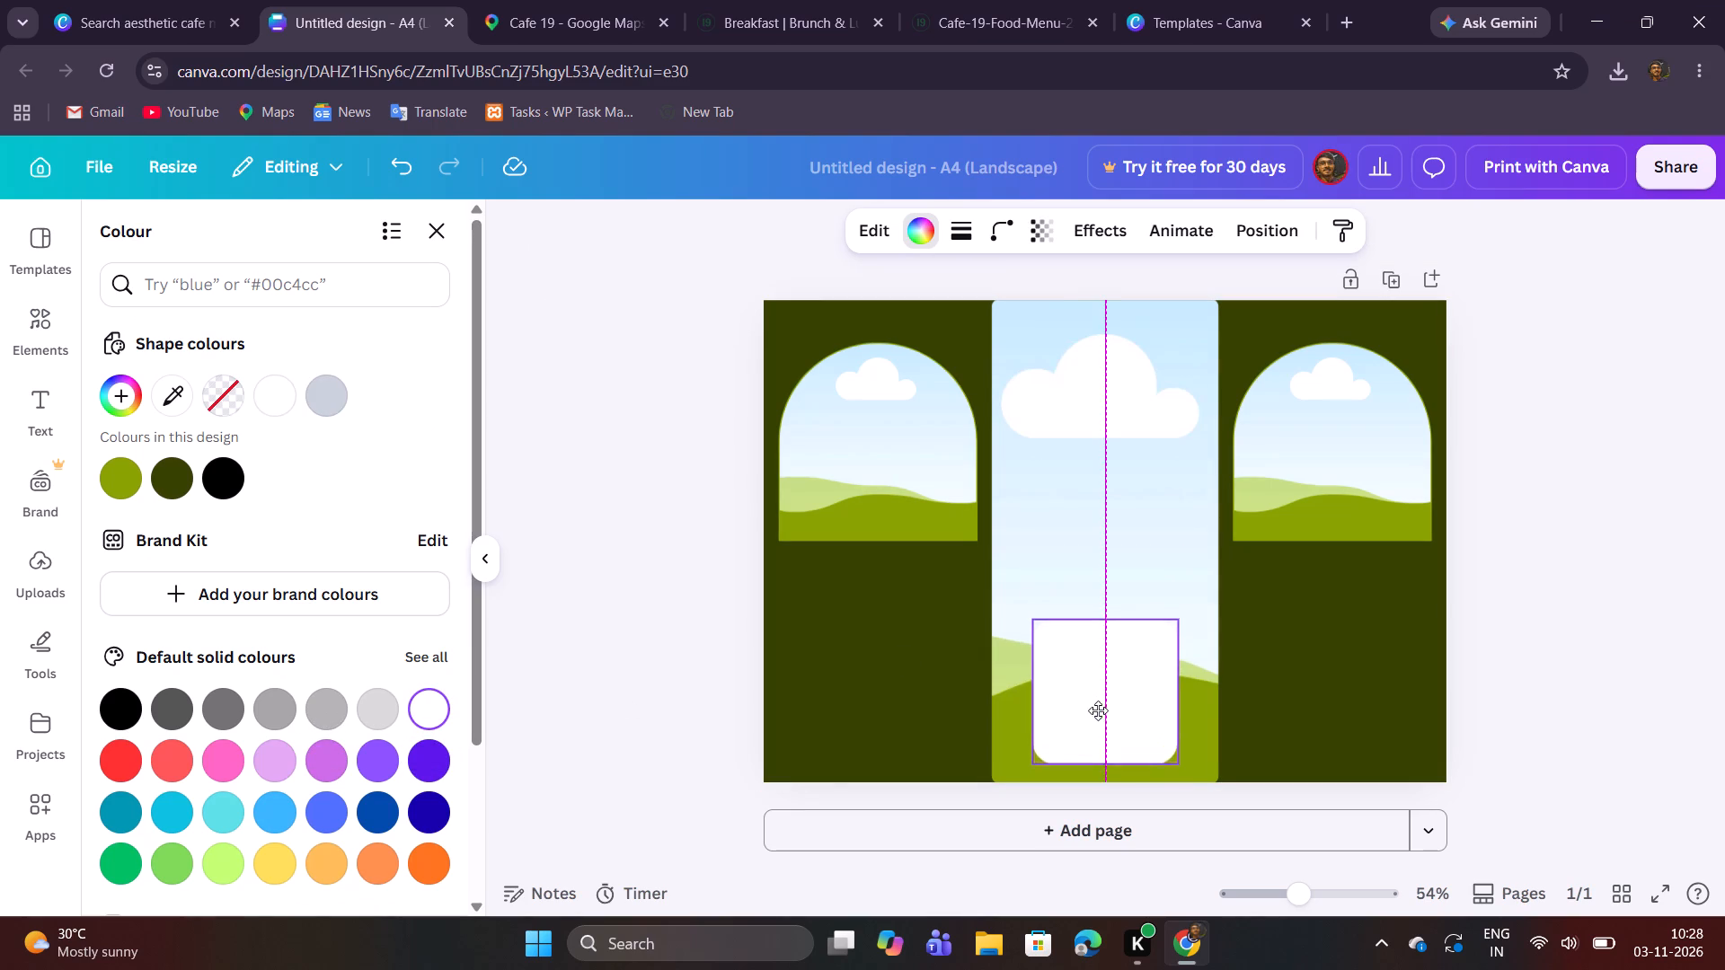
pyautogui.moveTo(1098, 710); pyautogui.dragTo(1098, 738)
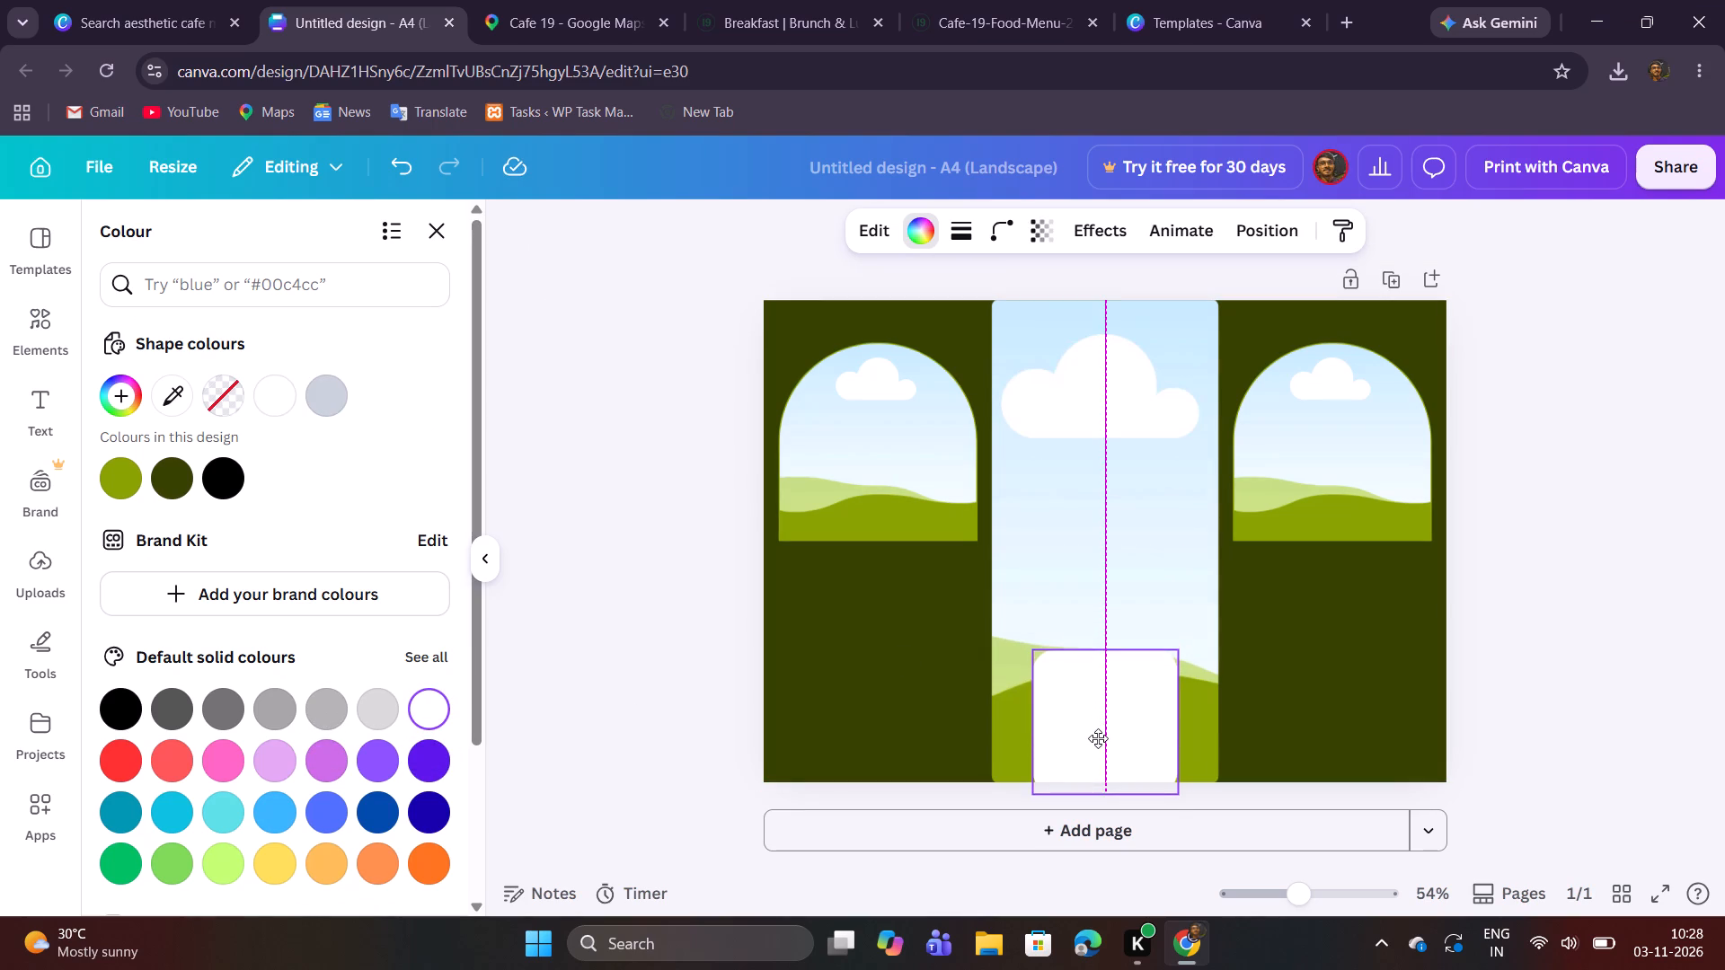
pyautogui.moveTo(1098, 738); pyautogui.dragTo(1102, 749)
pyautogui.moveTo(1106, 665); pyautogui.dragTo(1106, 634)
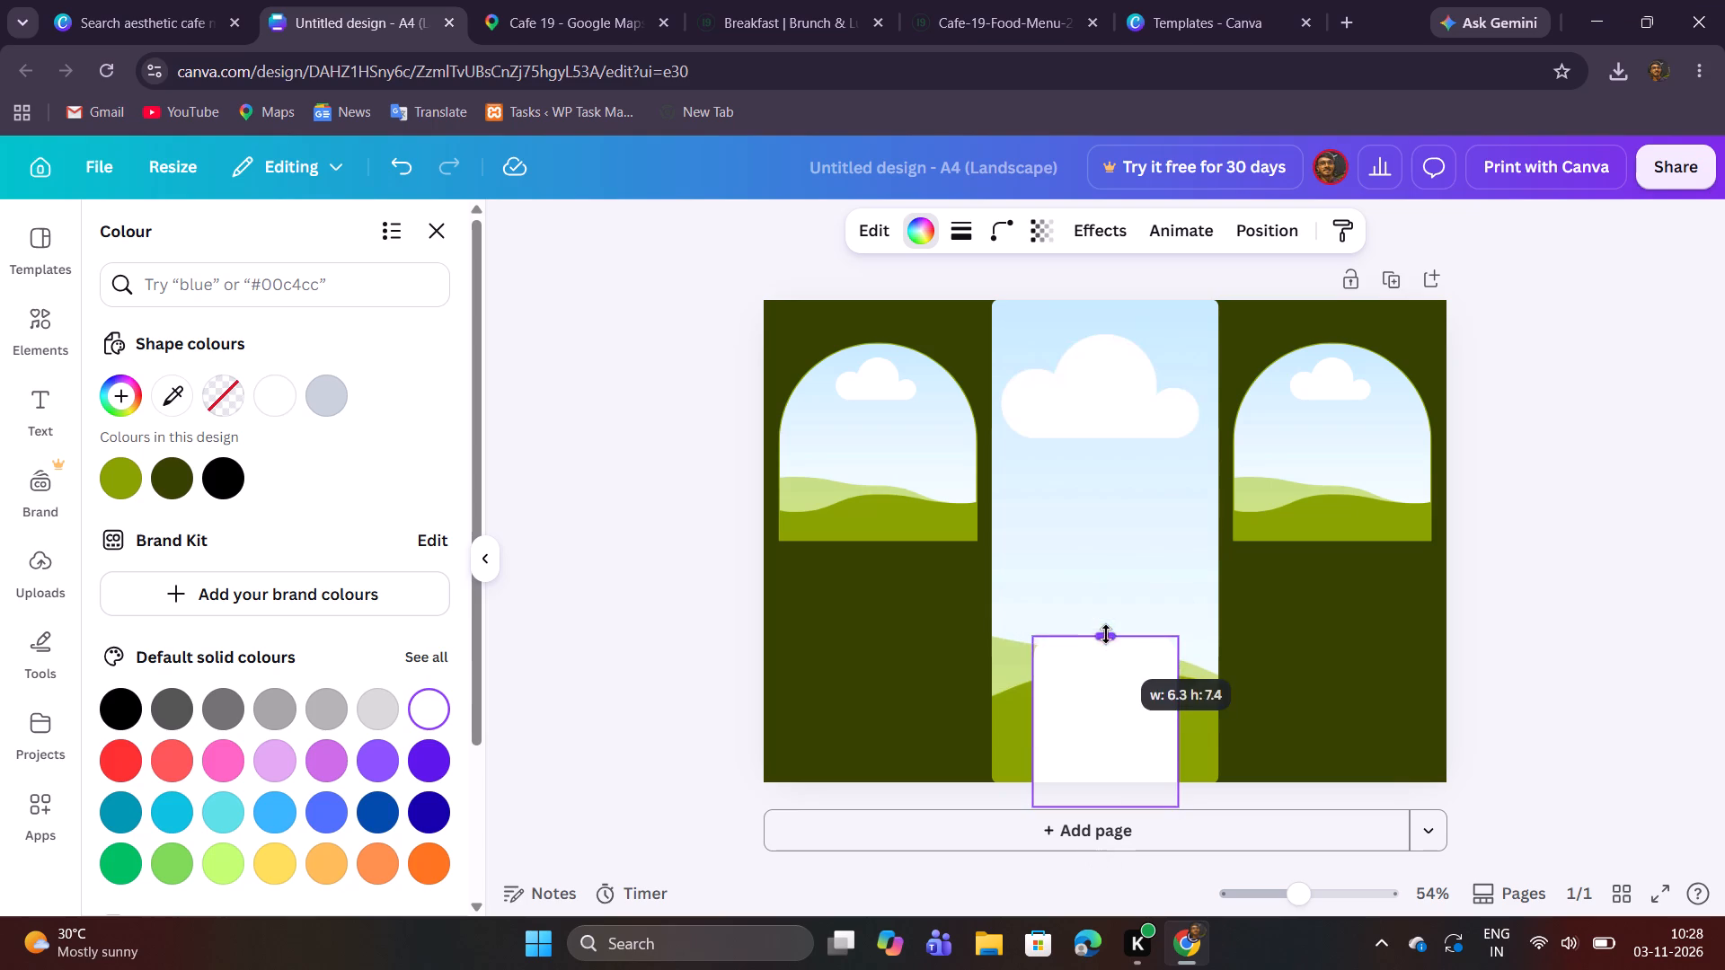
pyautogui.moveTo(1106, 634); pyautogui.dragTo(1103, 599)
pyautogui.moveTo(1179, 700); pyautogui.dragTo(1181, 700)
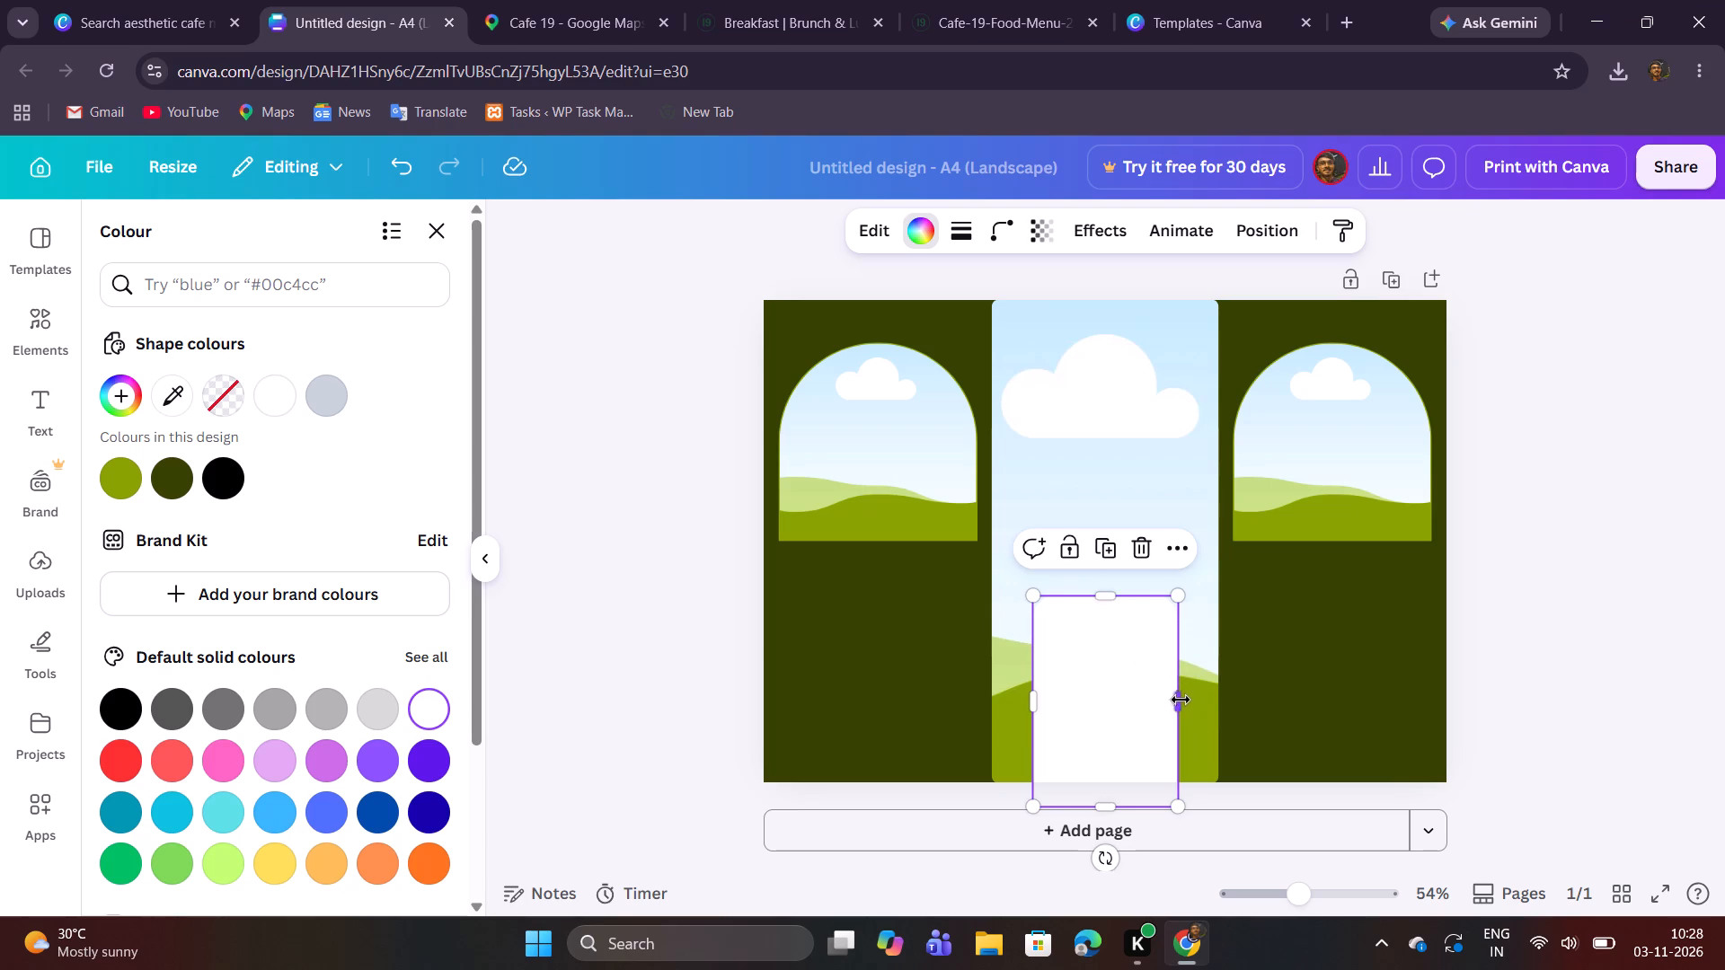
pyautogui.moveTo(1181, 700); pyautogui.dragTo(1190, 701)
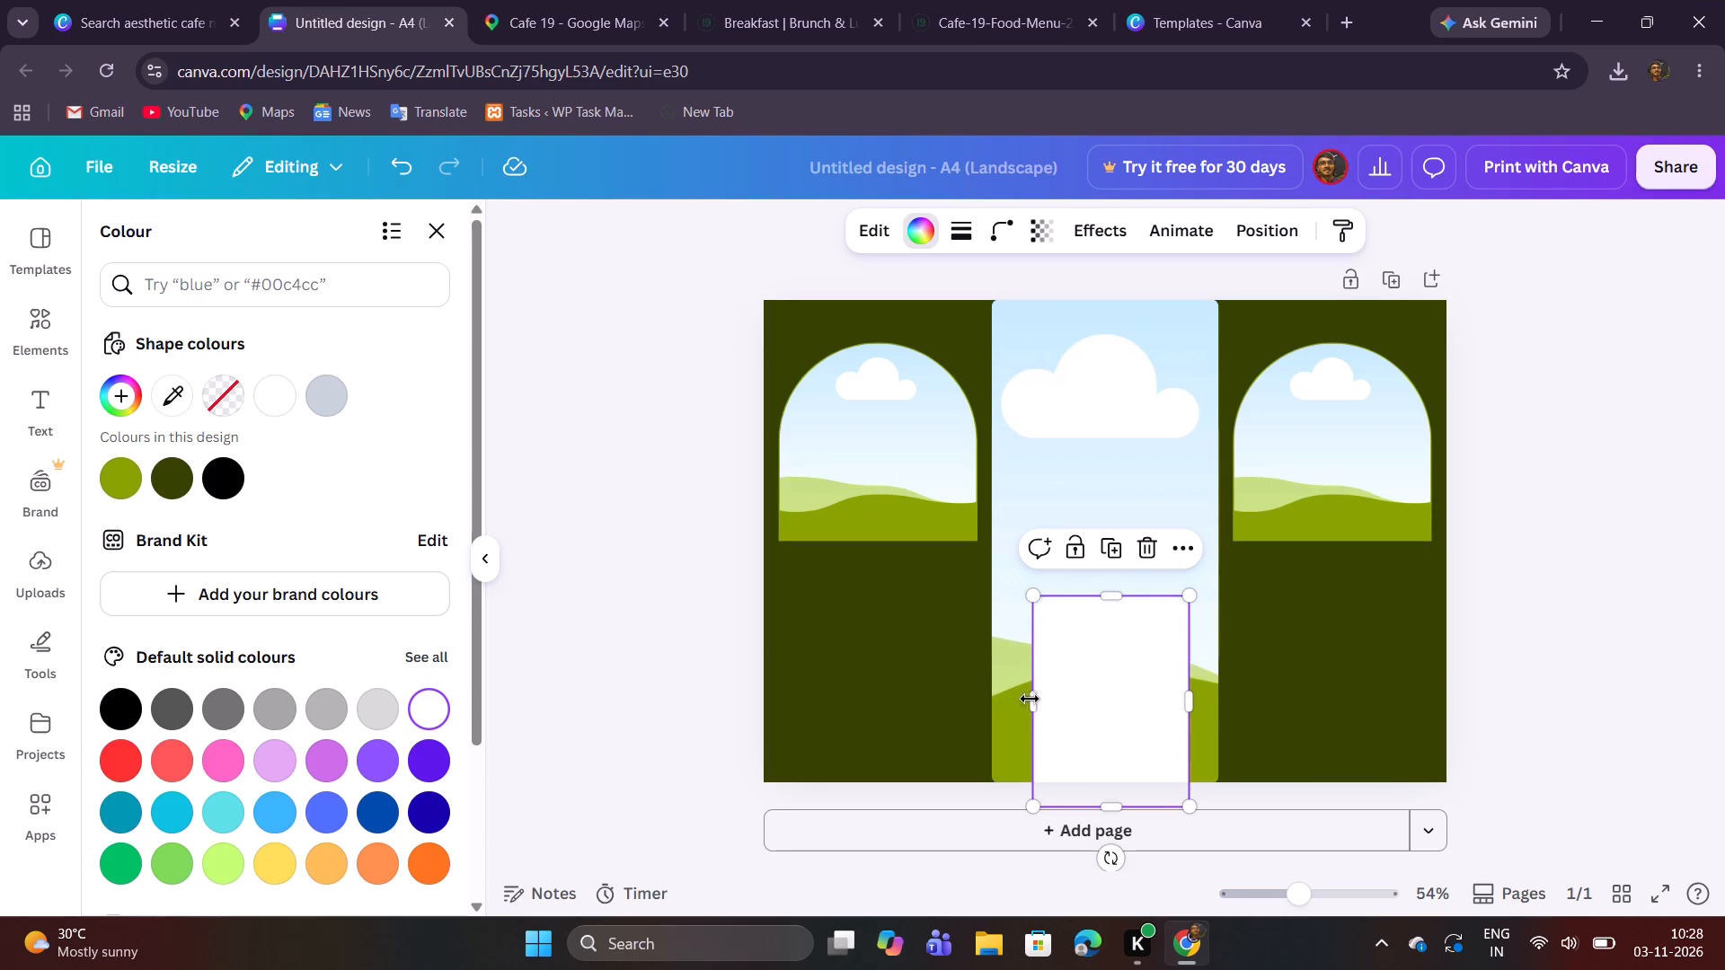
pyautogui.moveTo(1031, 699); pyautogui.dragTo(1022, 698)
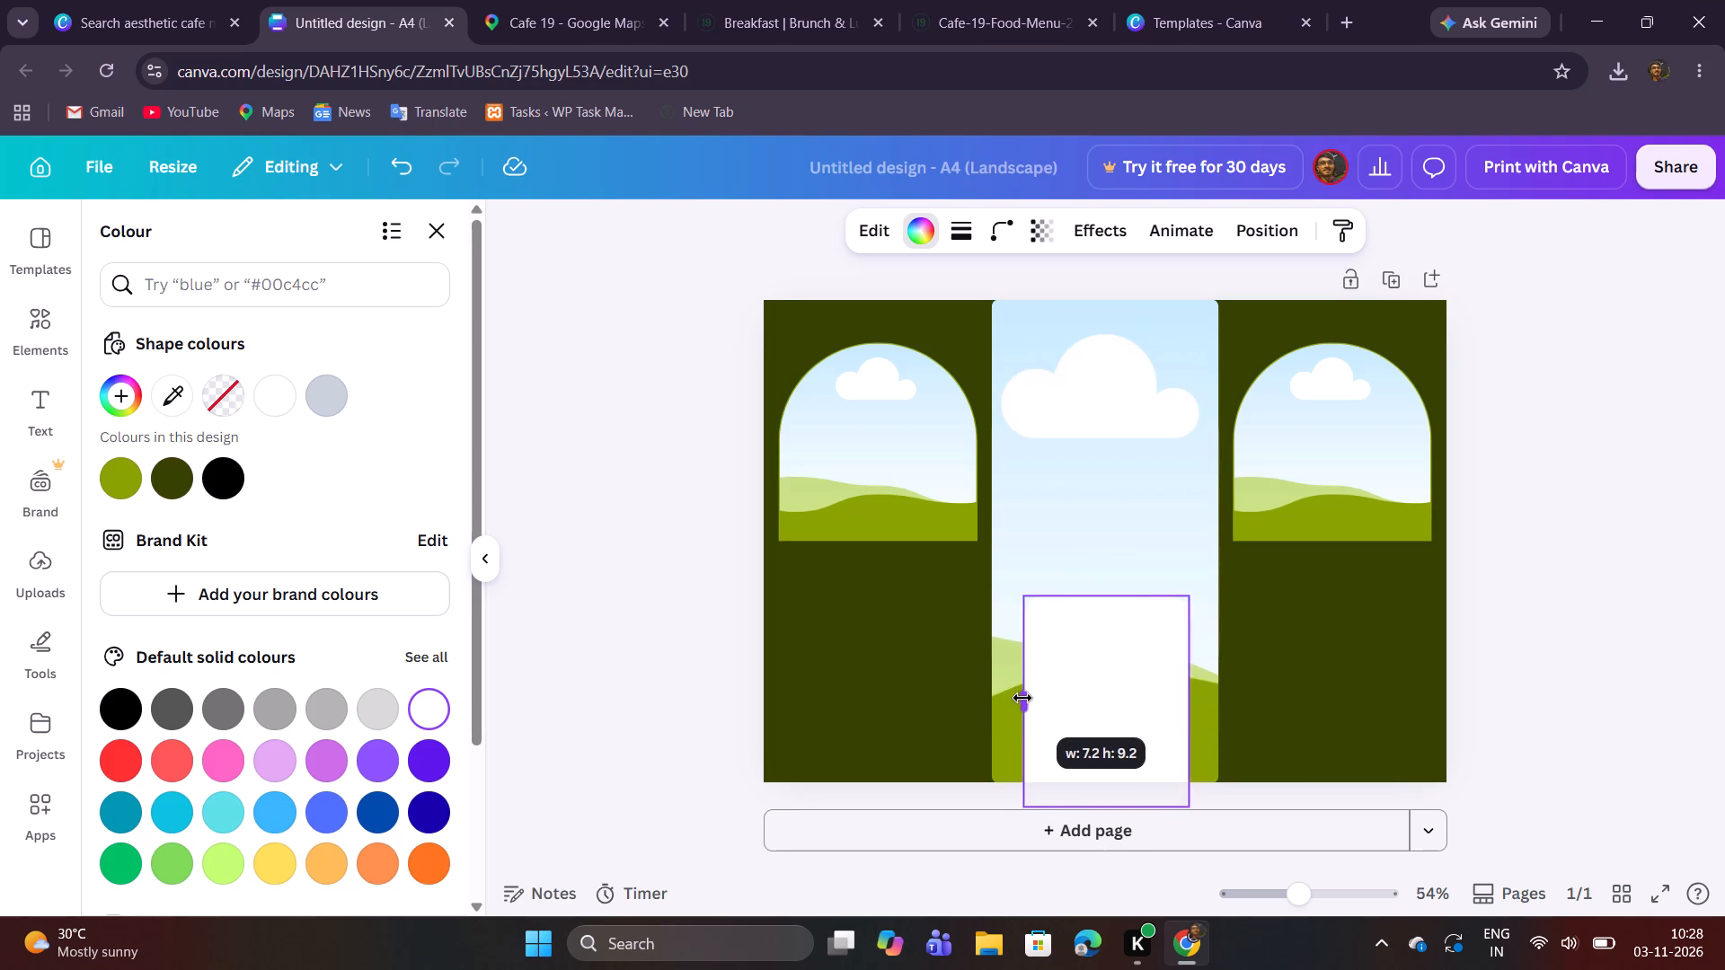
pyautogui.moveTo(1022, 698); pyautogui.dragTo(1022, 700)
pyautogui.click(1116, 695)
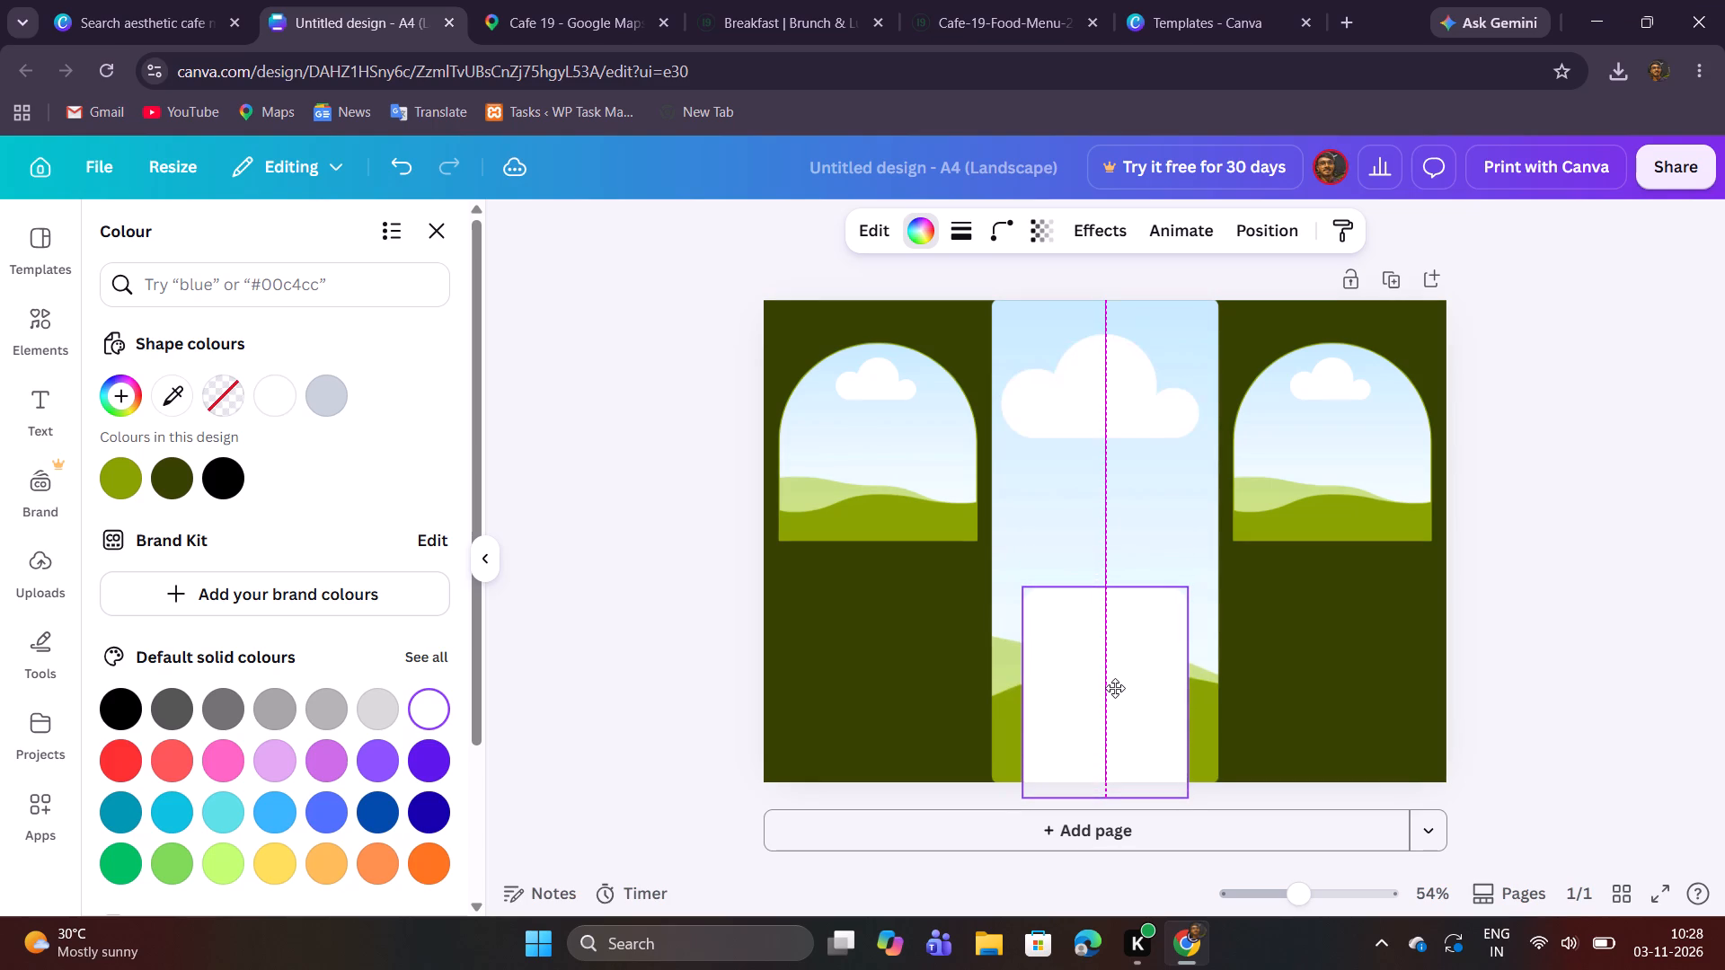
pyautogui.moveTo(1104, 587); pyautogui.dragTo(1104, 558)
pyautogui.click(1574, 658)
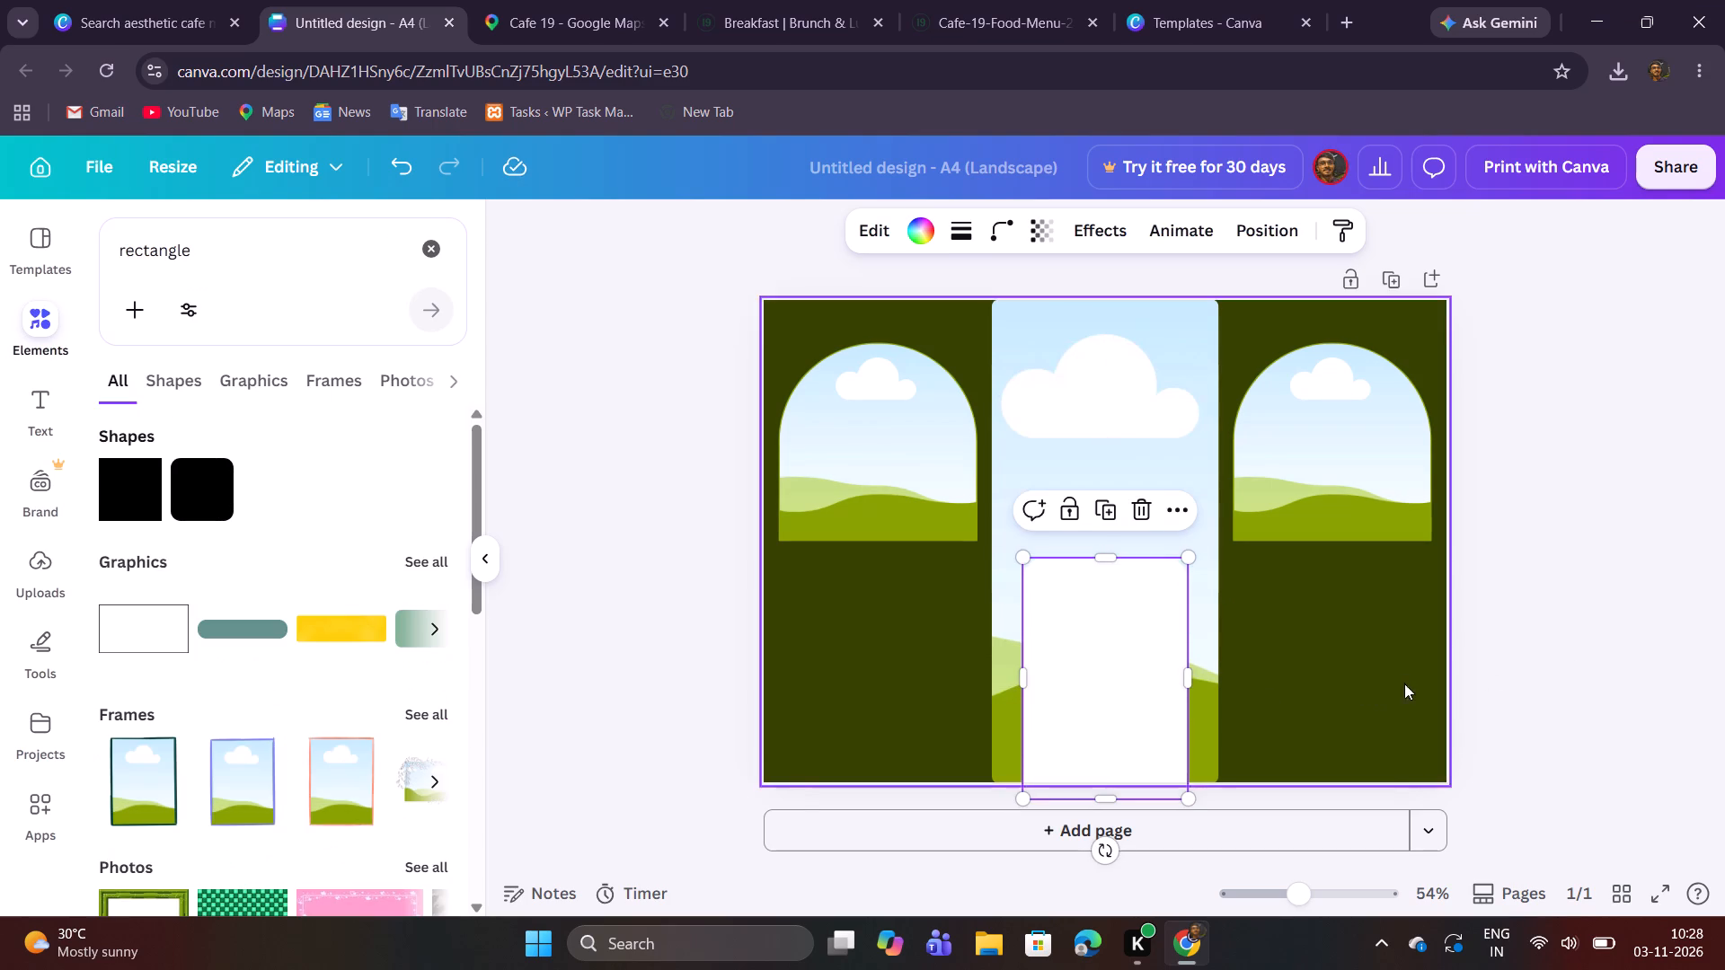
pyautogui.click(1633, 674)
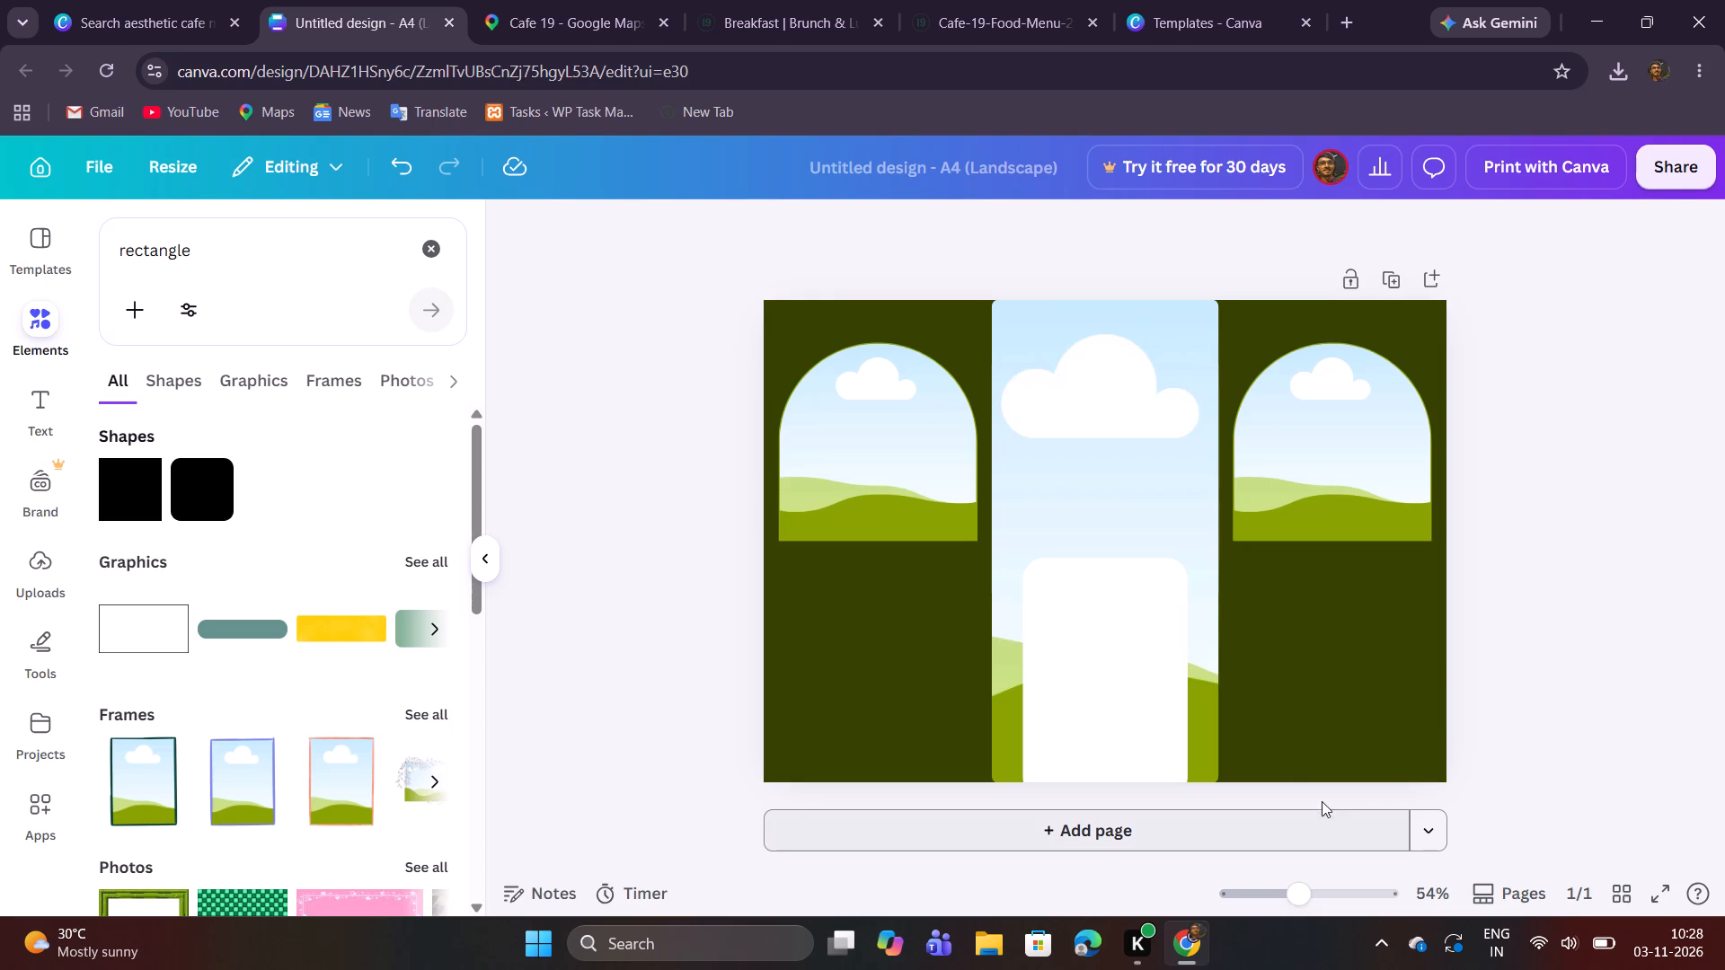
# Compare the card's size and position with the reference trifold restaurant menu template.
pyautogui.click(154, 0)
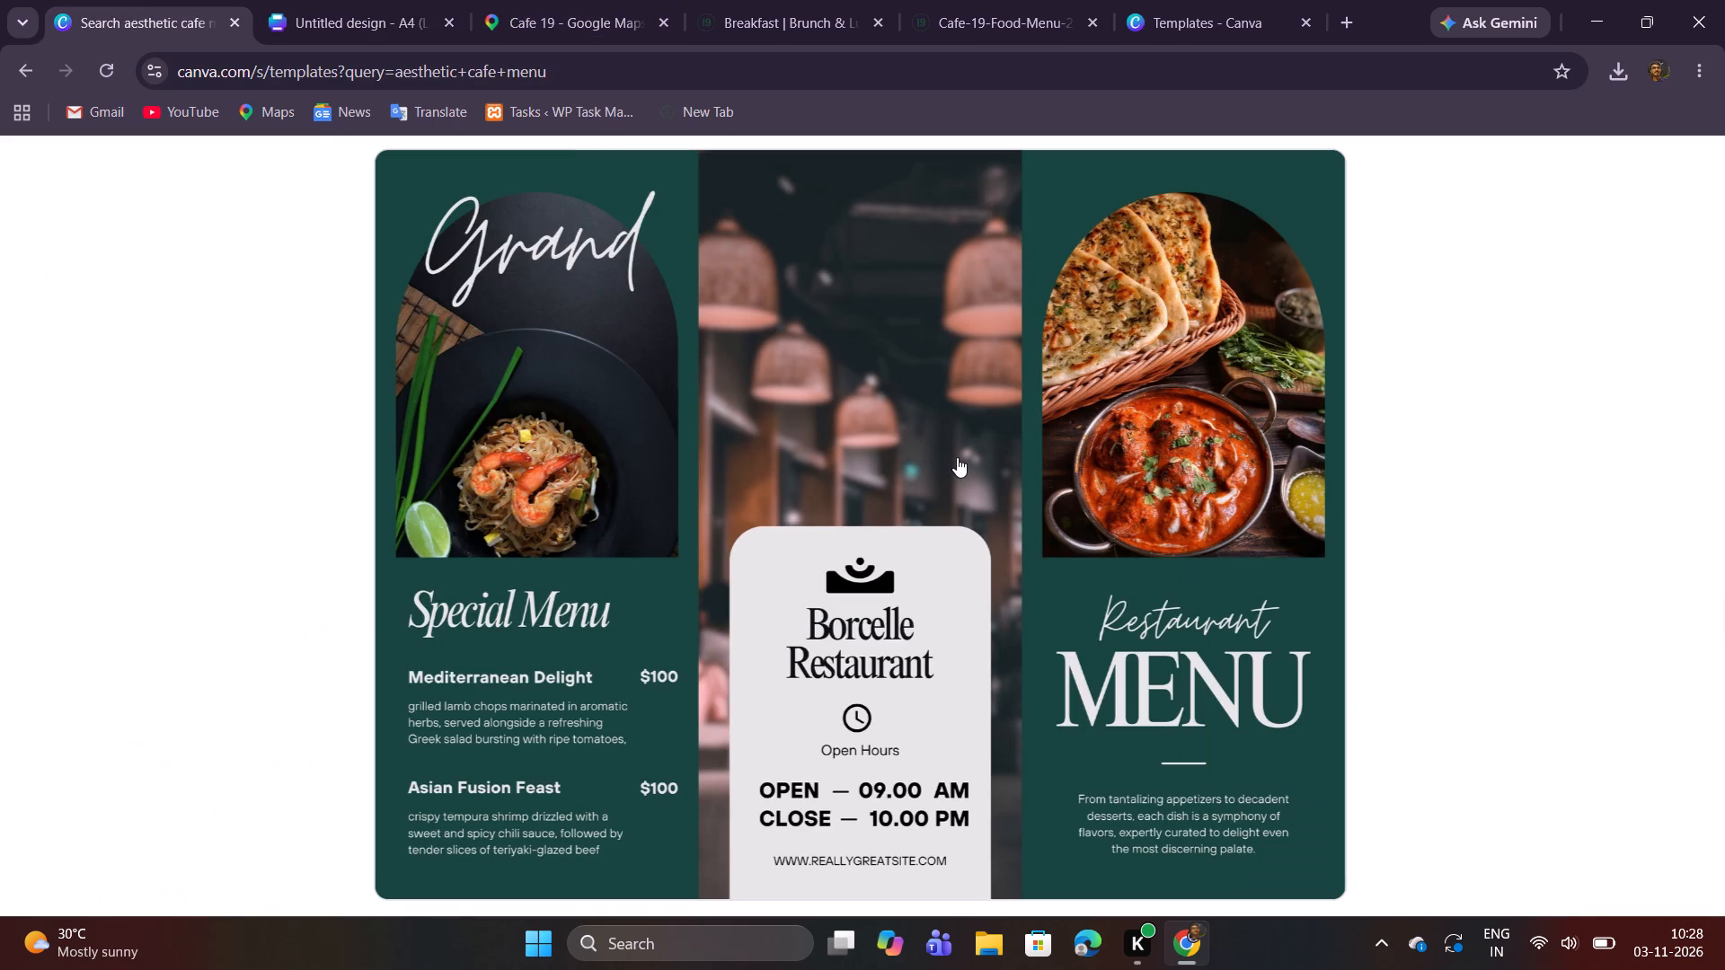
pyautogui.scroll(-1, 957, 457)
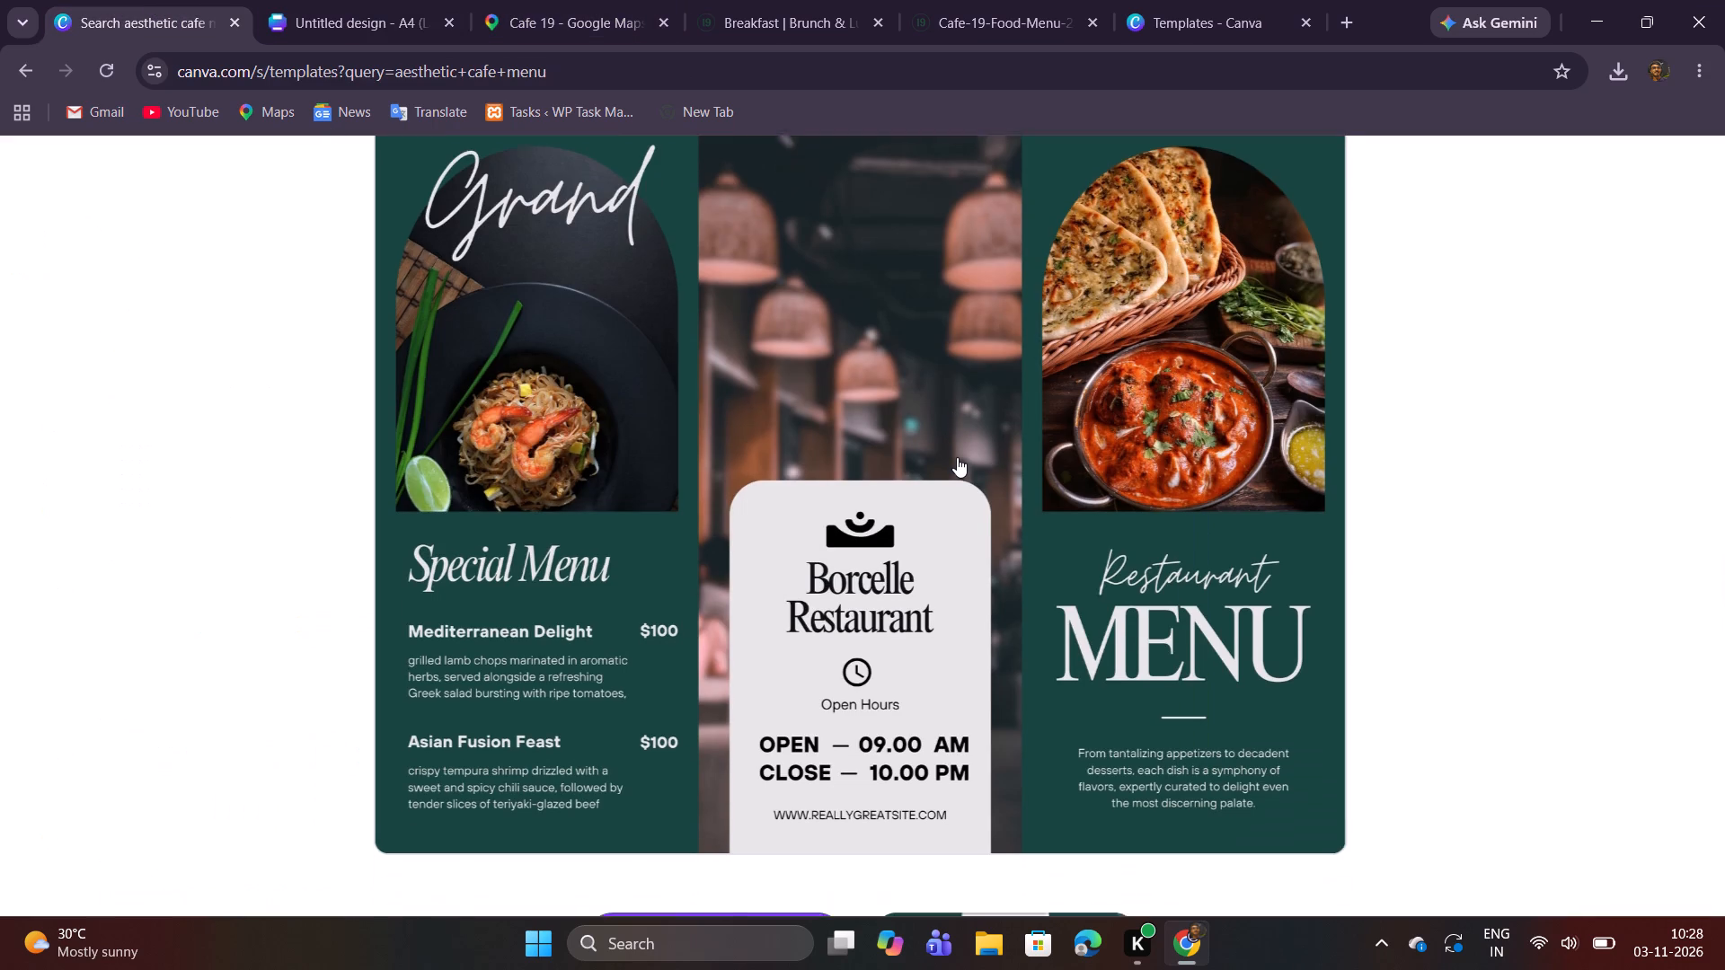
pyautogui.scroll(1, 957, 457)
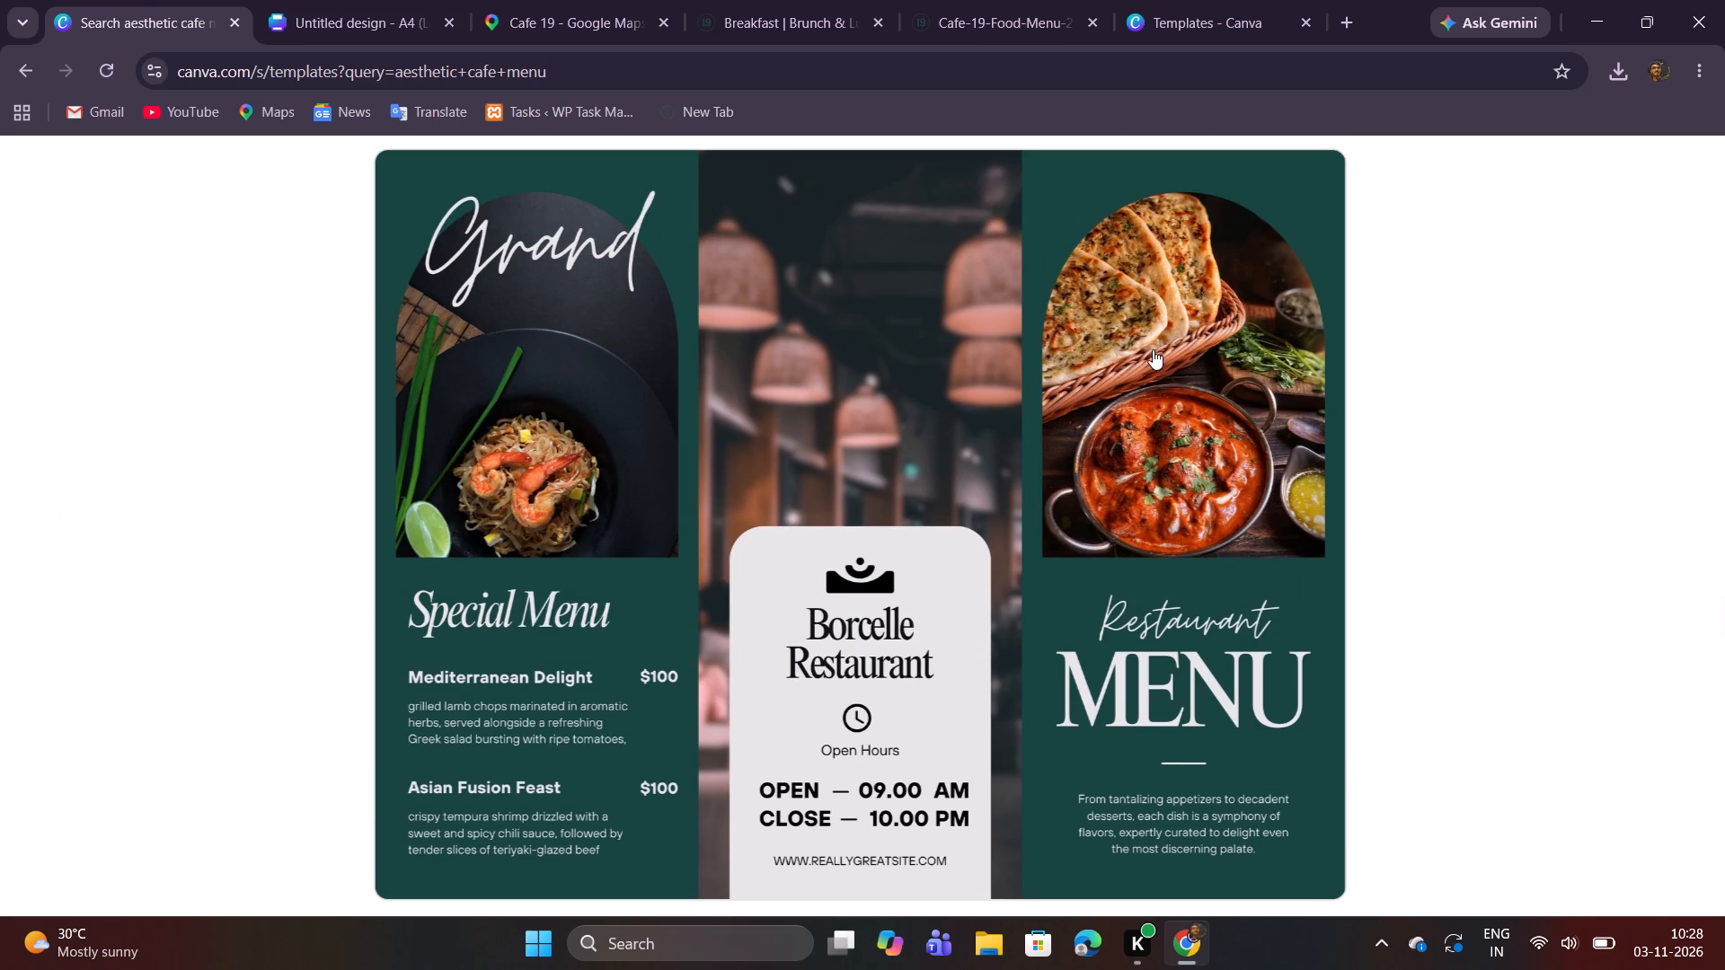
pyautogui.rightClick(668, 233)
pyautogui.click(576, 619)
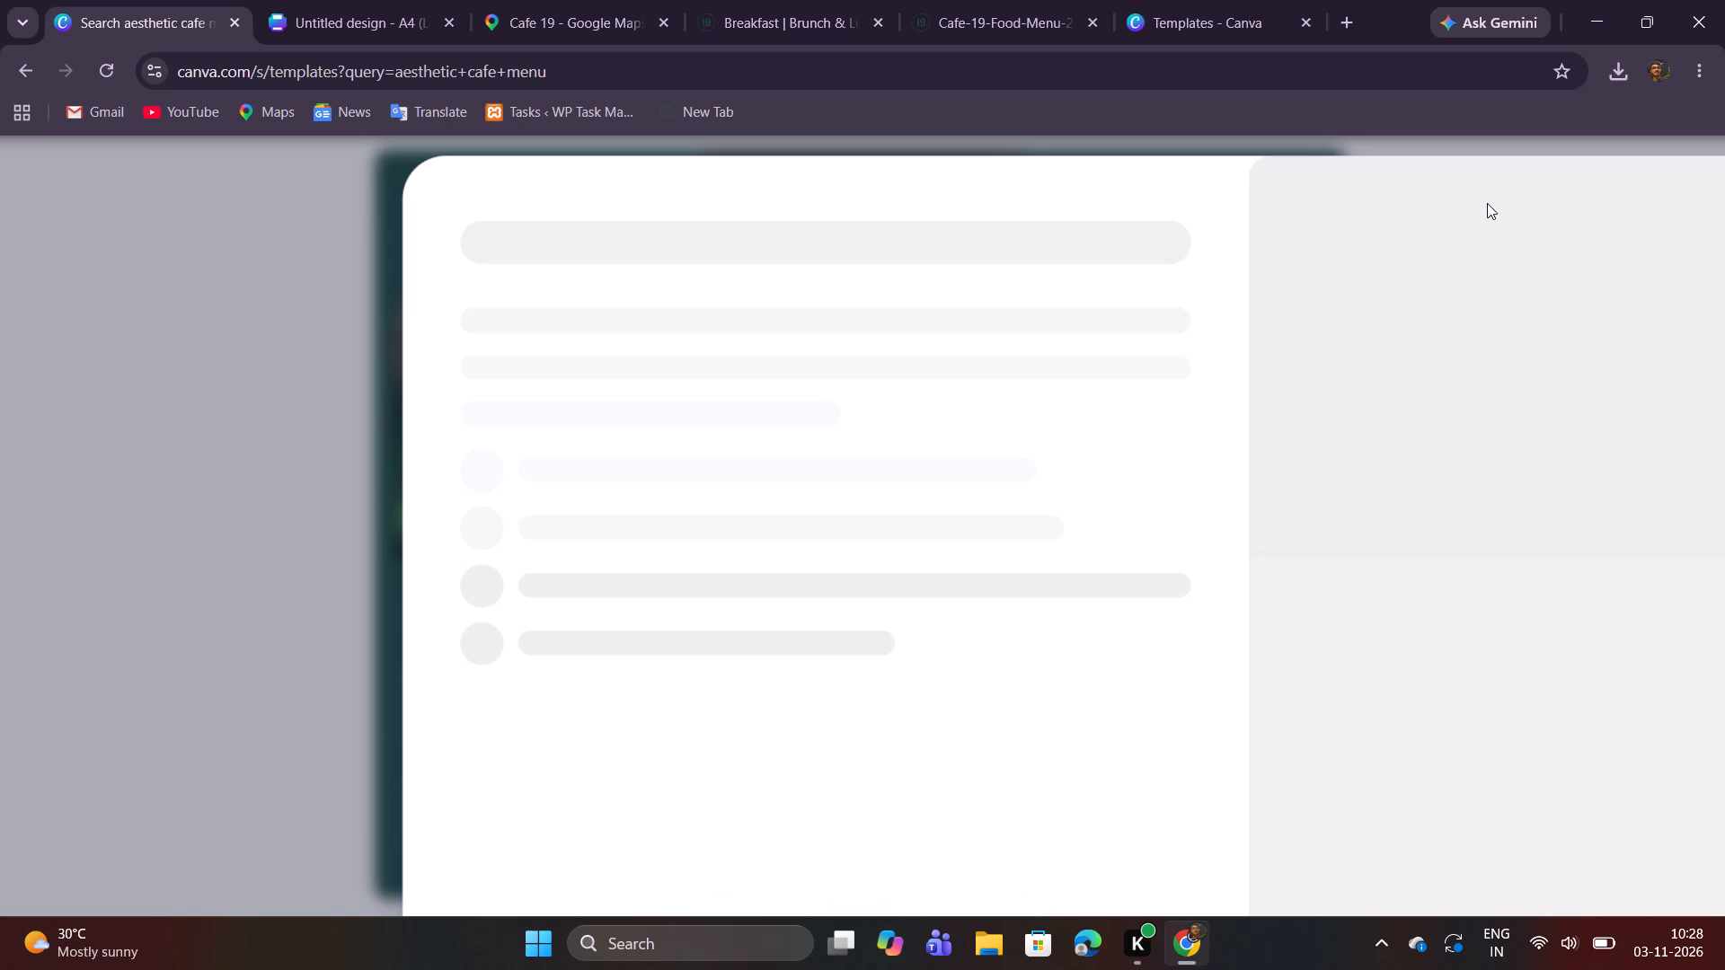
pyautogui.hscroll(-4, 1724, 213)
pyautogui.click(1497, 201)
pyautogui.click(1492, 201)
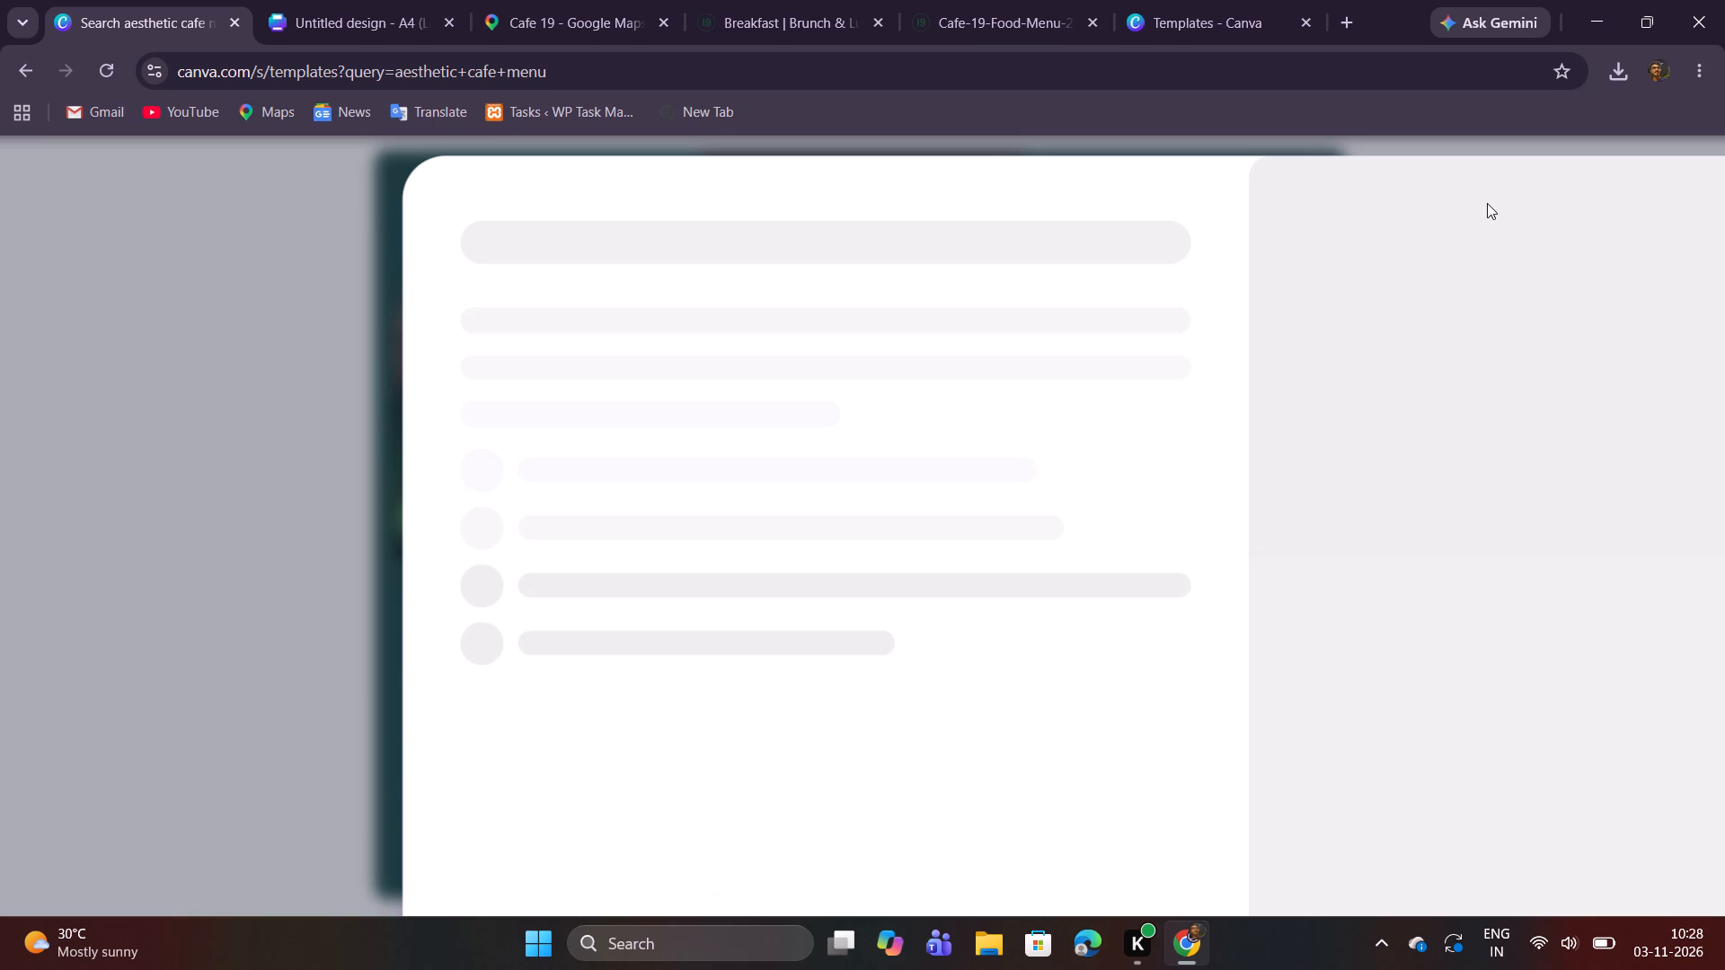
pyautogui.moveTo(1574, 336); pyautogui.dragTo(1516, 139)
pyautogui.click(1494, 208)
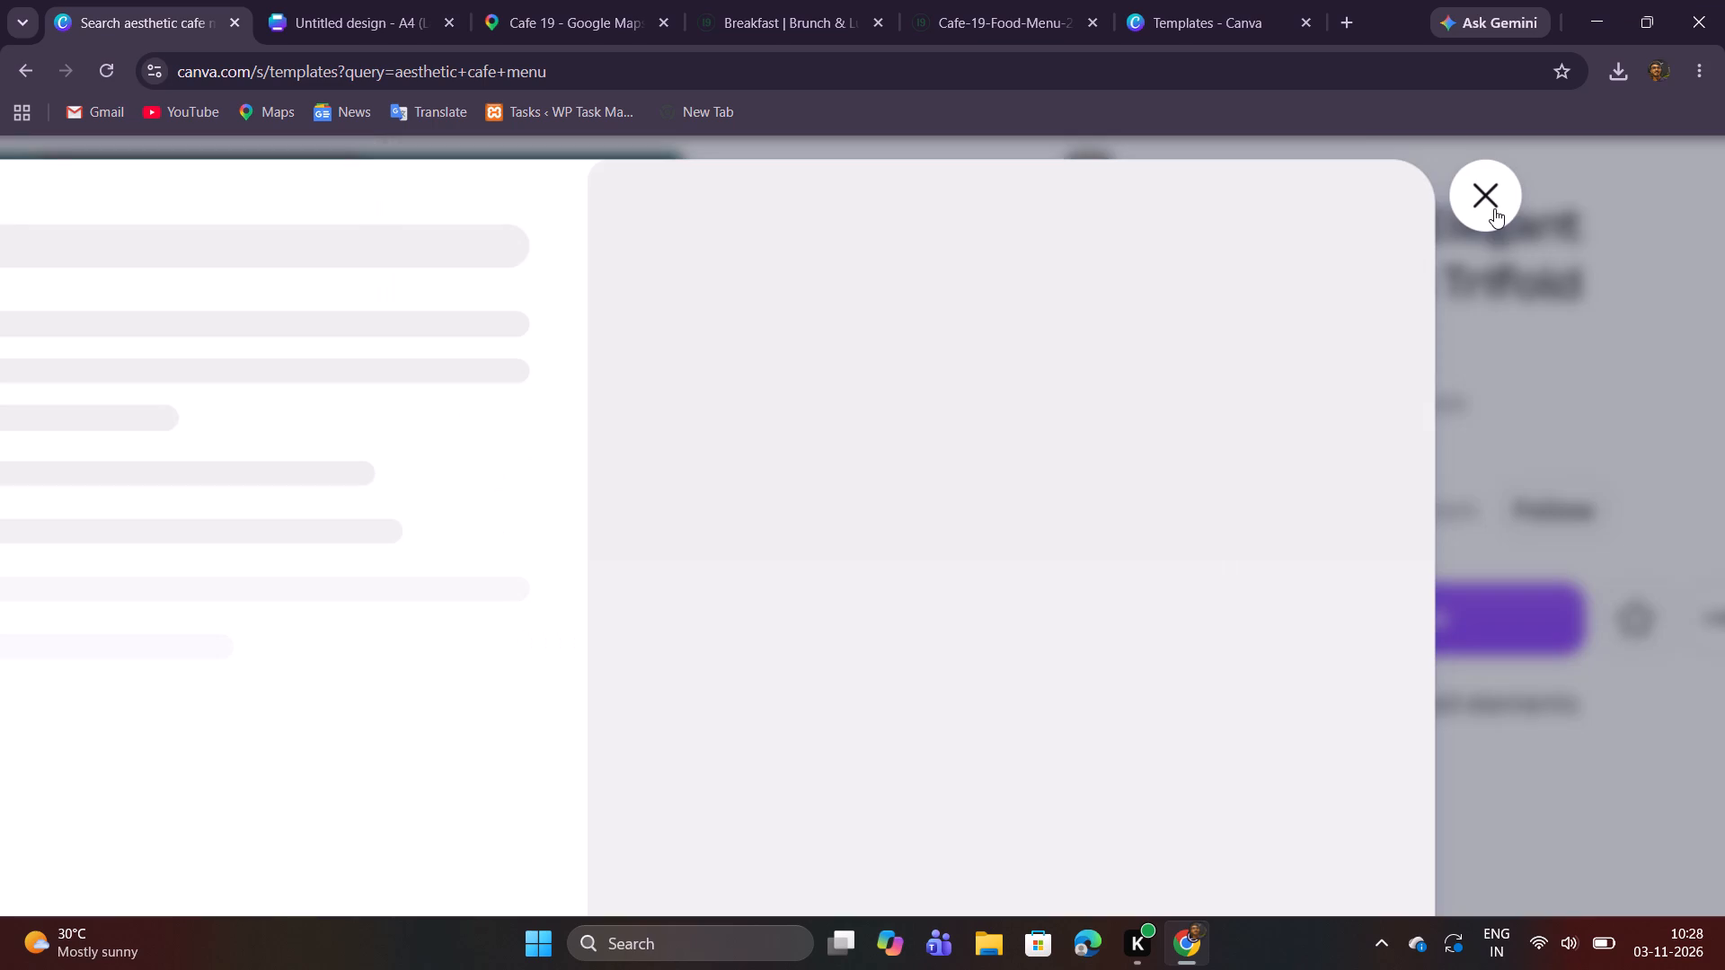
# Examine the reference template's front page again, including its arched photos, central background image and information card.
pyautogui.scroll(-2, 1602, 218)
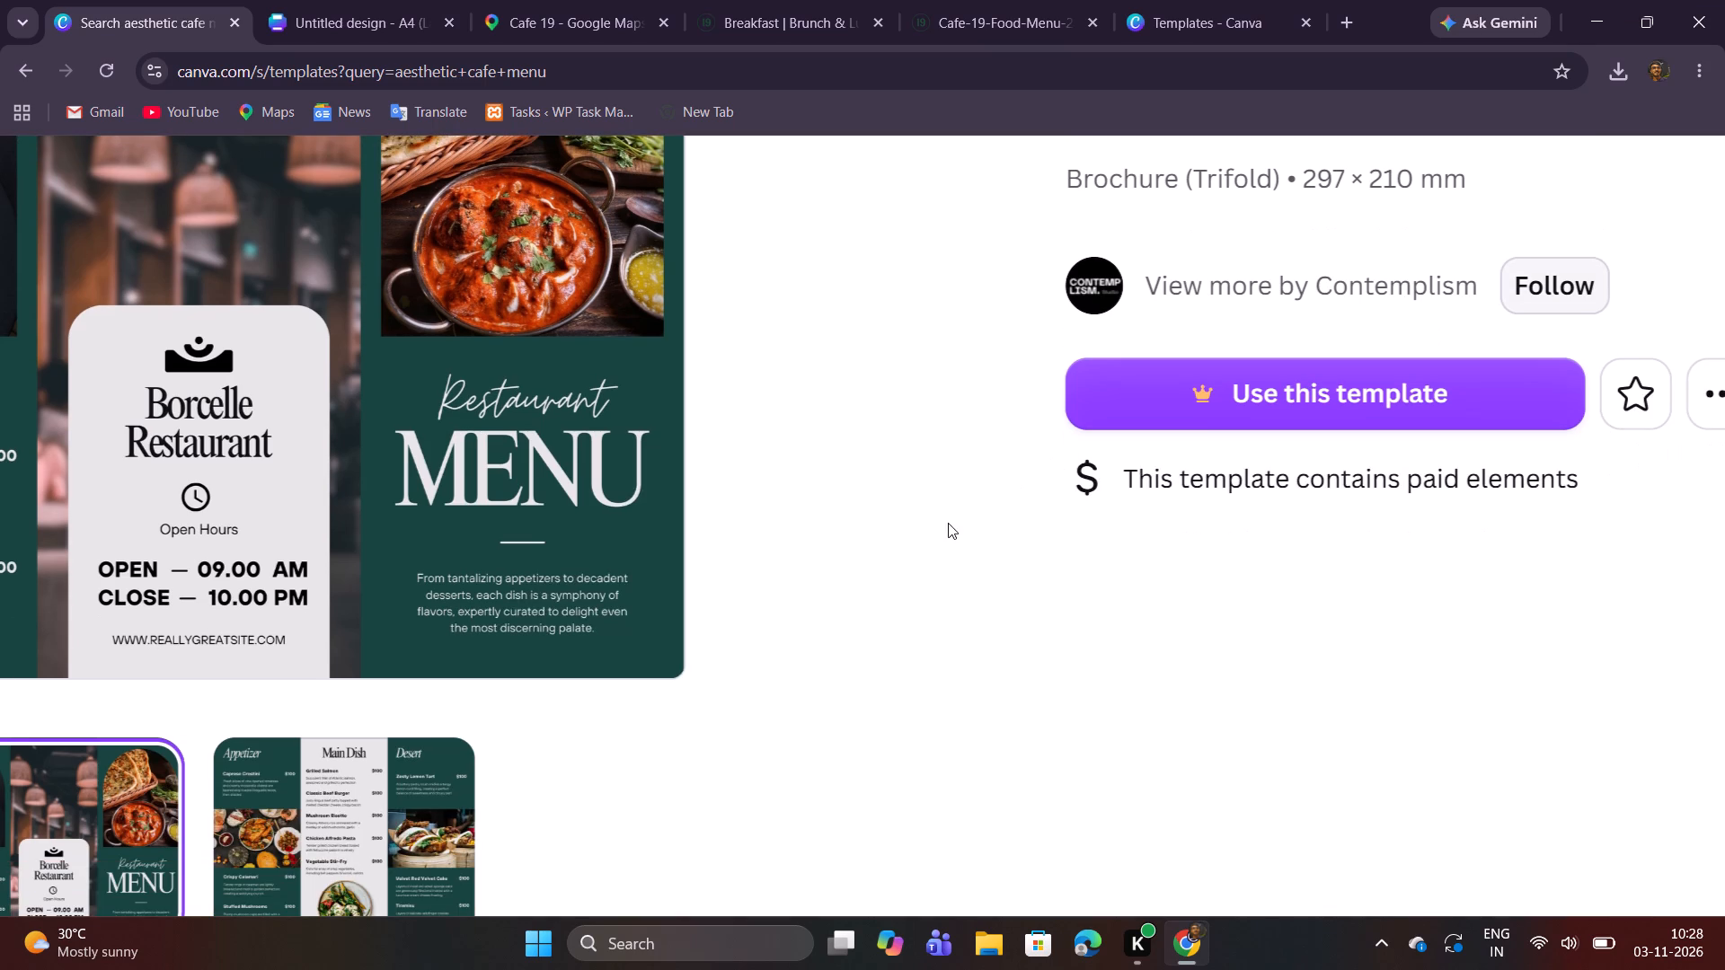
pyautogui.moveTo(949, 523); pyautogui.dragTo(1289, 554)
pyautogui.click(1115, 555)
pyautogui.moveTo(1115, 555); pyautogui.dragTo(1538, 588)
pyautogui.hscroll(3, 1539, 588)
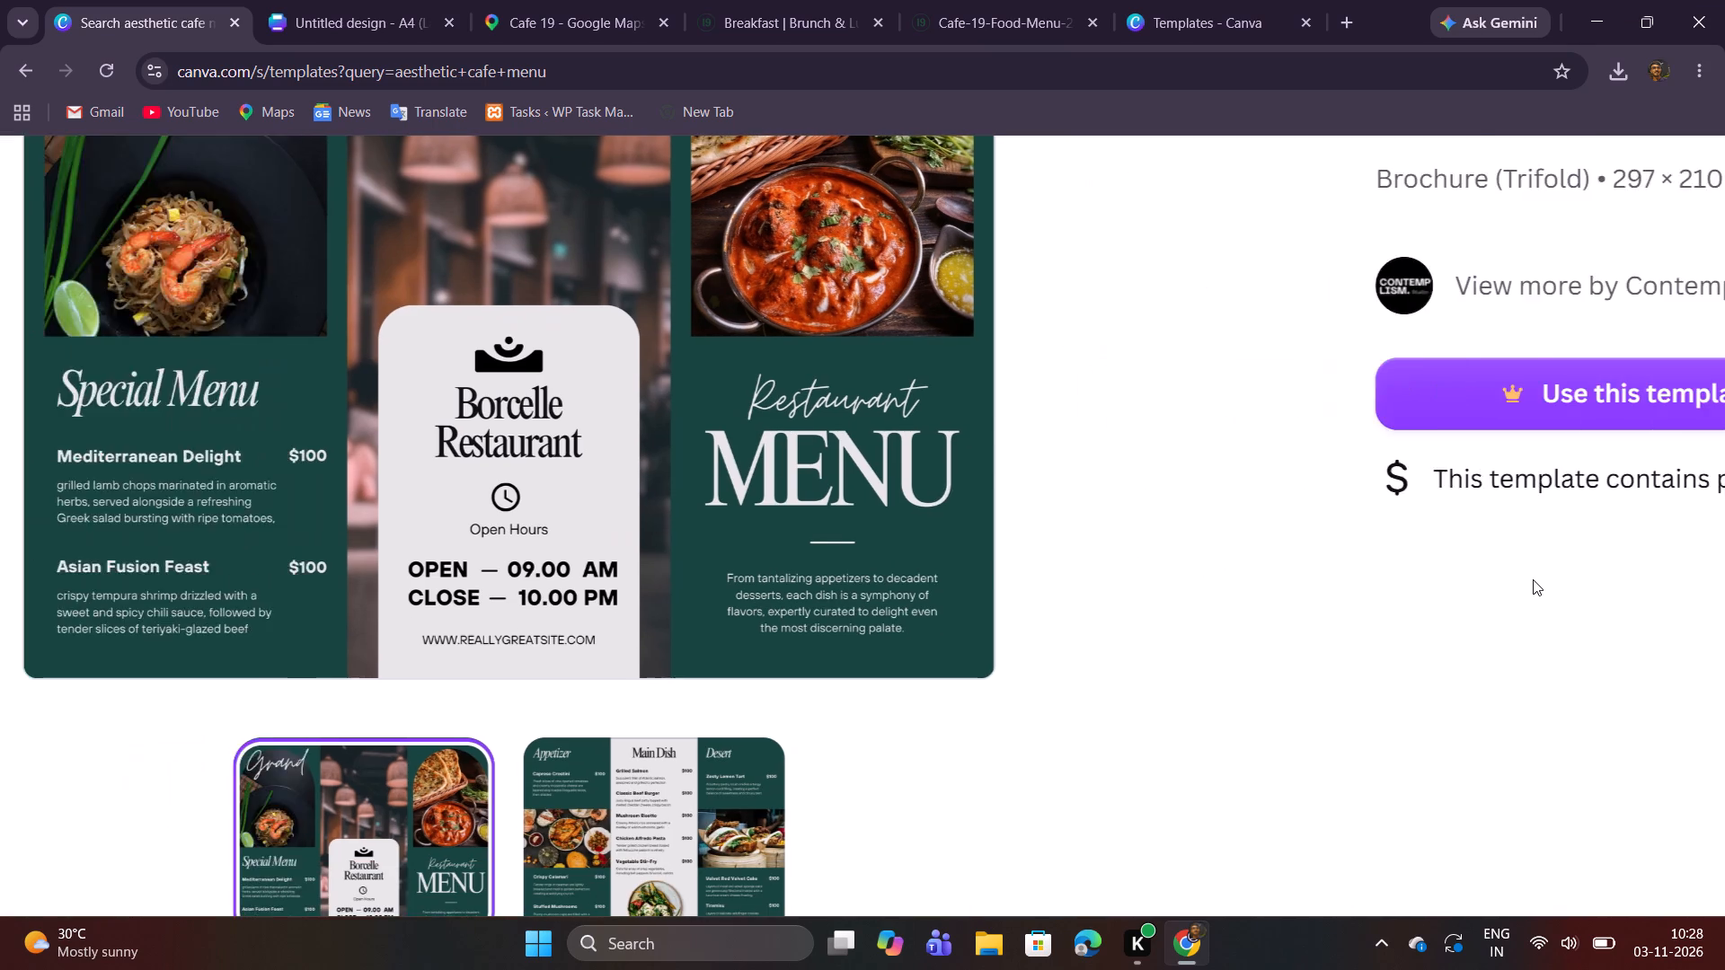
pyautogui.hscroll(3, 1533, 579)
pyautogui.hscroll(-1, 1529, 576)
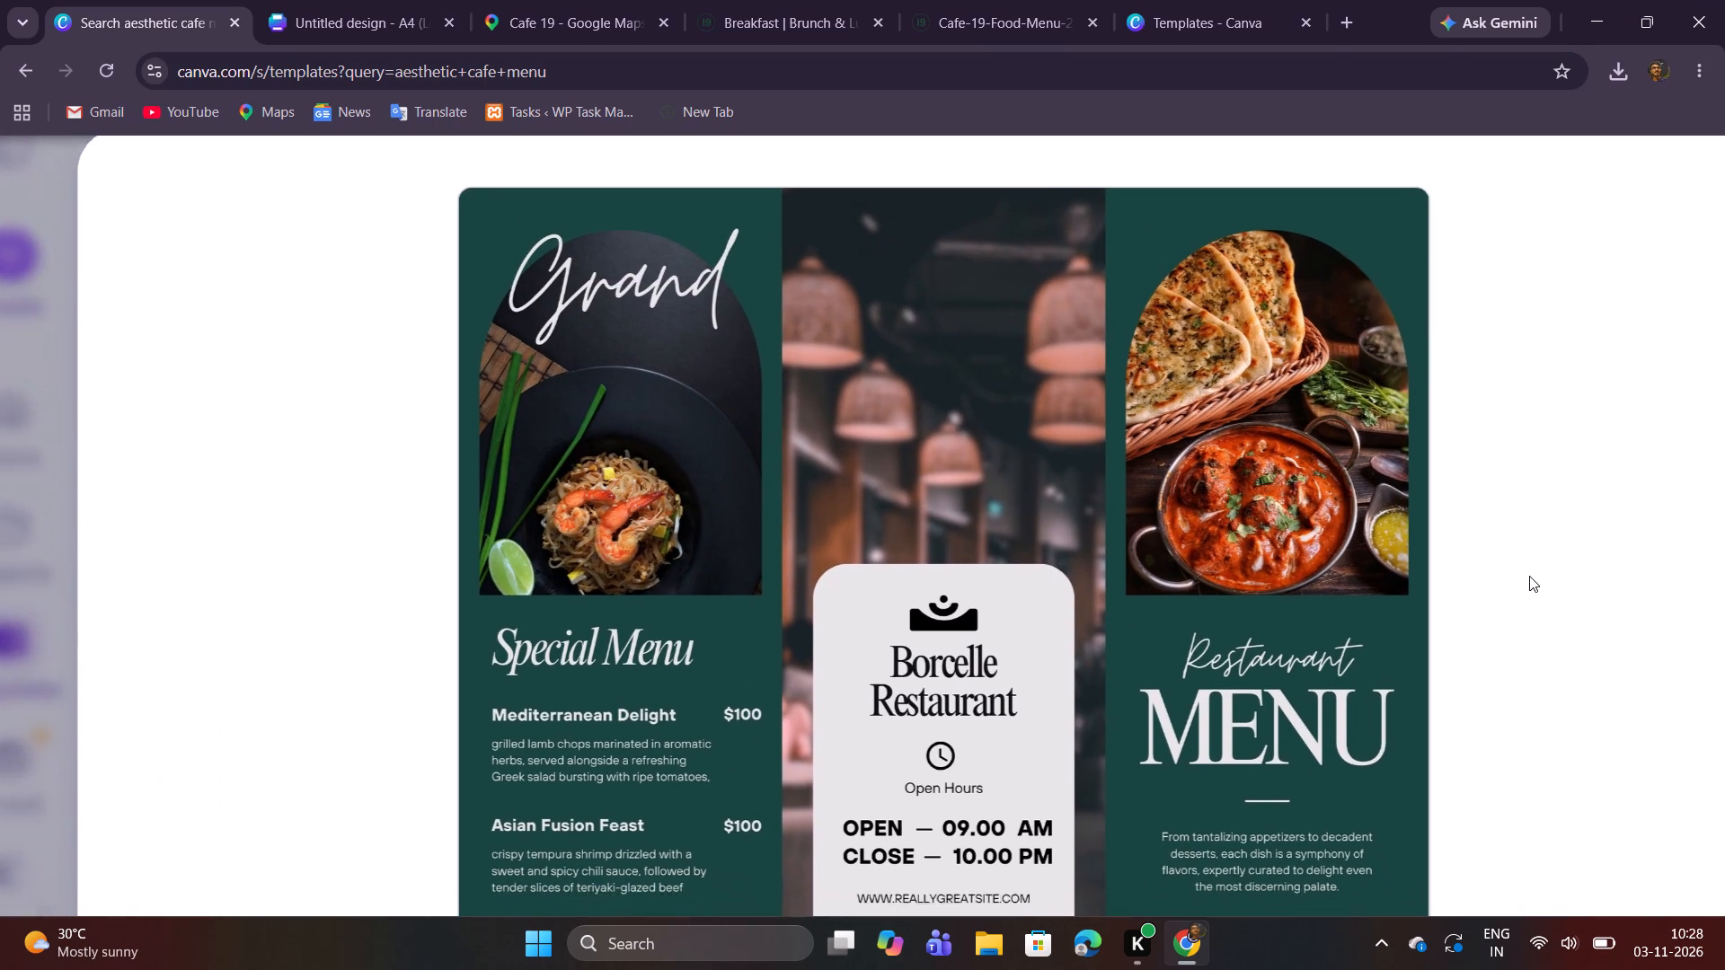
pyautogui.hscroll(-1, 1529, 576)
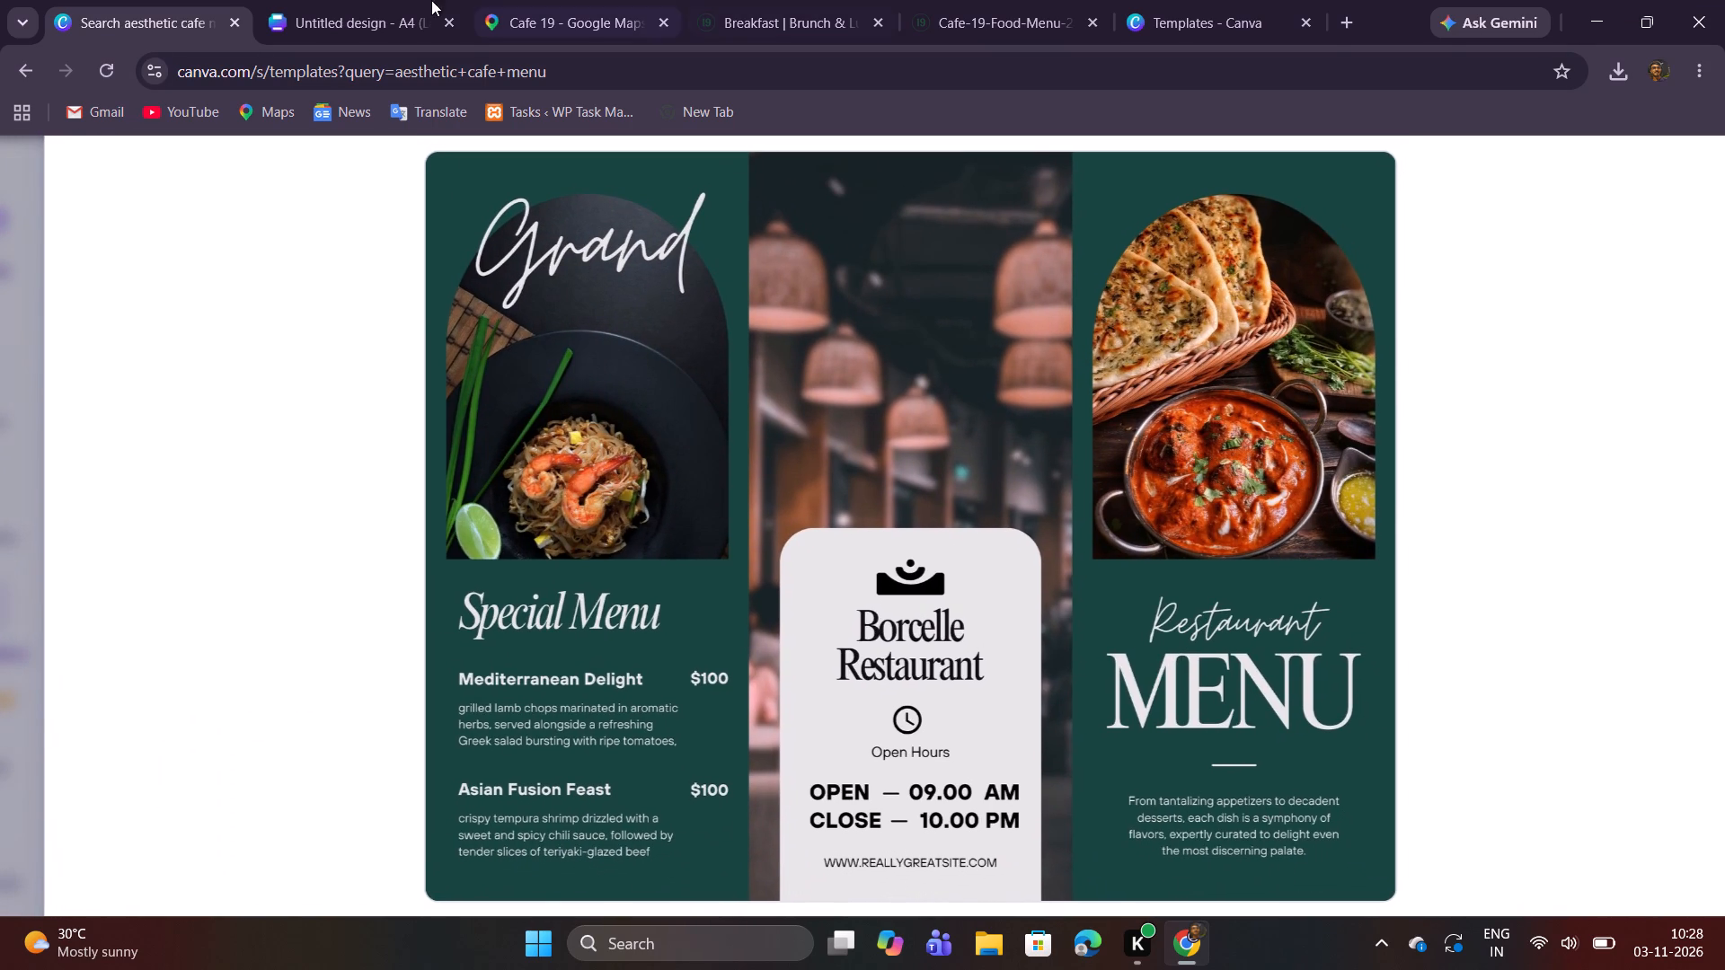
# Look through the Cafe 19 photos on Google Maps for an interior shot for the central frame.
pyautogui.click(398, 0)
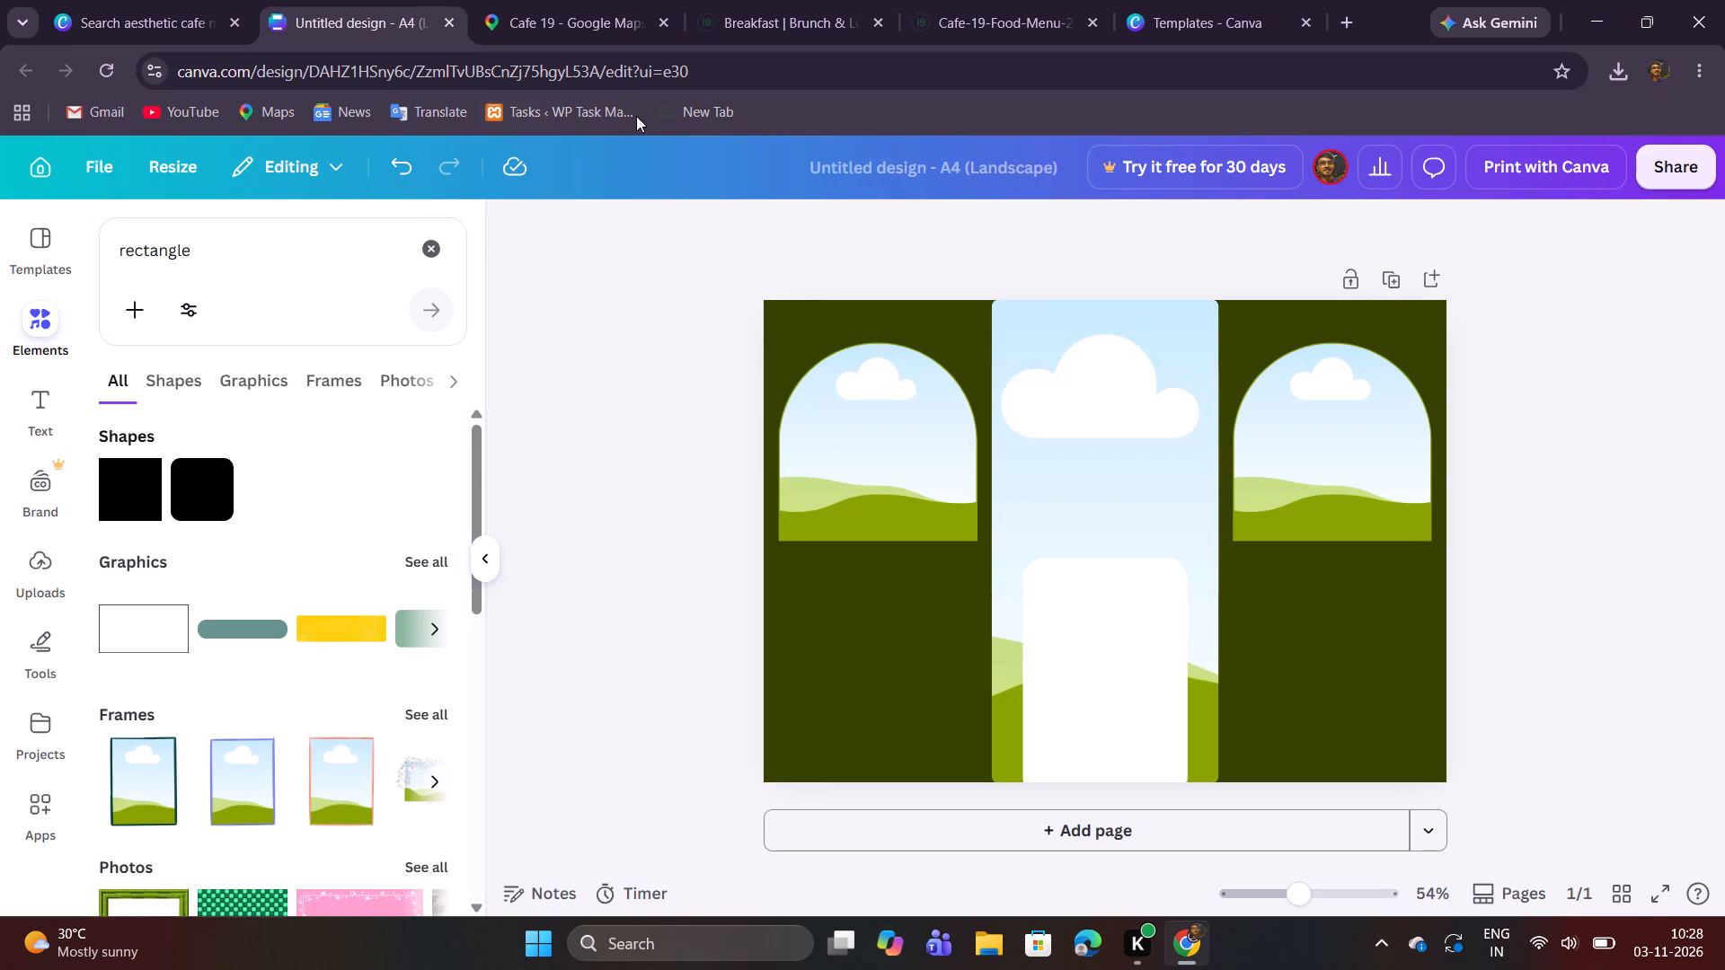
pyautogui.click(504, 0)
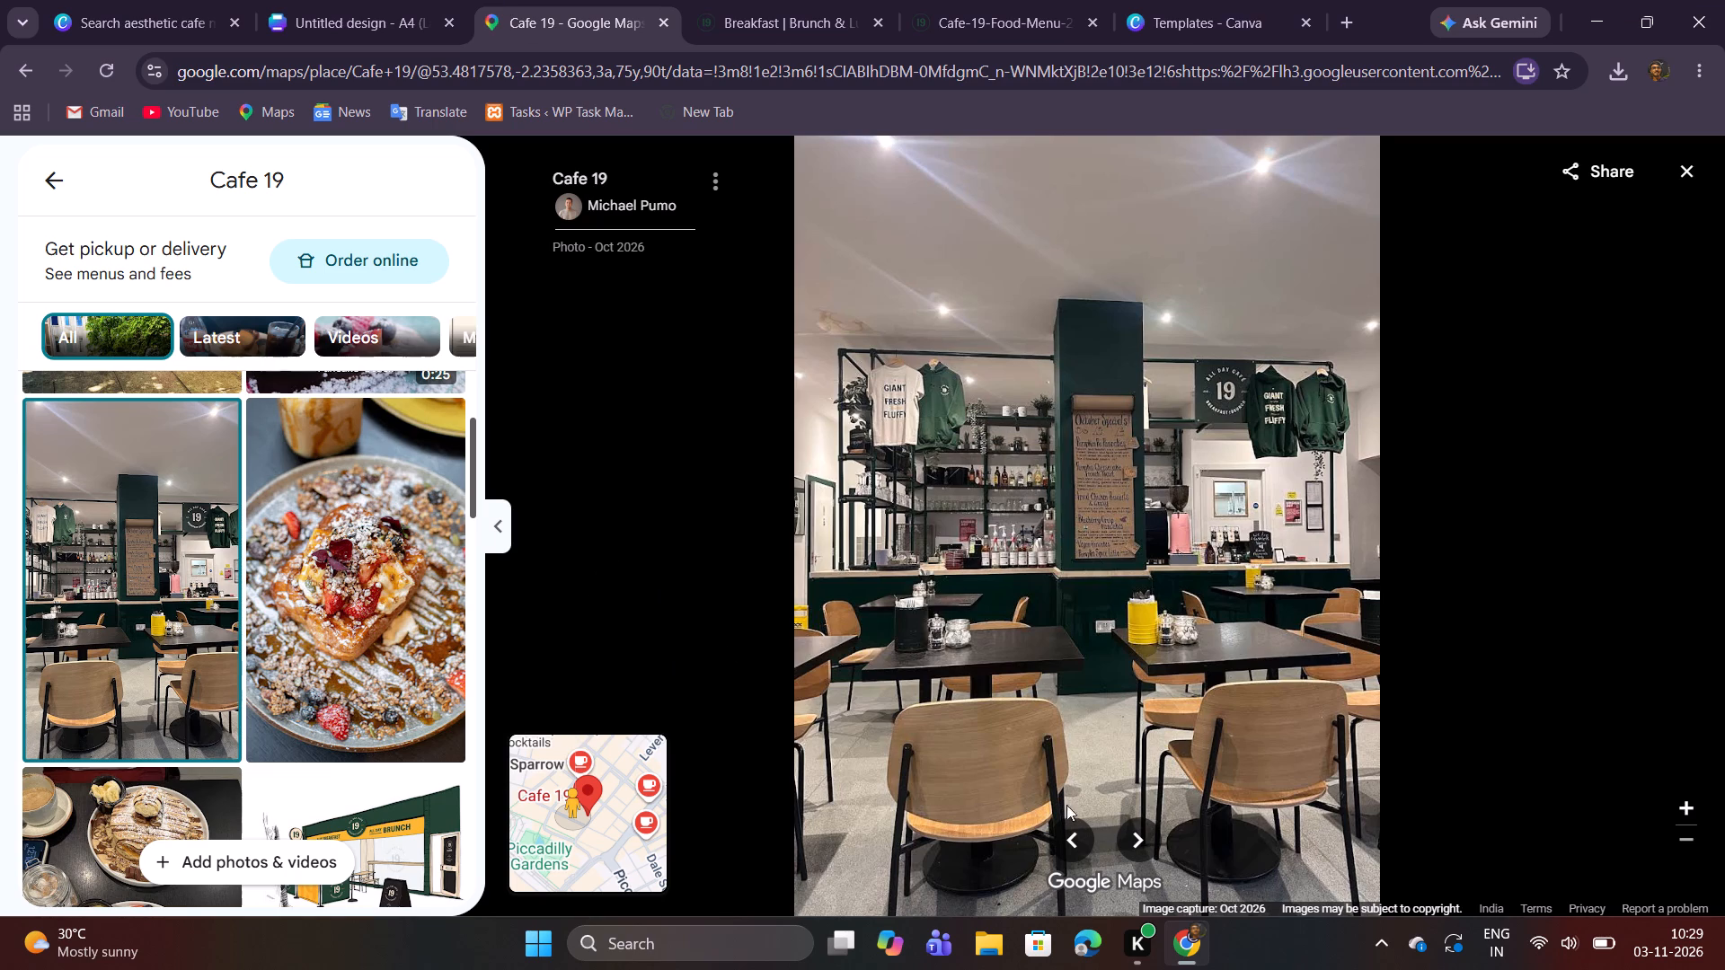
pyautogui.click(1082, 832)
pyautogui.click(1084, 834)
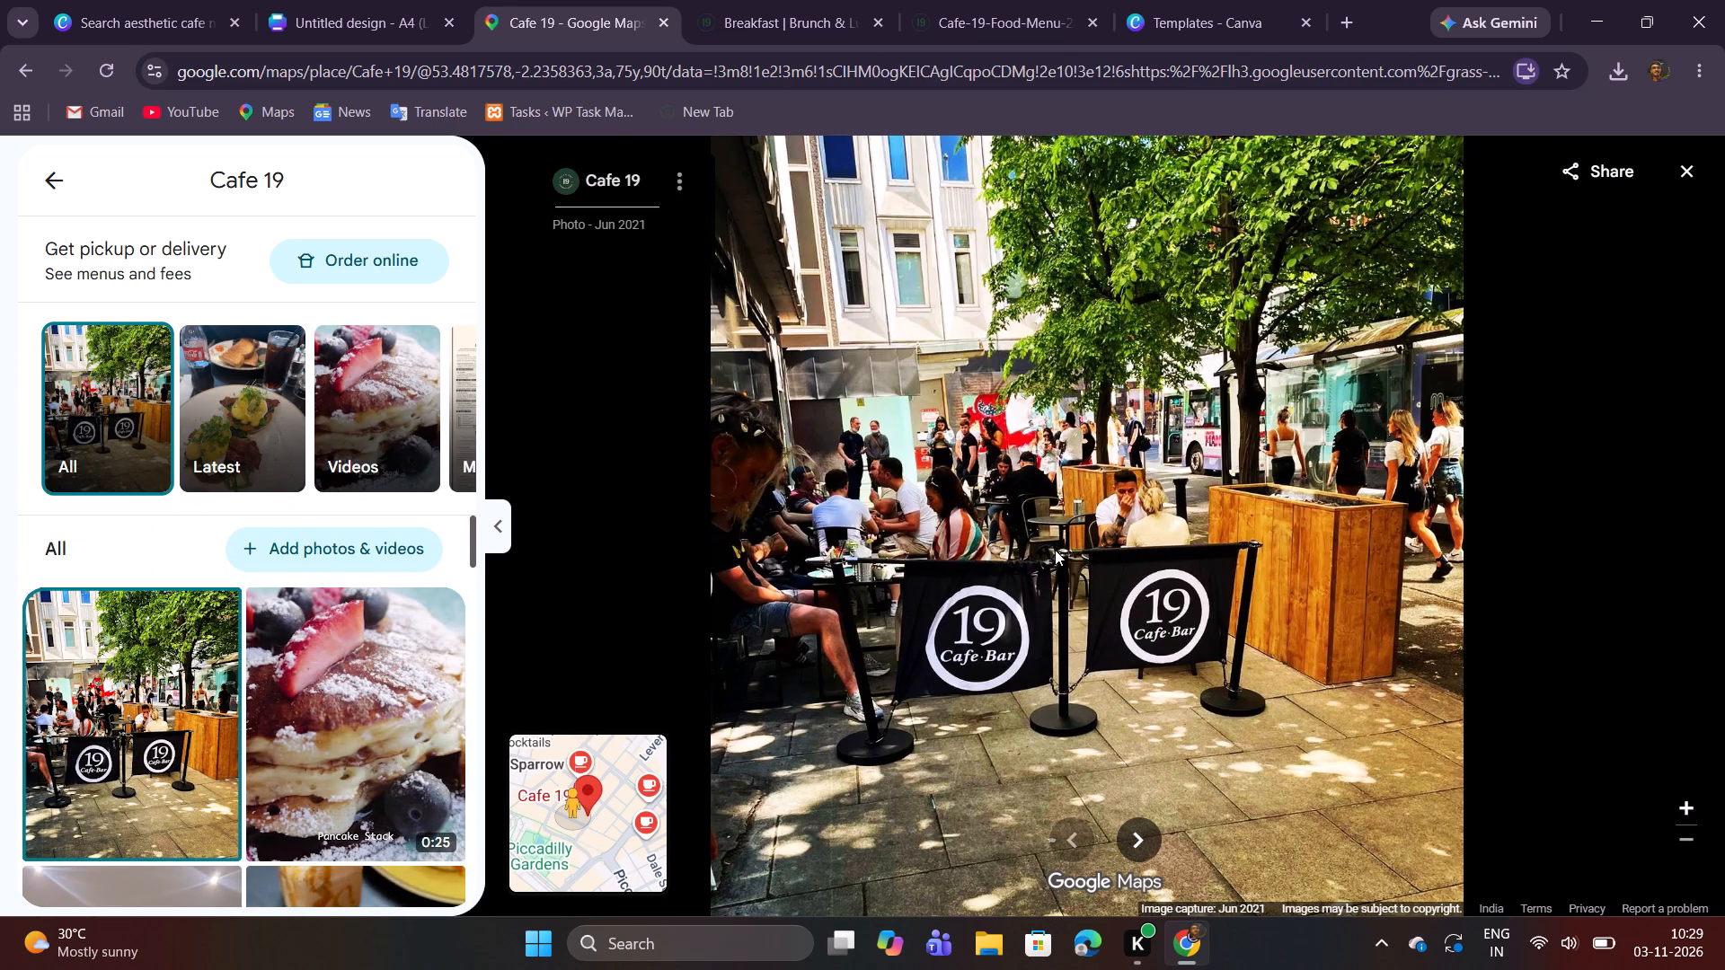
pyautogui.click(1137, 828)
pyautogui.click(1137, 828)
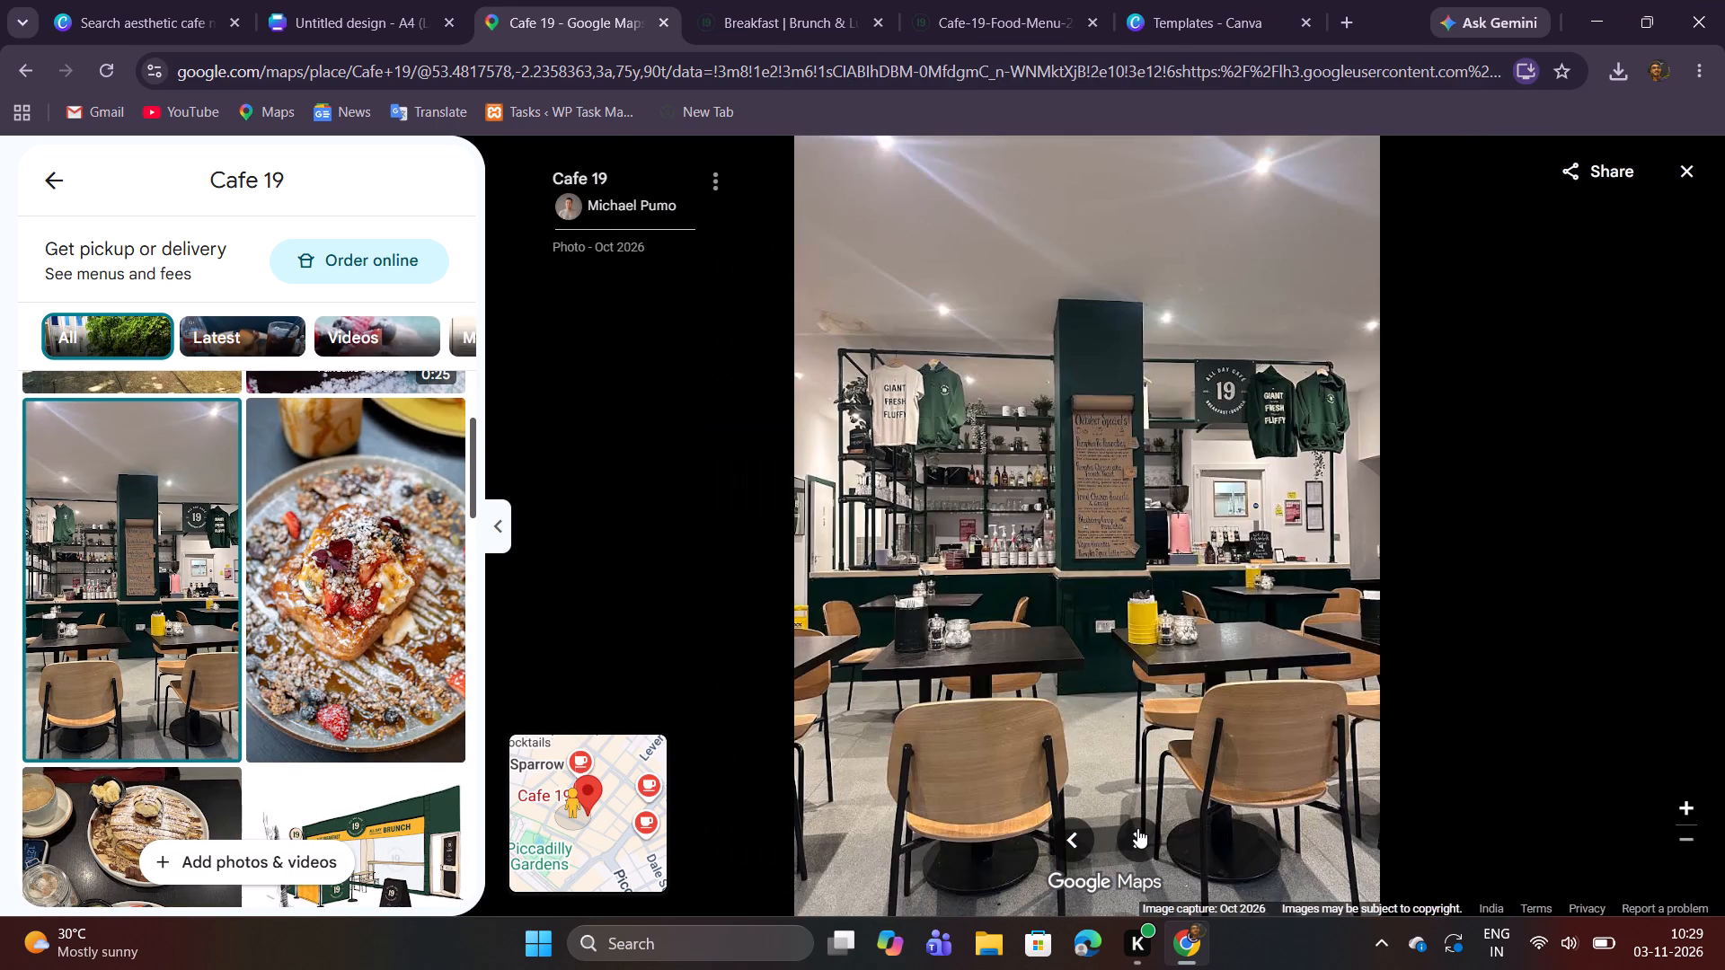
pyautogui.click(1137, 828)
pyautogui.click(1137, 828)
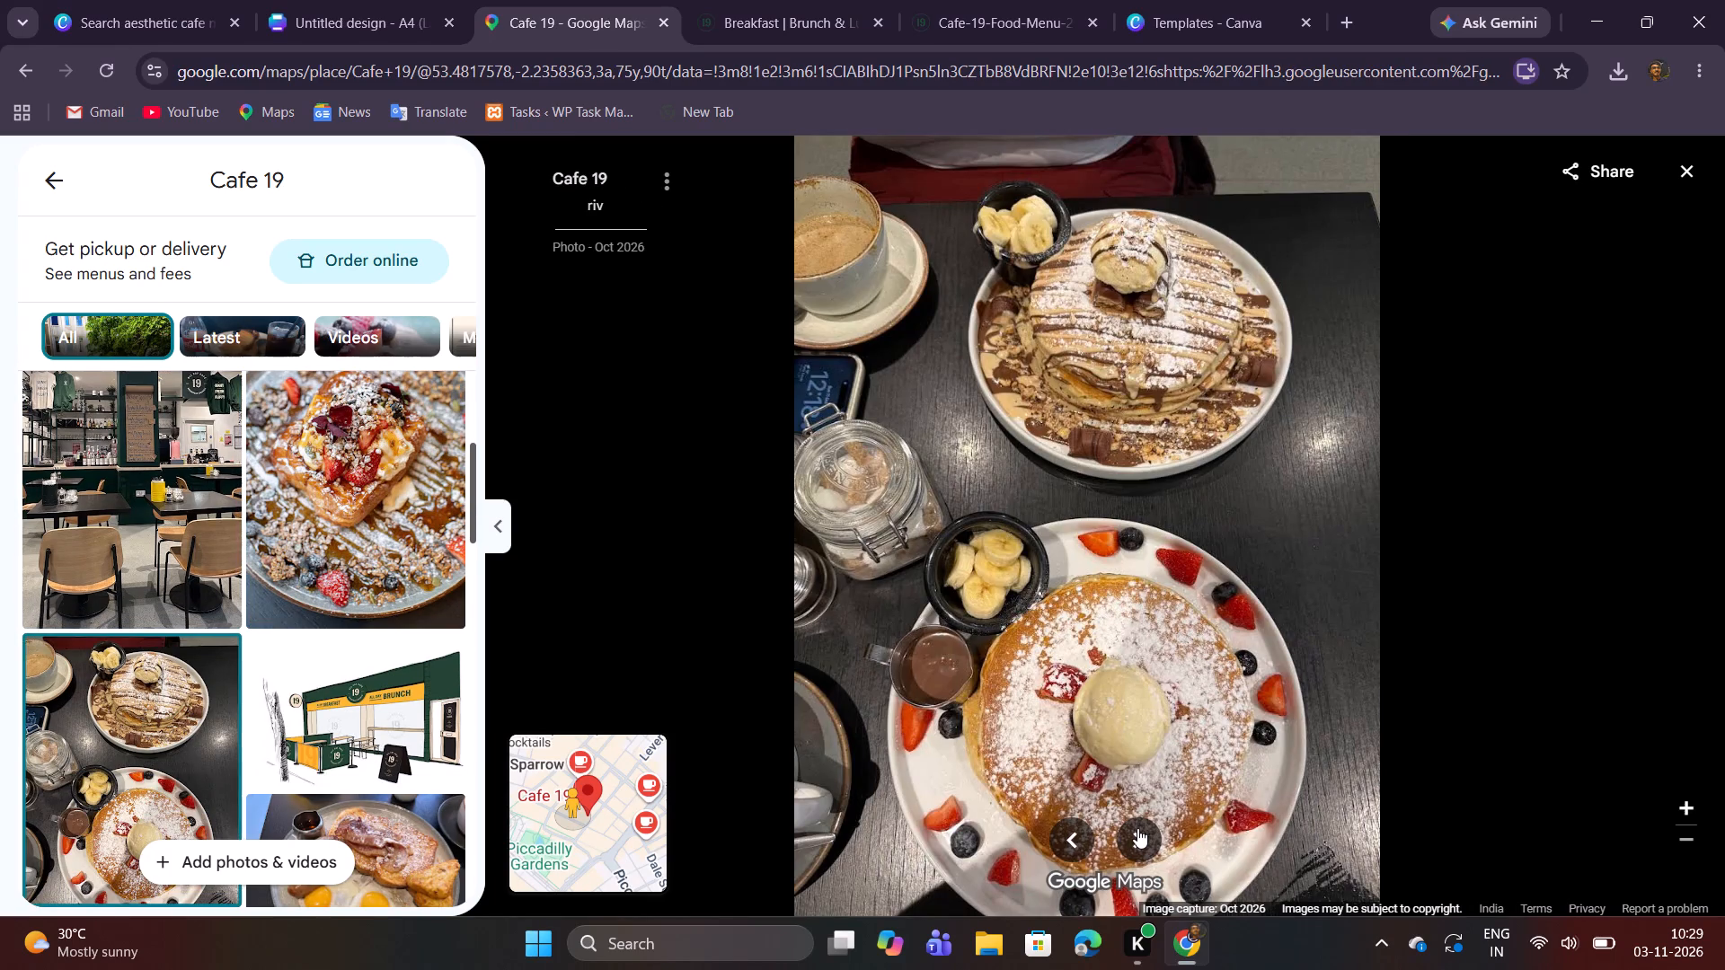
pyautogui.click(1072, 845)
pyautogui.click(1075, 839)
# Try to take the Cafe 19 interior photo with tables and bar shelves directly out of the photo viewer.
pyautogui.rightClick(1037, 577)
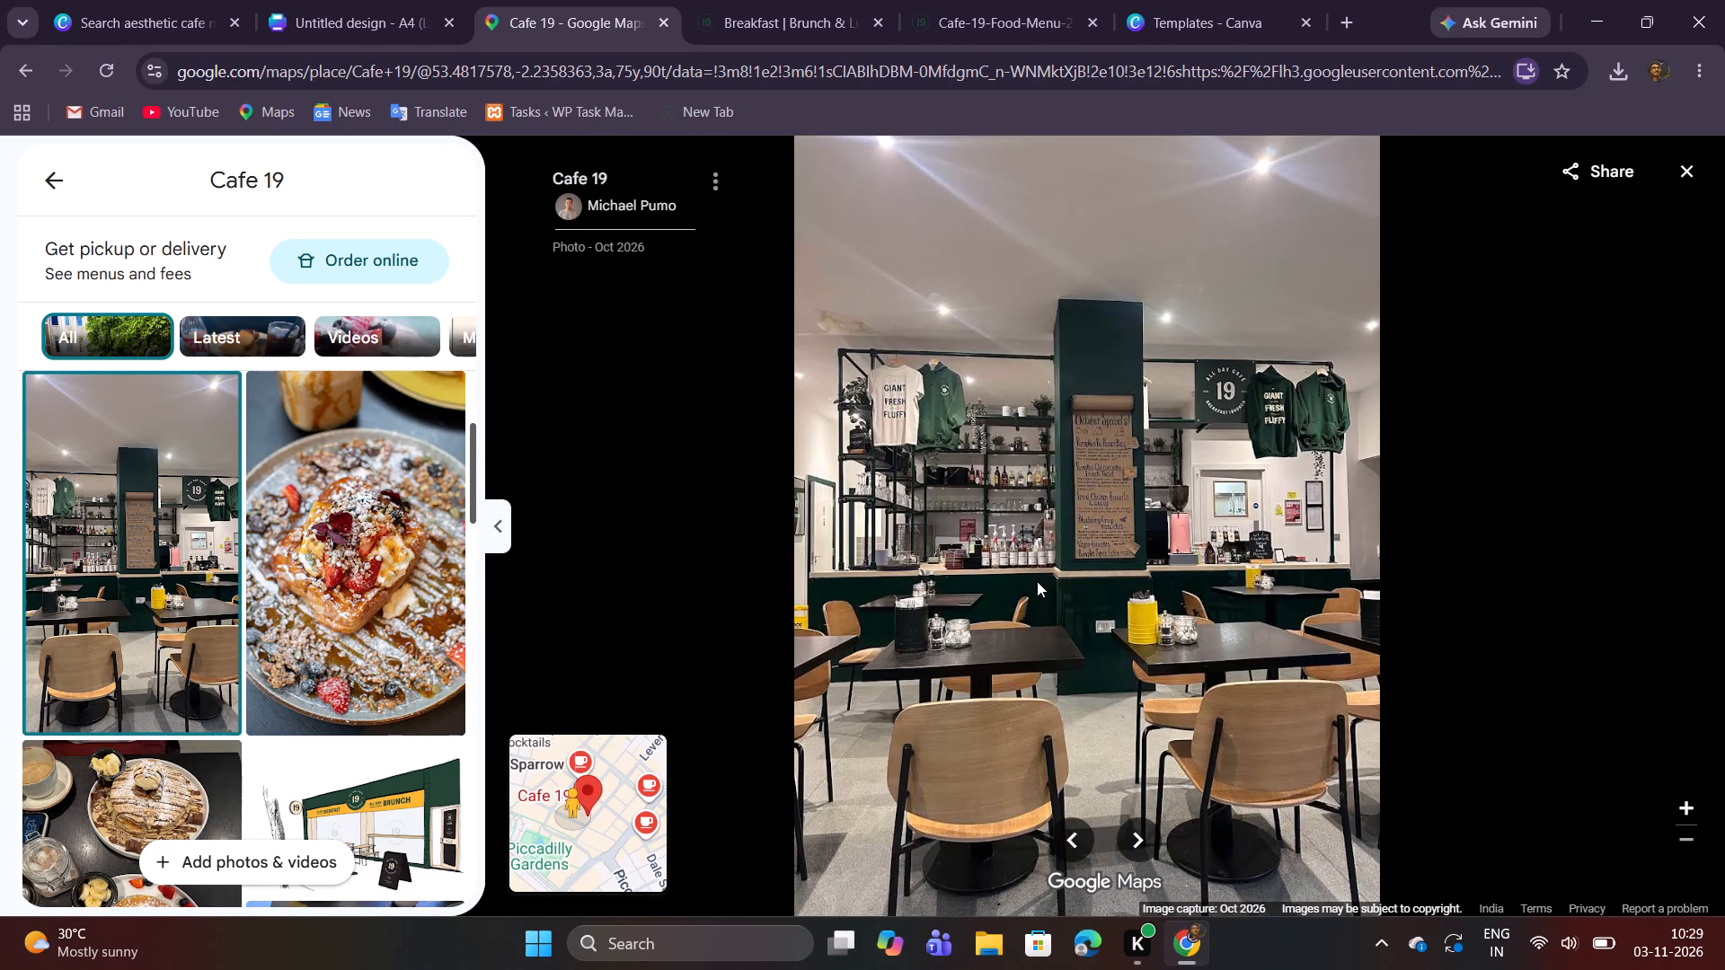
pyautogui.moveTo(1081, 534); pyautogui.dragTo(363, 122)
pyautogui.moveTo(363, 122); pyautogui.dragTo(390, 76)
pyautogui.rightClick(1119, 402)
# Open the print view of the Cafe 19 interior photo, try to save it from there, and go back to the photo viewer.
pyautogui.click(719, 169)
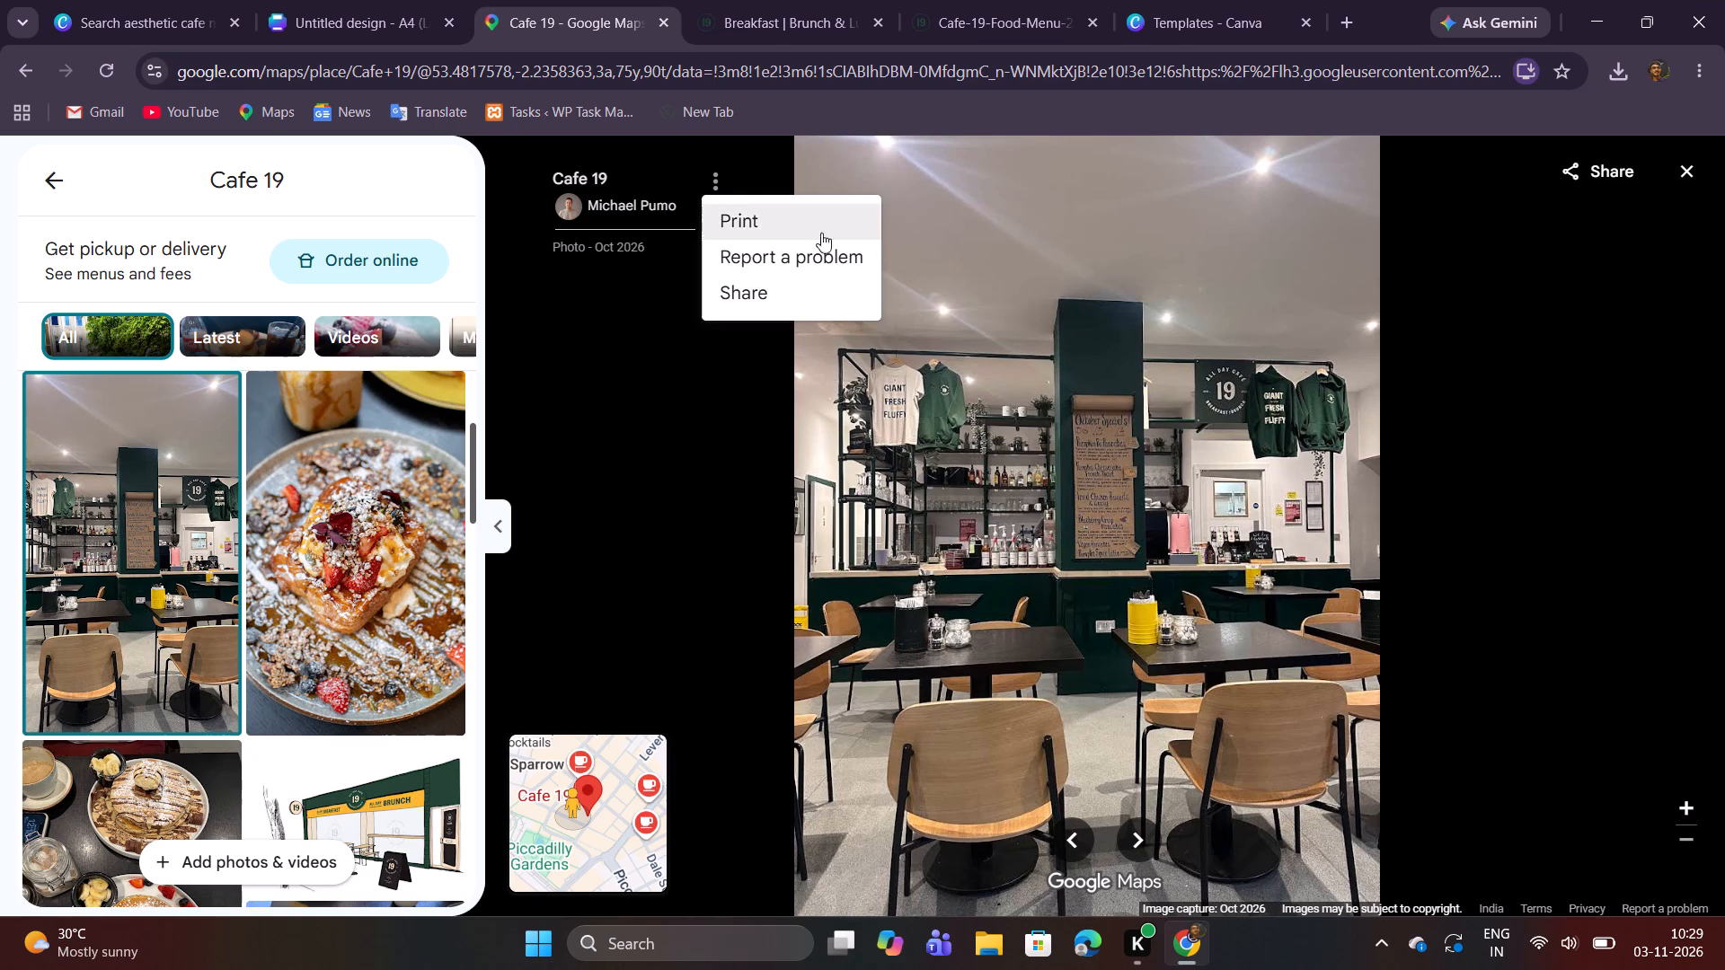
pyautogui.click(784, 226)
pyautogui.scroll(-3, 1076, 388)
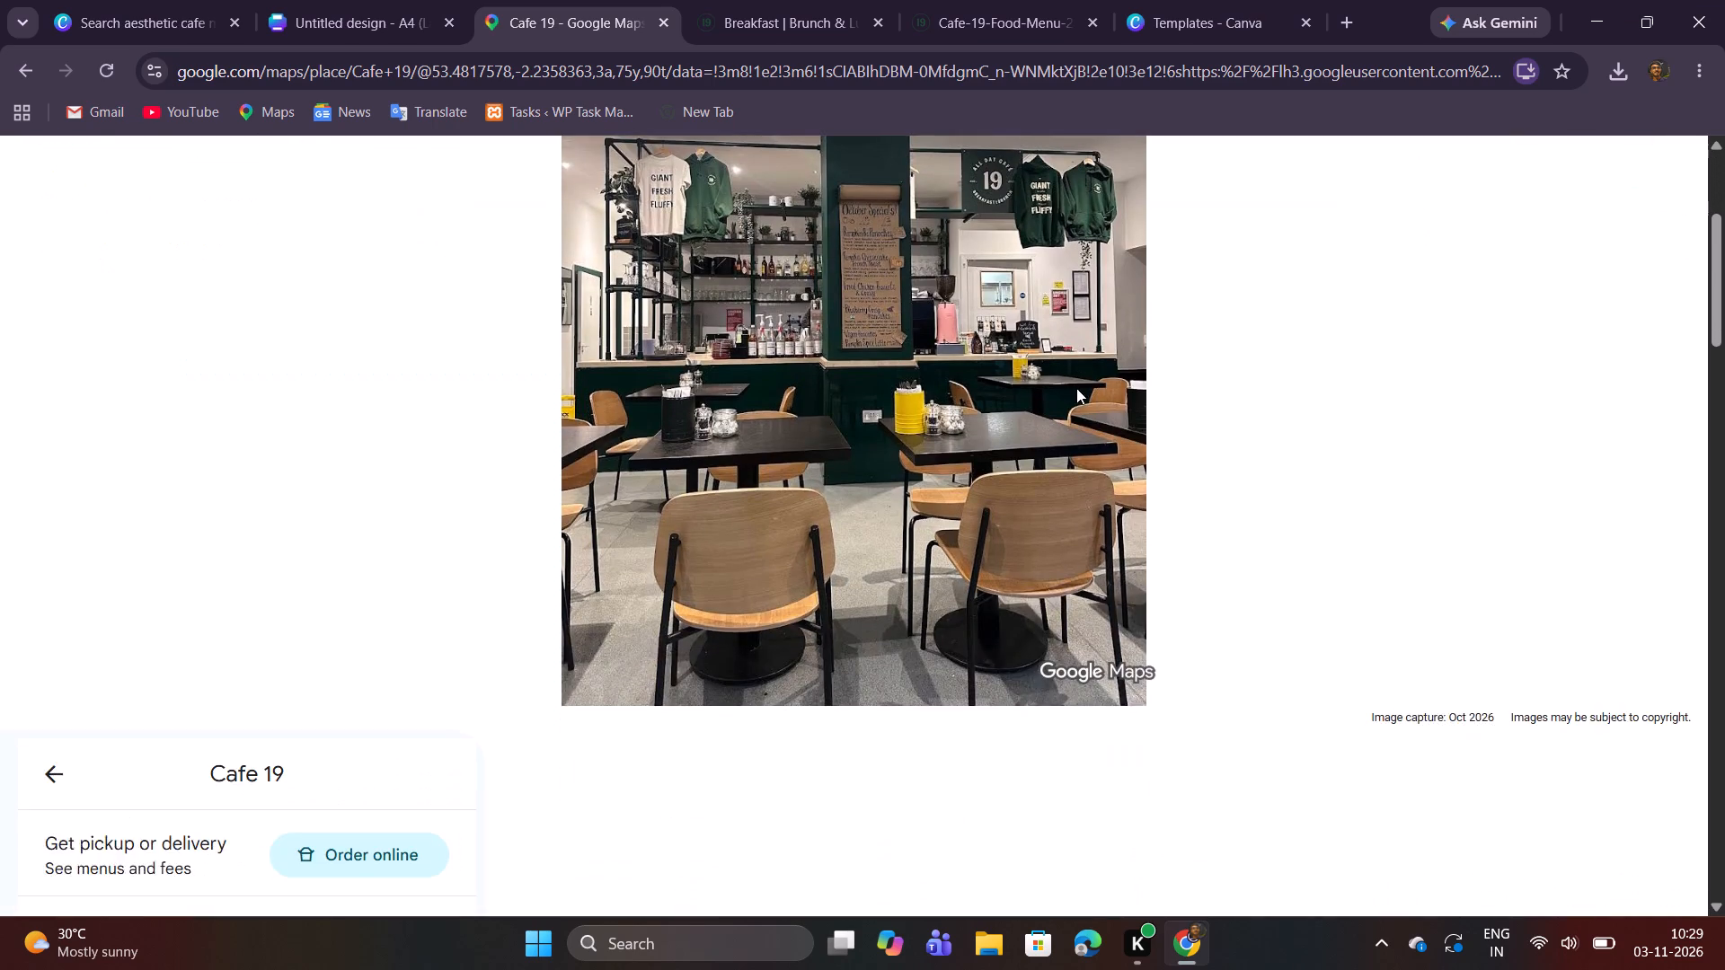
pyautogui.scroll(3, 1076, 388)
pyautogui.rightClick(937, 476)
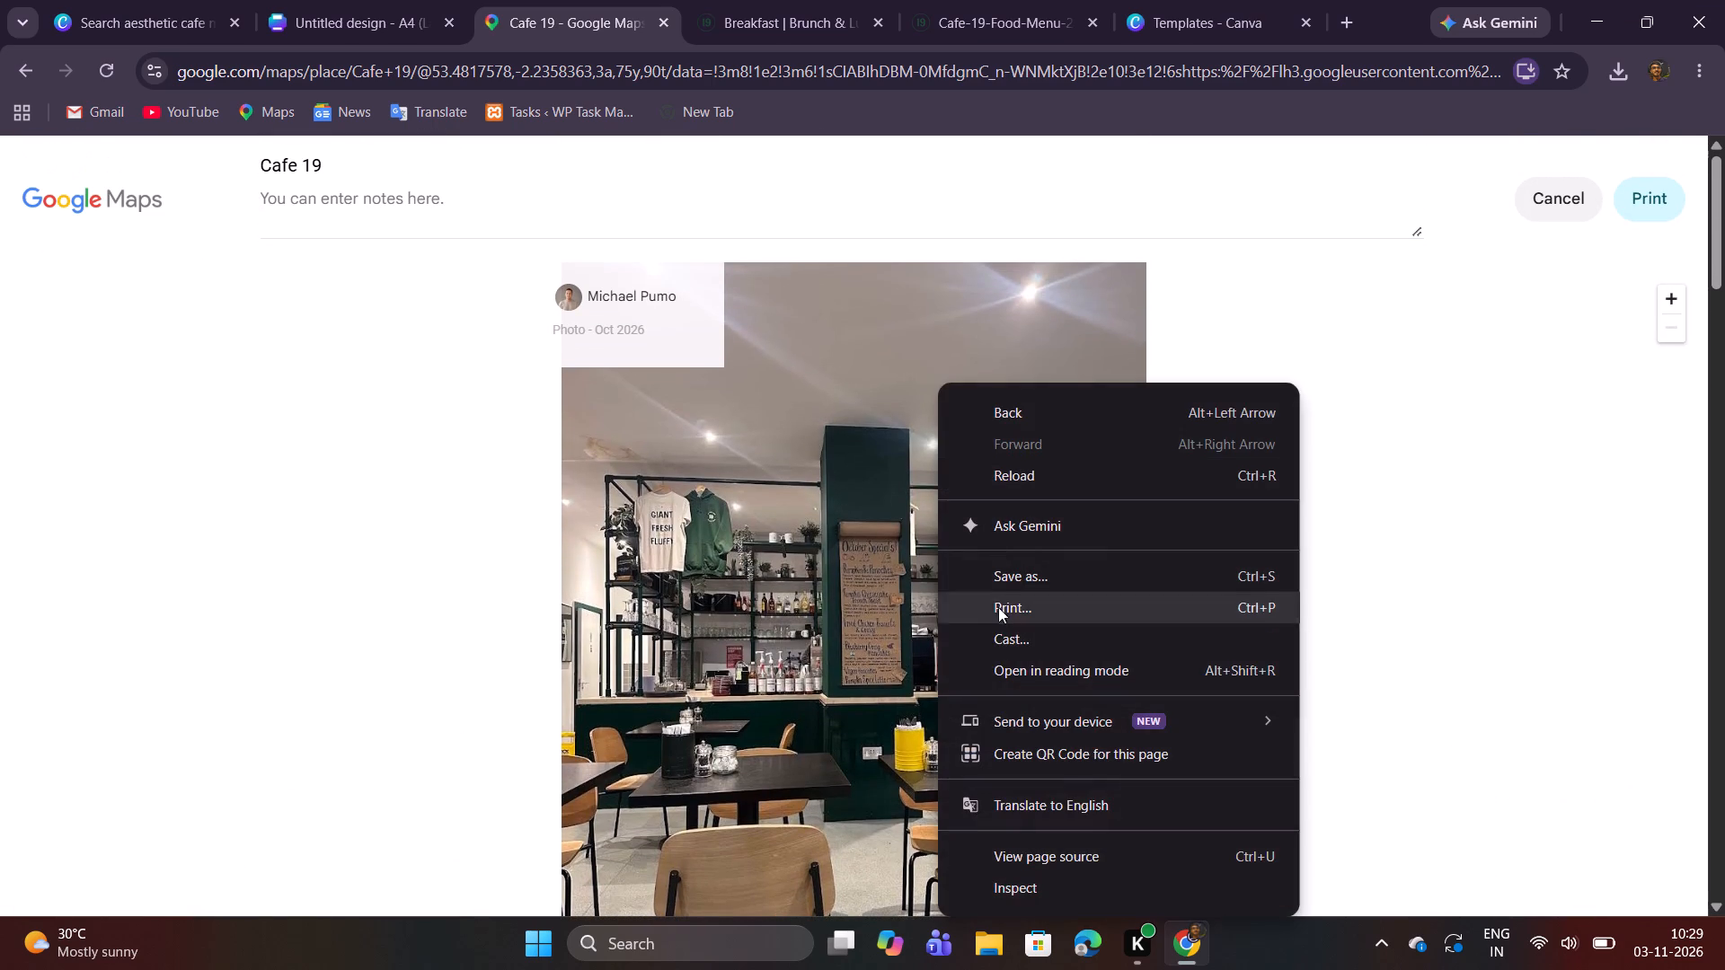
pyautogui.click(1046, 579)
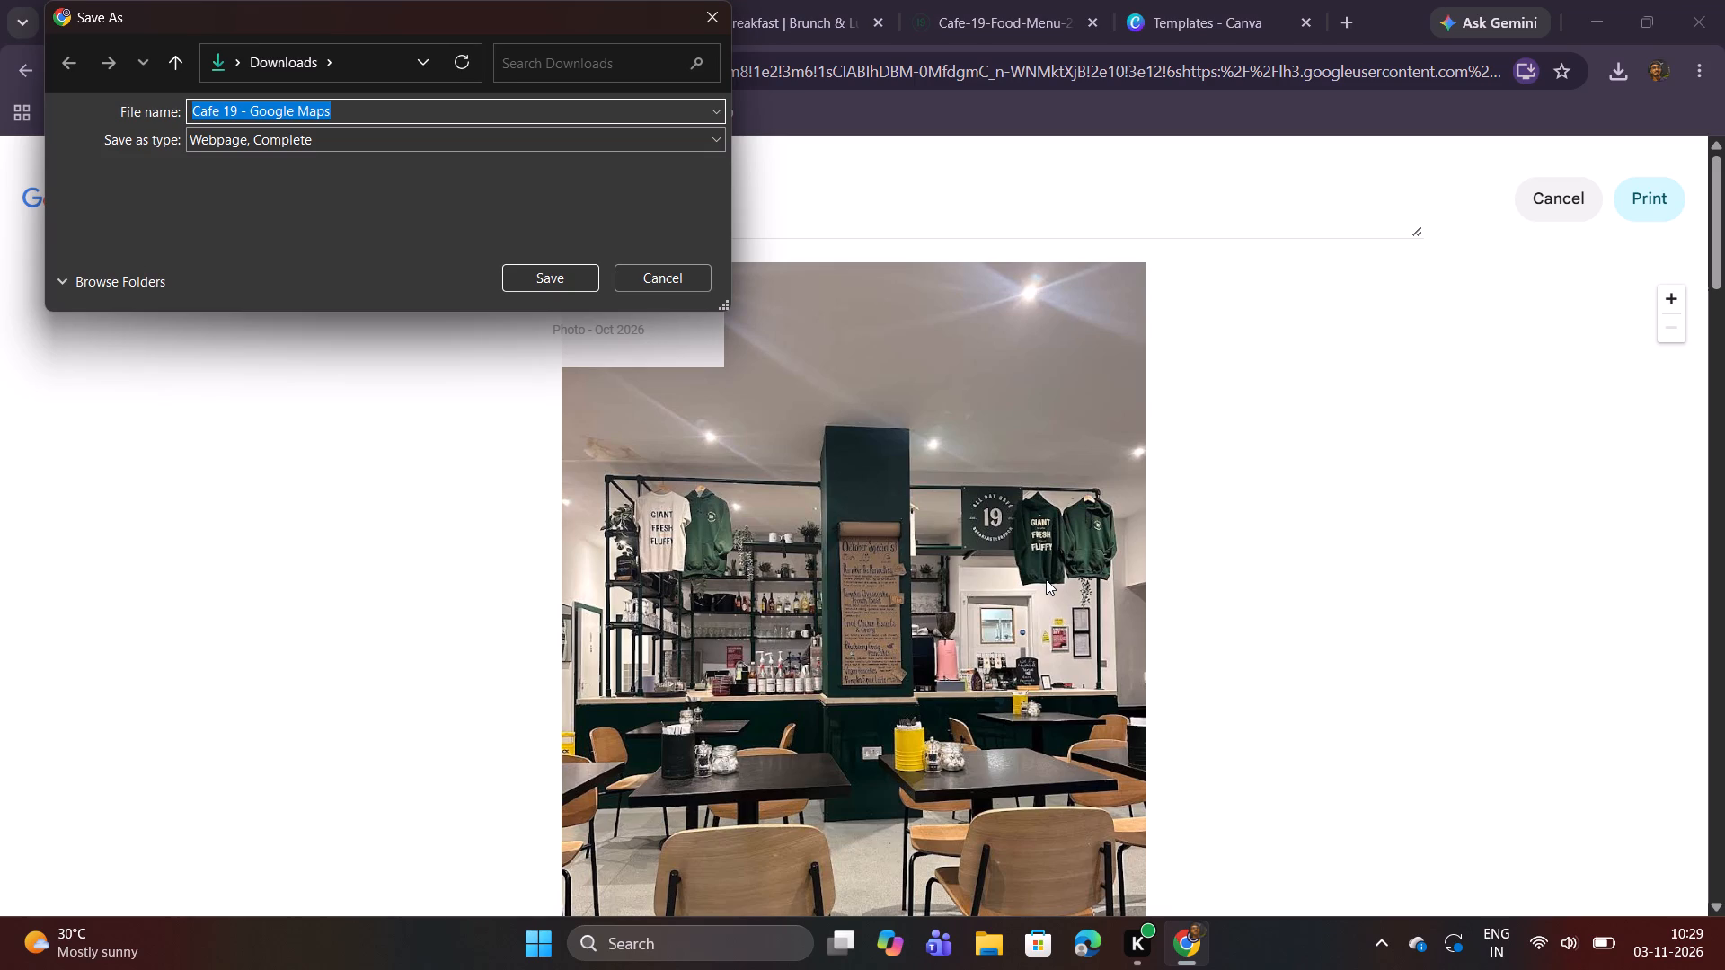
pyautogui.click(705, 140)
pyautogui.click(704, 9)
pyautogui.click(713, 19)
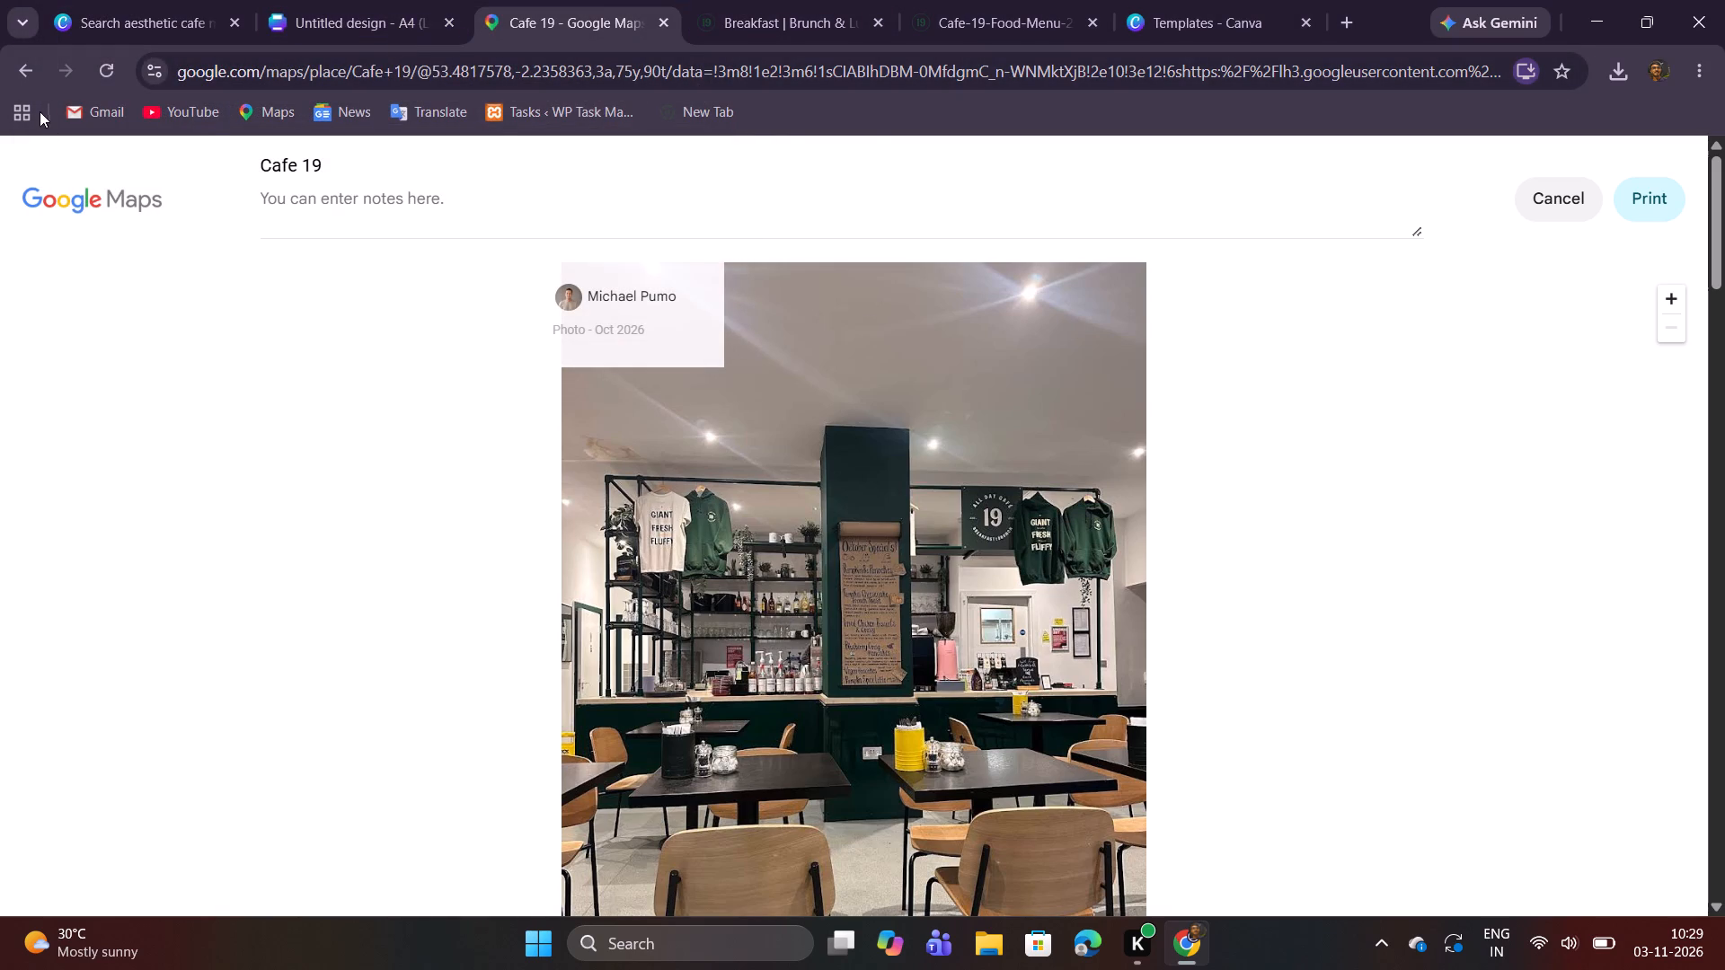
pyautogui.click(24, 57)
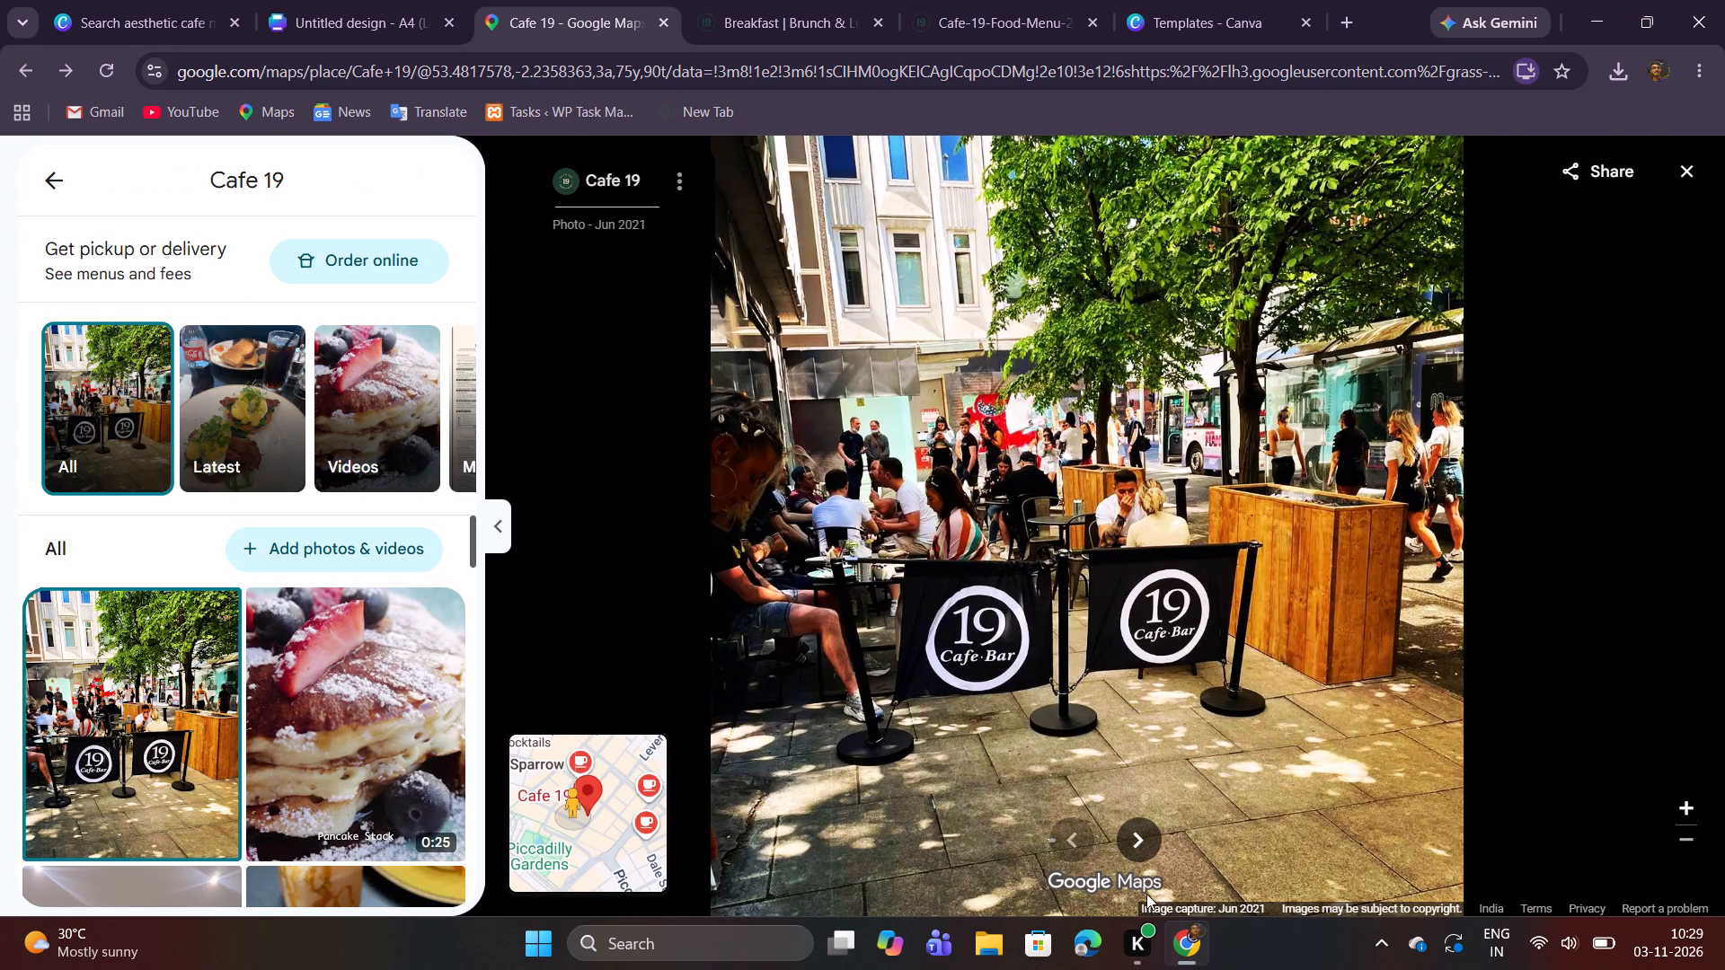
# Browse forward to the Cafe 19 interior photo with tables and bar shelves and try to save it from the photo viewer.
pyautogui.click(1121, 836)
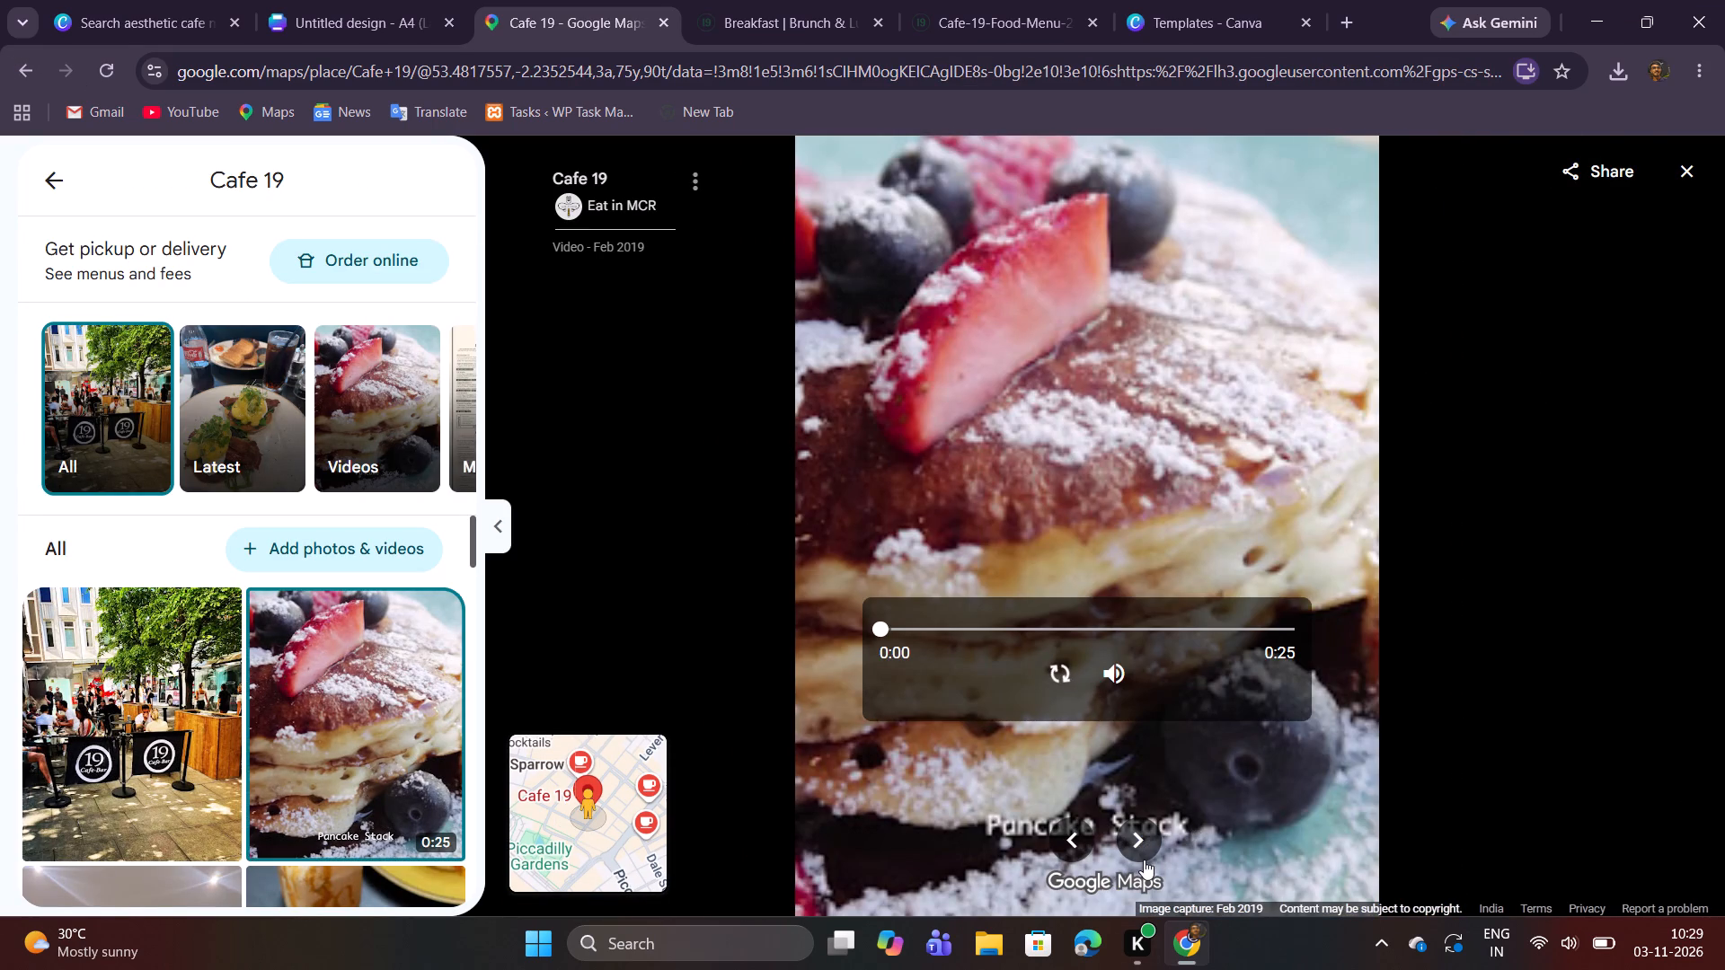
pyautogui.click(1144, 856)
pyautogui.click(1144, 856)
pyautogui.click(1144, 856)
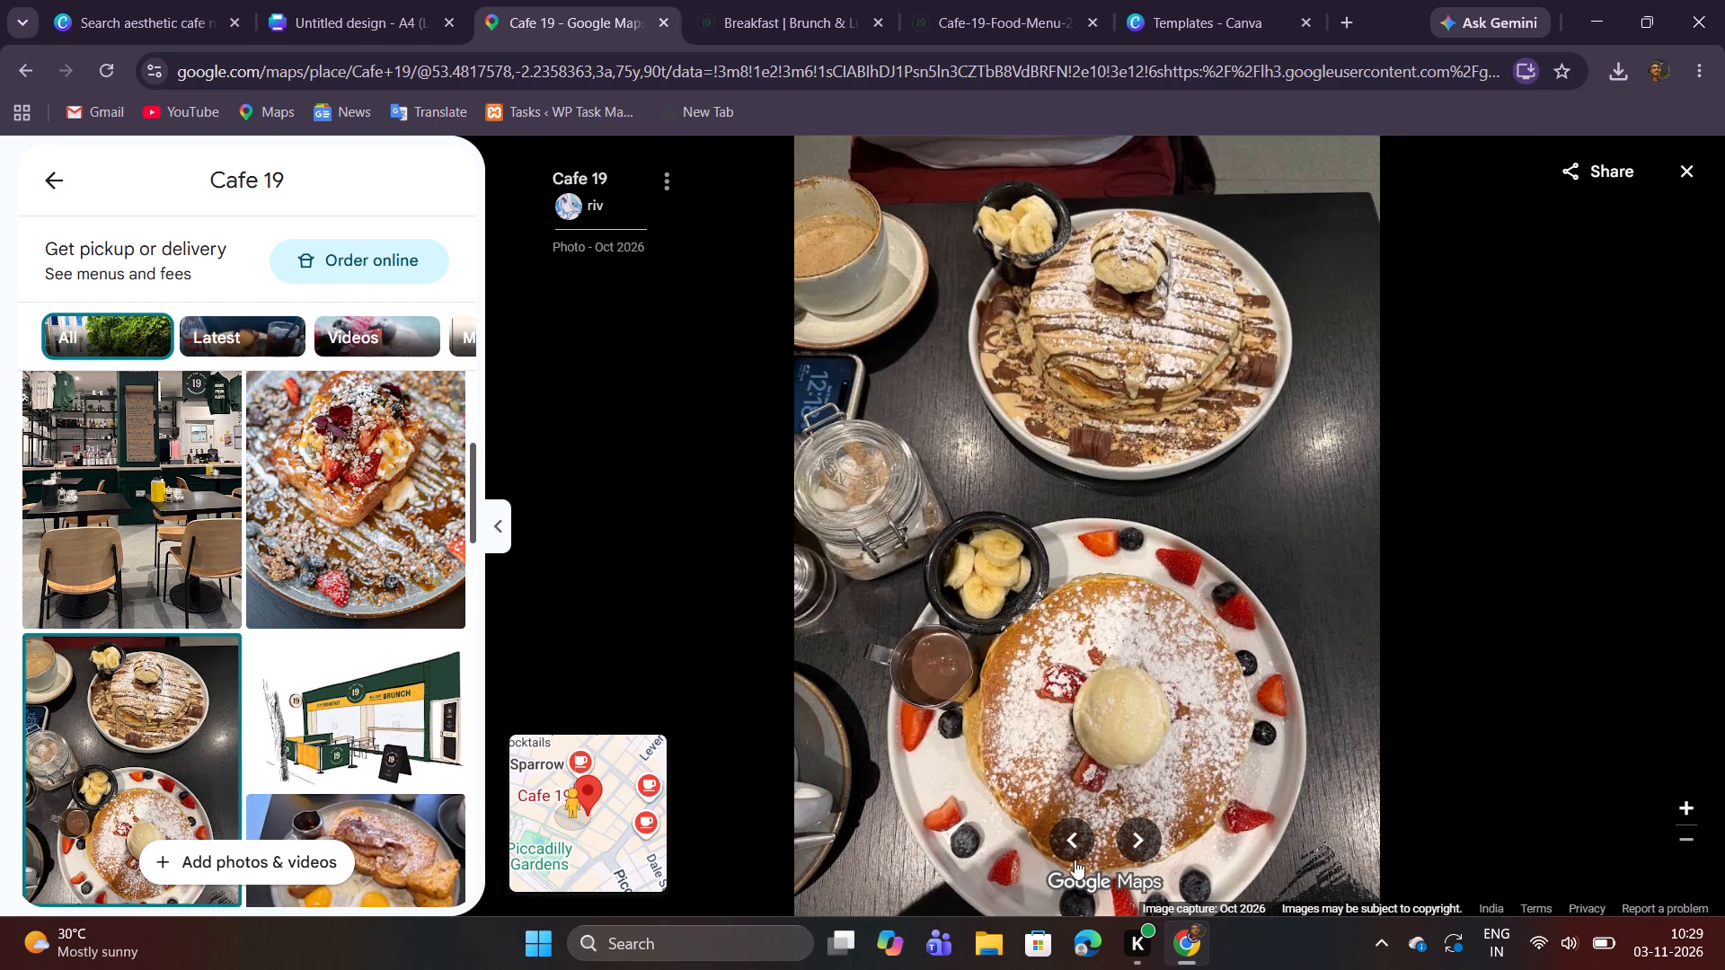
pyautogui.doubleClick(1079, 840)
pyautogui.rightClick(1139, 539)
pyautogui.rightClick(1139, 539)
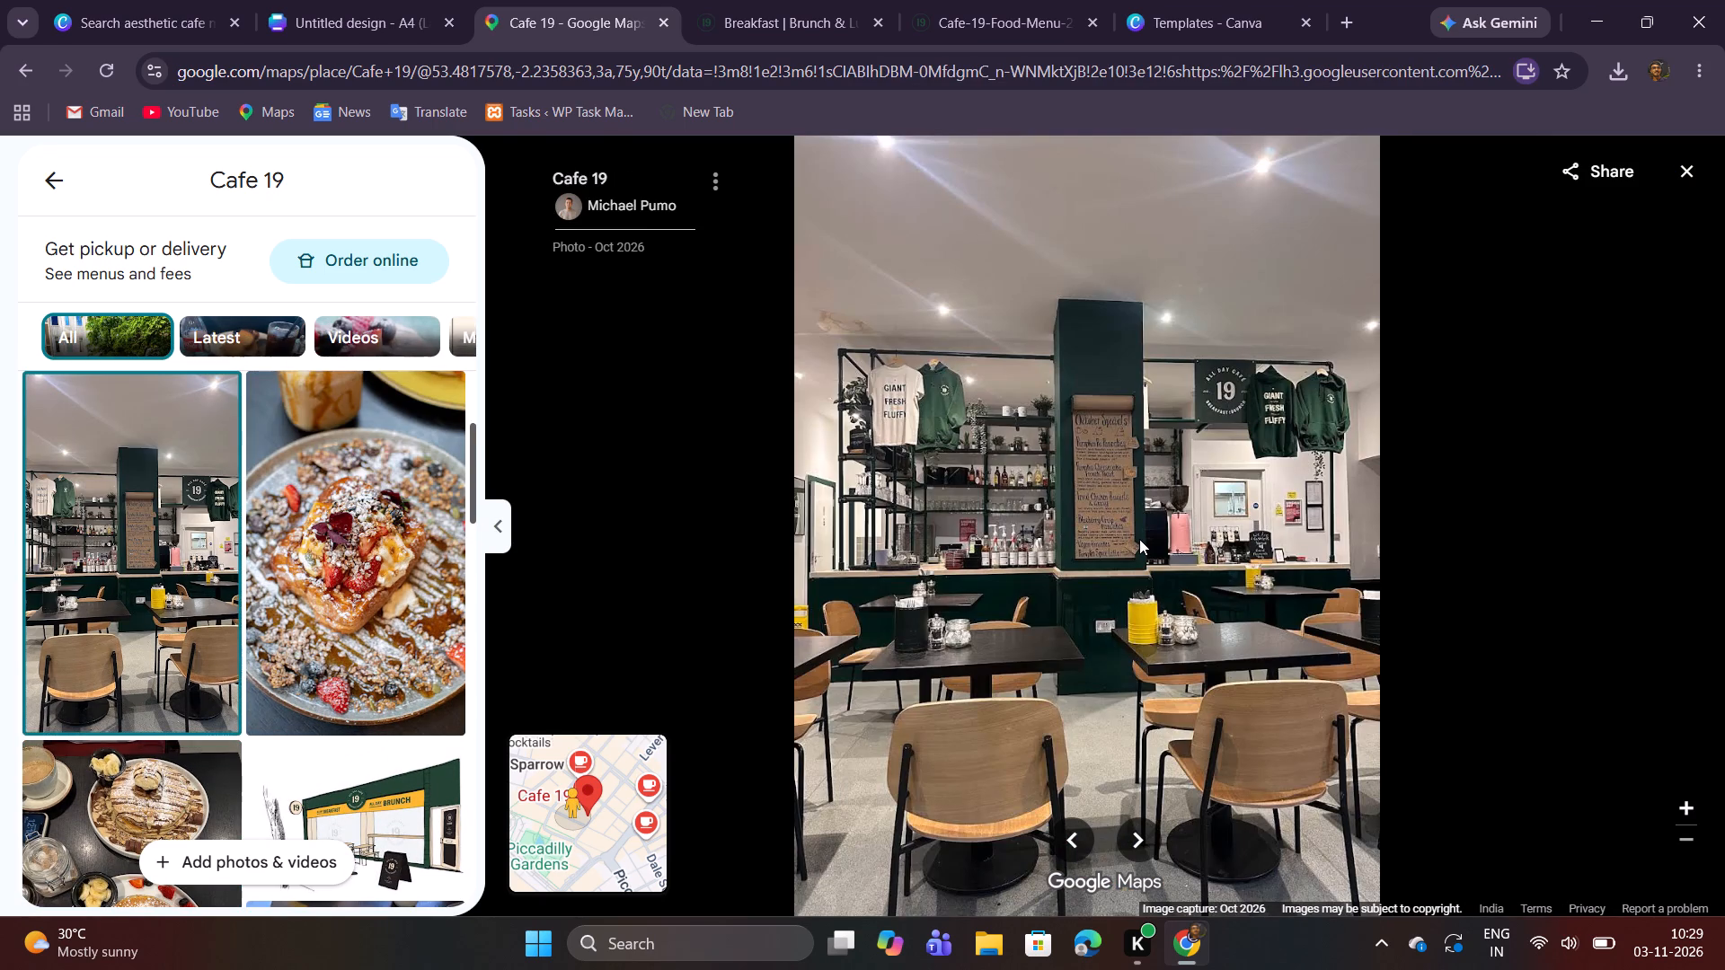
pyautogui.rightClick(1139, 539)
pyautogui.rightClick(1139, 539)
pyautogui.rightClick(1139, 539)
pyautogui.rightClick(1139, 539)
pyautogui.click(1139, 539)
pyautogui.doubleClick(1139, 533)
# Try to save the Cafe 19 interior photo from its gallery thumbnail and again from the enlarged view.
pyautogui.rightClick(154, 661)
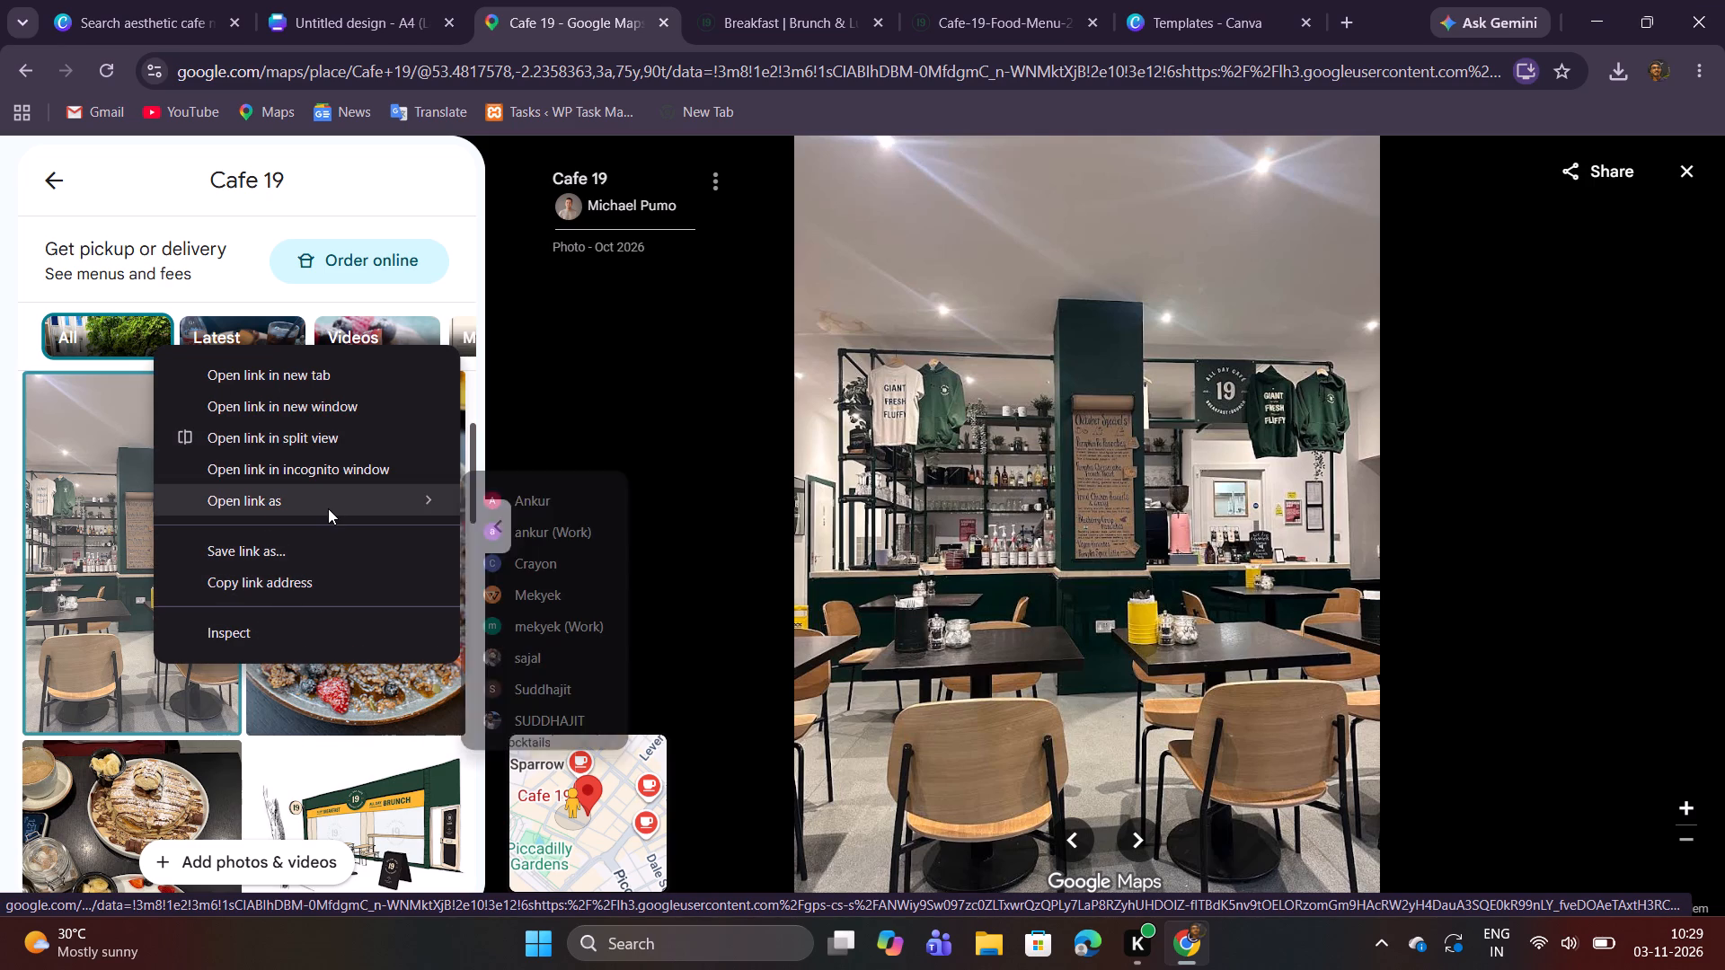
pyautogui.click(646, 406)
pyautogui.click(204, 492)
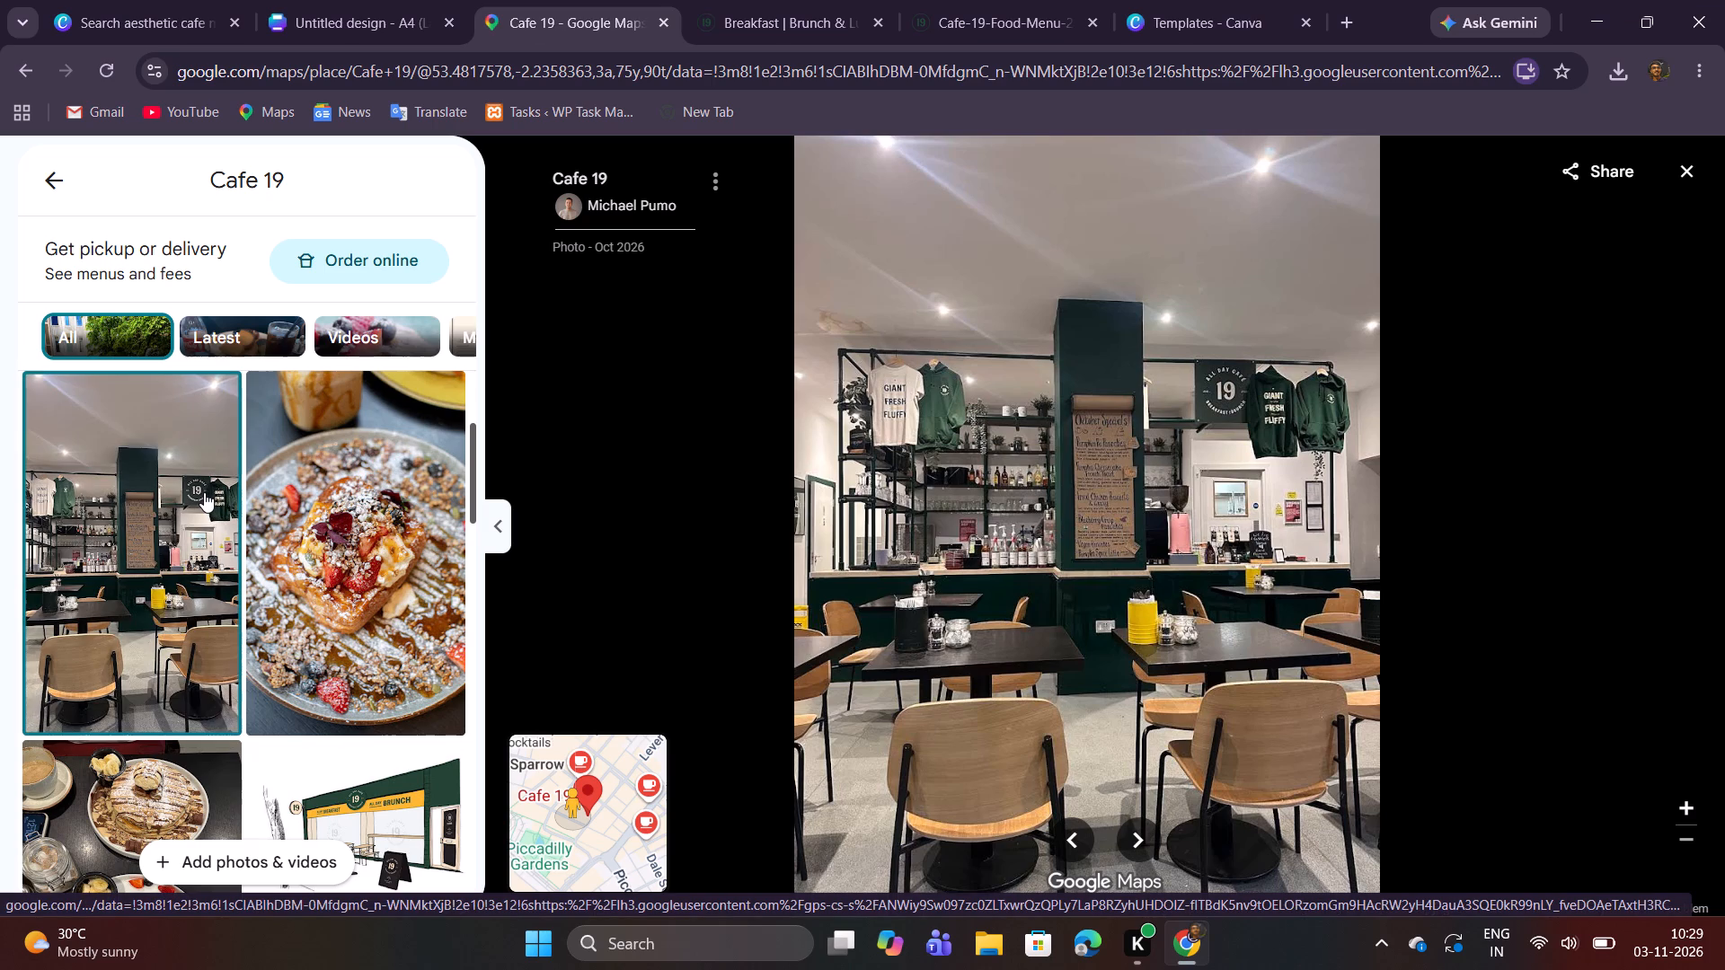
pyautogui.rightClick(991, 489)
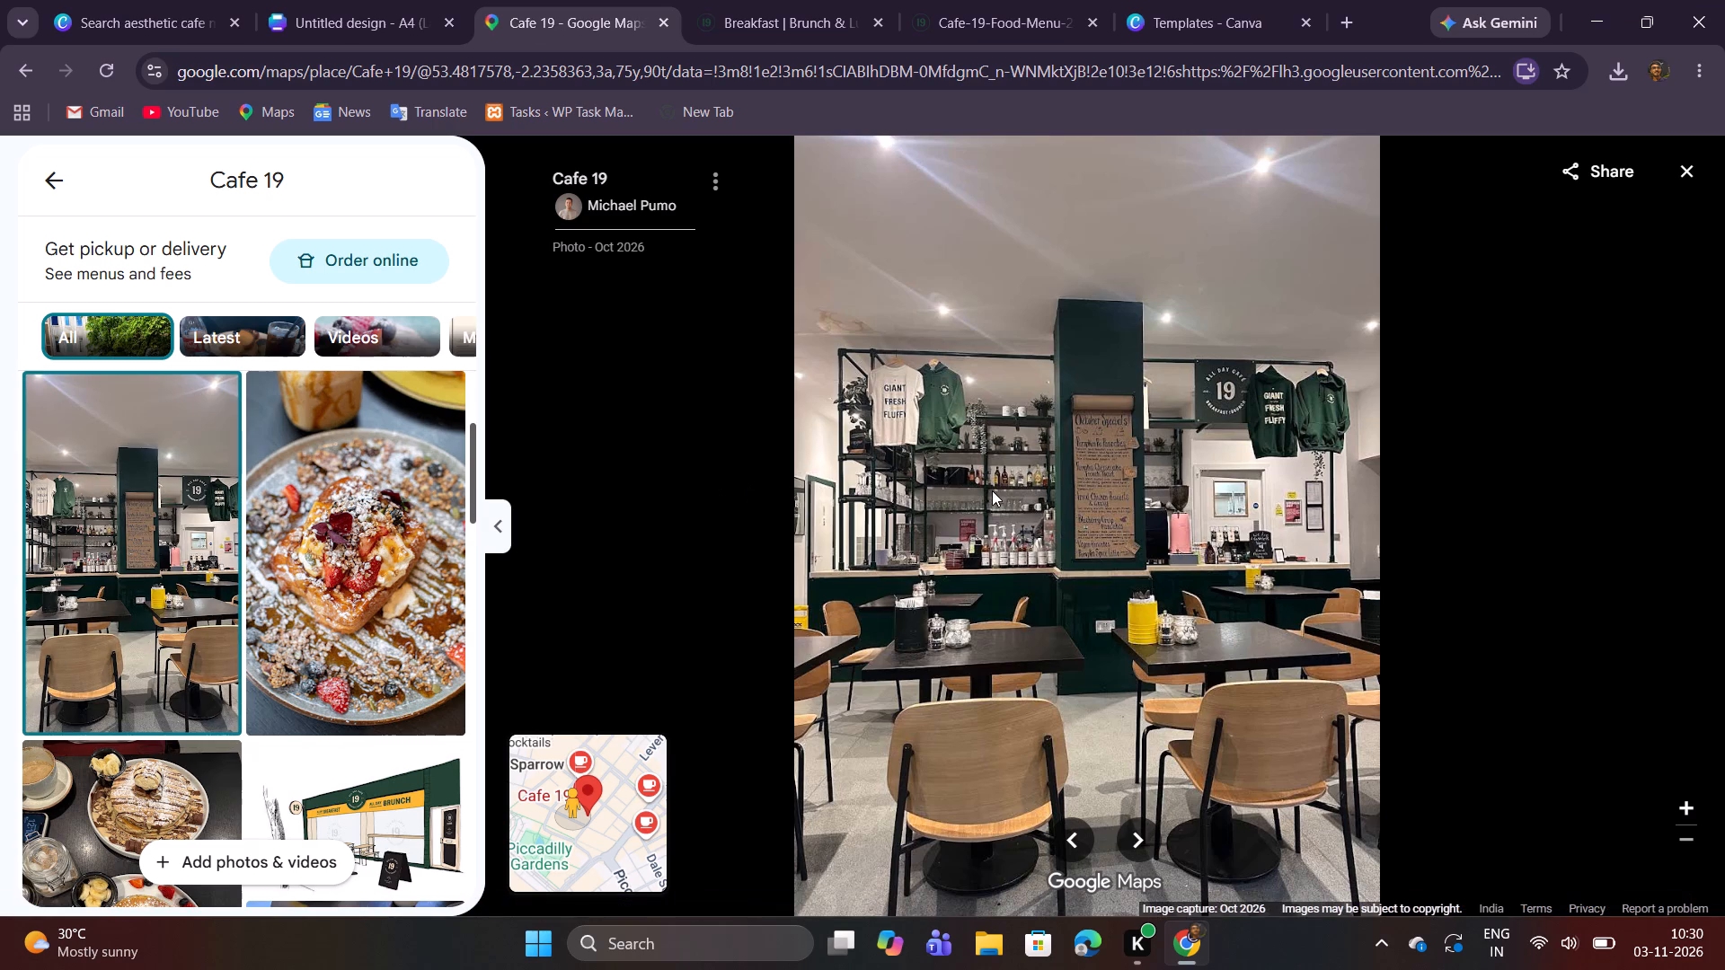
# Copy the share link of the Cafe 19 interior photo and close the sharing dialog.
pyautogui.click(1589, 154)
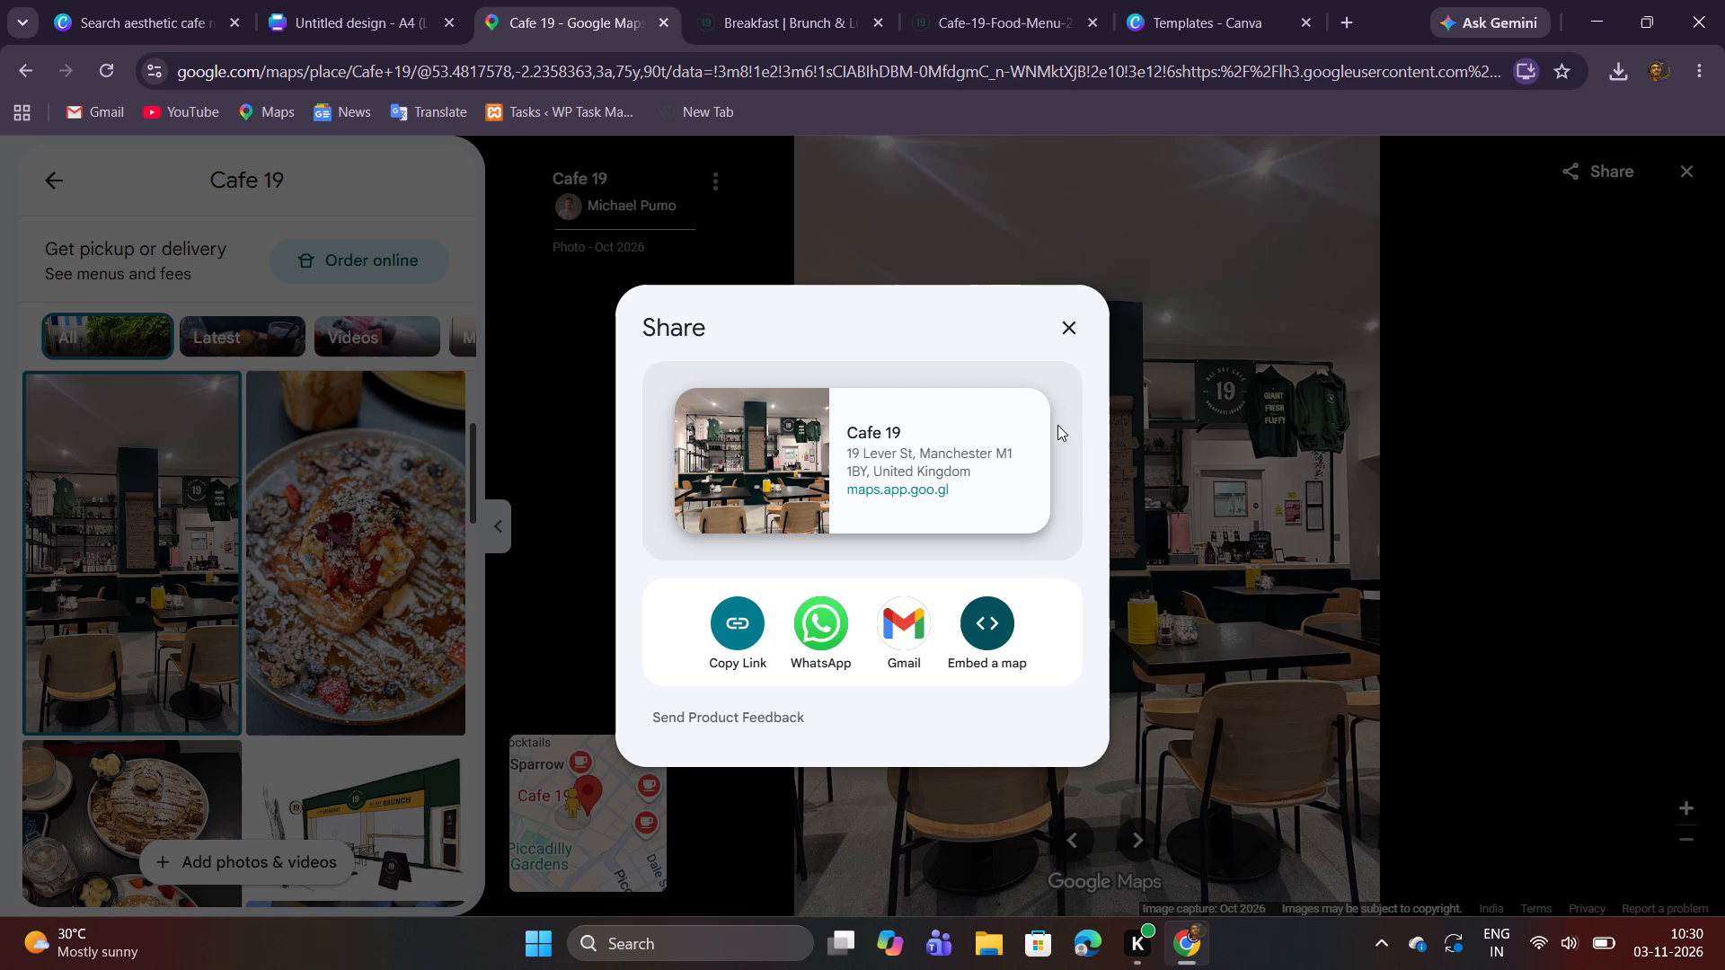
pyautogui.click(749, 607)
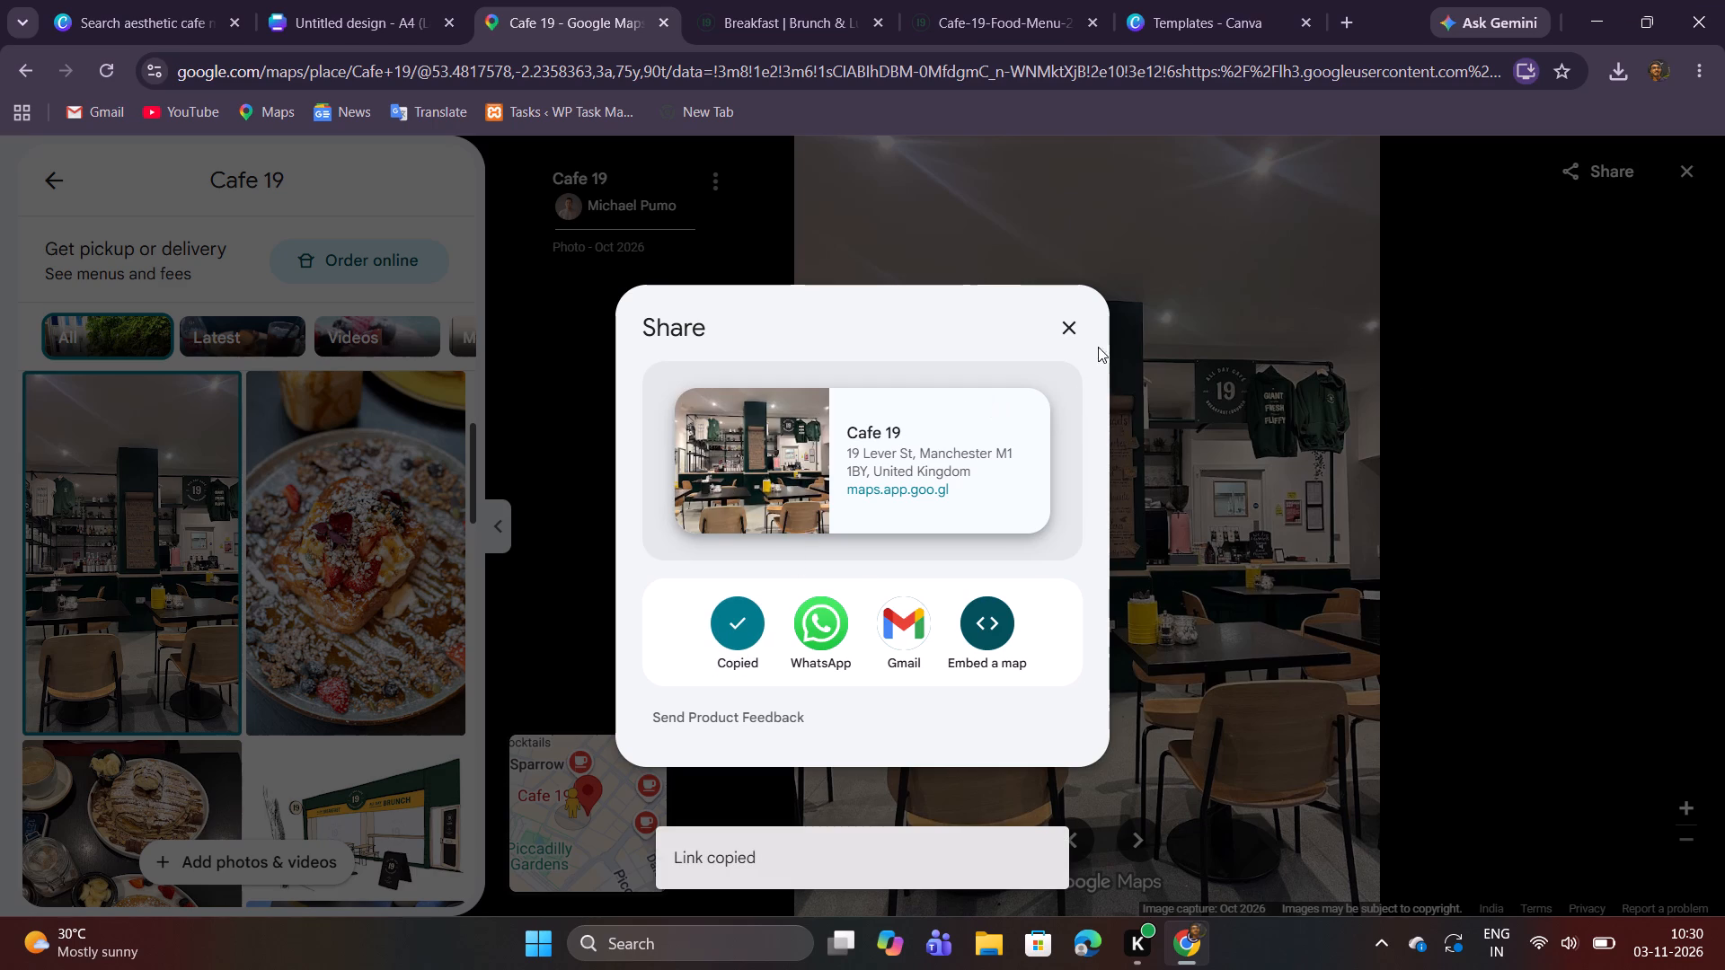
pyautogui.click(1083, 326)
# Inspect the Cafe 19 photo page's elements in the developer tools for the interior image, and close the tools.
pyautogui.rightClick(1629, 374)
pyautogui.rightClick(1495, 443)
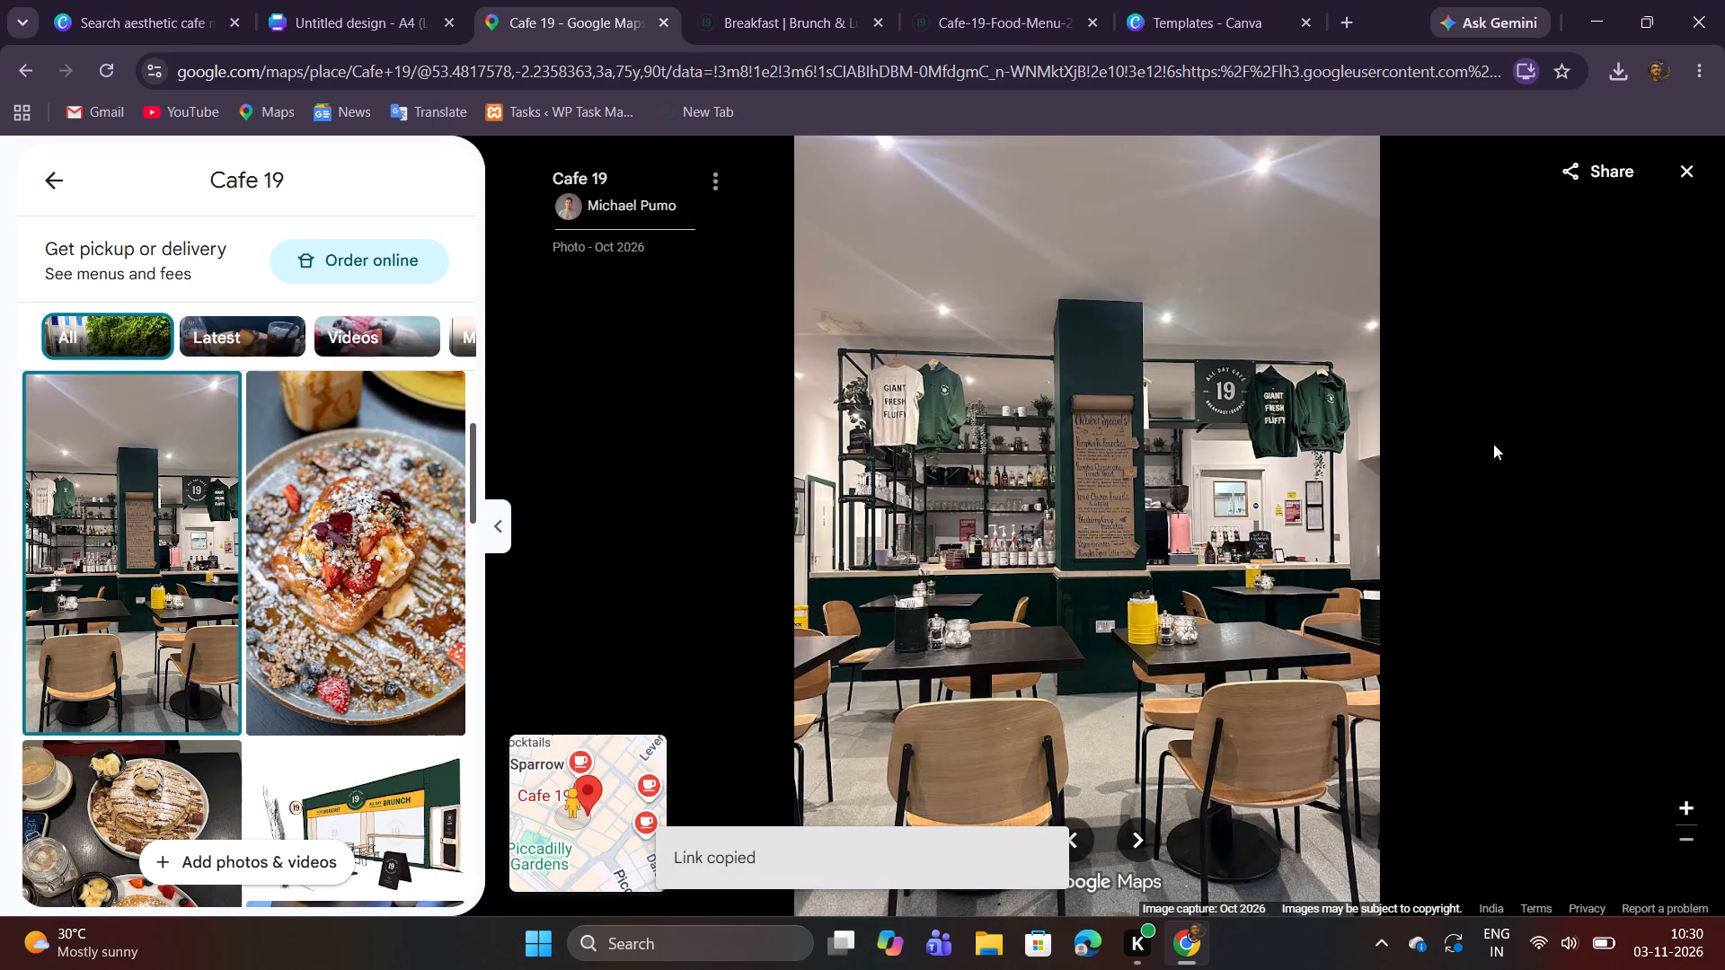
pyautogui.rightClick(461, 228)
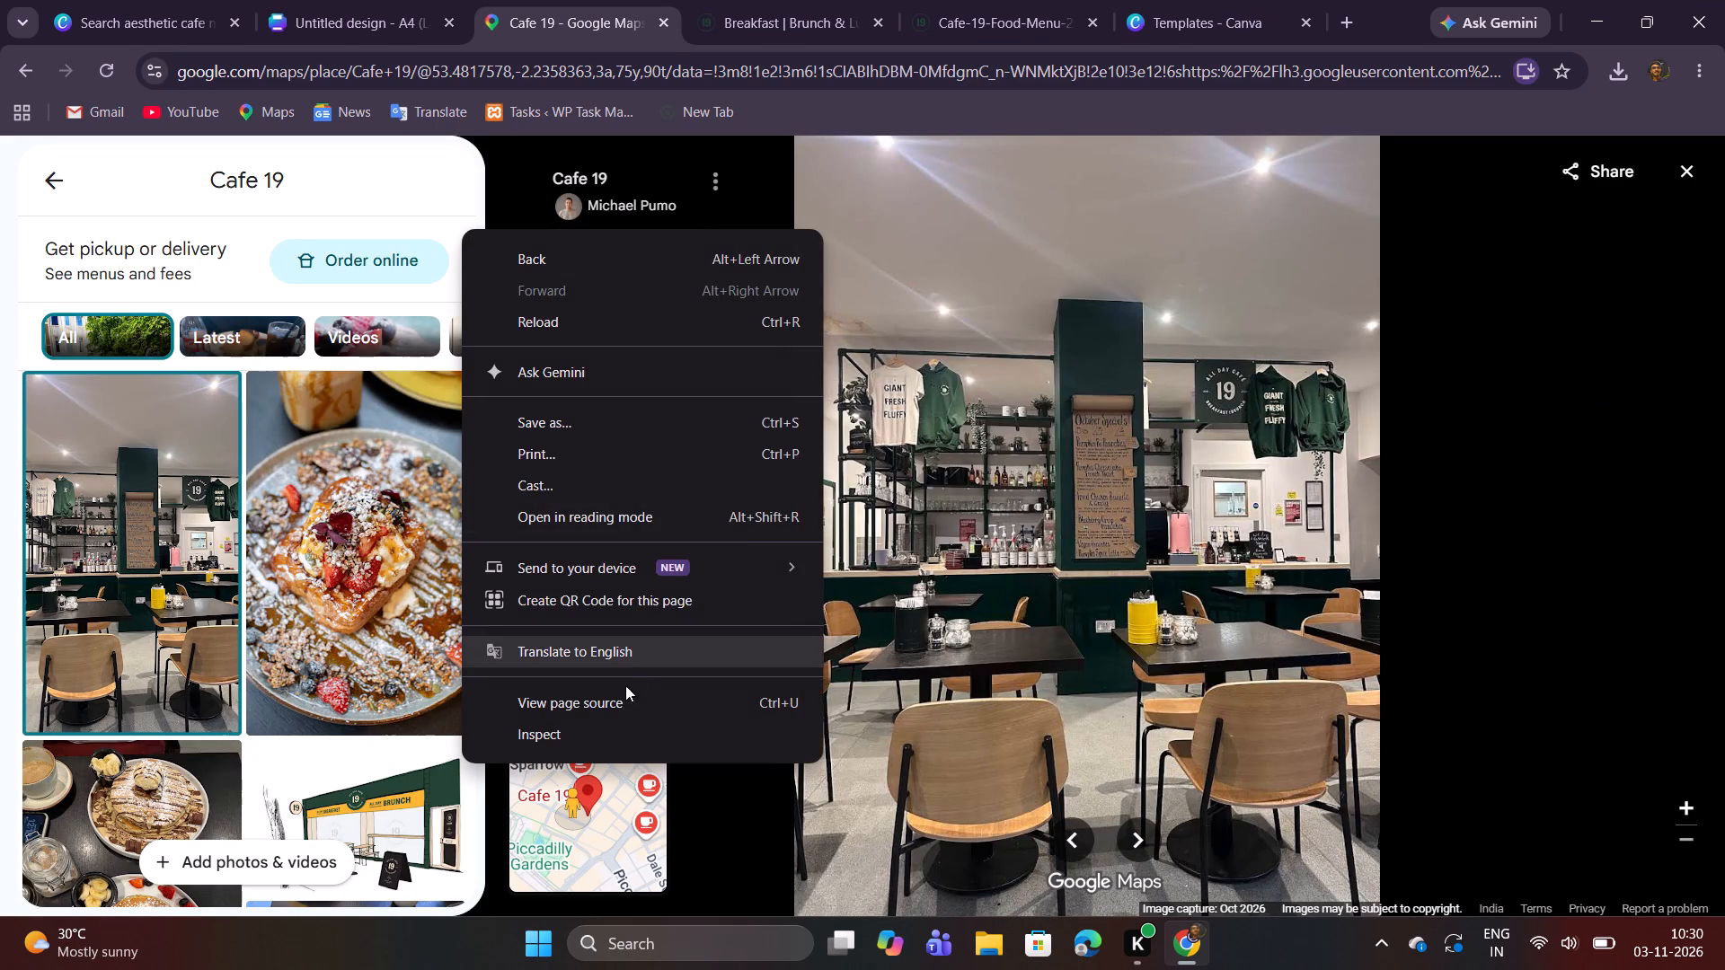
pyautogui.click(630, 726)
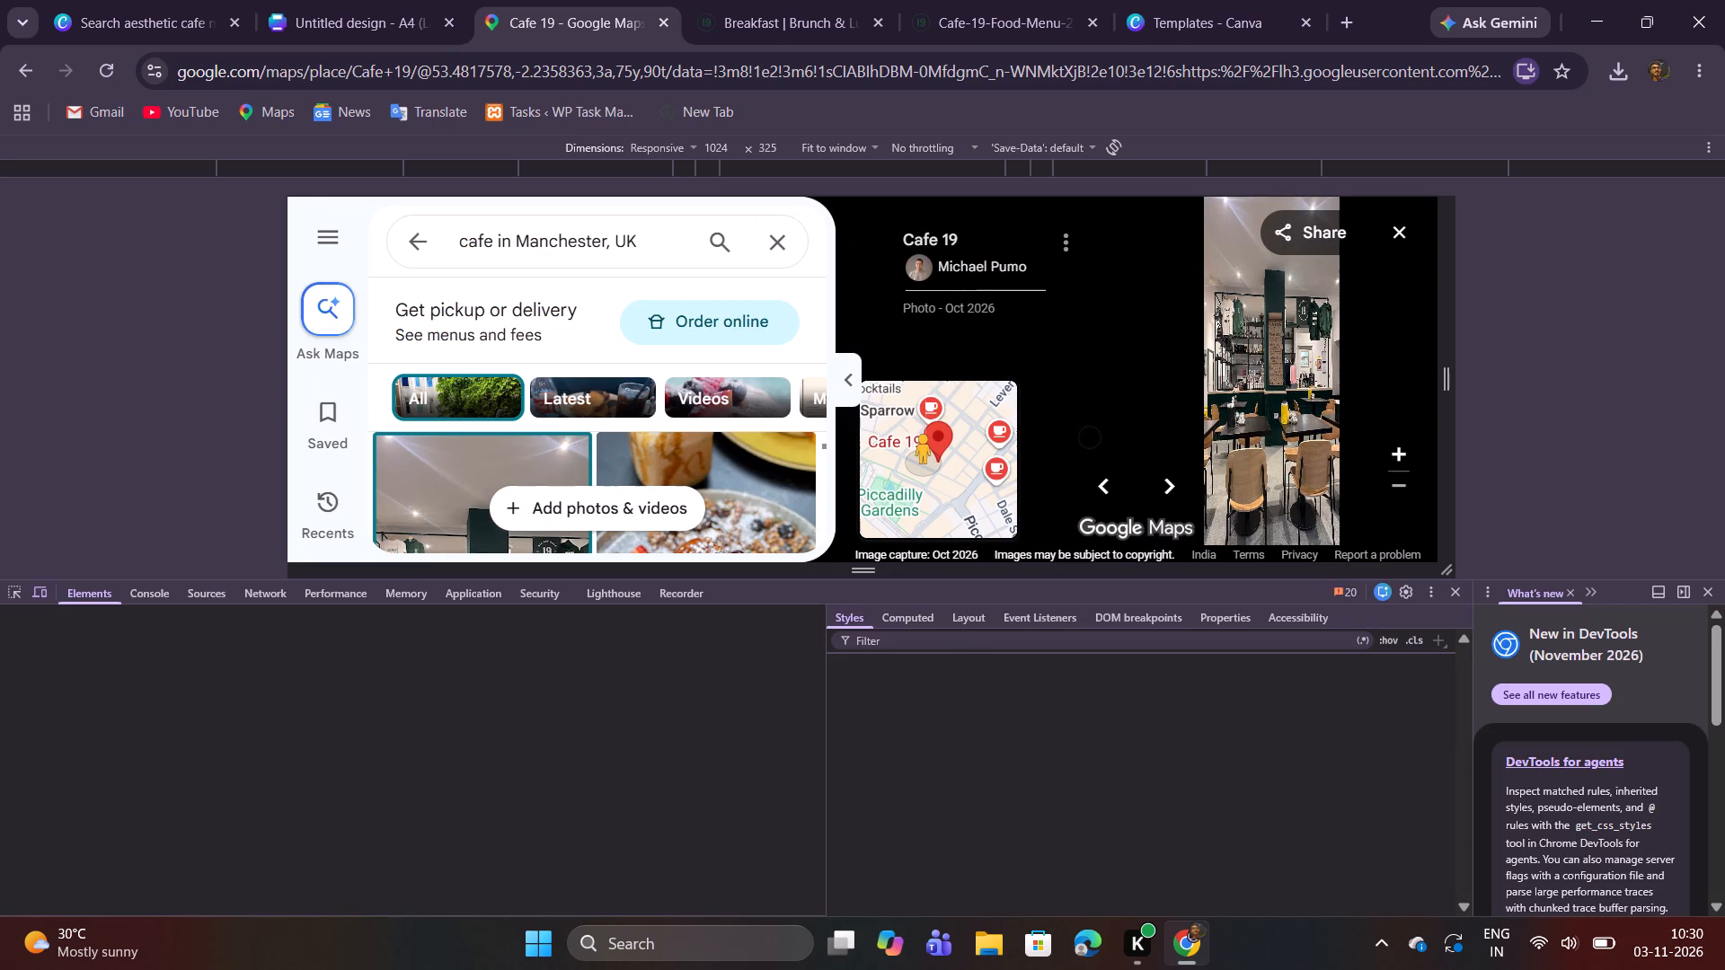
pyautogui.click(1253, 428)
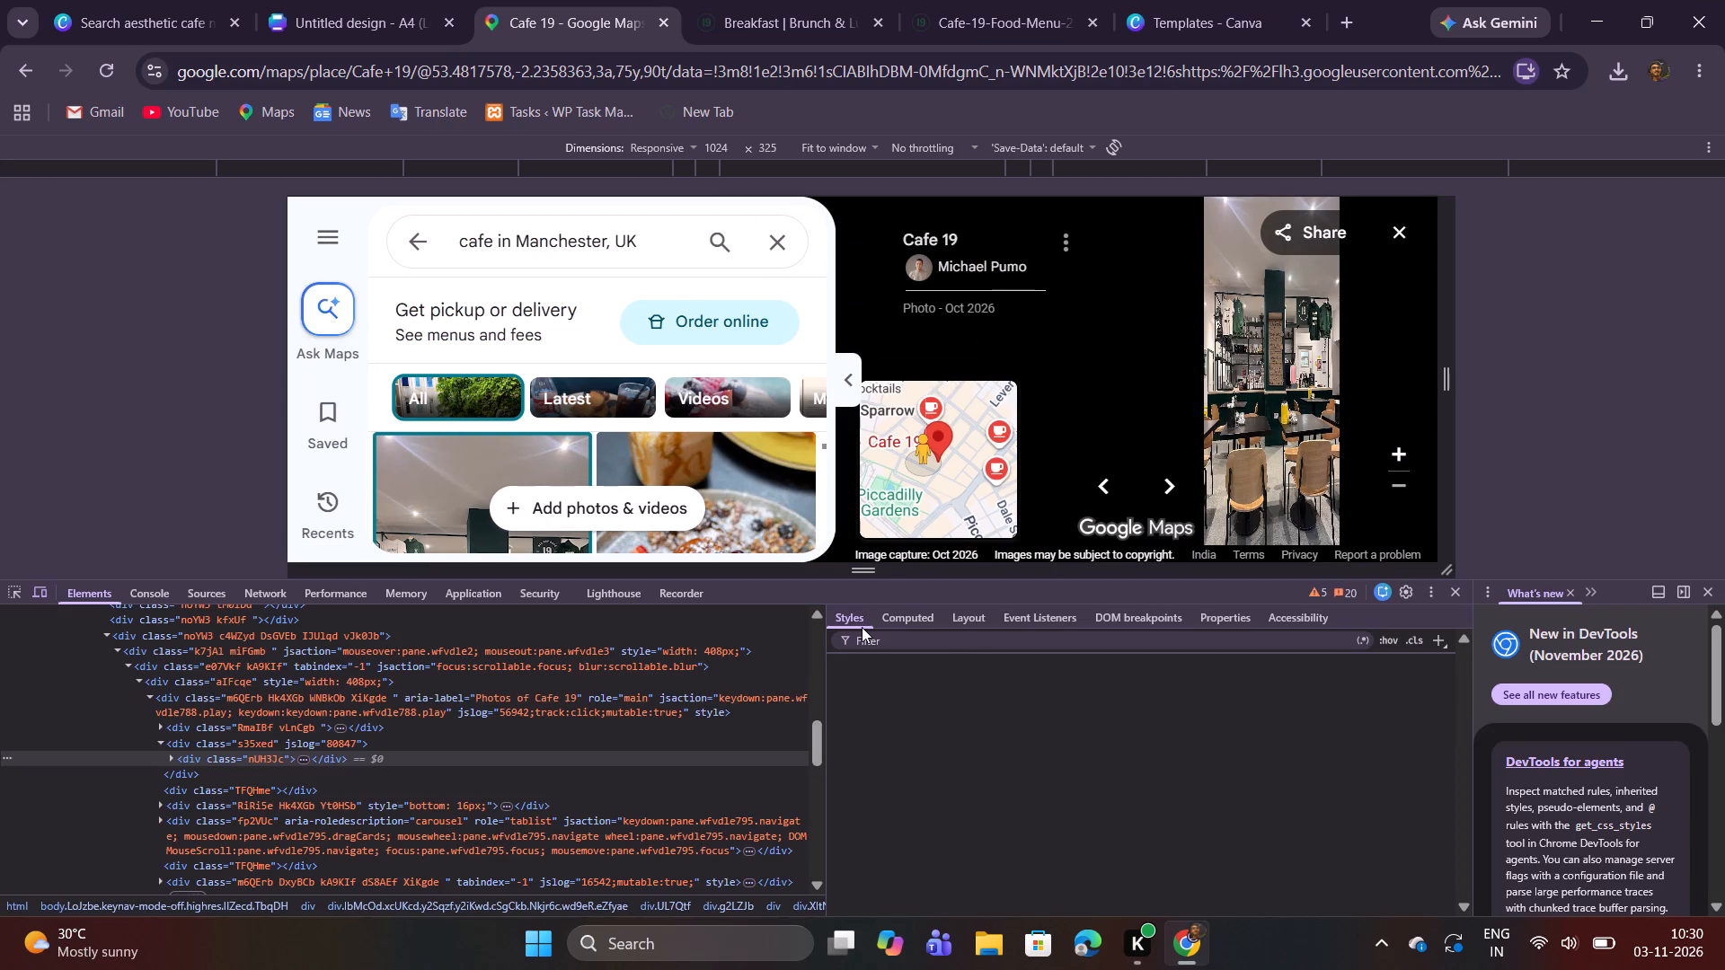
pyautogui.scroll(-3, 774, 431)
pyautogui.click(517, 472)
pyautogui.click(1160, 338)
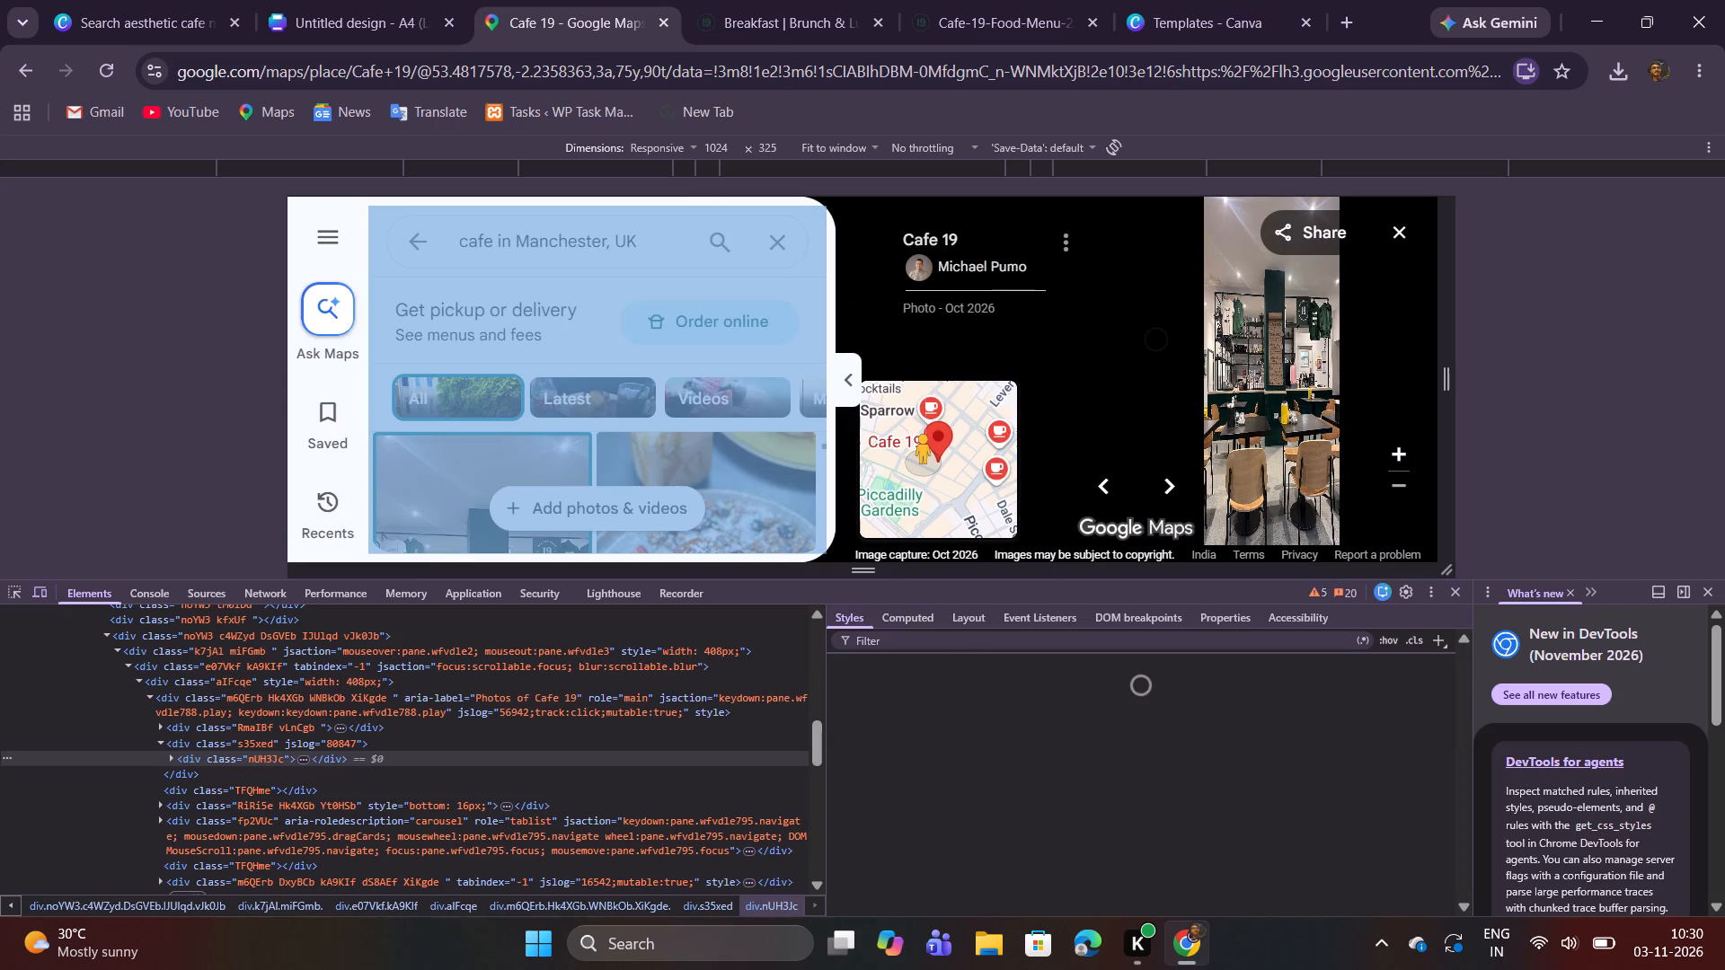
pyautogui.click(1214, 365)
pyautogui.click(1211, 365)
pyautogui.click(1244, 358)
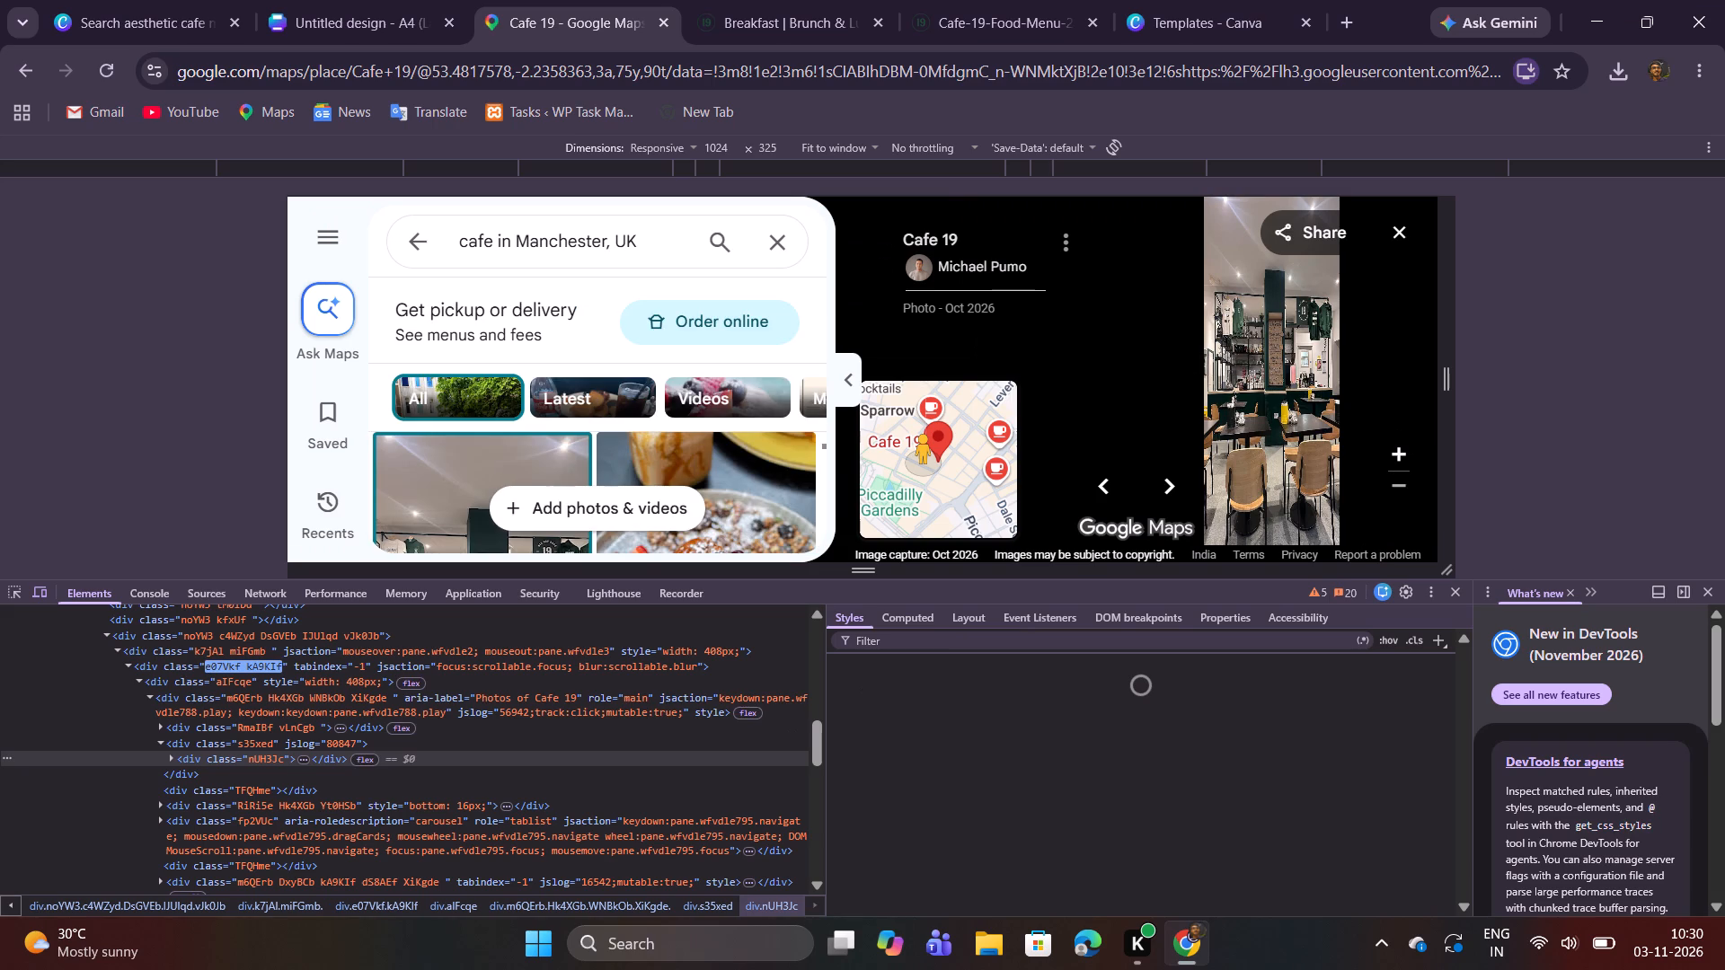
pyautogui.click(1709, 592)
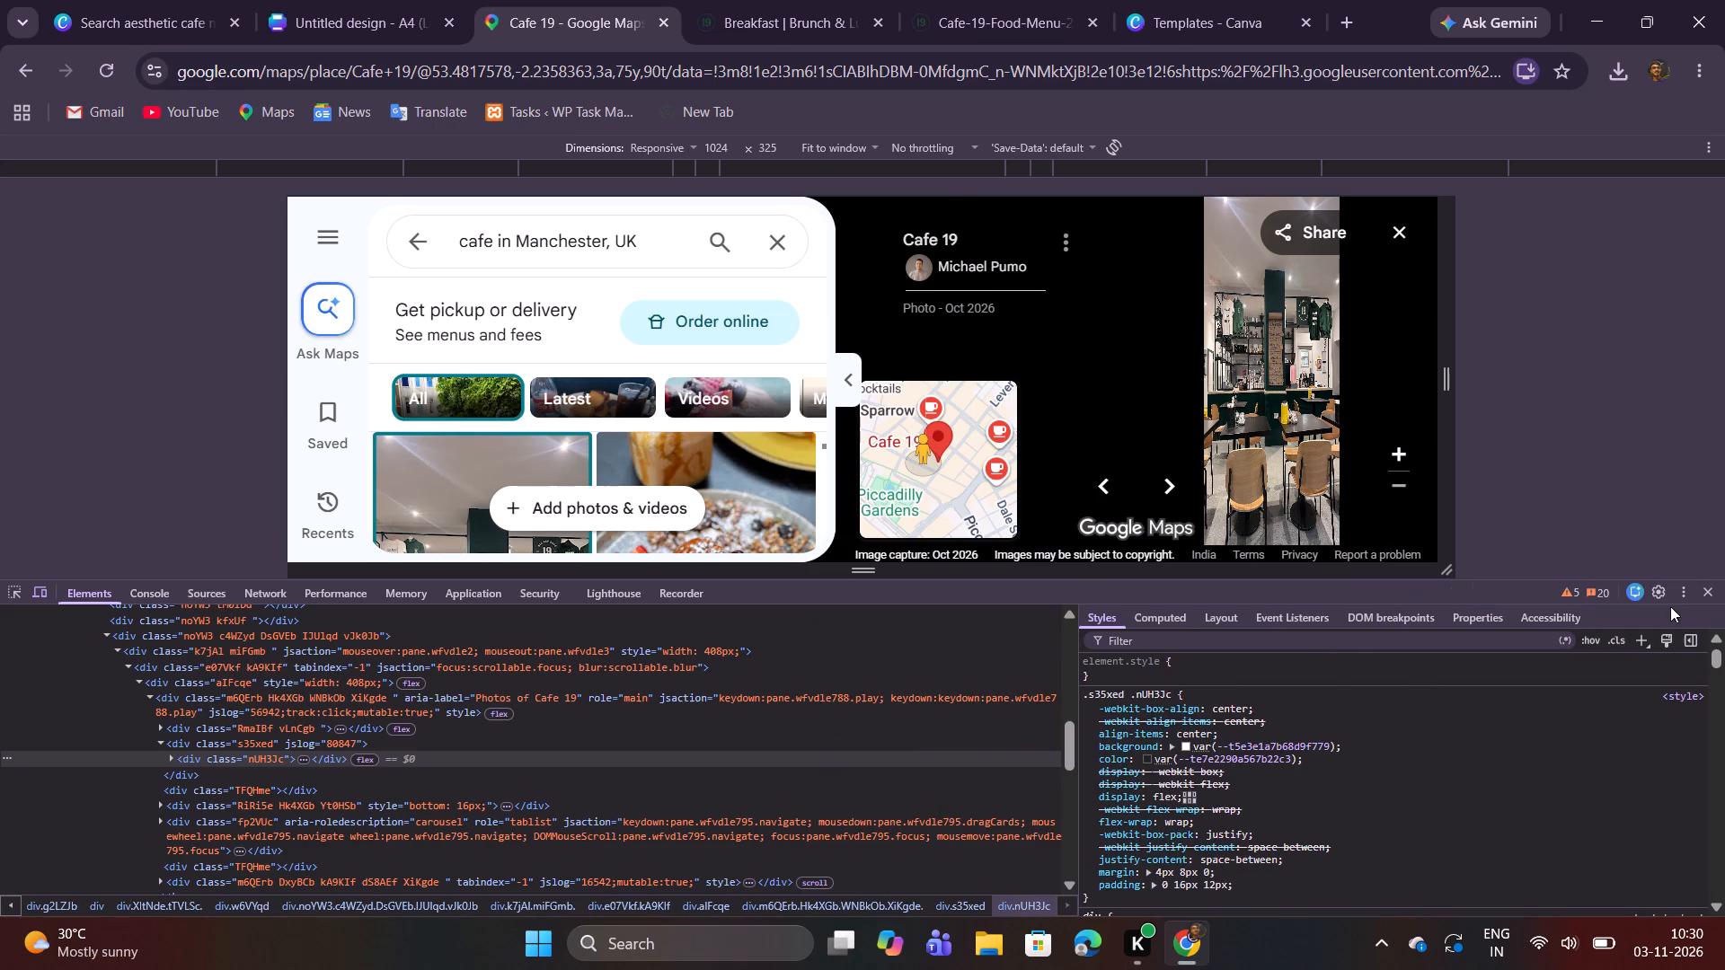
pyautogui.click(1713, 590)
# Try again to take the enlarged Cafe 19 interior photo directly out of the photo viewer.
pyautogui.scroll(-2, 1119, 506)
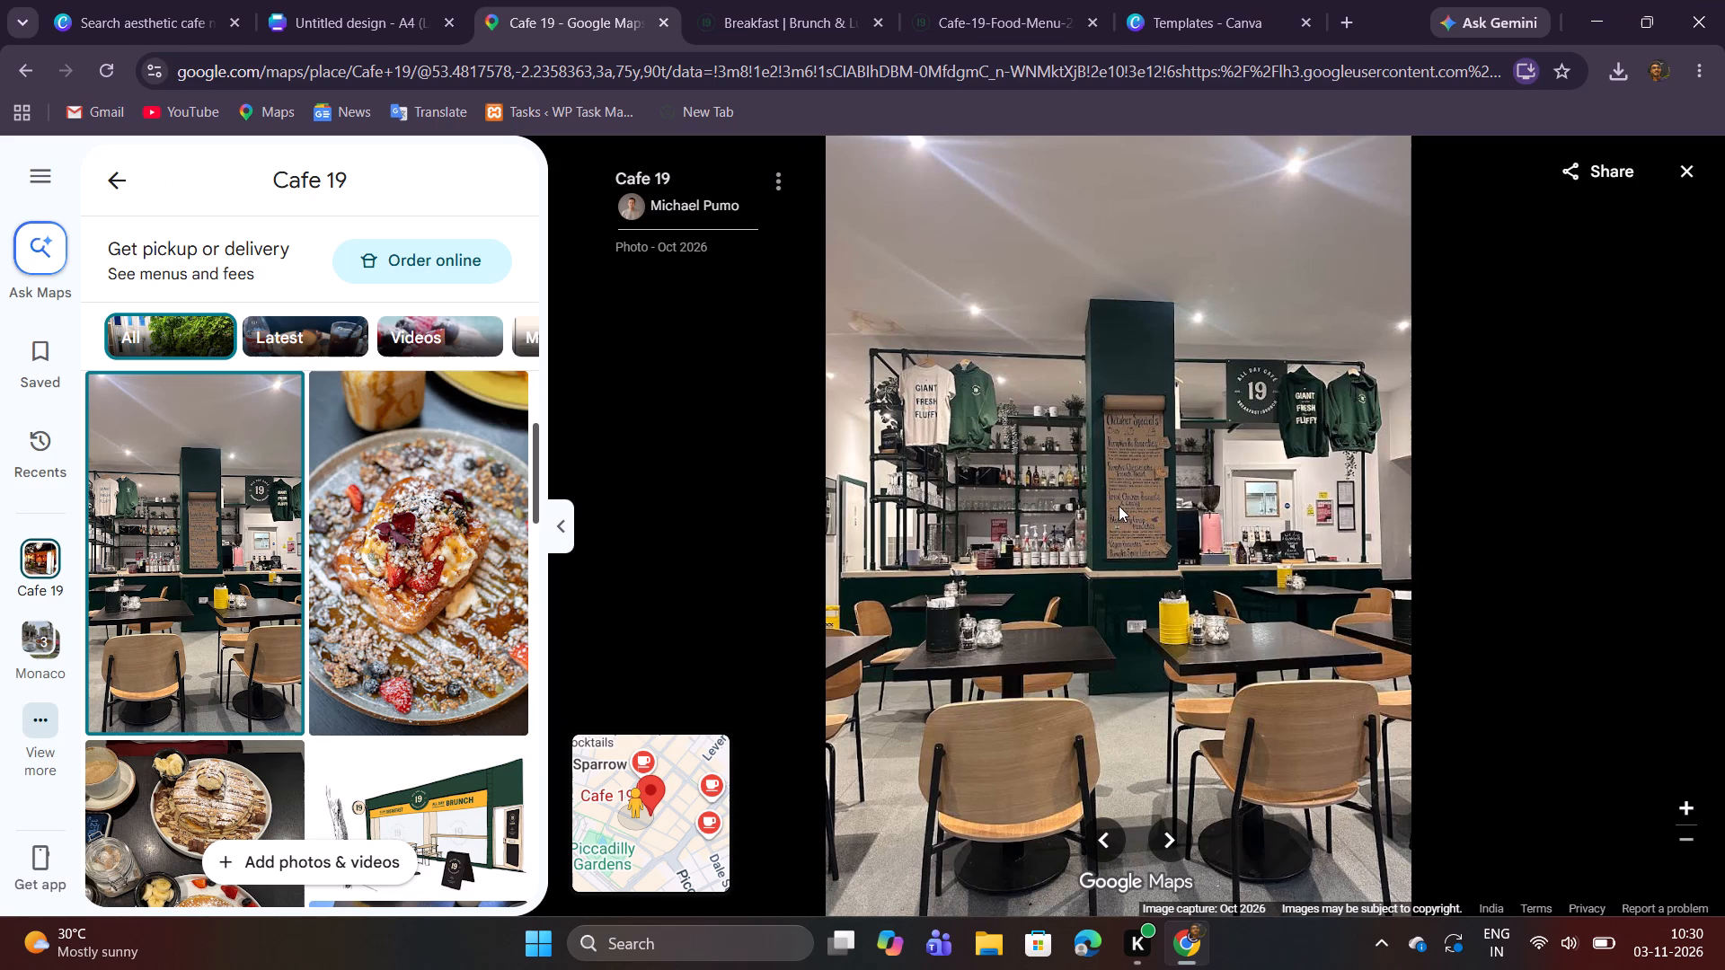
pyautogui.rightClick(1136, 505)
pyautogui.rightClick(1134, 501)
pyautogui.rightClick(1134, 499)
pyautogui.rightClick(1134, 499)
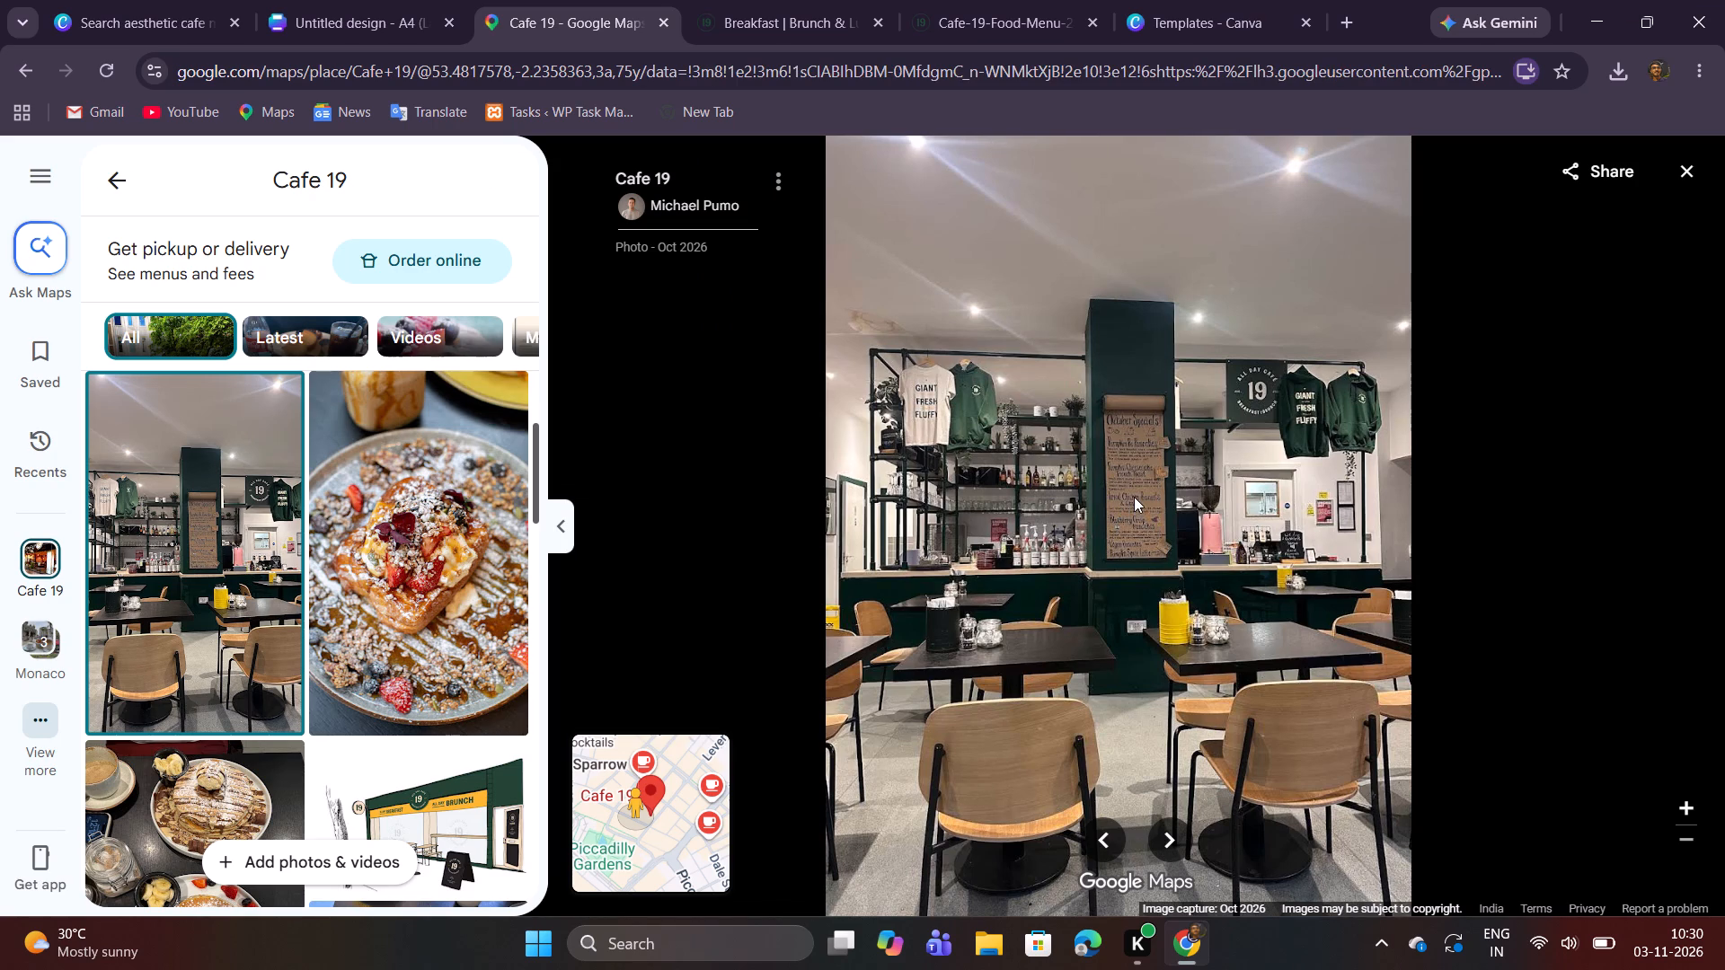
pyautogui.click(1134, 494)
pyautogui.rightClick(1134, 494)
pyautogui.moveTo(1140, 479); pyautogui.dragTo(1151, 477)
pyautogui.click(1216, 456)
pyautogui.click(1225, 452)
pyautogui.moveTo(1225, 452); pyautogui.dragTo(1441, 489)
# Search the web in a new tab for "cafe 19 new york images", checking the Cafe 19 overview on Google Maps along the way.
pyautogui.click(1335, 27)
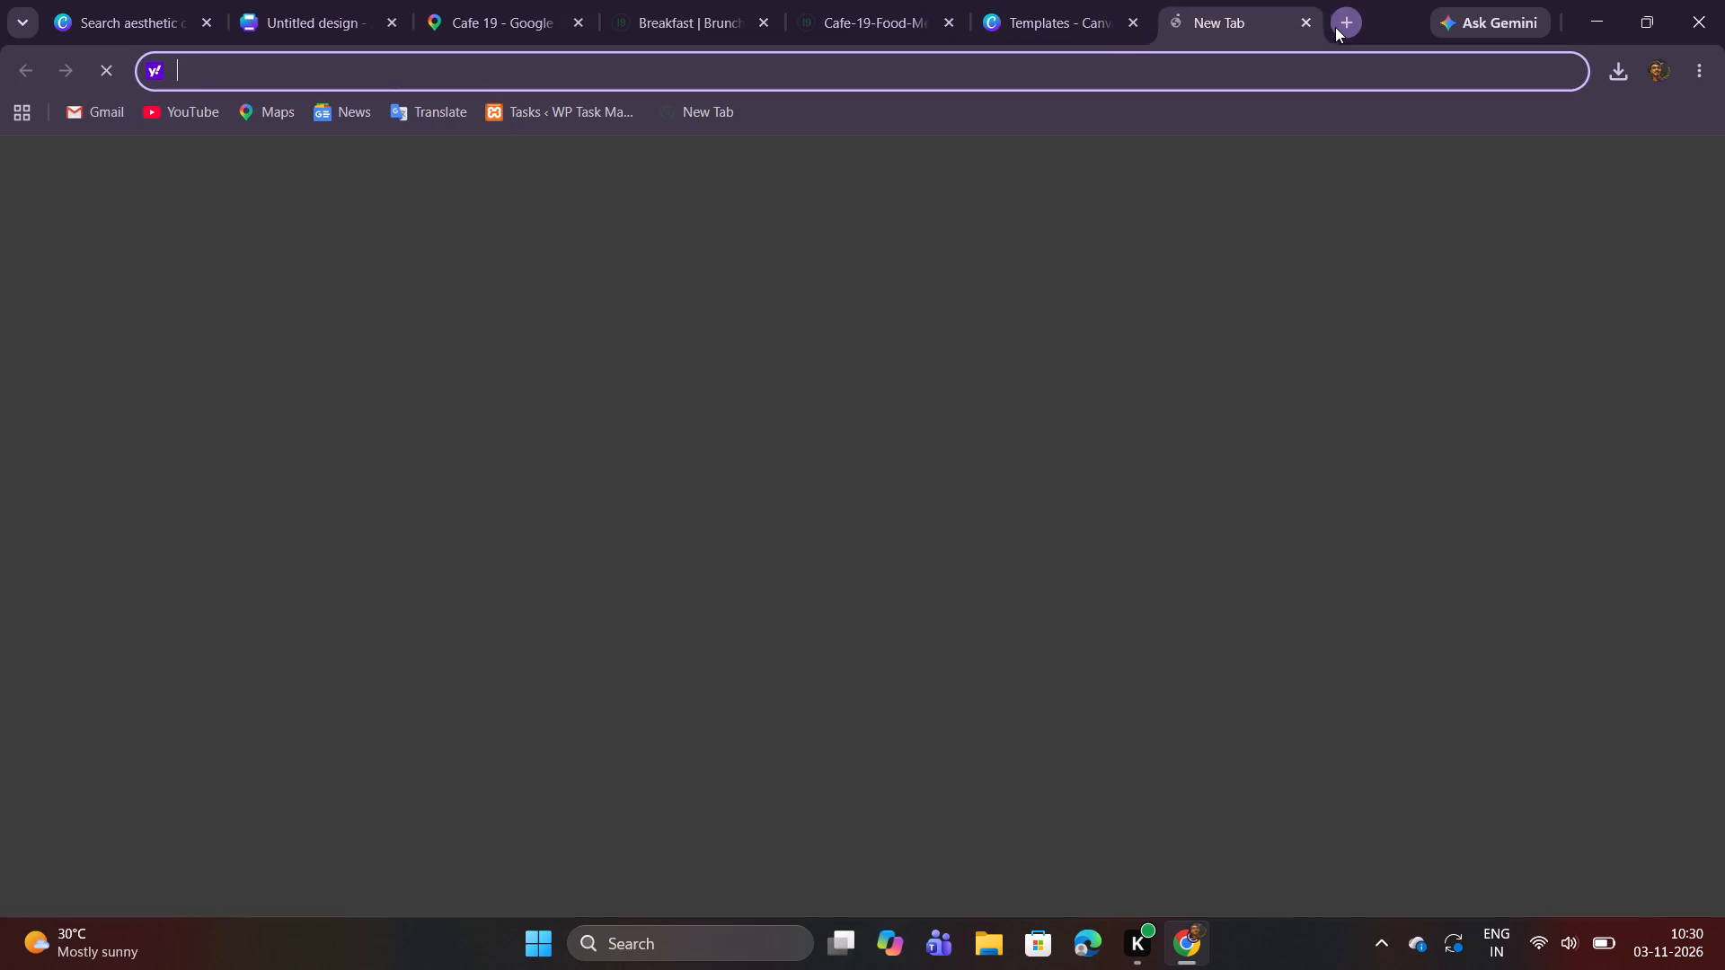
pyautogui.write('cafe')
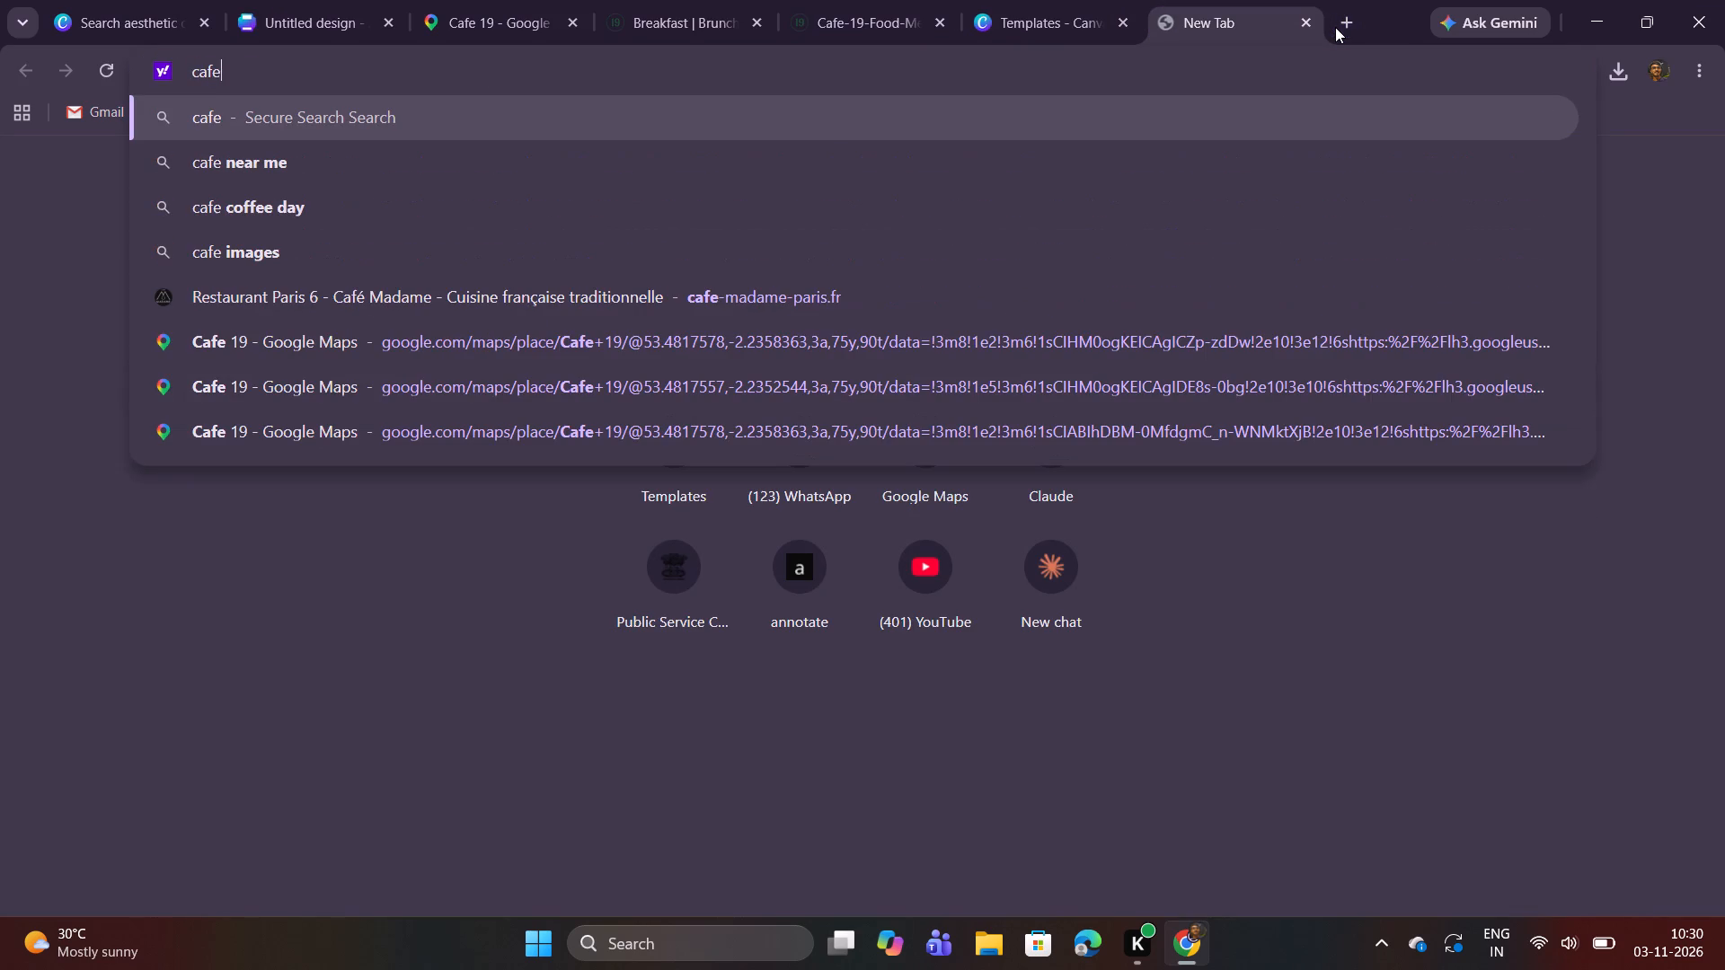
pyautogui.press('space')
pyautogui.write('1')
pyautogui.write('9')
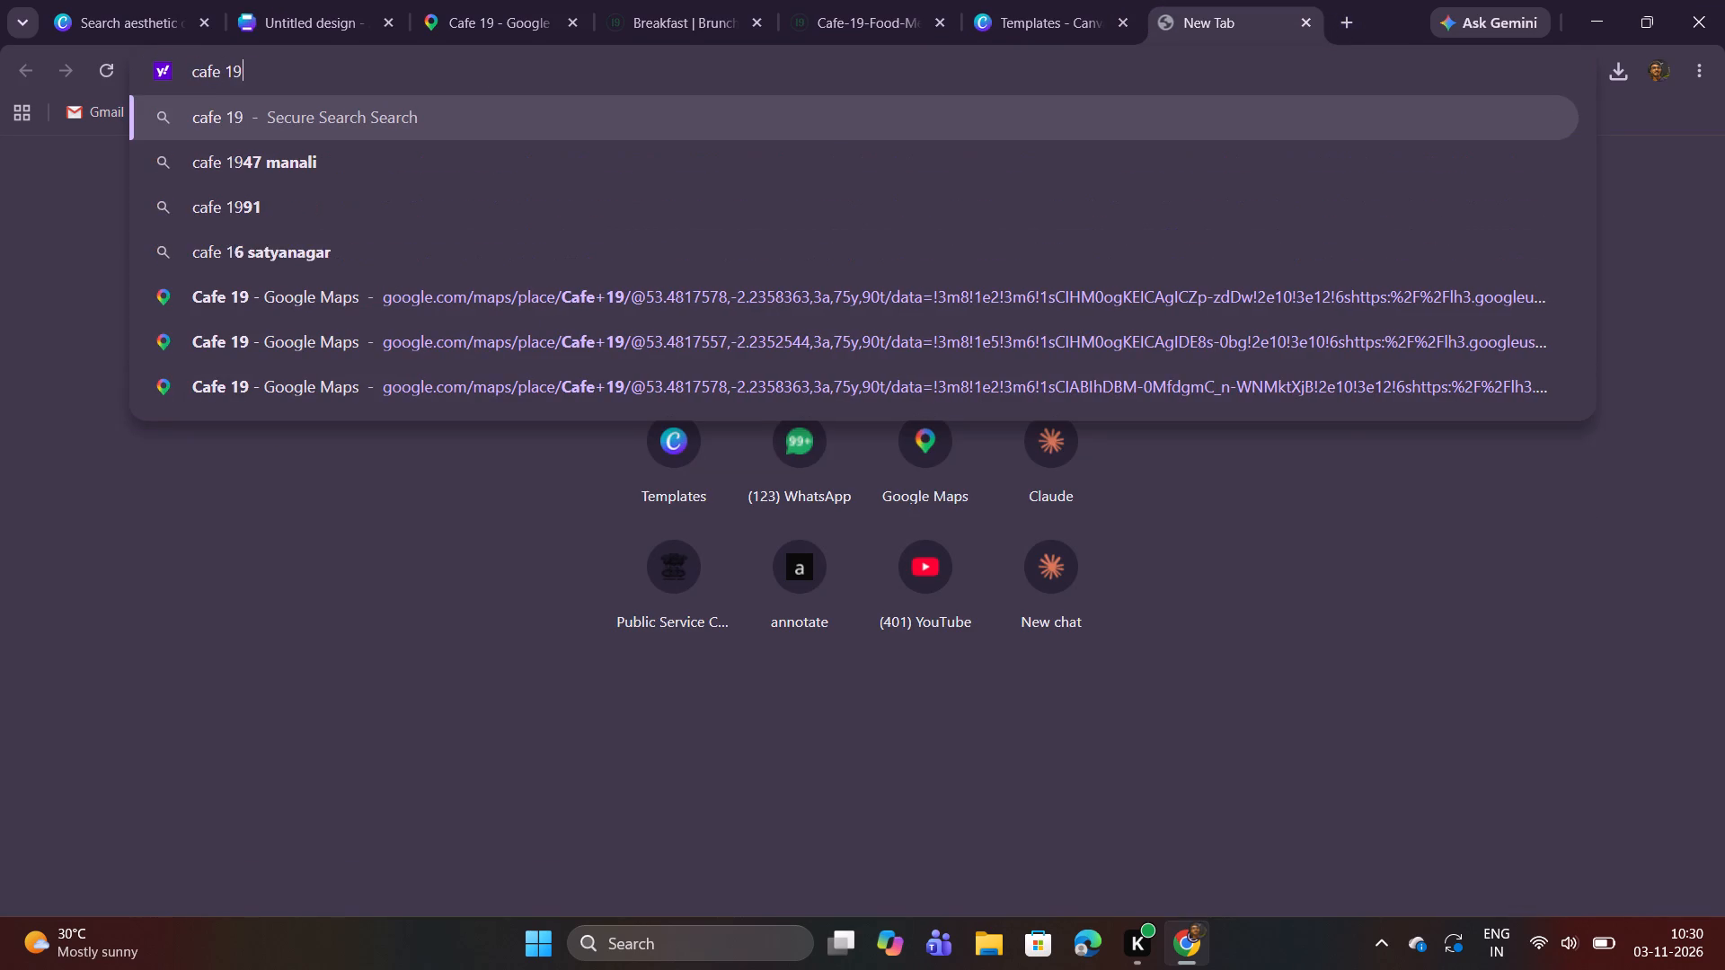
pyautogui.press('space')
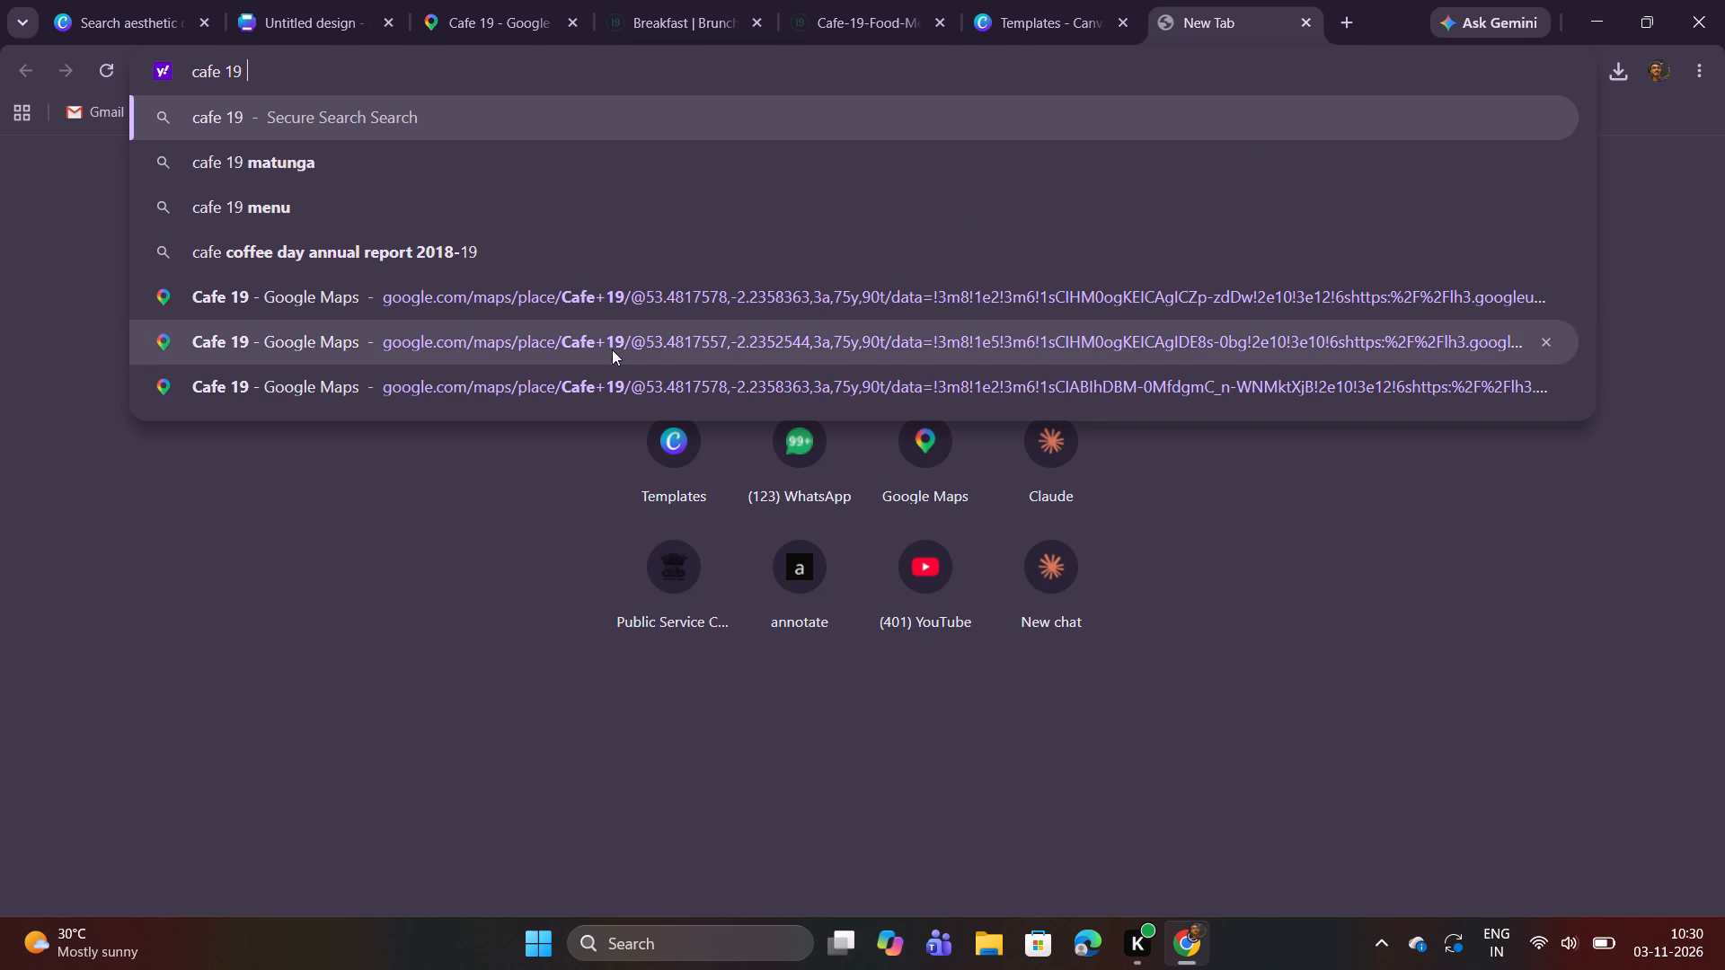
pyautogui.click(462, 4)
pyautogui.scroll(5, 311, 413)
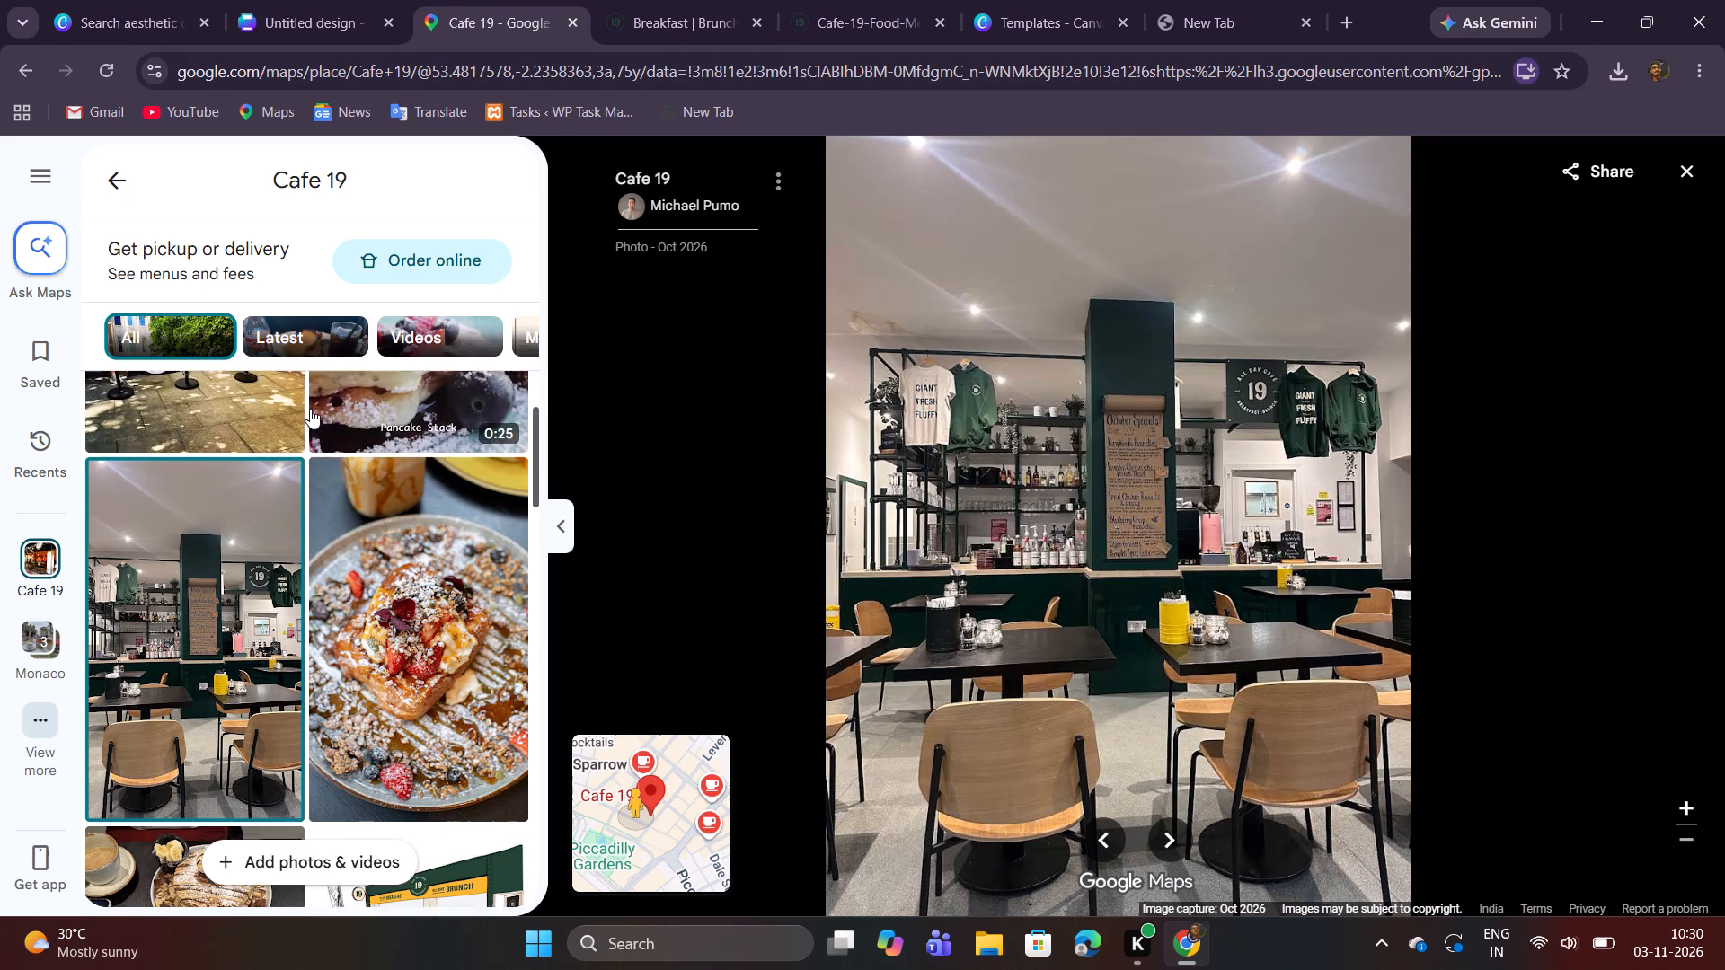
pyautogui.scroll(7, 314, 405)
pyautogui.click(119, 188)
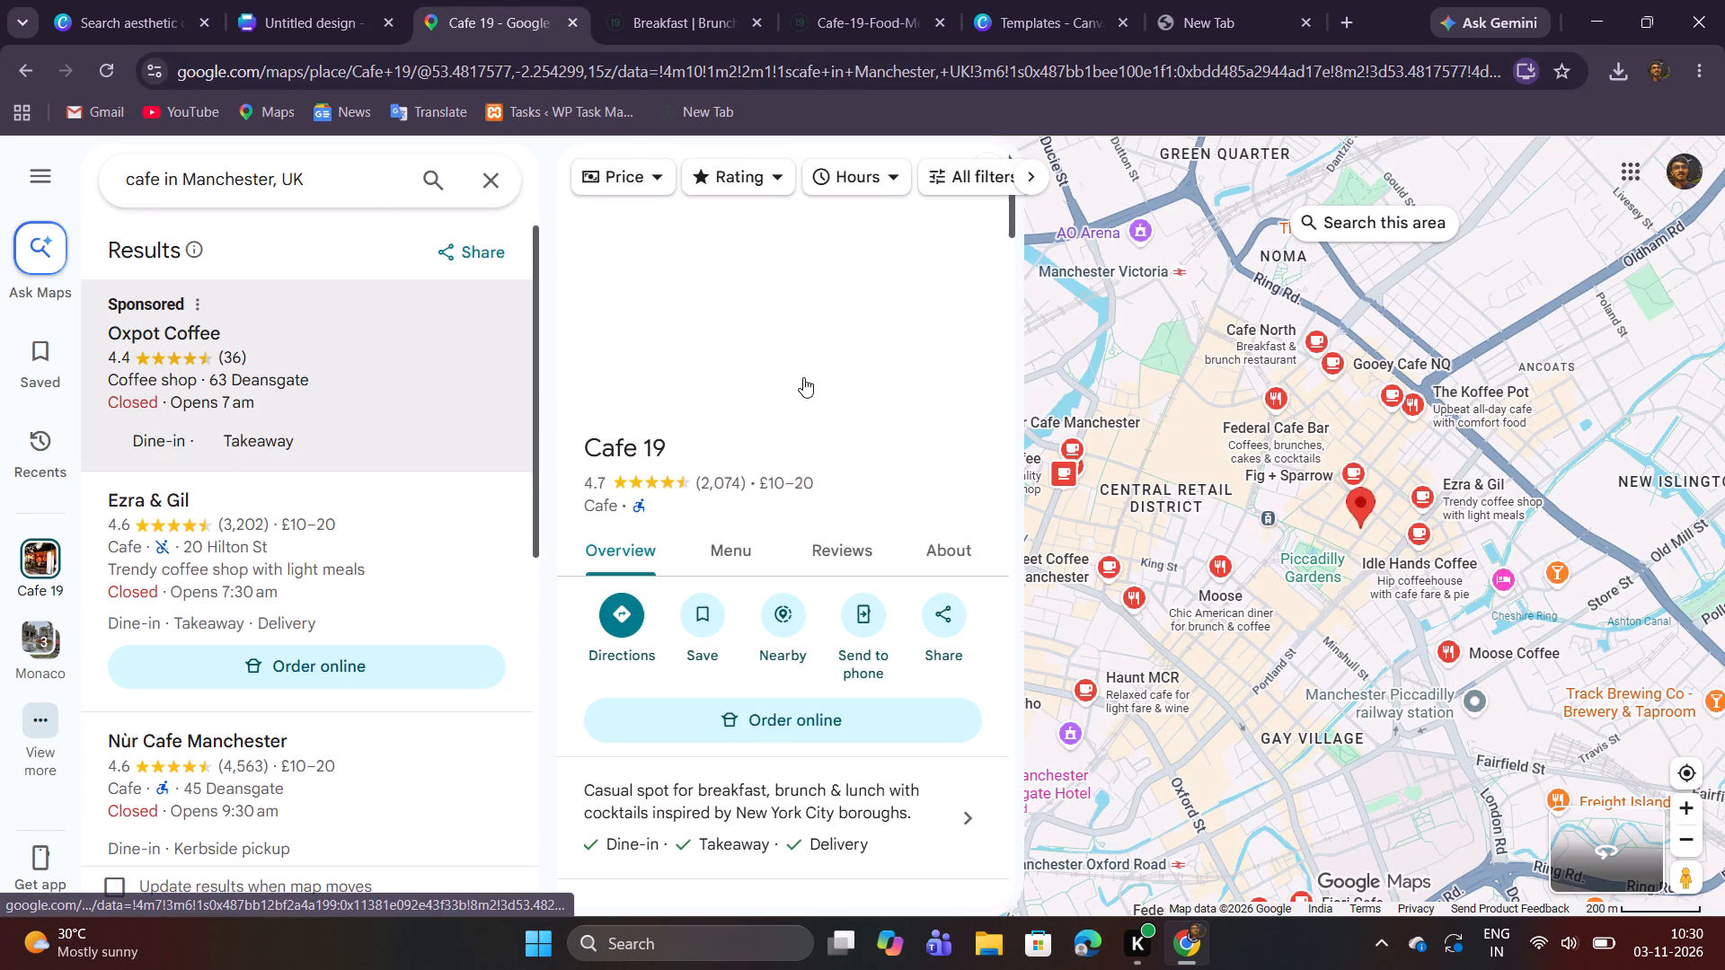
pyautogui.scroll(-2, 803, 377)
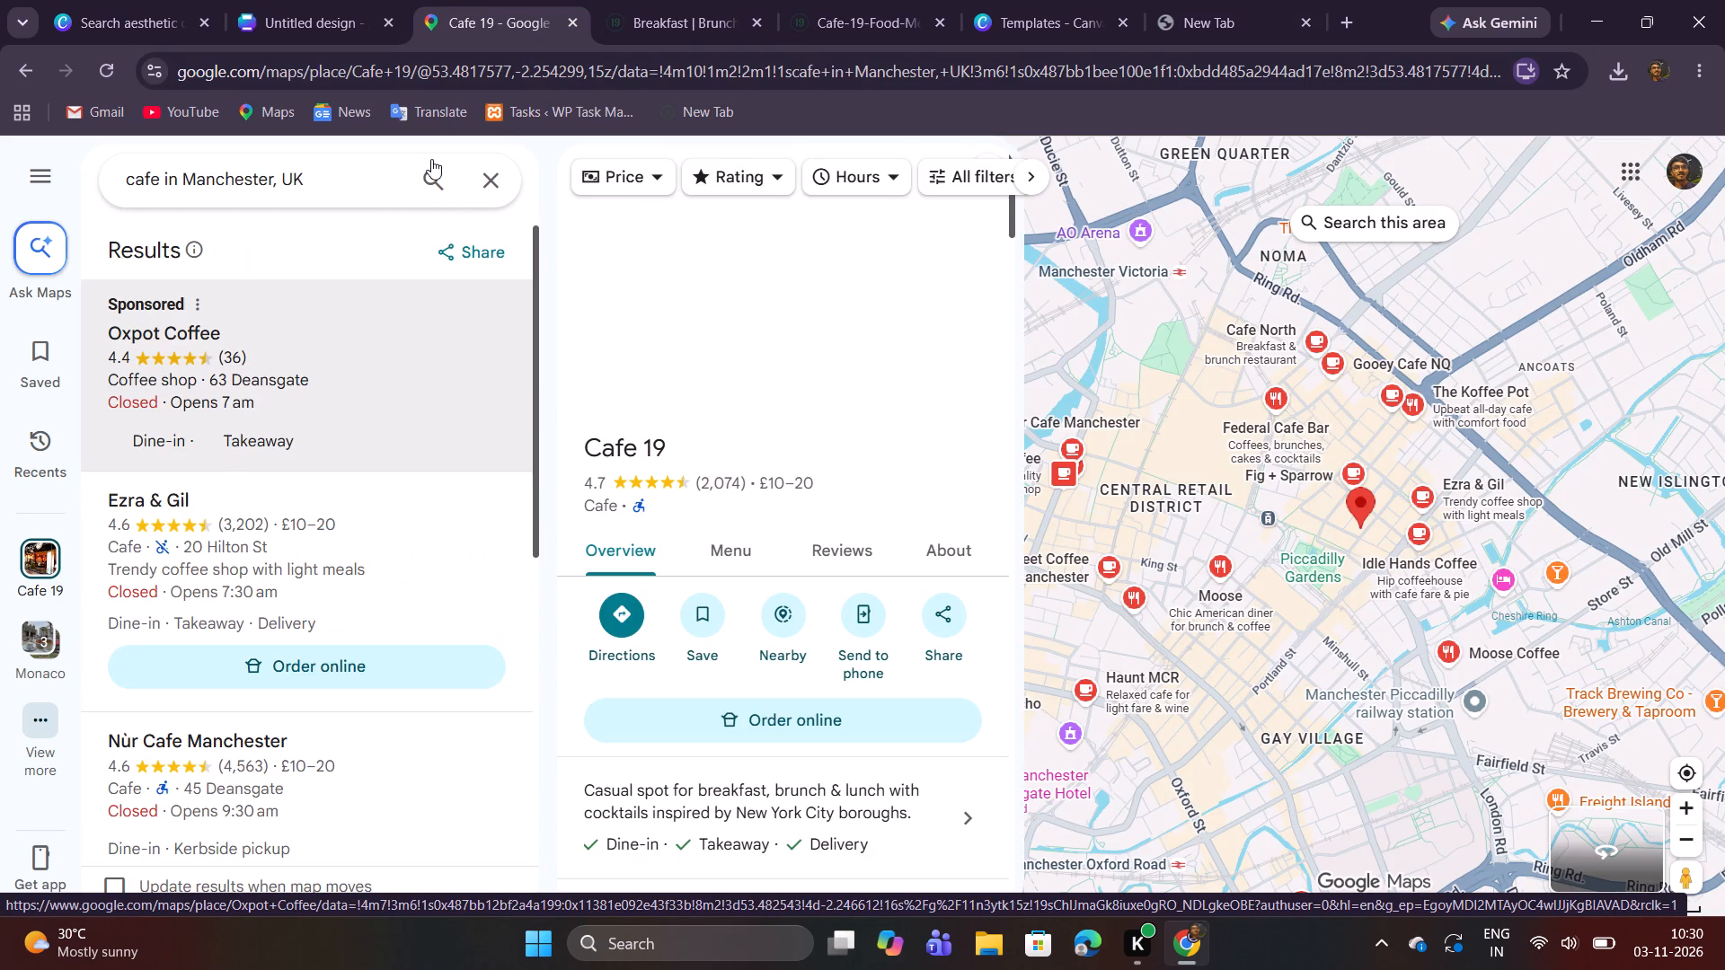
pyautogui.click(1200, 16)
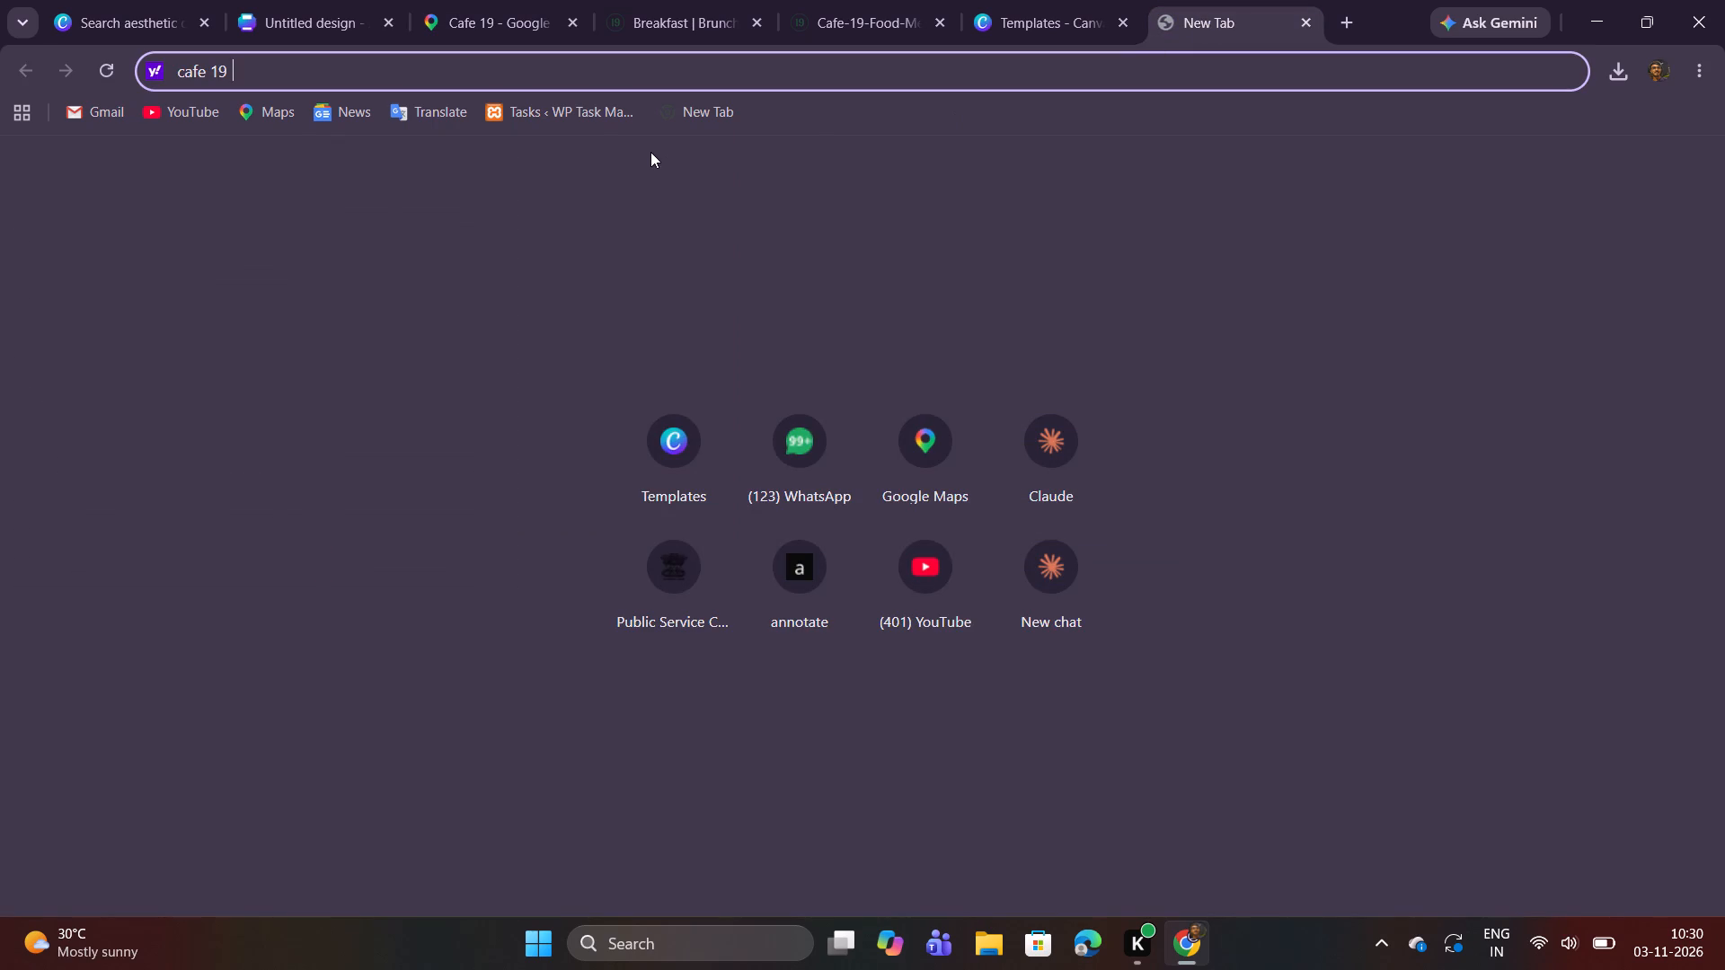
pyautogui.write('new york img')
pyautogui.press('BackSpace')
pyautogui.write('ages')
pyautogui.press('Return')
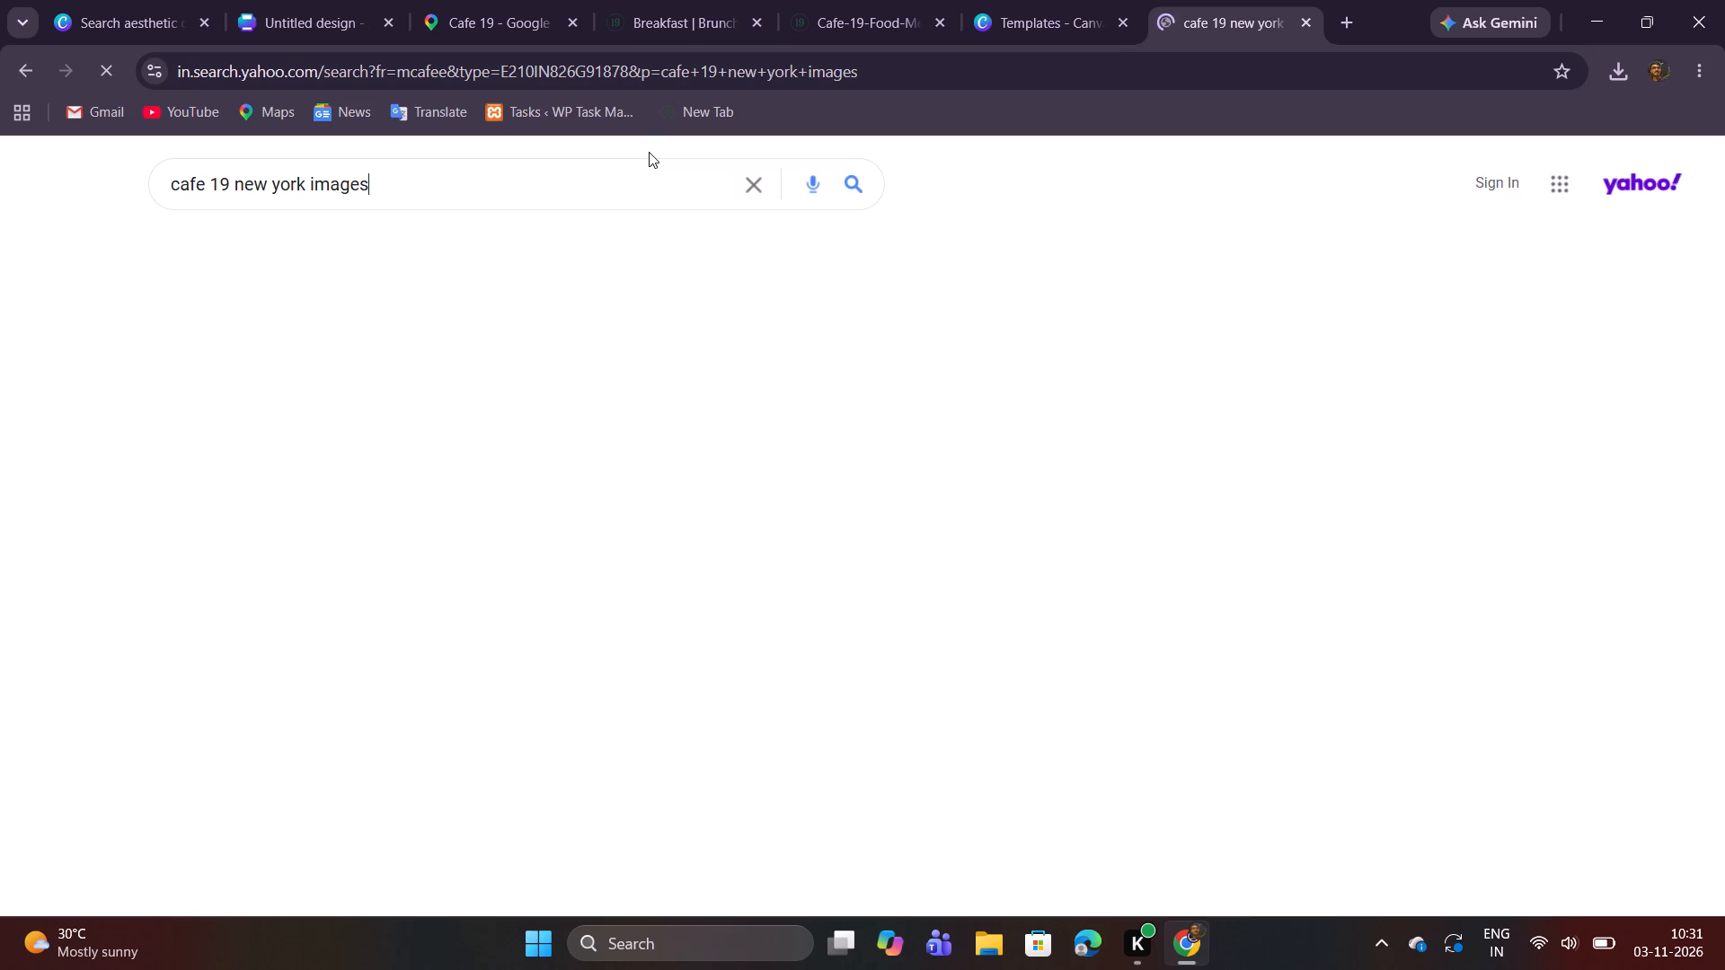
# Look through the search results for a source of Cafe 19 photos and open the xixcafe.com site, "Cafe 19 – Seneca Falls, New York".
pyautogui.scroll(-8, 712, 438)
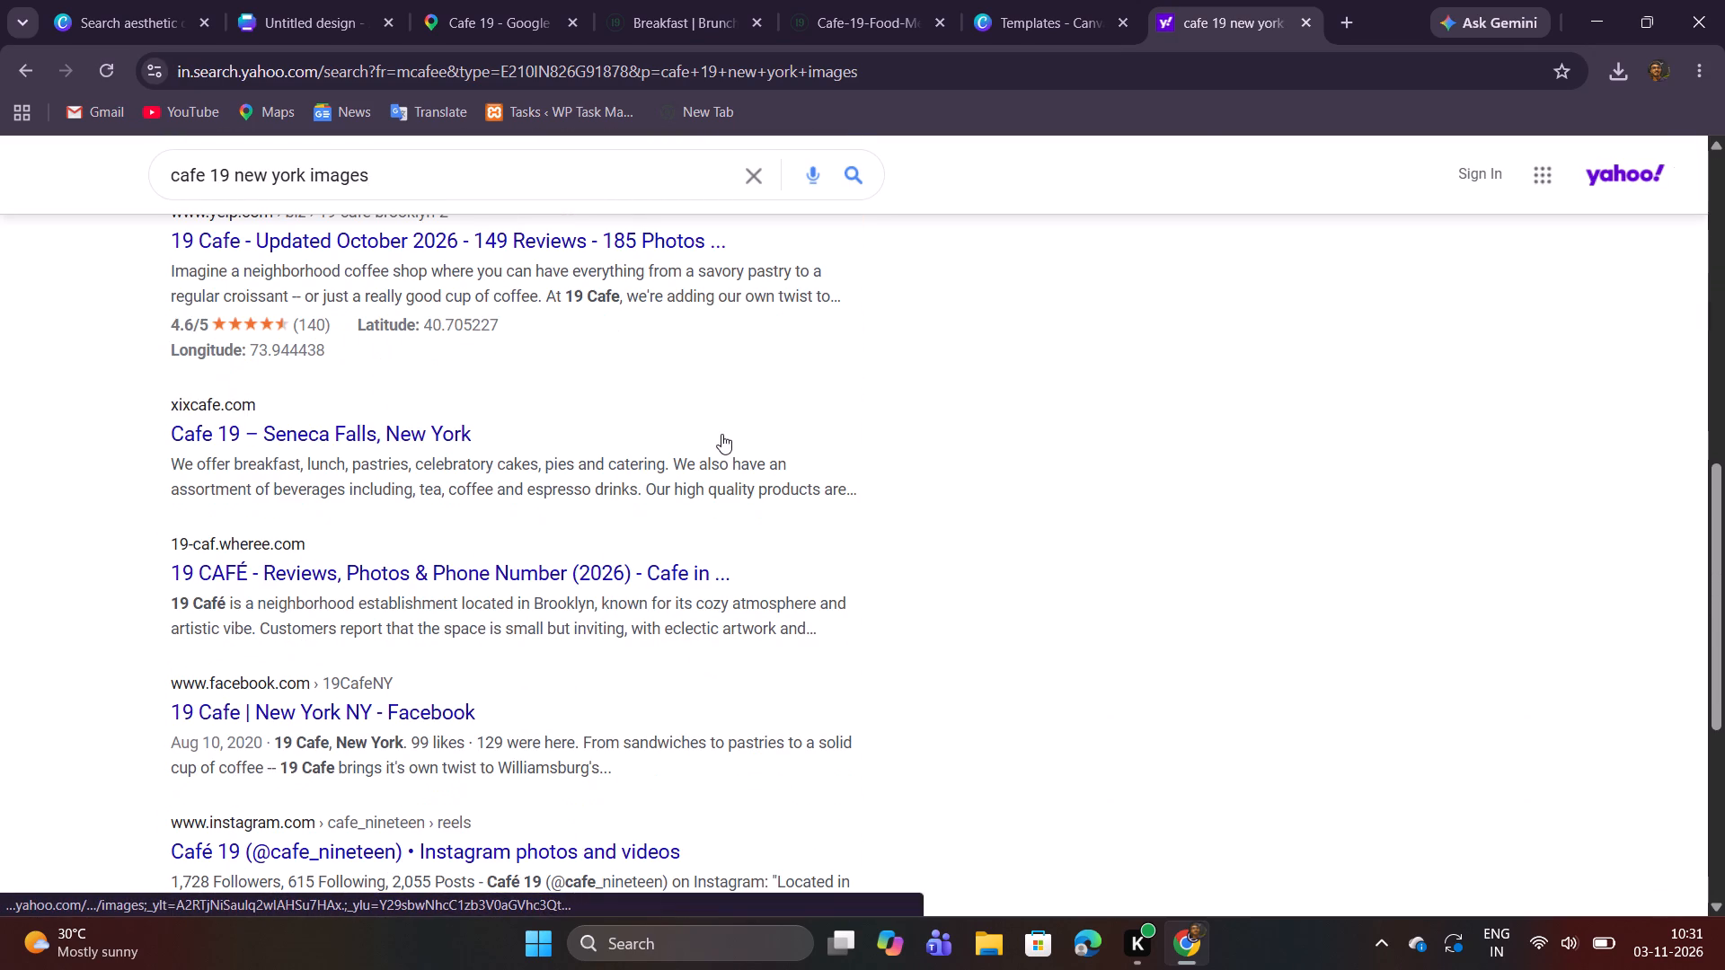
pyautogui.scroll(2, 724, 432)
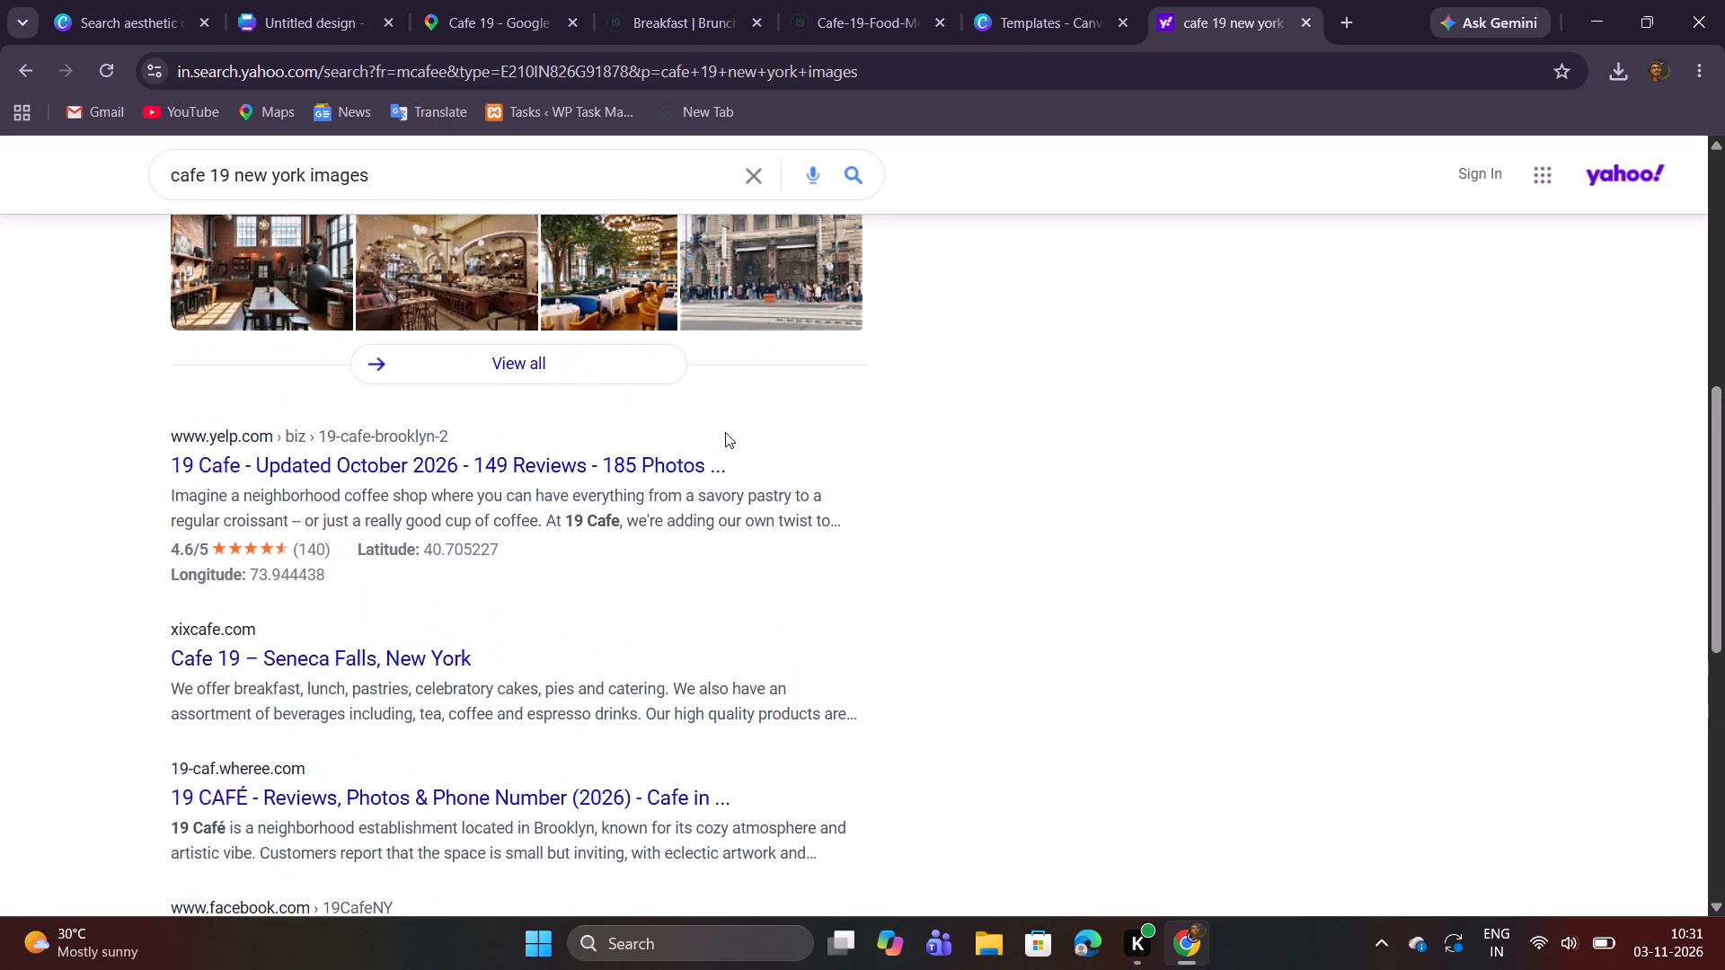
pyautogui.scroll(-4, 725, 432)
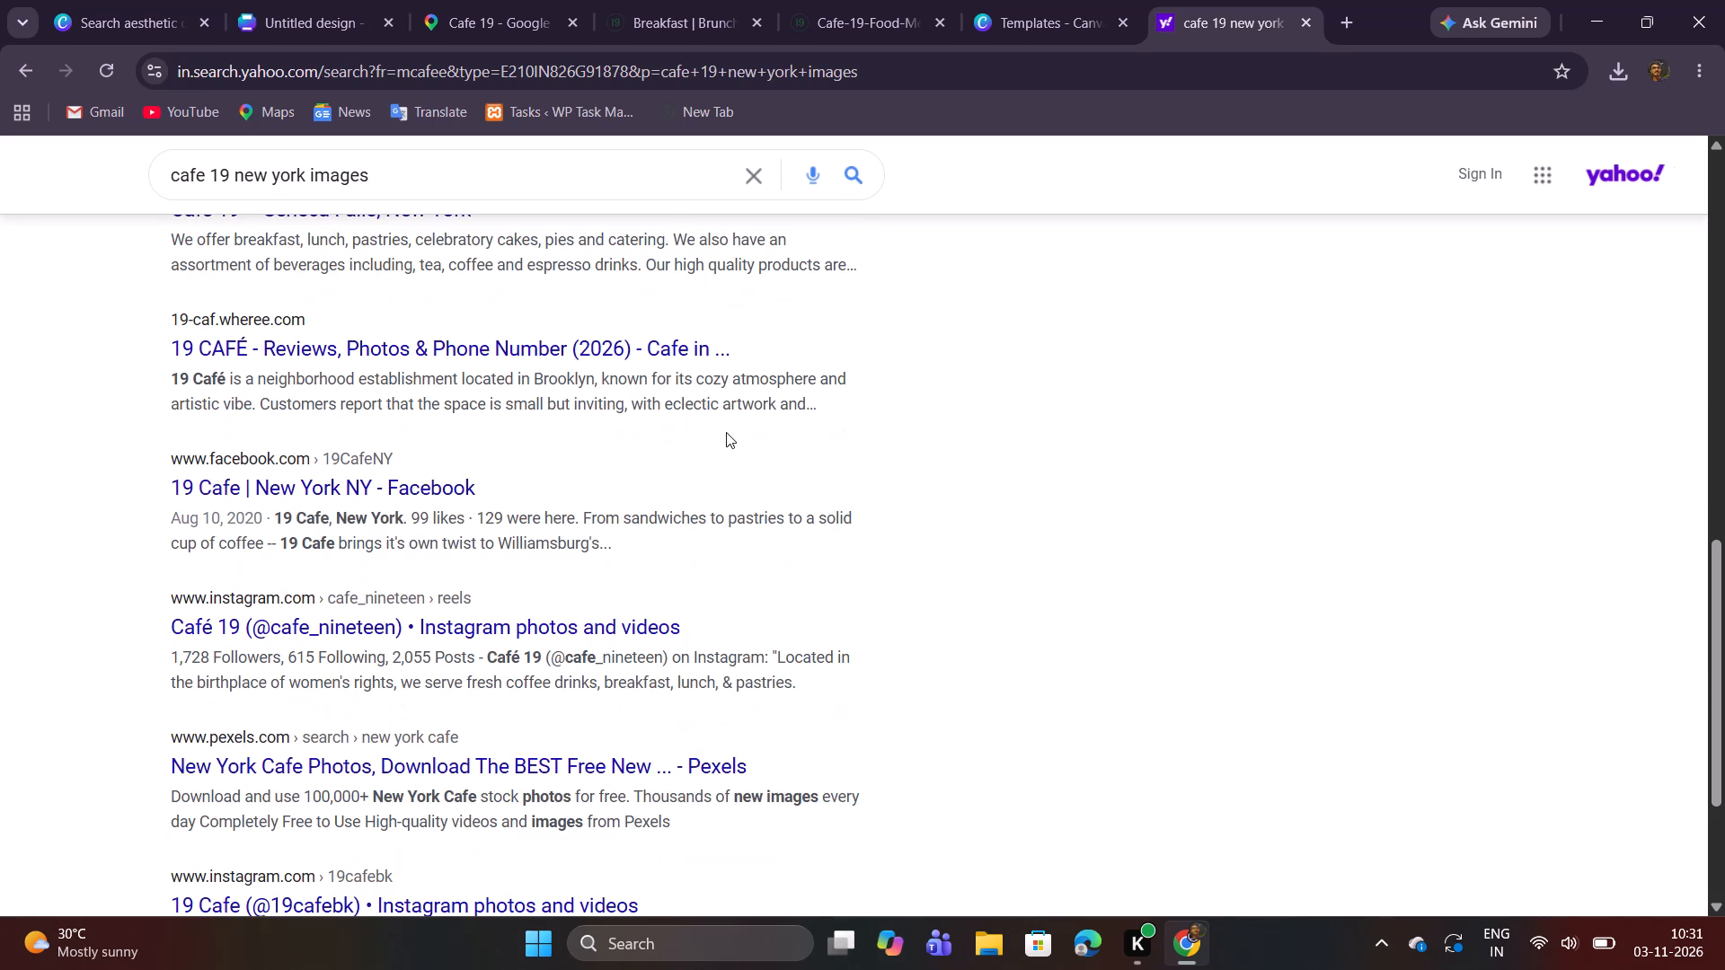
pyautogui.scroll(7, 726, 432)
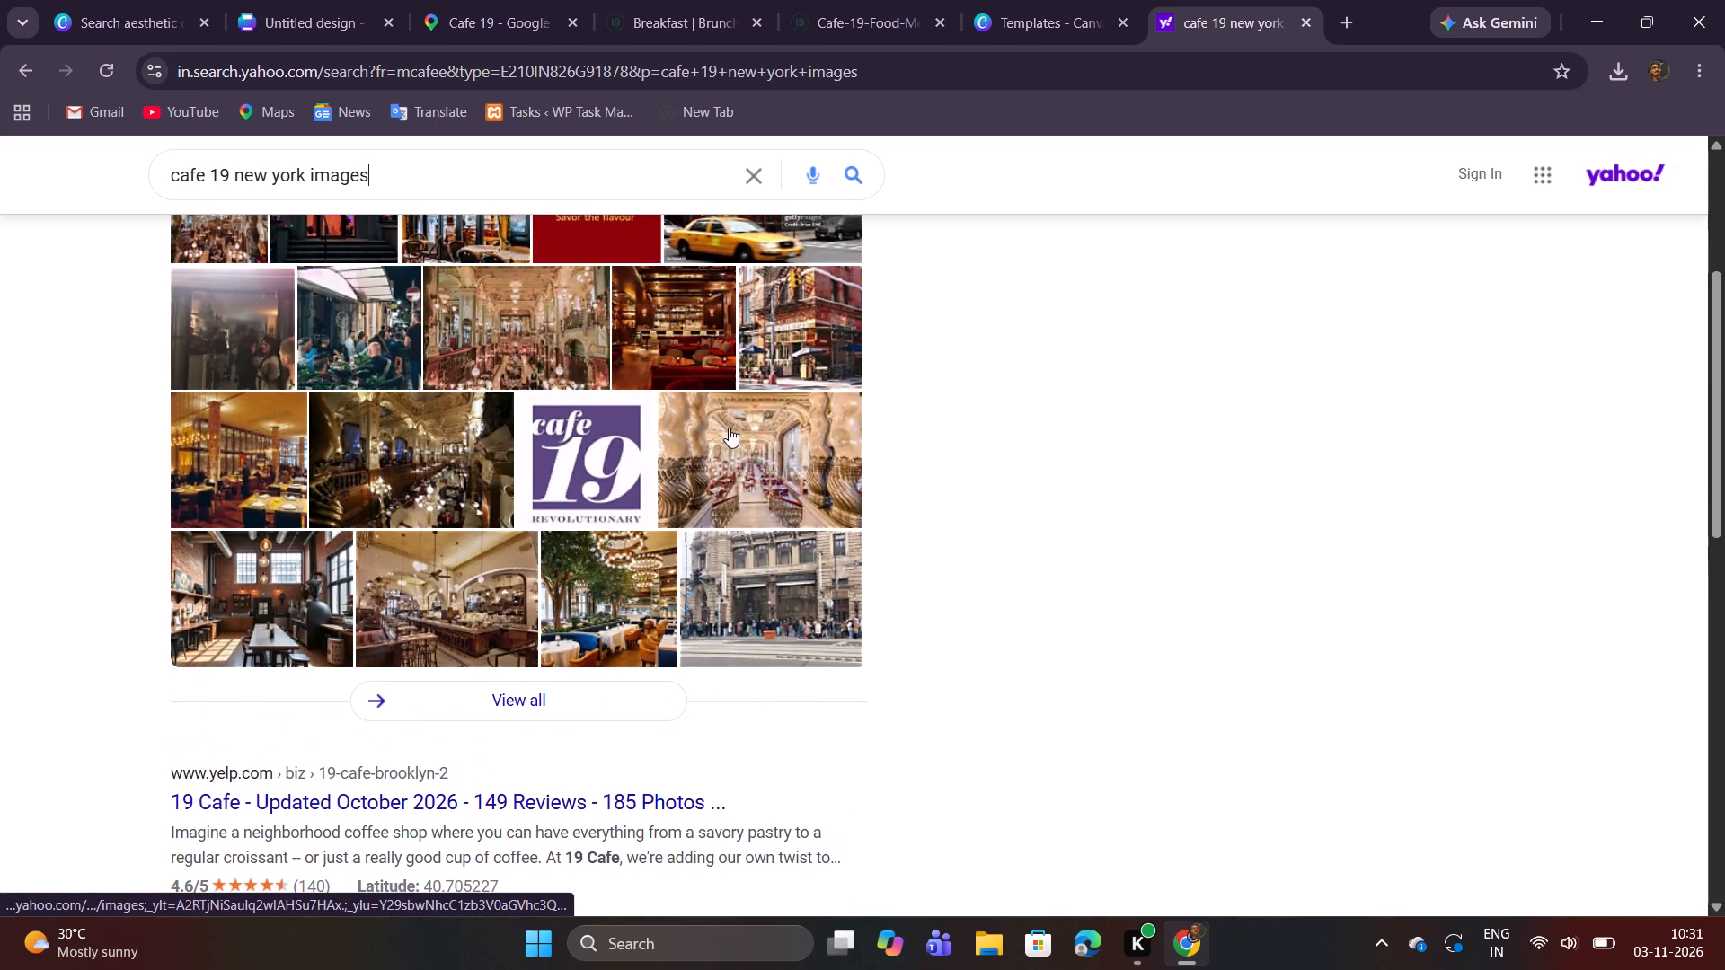
pyautogui.scroll(3, 729, 428)
pyautogui.scroll(-9, 729, 428)
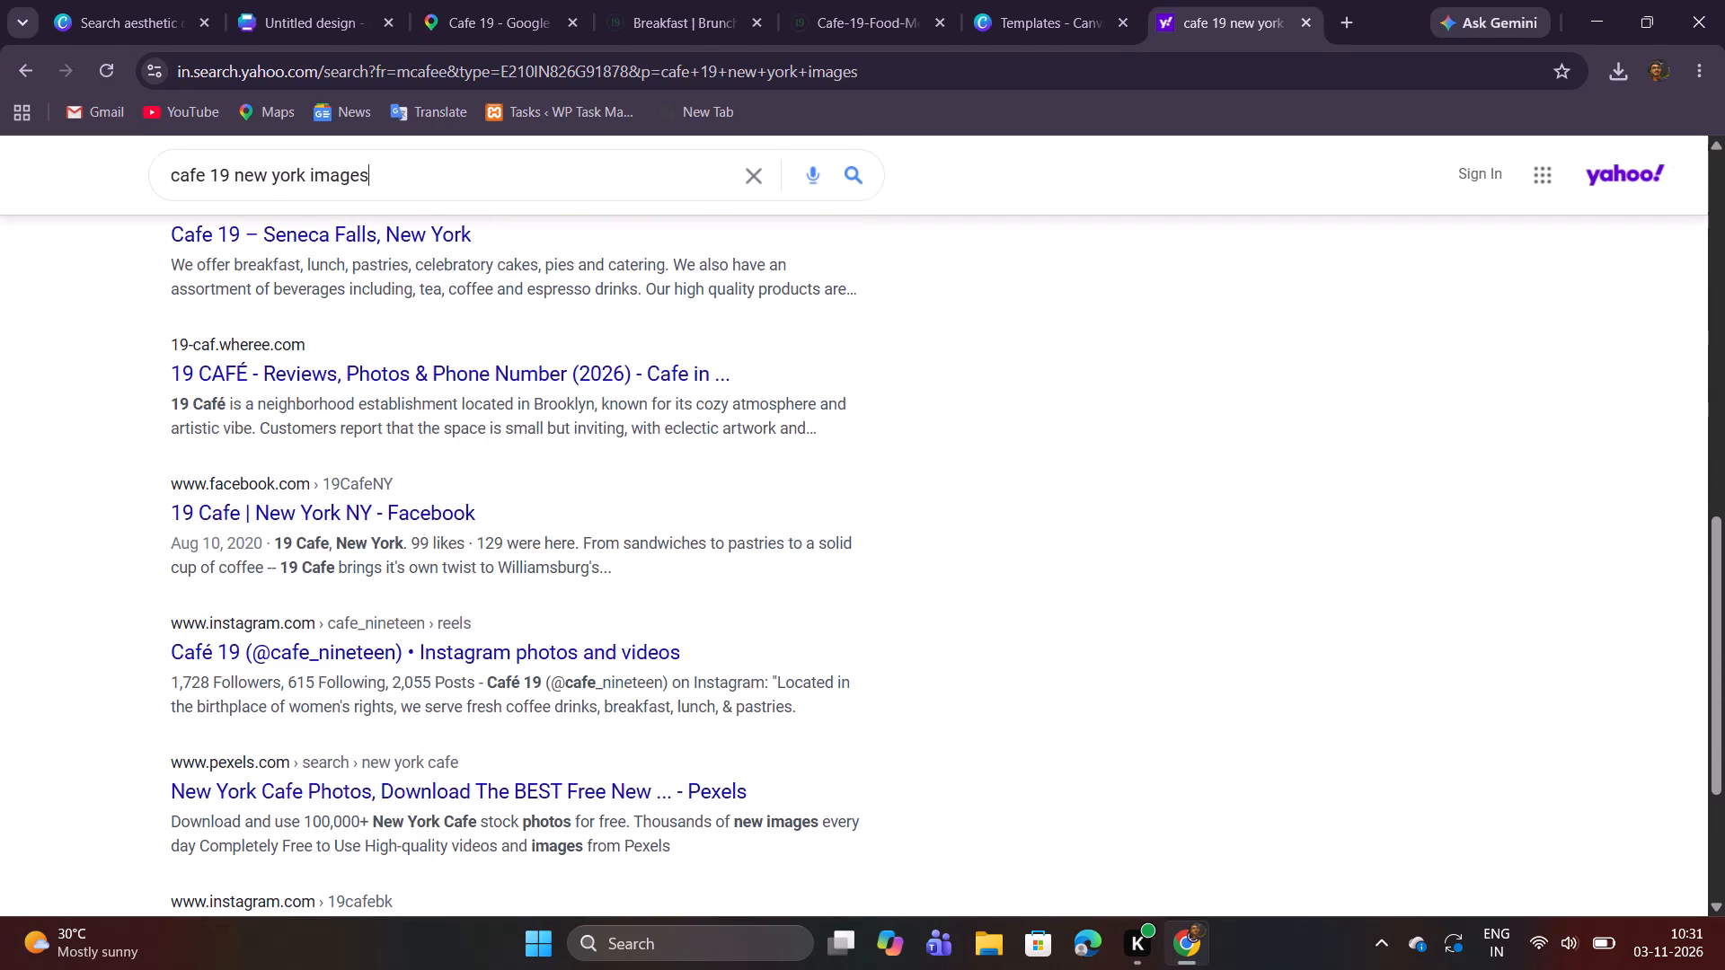
pyautogui.scroll(-3, 729, 428)
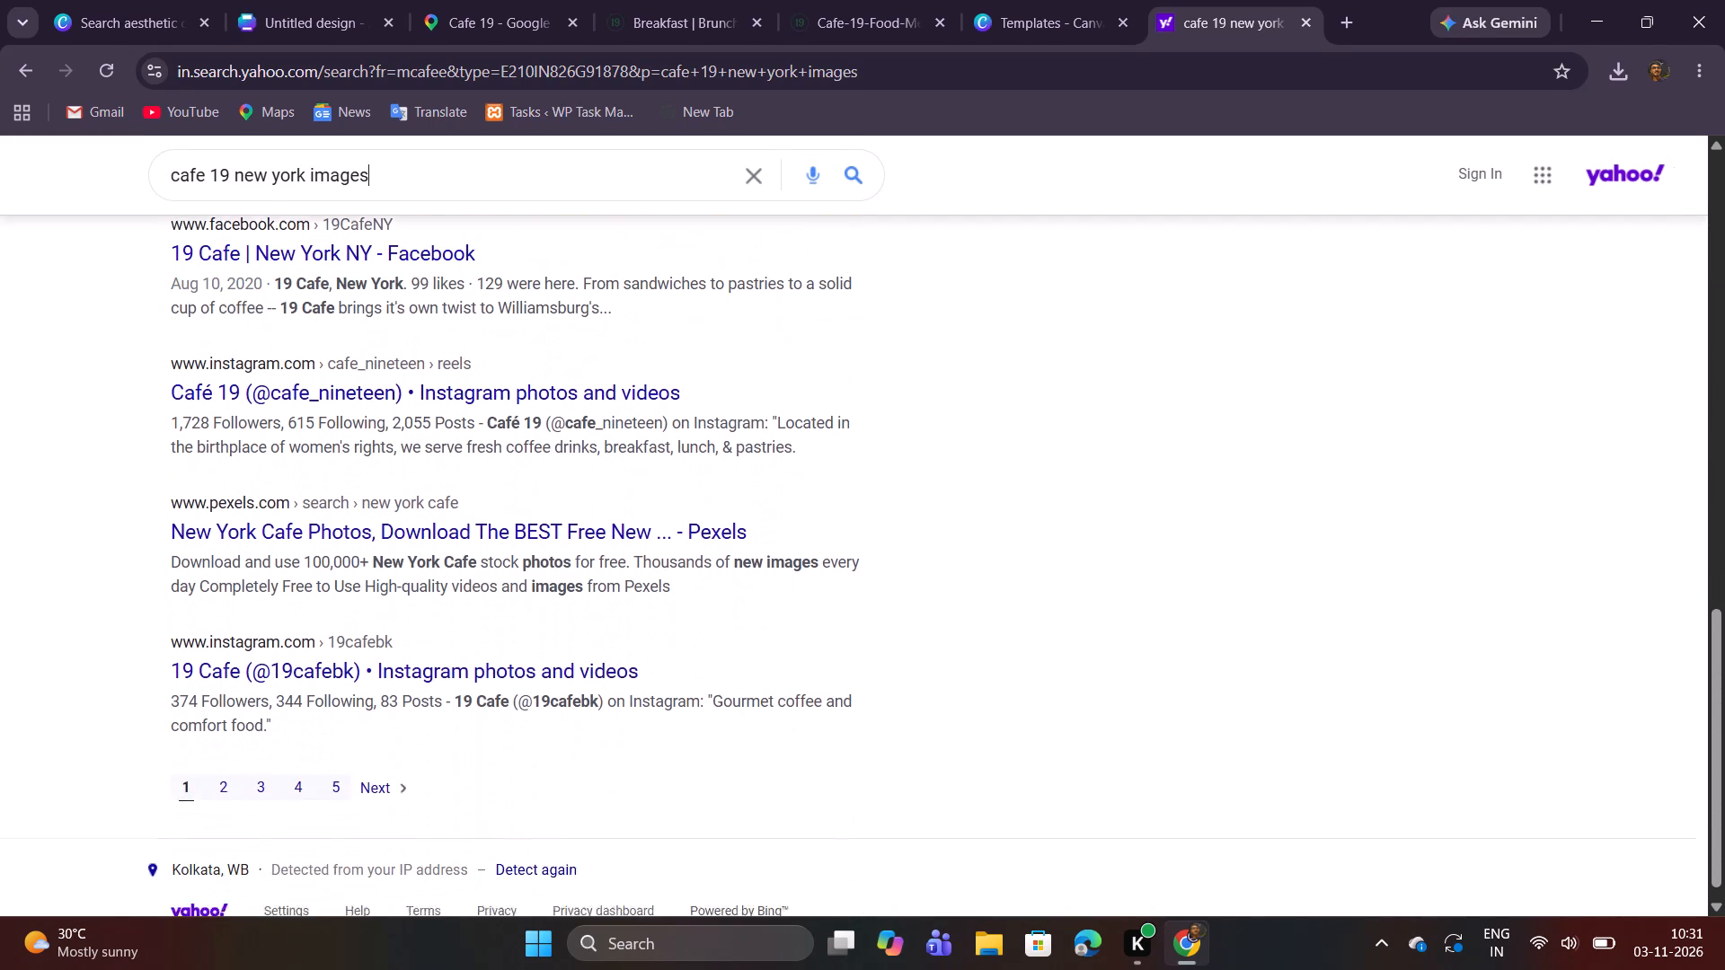
pyautogui.scroll(6, 607, 616)
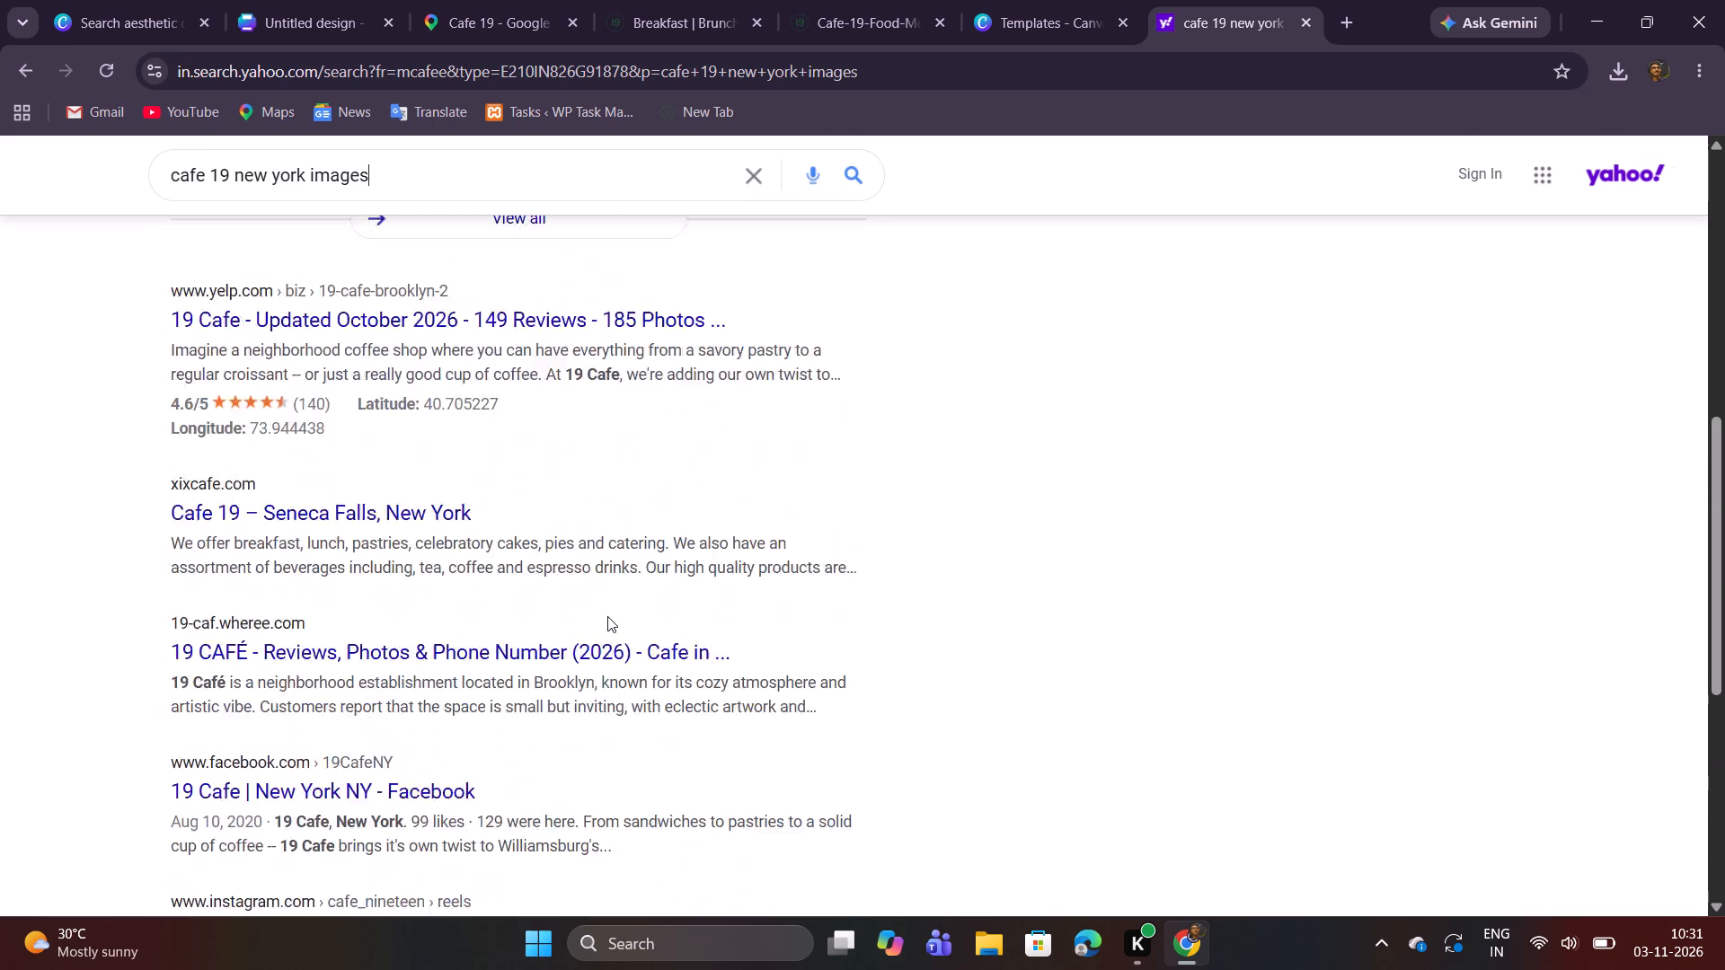
pyautogui.scroll(3, 607, 616)
pyautogui.scroll(-2, 613, 615)
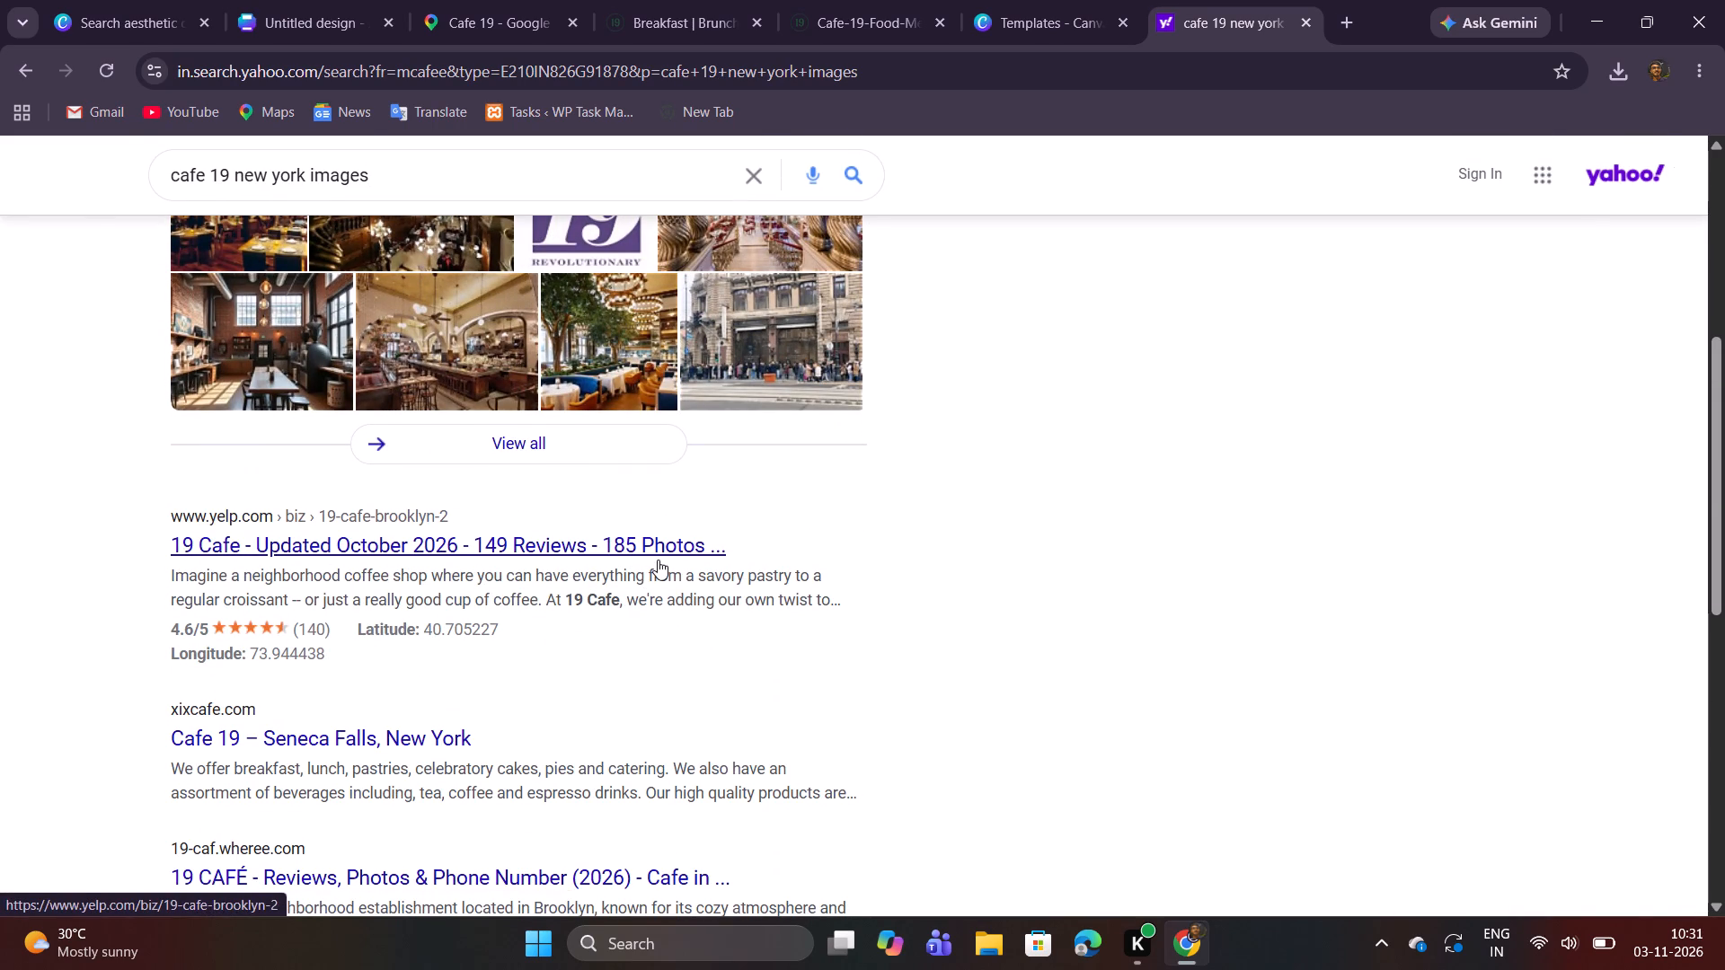
pyautogui.scroll(-2, 658, 560)
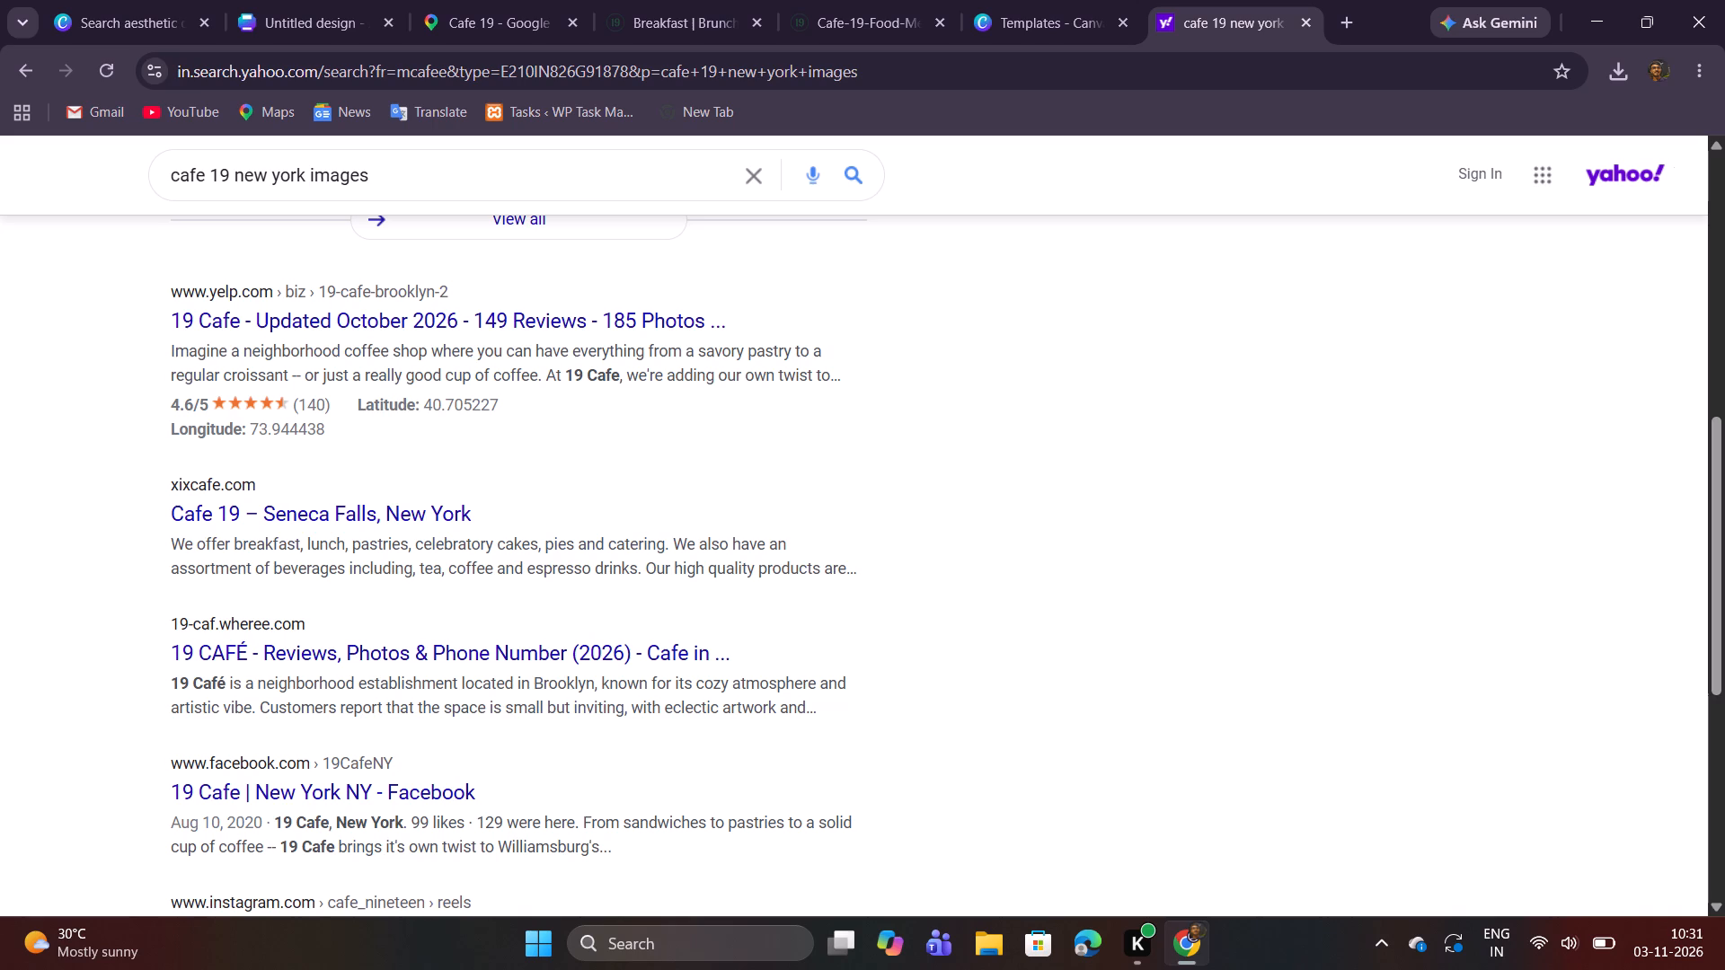
pyautogui.click(394, 520)
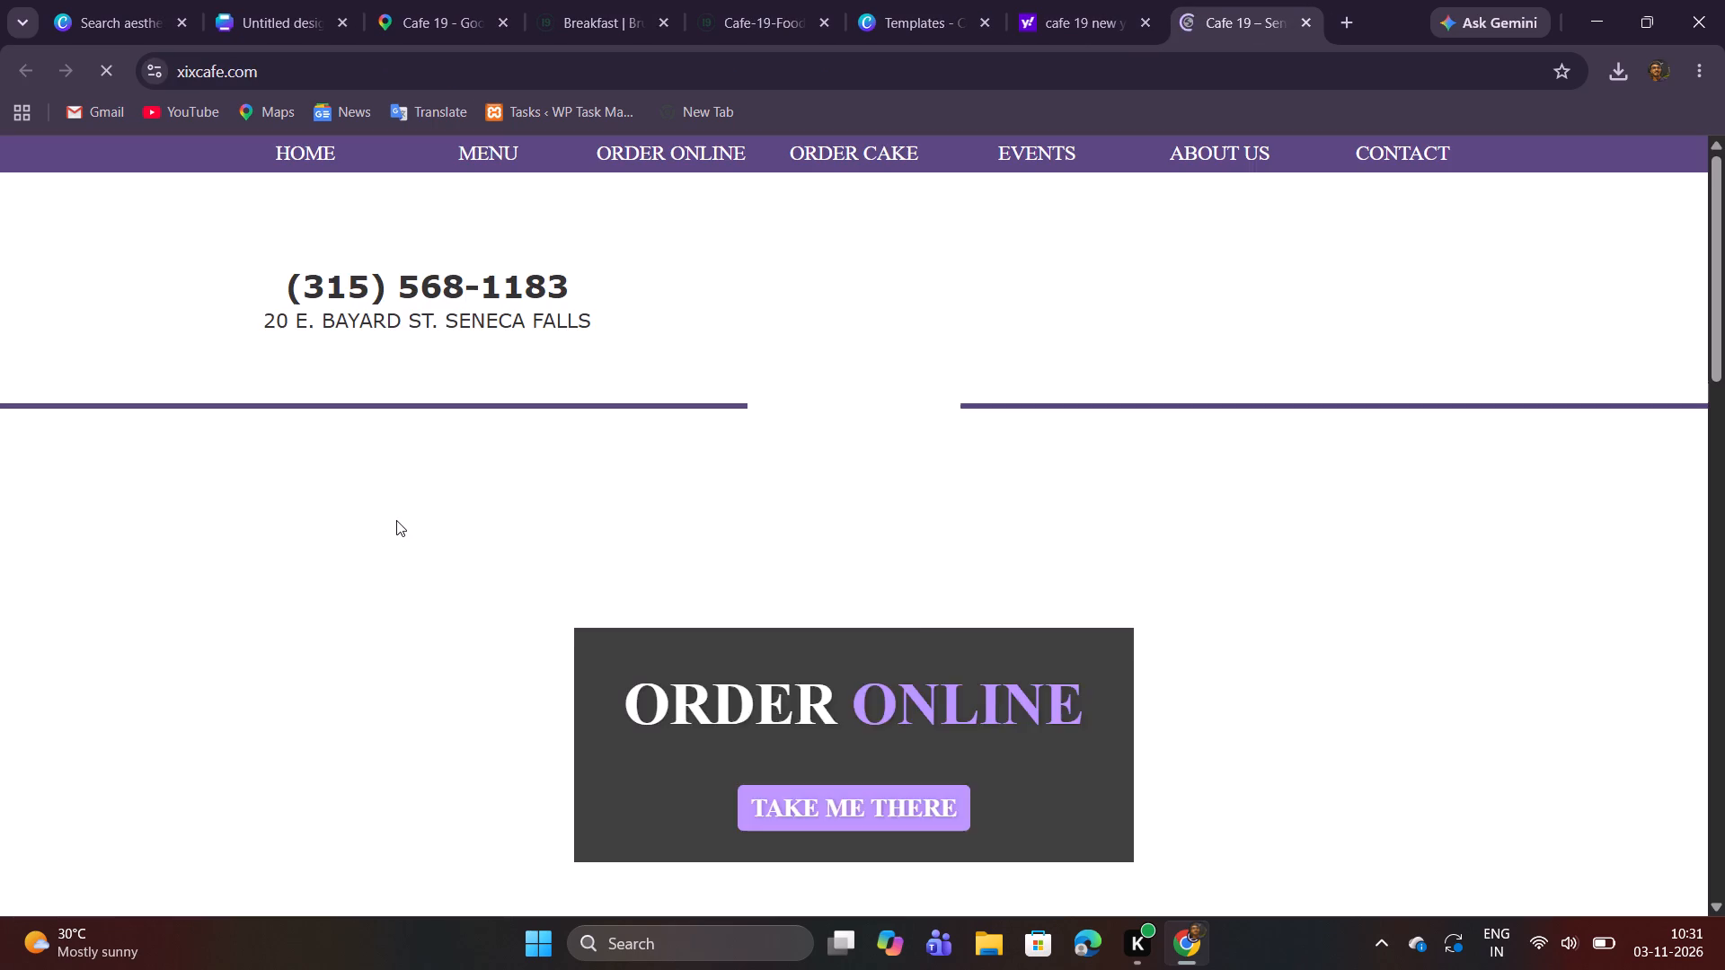
# Look through the xixcafe.com home page for usable cafe photos, and close the site.
pyautogui.scroll(-10, 583, 467)
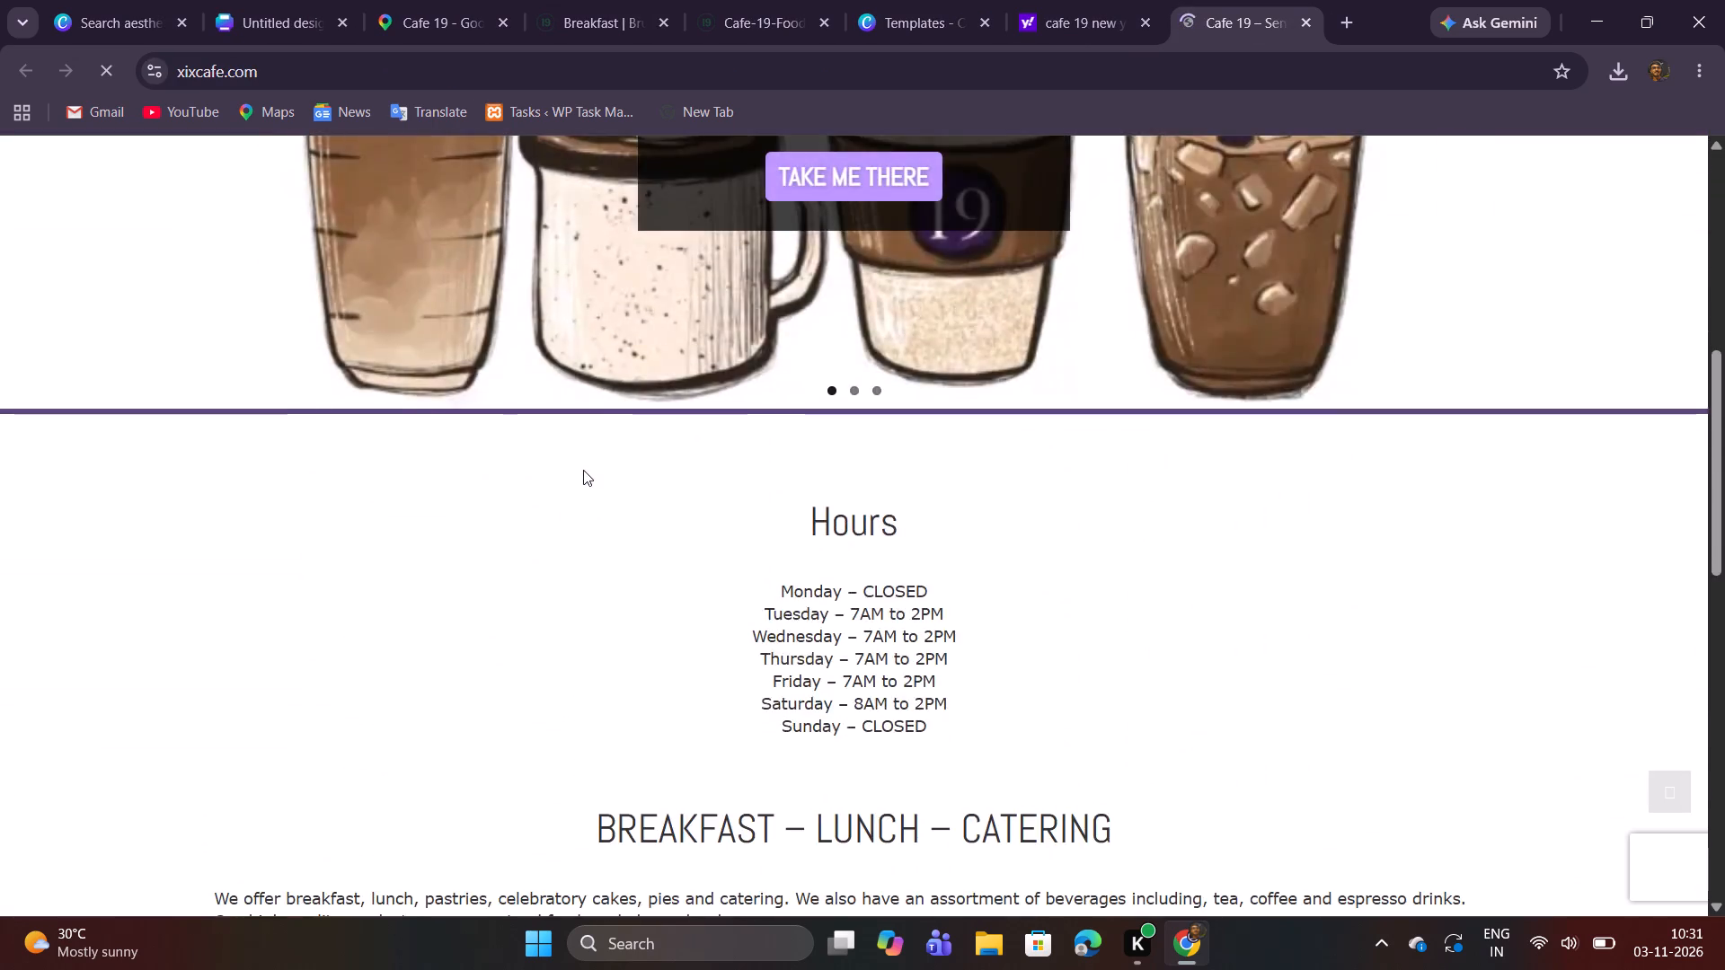
pyautogui.scroll(-3, 583, 470)
pyautogui.scroll(20, 584, 470)
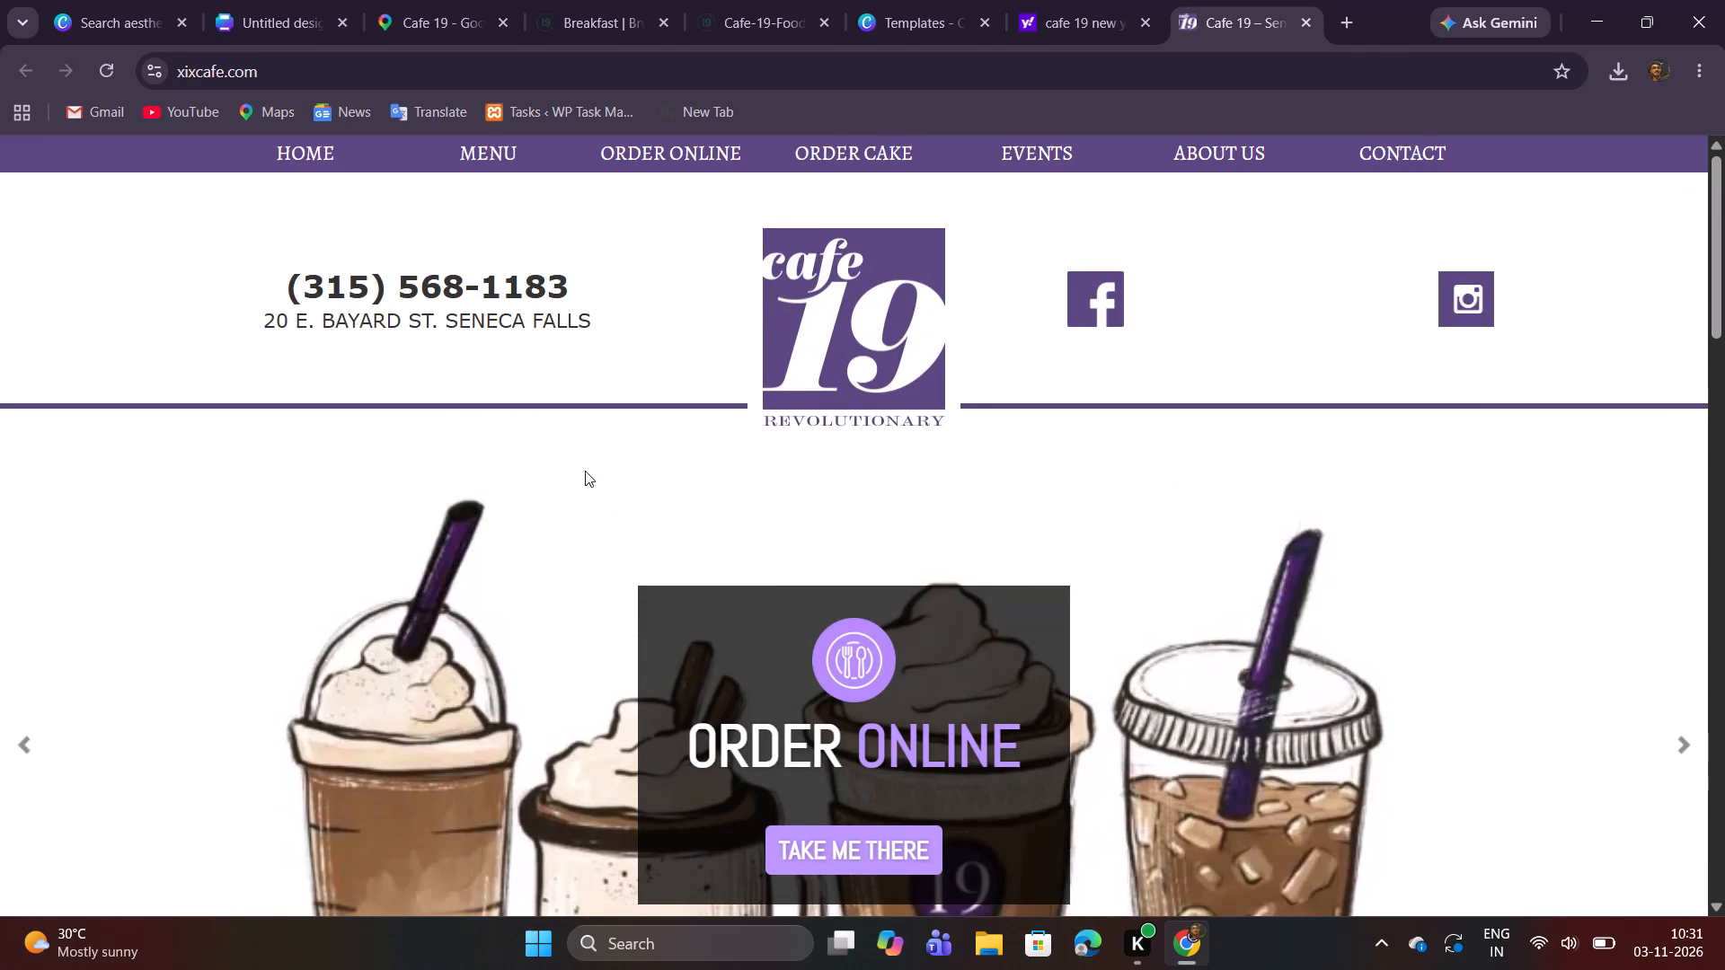
pyautogui.click(1315, 17)
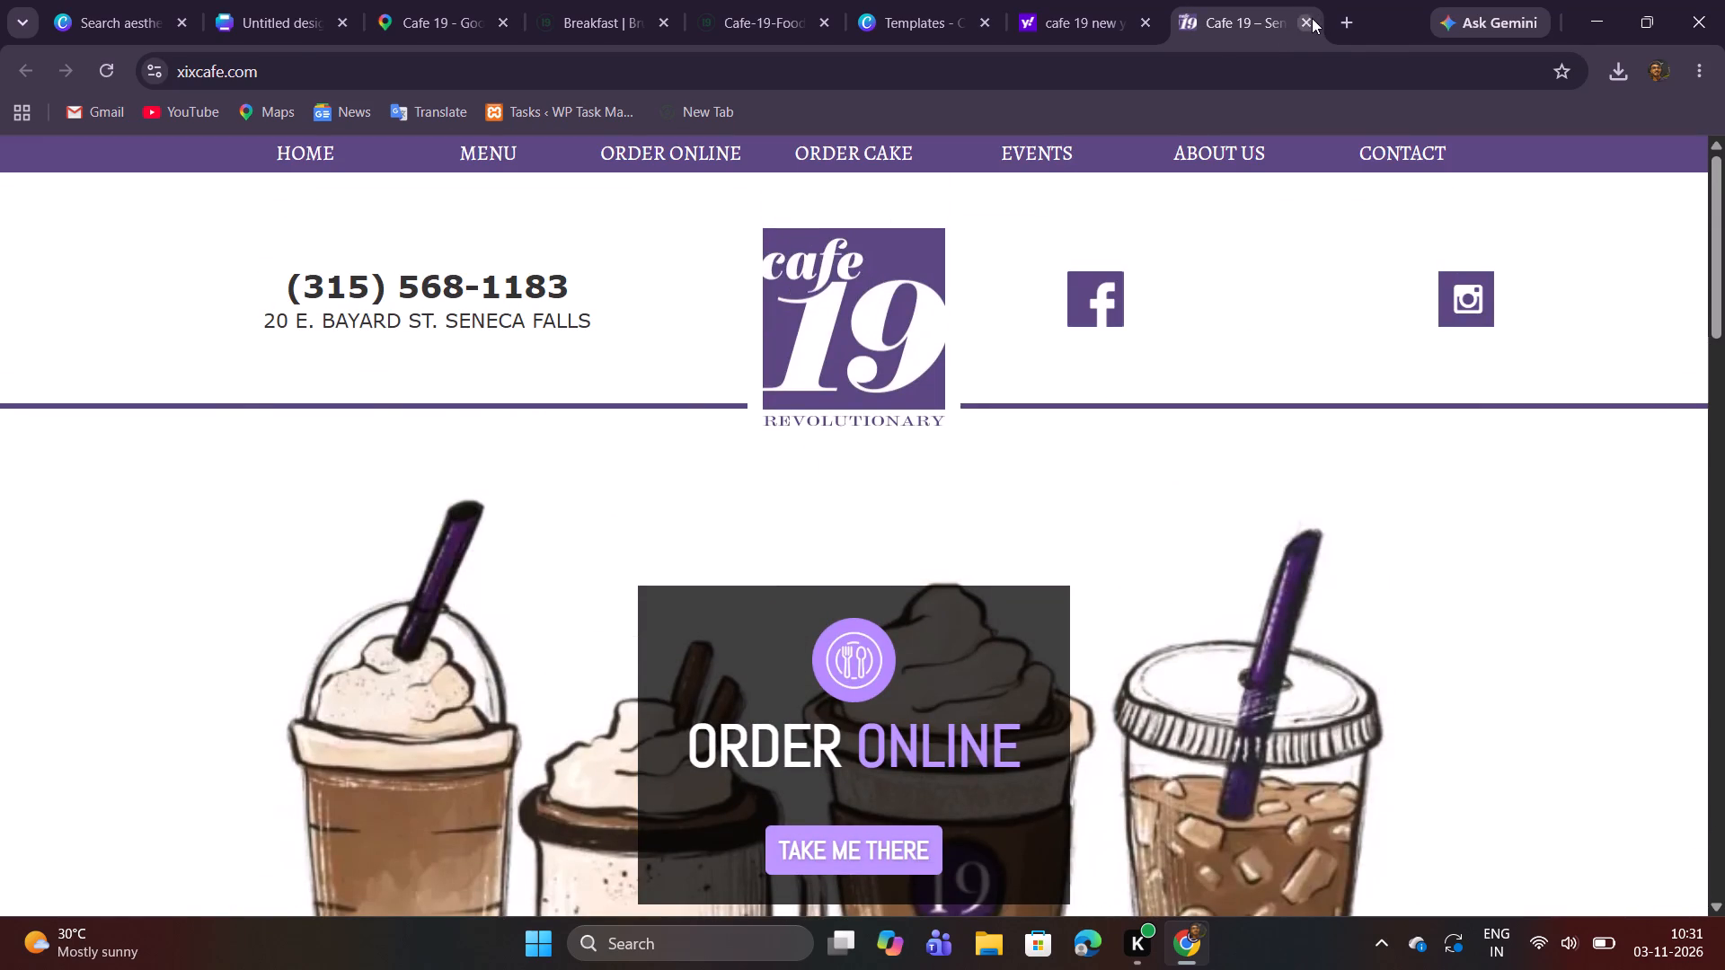
pyautogui.click(1310, 18)
# Go back to the Cafe 19 listing on Google Maps and open the image options for its outdoor seating cover photo.
pyautogui.click(534, 24)
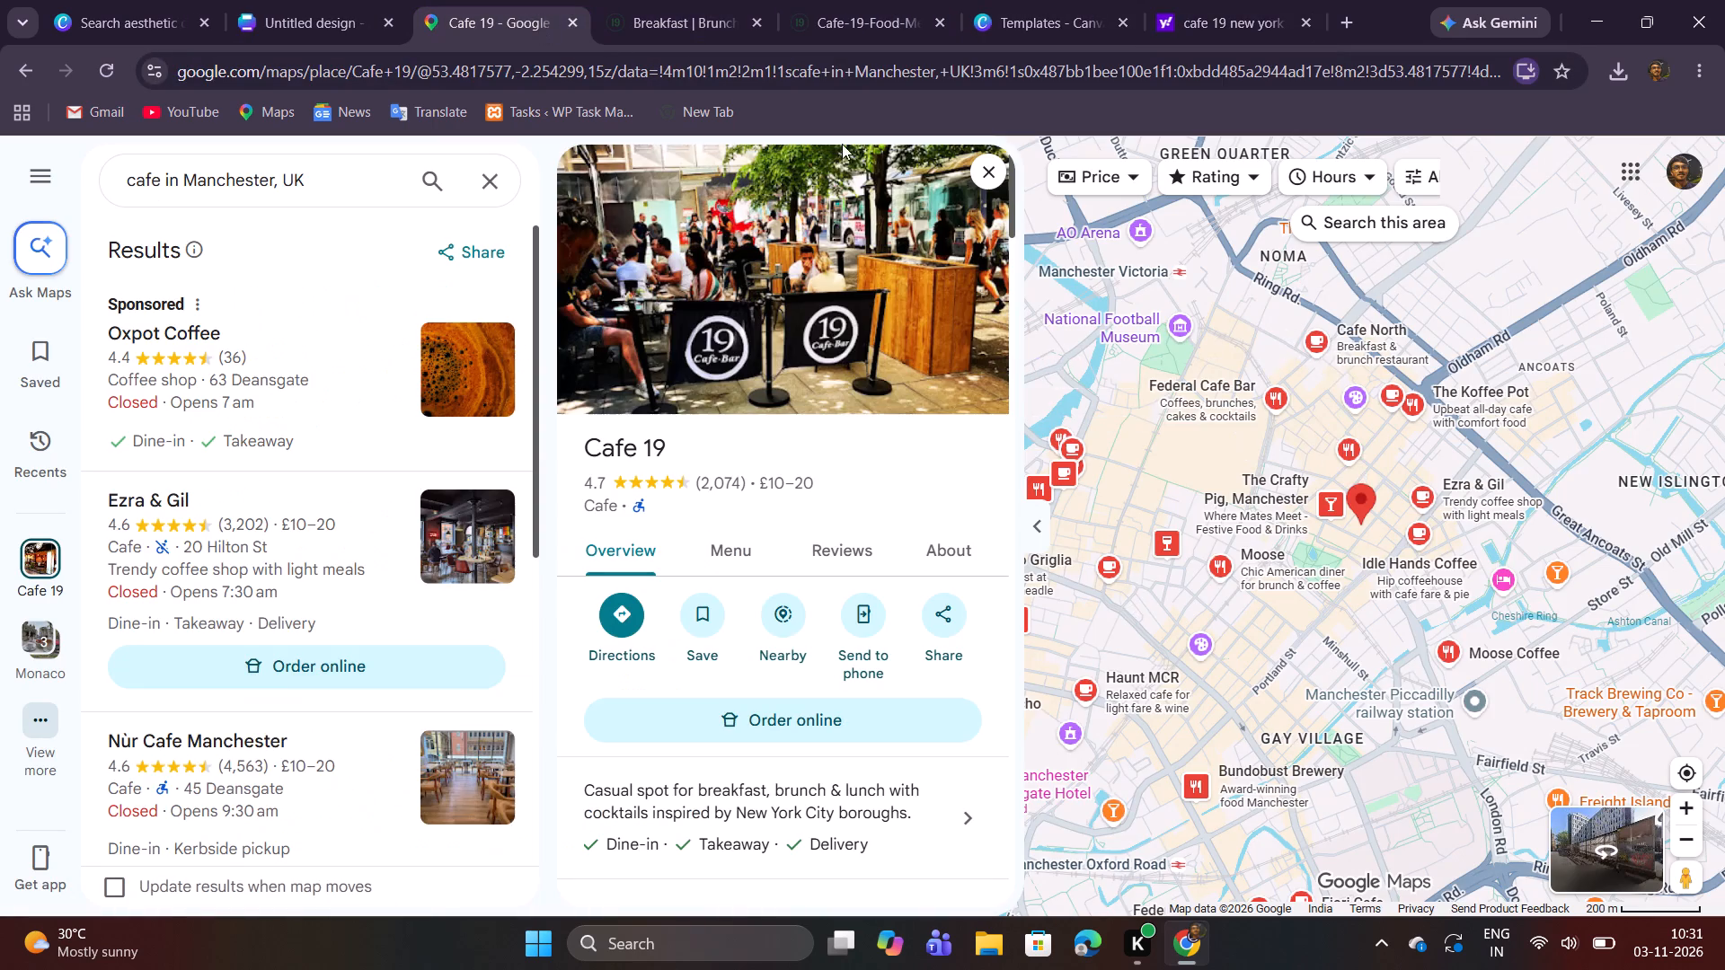
pyautogui.rightClick(901, 338)
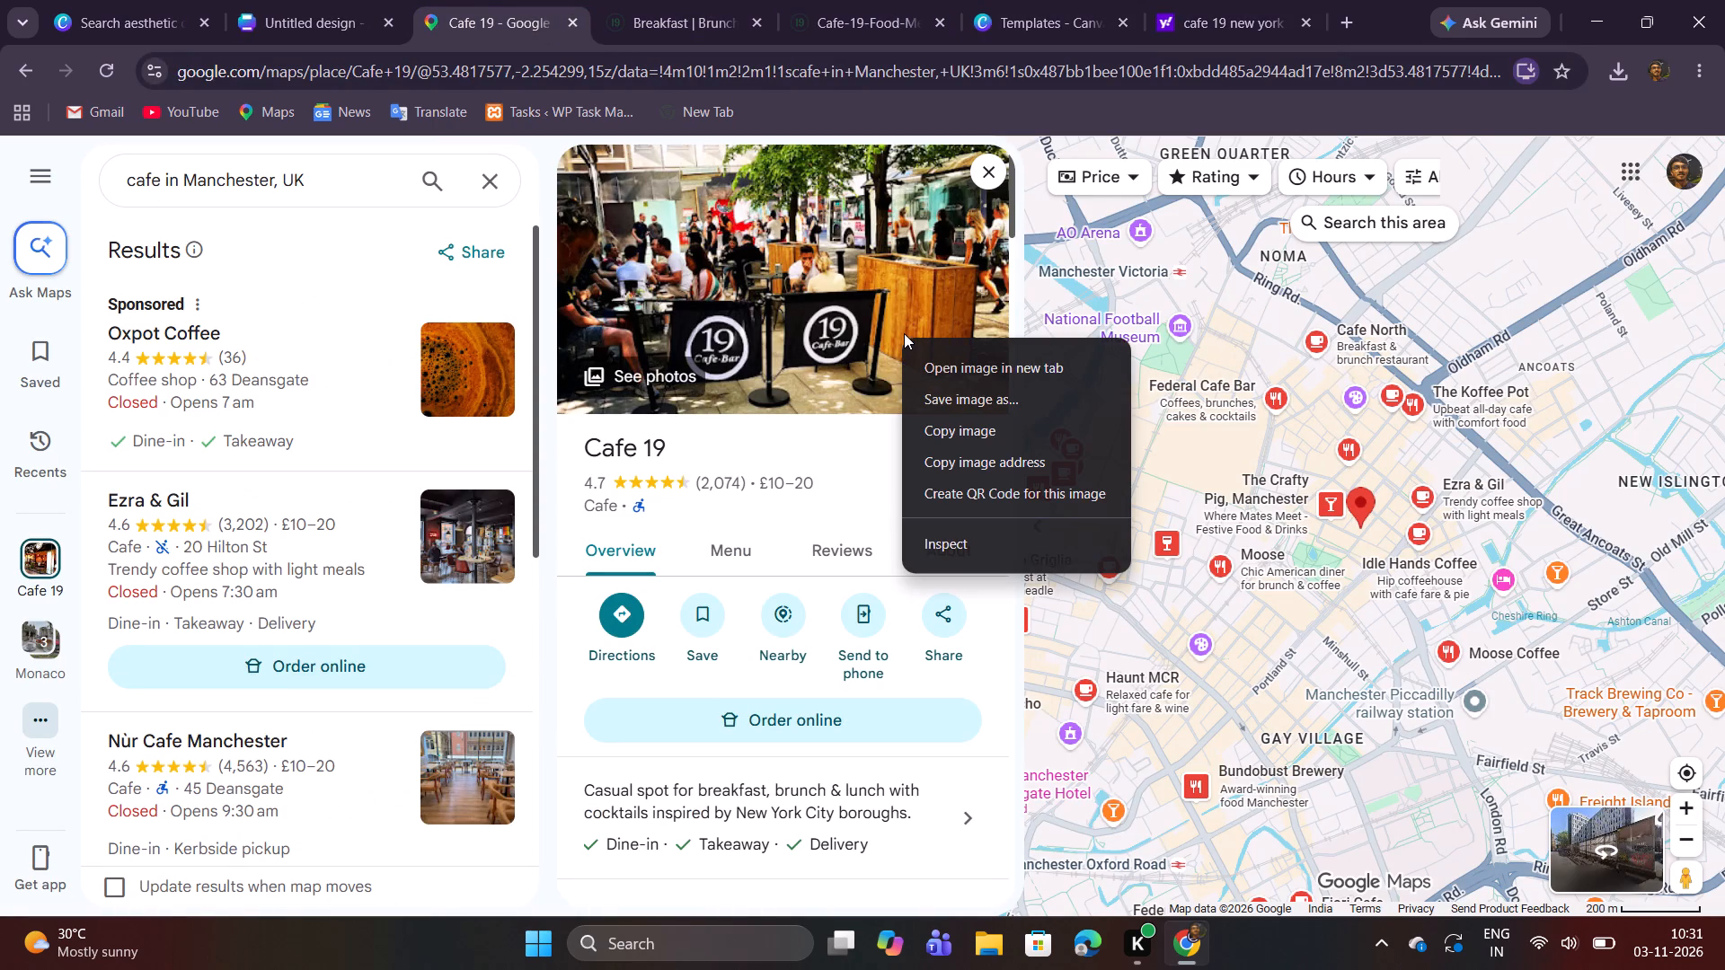
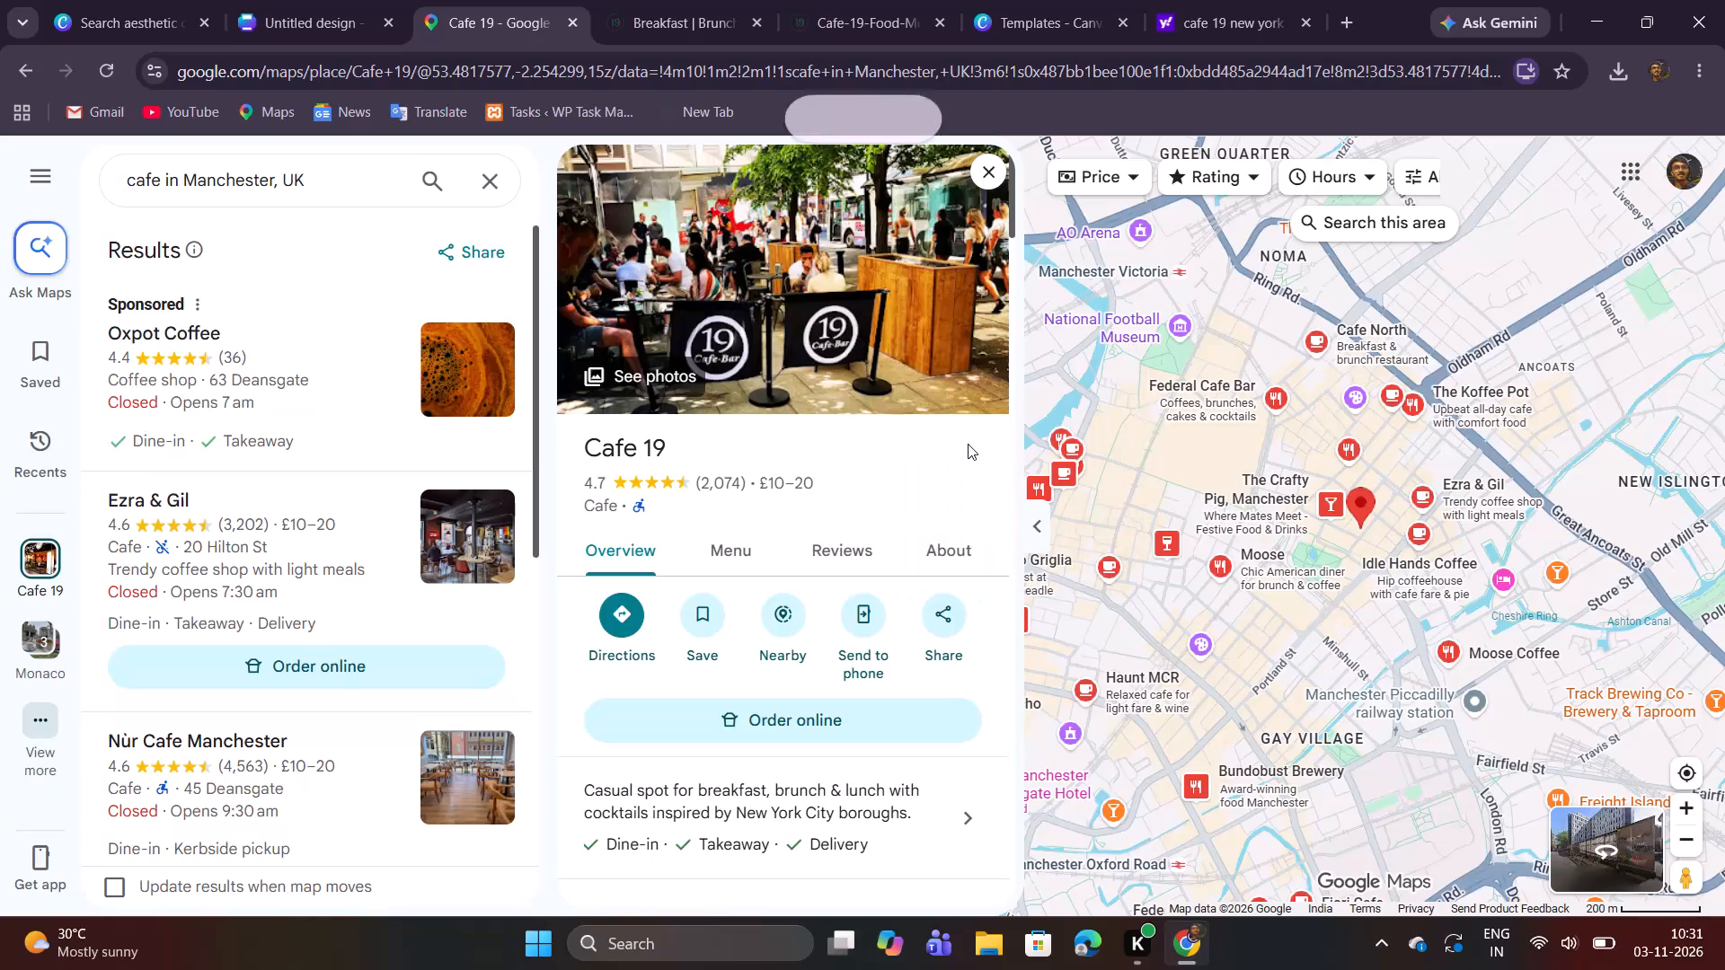
# Switch to the Canva design, paste the copied Cafe 19 outdoor seating photo, and fill the central frame with it.
pyautogui.click(278, 0)
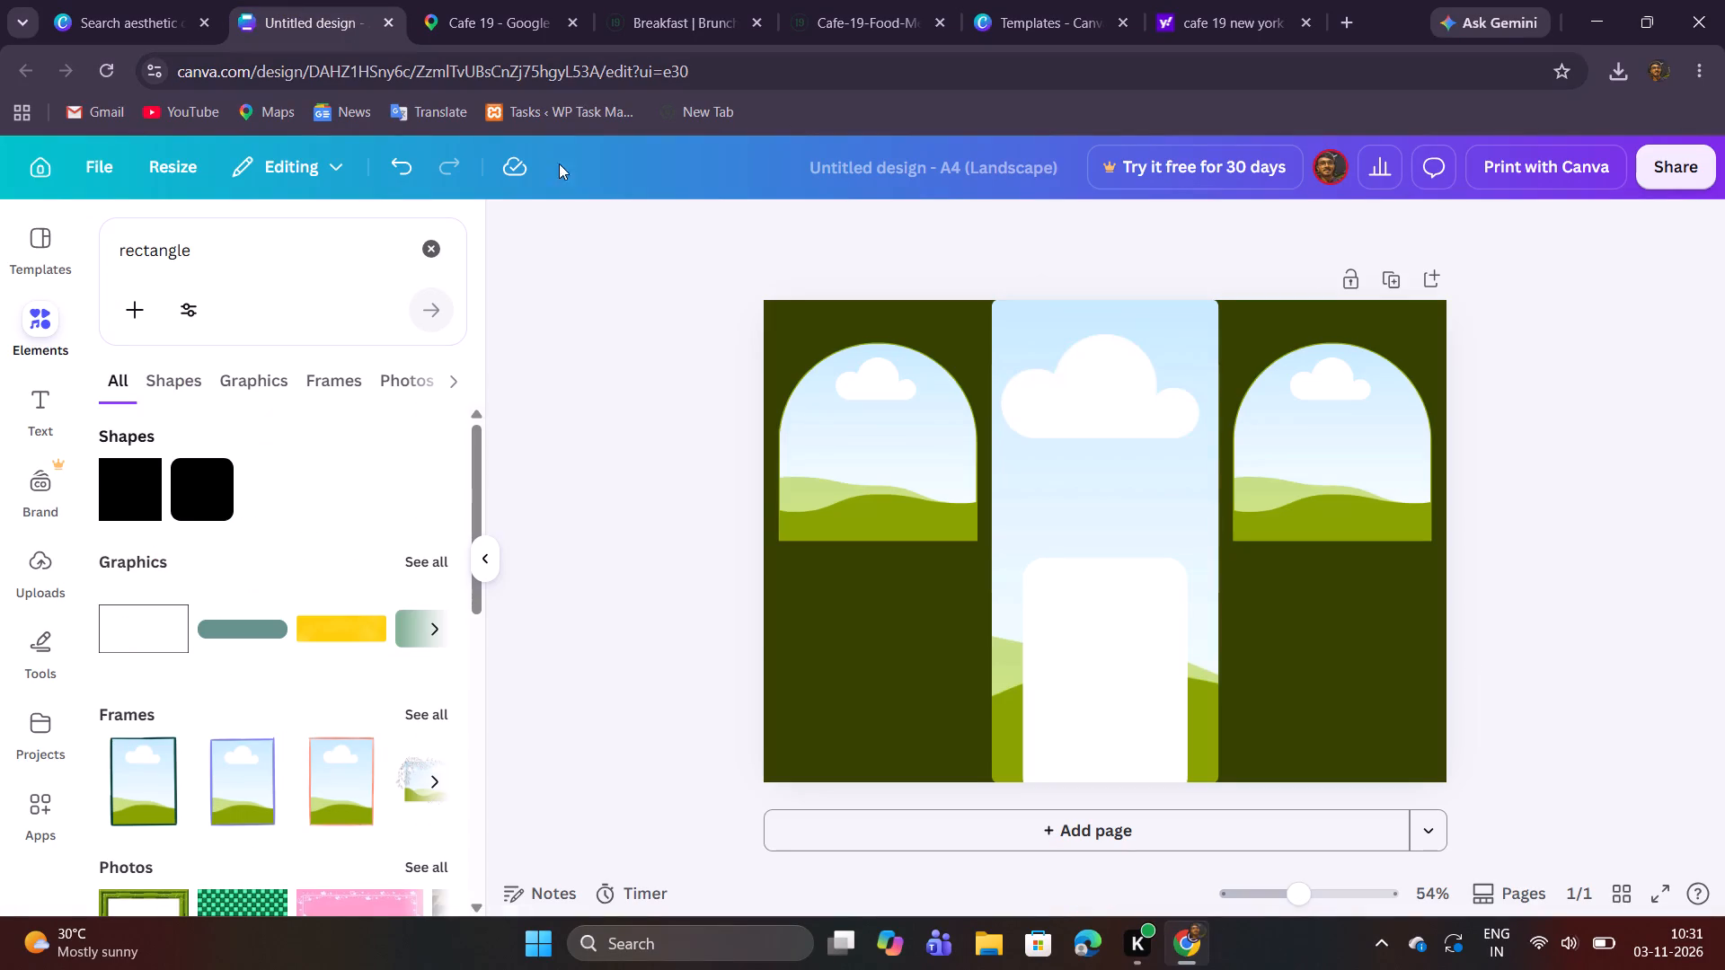
pyautogui.click(1058, 465)
pyautogui.hotkey('ctrl', 'v')
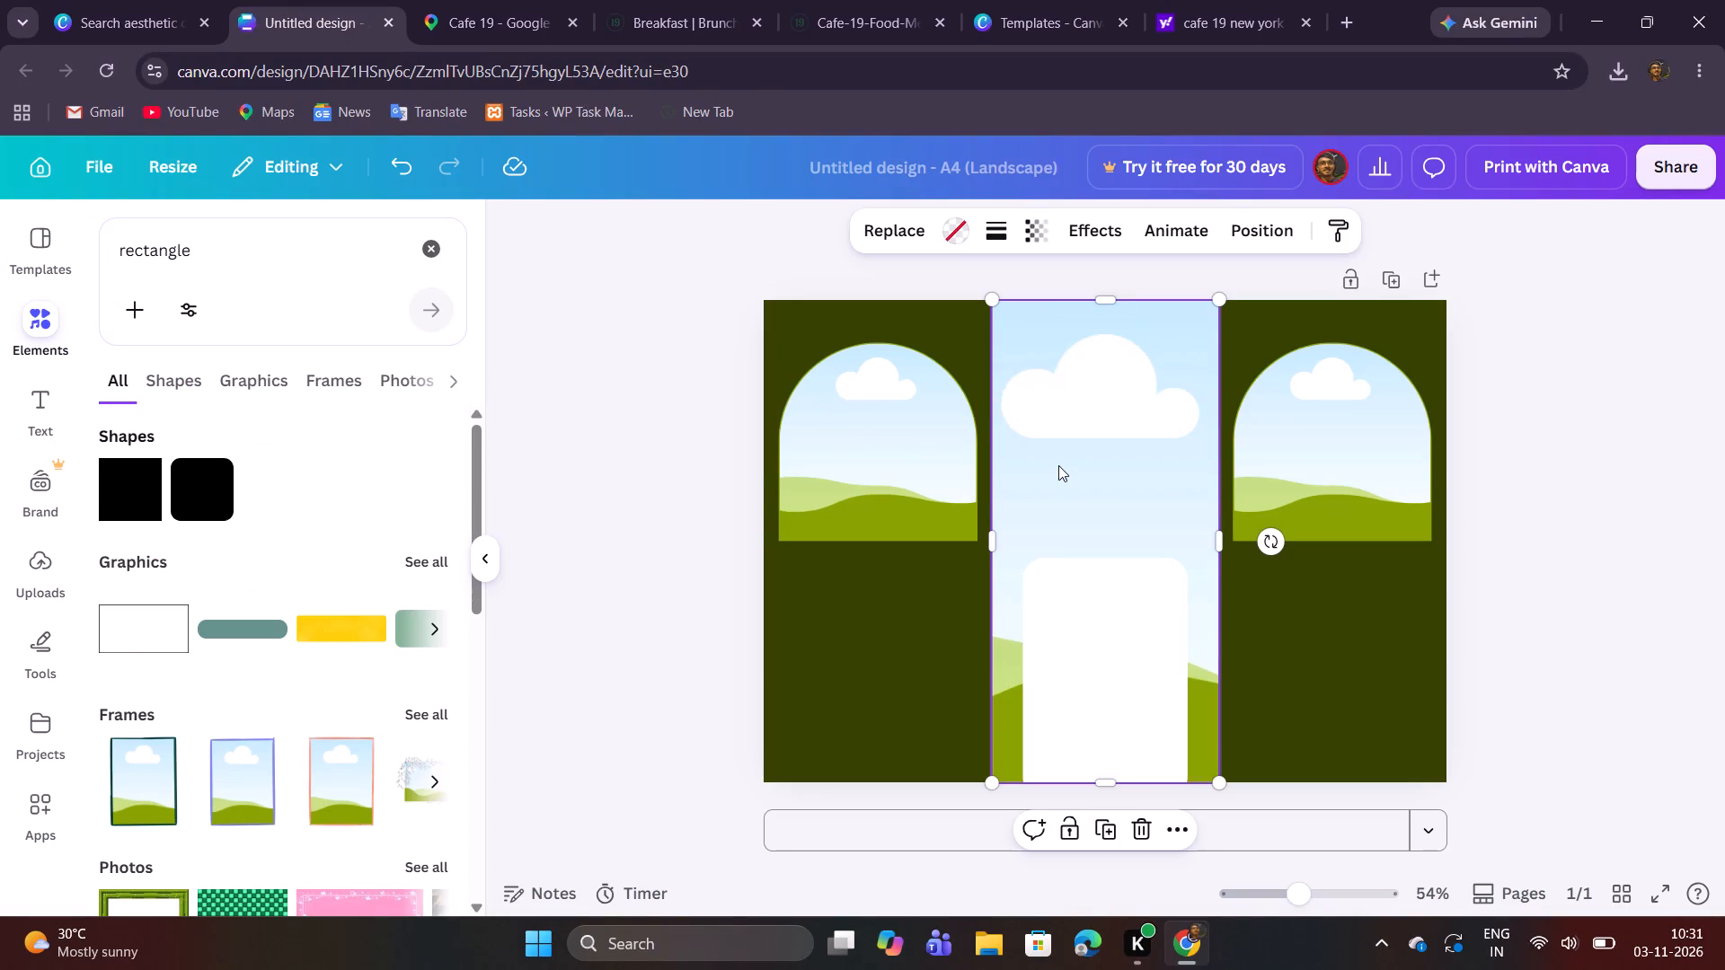
pyautogui.moveTo(1098, 474); pyautogui.dragTo(1110, 372)
pyautogui.click(1614, 376)
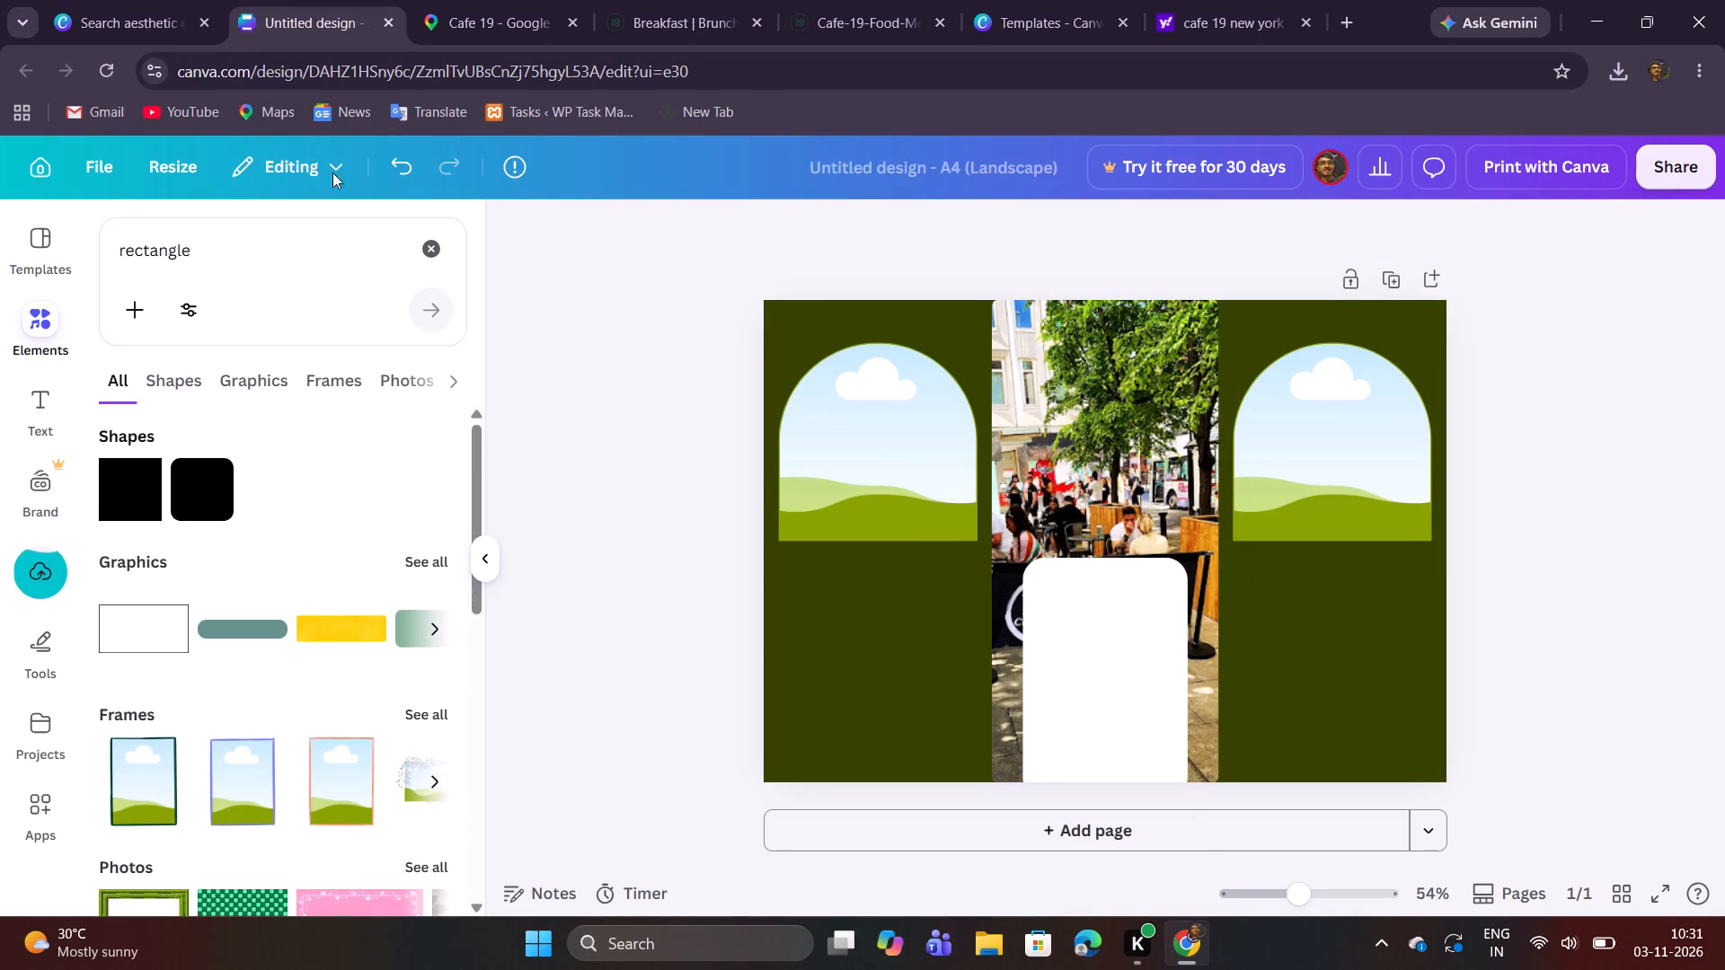
# Browse the menu highlights of the Cafe 19 listing on Google Maps and try to open image options for the enlarged Chai Latte photo.
pyautogui.click(469, 0)
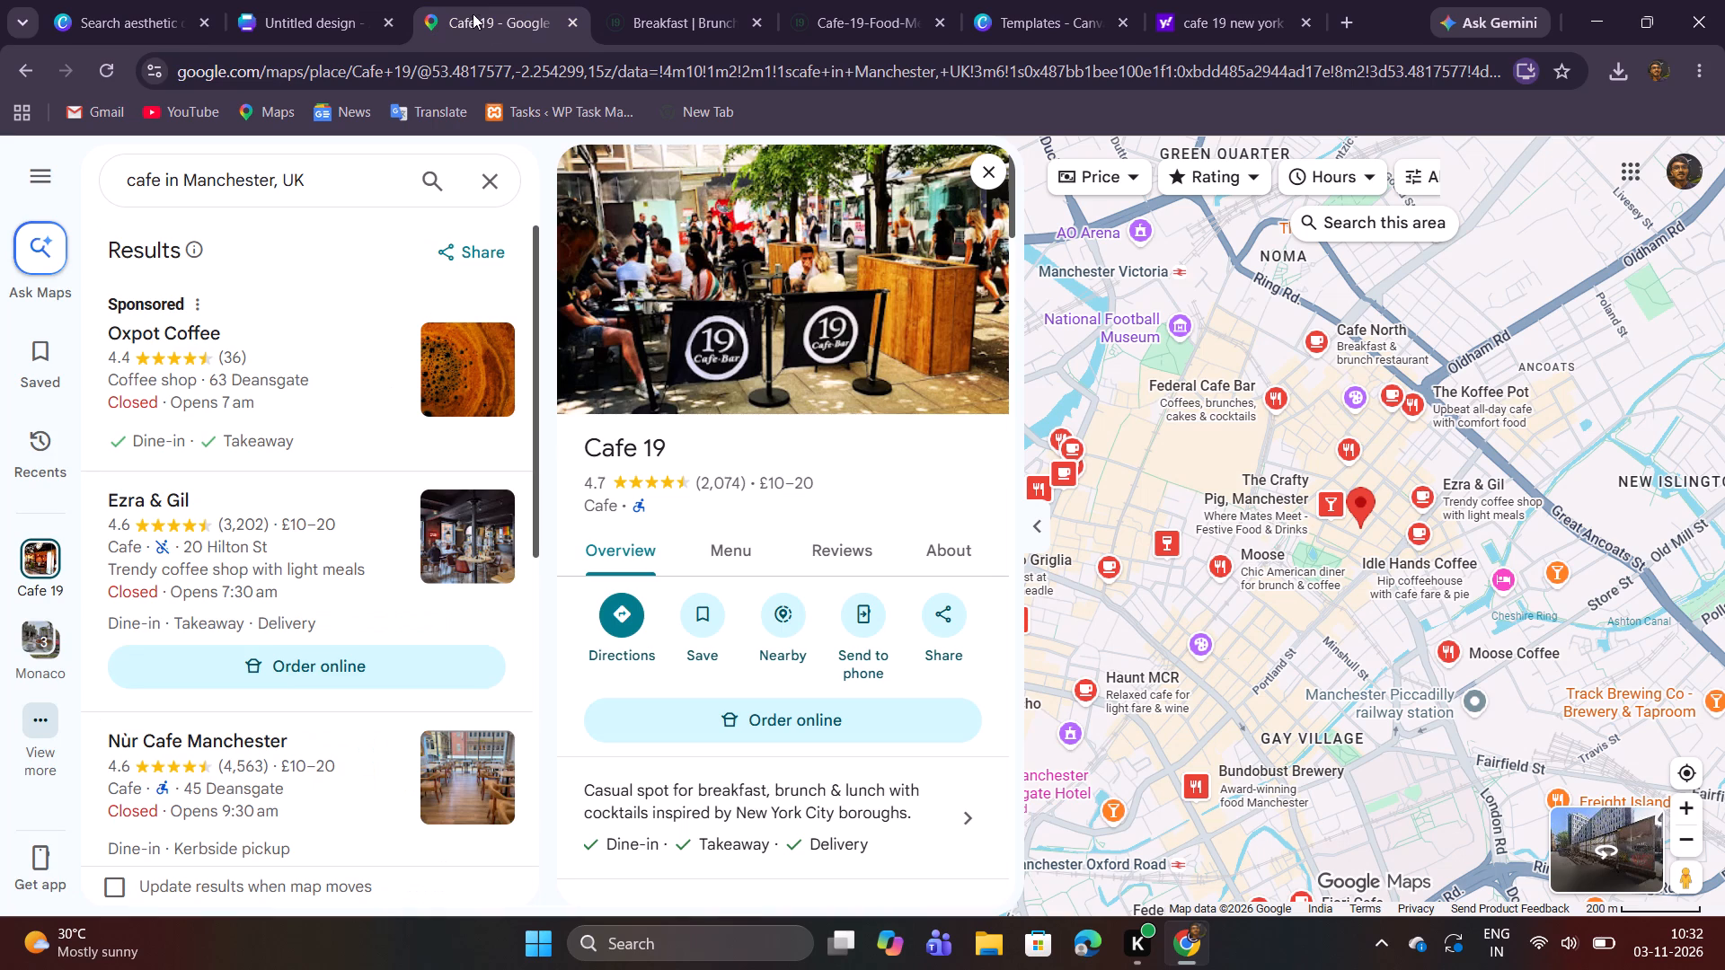
pyautogui.click(721, 569)
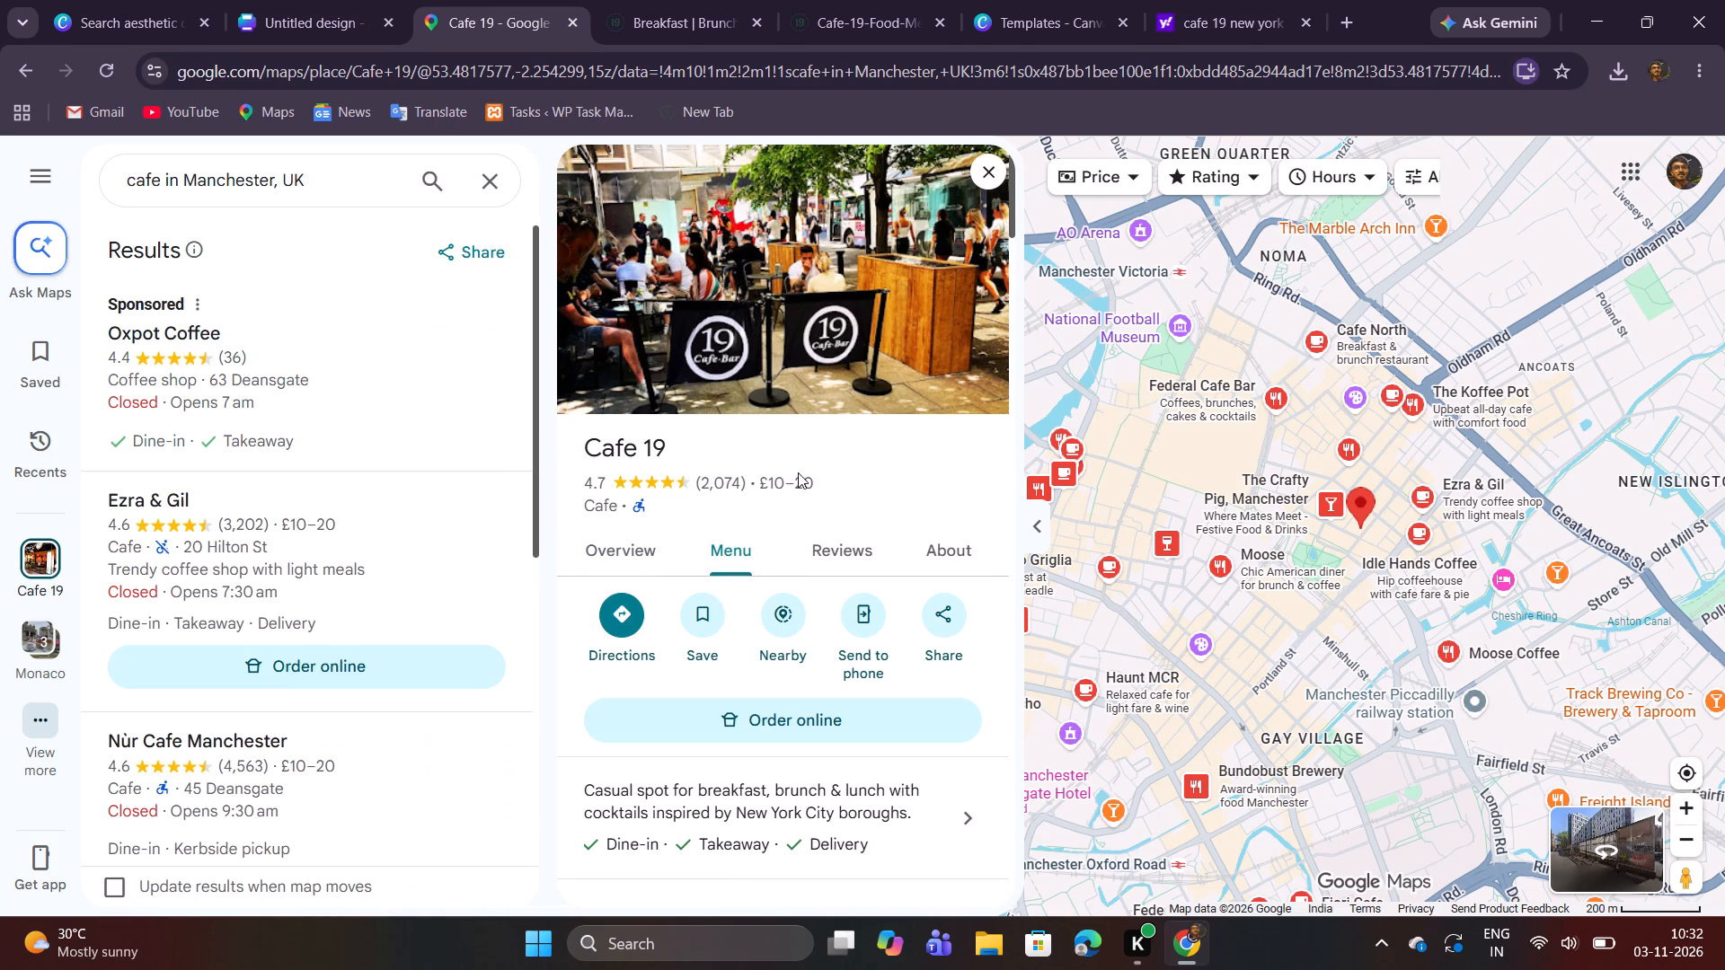
pyautogui.scroll(-2, 798, 472)
pyautogui.scroll(4, 798, 472)
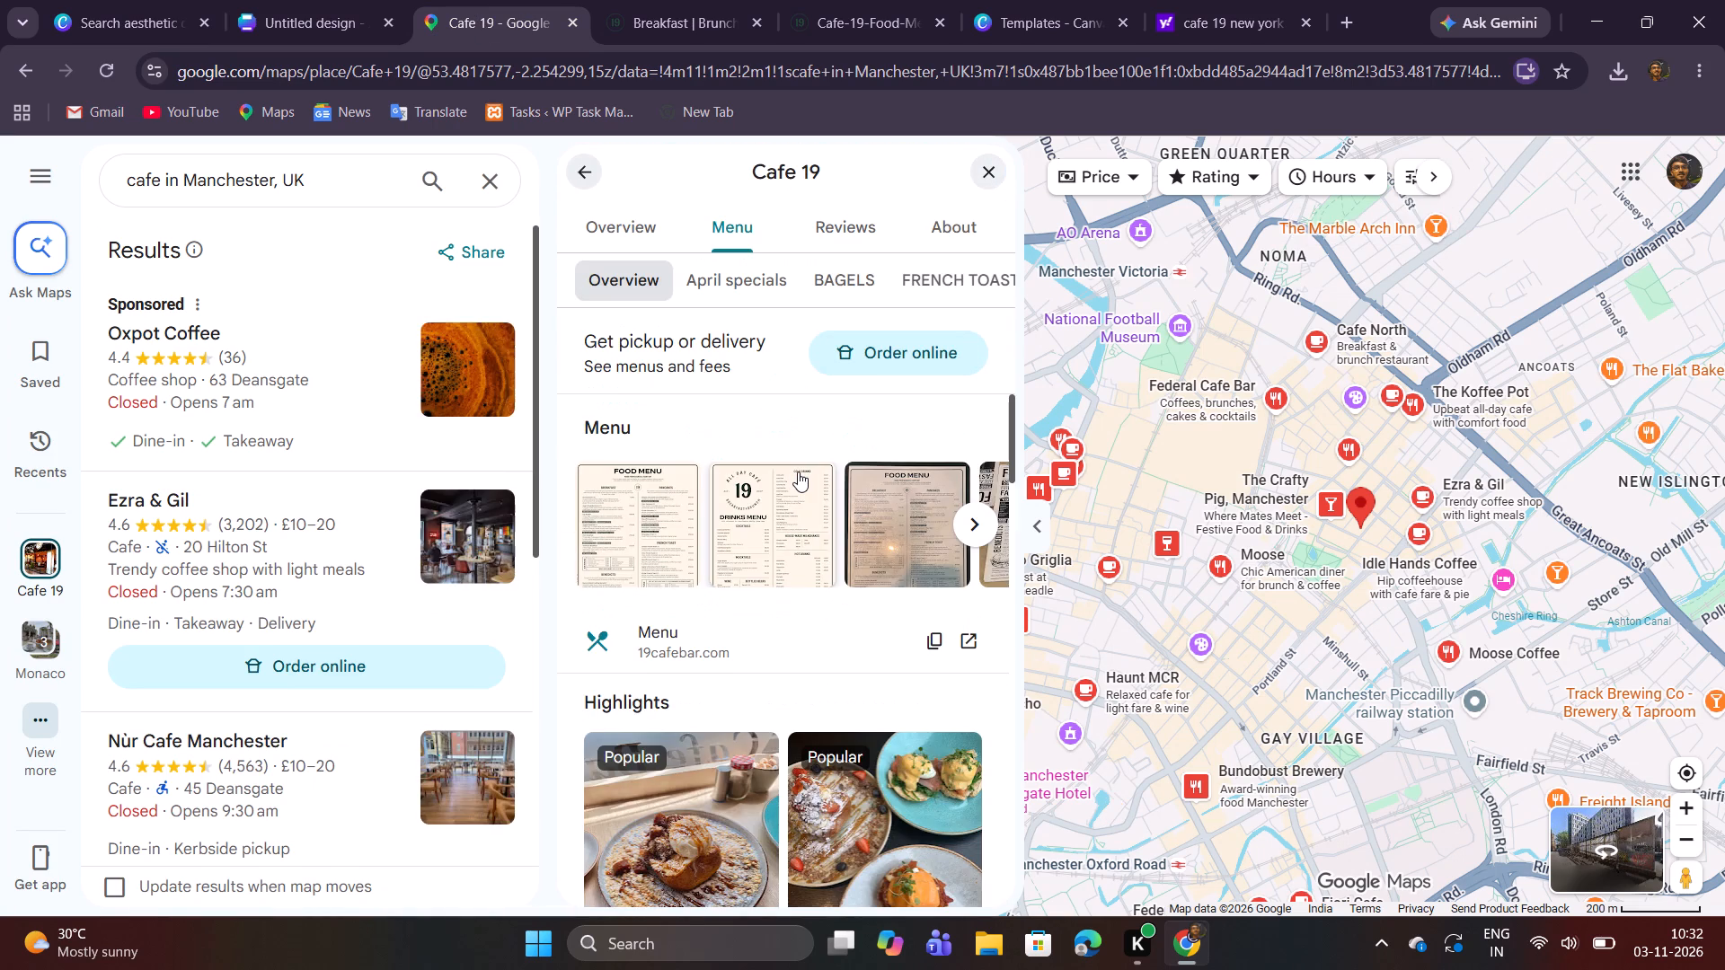
pyautogui.scroll(-4, 798, 472)
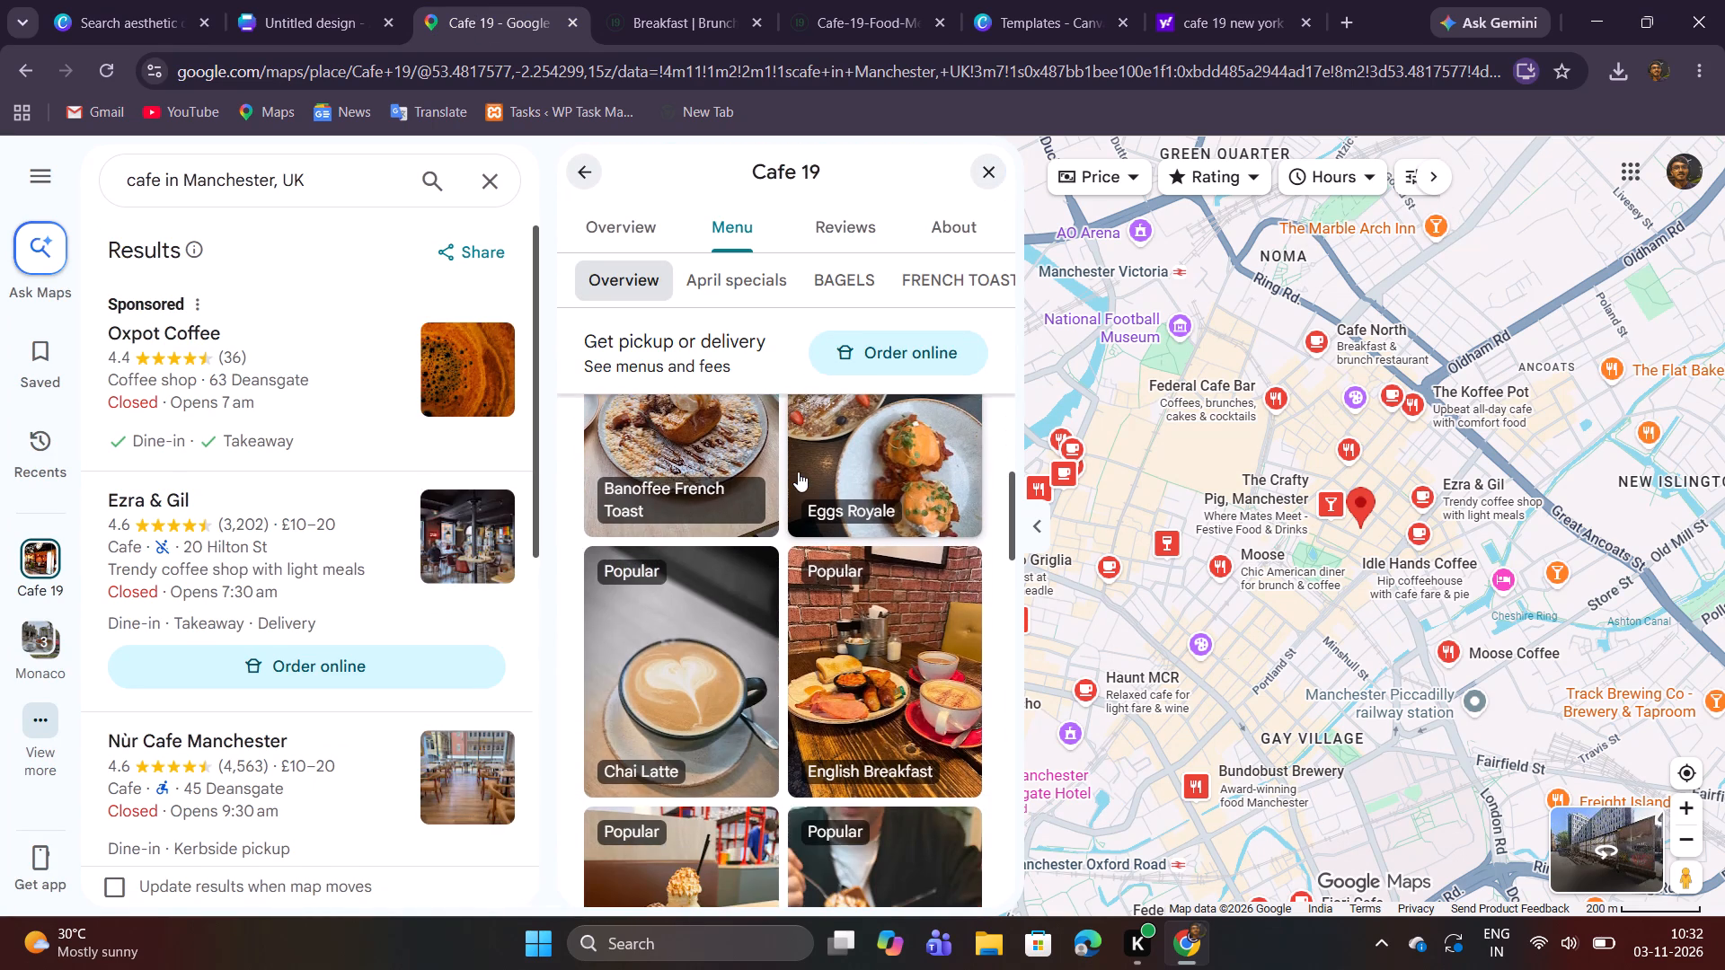
pyautogui.scroll(2, 815, 488)
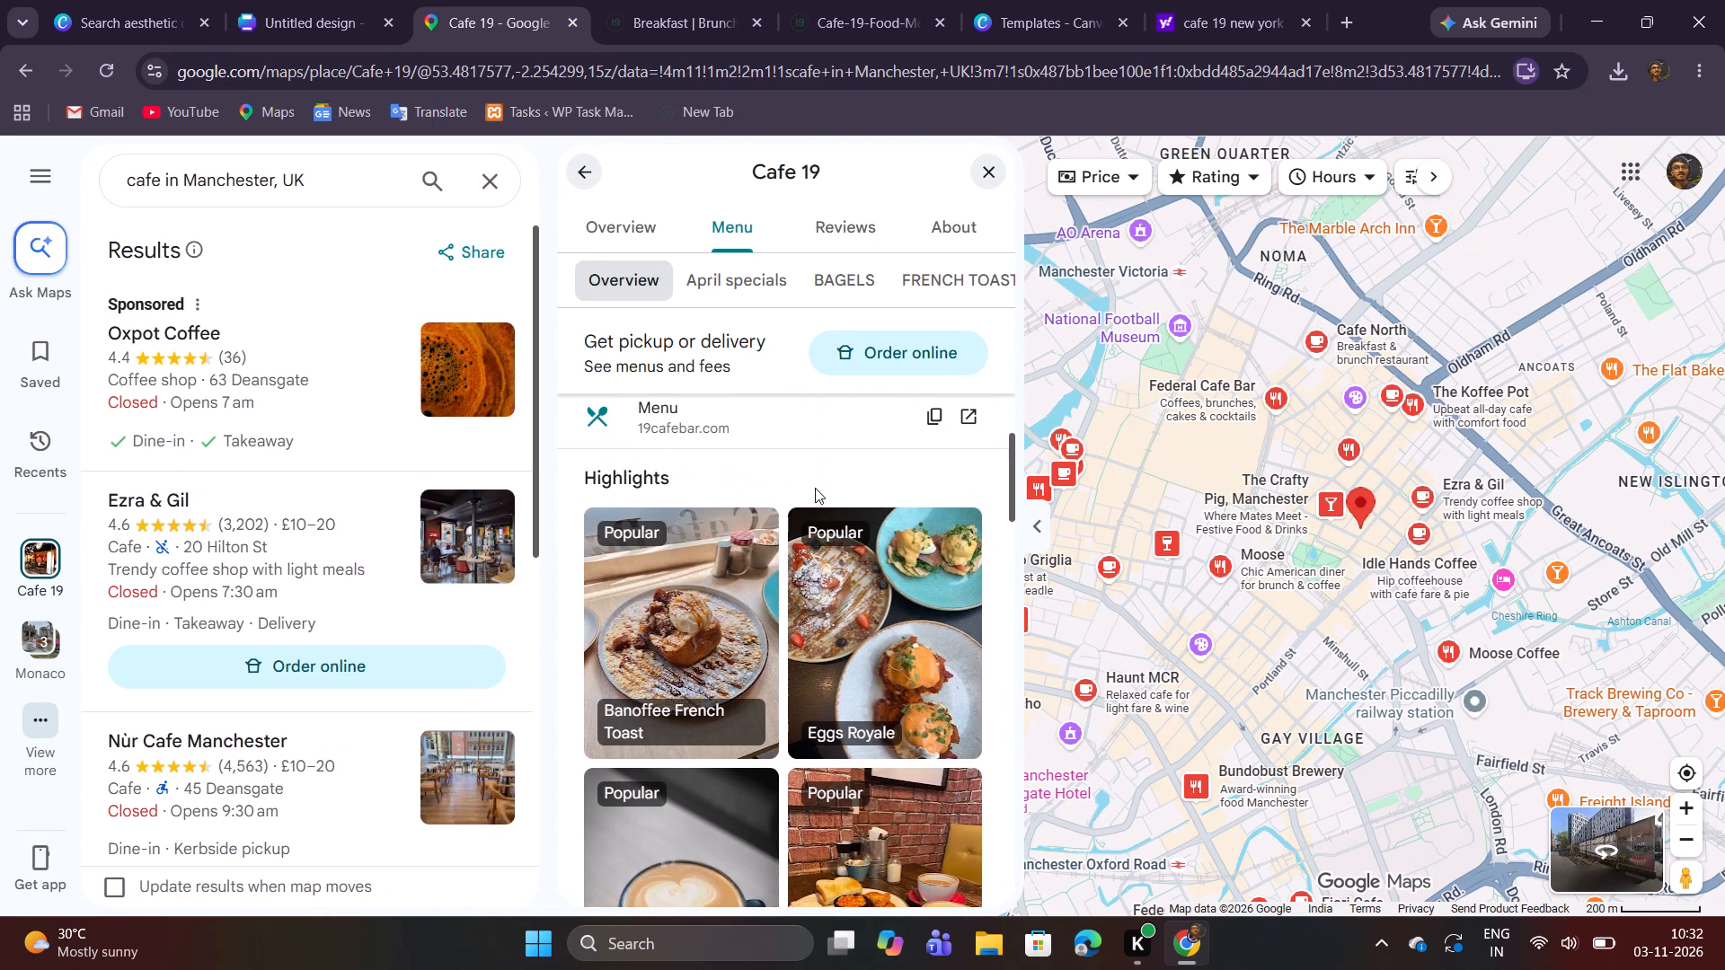
pyautogui.scroll(-2, 815, 488)
pyautogui.click(693, 619)
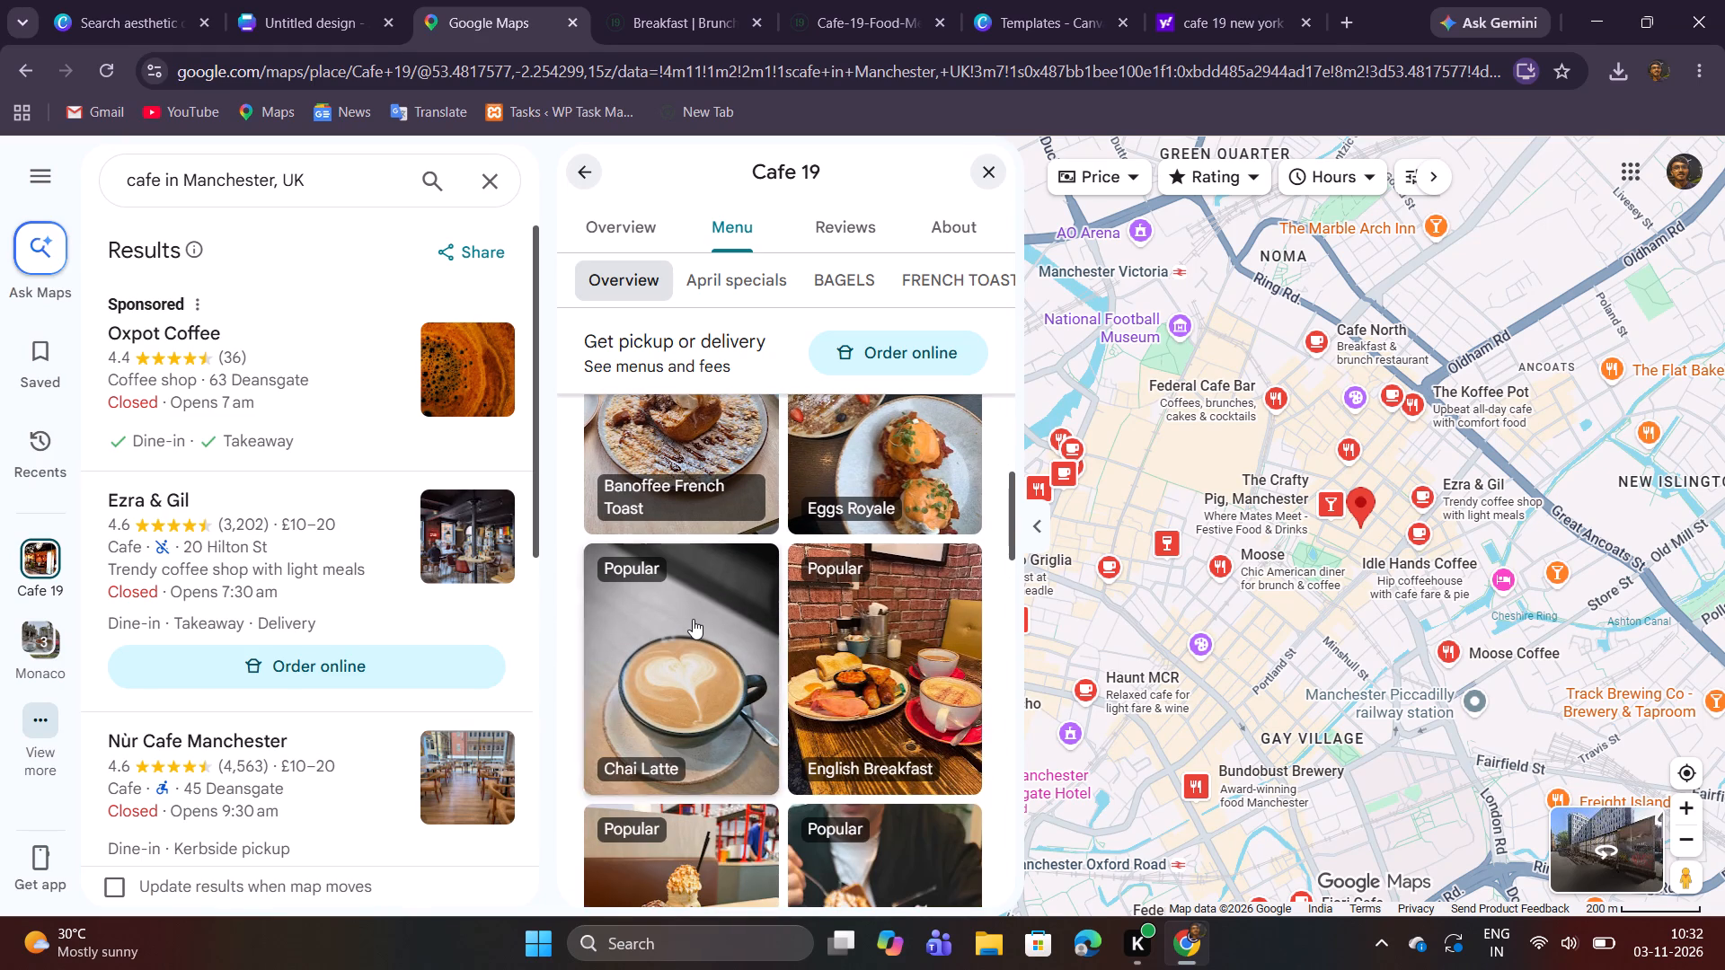
pyautogui.rightClick(918, 593)
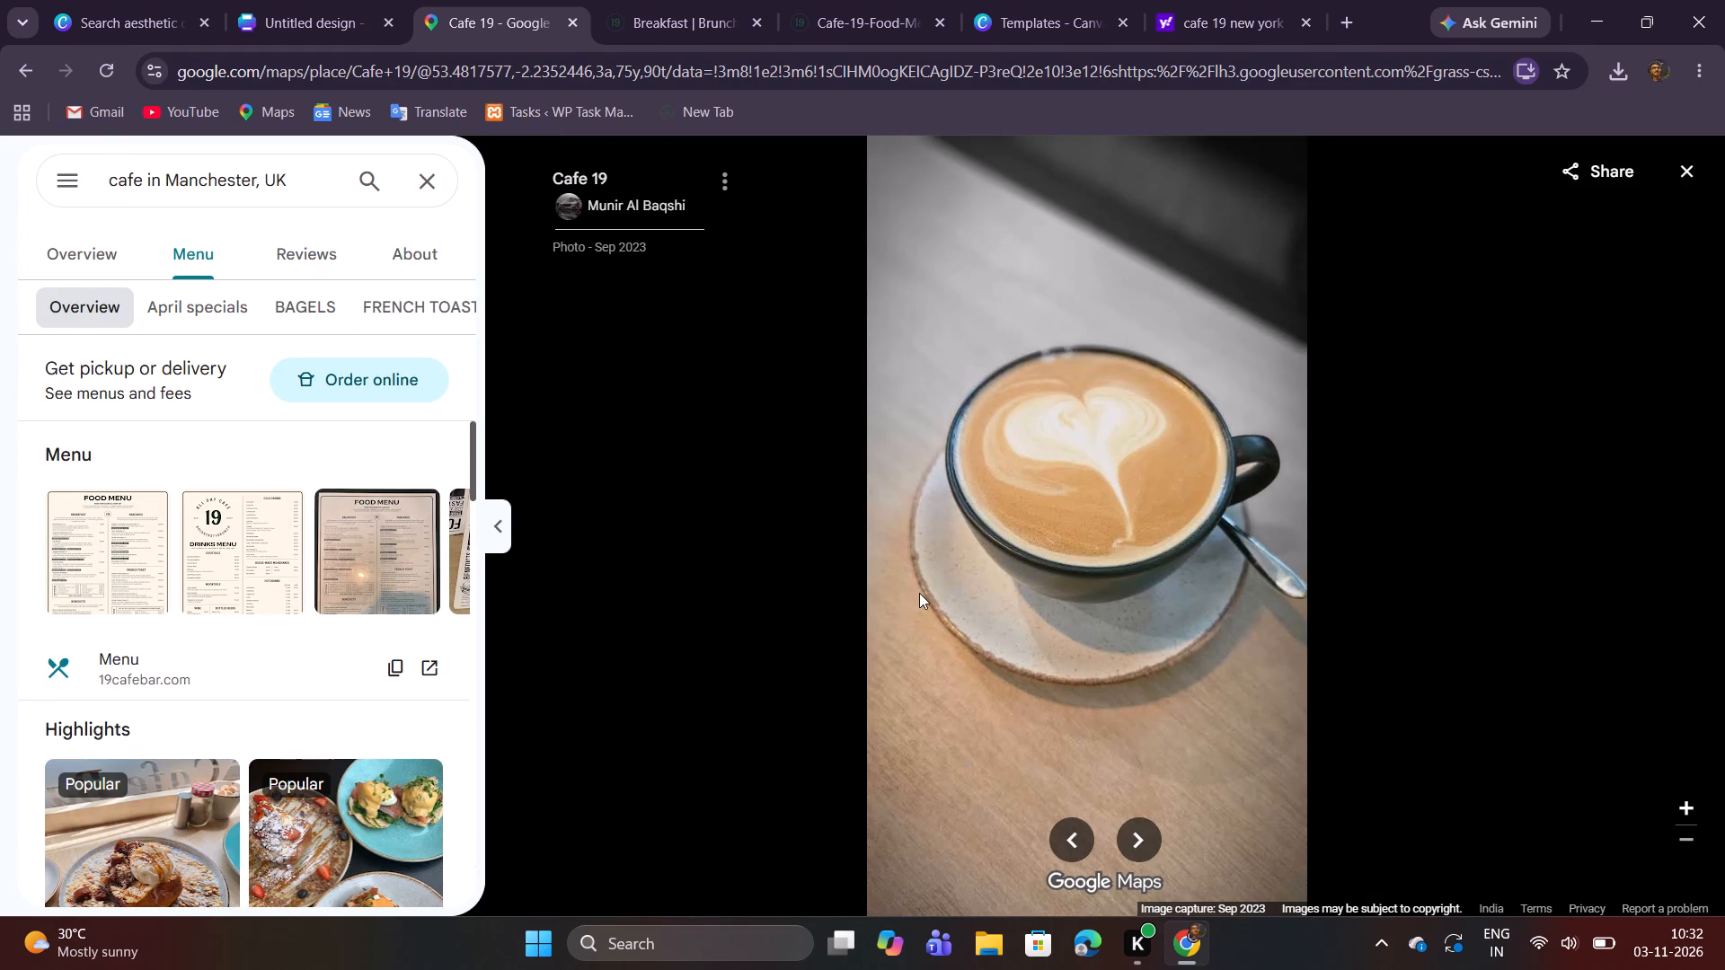
# Look through the dish and drink photos in the Cafe 19 menu overview, checking the April specials list along the way.
pyautogui.scroll(-2, 275, 586)
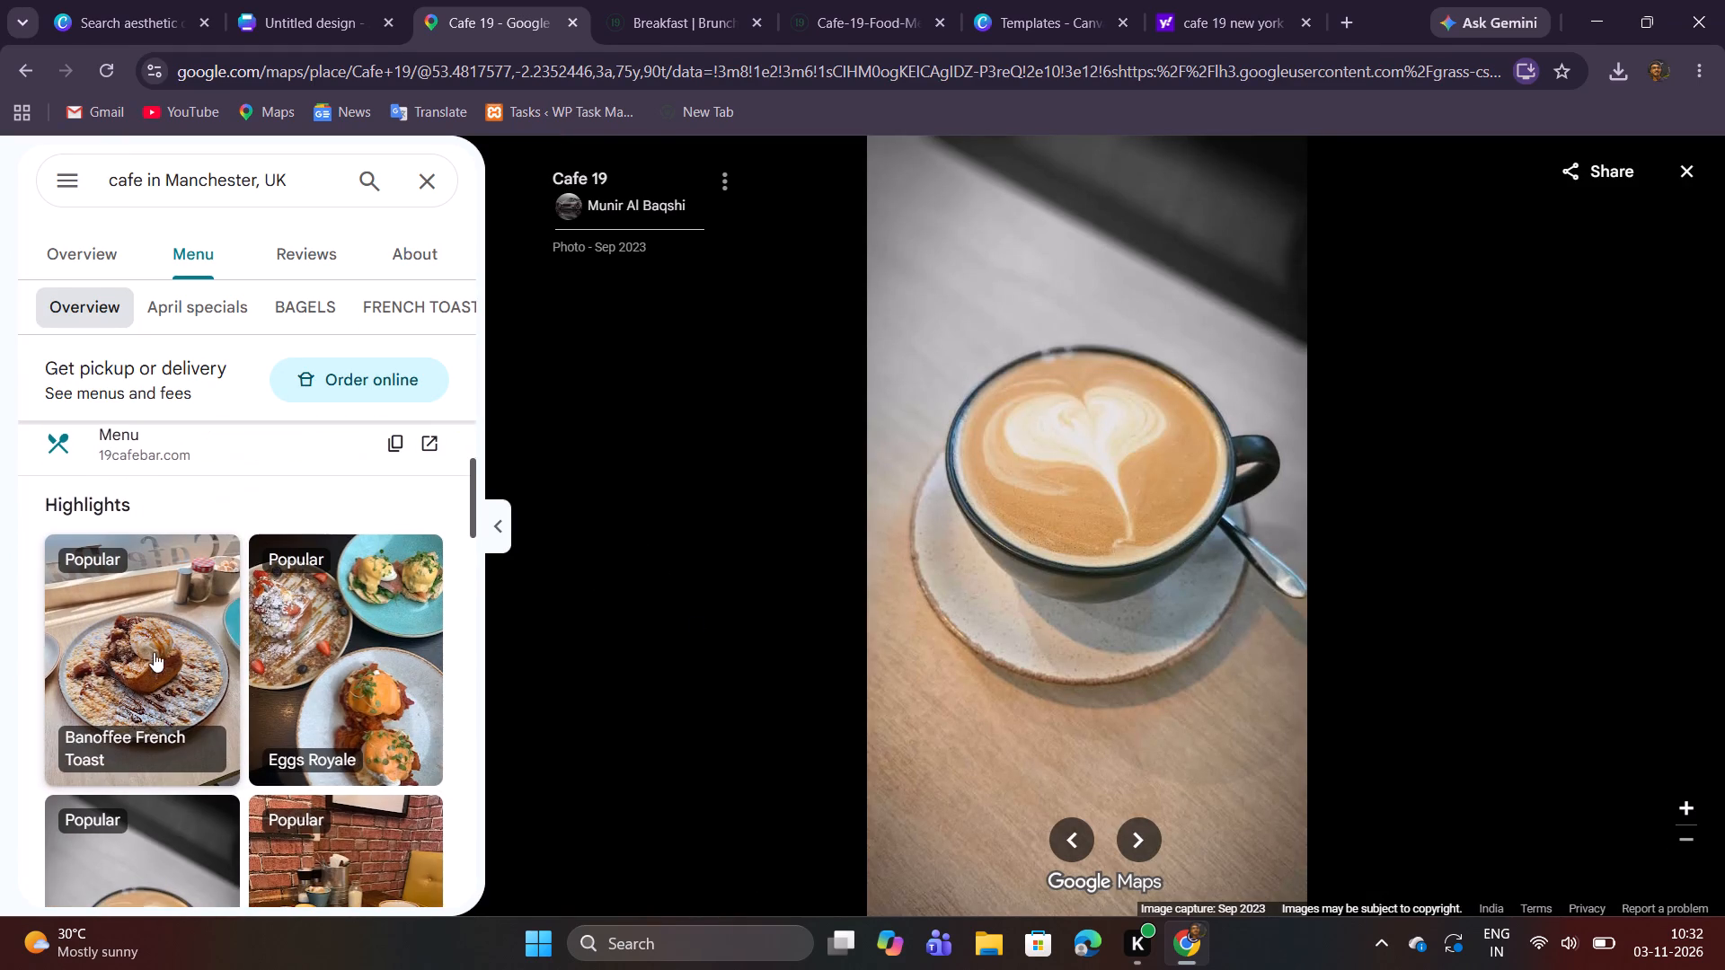
pyautogui.scroll(3, 155, 572)
pyautogui.rightClick(139, 540)
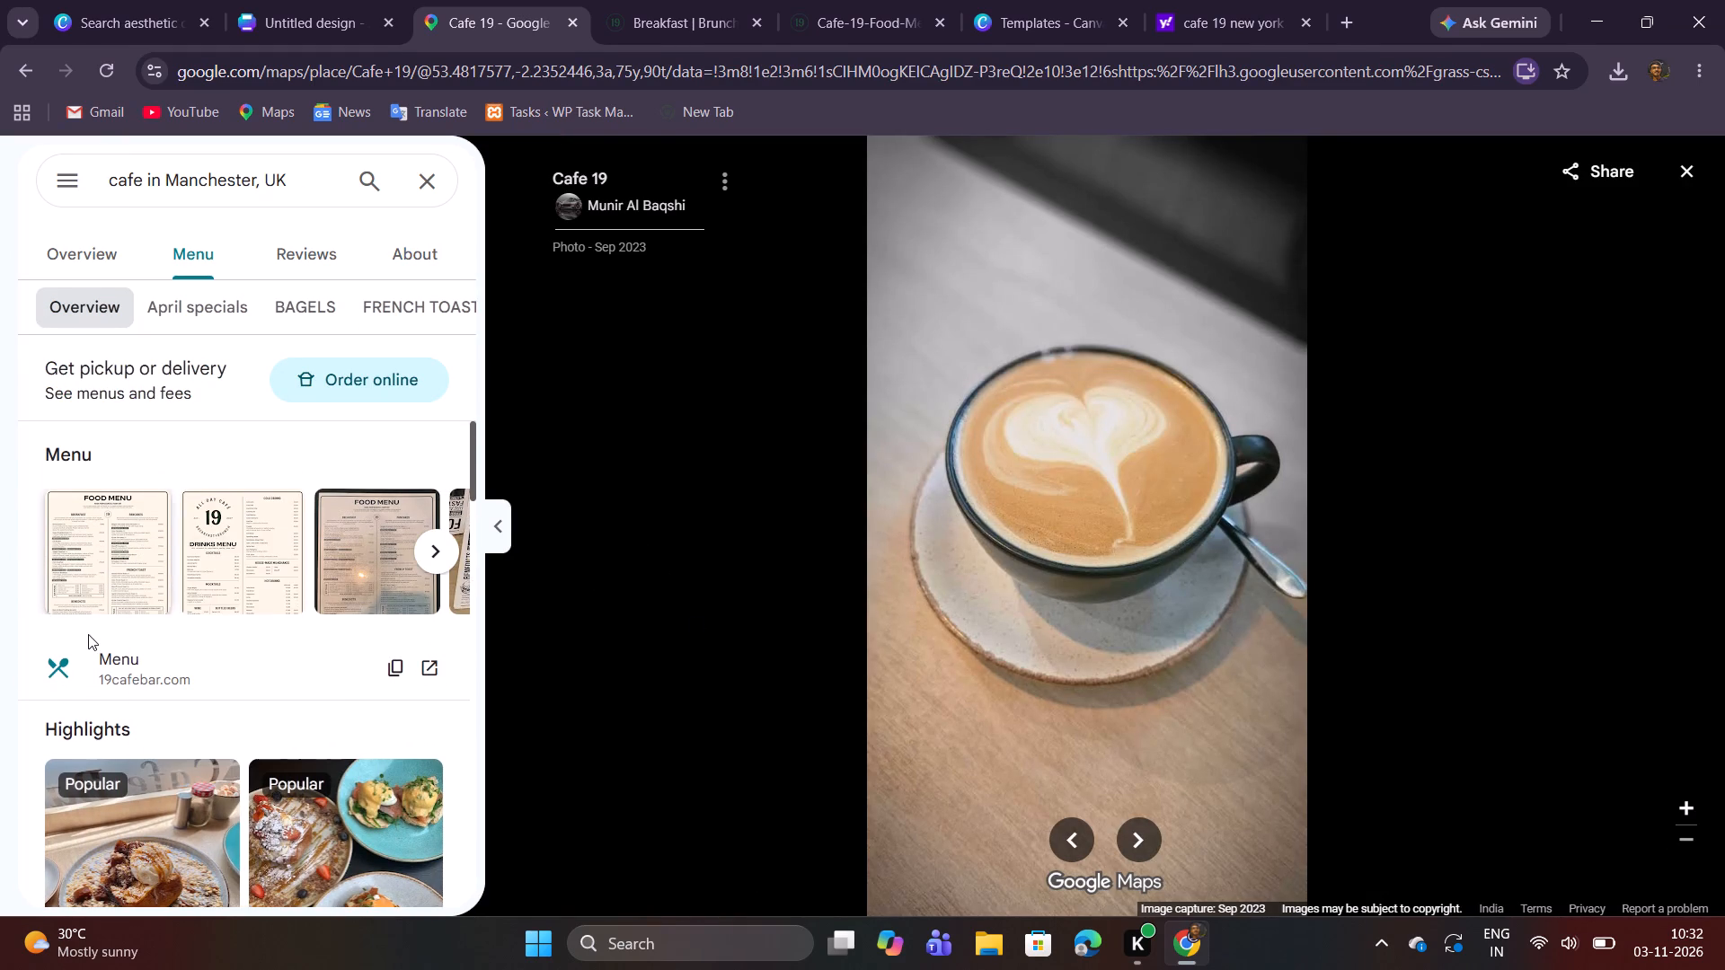
pyautogui.click(88, 634)
pyautogui.scroll(-5, 199, 583)
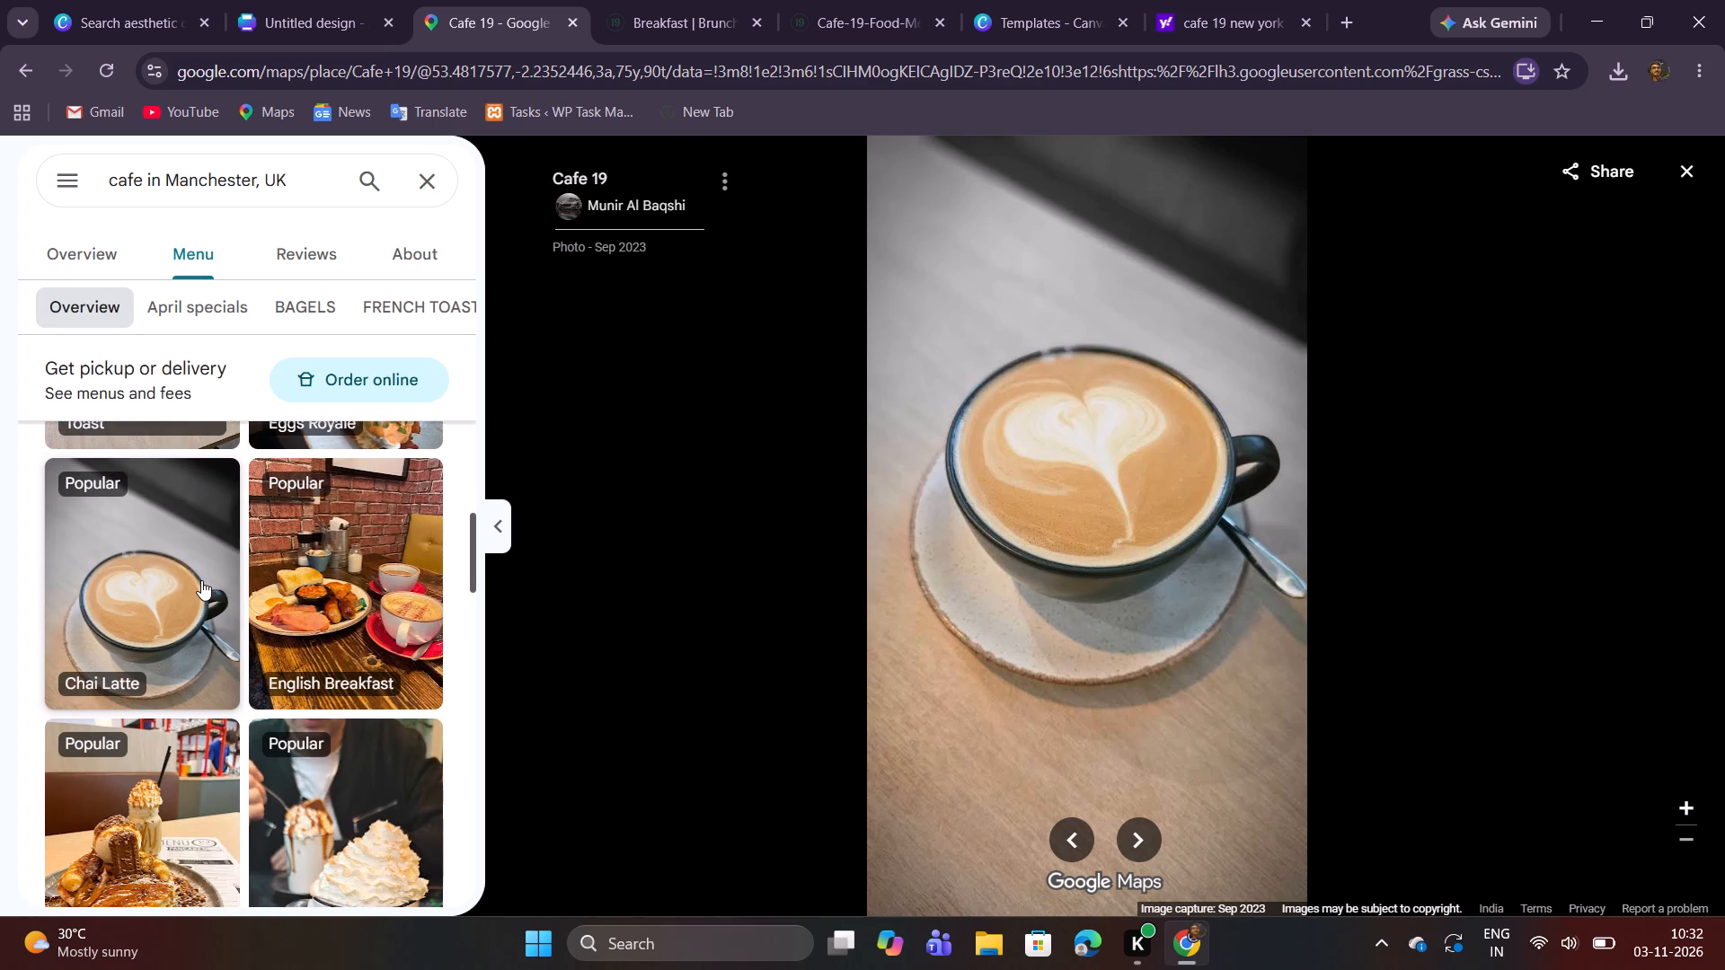
pyautogui.scroll(-5, 204, 577)
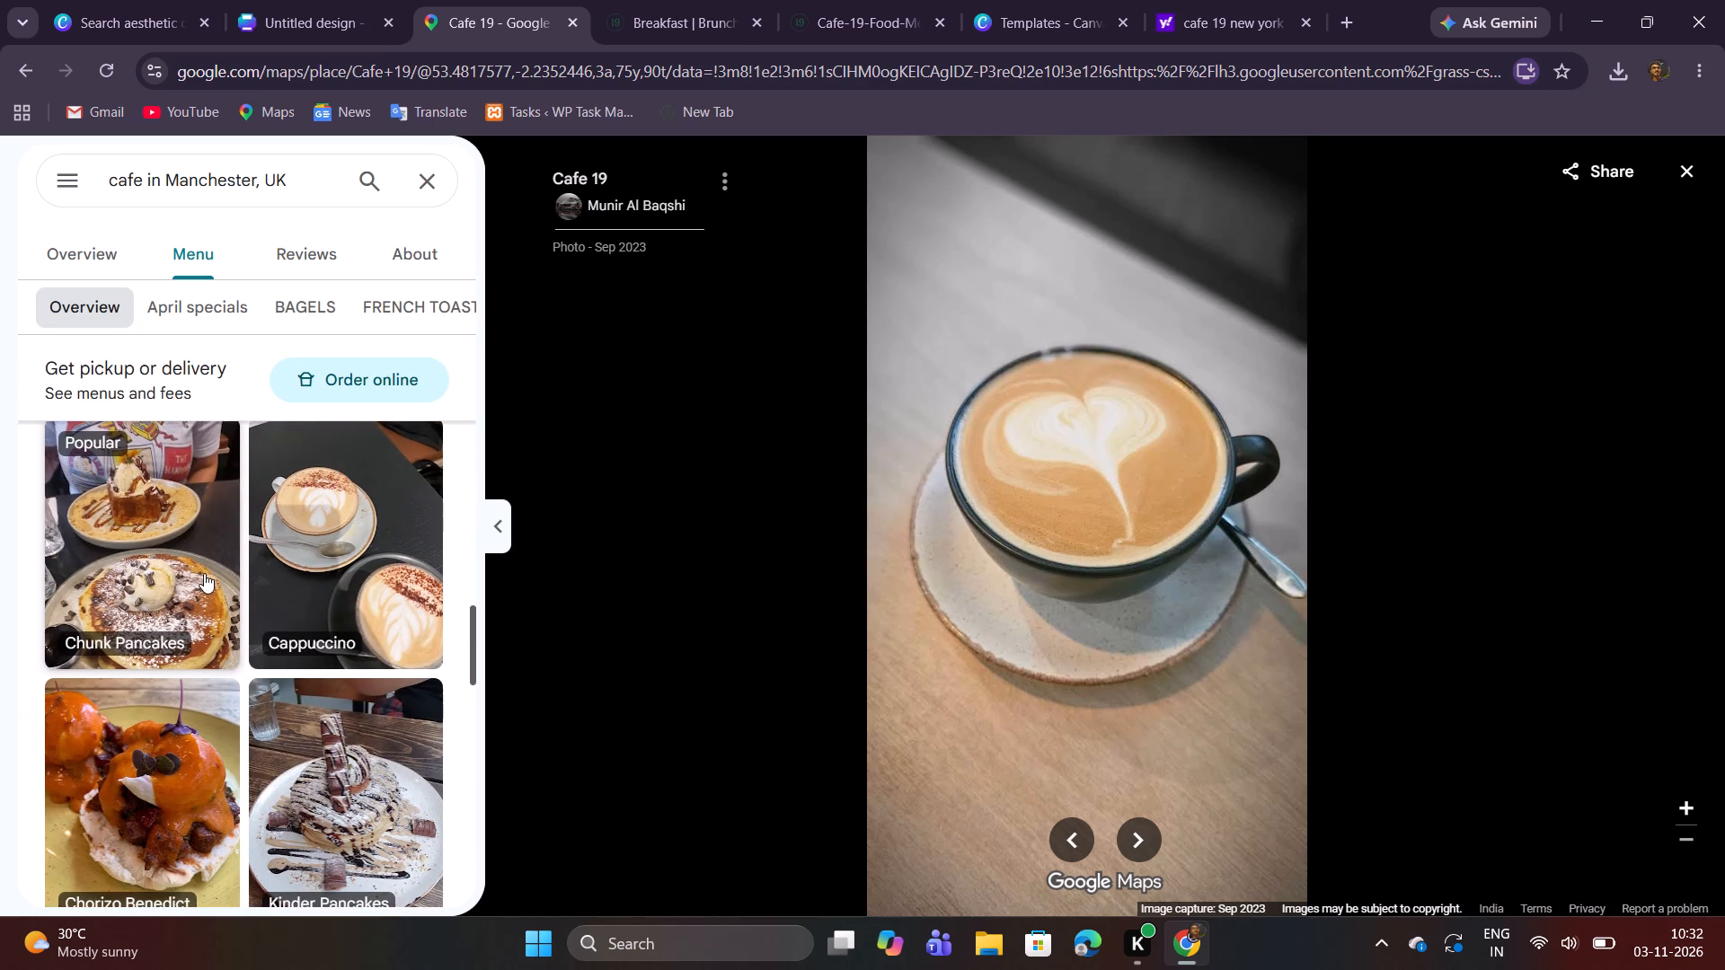
pyautogui.scroll(16, 204, 573)
pyautogui.click(185, 313)
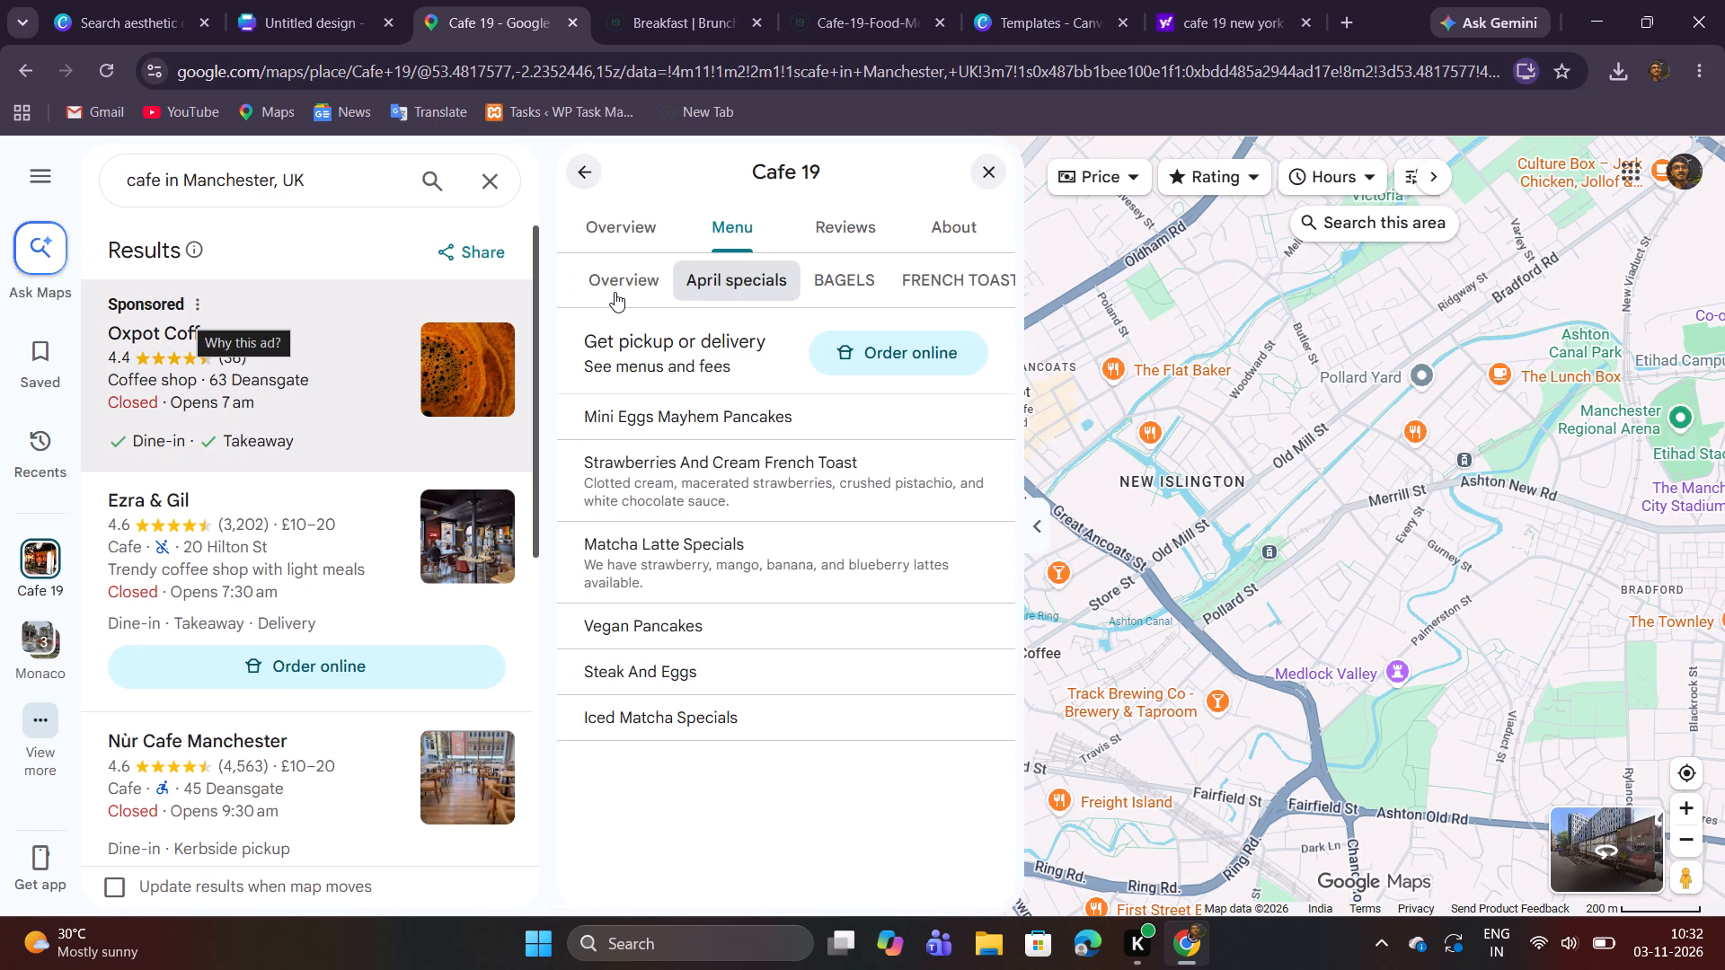
pyautogui.click(615, 292)
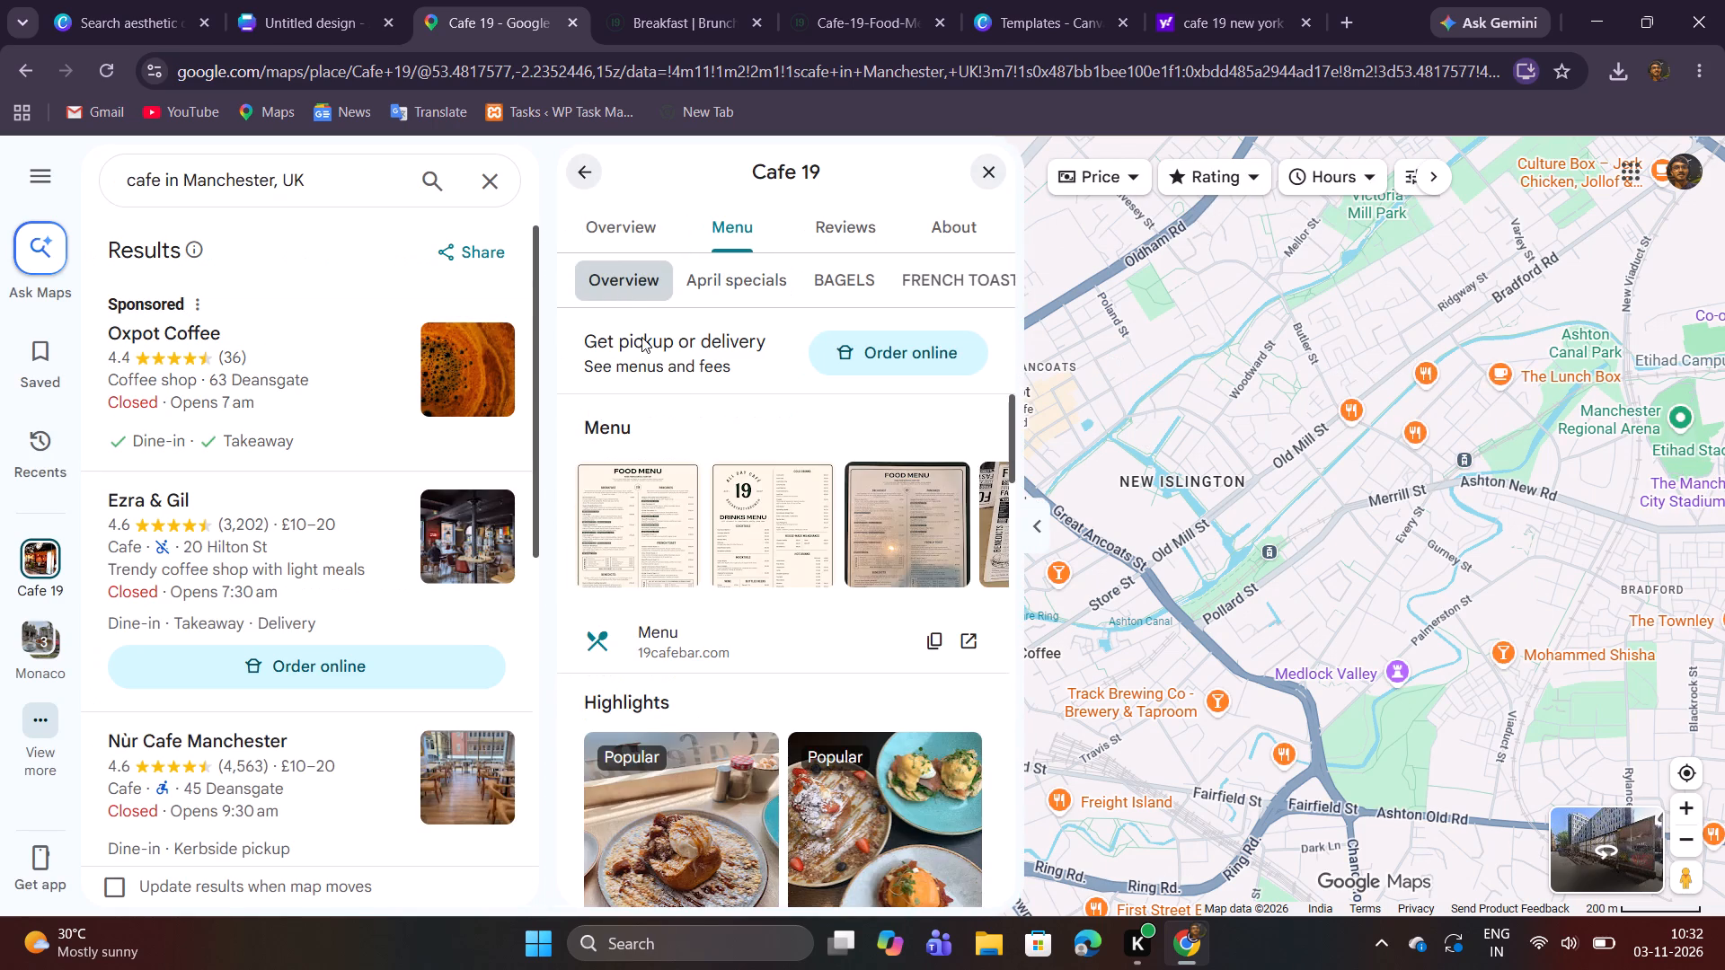
pyautogui.scroll(-2, 689, 417)
pyautogui.scroll(-6, 741, 473)
pyautogui.scroll(-2, 711, 577)
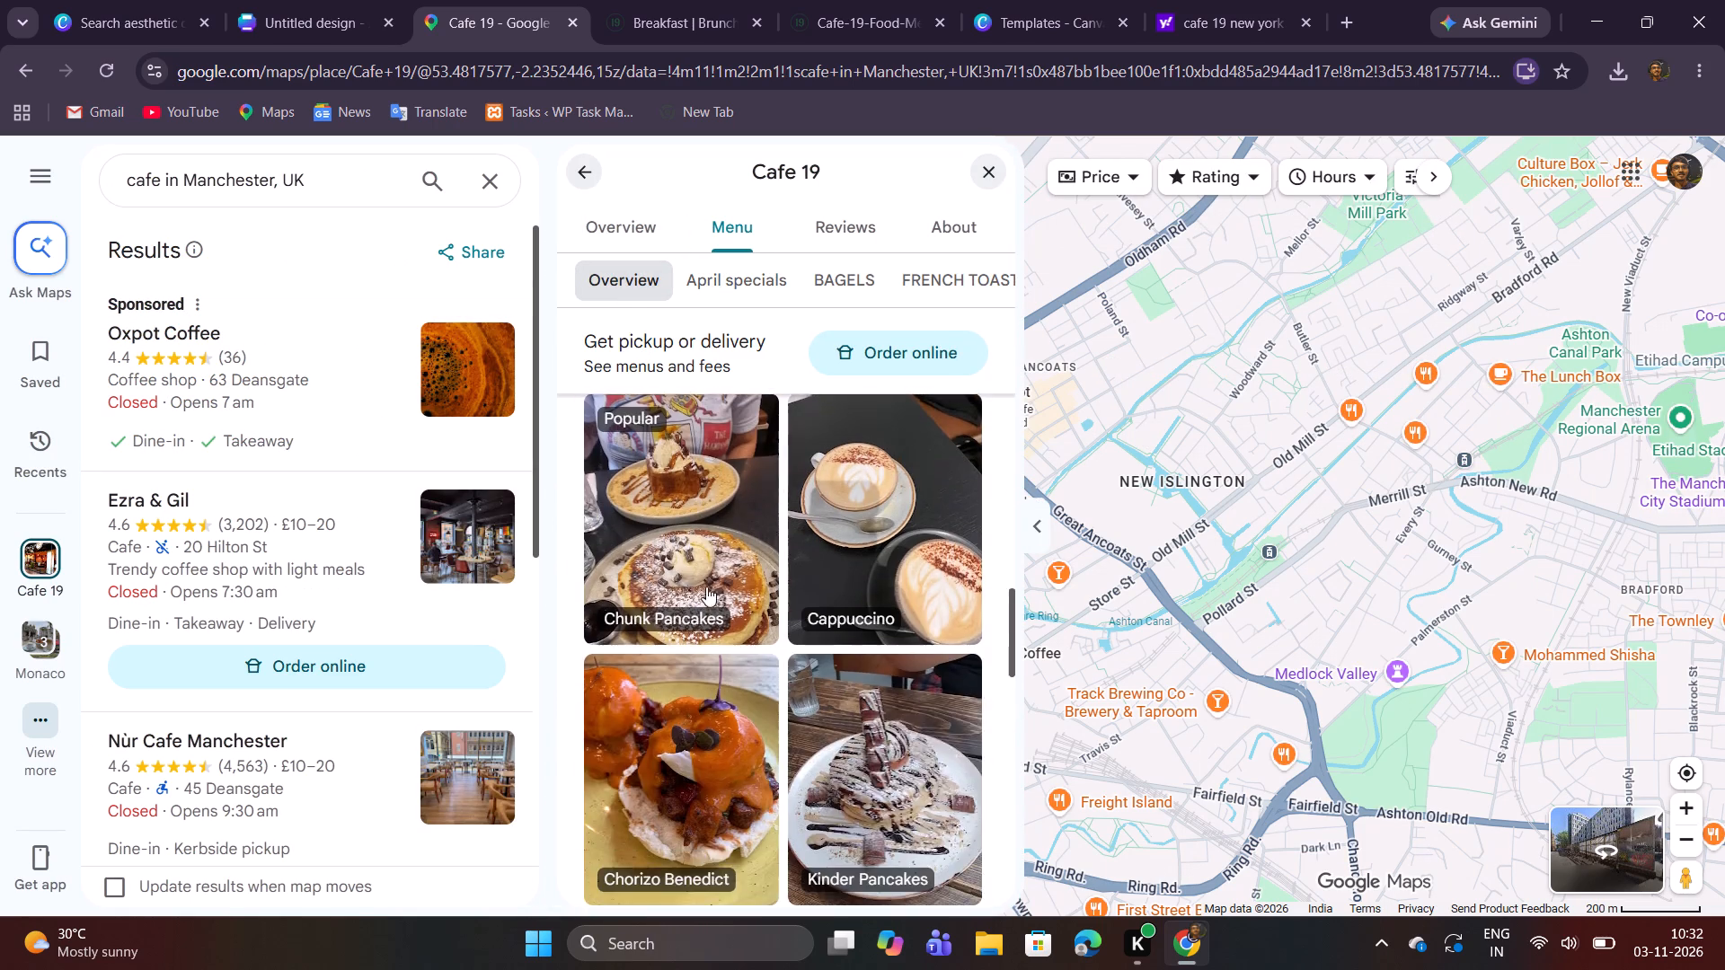
pyautogui.scroll(-3, 690, 595)
# Go back to the Canva design and check the available options for the central outdoor seating photo.
pyautogui.click(293, 13)
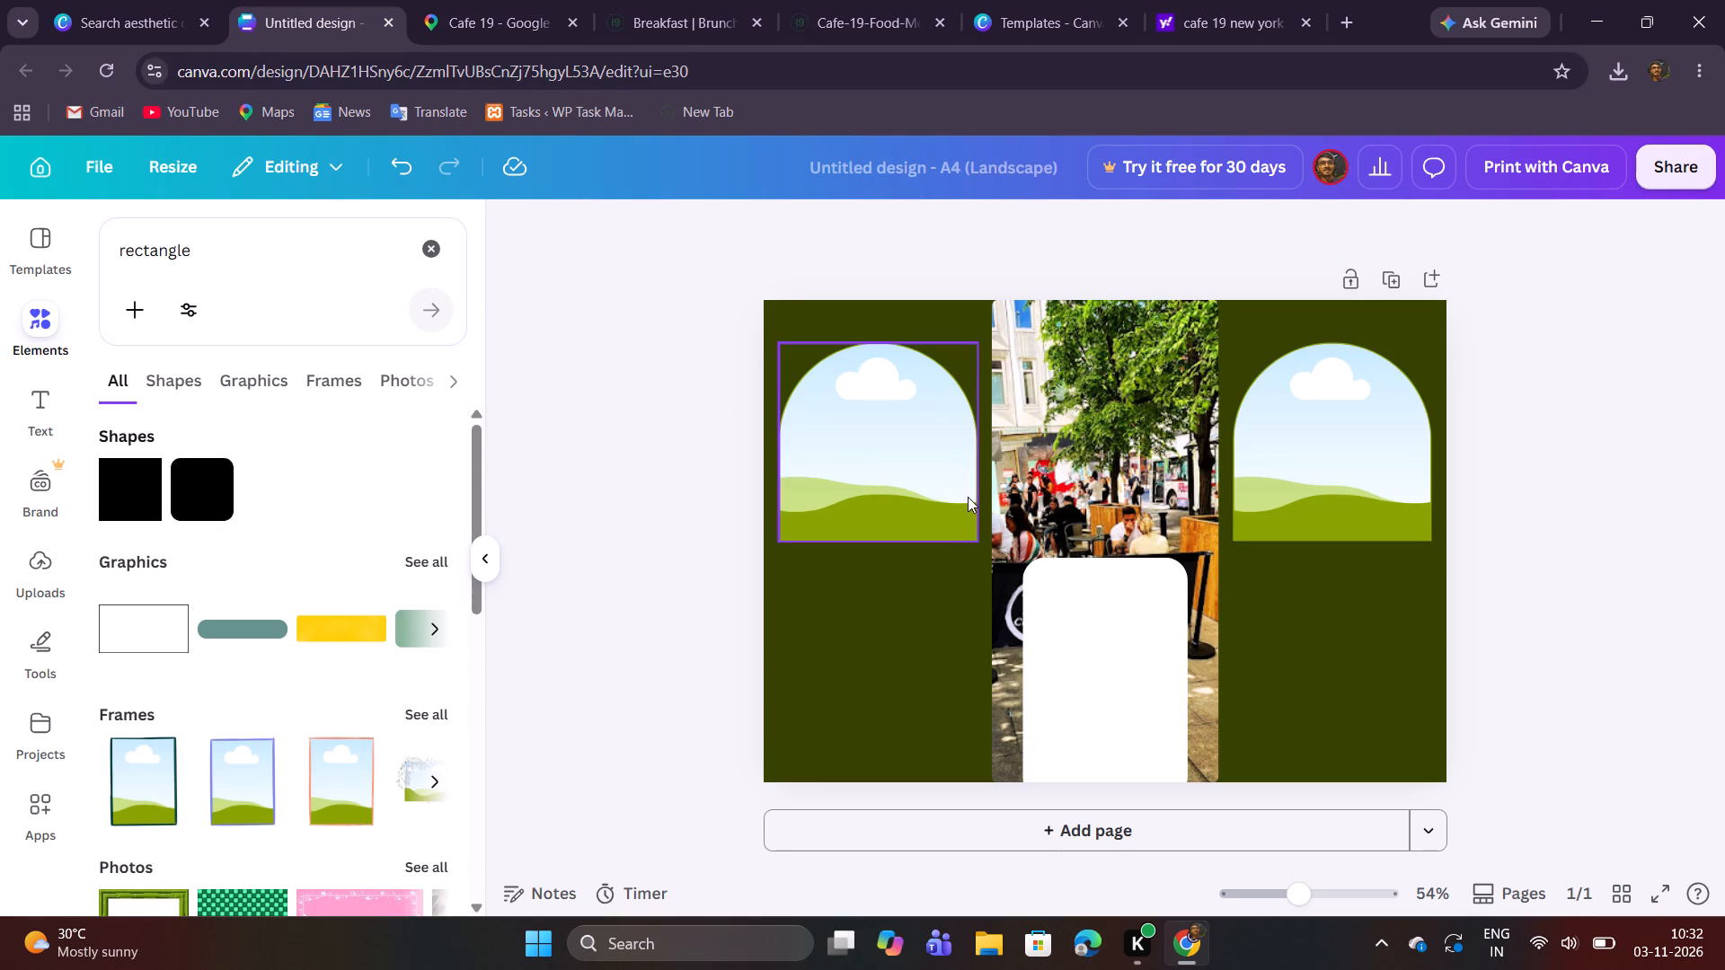
pyautogui.click(1155, 410)
pyautogui.rightClick(1154, 409)
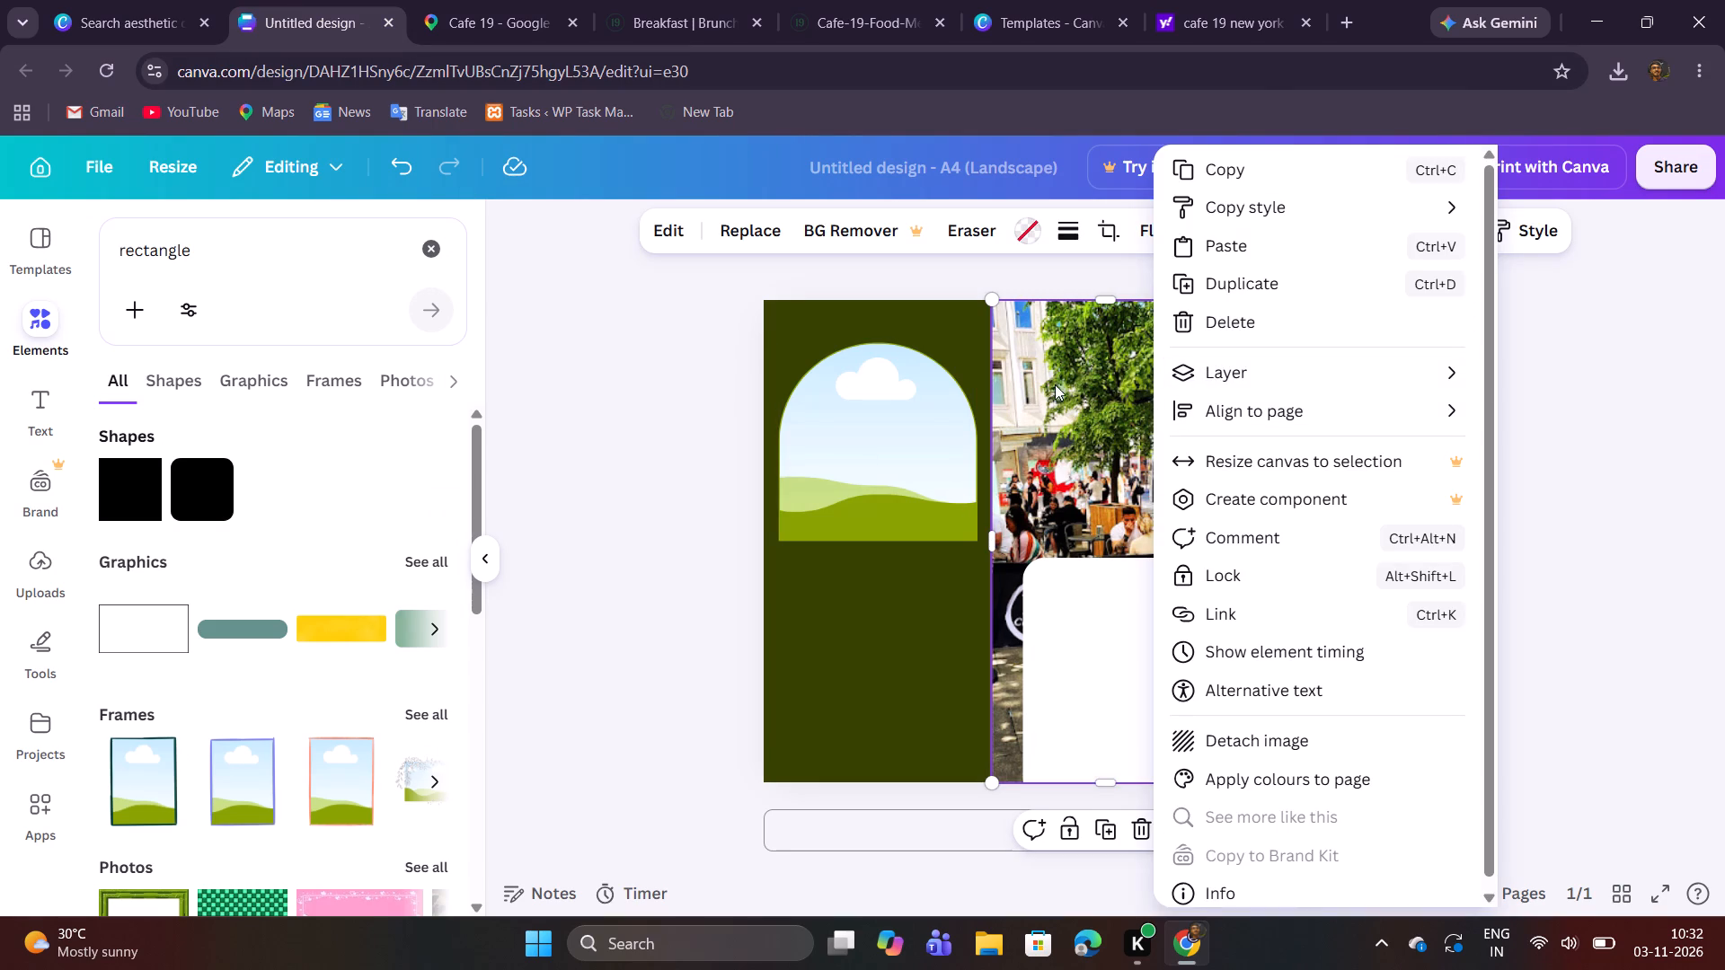
# Search the web in a new tab for "blur image" and open the PineTools online image blurring page.
pyautogui.click(1333, 28)
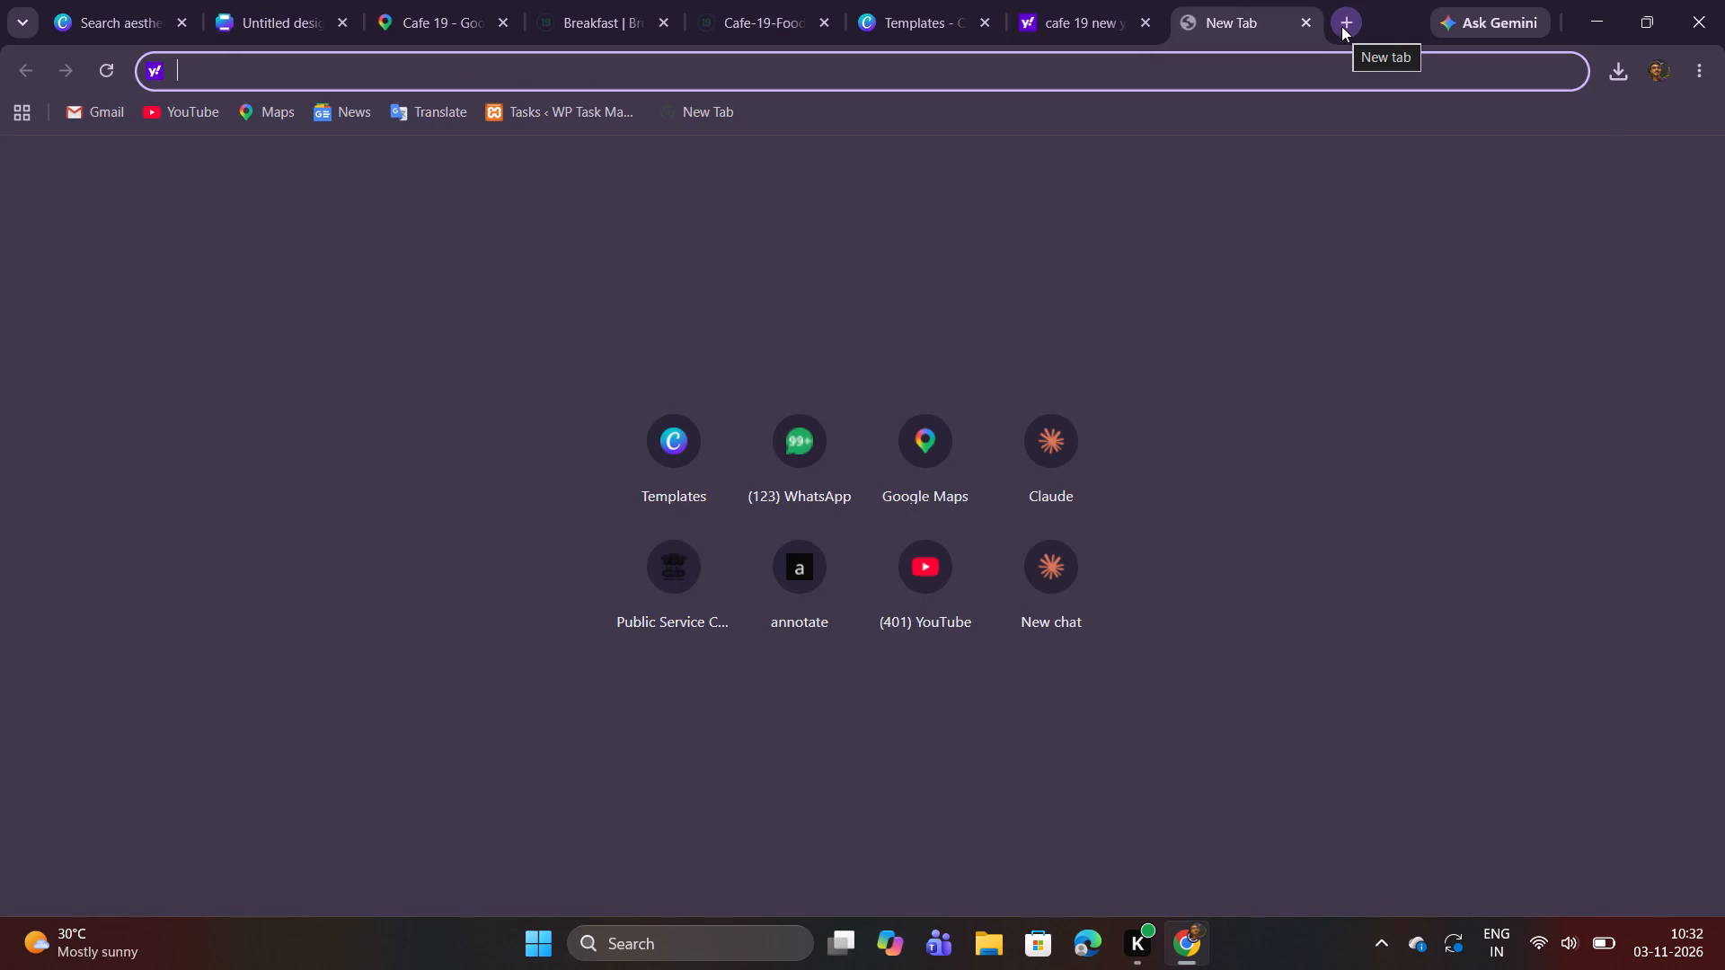
pyautogui.write('blur umage')
pyautogui.press('BackSpace')
pyautogui.press('BackSpace')
pyautogui.press('BackSpace')
pyautogui.press('BackSpace')
pyautogui.press('BackSpace')
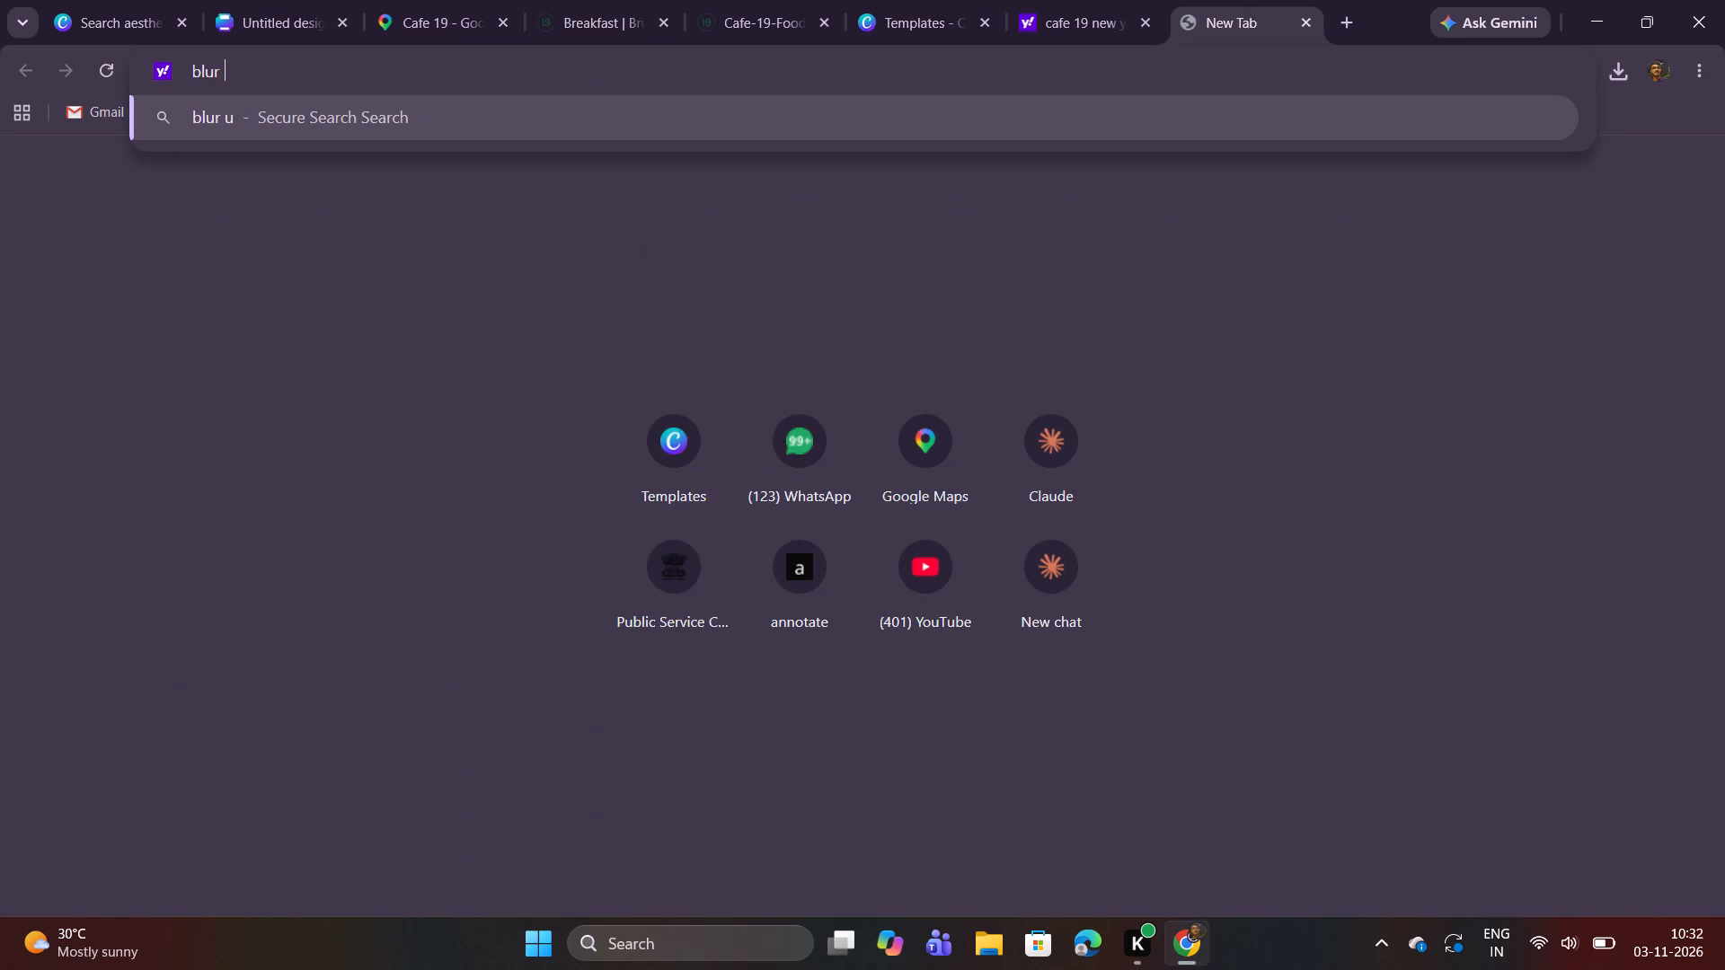
pyautogui.write('image')
pyautogui.press('Return')
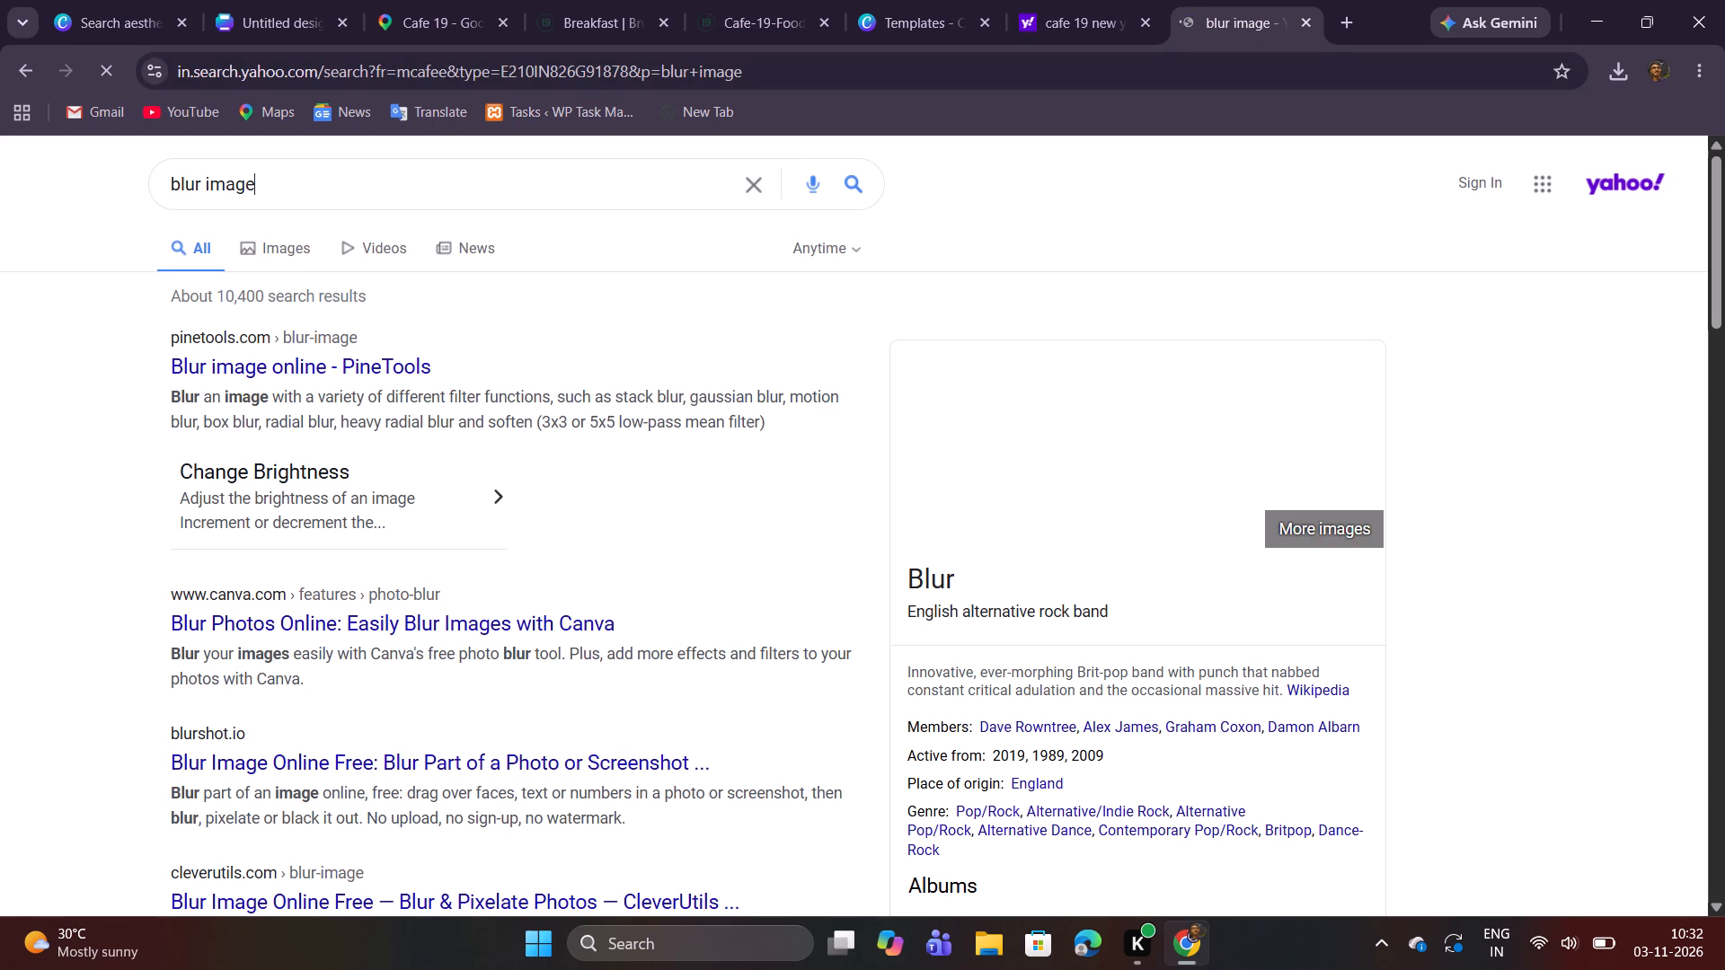
pyautogui.click(360, 376)
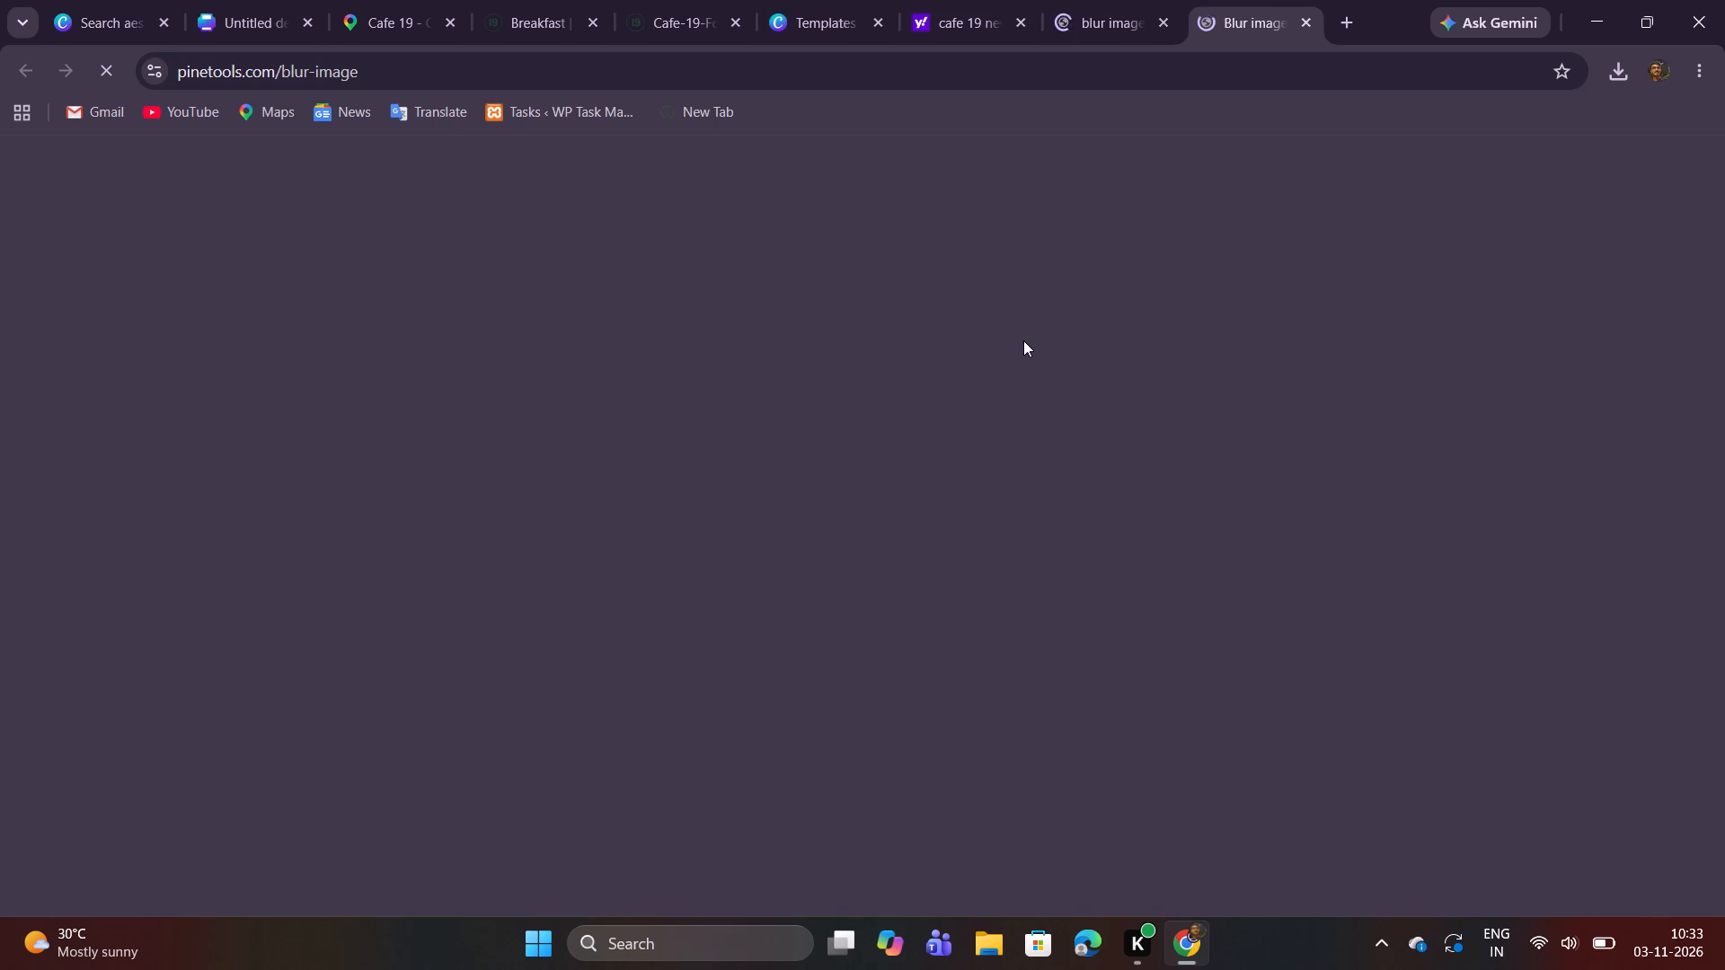
# Check the reference trifold menu template's central photo panel, and return to the Canva design to compare.
pyautogui.click(933, 10)
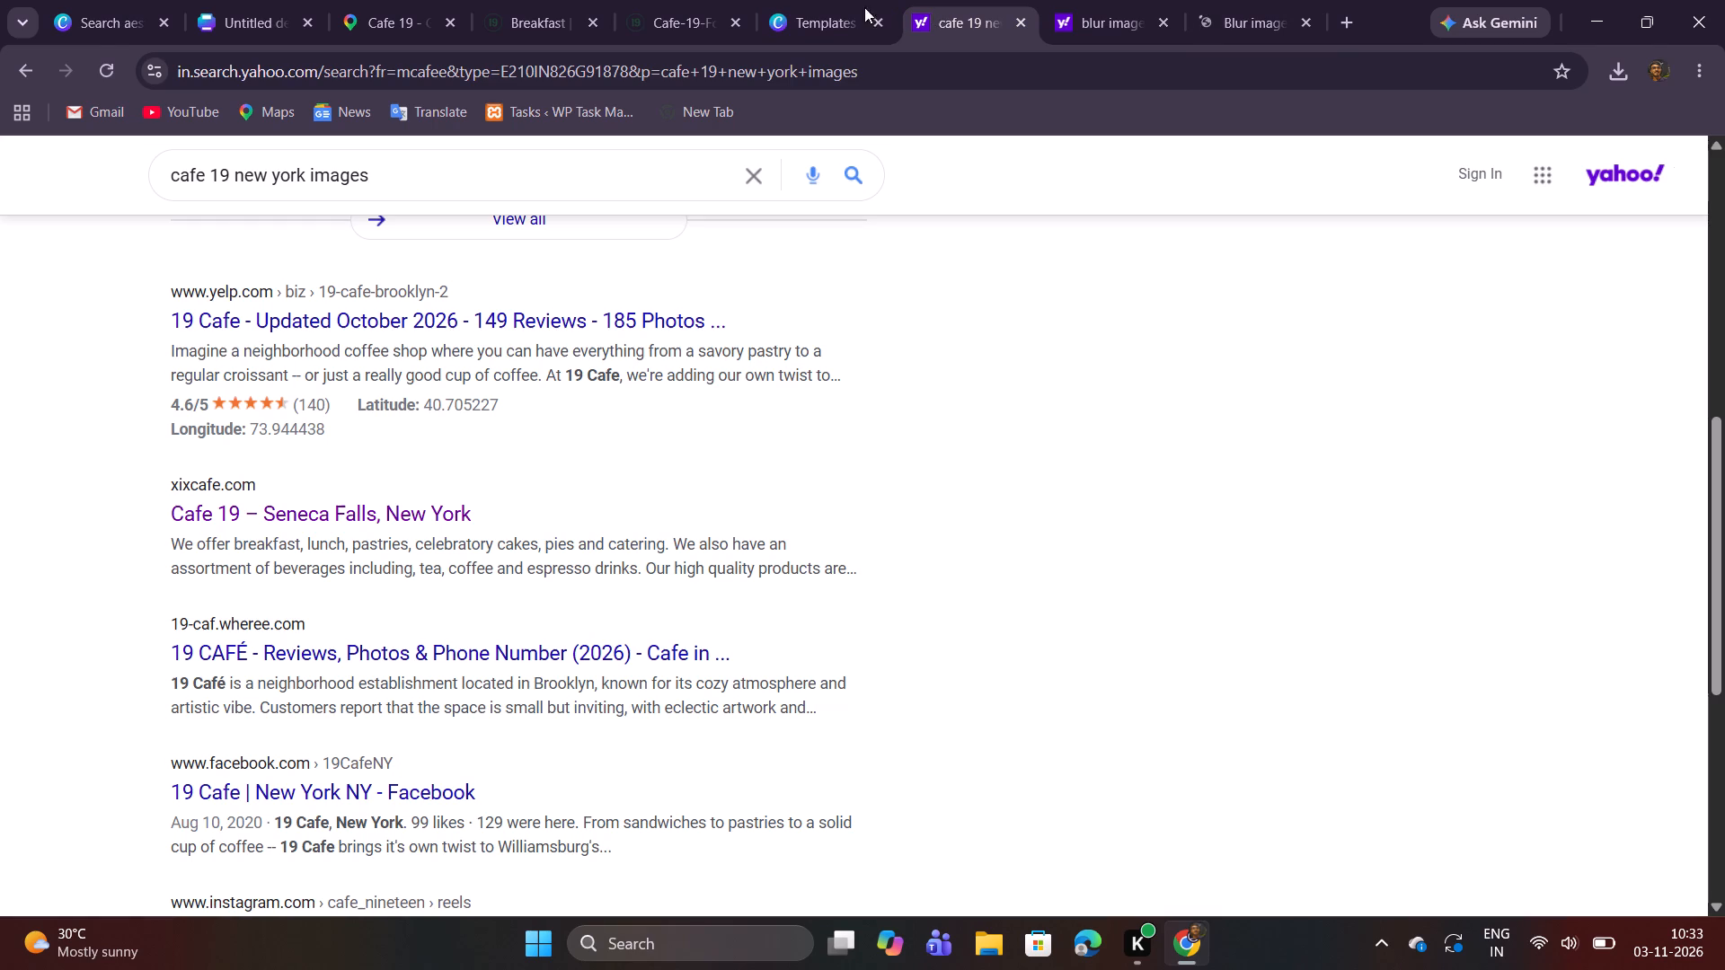
pyautogui.click(776, 17)
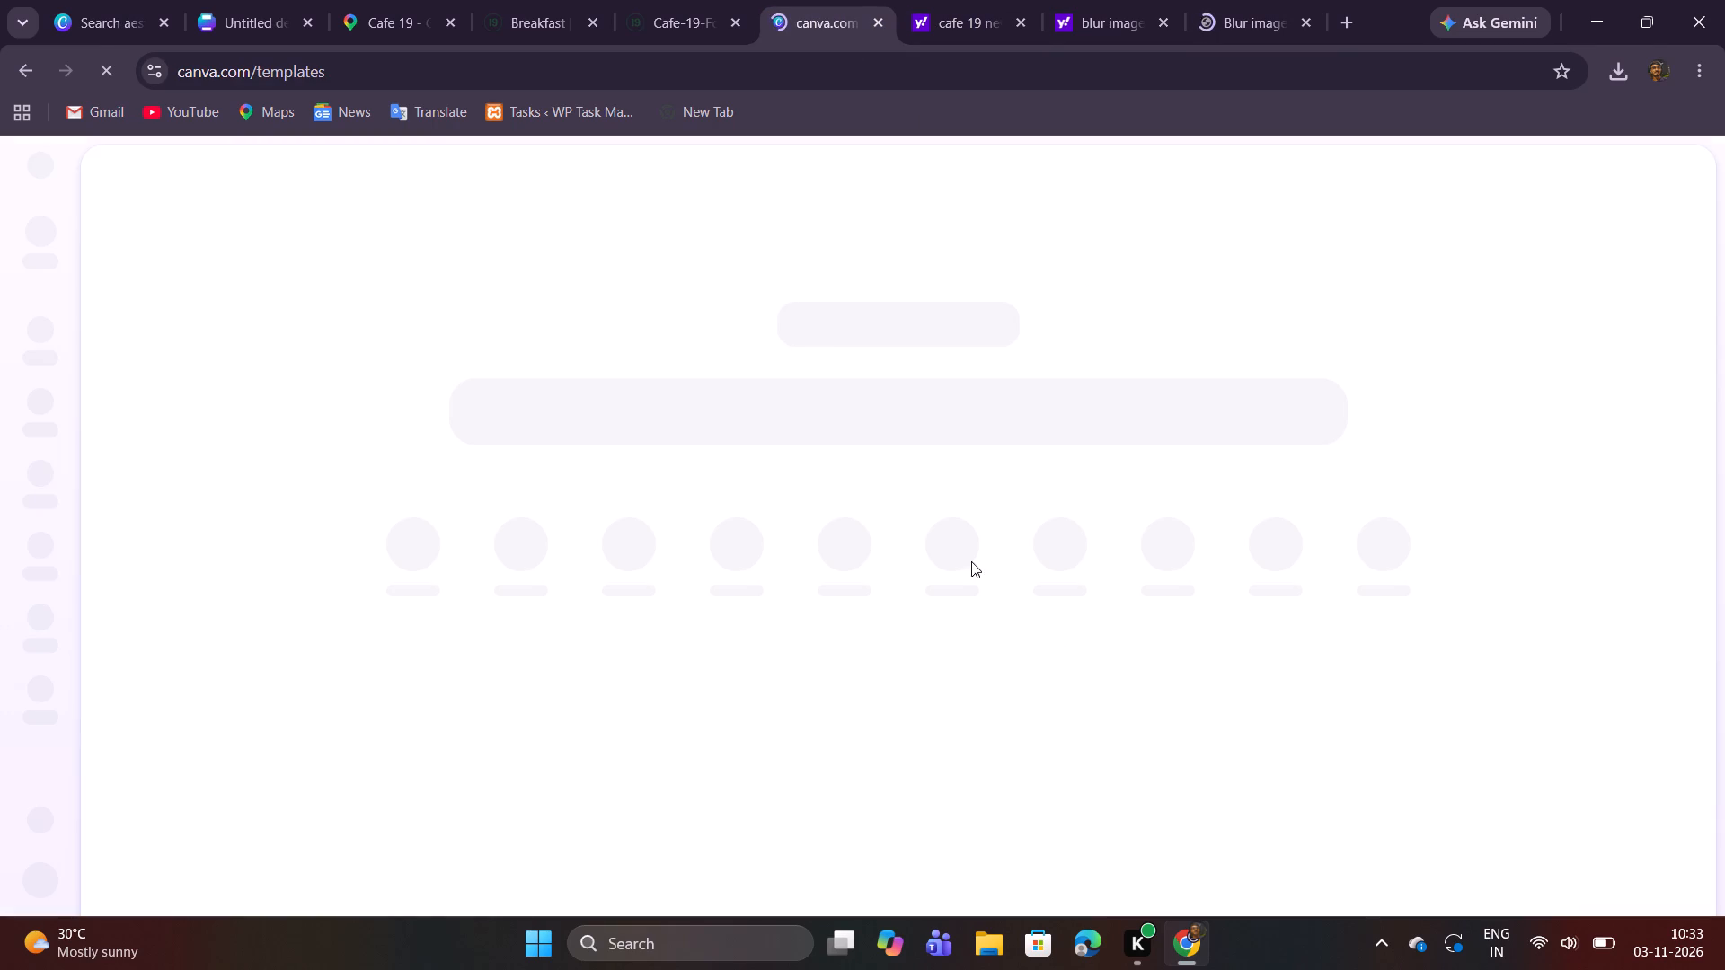
pyautogui.click(119, 4)
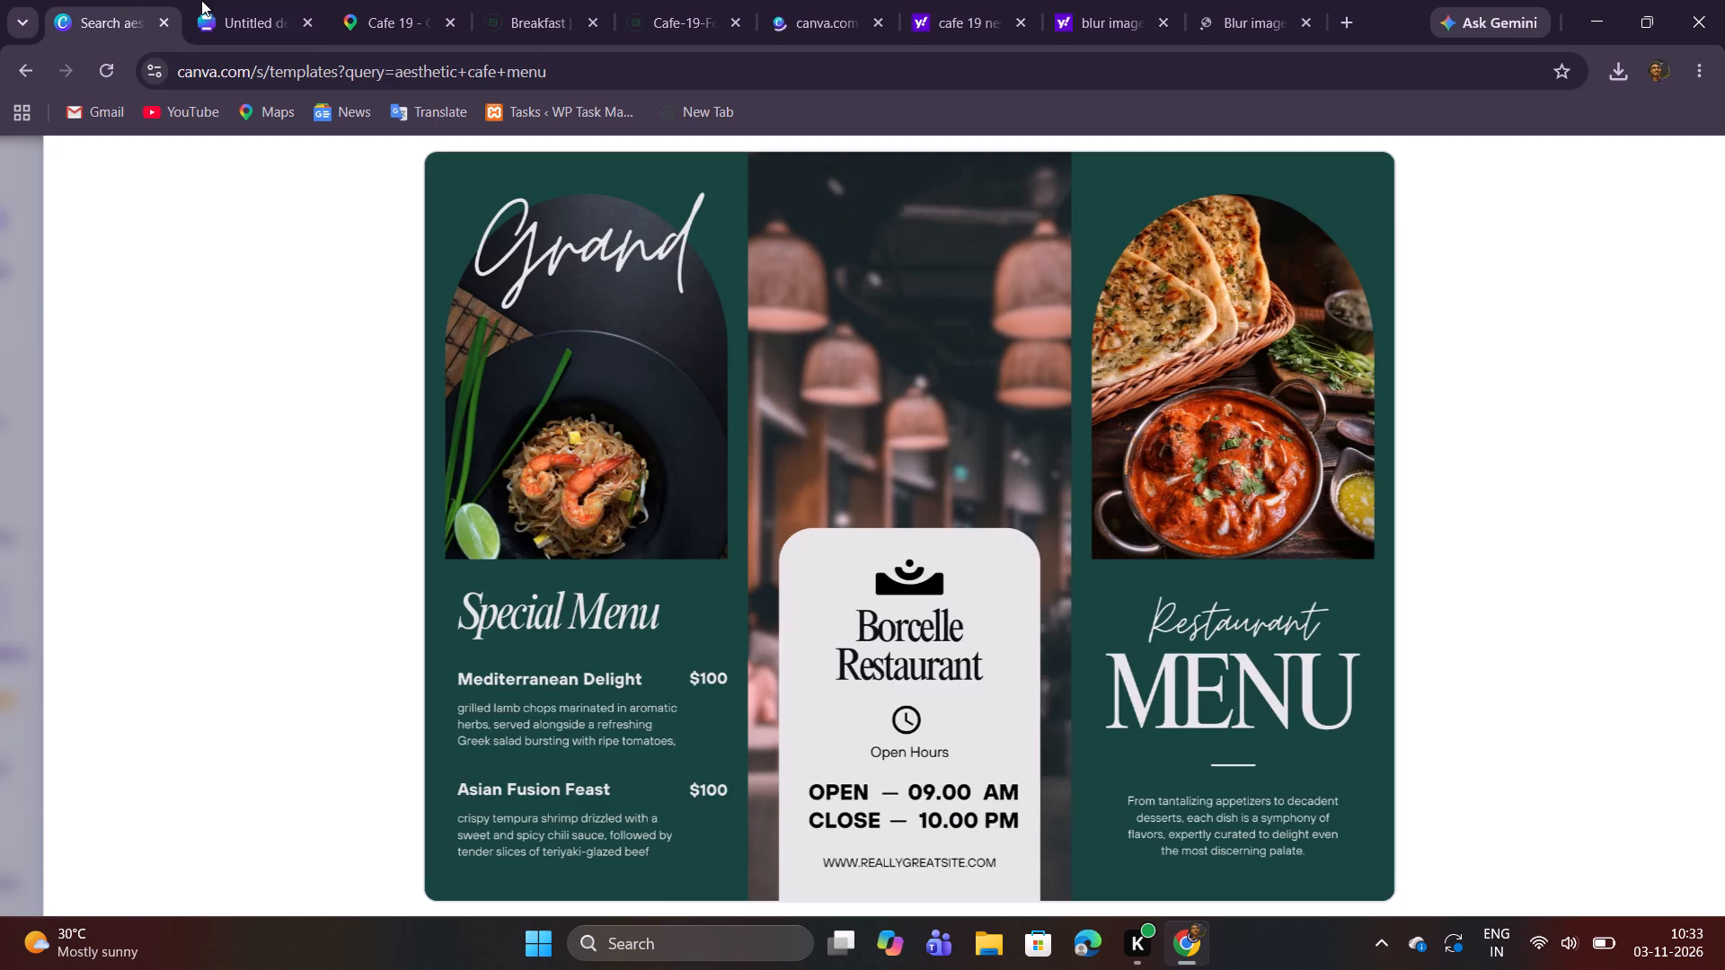
pyautogui.click(201, 0)
pyautogui.click(1577, 568)
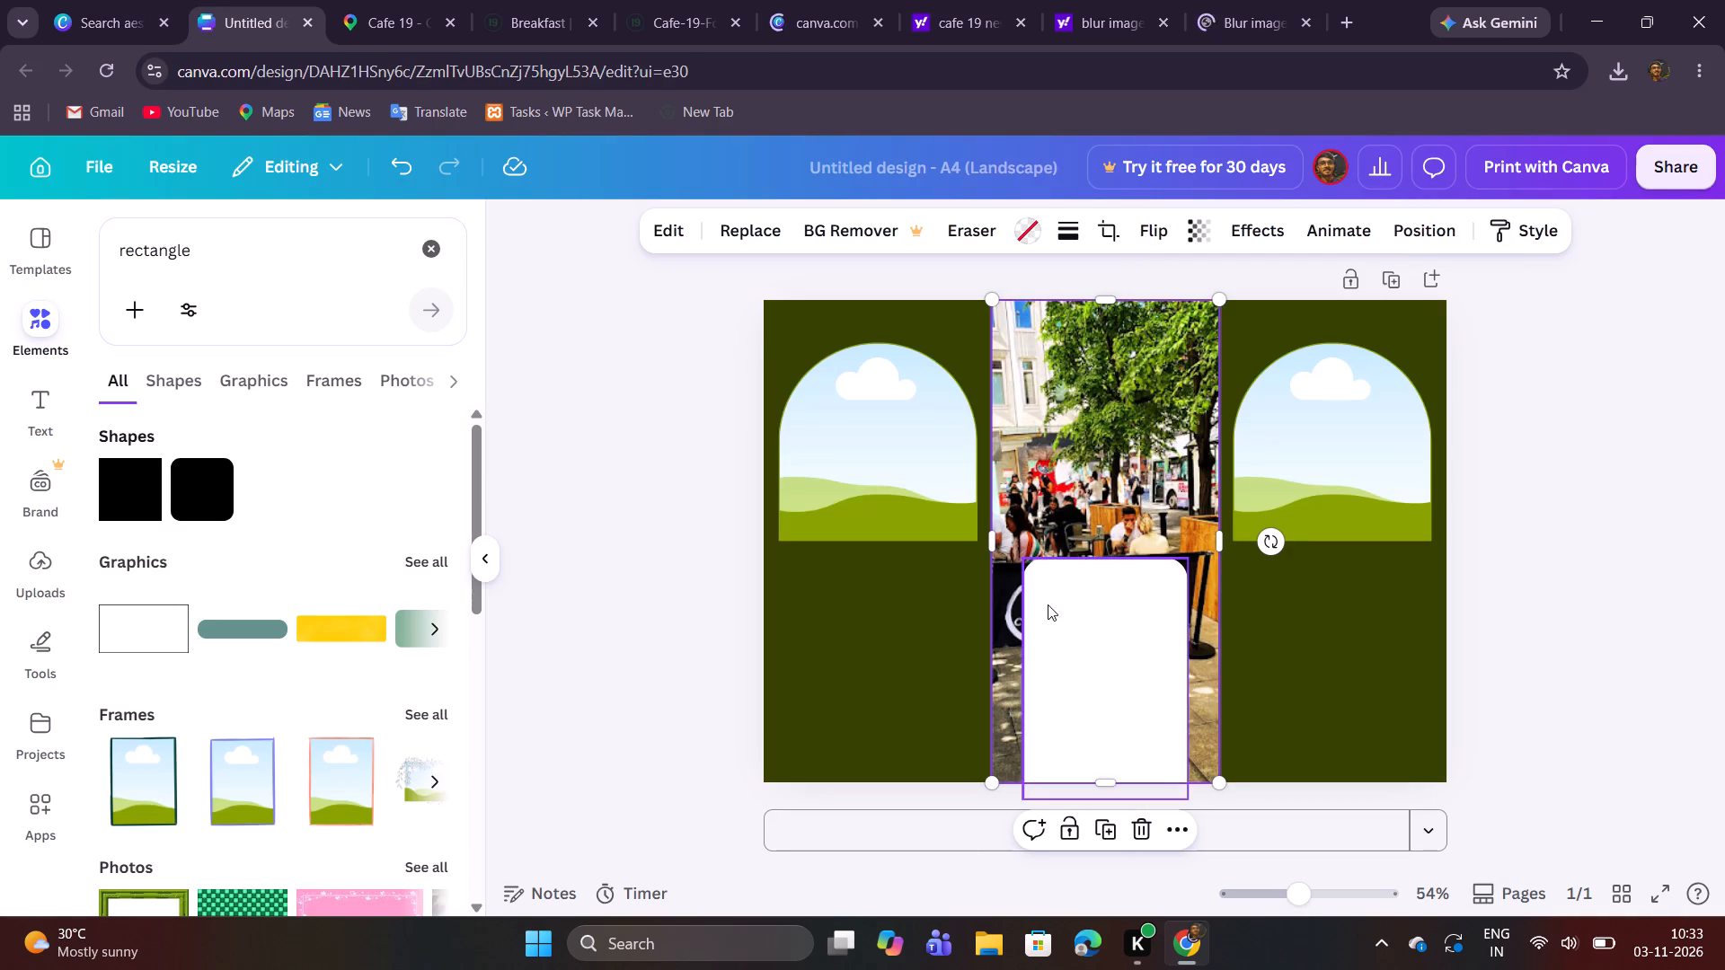
# Switch to the PineTools blur page and paste the copied outdoor seating photo as the input image.
pyautogui.click(1223, 7)
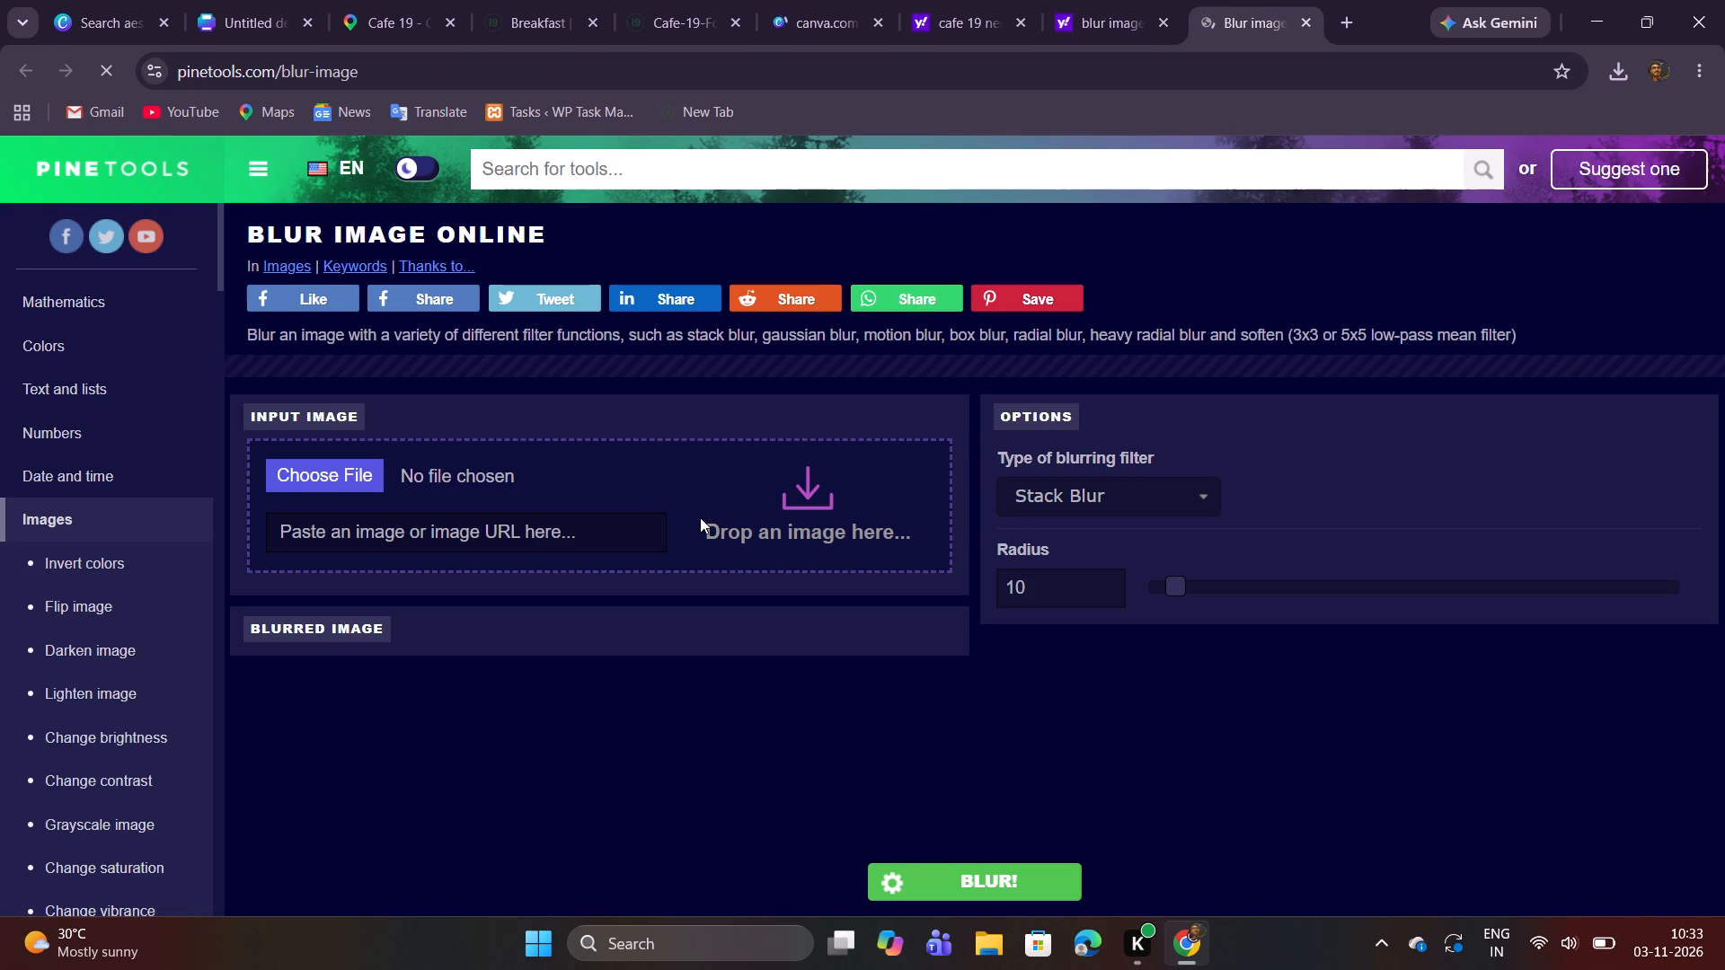
pyautogui.click(699, 516)
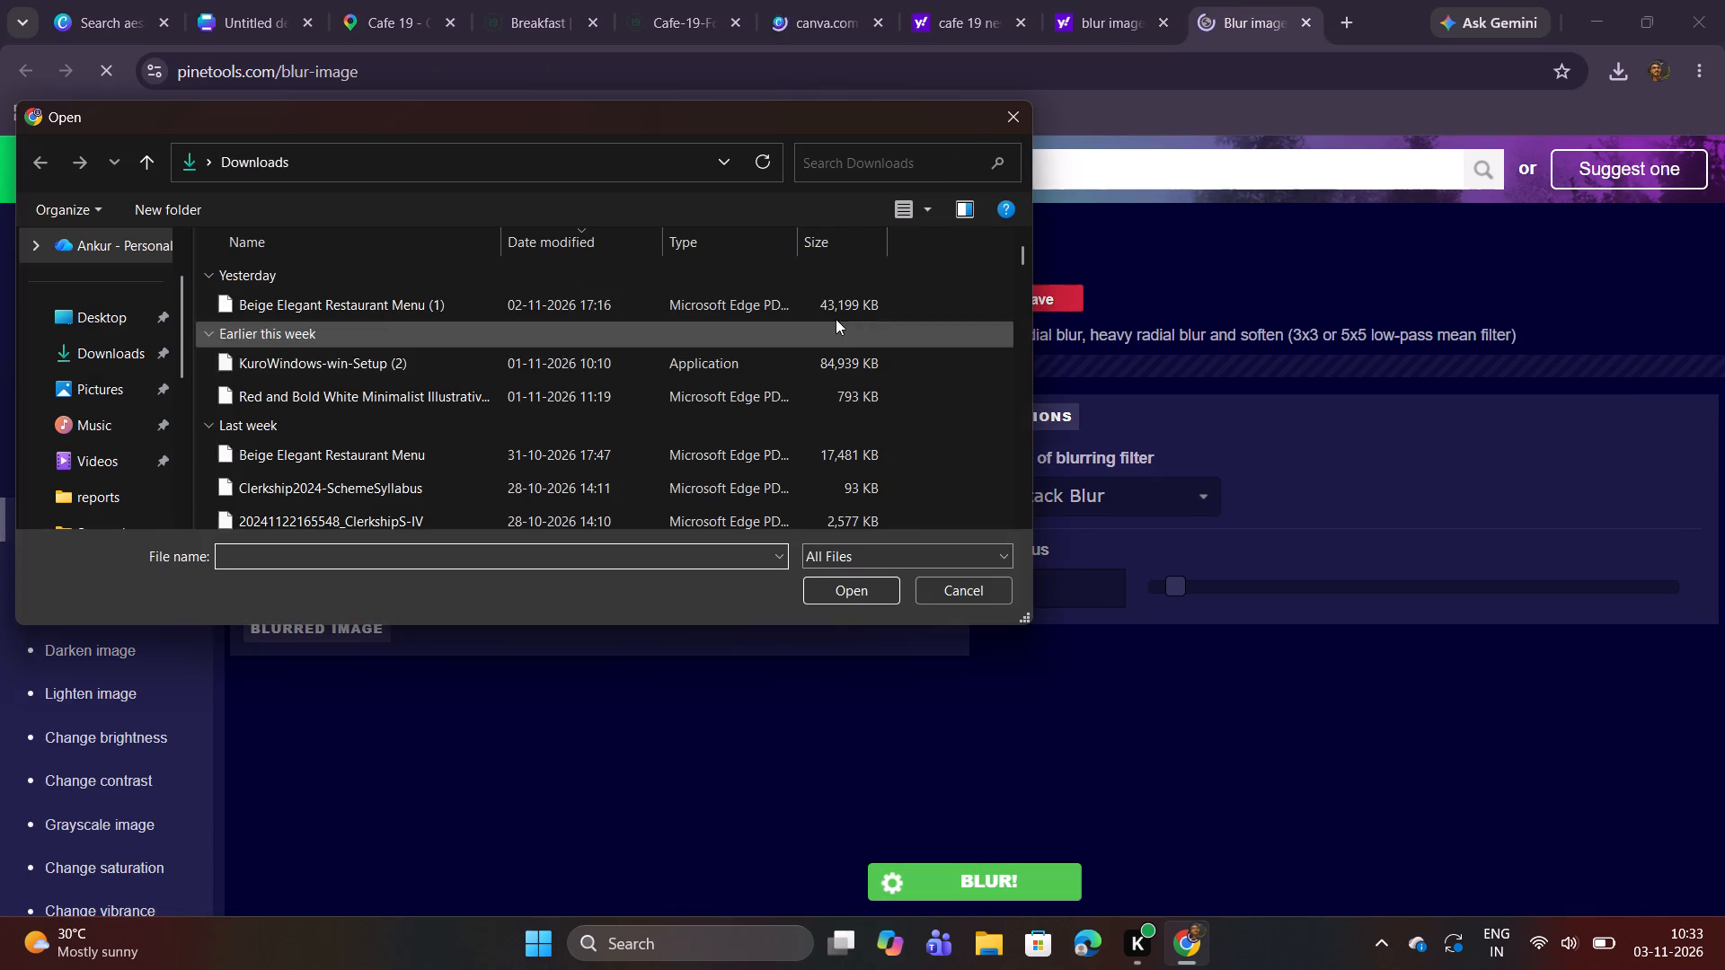
pyautogui.click(995, 128)
pyautogui.hotkey('ctrl', 'v')
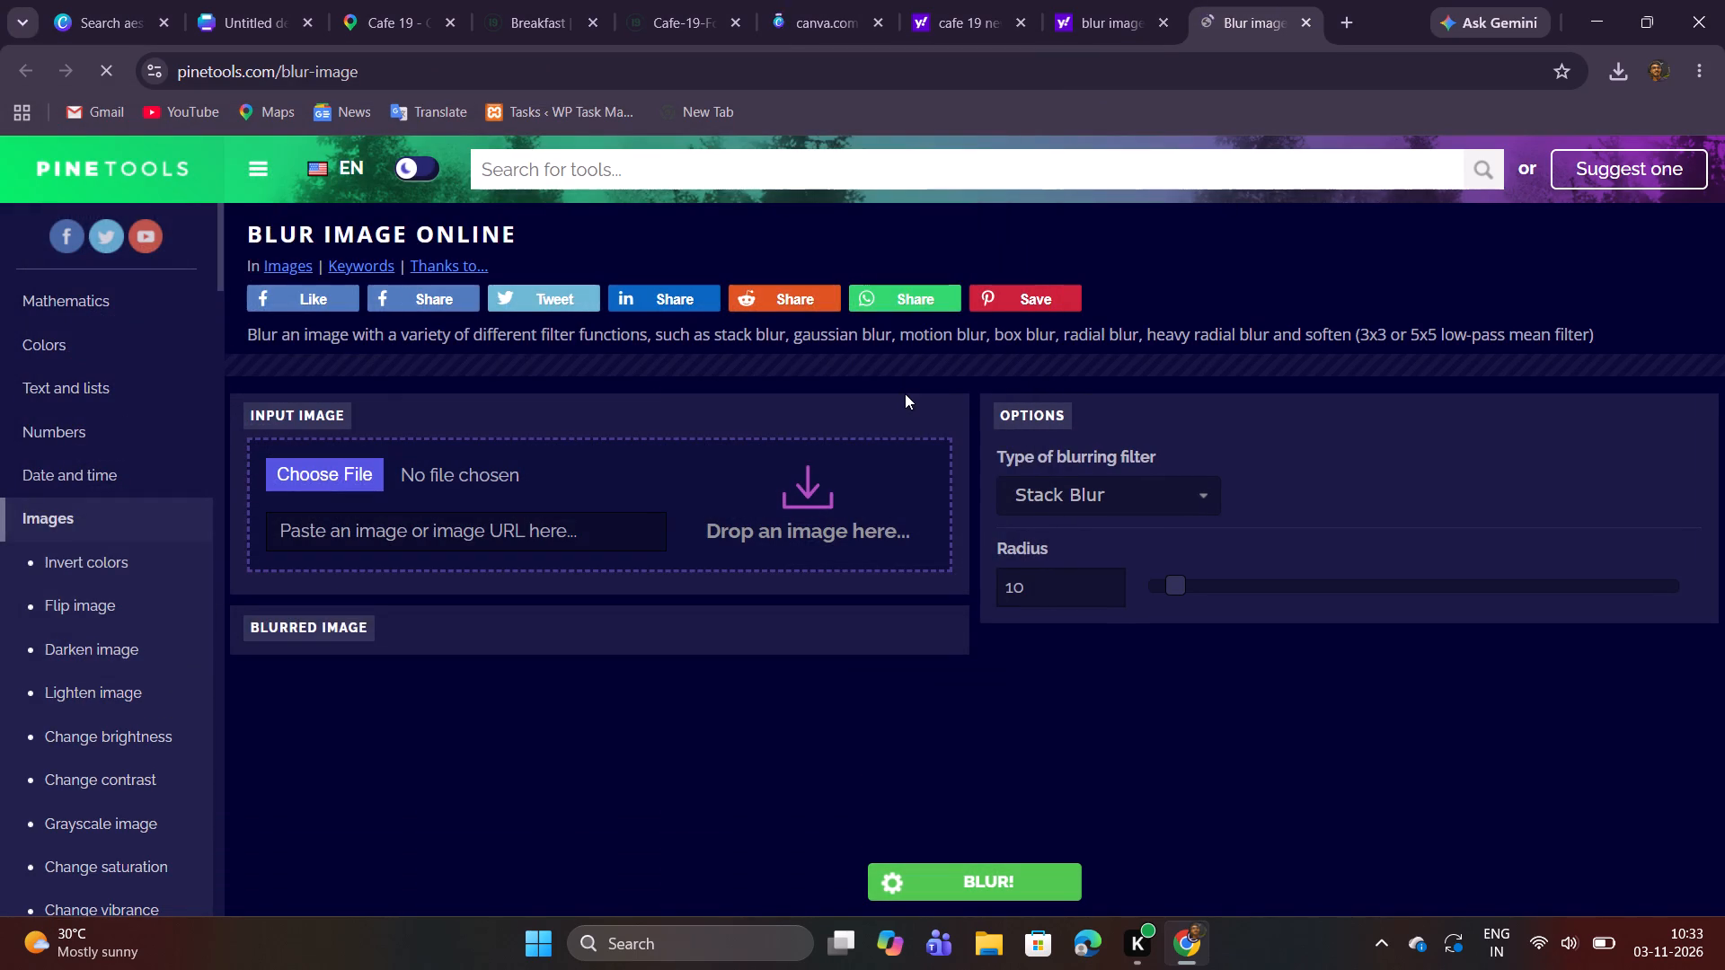
pyautogui.scroll(-4, 904, 567)
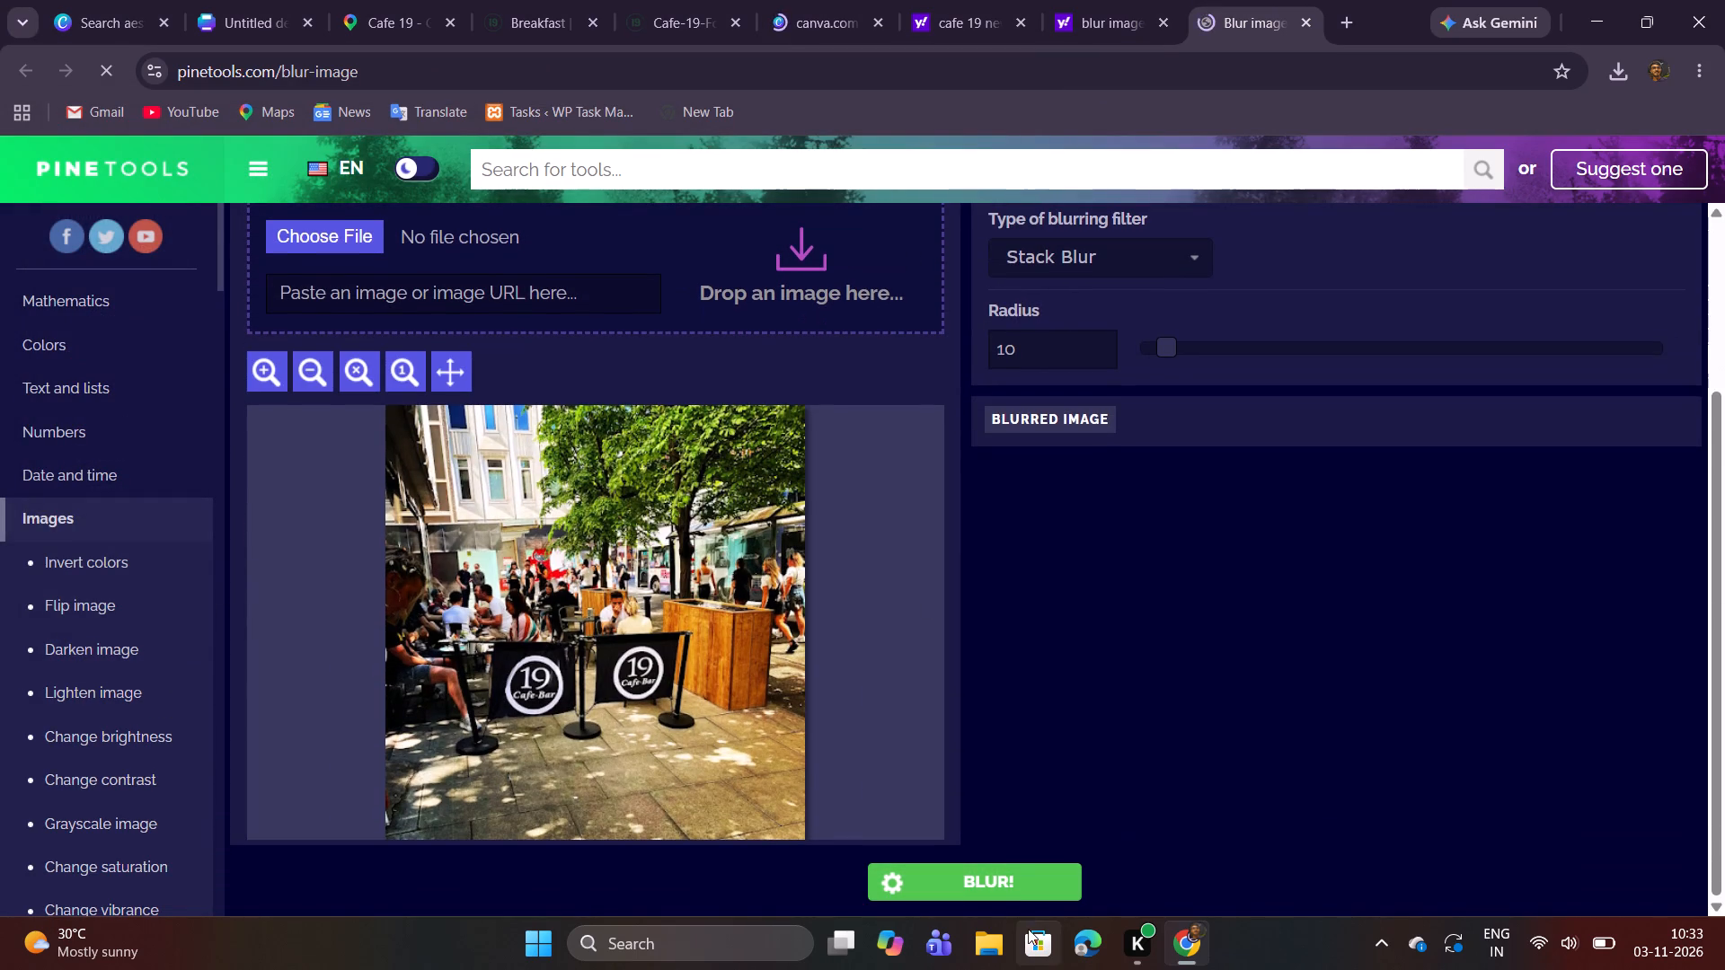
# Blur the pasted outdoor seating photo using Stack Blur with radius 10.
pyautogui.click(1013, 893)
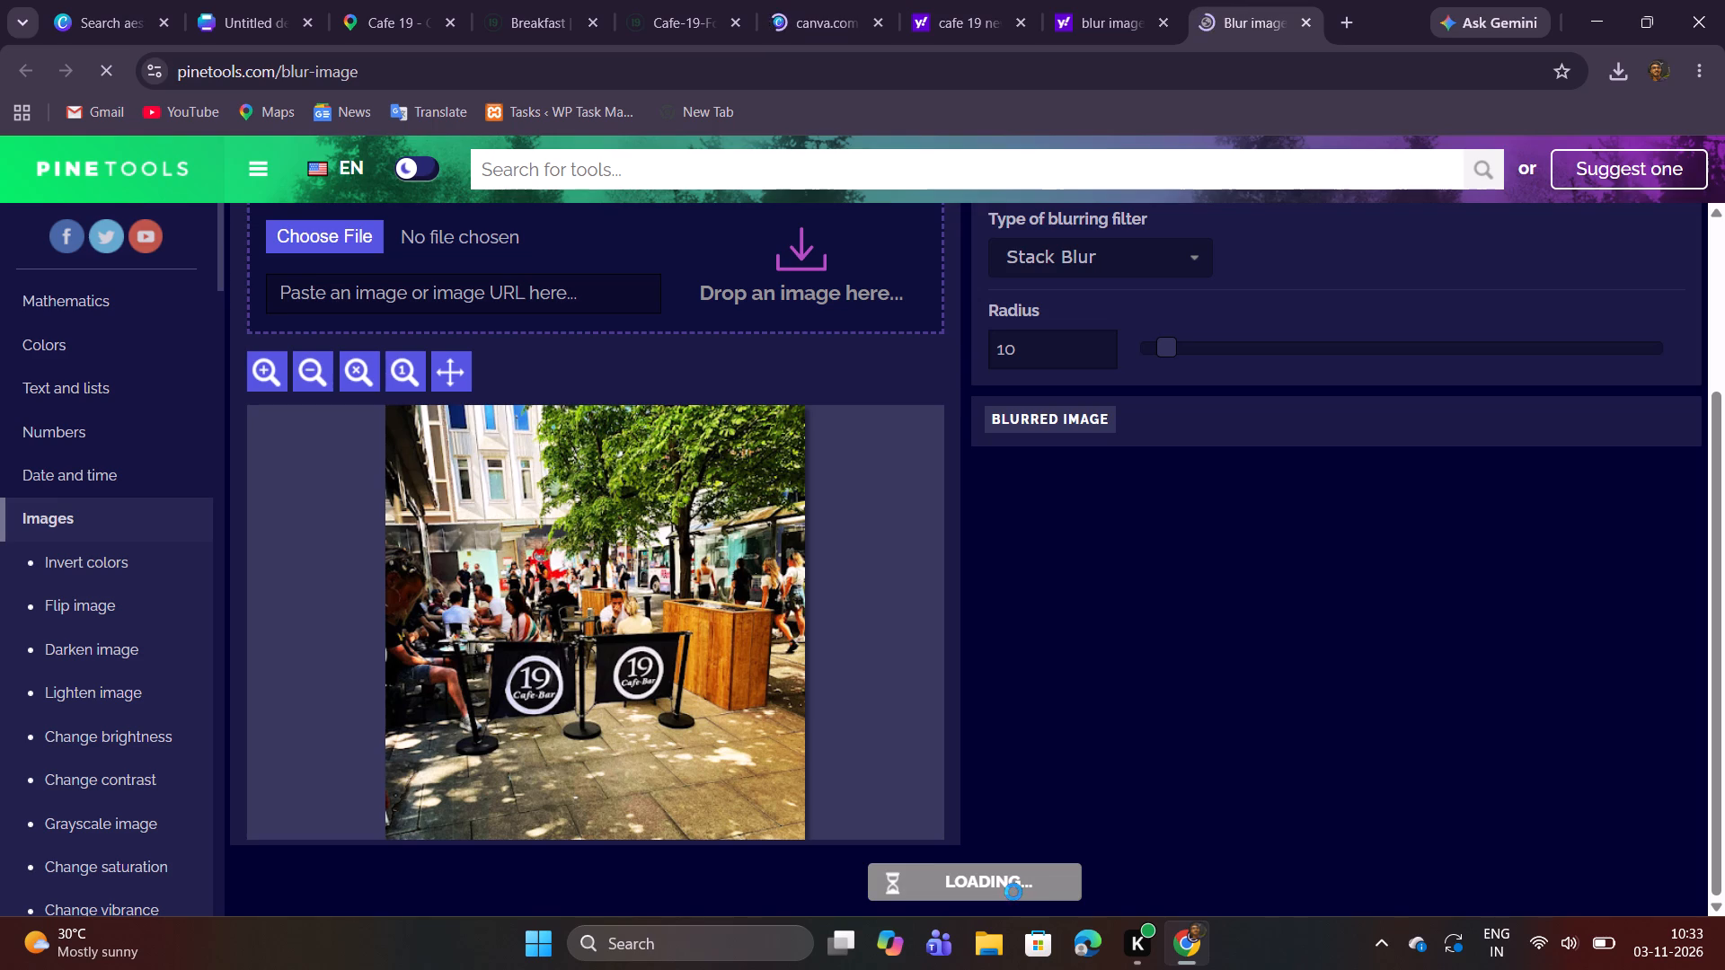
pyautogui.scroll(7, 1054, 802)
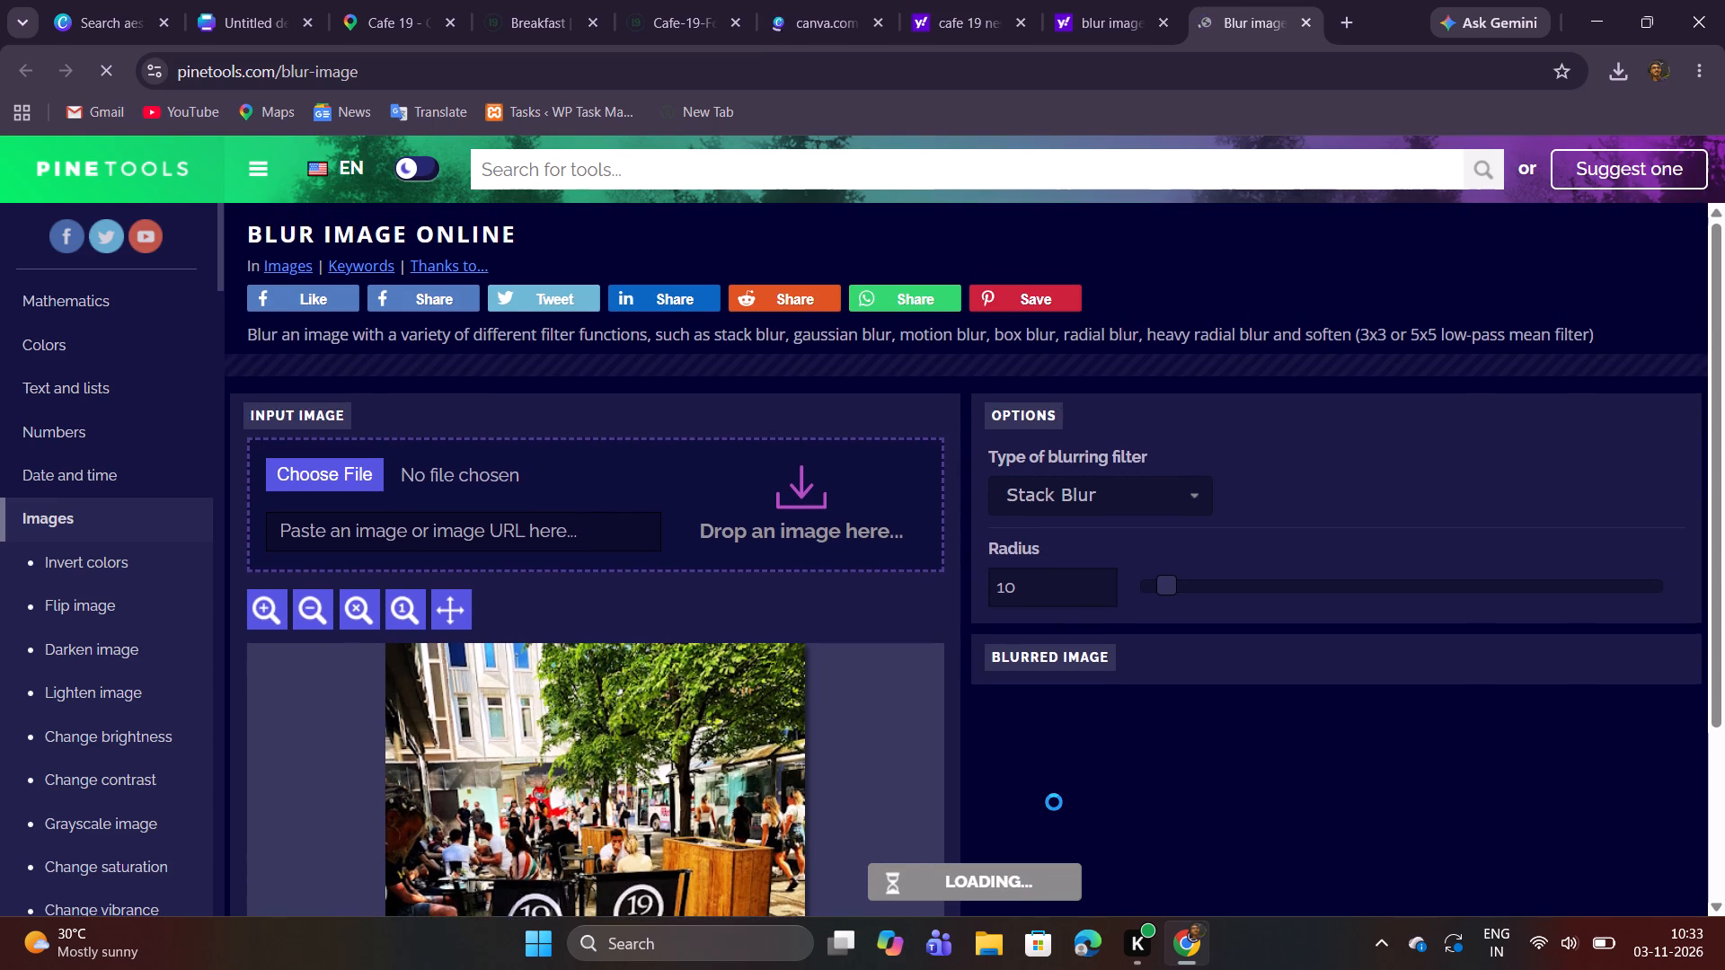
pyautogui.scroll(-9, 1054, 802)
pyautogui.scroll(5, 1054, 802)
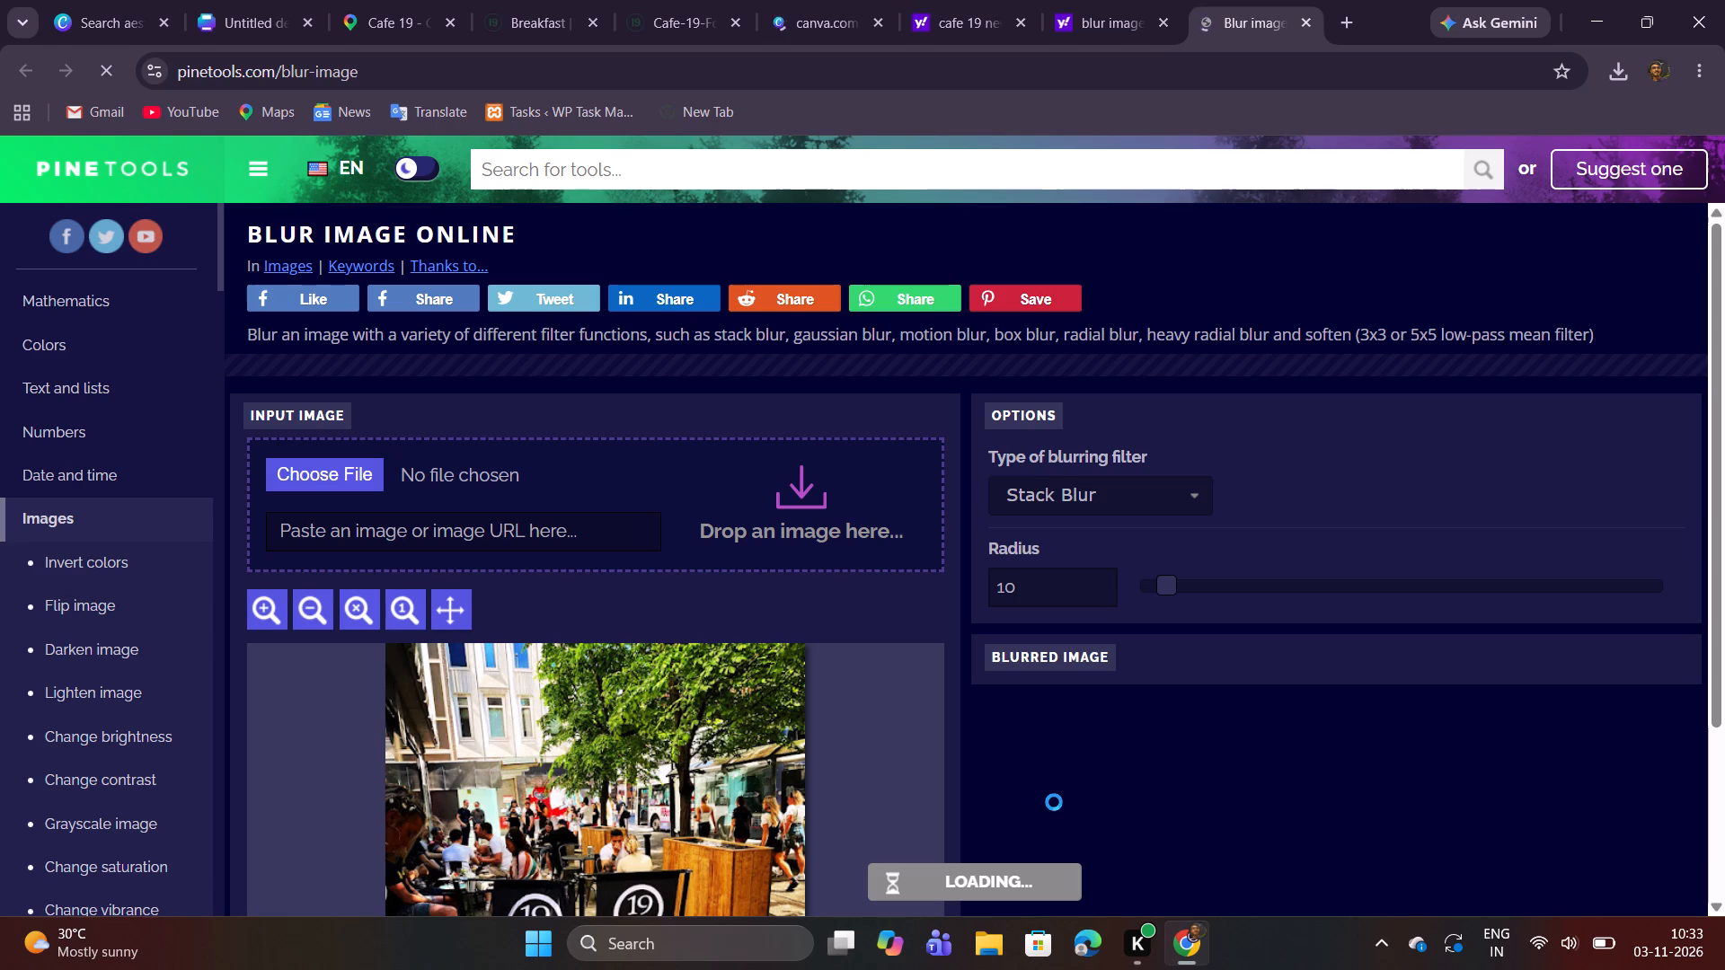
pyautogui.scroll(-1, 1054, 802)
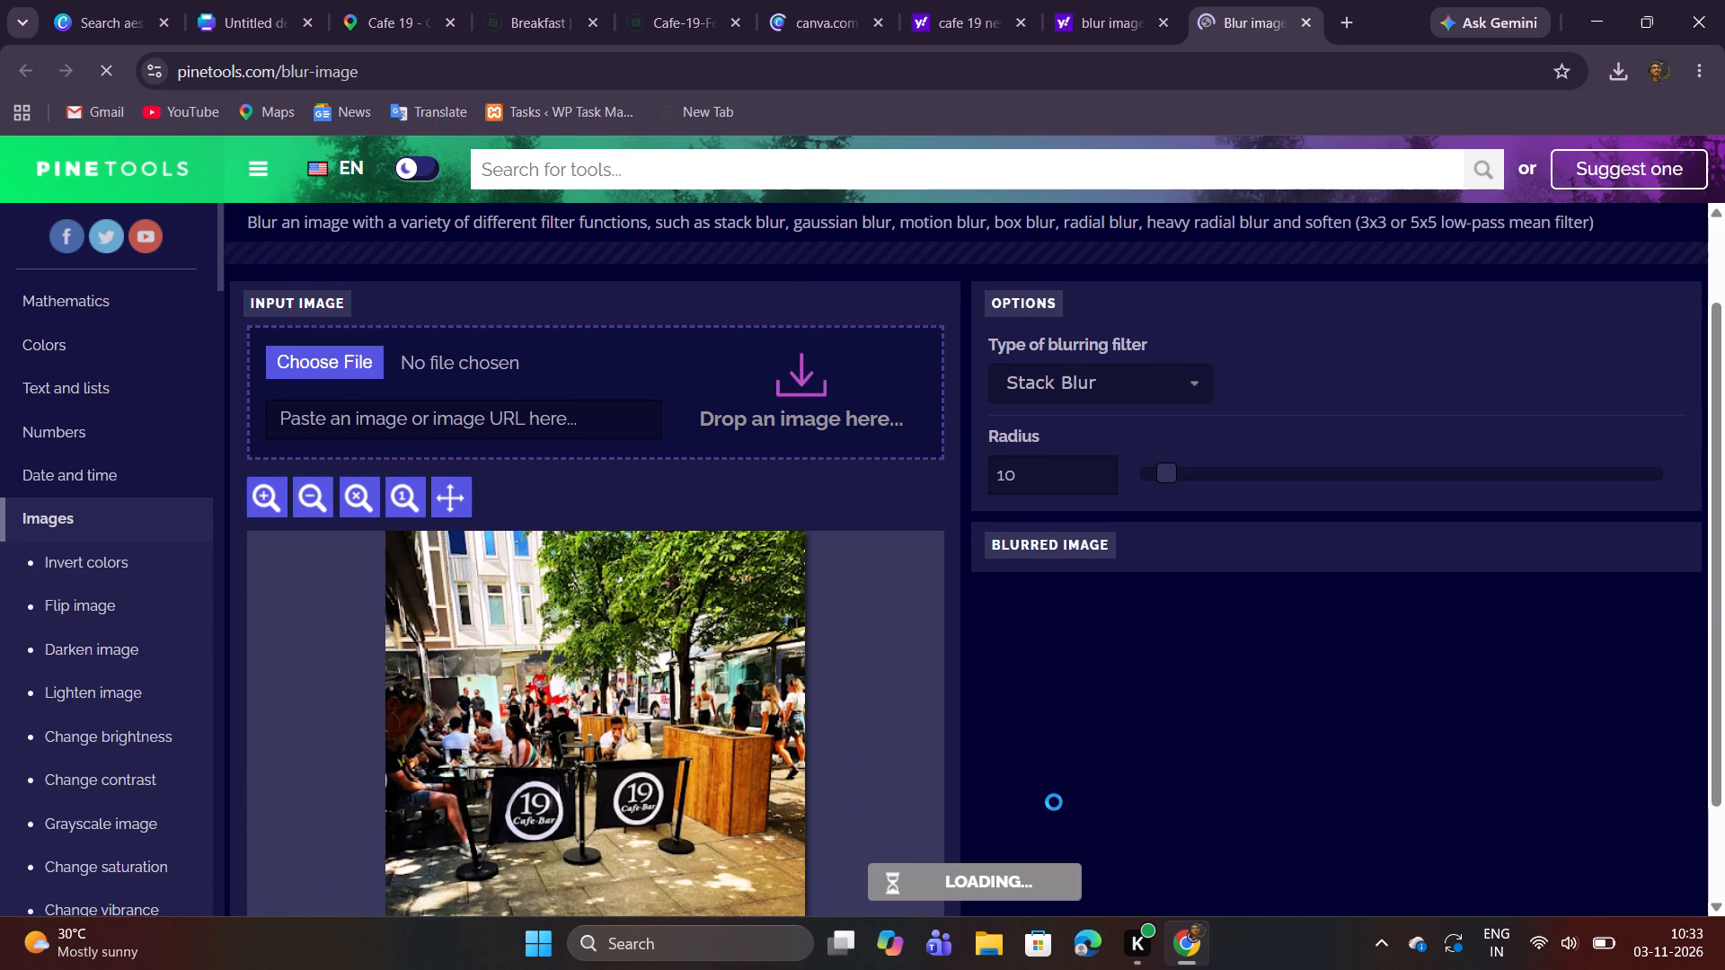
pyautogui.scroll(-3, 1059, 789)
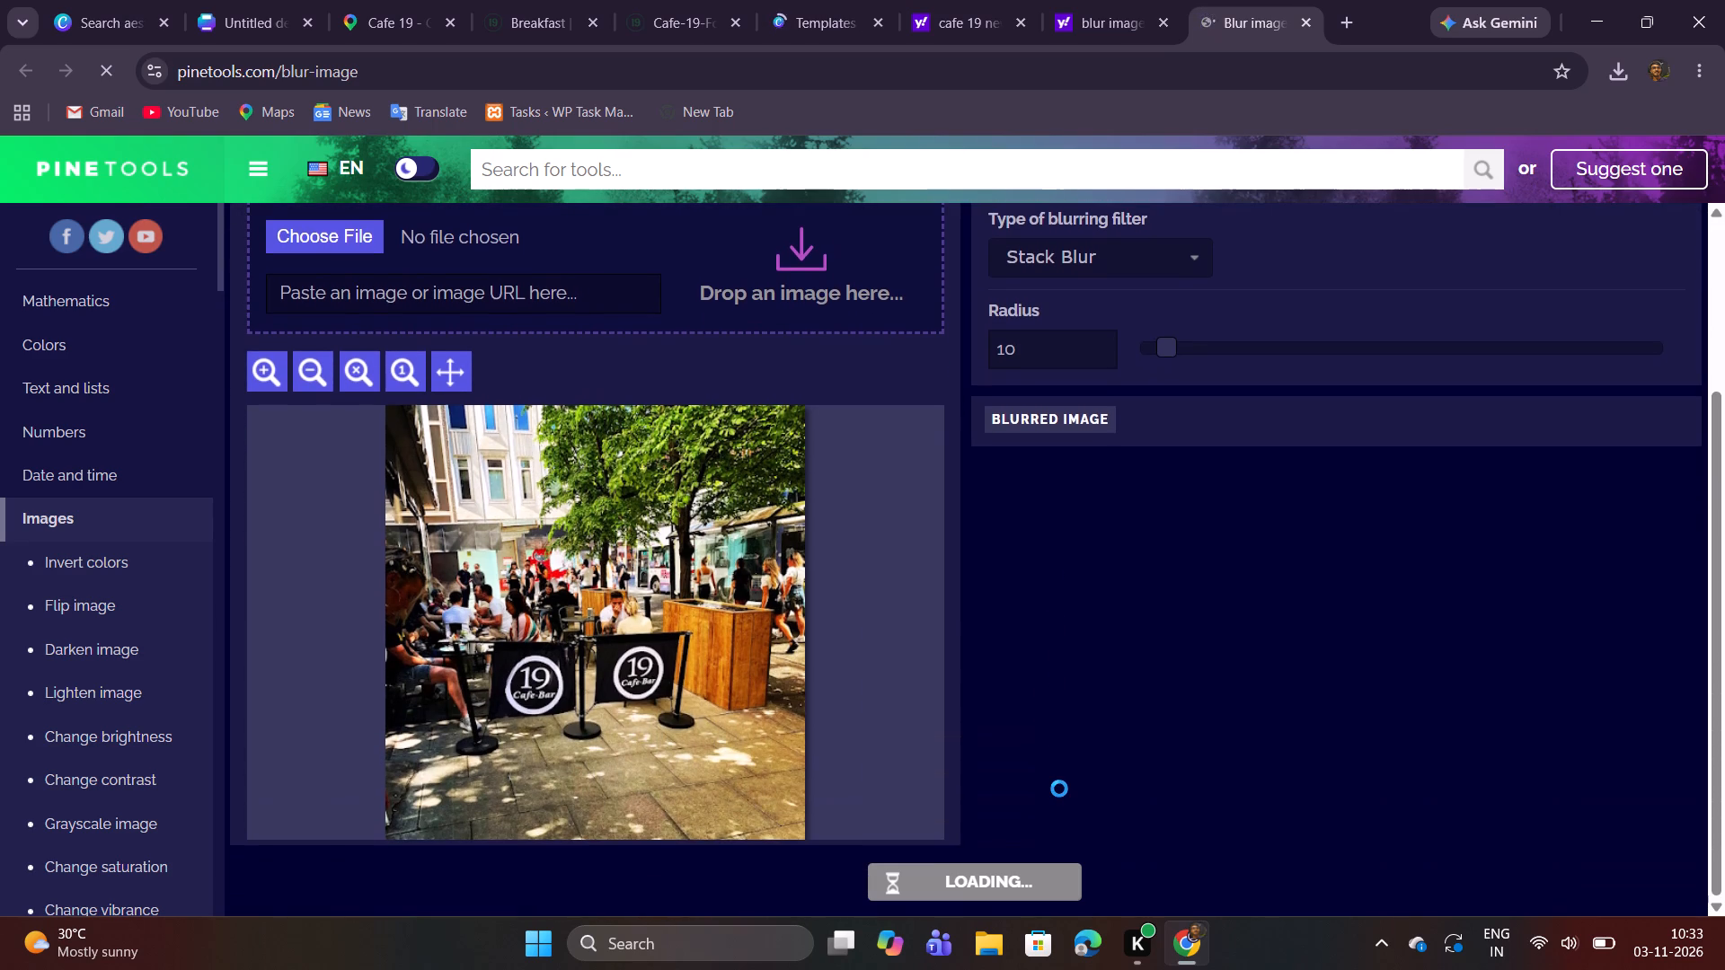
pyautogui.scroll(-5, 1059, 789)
# Switch to the Cafe 19 Google Maps listing, return to its overview and open the cafe's photo gallery.
pyautogui.click(410, 20)
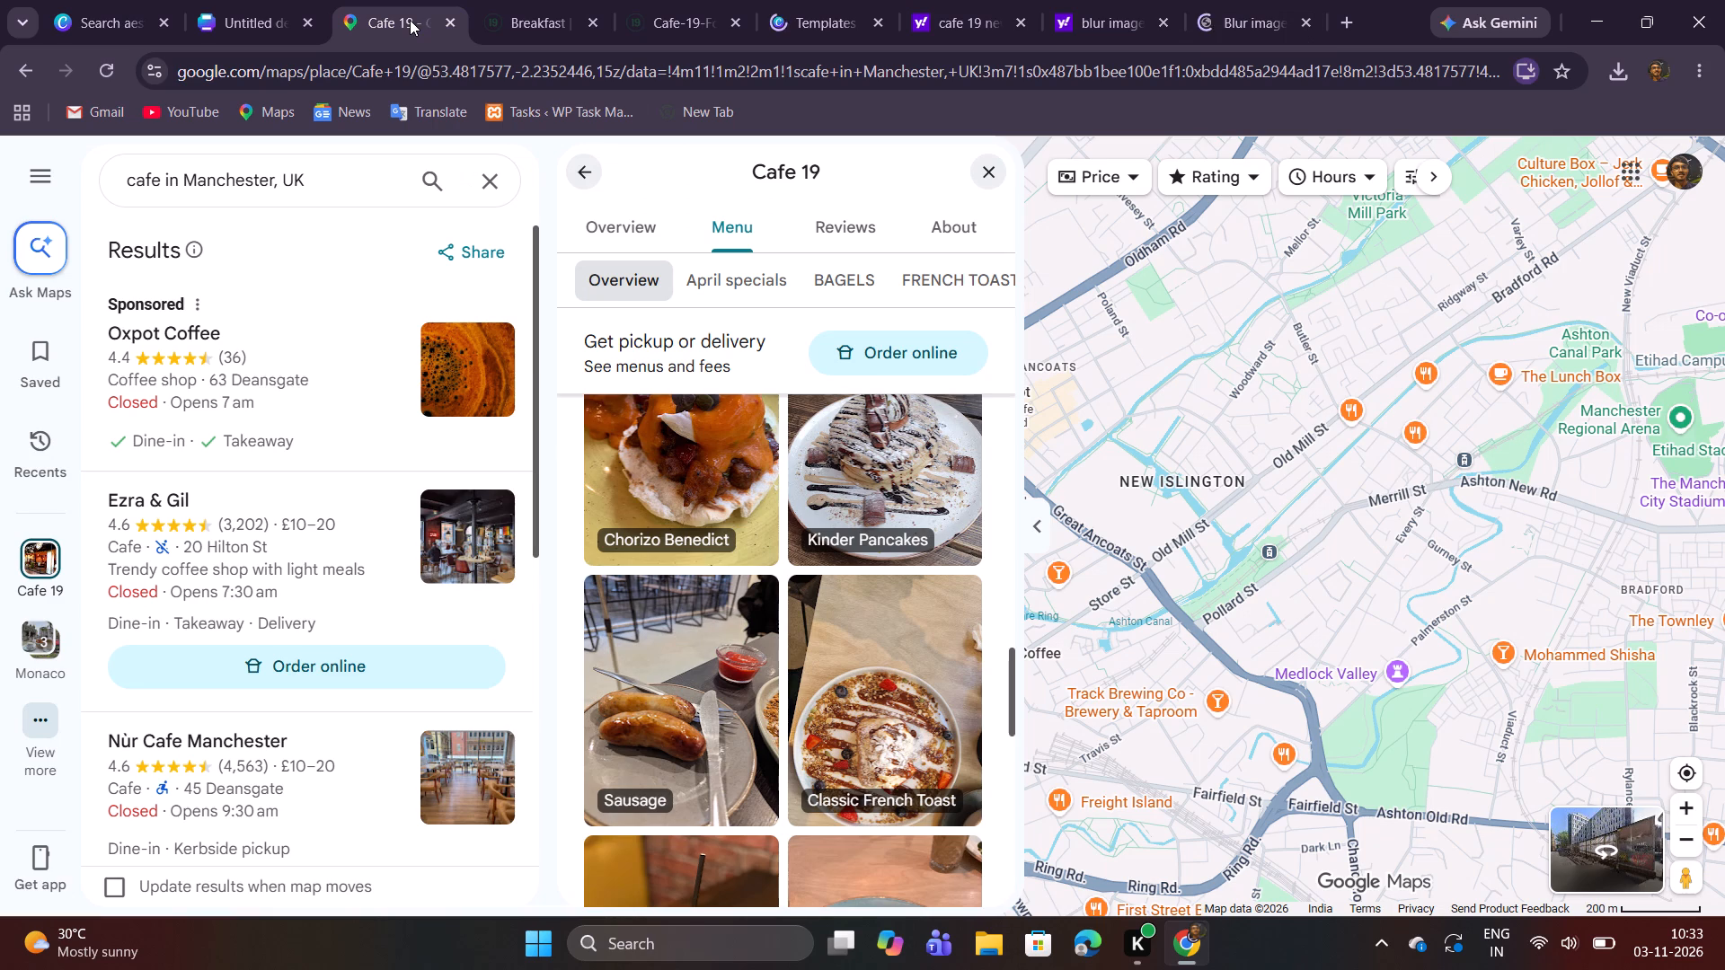
pyautogui.scroll(-2, 904, 494)
pyautogui.scroll(4, 915, 503)
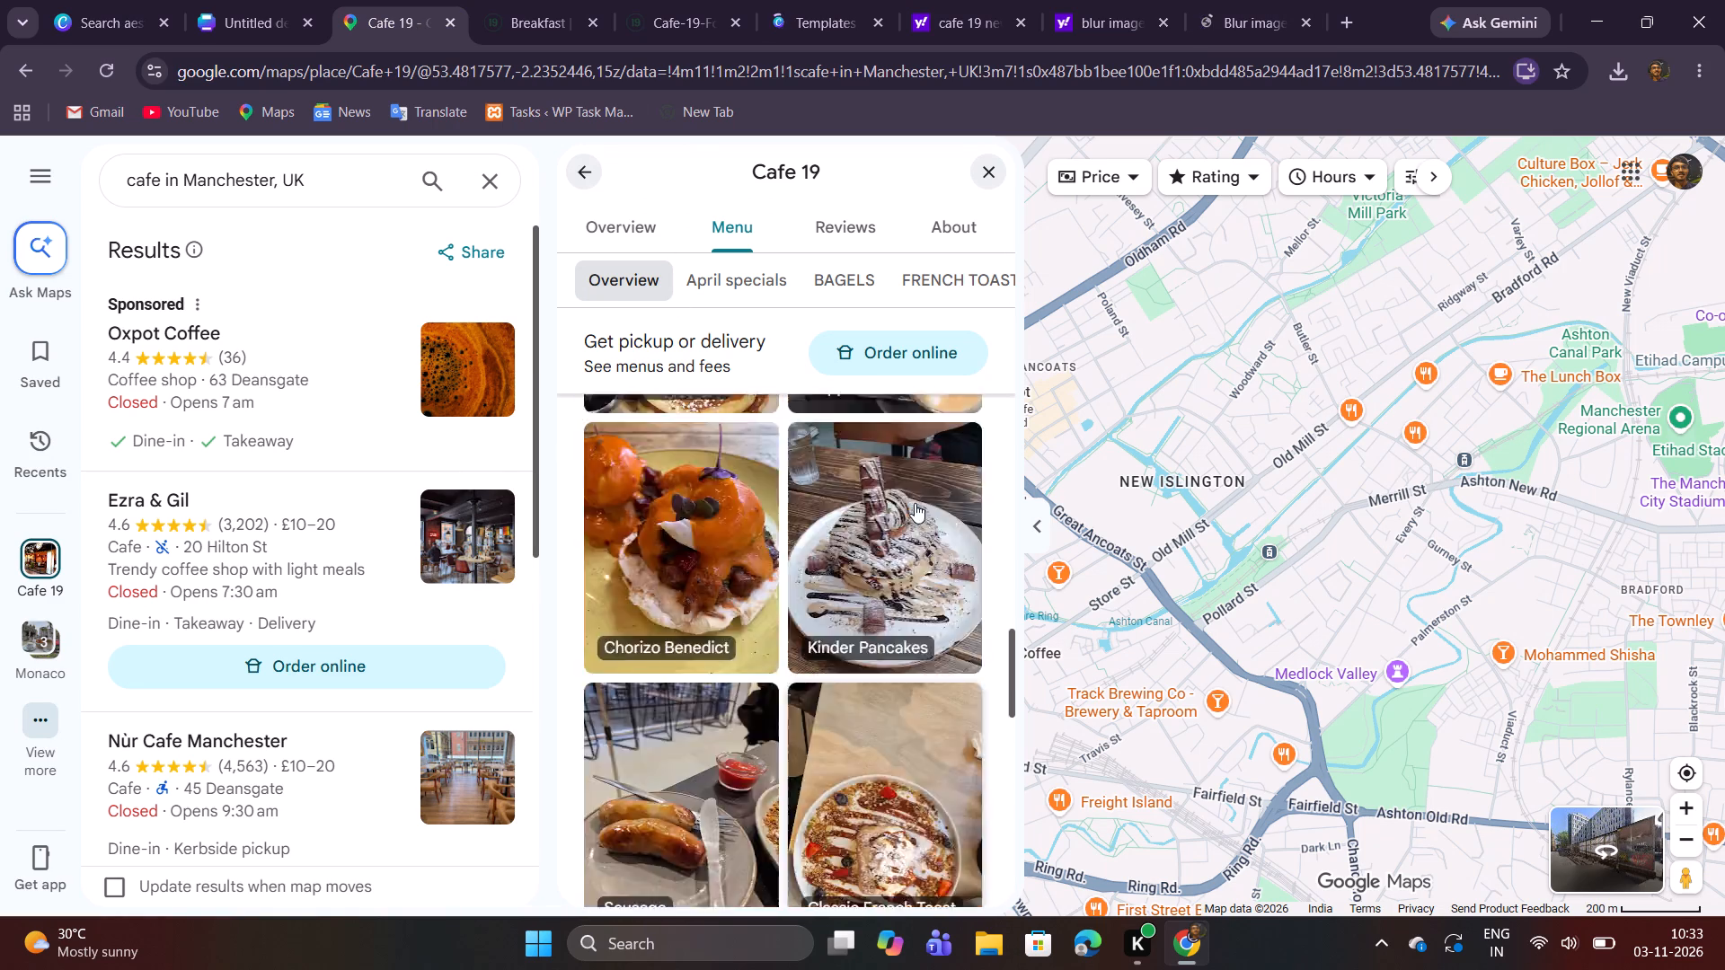
pyautogui.scroll(7, 915, 503)
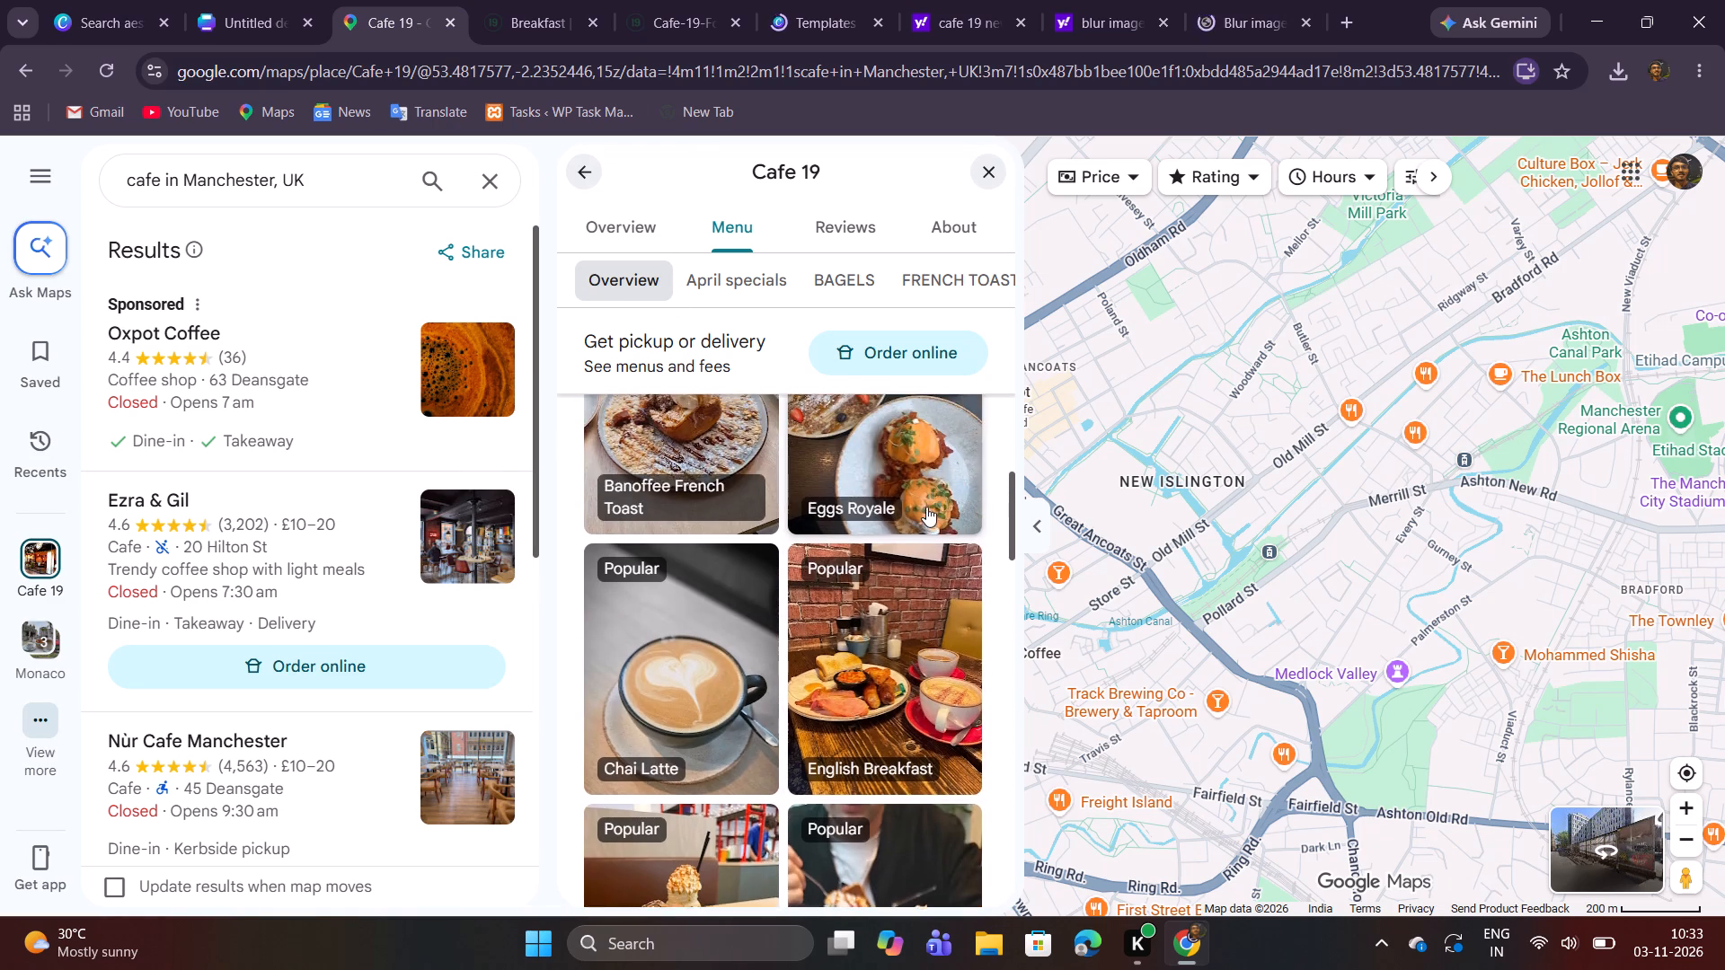
pyautogui.scroll(2, 926, 507)
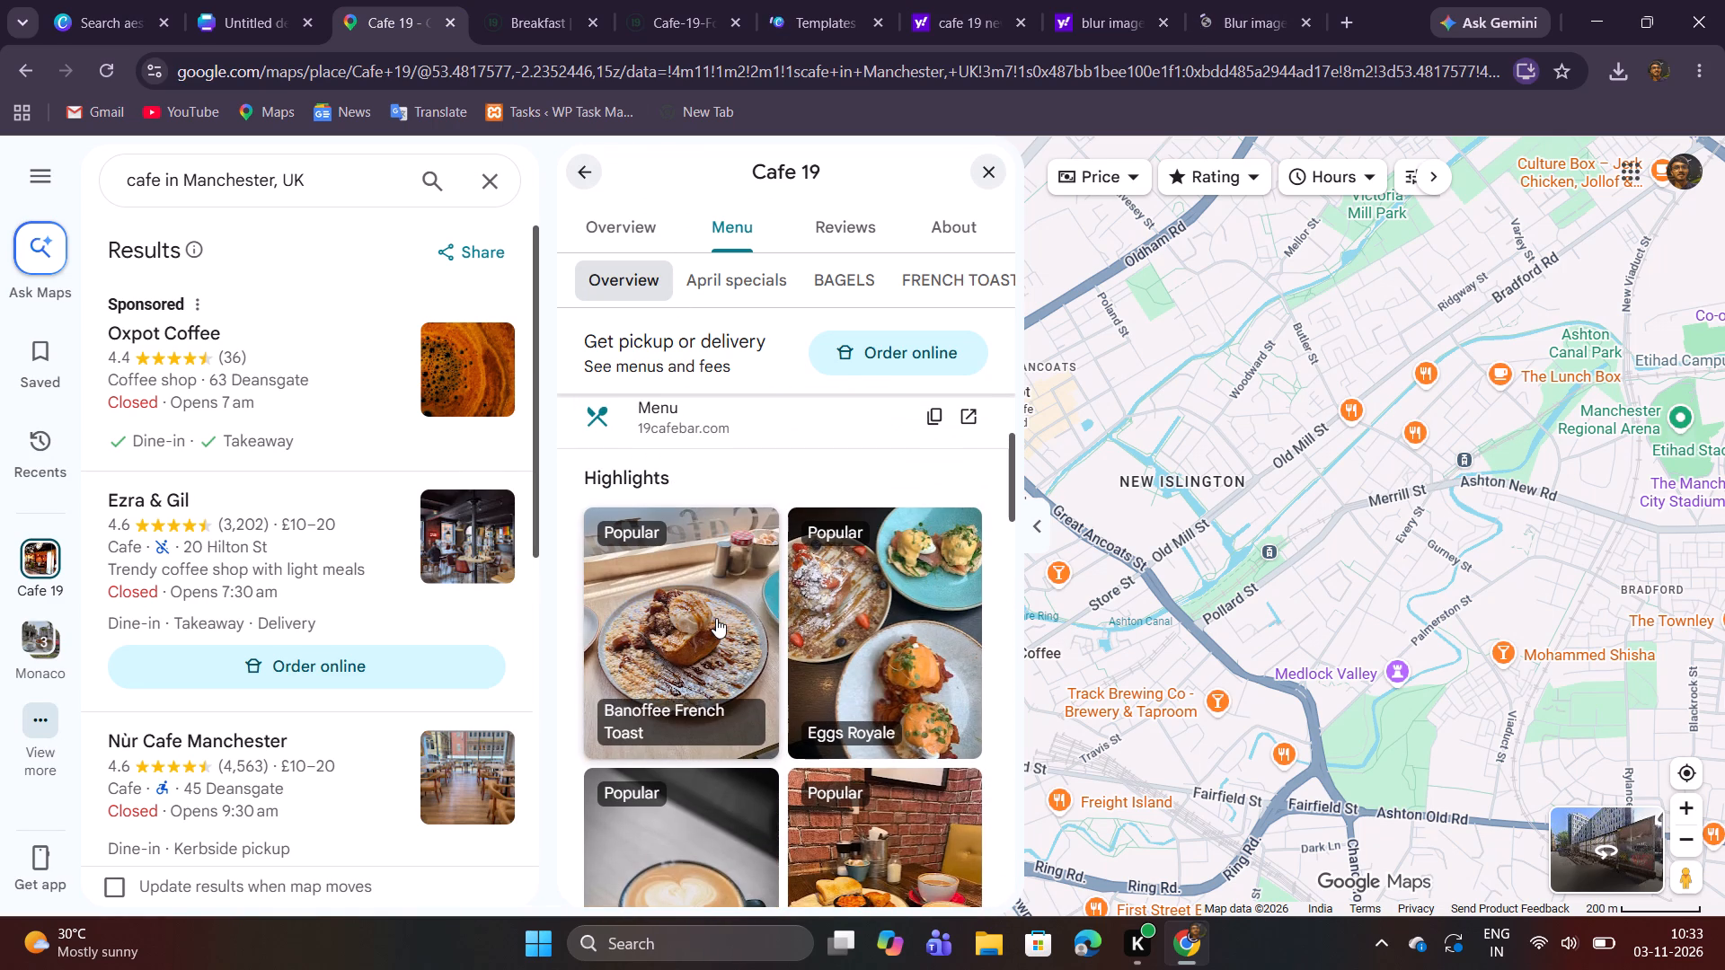
pyautogui.scroll(11, 722, 620)
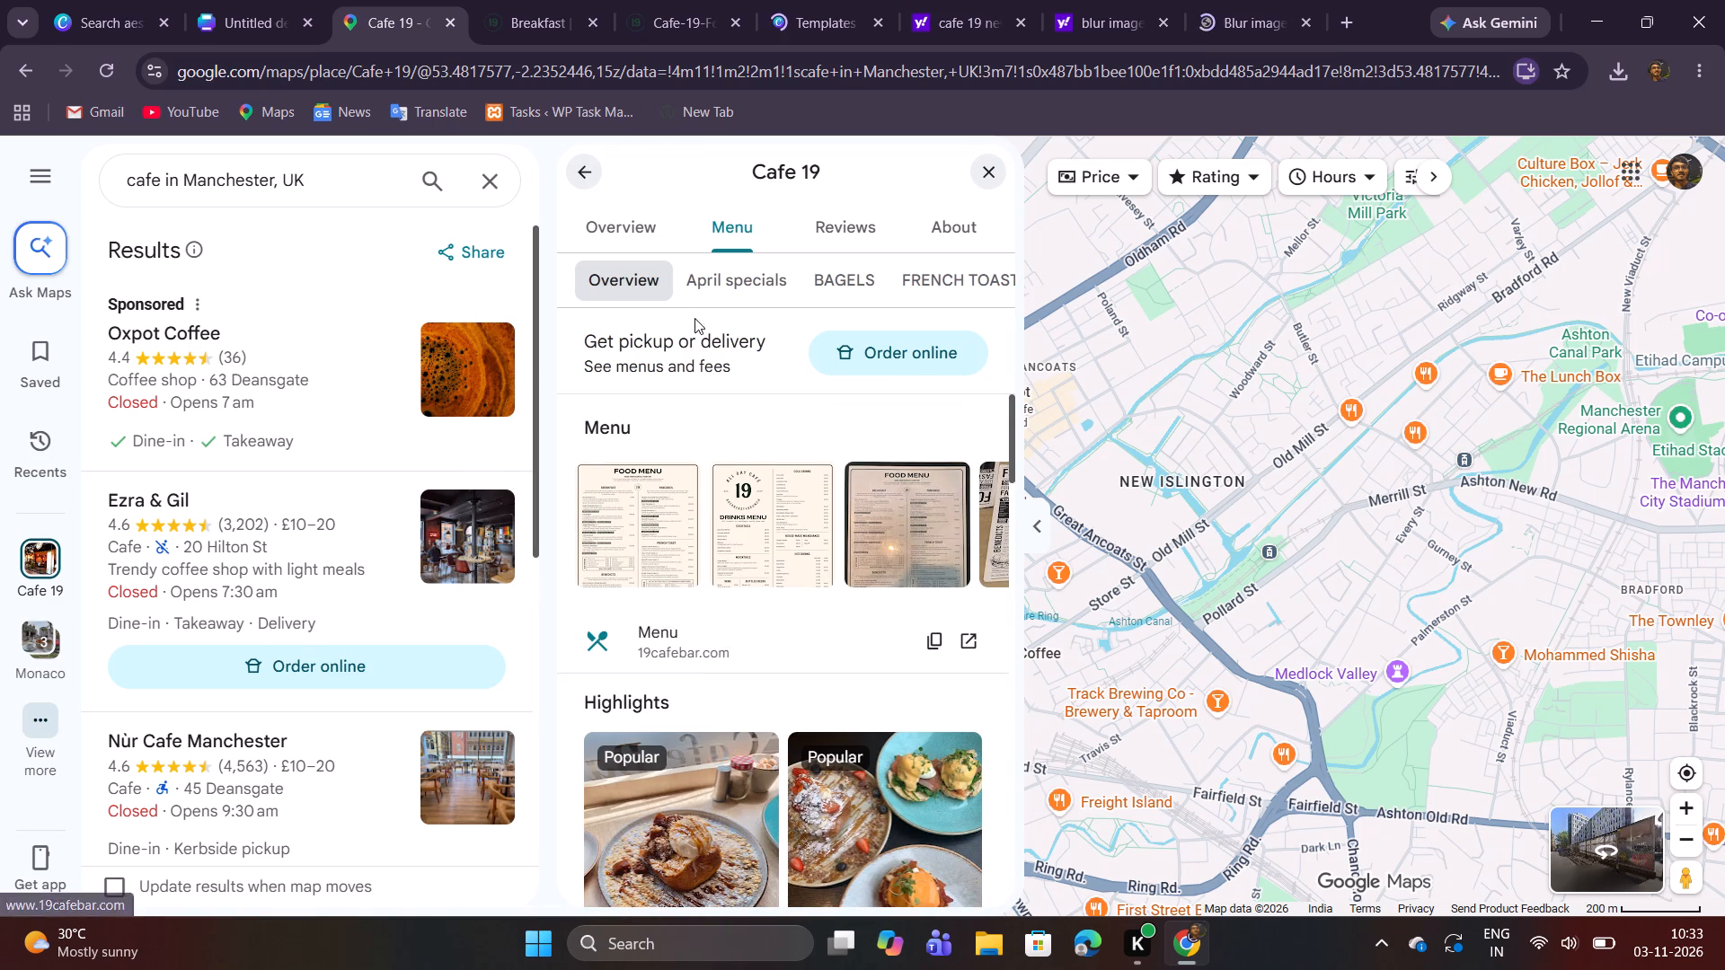
pyautogui.scroll(3, 707, 325)
pyautogui.click(653, 238)
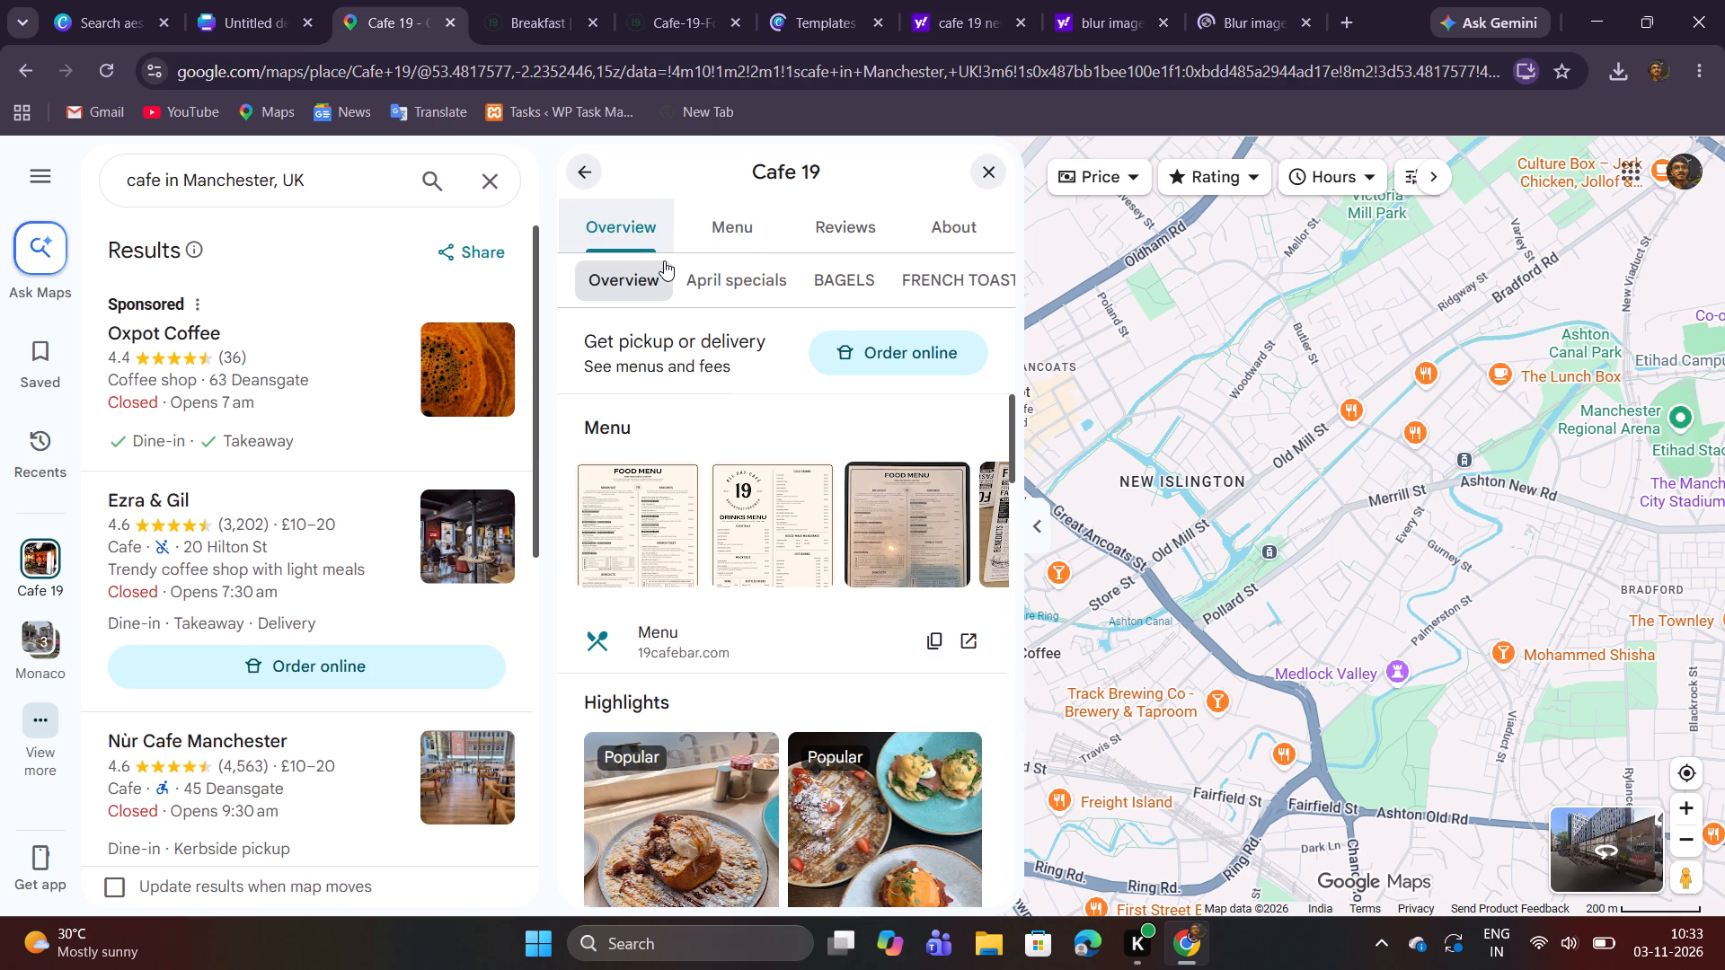
pyautogui.click(684, 380)
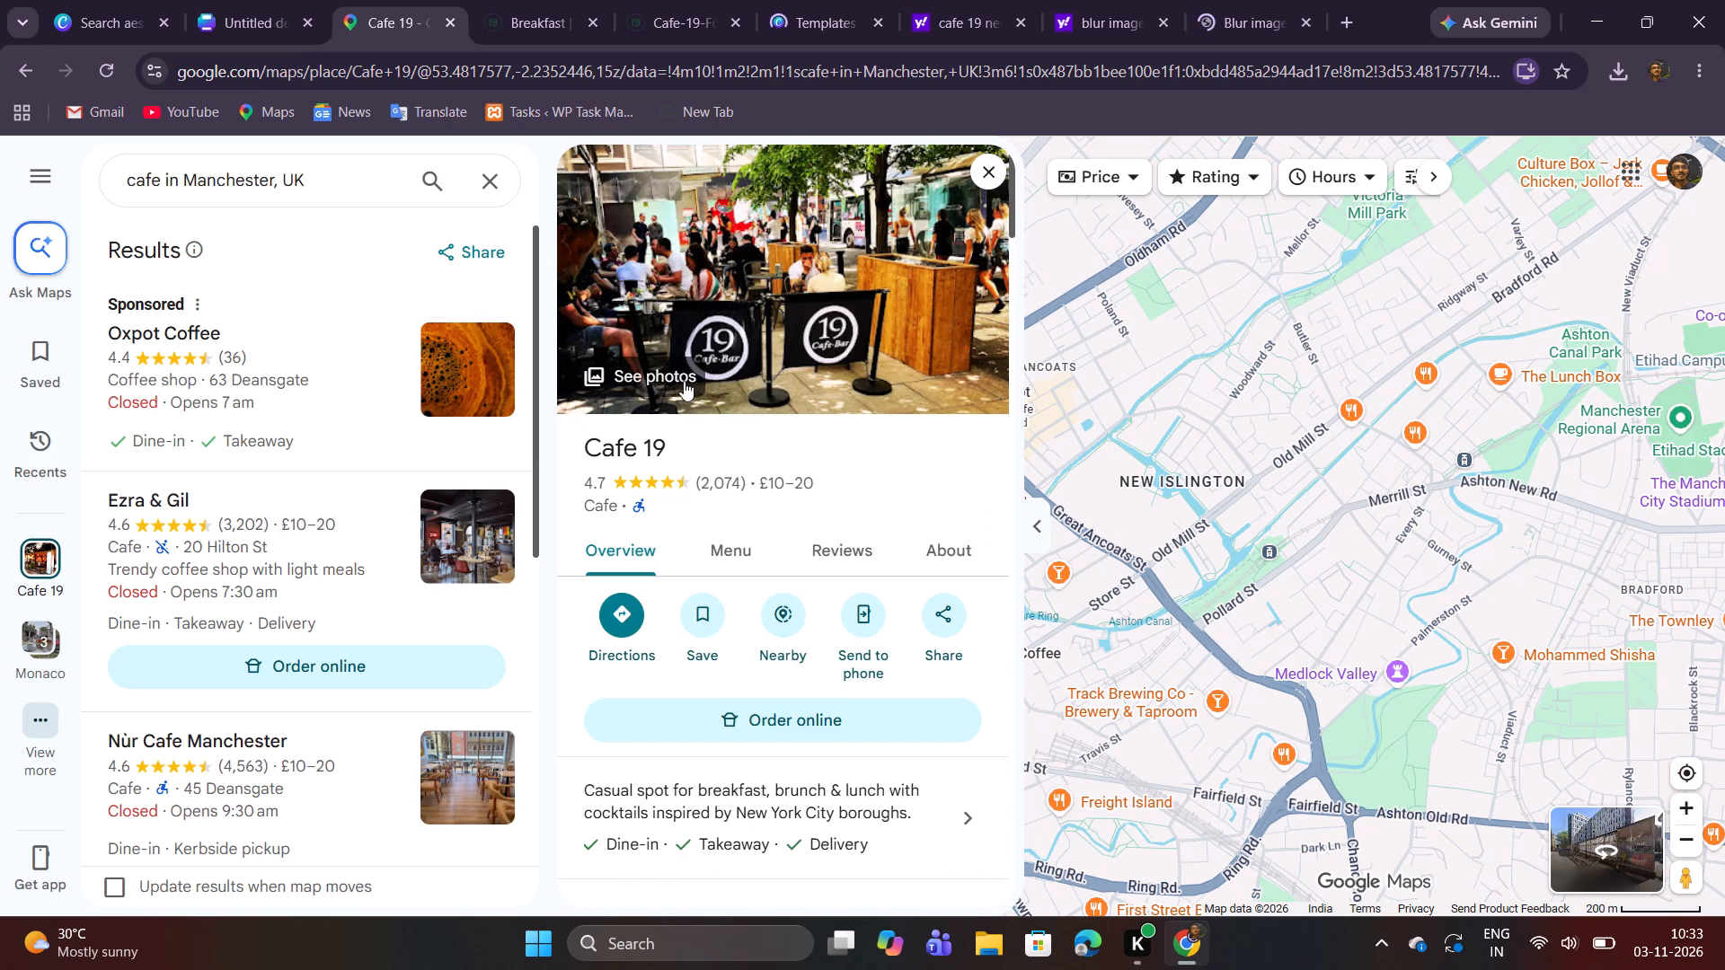
# Browse the Cafe 19 gallery and try to get copy options for the outdoor seating and French toast photos.
pyautogui.rightClick(867, 485)
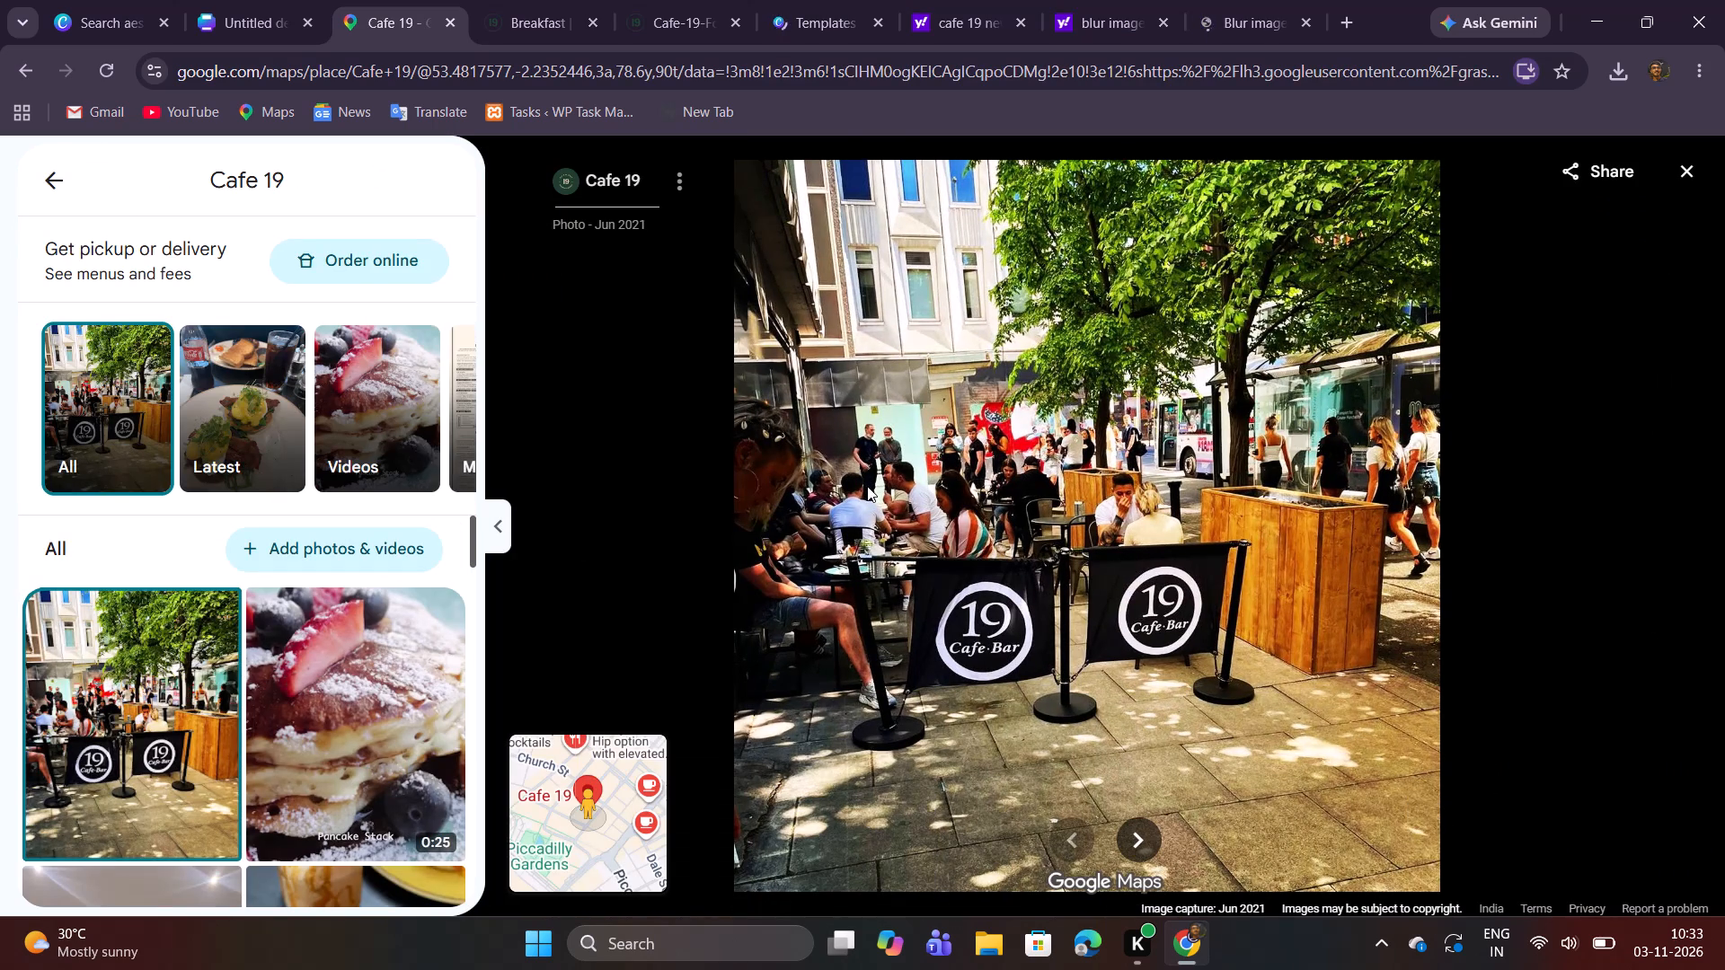
pyautogui.rightClick(867, 486)
pyautogui.rightClick(869, 490)
pyautogui.rightClick(869, 490)
pyautogui.moveTo(869, 489); pyautogui.dragTo(883, 604)
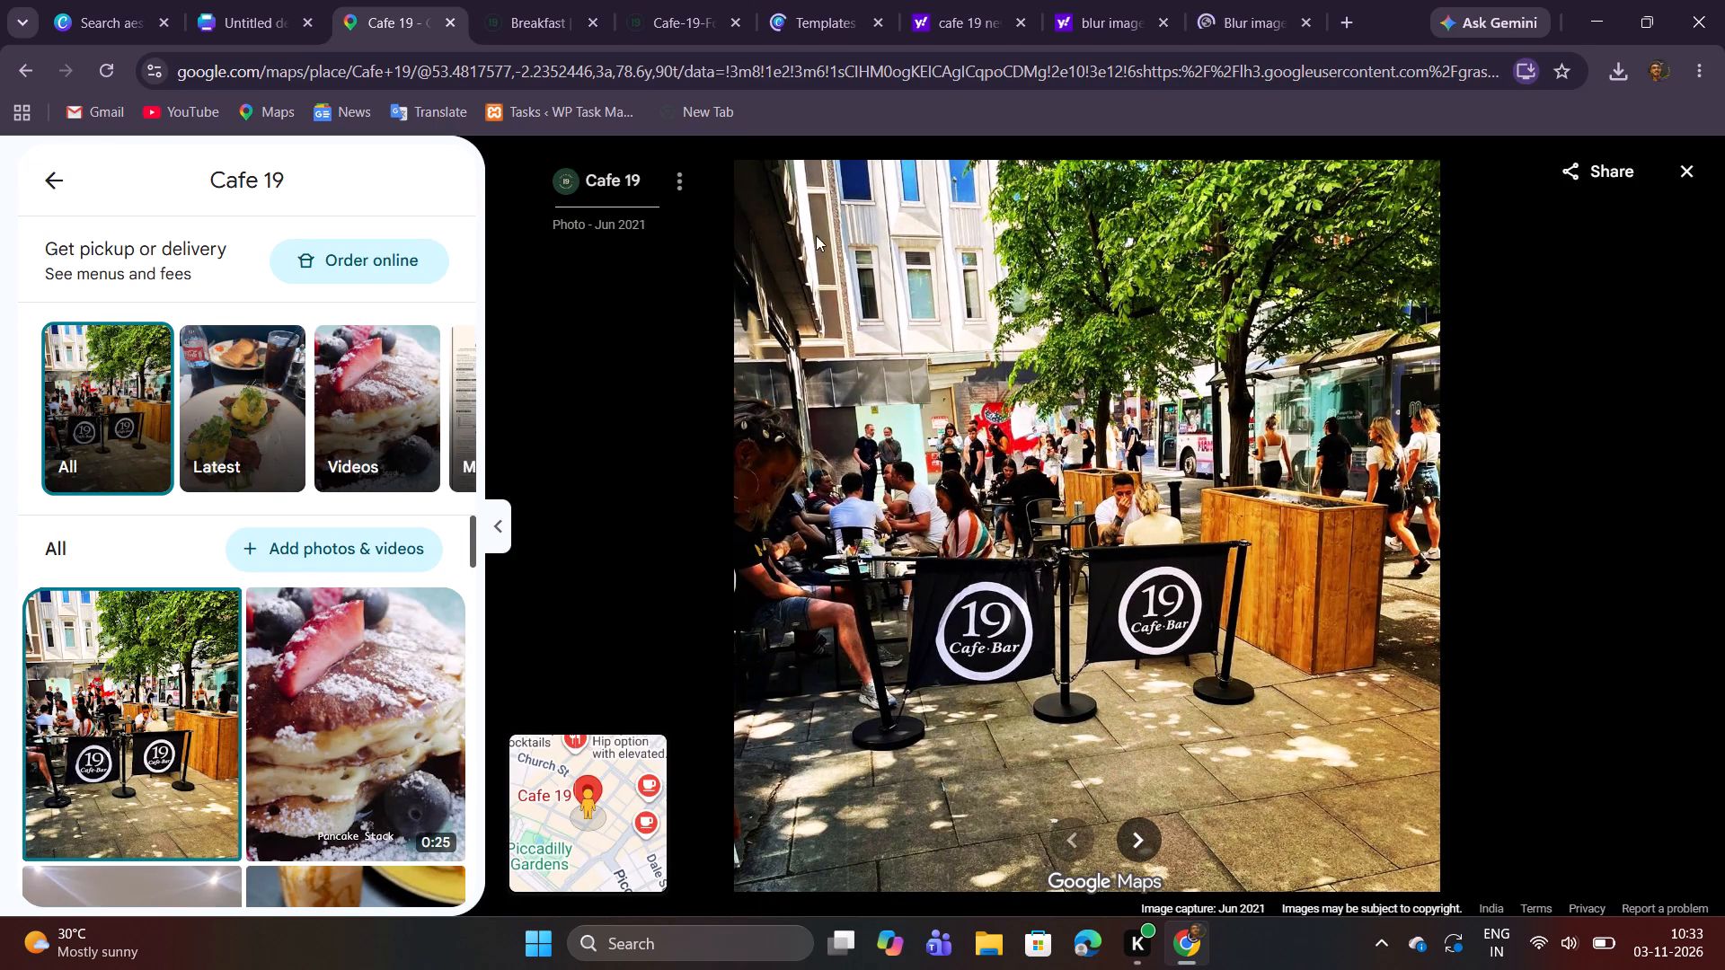
pyautogui.click(1122, 845)
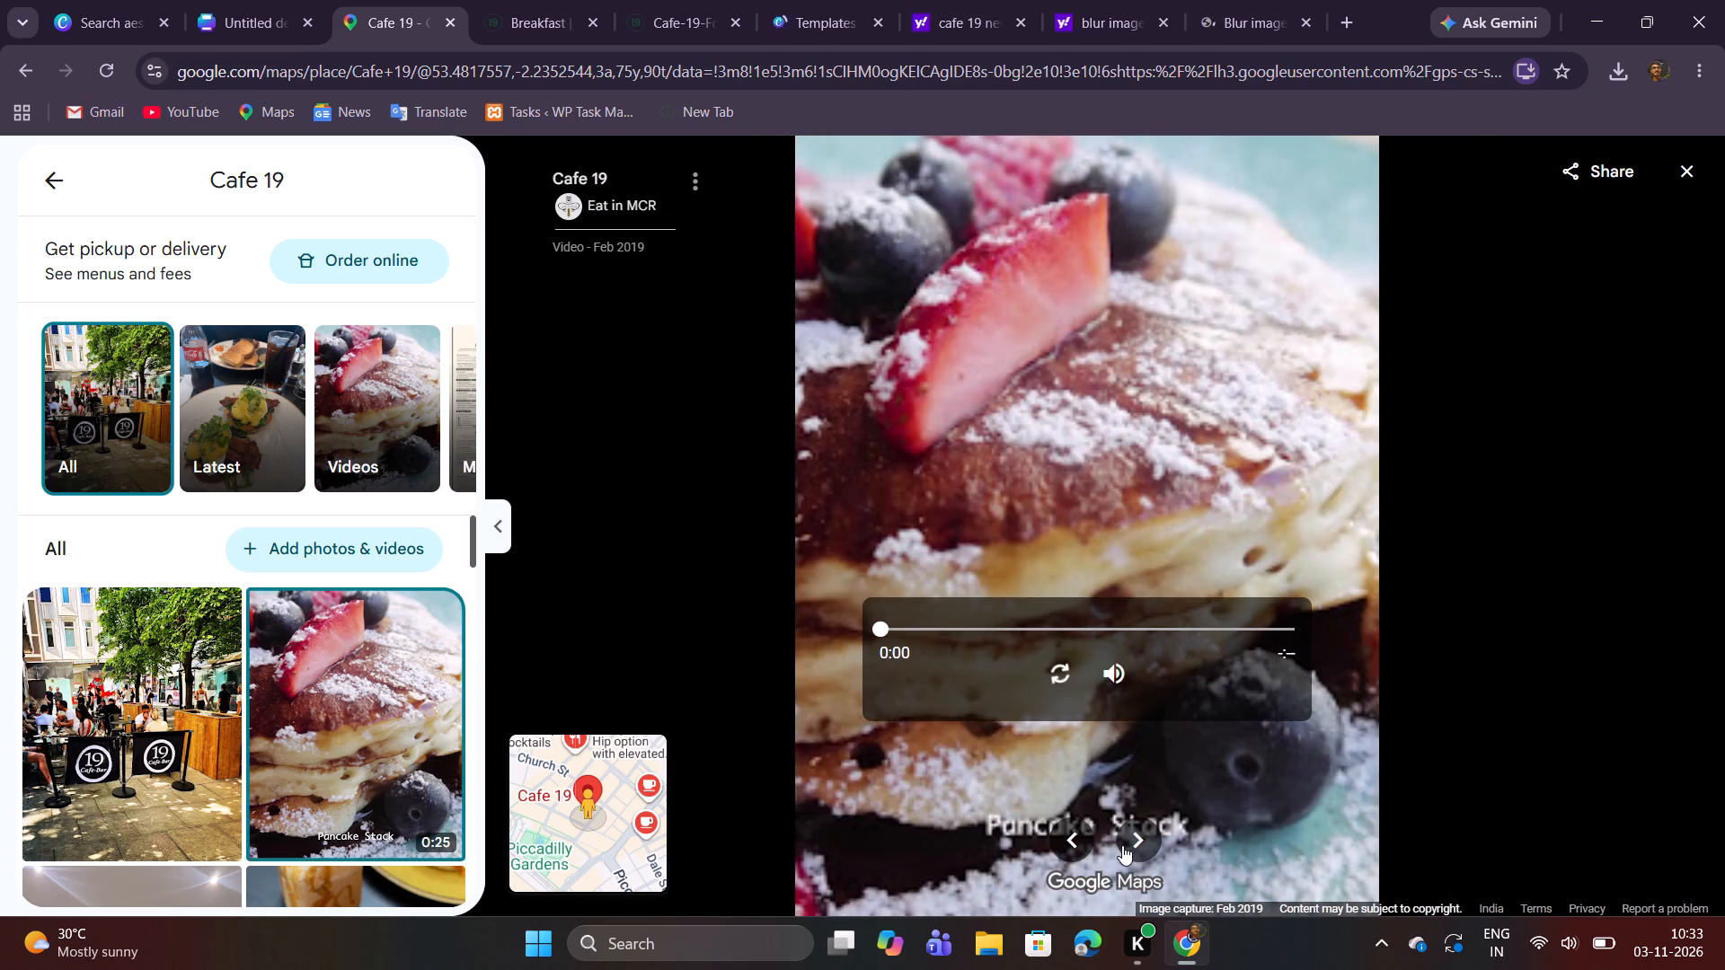
pyautogui.click(1122, 845)
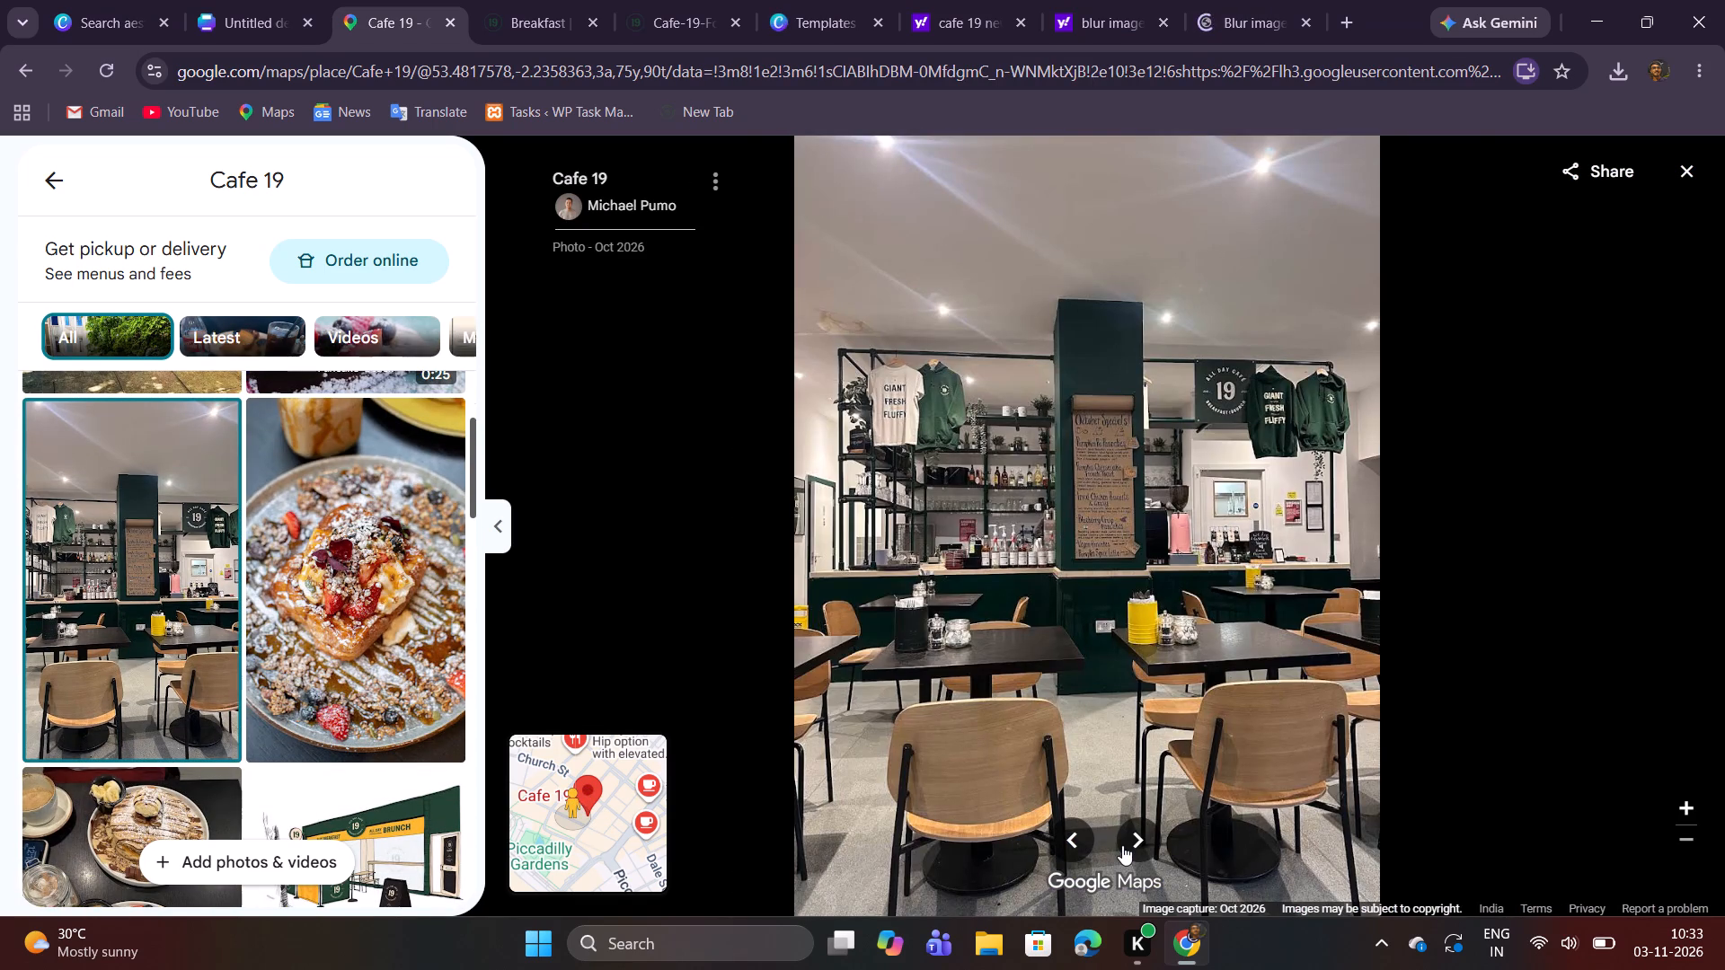
pyautogui.click(1122, 845)
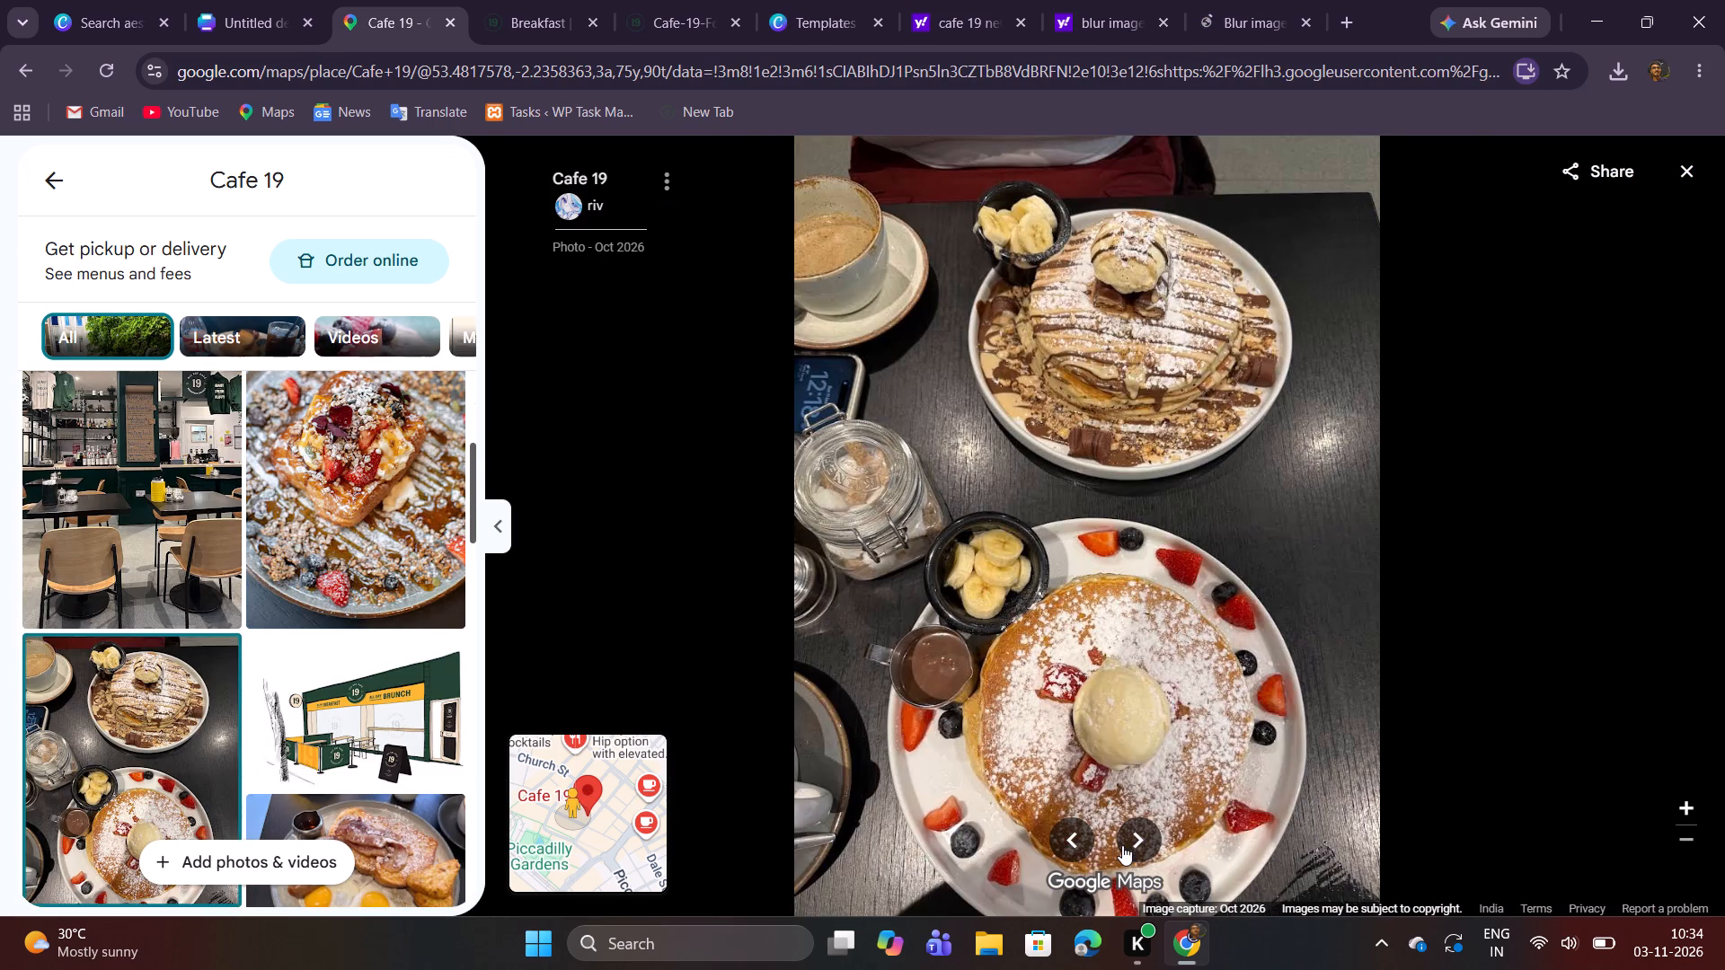
pyautogui.click(1076, 842)
pyautogui.rightClick(1137, 609)
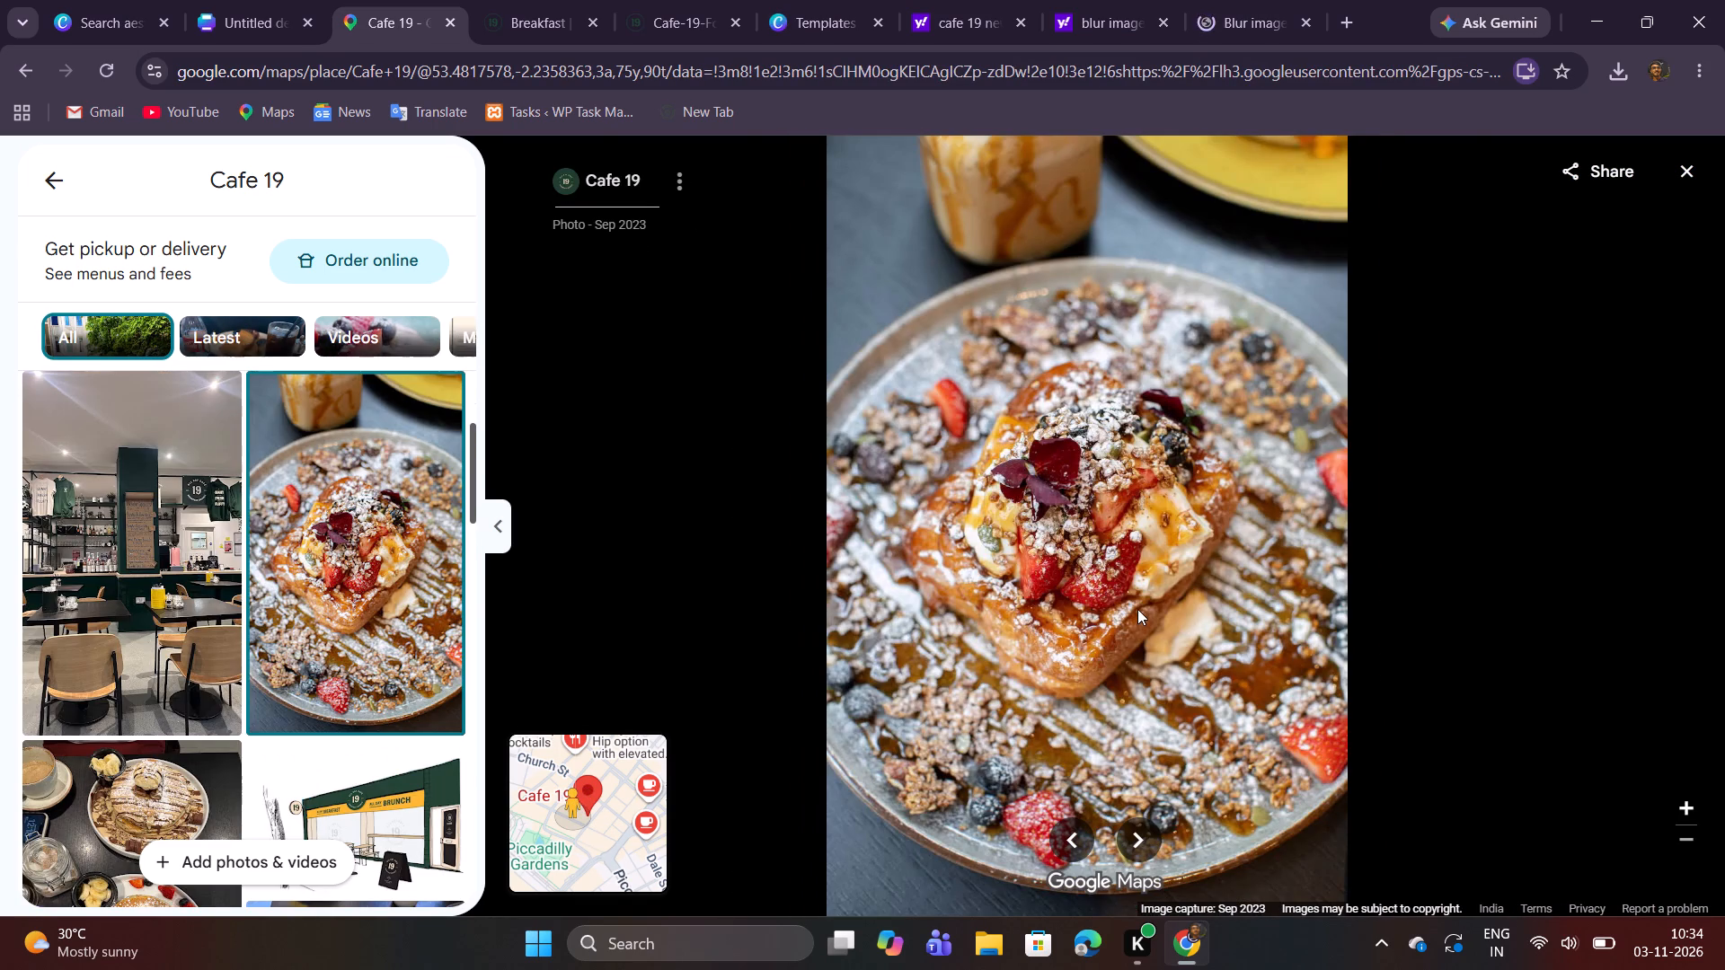
pyautogui.moveTo(1137, 609); pyautogui.dragTo(1248, 693, button='right')
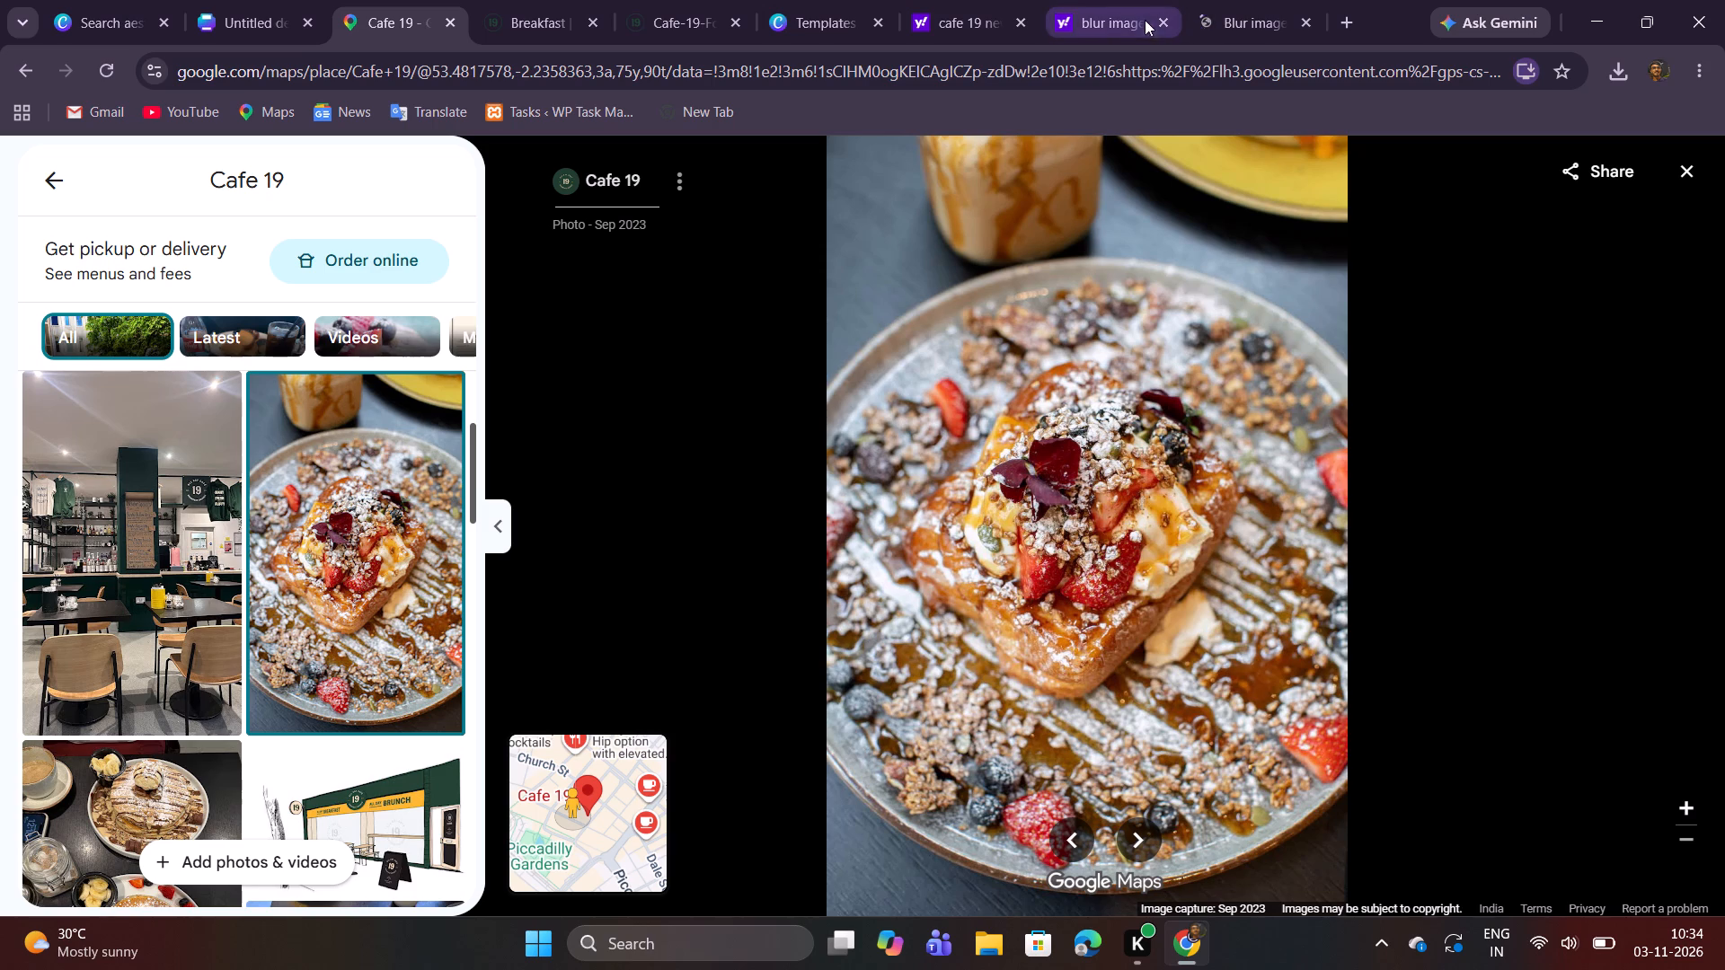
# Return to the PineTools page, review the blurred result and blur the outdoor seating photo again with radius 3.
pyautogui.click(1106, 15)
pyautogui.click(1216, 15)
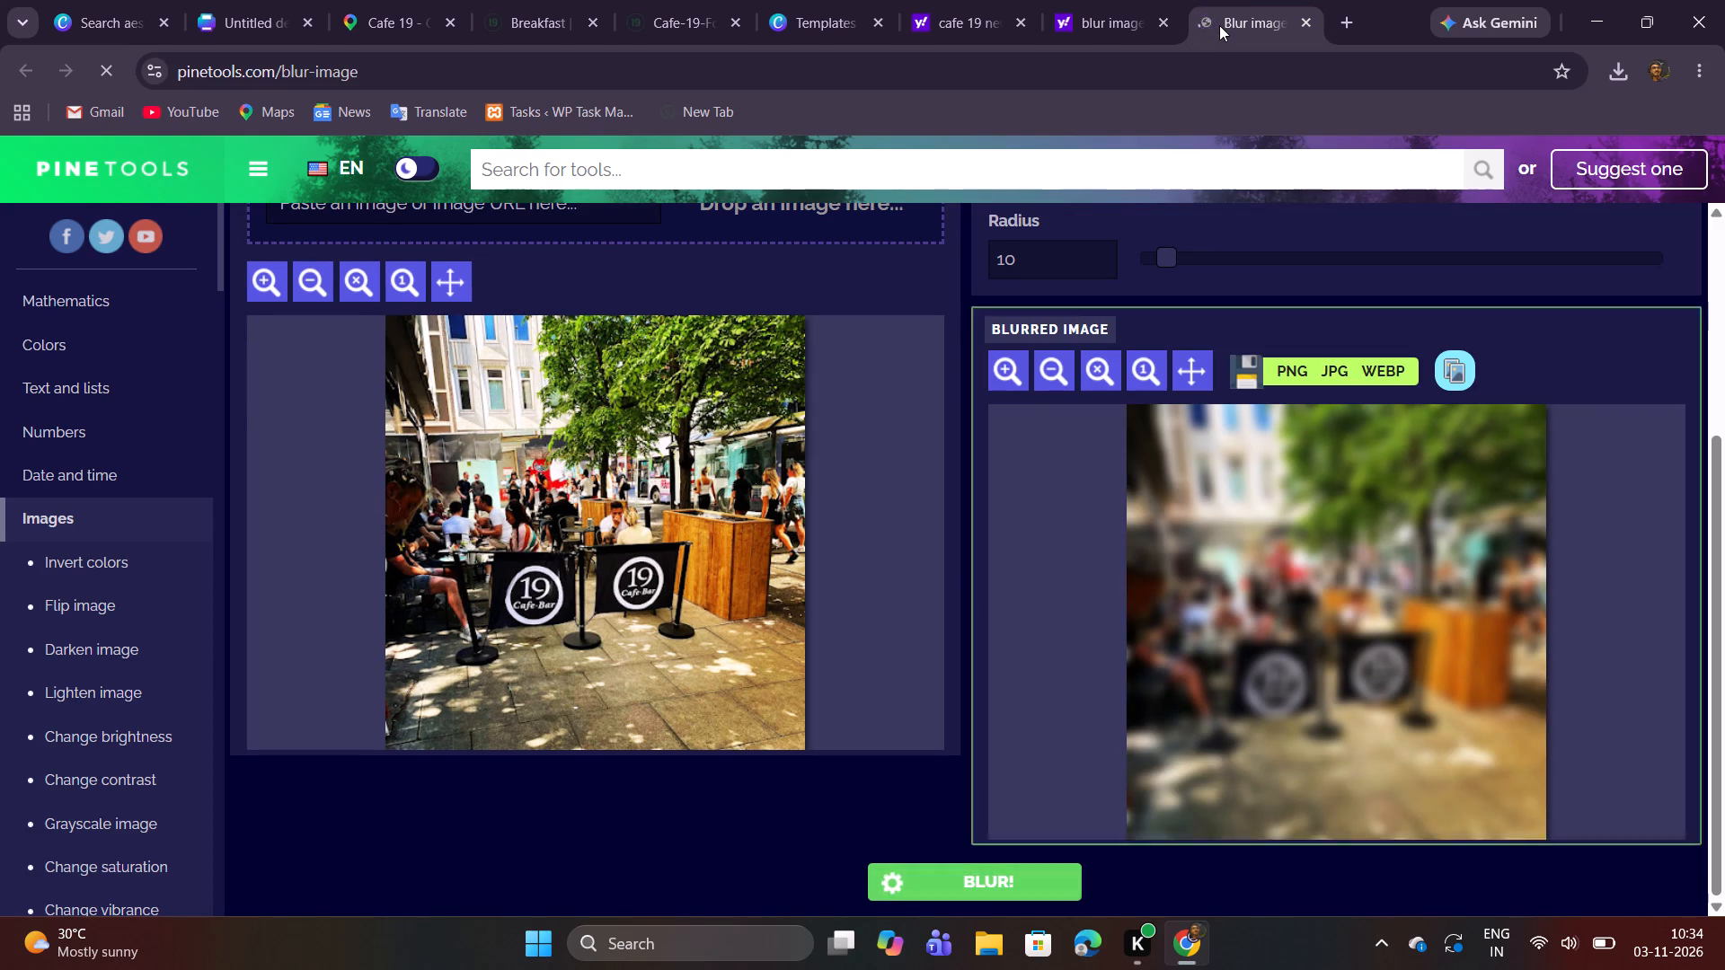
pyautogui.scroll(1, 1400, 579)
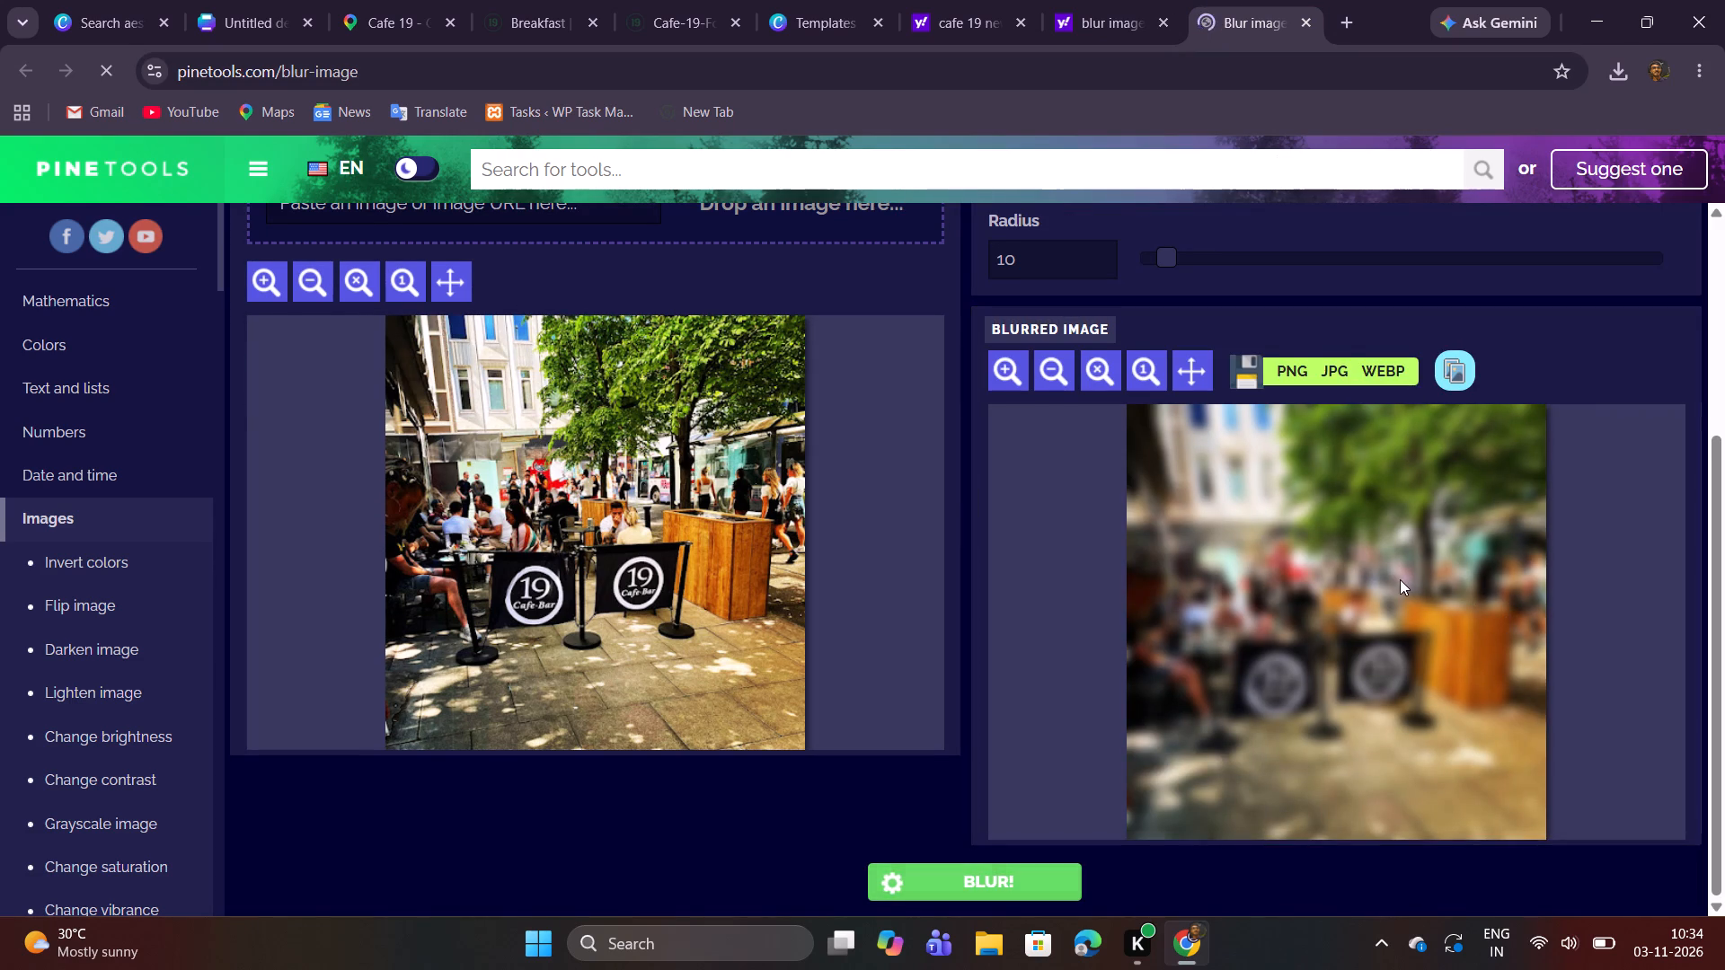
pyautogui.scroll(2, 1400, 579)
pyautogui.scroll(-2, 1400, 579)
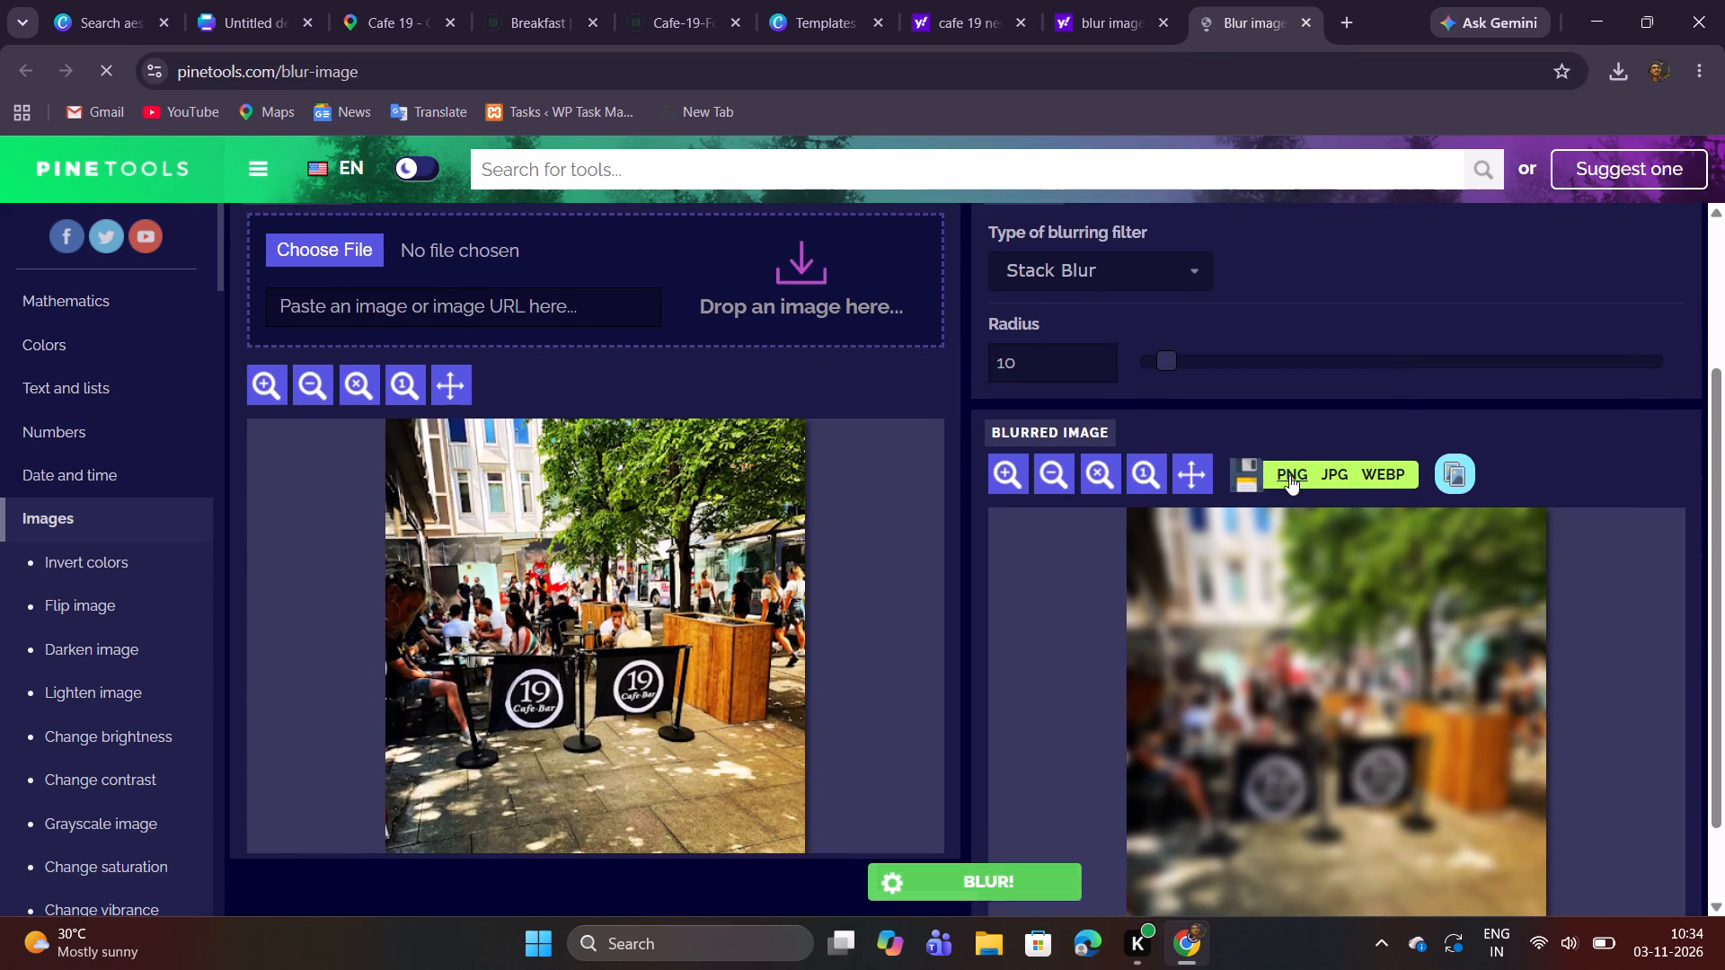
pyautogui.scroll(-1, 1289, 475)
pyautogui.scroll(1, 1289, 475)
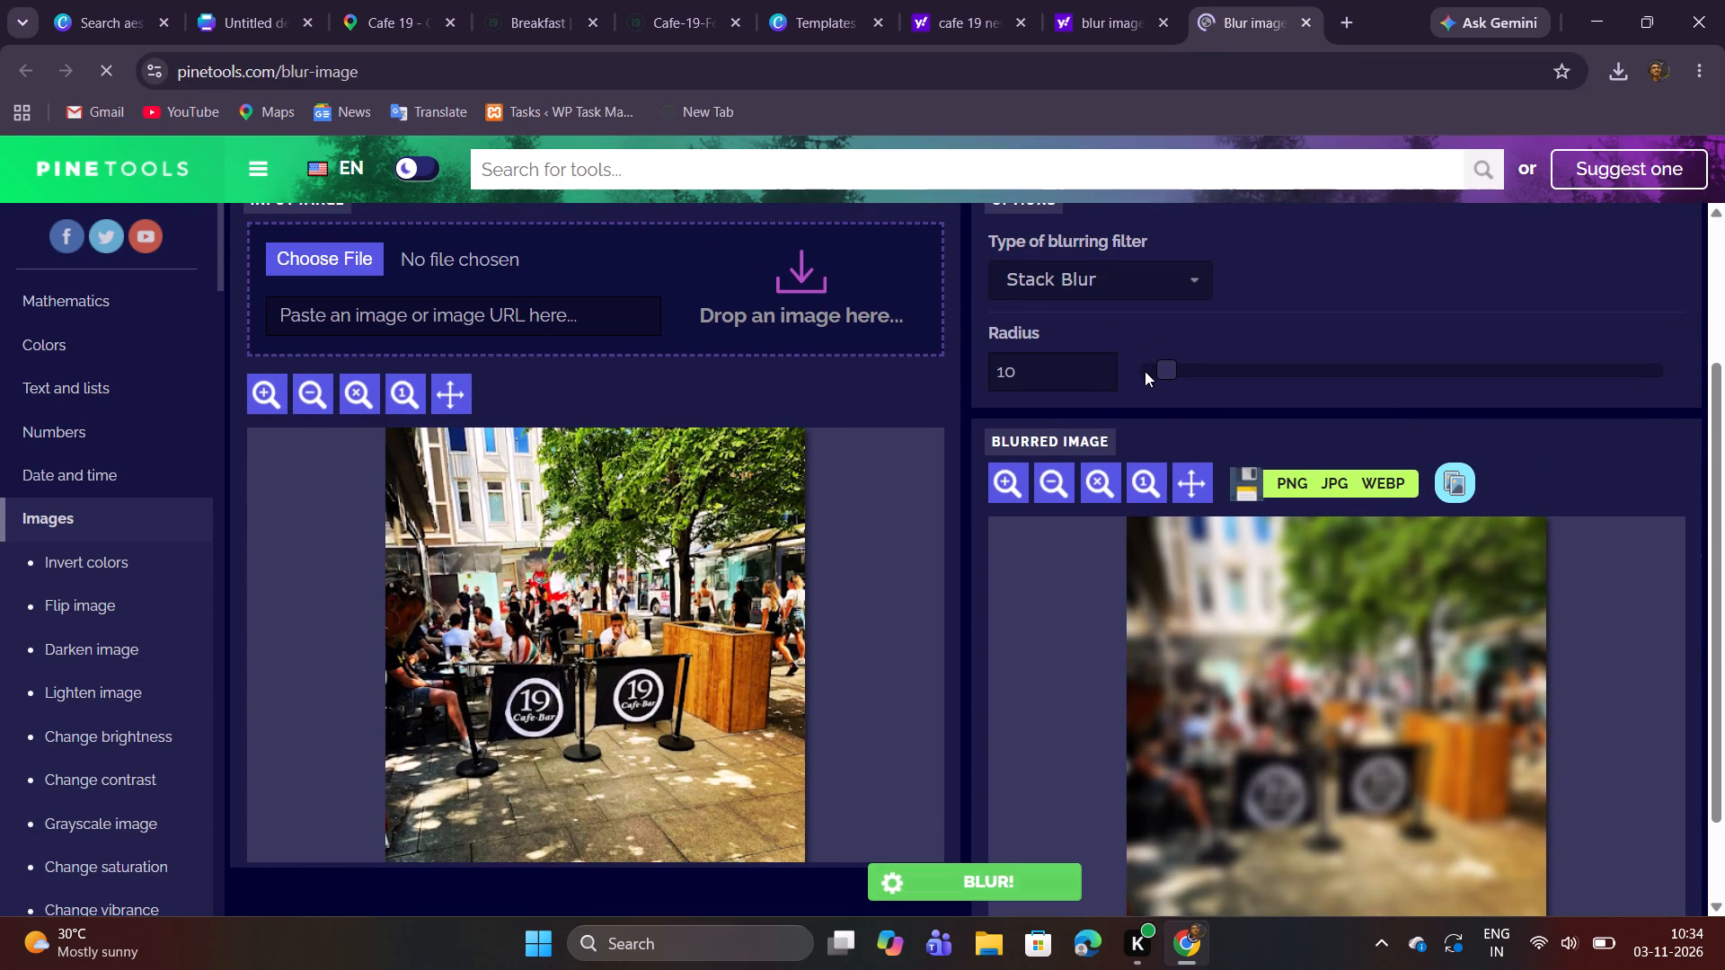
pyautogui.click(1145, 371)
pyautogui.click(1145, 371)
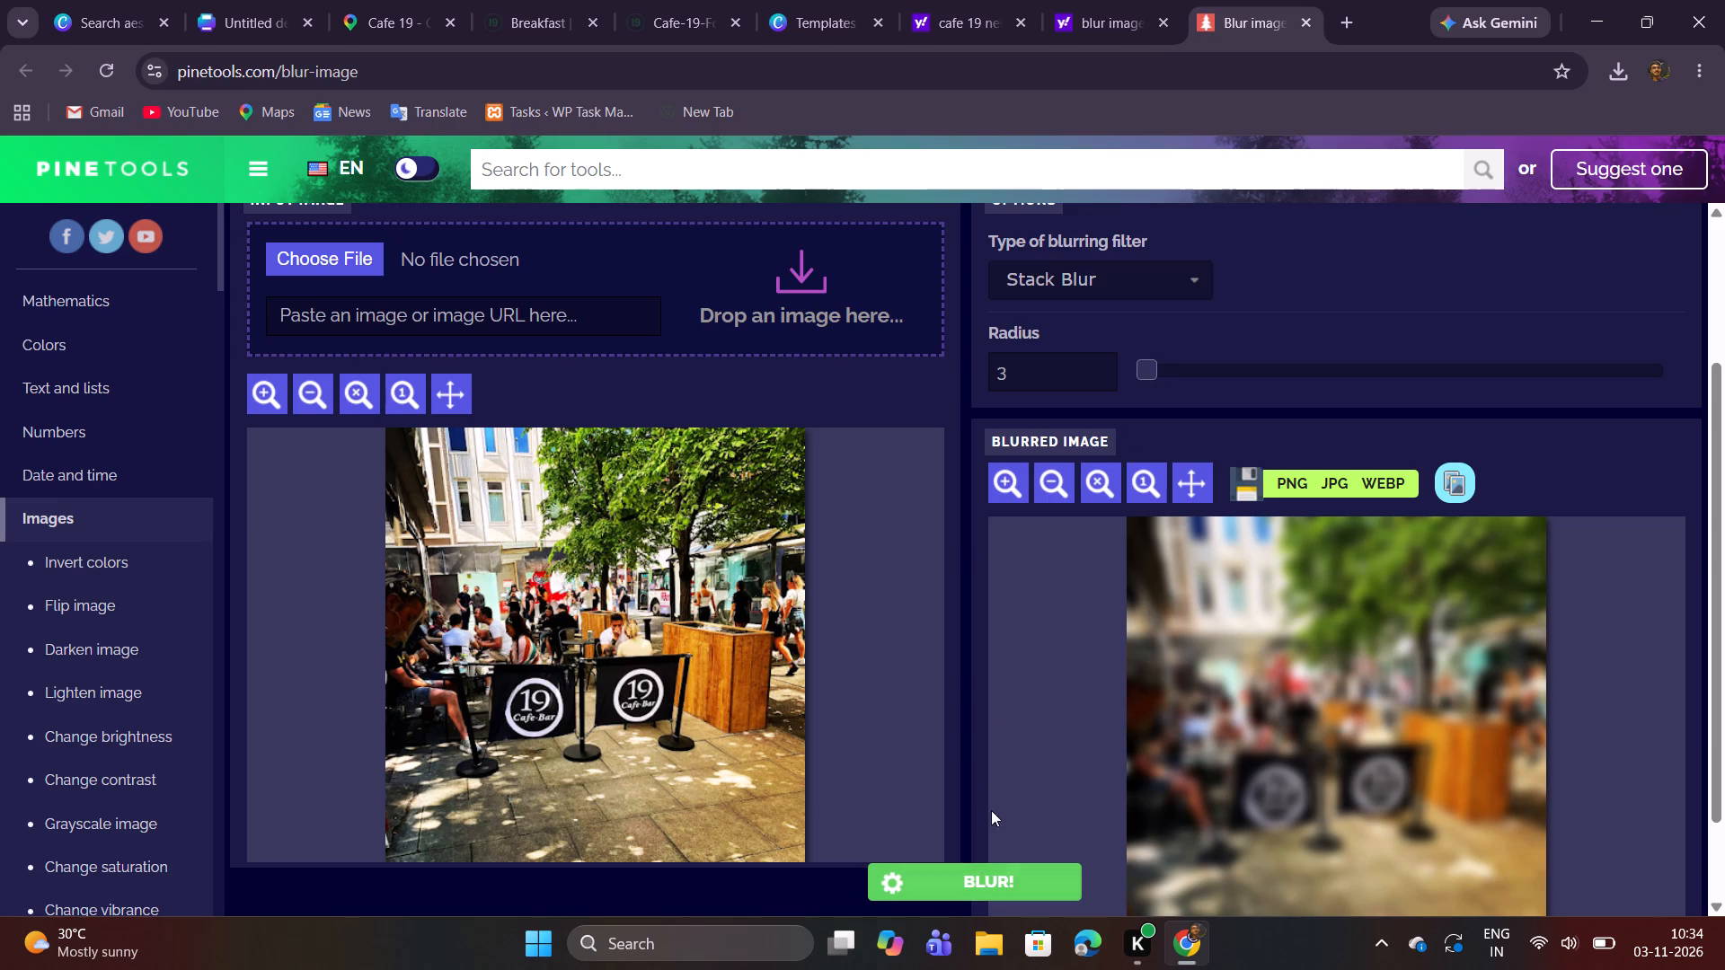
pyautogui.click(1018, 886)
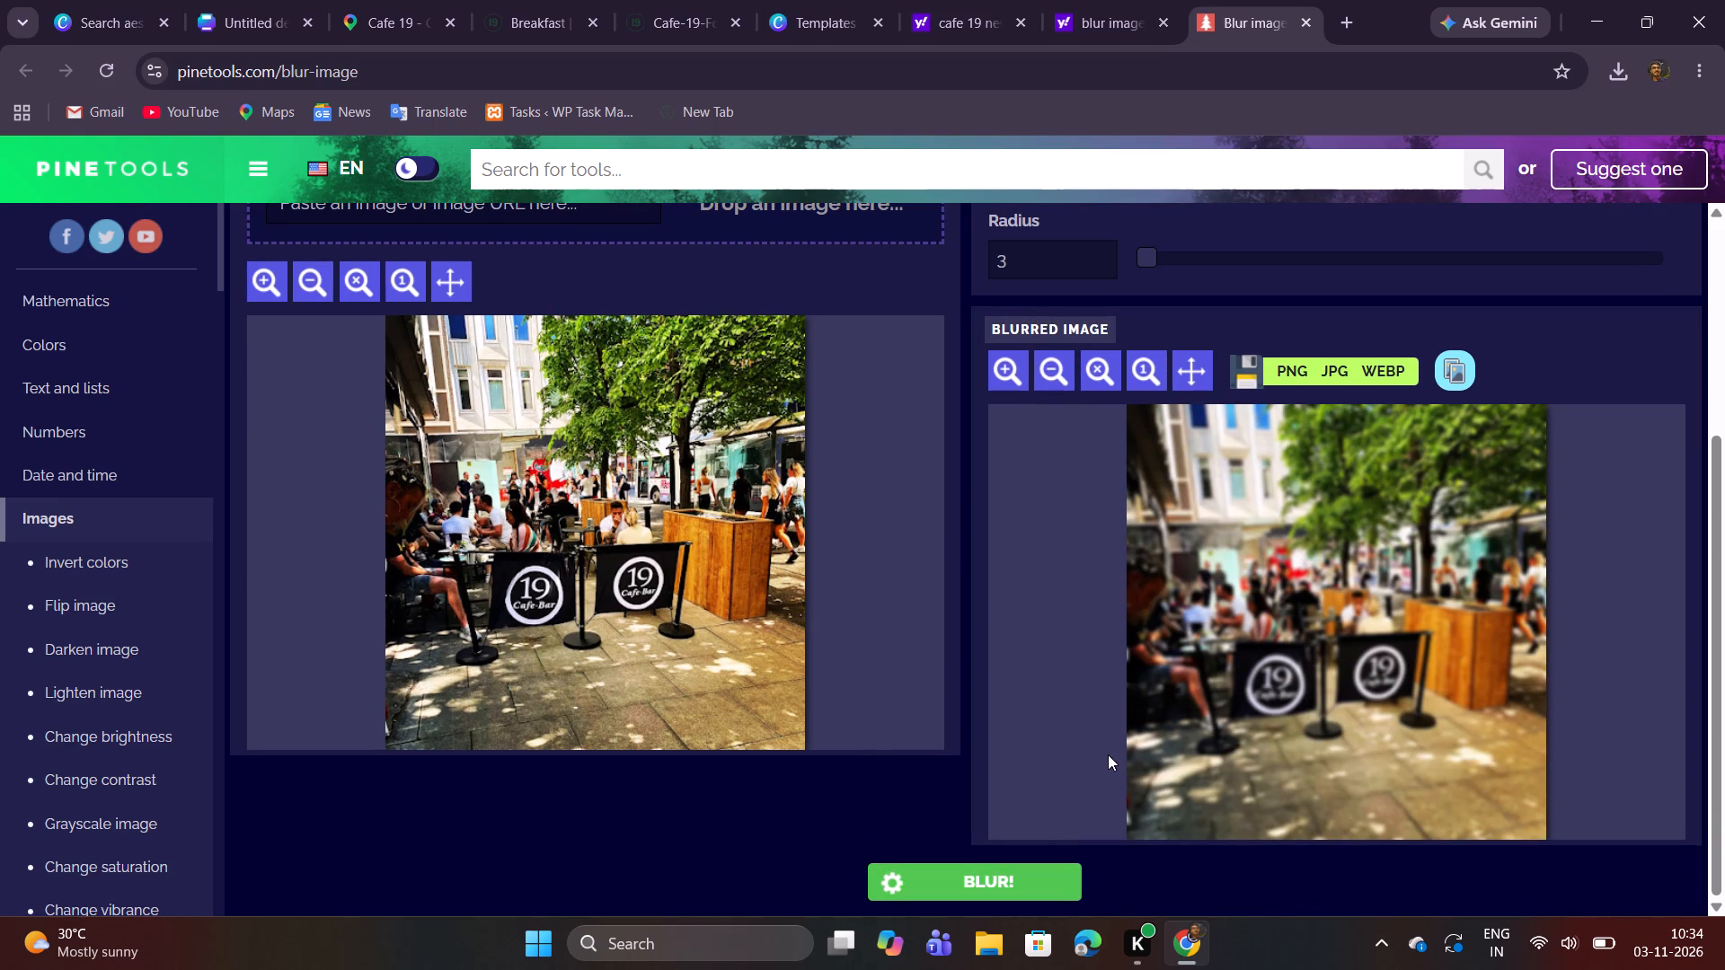
# Set the blur radius to 1 and blur the outdoor seating photo again.
pyautogui.scroll(3, 1108, 754)
pyautogui.moveTo(1150, 585); pyautogui.dragTo(1119, 589)
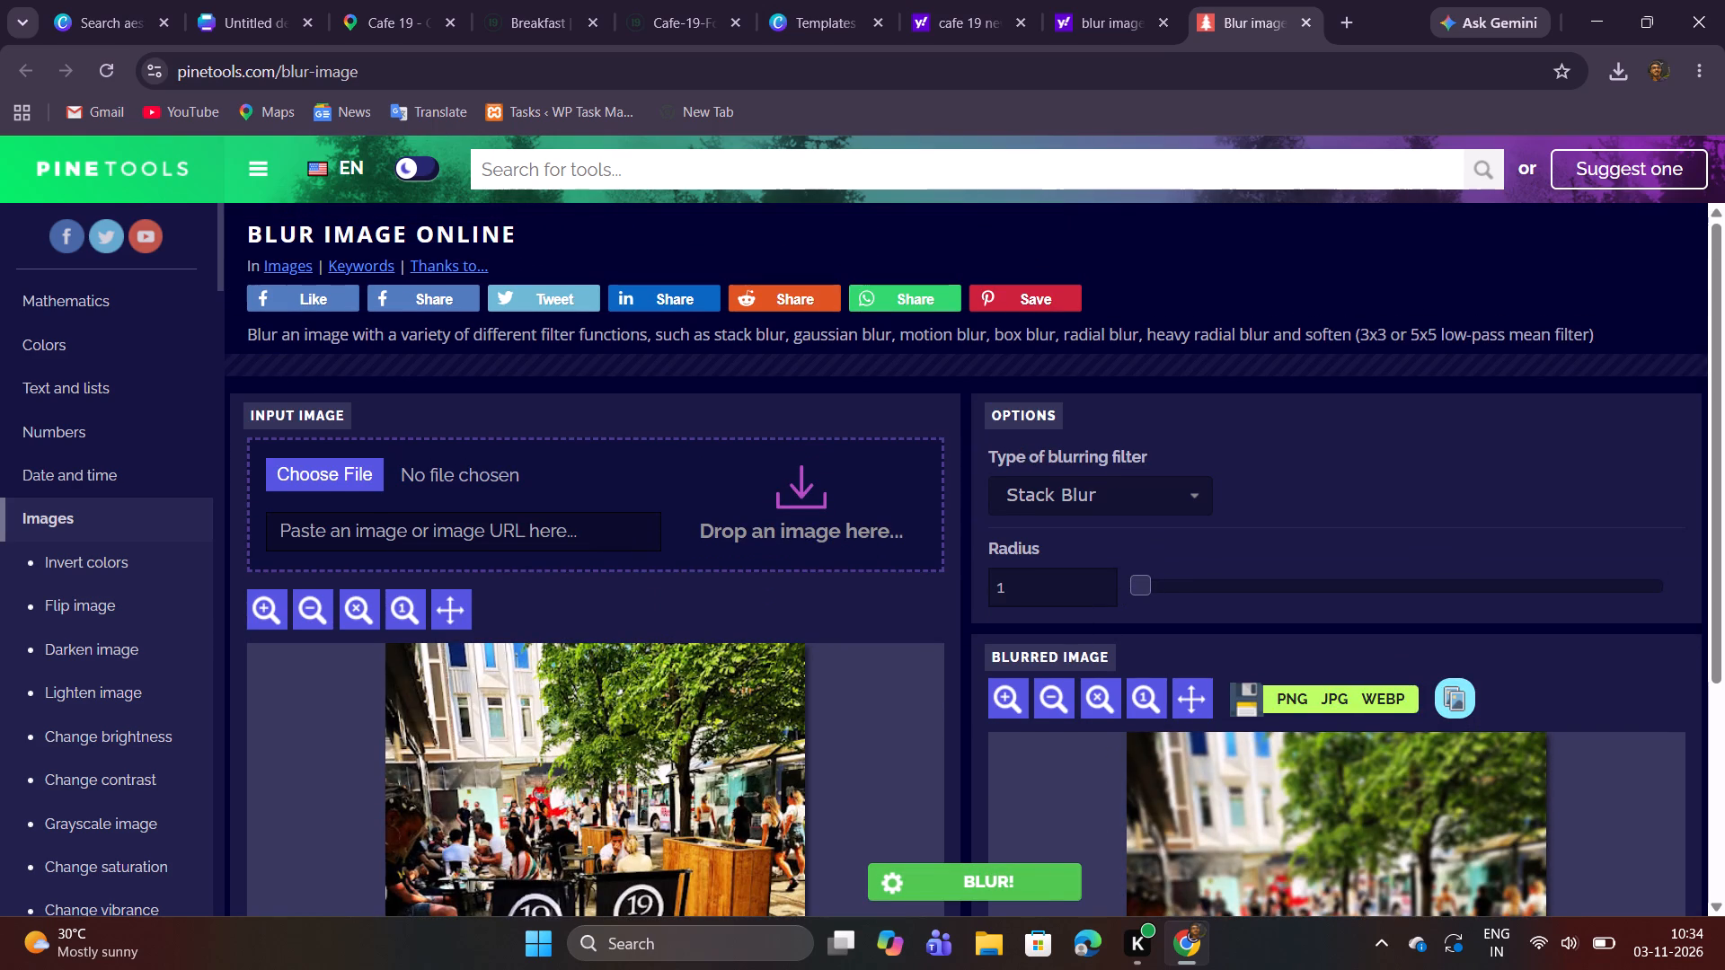
pyautogui.click(1037, 888)
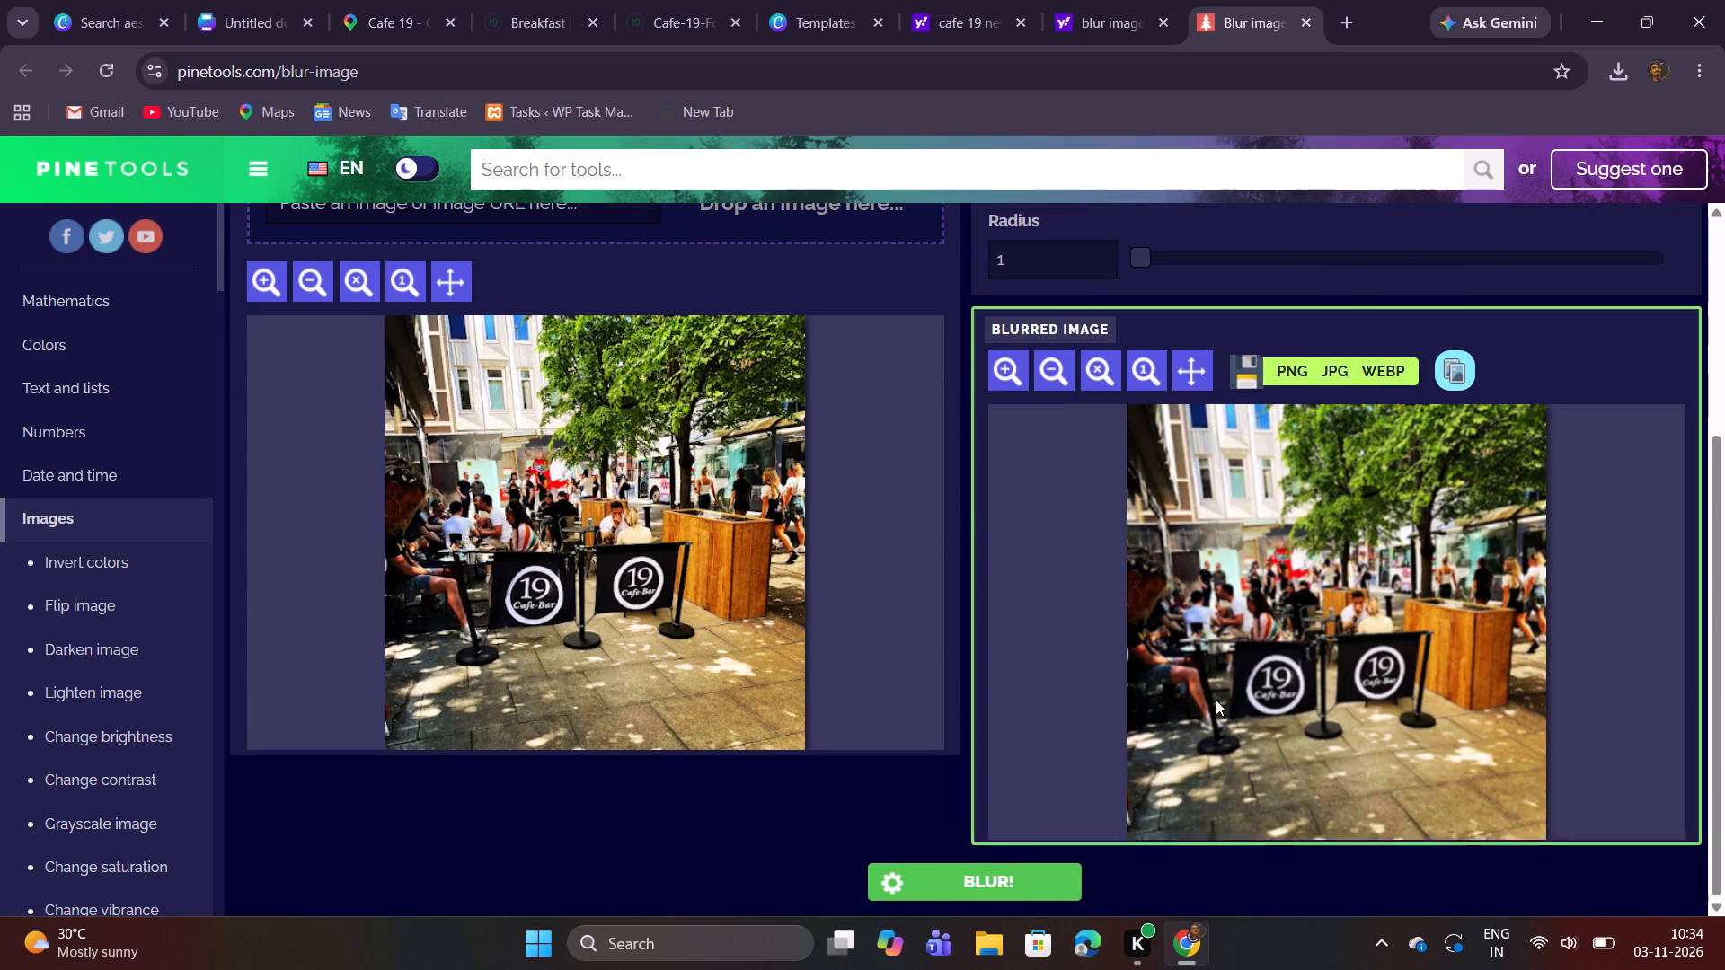
# Copy the blurred outdoor seating photo, paste it into the Canva design and use it to replace the central panel's photo.
pyautogui.rightClick(1424, 664)
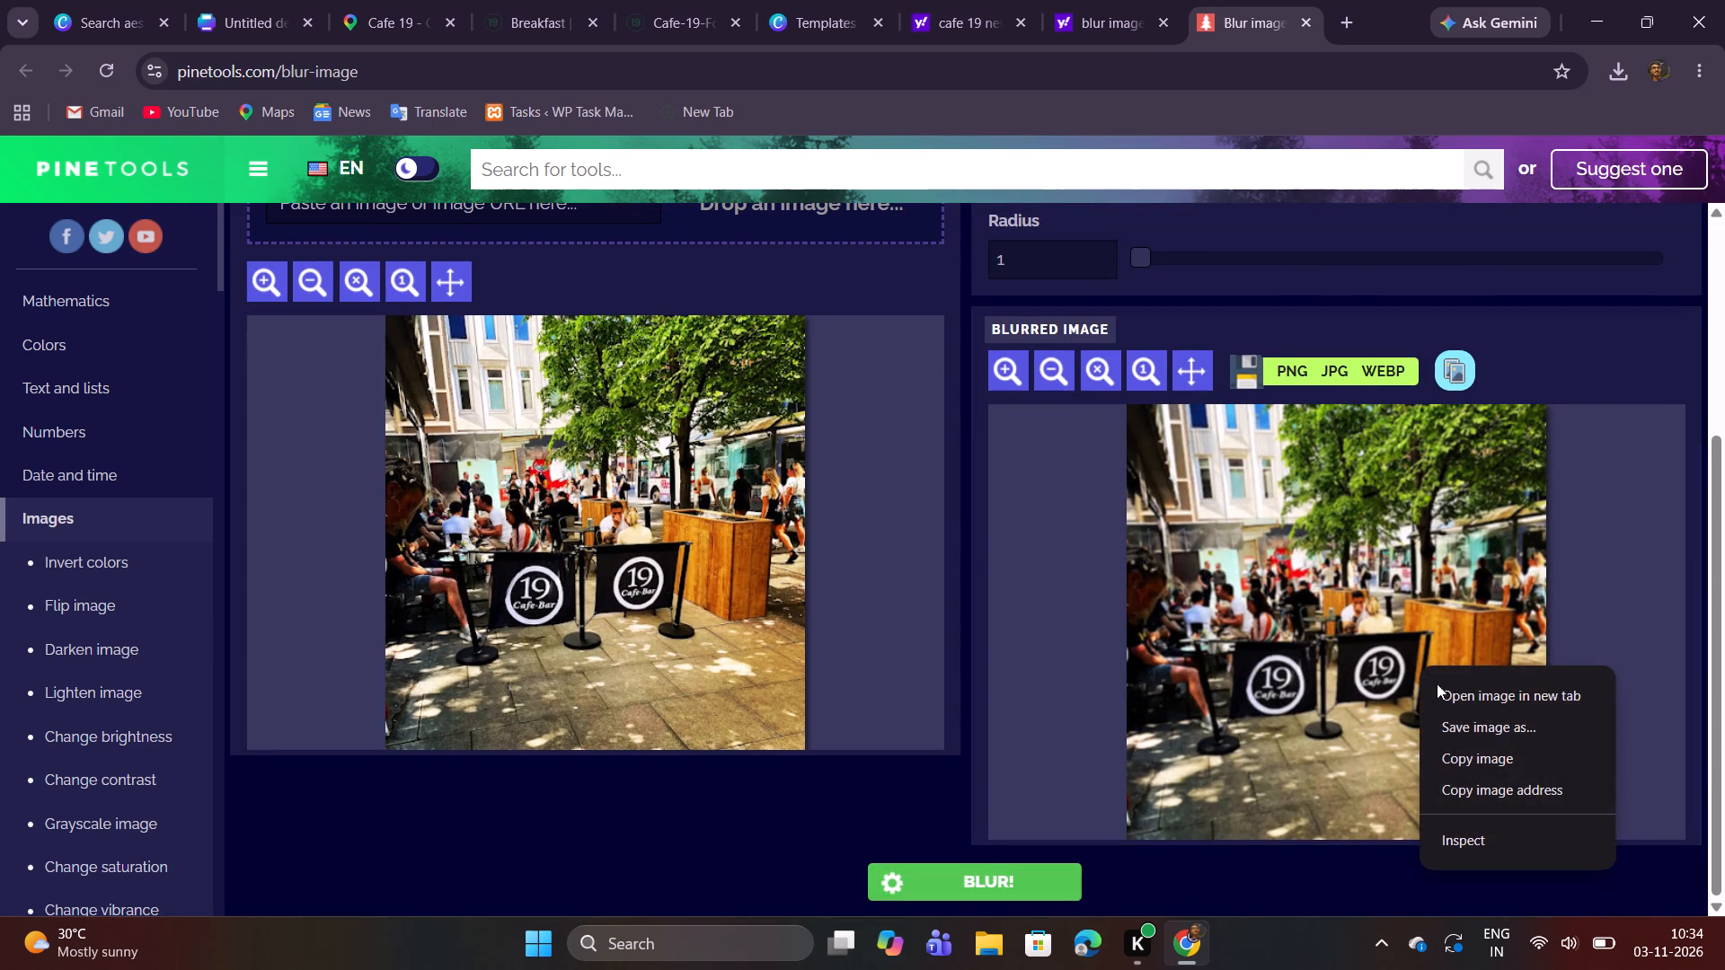
pyautogui.click(1463, 746)
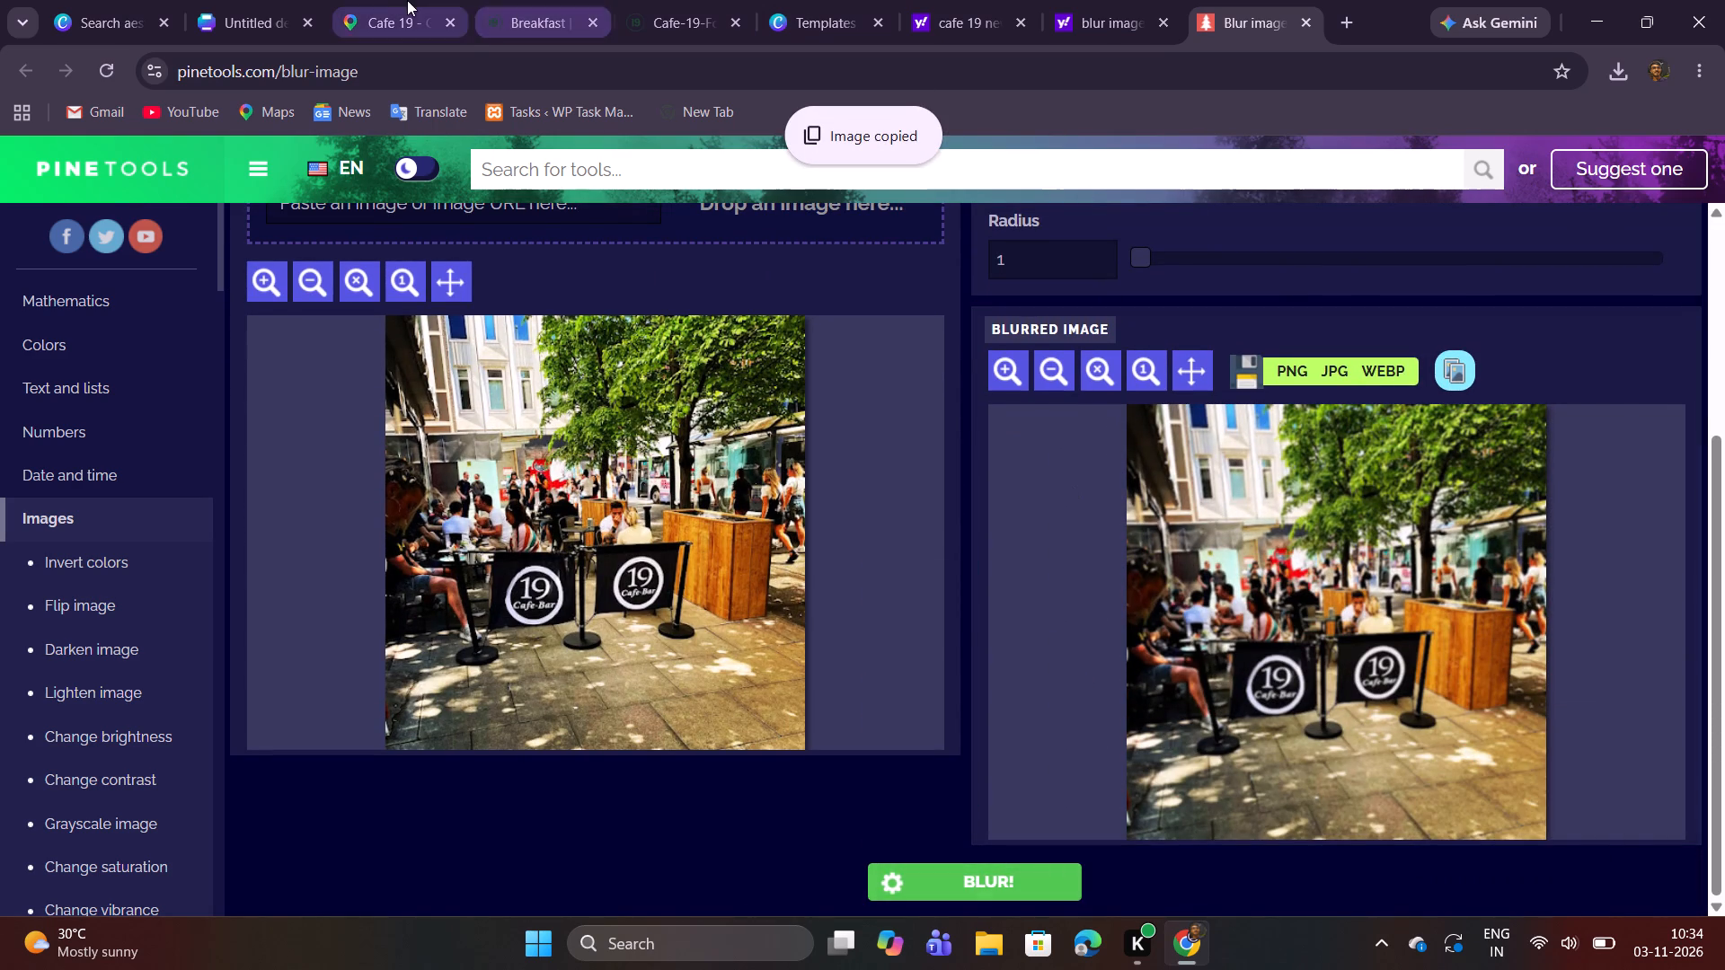
pyautogui.click(397, 0)
pyautogui.click(252, 17)
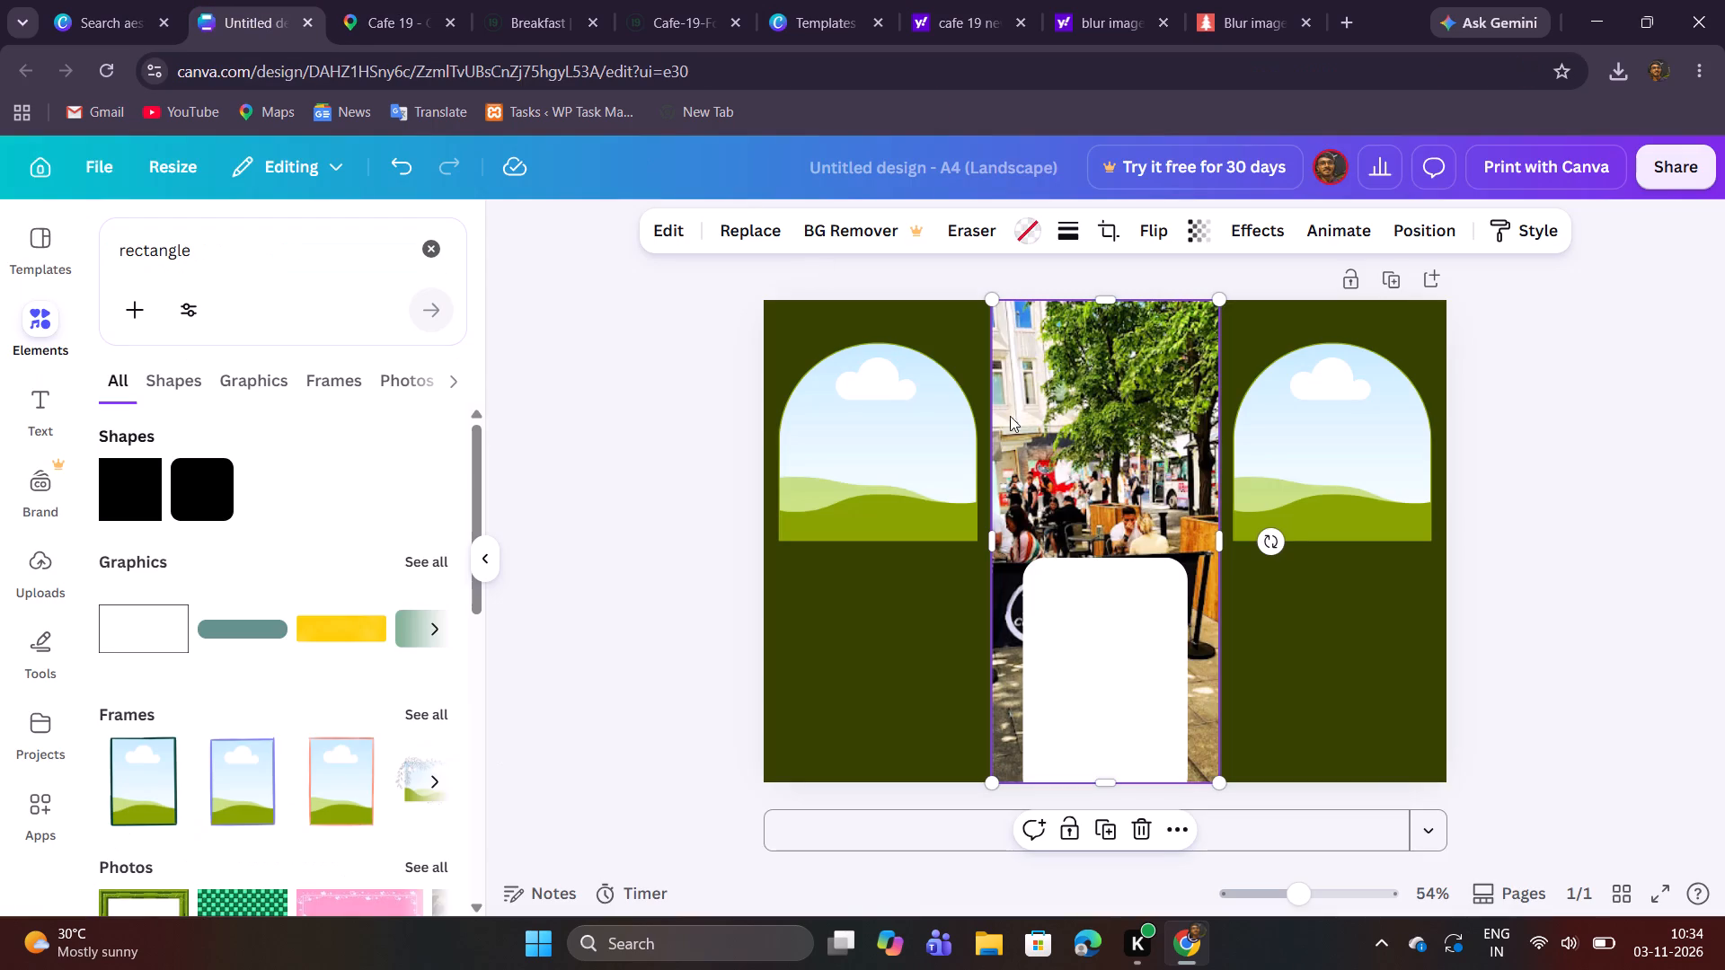
pyautogui.click(1094, 457)
pyautogui.hotkey('ctrl', 'v')
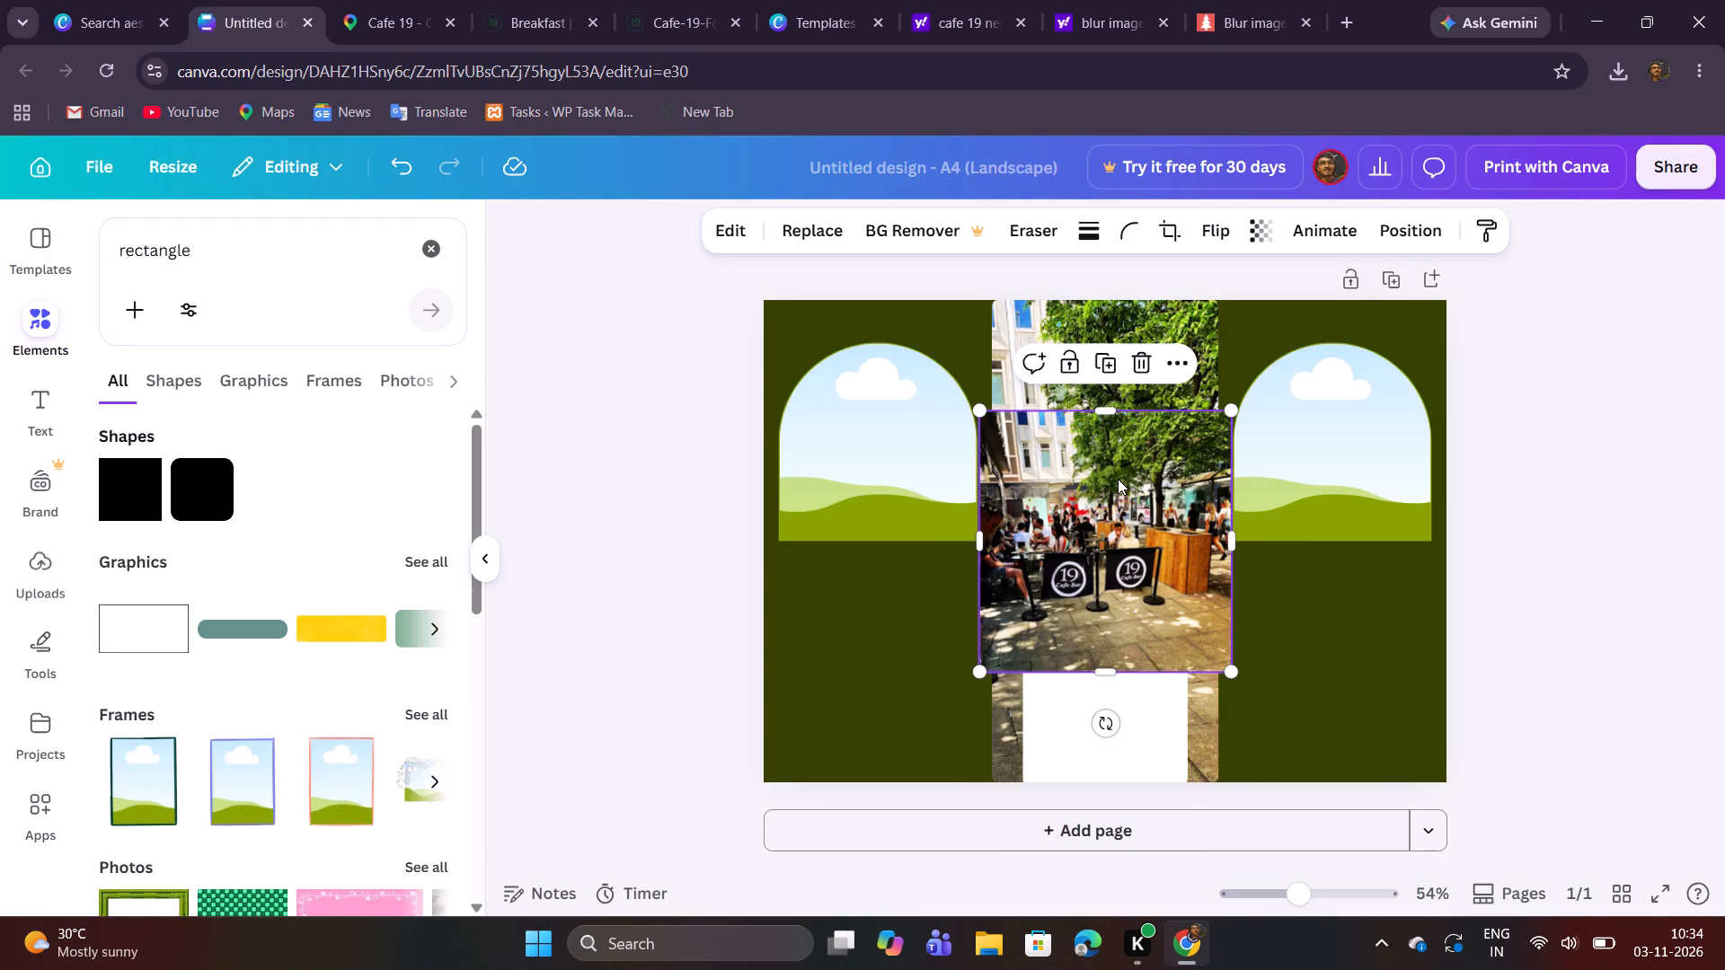
pyautogui.moveTo(1120, 493); pyautogui.dragTo(1130, 442)
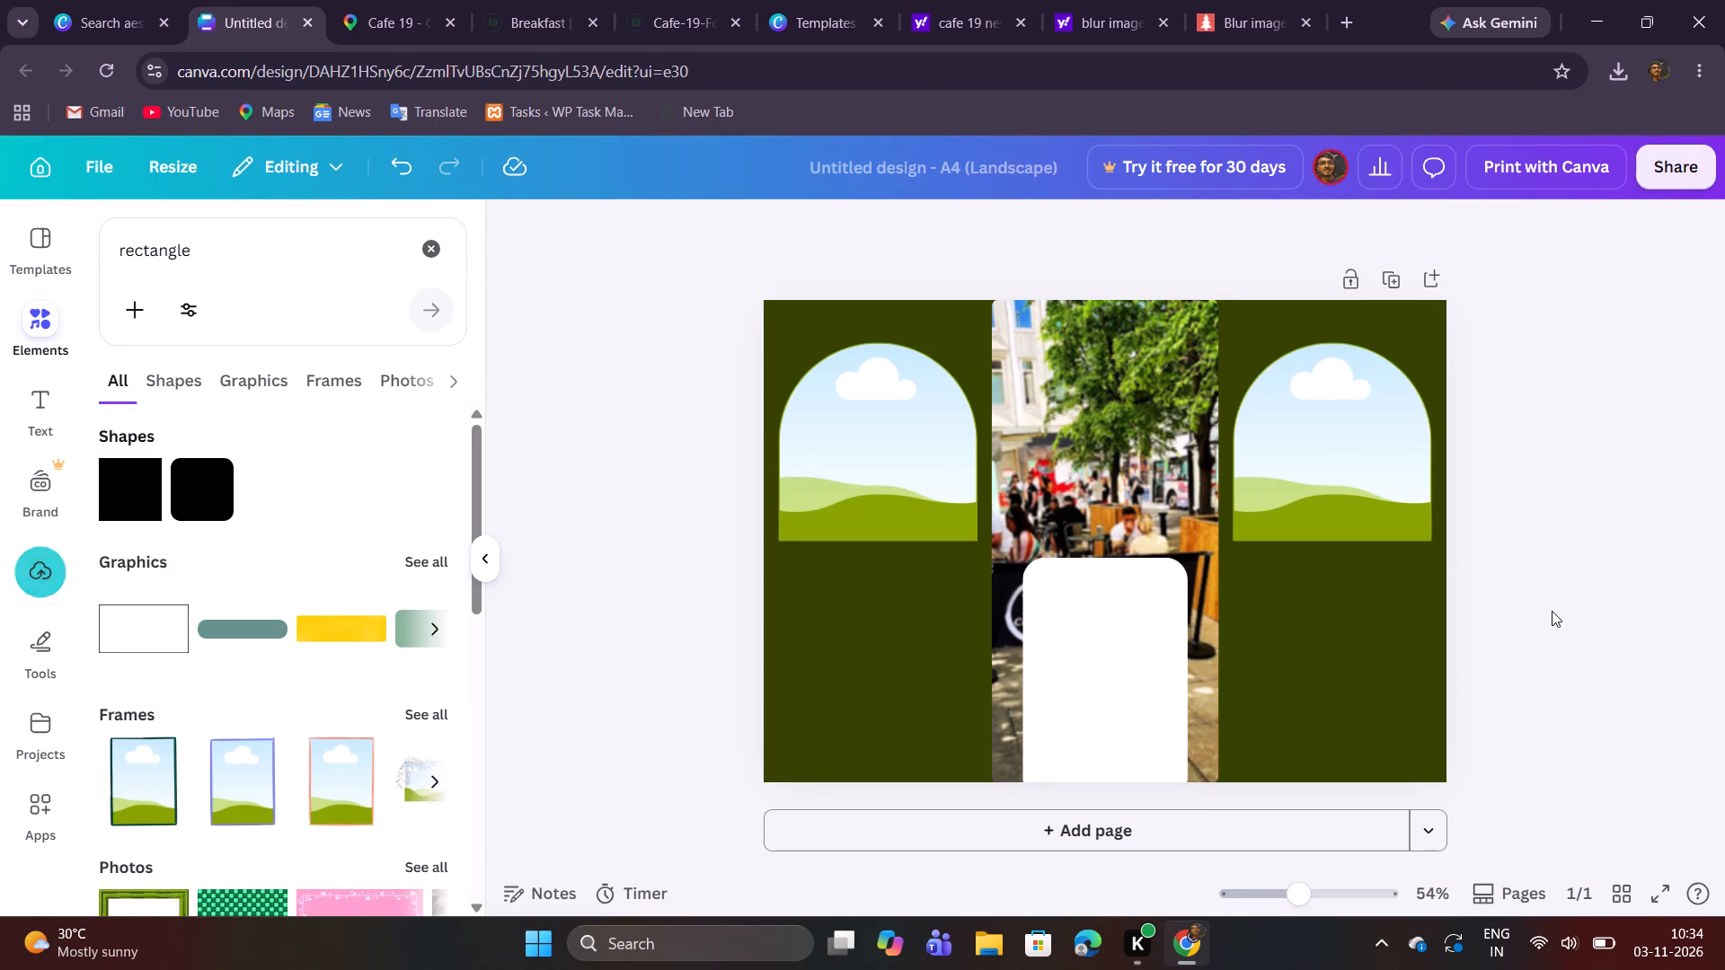
# Shift the blurred seating photo to the right within the central panel's crop.
pyautogui.doubleClick(1181, 498)
pyautogui.moveTo(1167, 492); pyautogui.dragTo(1172, 489)
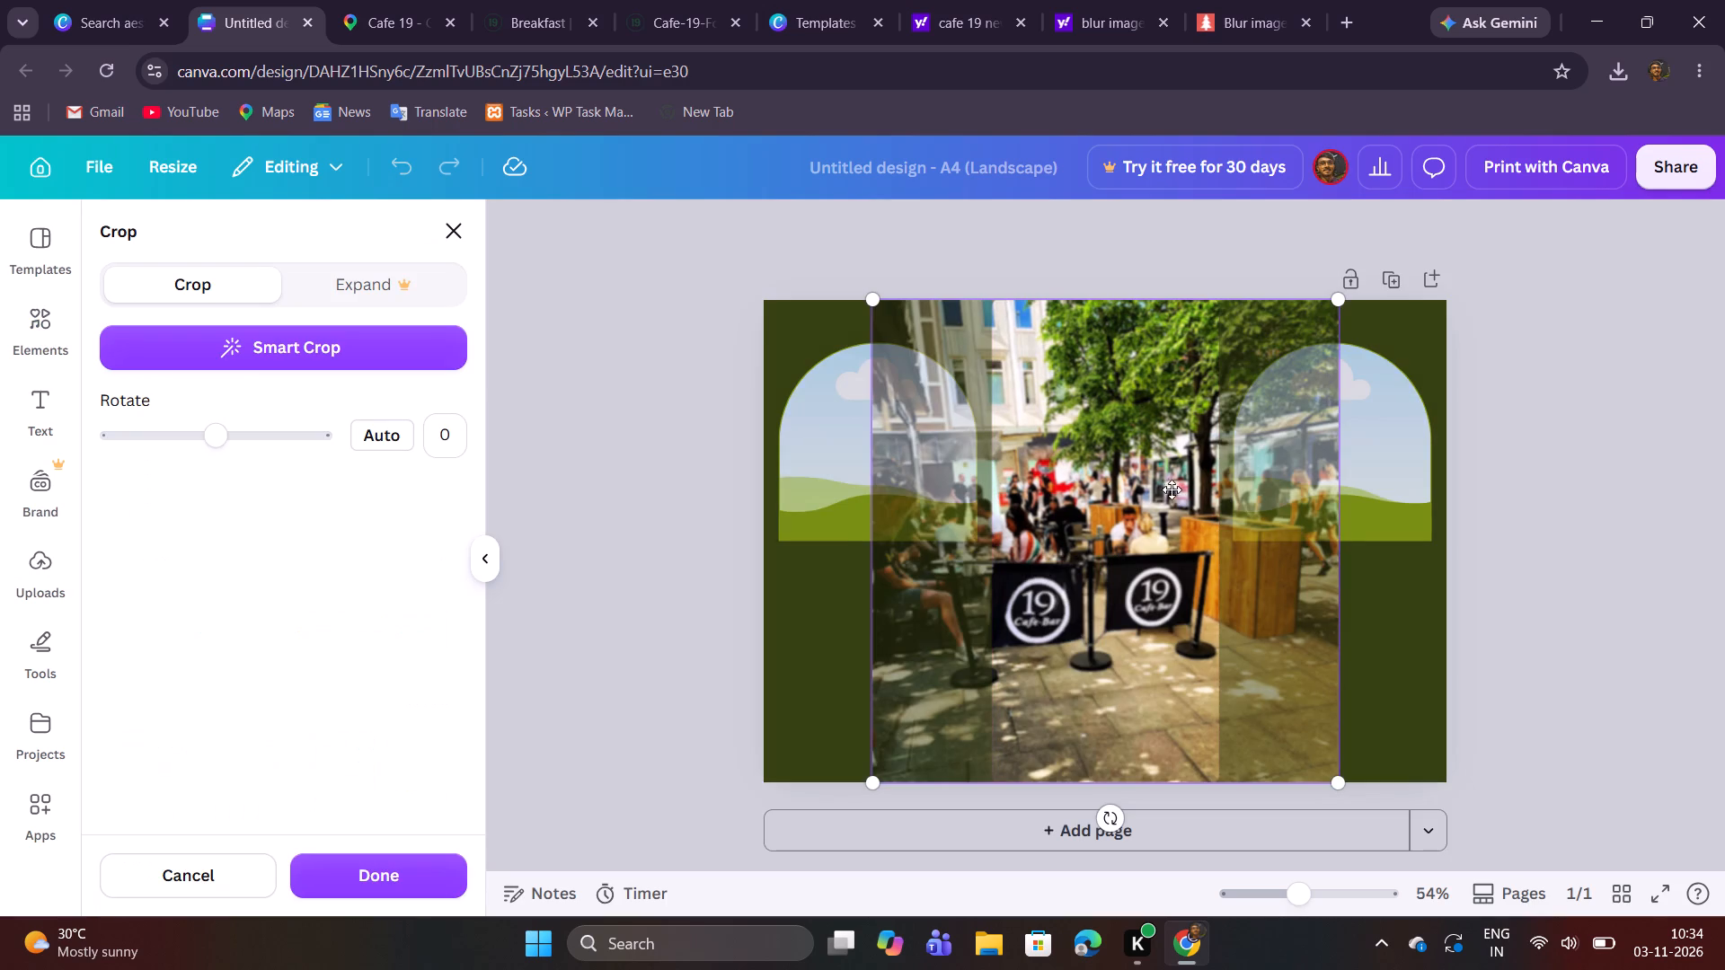
pyautogui.moveTo(1172, 489); pyautogui.dragTo(1291, 507)
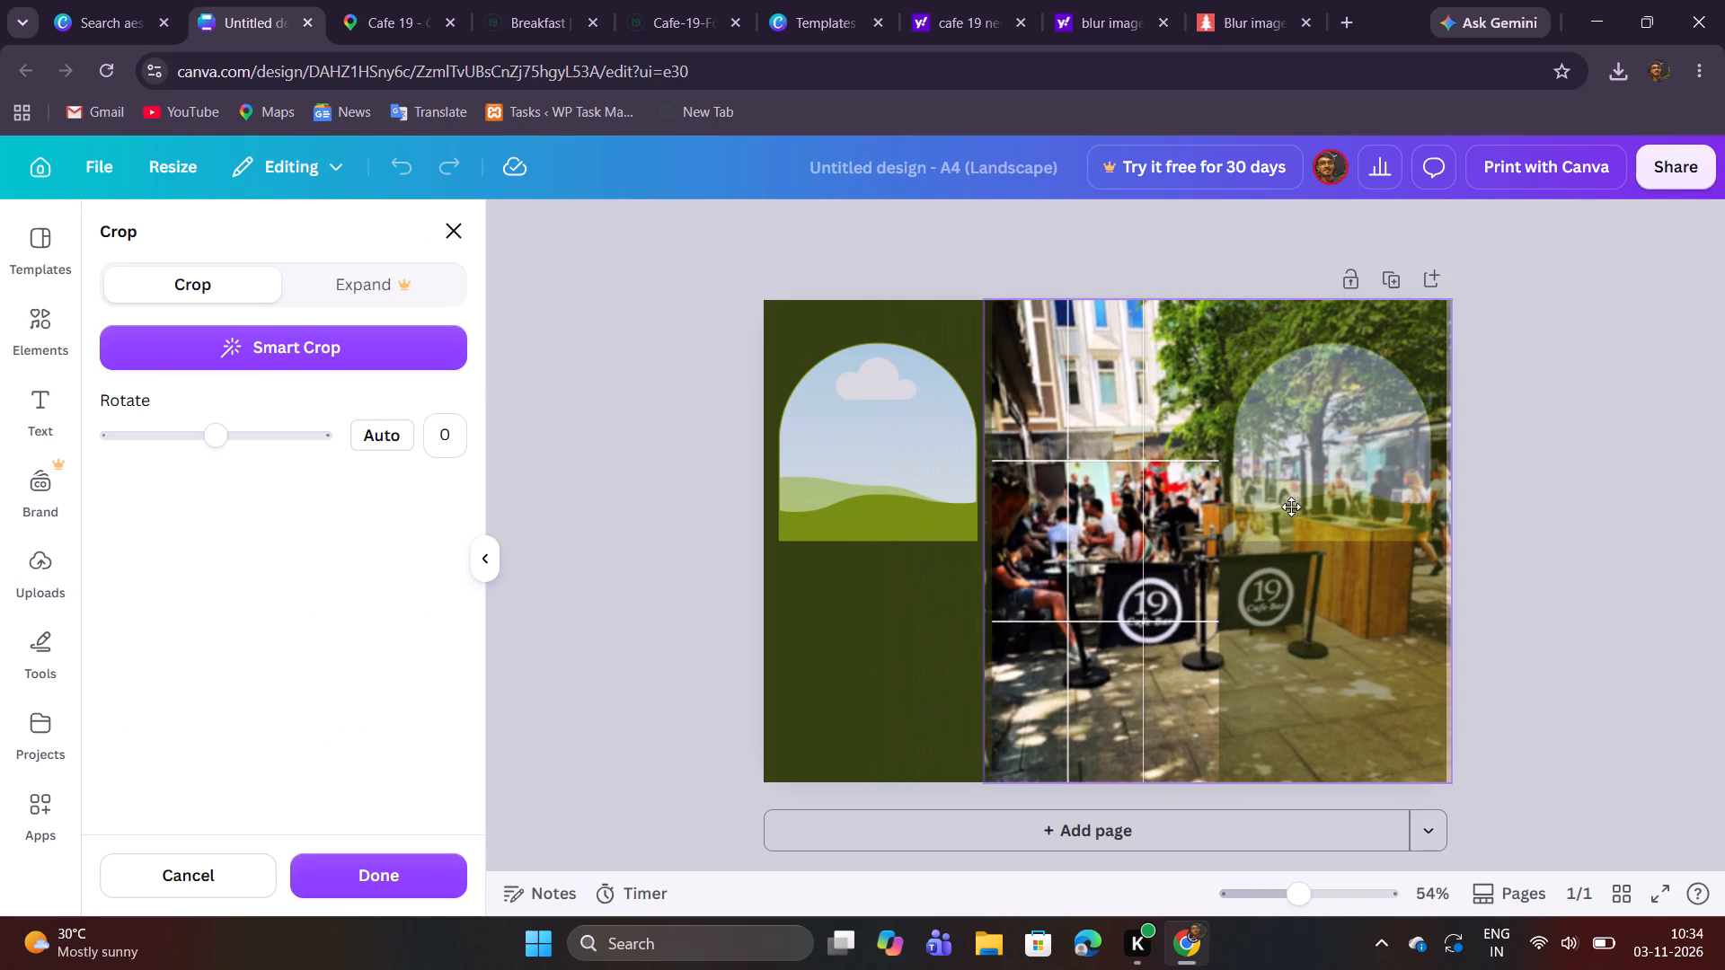
# Reposition the blurred seating photo within the central panel's crop so the seated customers and tree show above the white arch.
pyautogui.moveTo(1291, 507); pyautogui.dragTo(1131, 522)
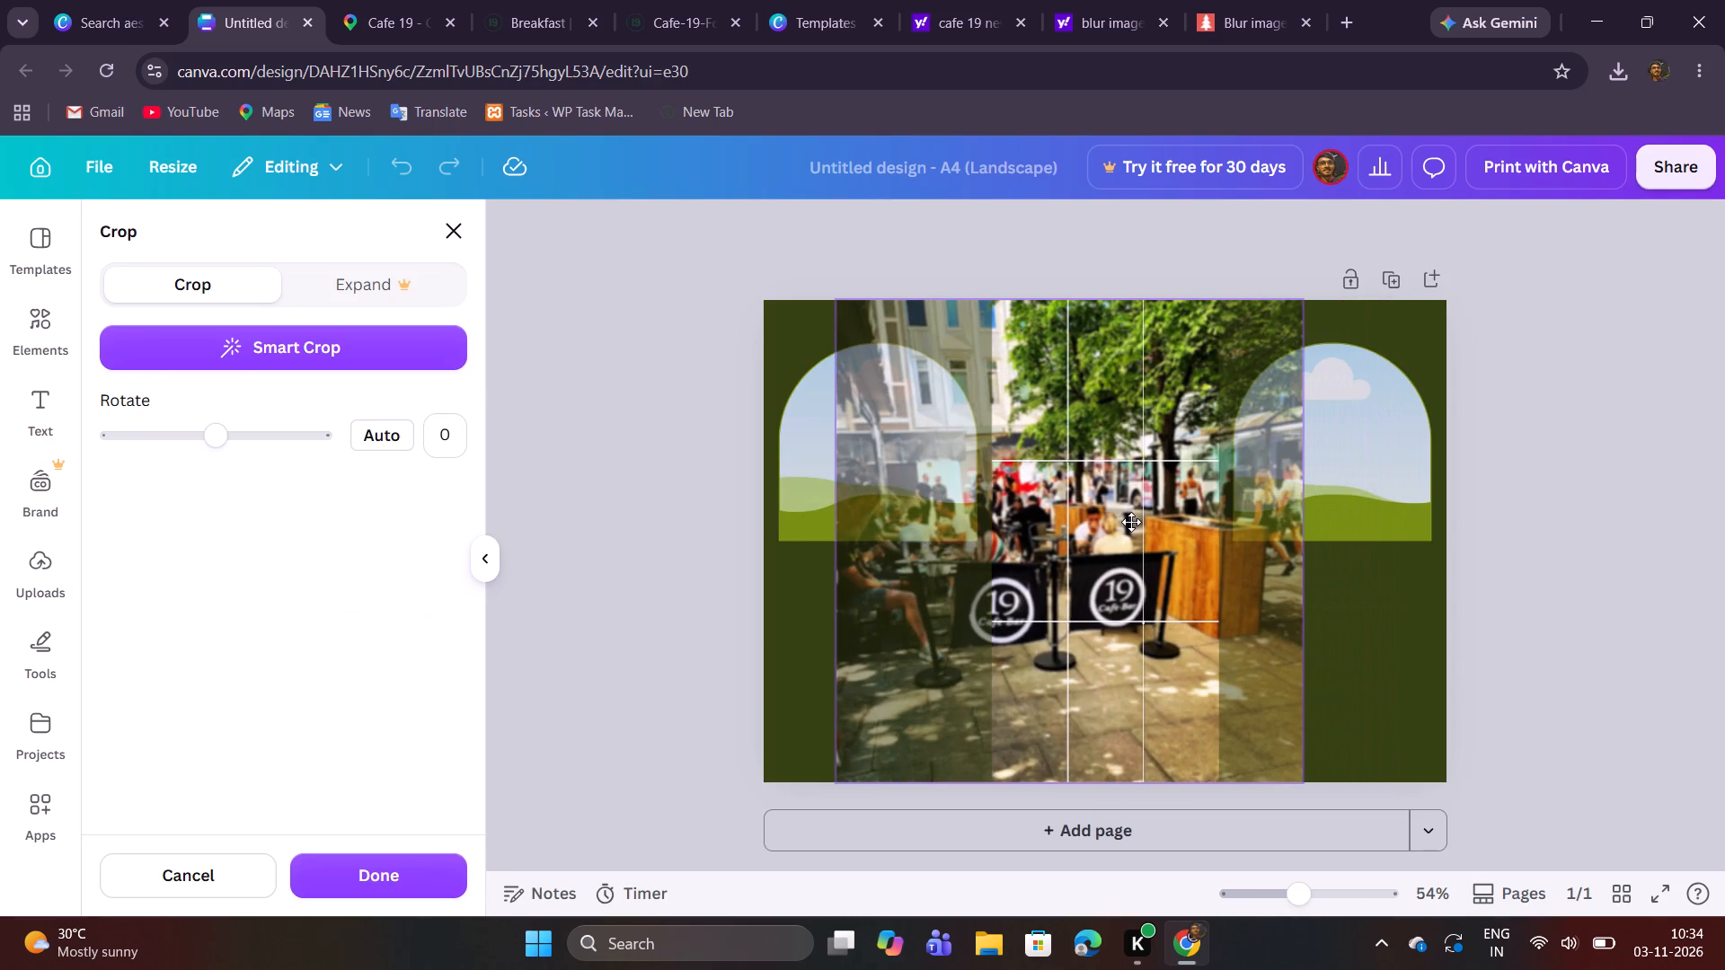
pyautogui.moveTo(1131, 522); pyautogui.dragTo(1101, 524)
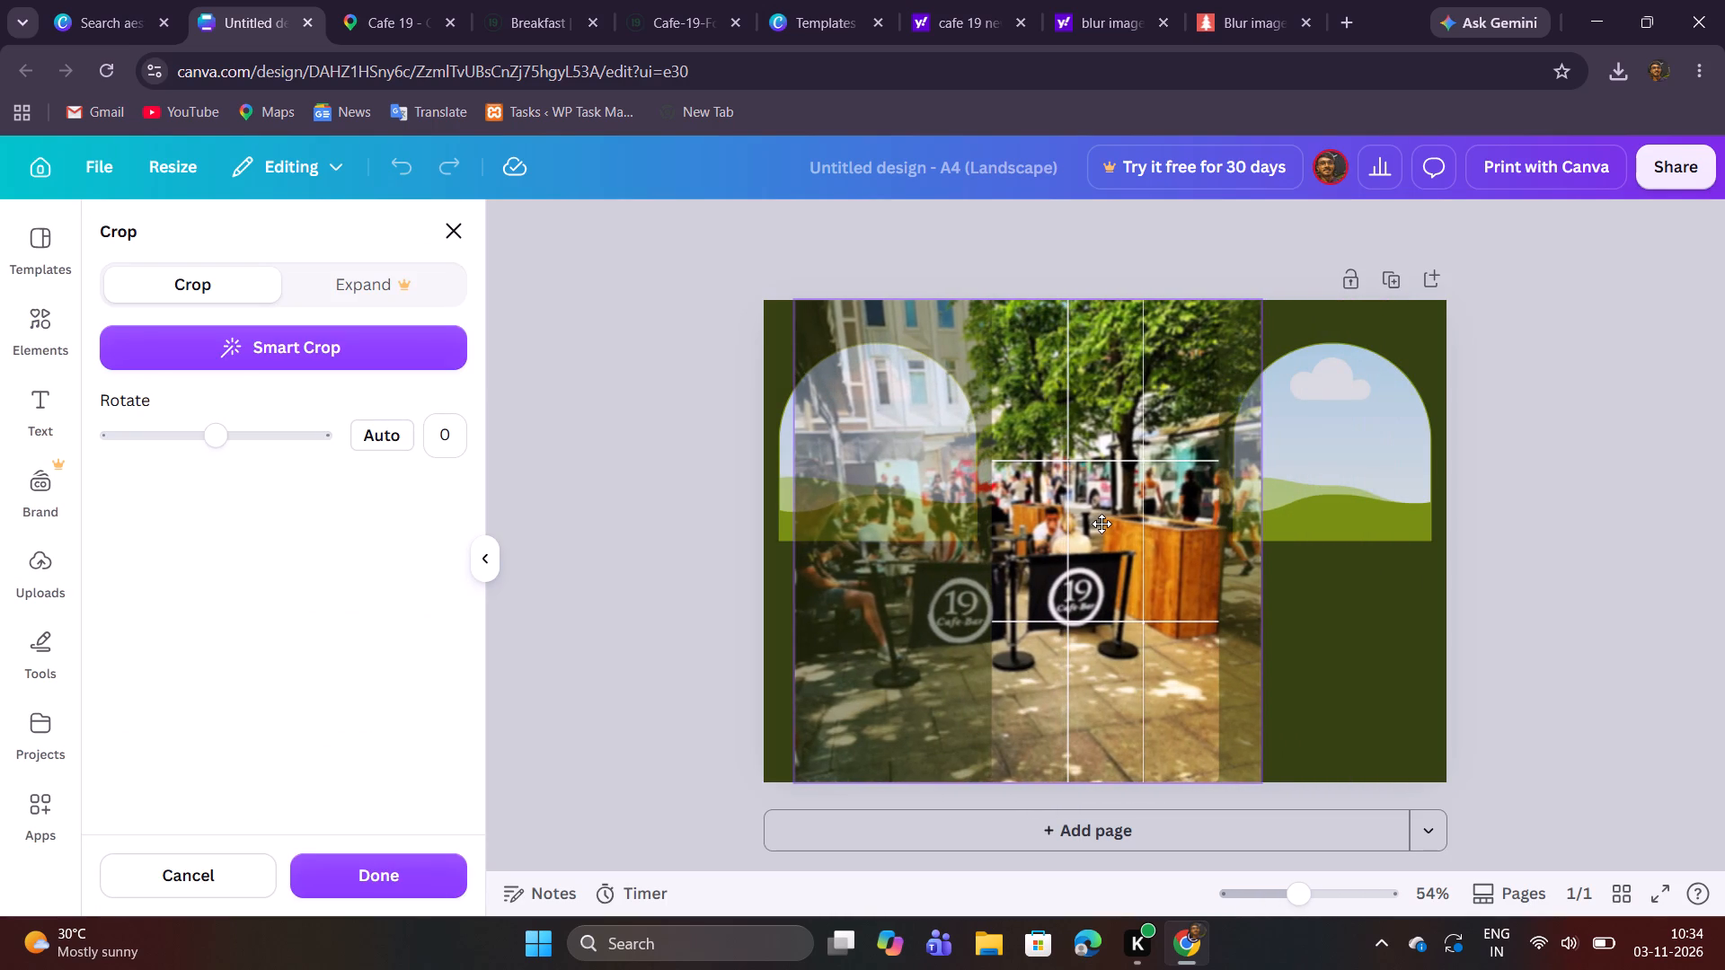
pyautogui.moveTo(1101, 524); pyautogui.dragTo(1085, 528)
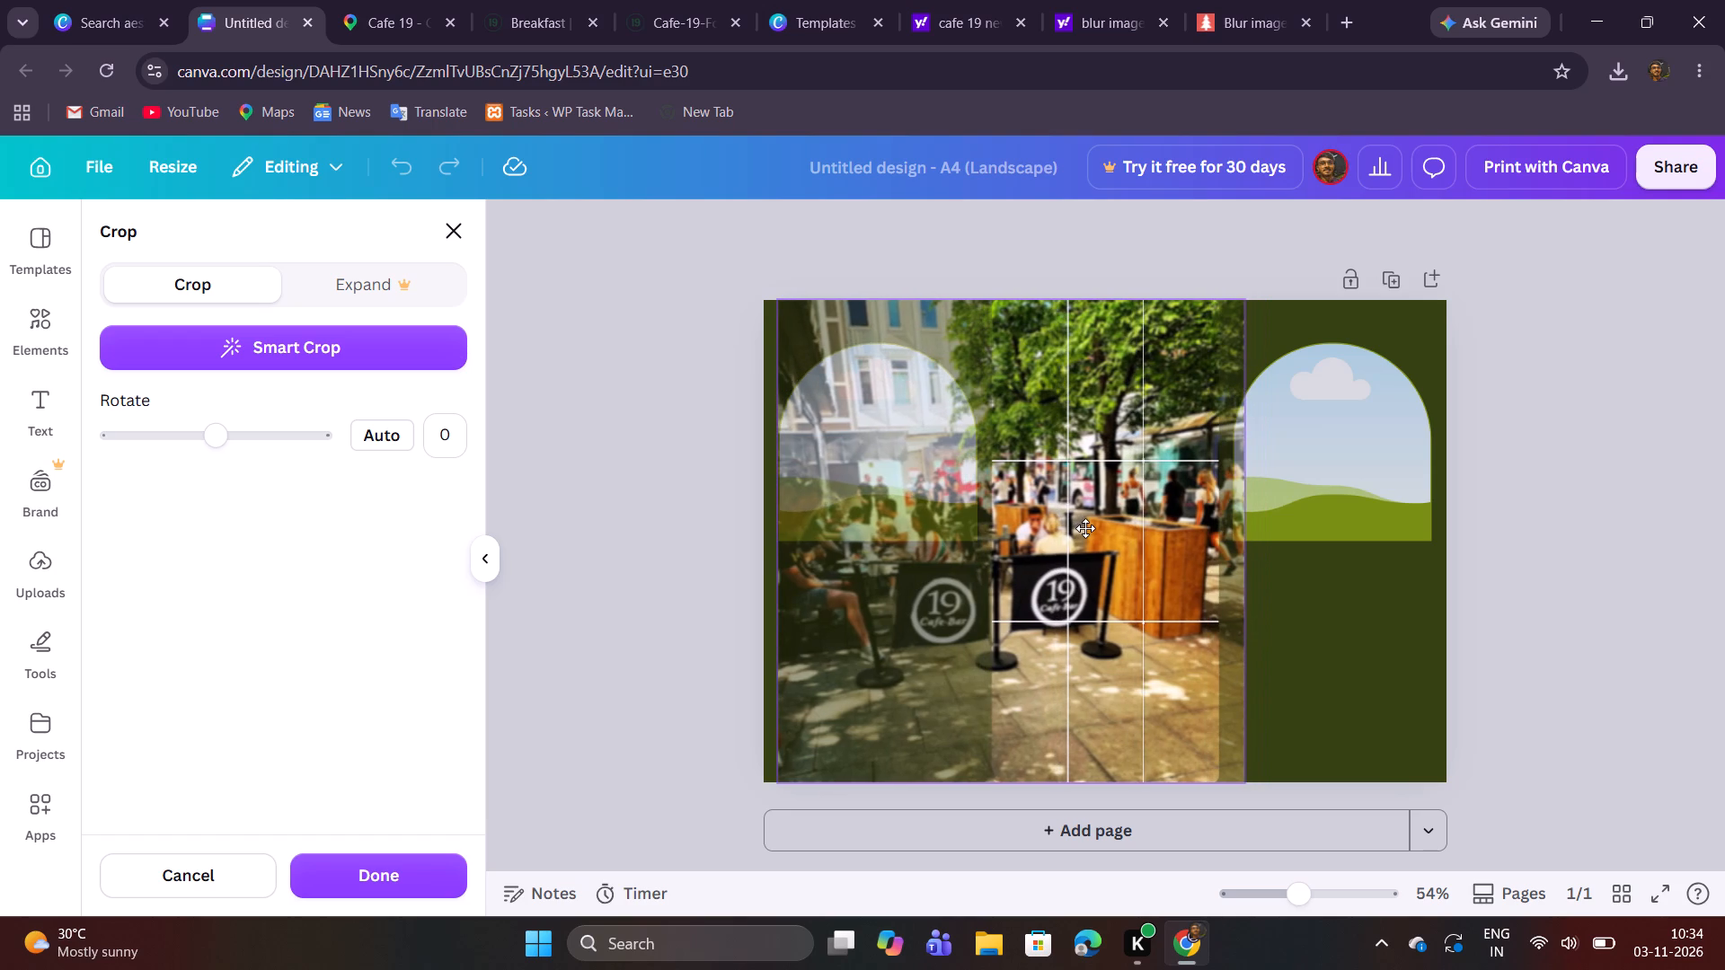
pyautogui.moveTo(1085, 528); pyautogui.dragTo(1181, 558)
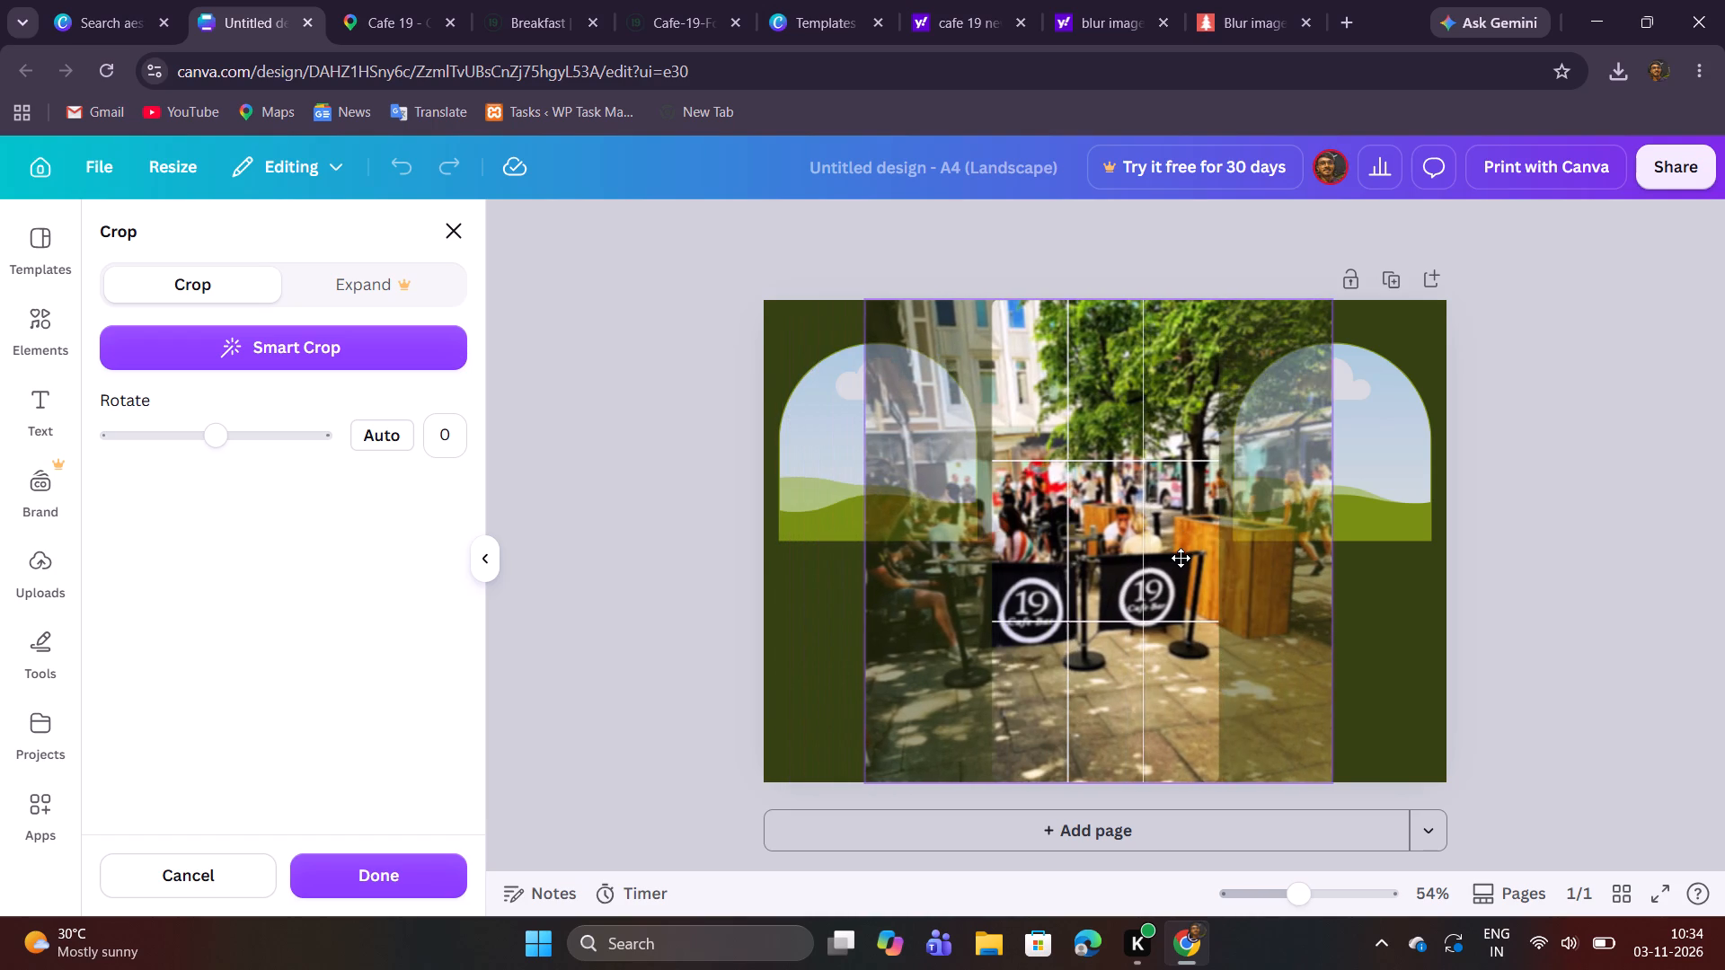
pyautogui.moveTo(1181, 558); pyautogui.dragTo(1125, 557)
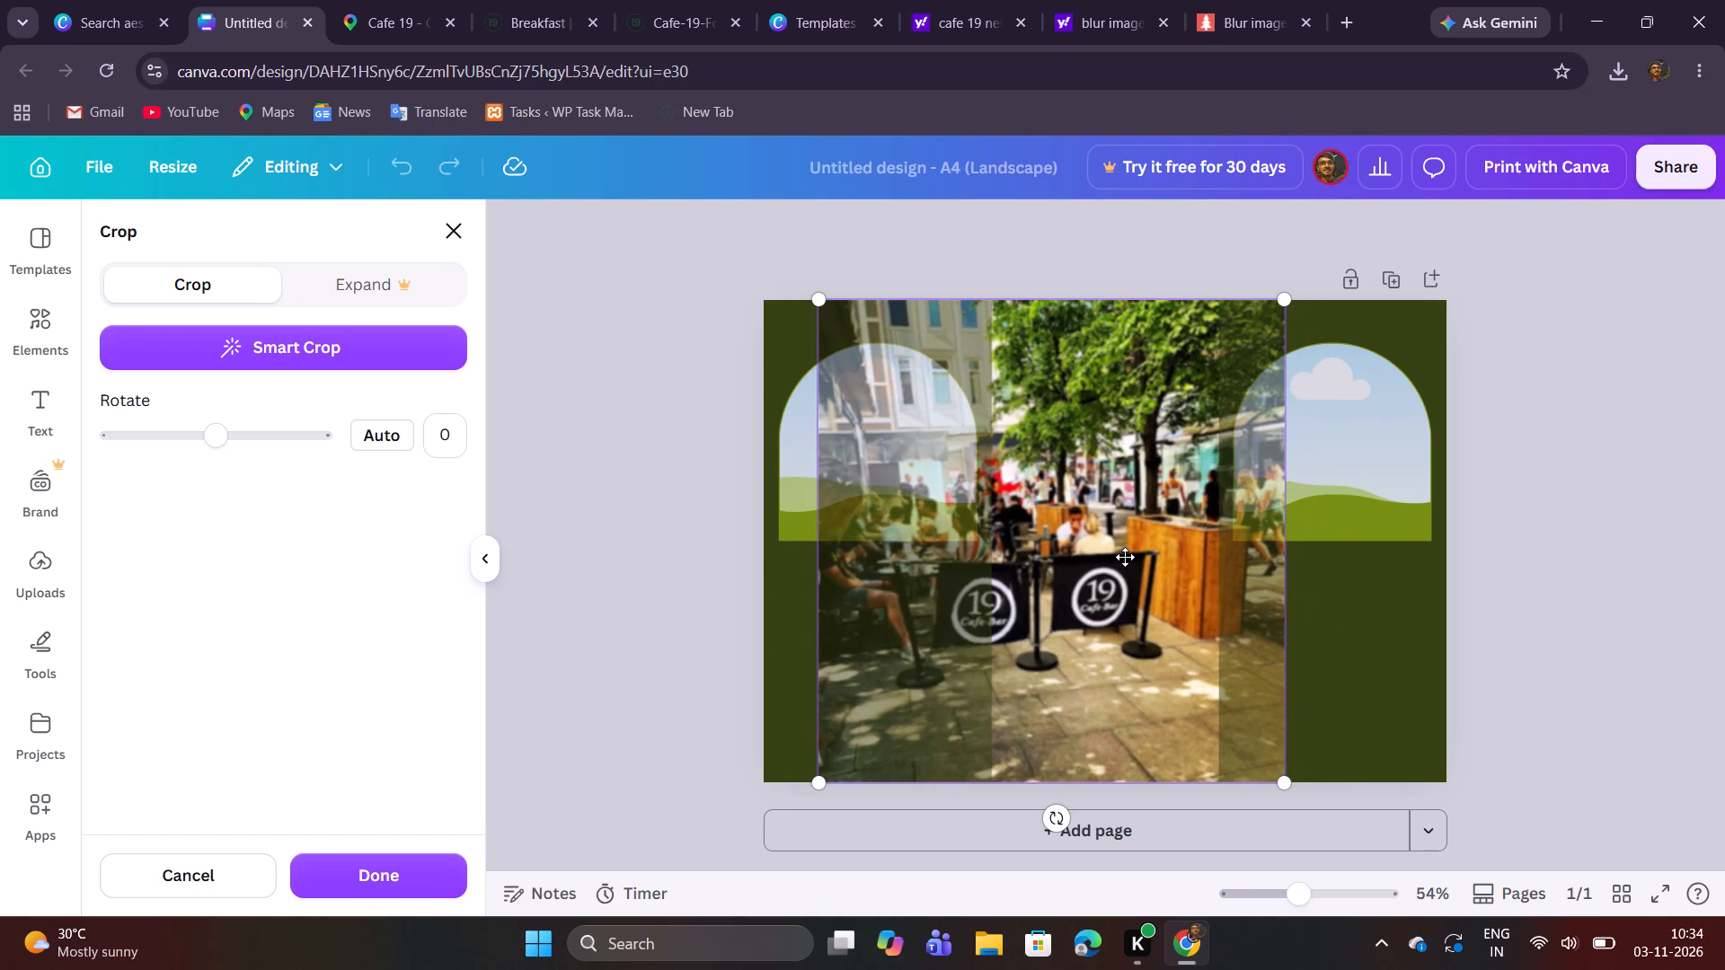
pyautogui.click(1574, 530)
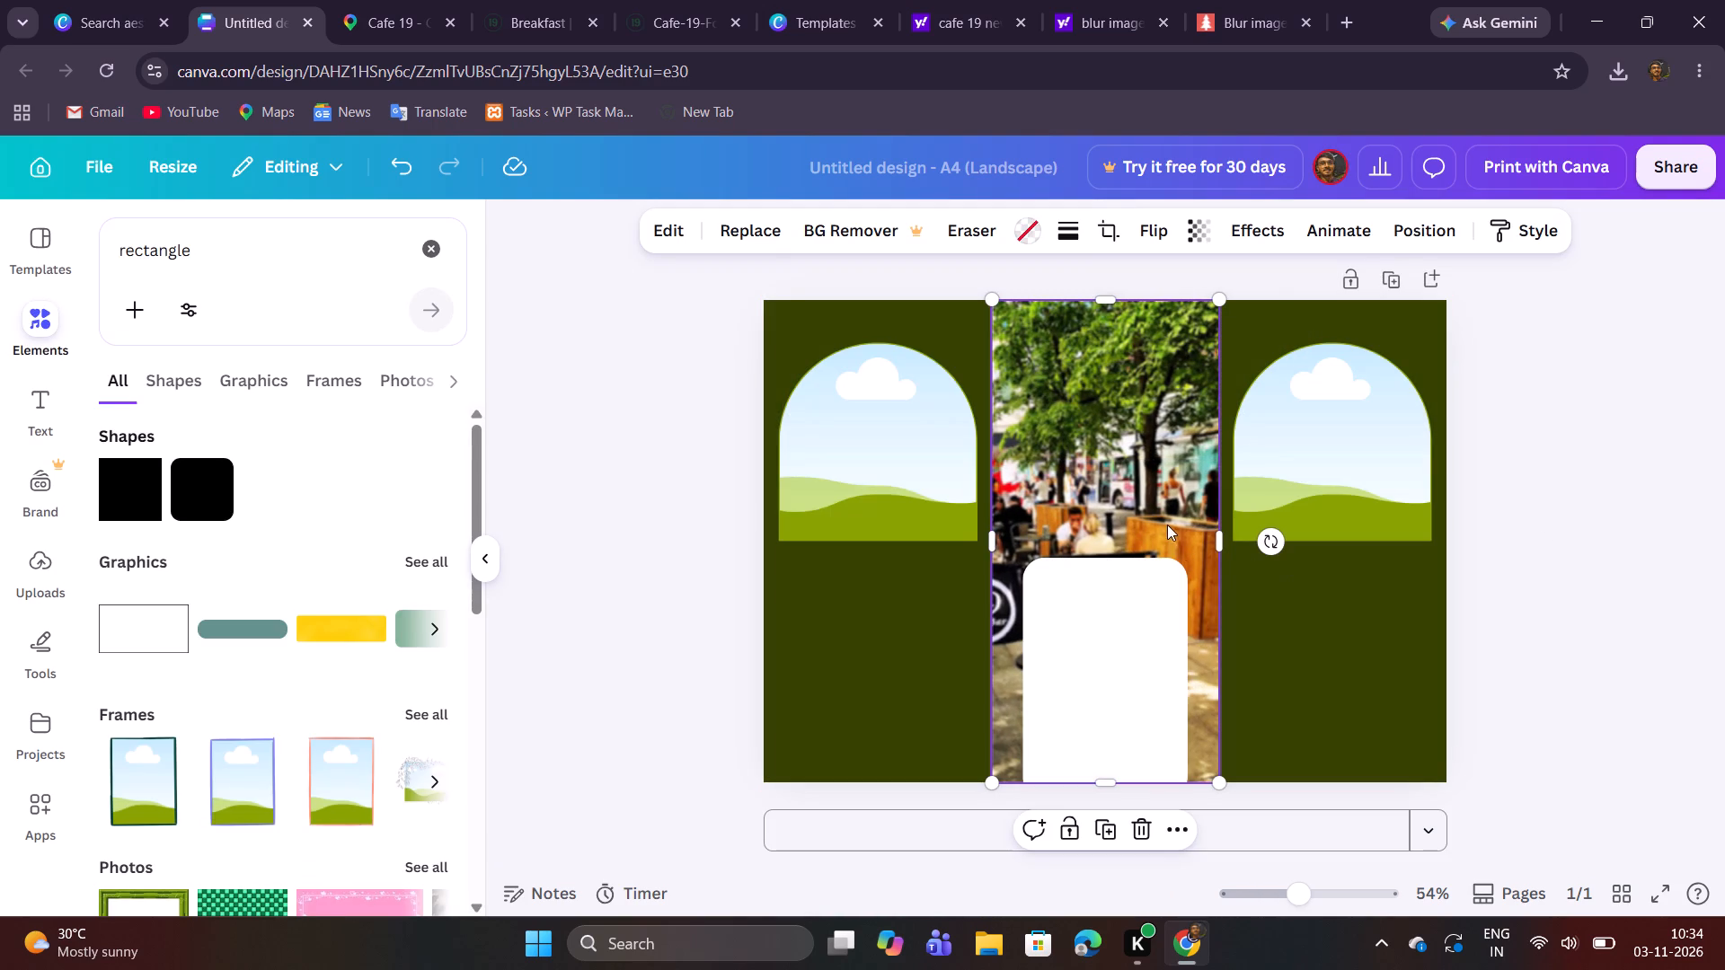
pyautogui.doubleClick(1166, 525)
pyautogui.moveTo(1166, 525); pyautogui.dragTo(1245, 541)
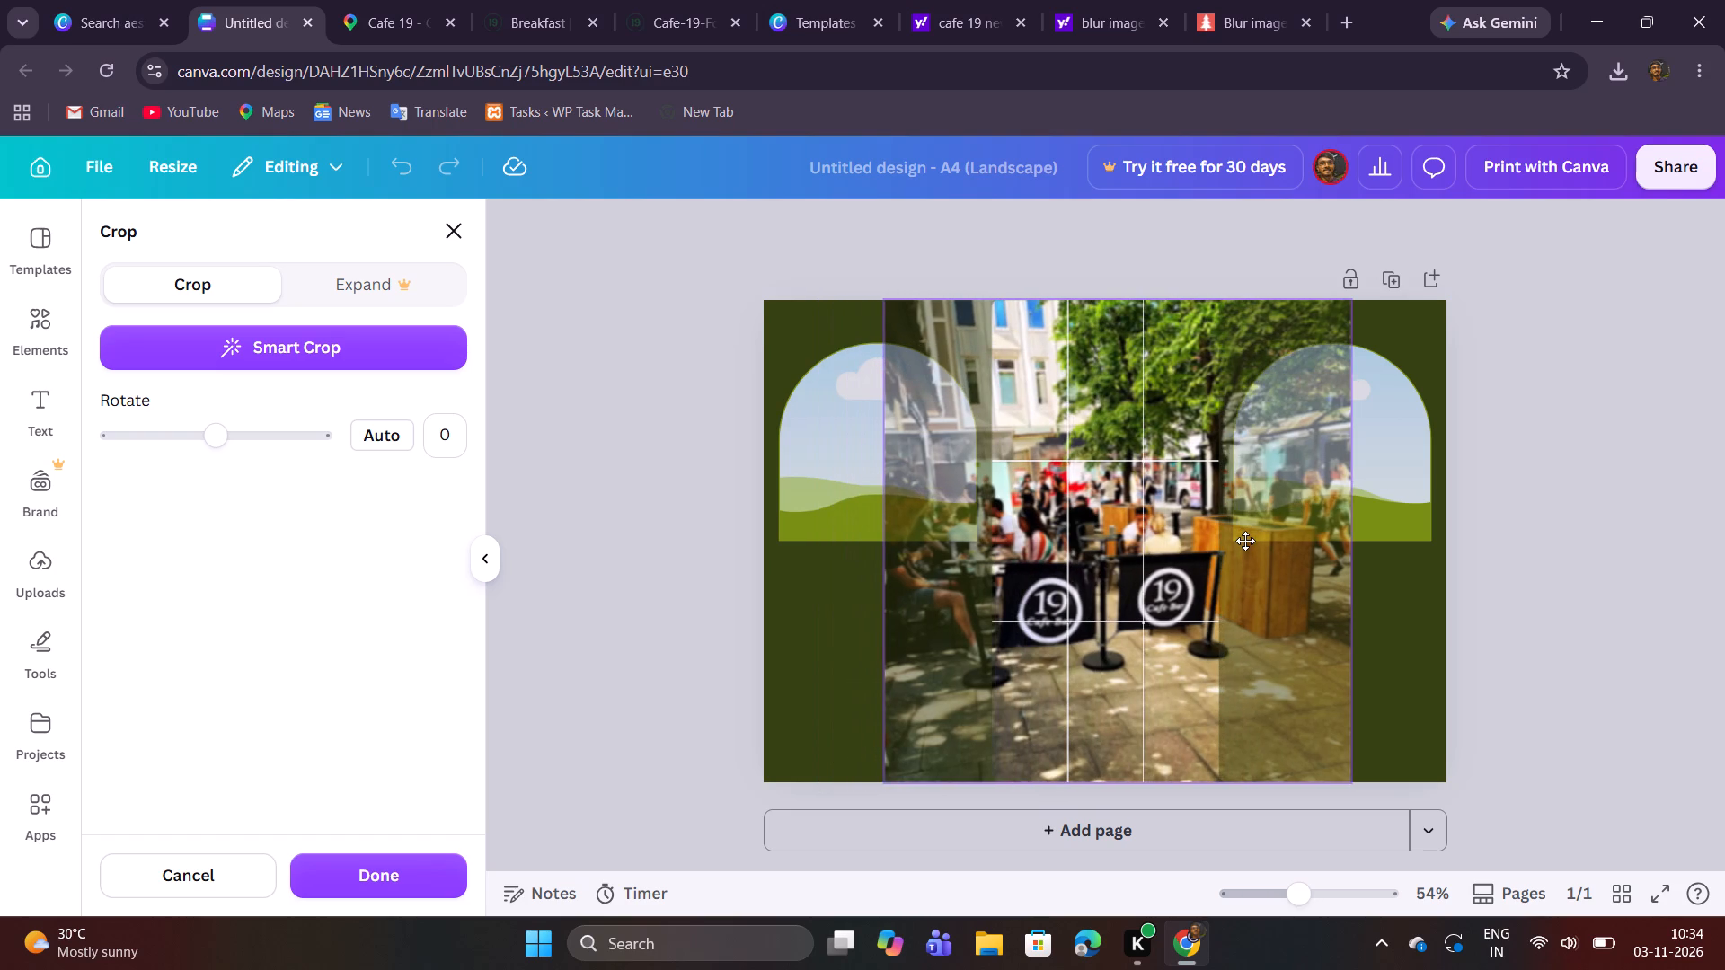
pyautogui.moveTo(1245, 541); pyautogui.dragTo(1252, 542)
pyautogui.click(1652, 549)
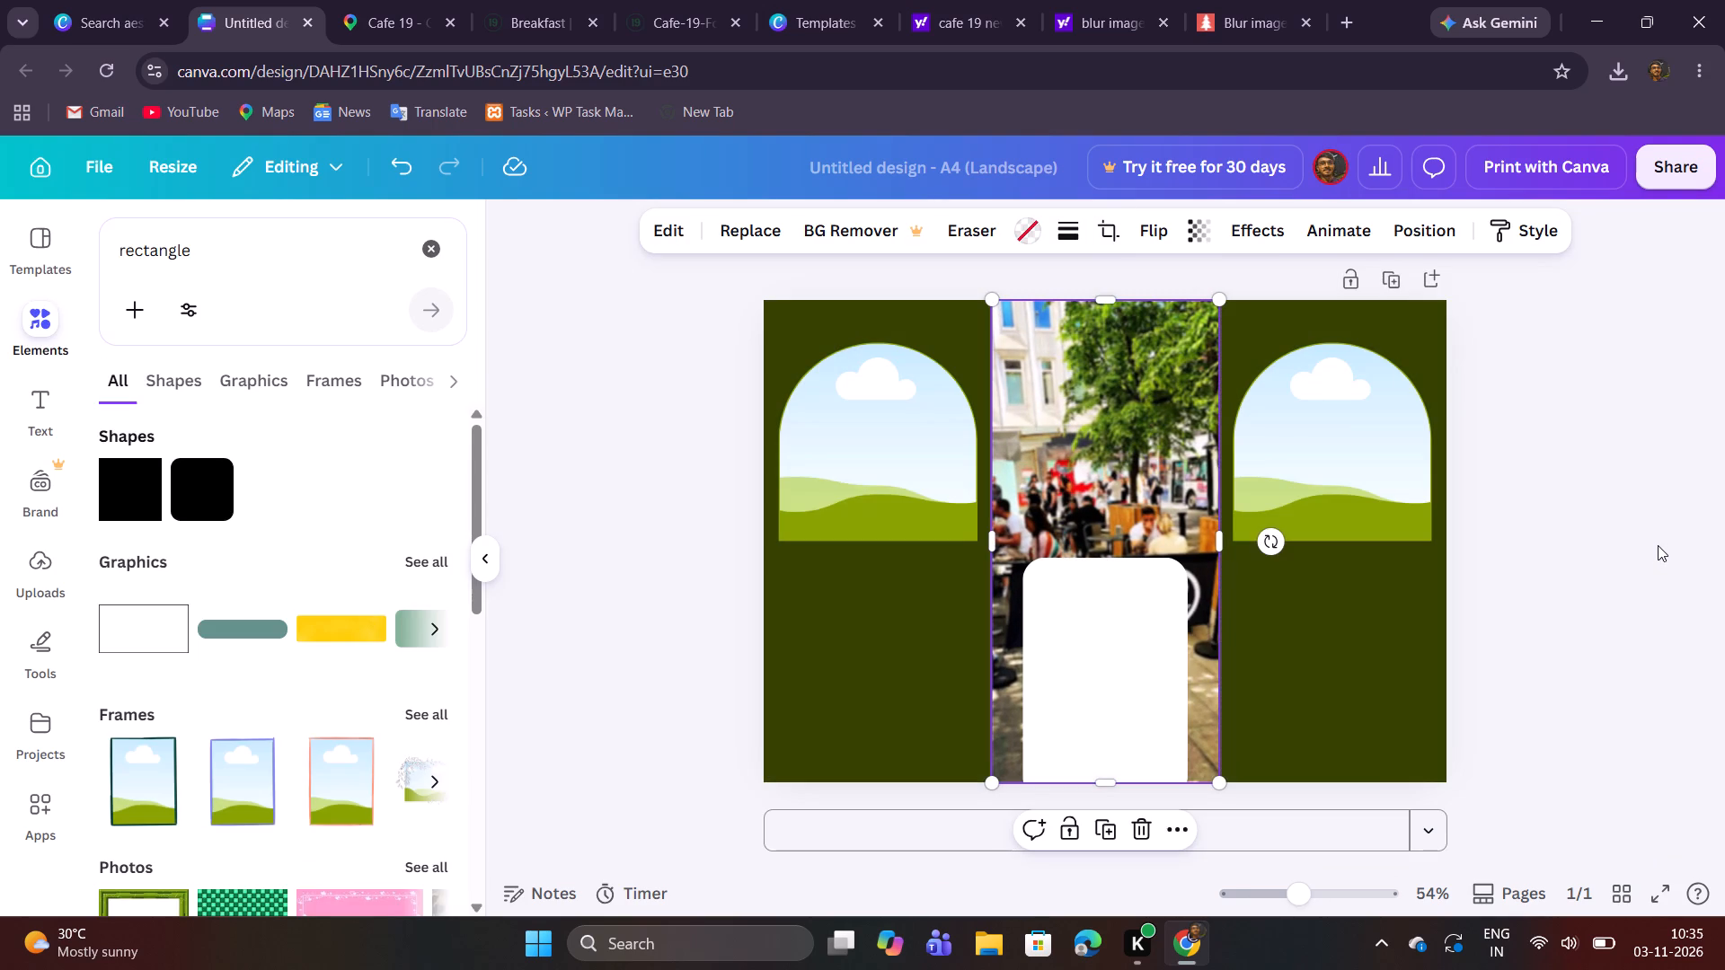
# Return to the Yahoo results for cafe 19 new york images and open the 19 Cafe New York Facebook page.
pyautogui.click(976, 6)
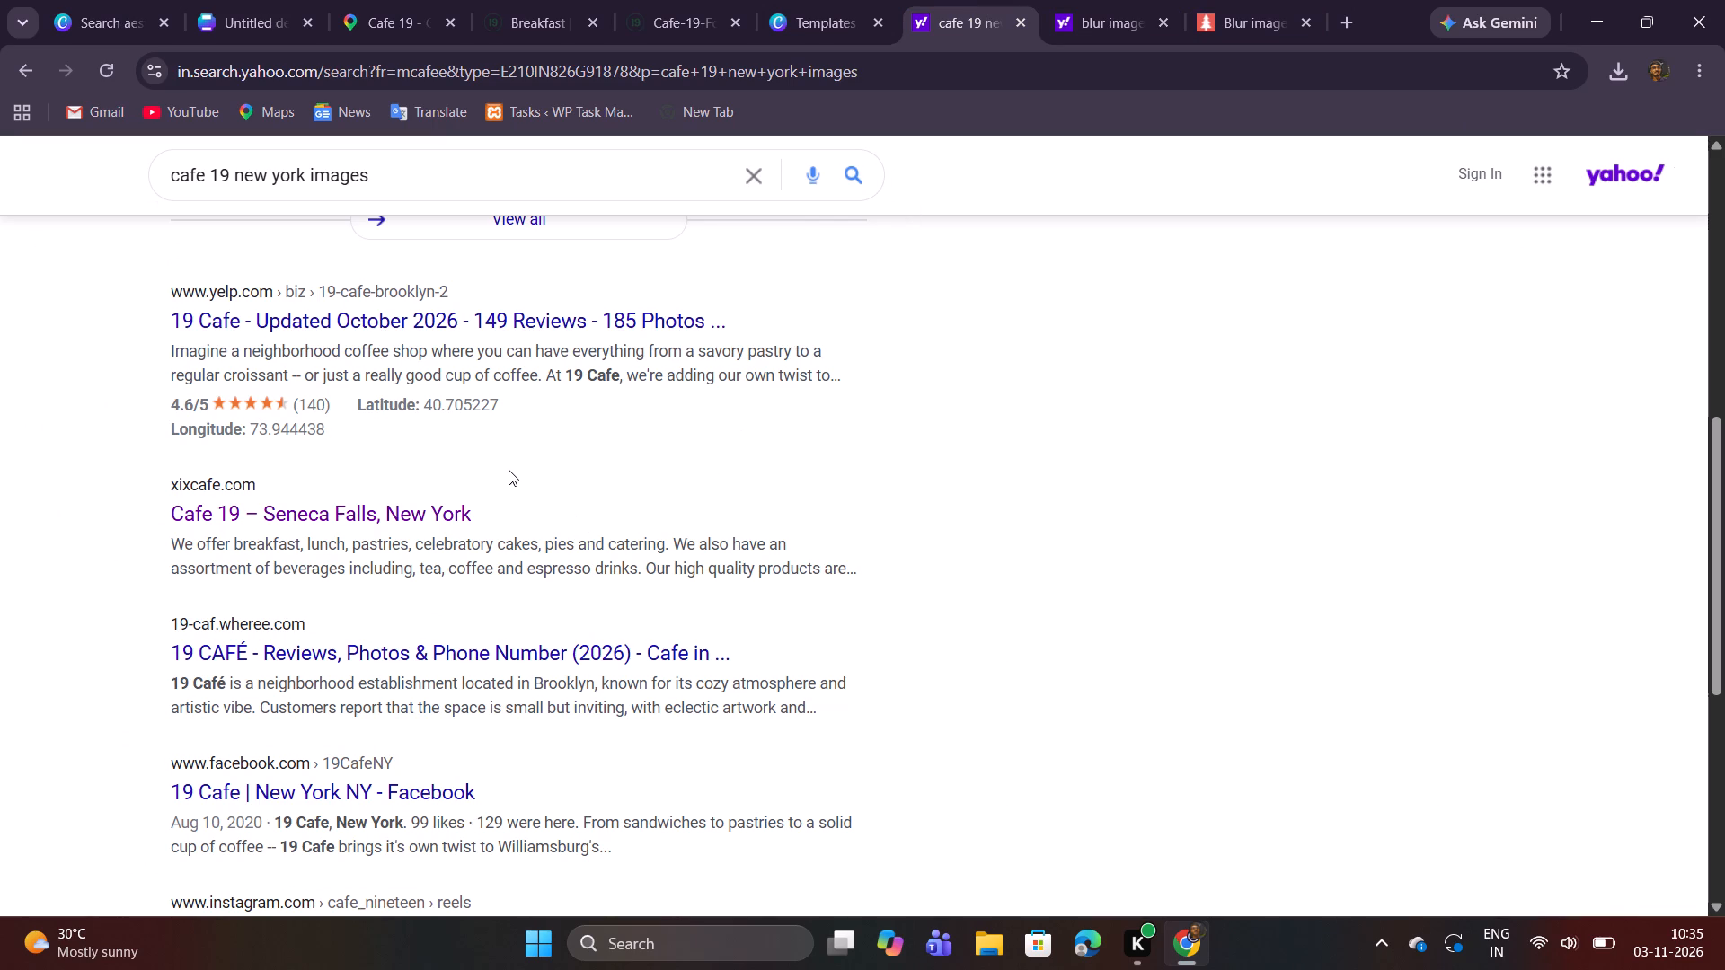
pyautogui.scroll(-4, 509, 470)
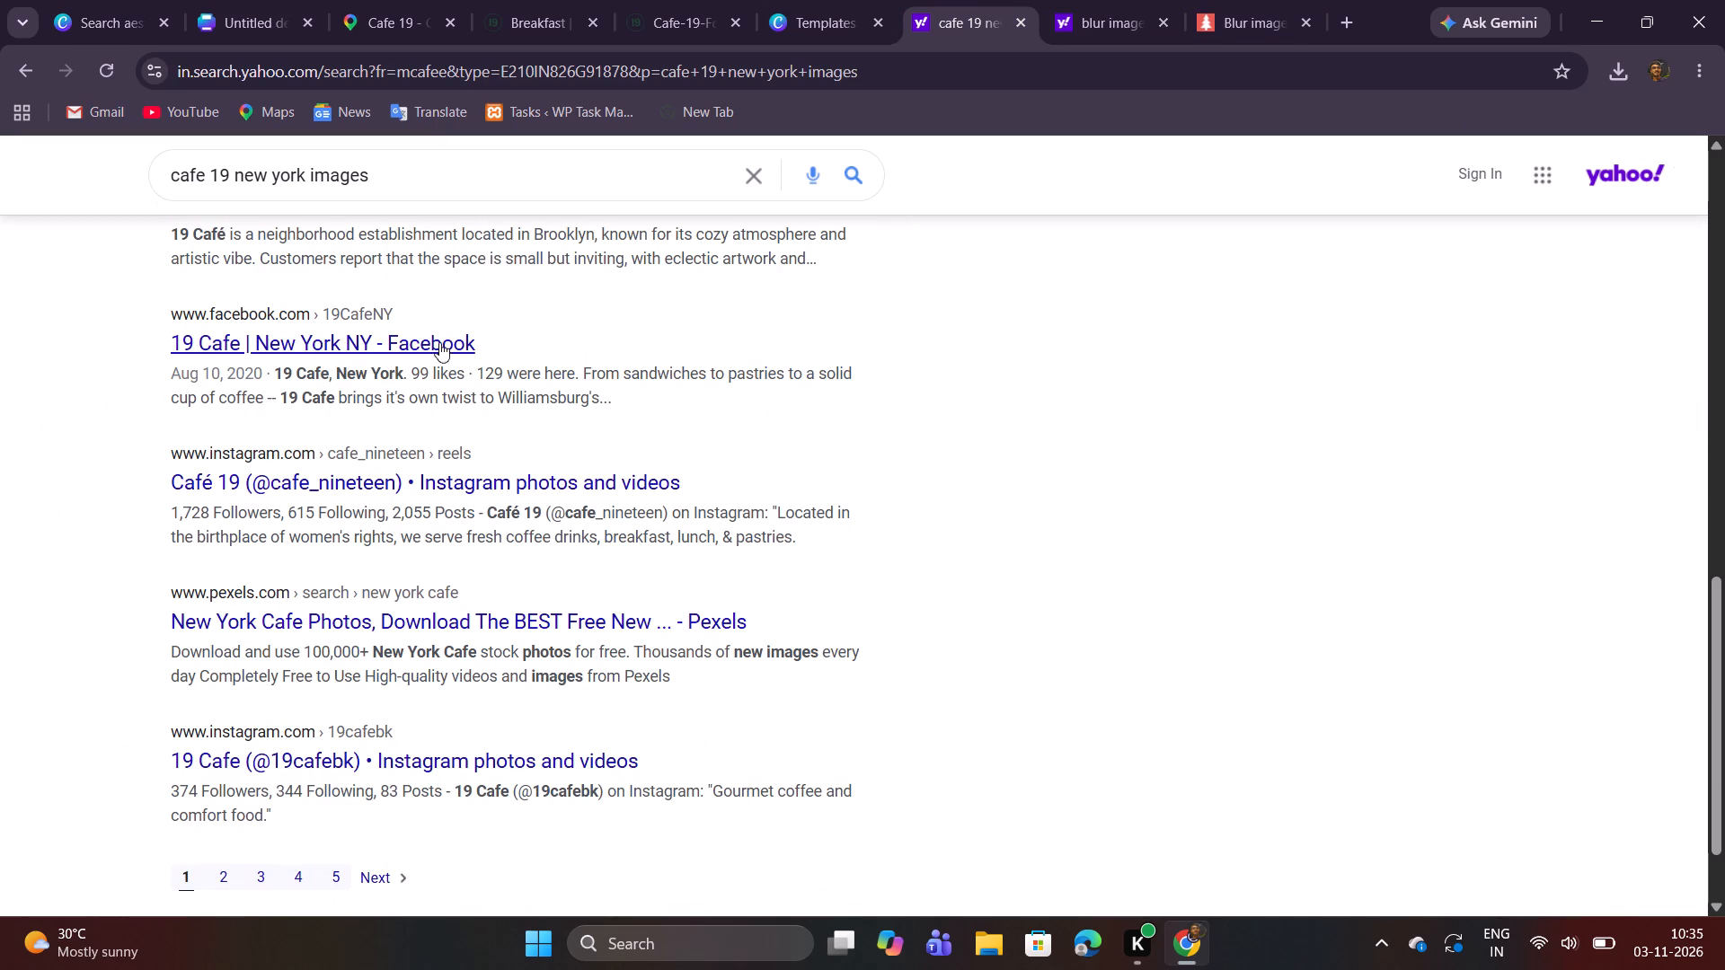
pyautogui.click(444, 339)
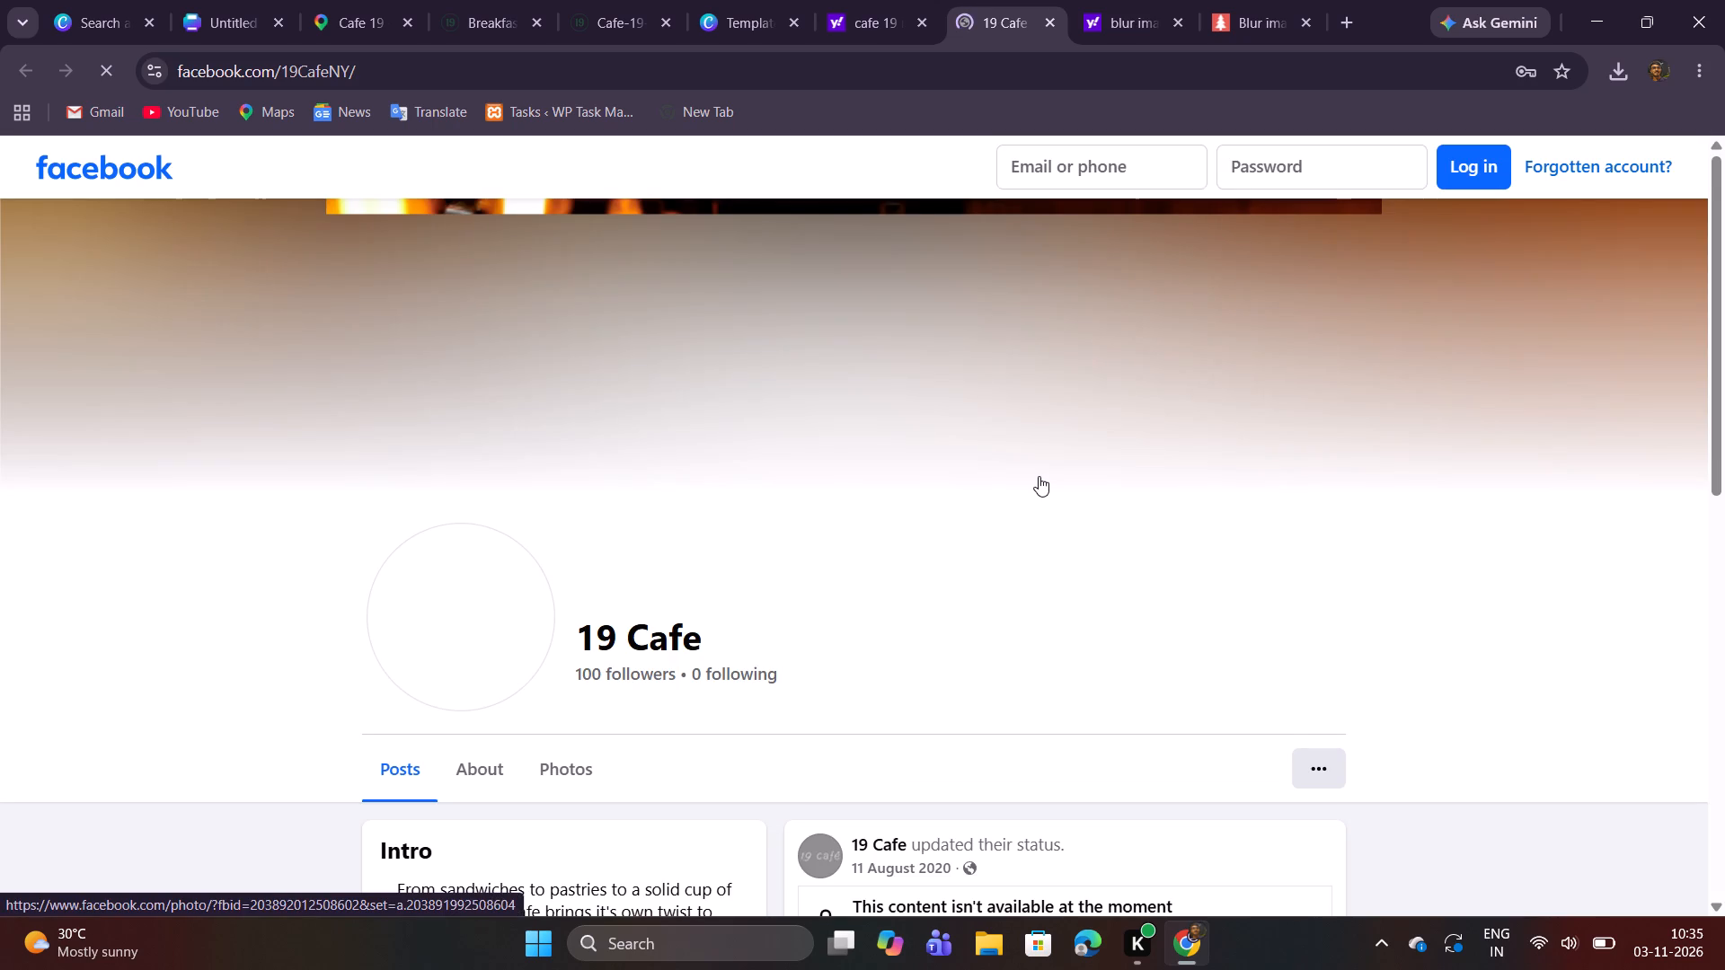
# Examine the cover image and post photos on the 19 Cafe Facebook page for usable cafe pictures, and close the page.
pyautogui.scroll(-2, 1039, 475)
pyautogui.scroll(2, 1043, 500)
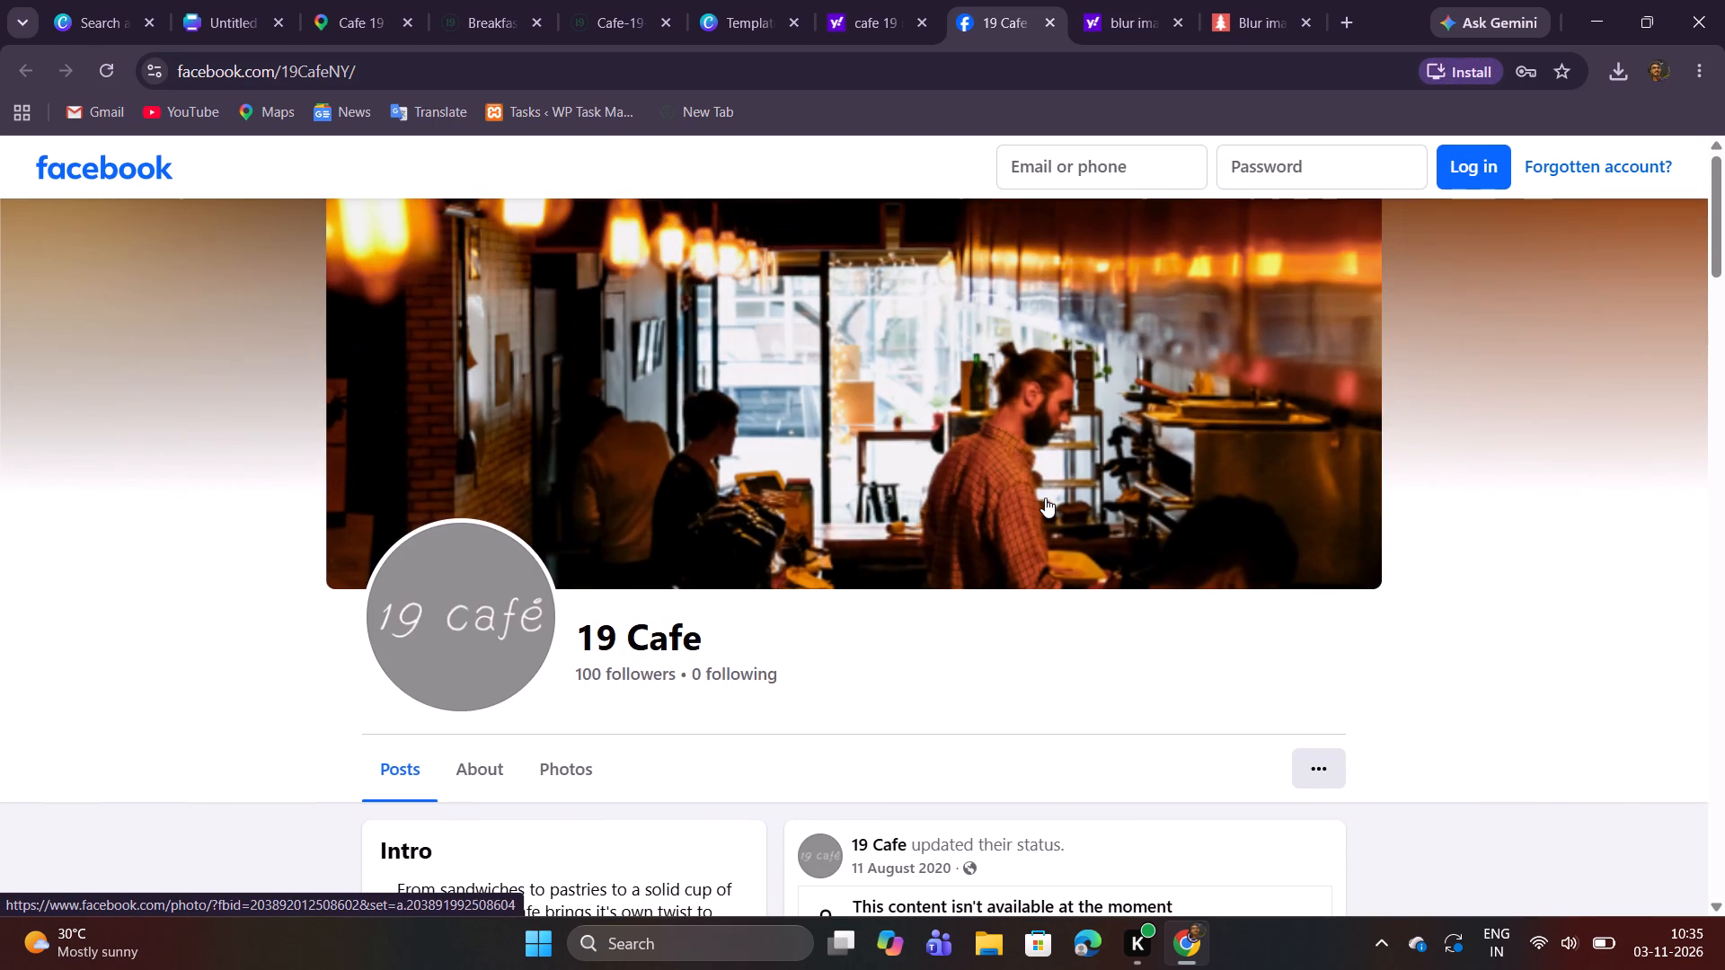
pyautogui.scroll(-11, 1045, 498)
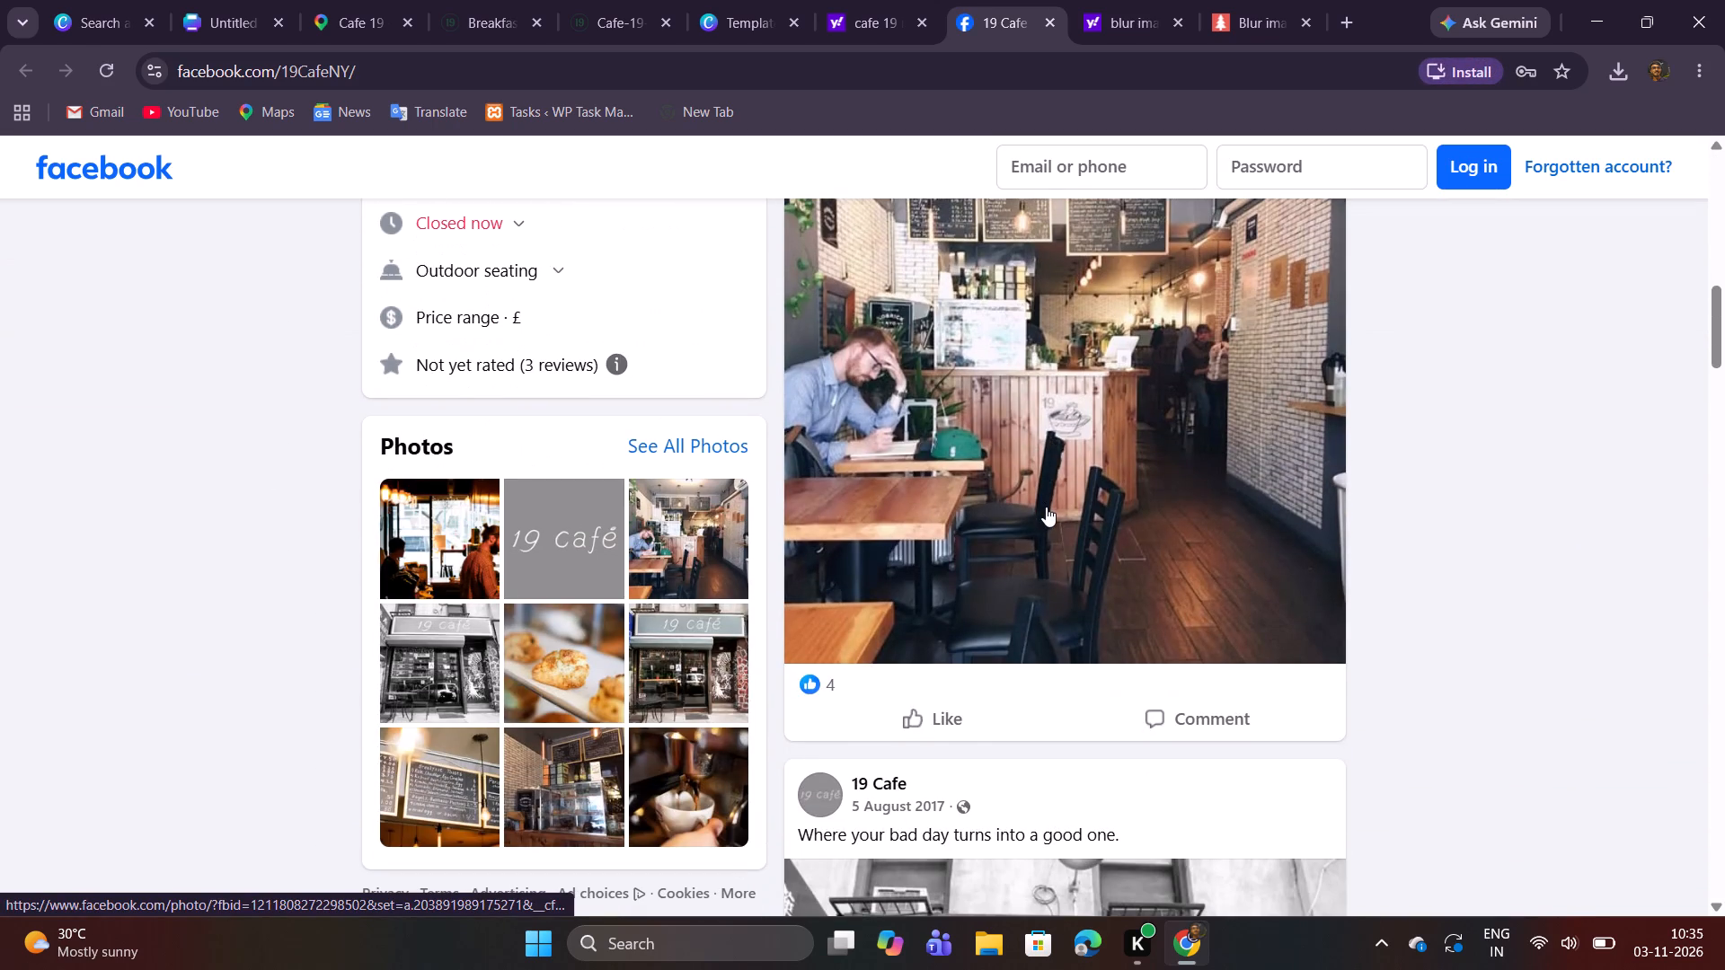
pyautogui.scroll(-8, 1048, 505)
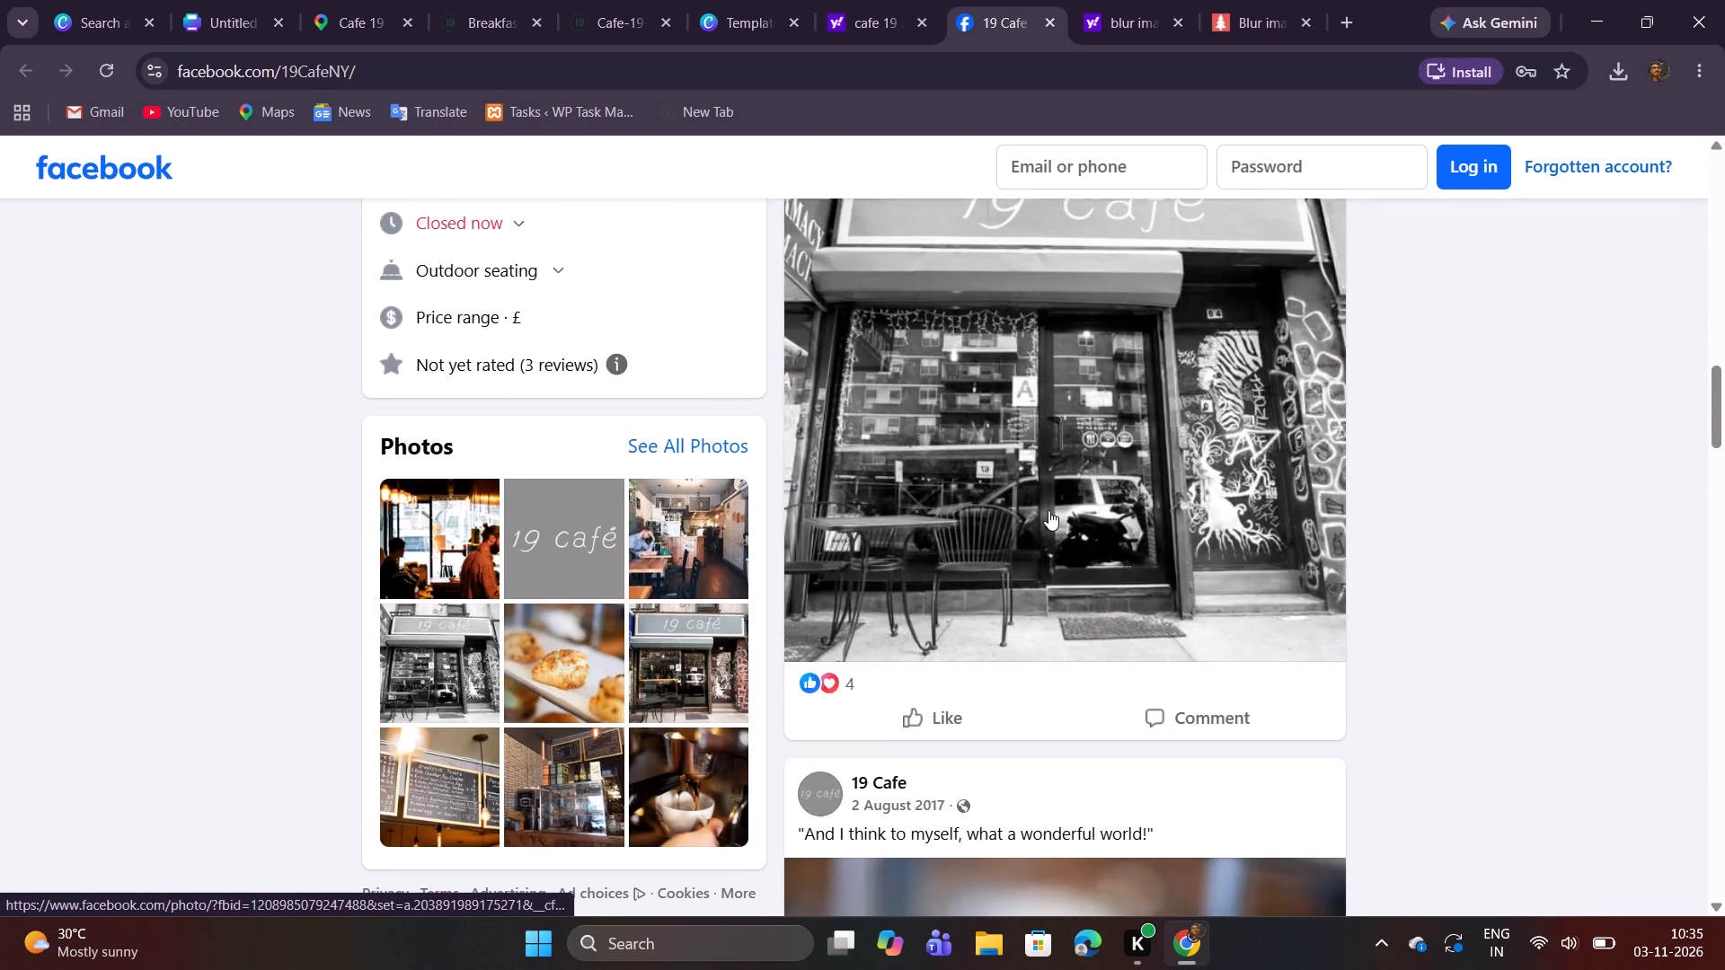
pyautogui.scroll(-8, 1048, 510)
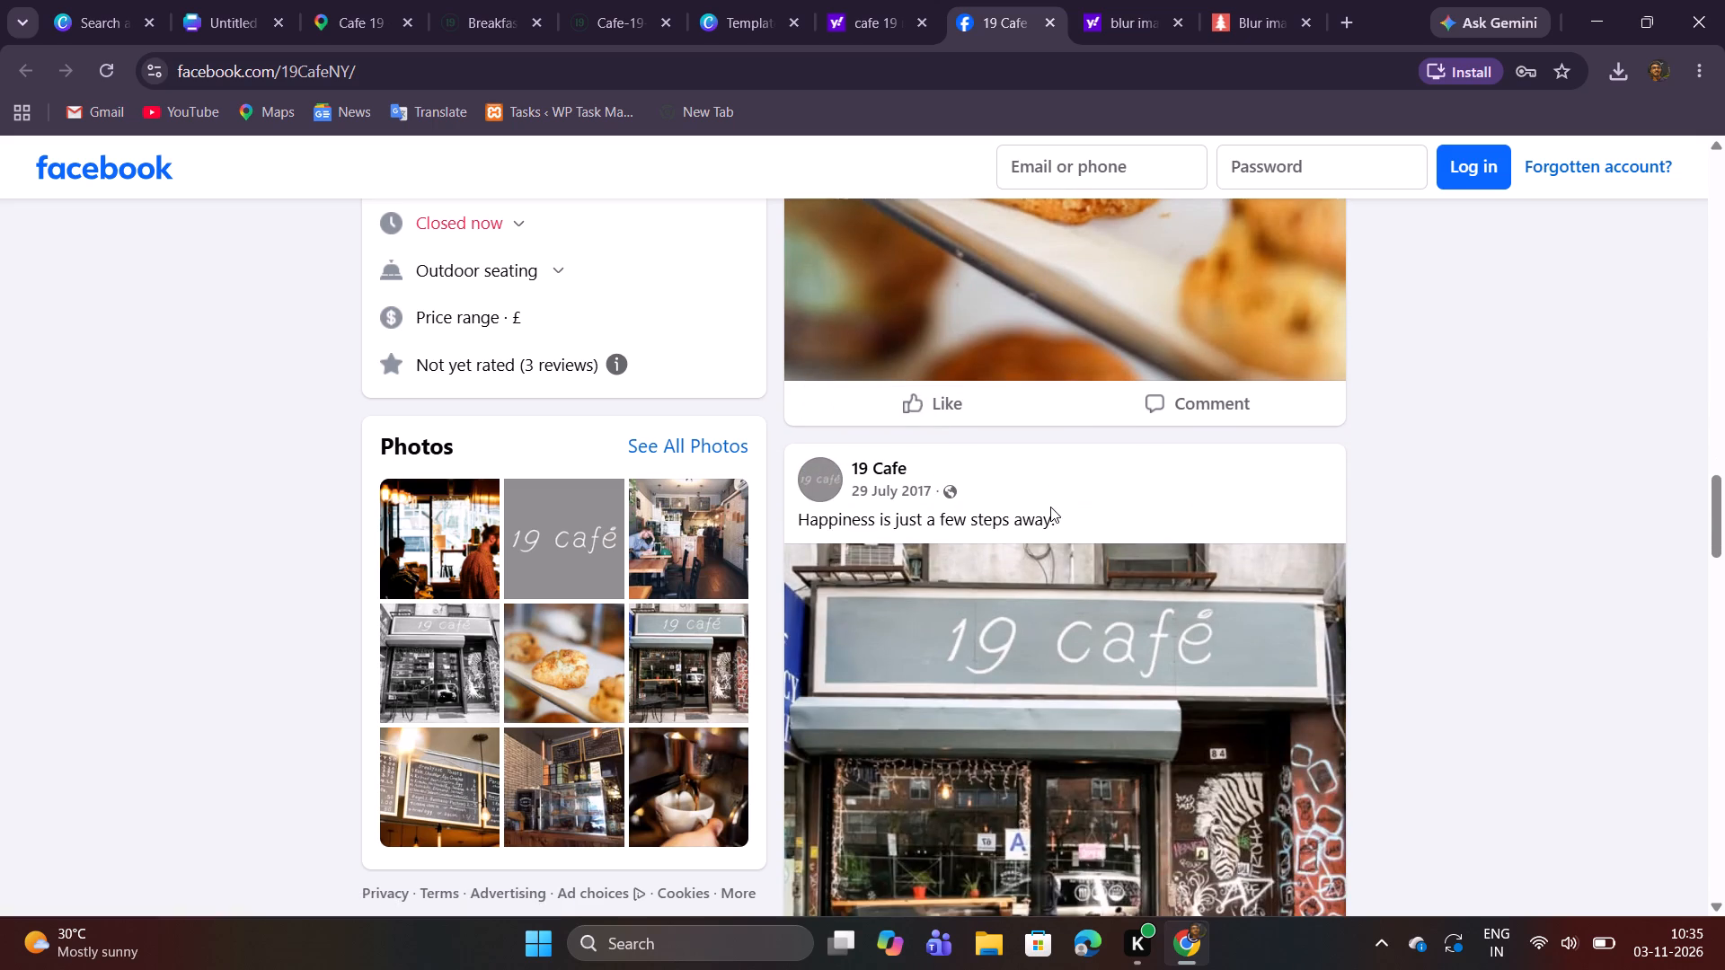
pyautogui.scroll(-16, 1050, 507)
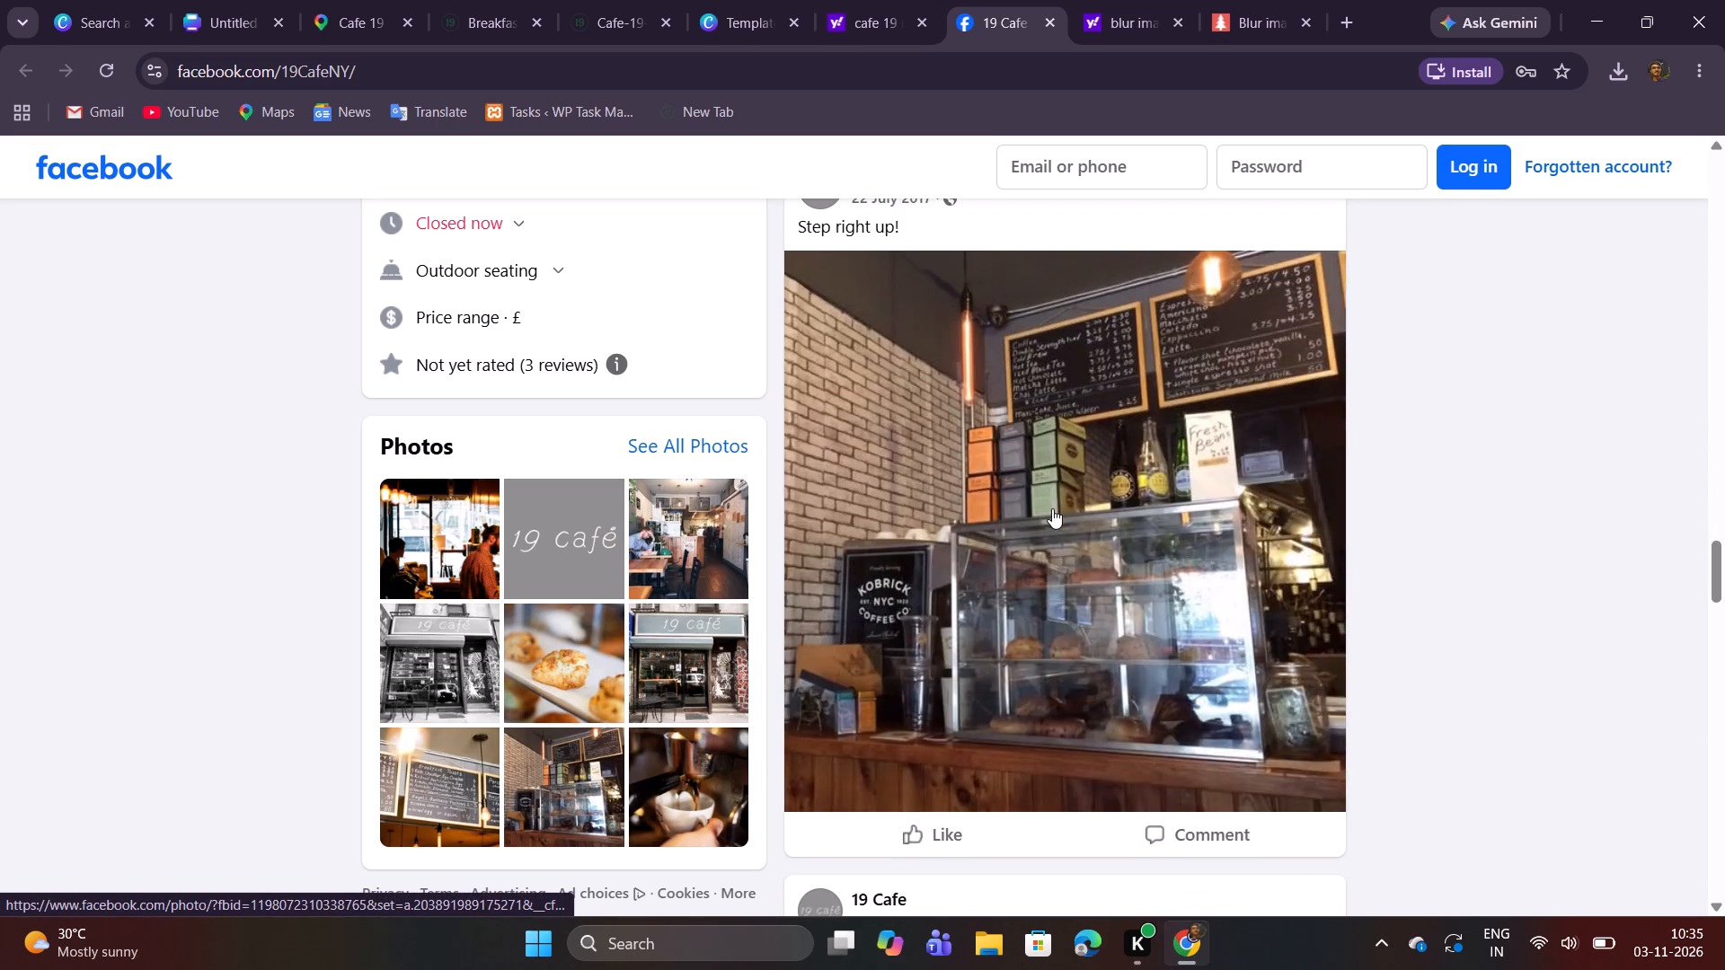
pyautogui.scroll(-9, 1052, 508)
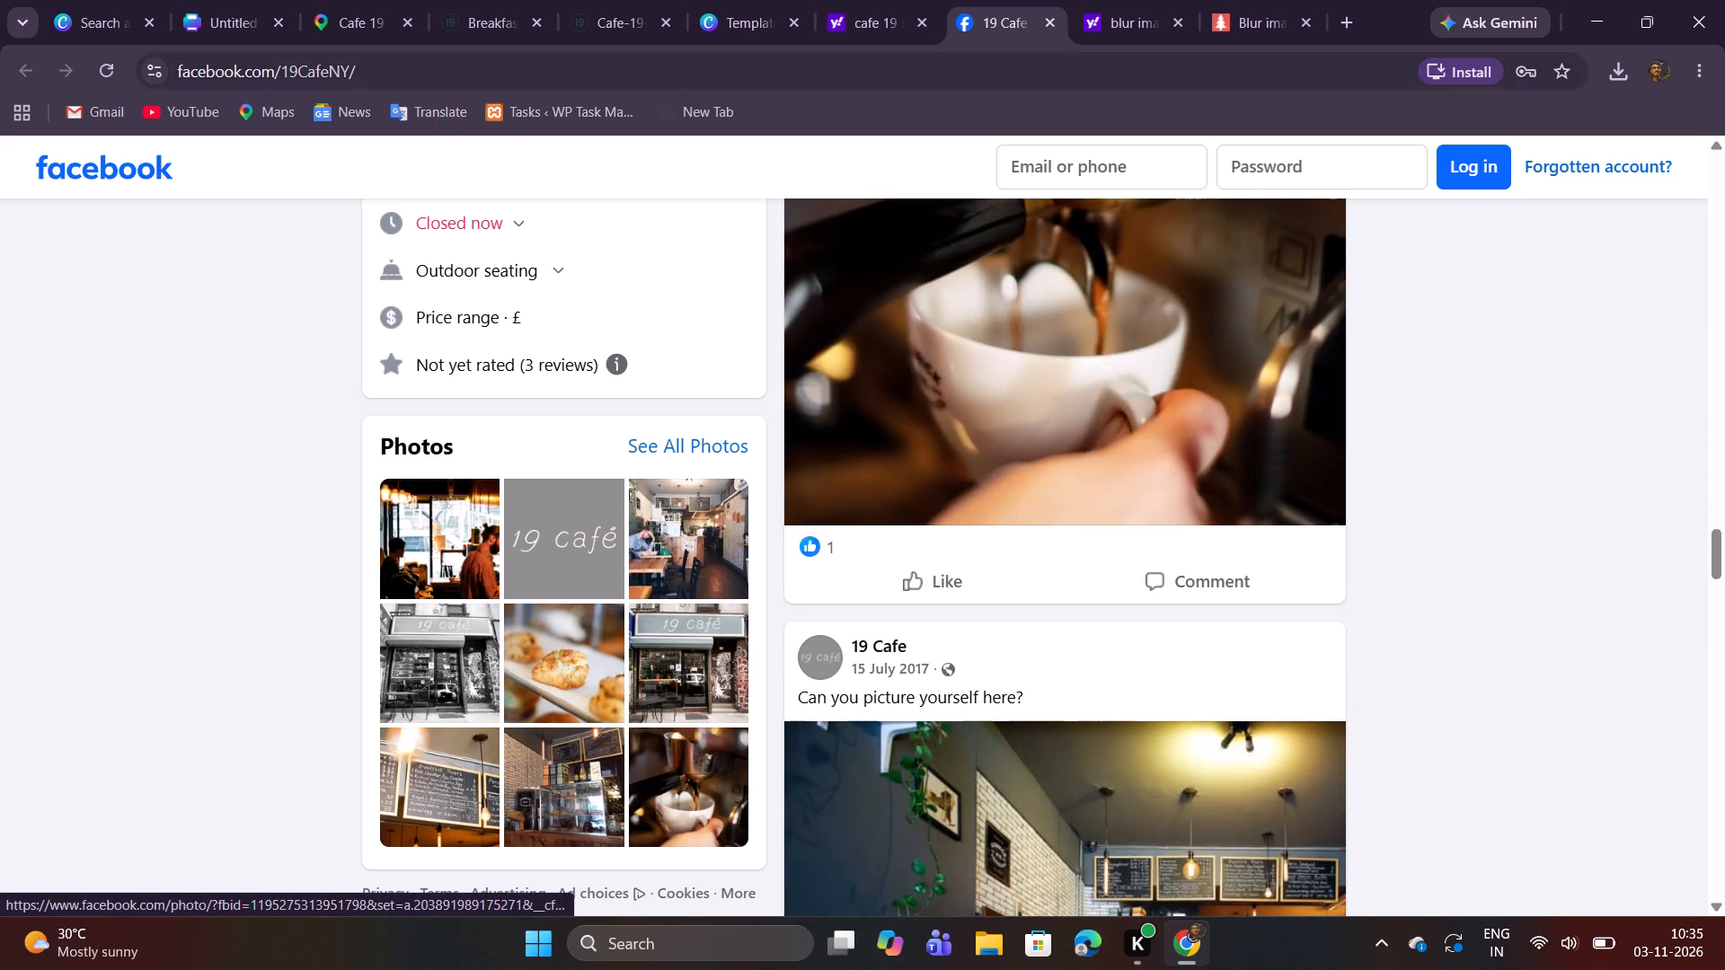
pyautogui.click(1049, 22)
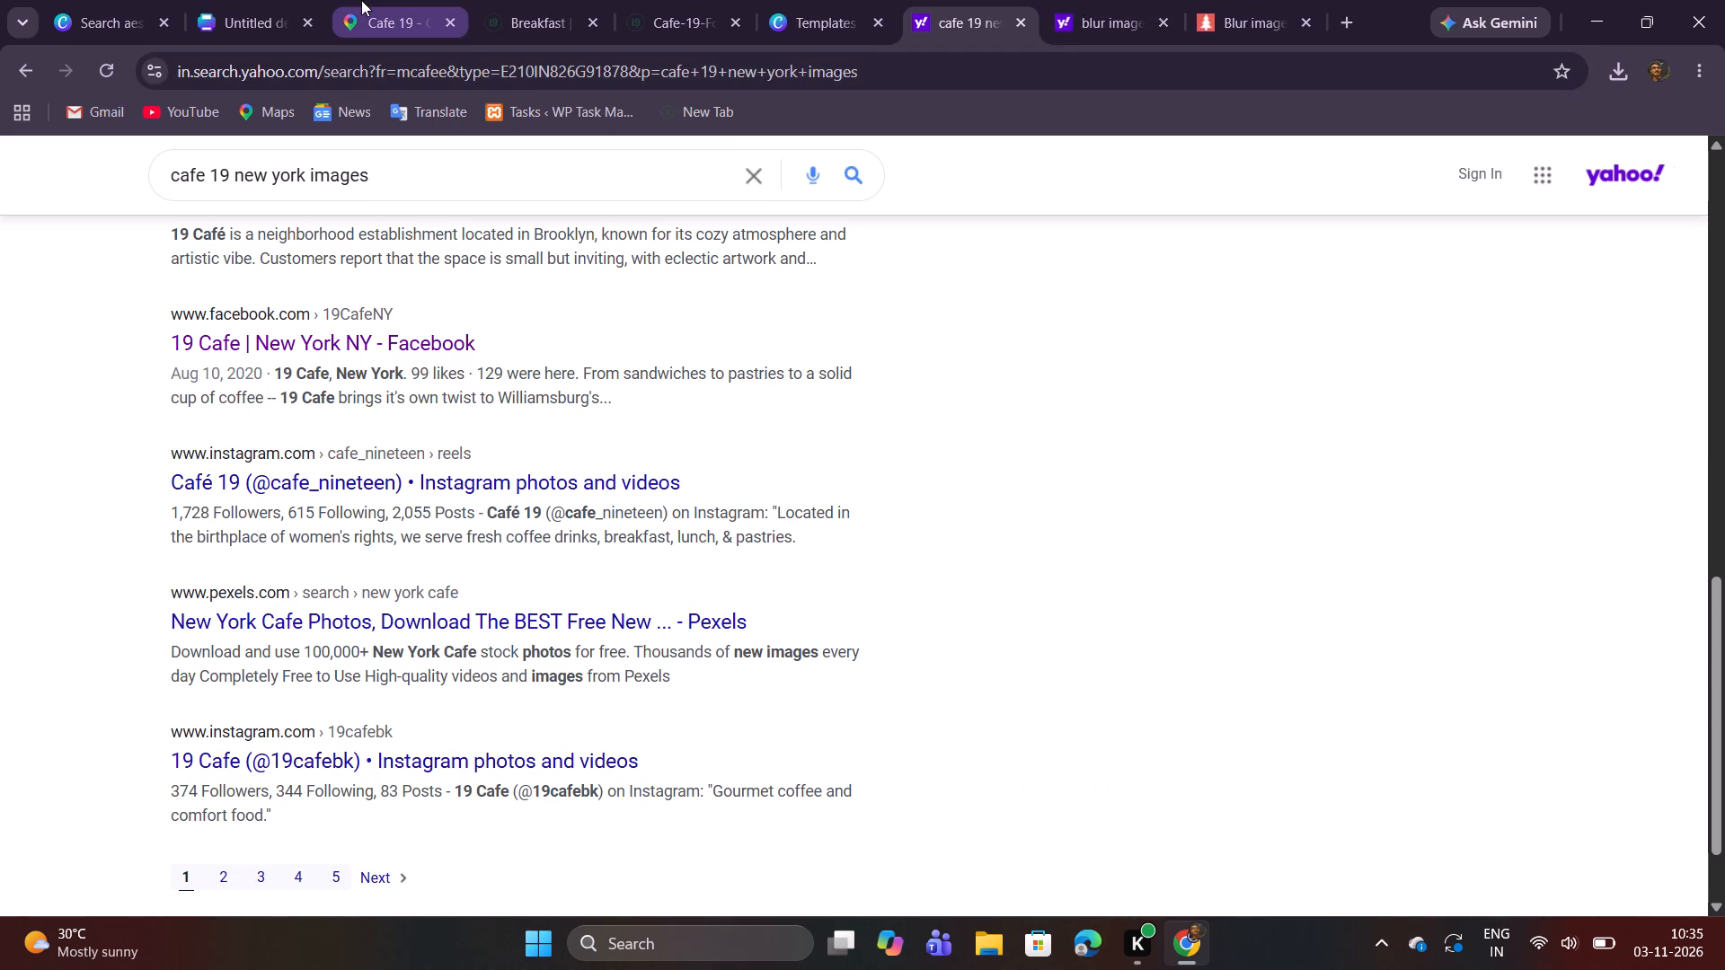
# Browse the Cafe 19 photos on Google Maps and pick the photo showing three plates of desserts on a wooden table.
pyautogui.click(361, 0)
pyautogui.scroll(5, 252, 445)
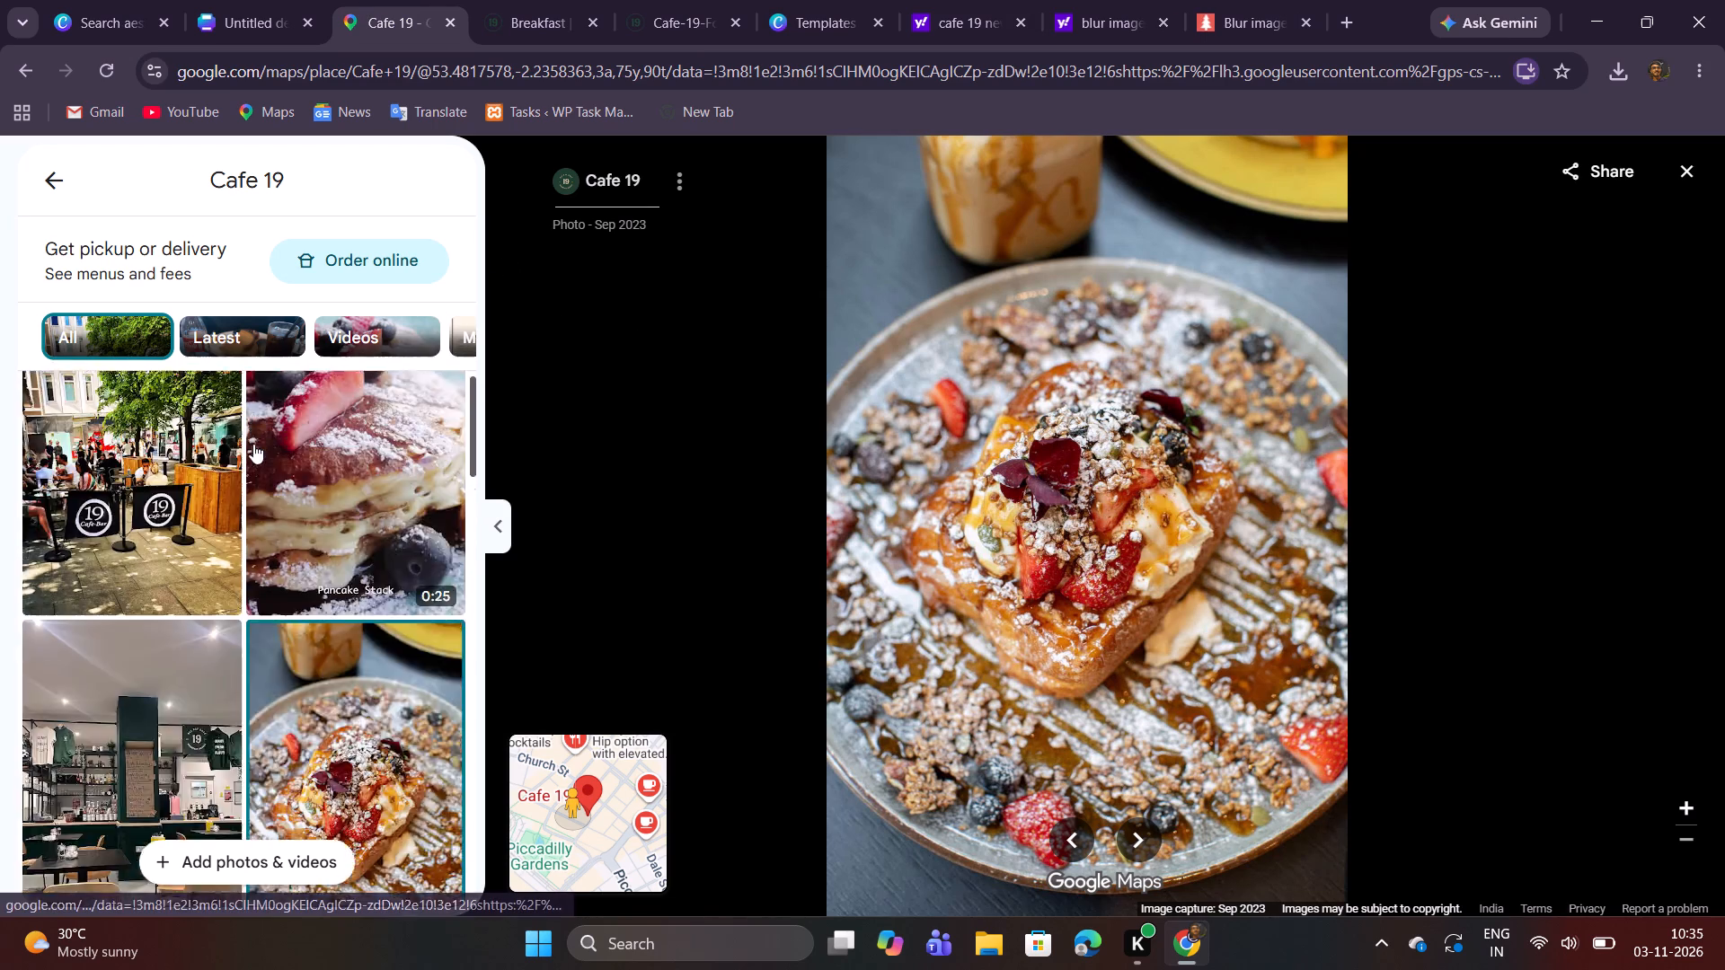
pyautogui.scroll(8, 253, 444)
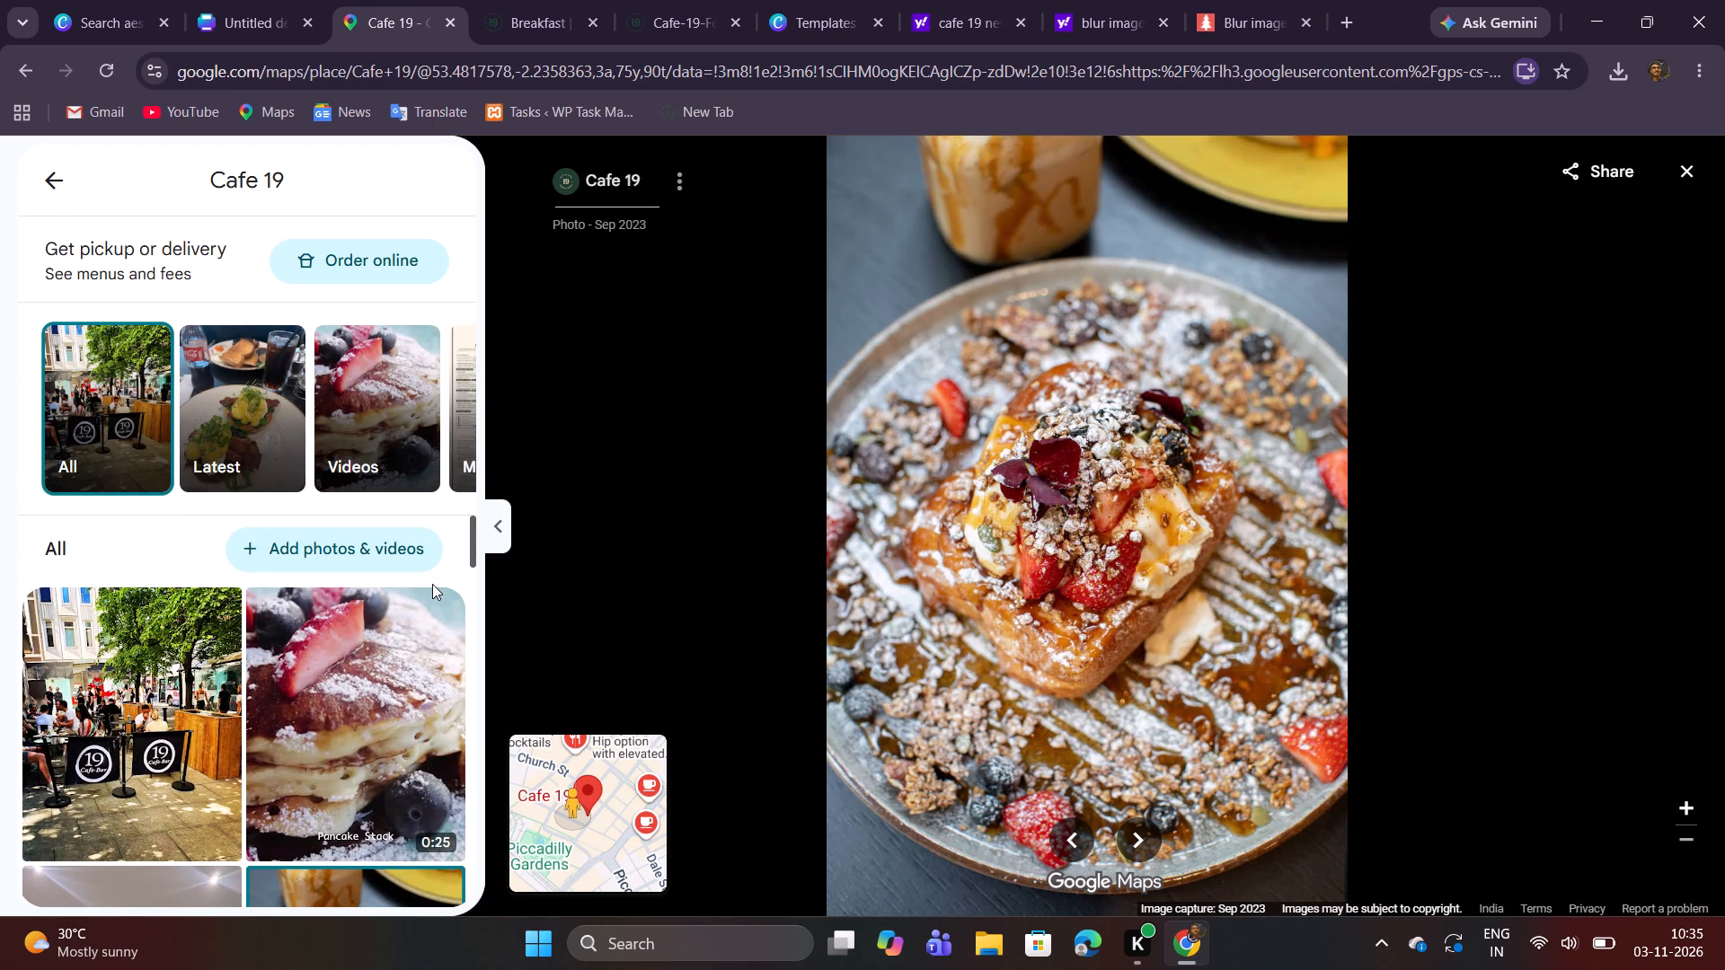
pyautogui.scroll(-8, 431, 585)
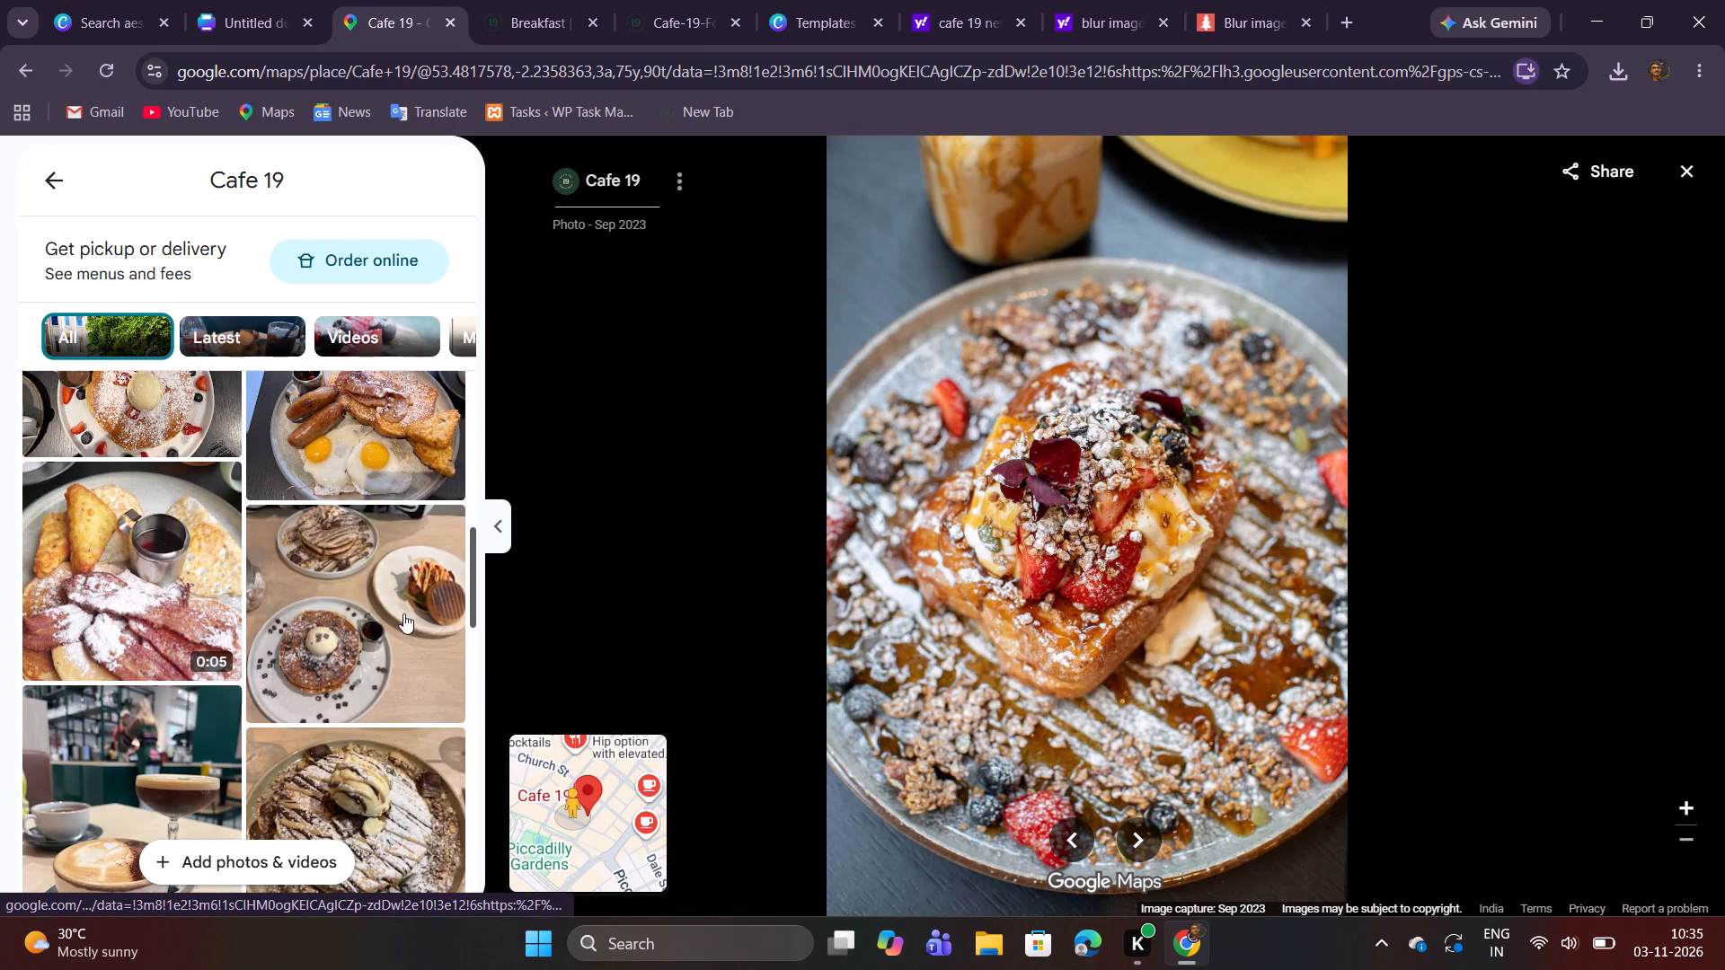
pyautogui.rightClick(403, 613)
pyautogui.click(391, 641)
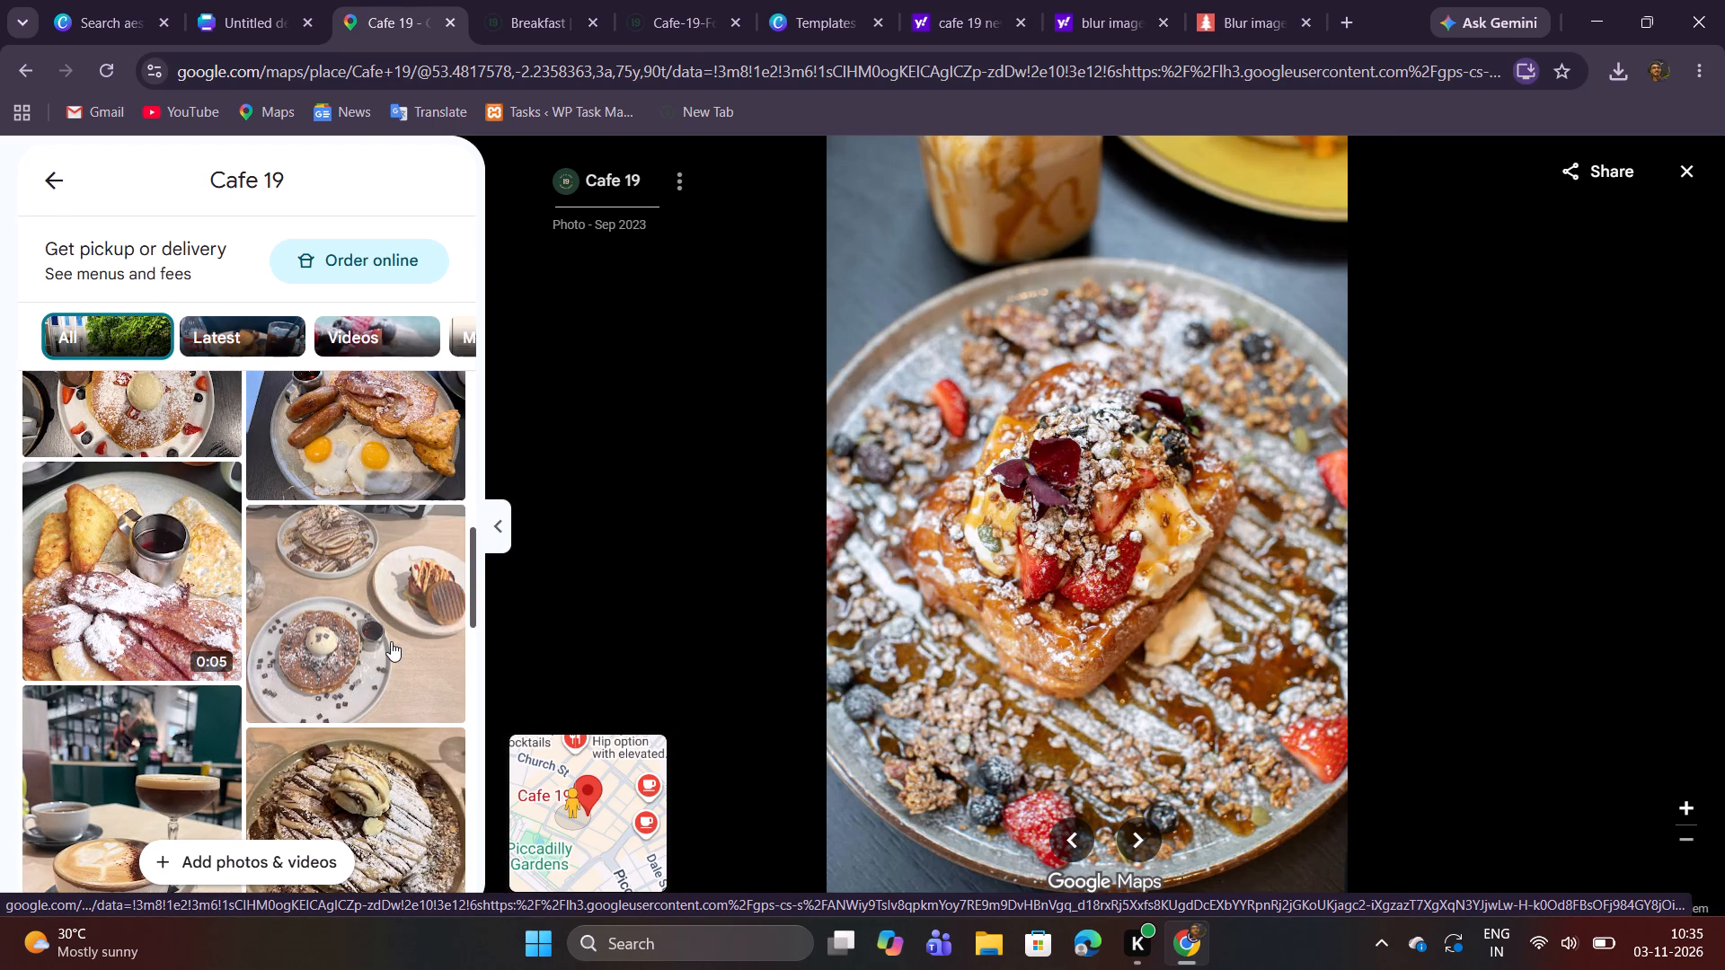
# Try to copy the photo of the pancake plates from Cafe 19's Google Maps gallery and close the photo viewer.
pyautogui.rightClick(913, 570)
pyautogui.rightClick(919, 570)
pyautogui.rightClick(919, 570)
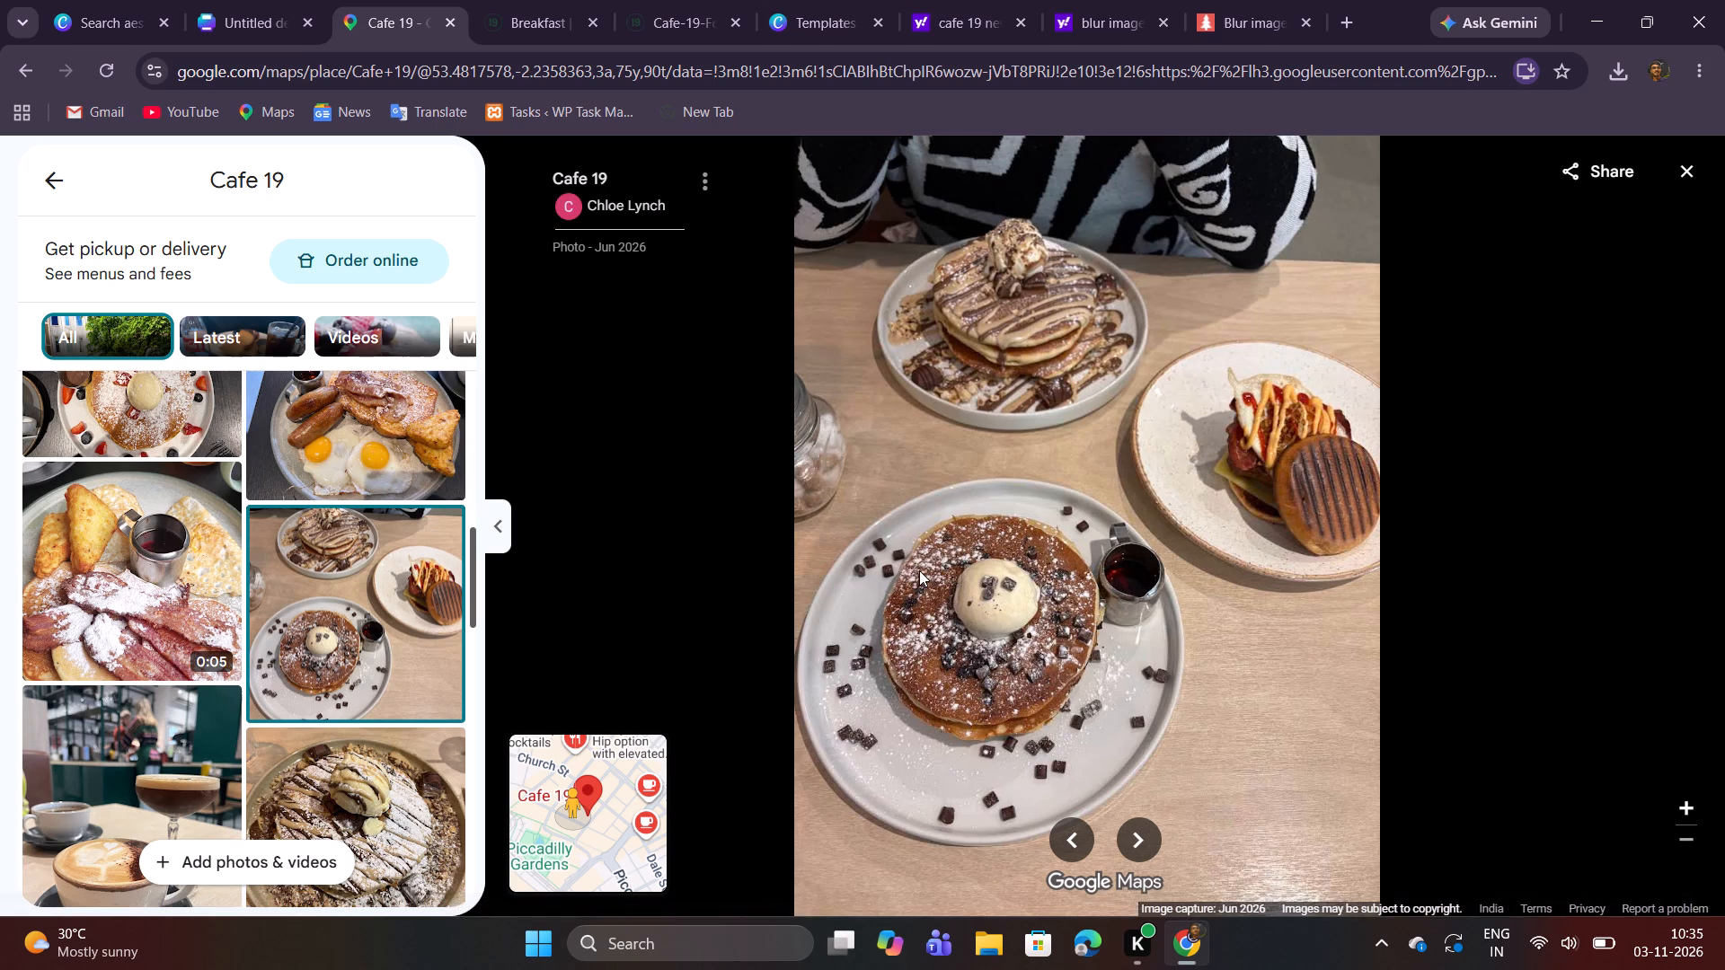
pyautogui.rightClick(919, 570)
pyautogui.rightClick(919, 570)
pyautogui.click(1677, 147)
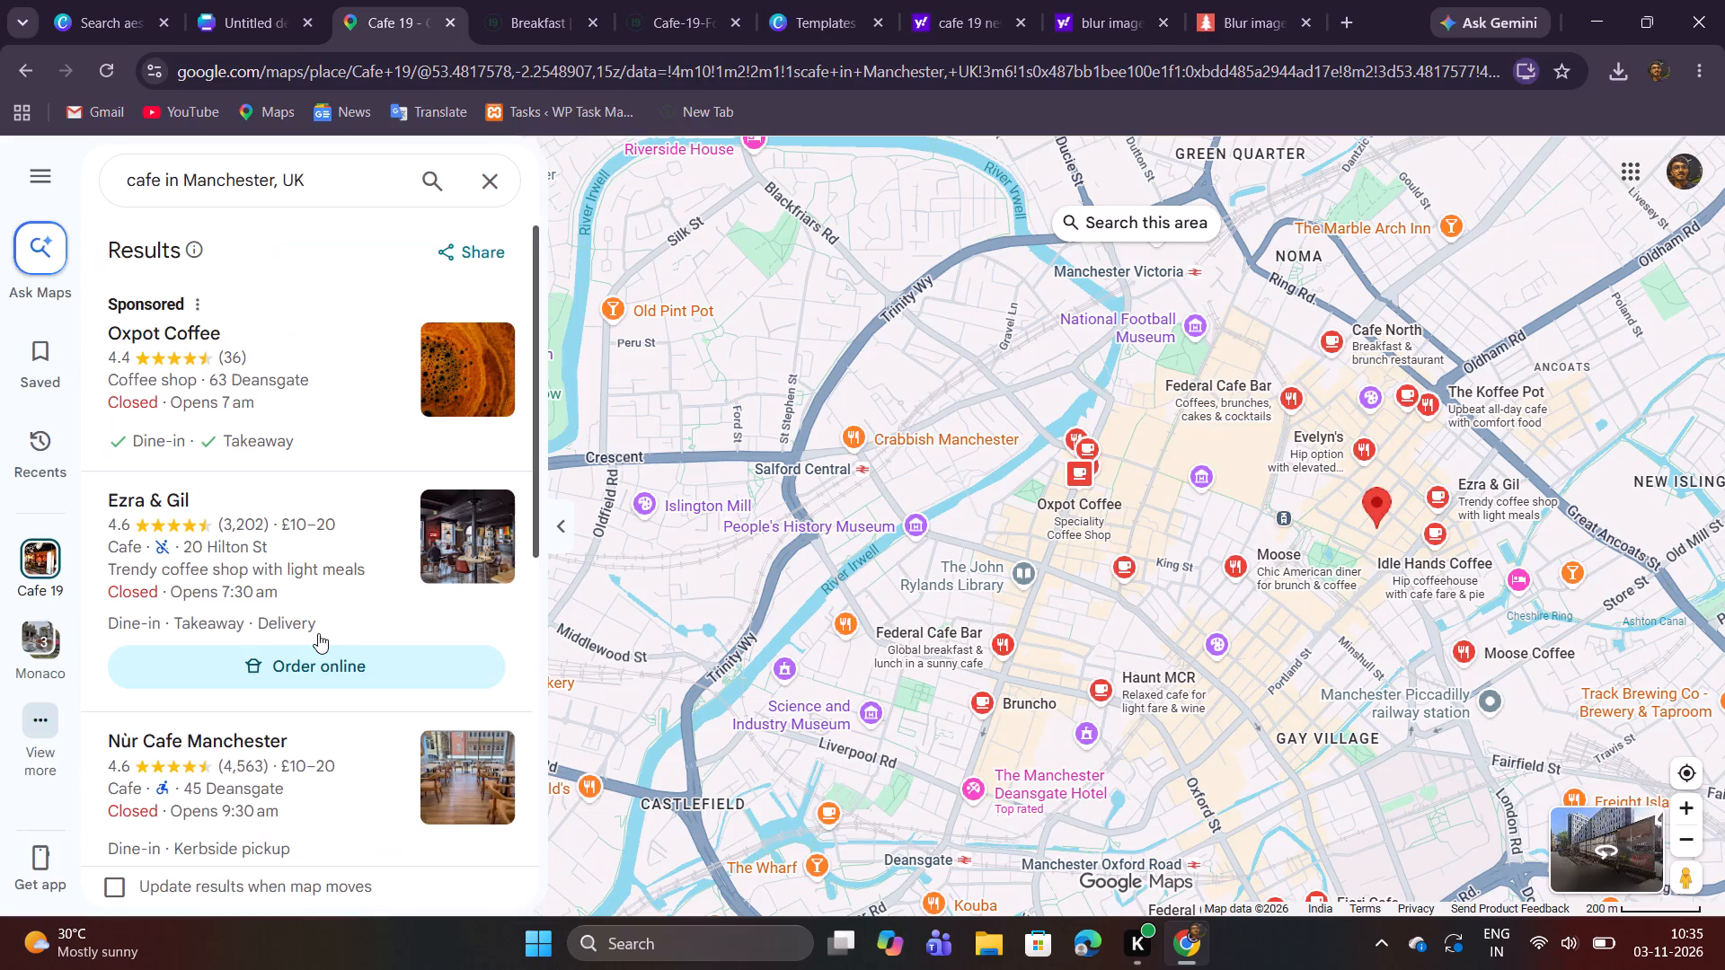
# Look through Cafe 19's About, Reviews and Menu sections on Google Maps, including the highlighted dish photos.
pyautogui.scroll(1, 818, 585)
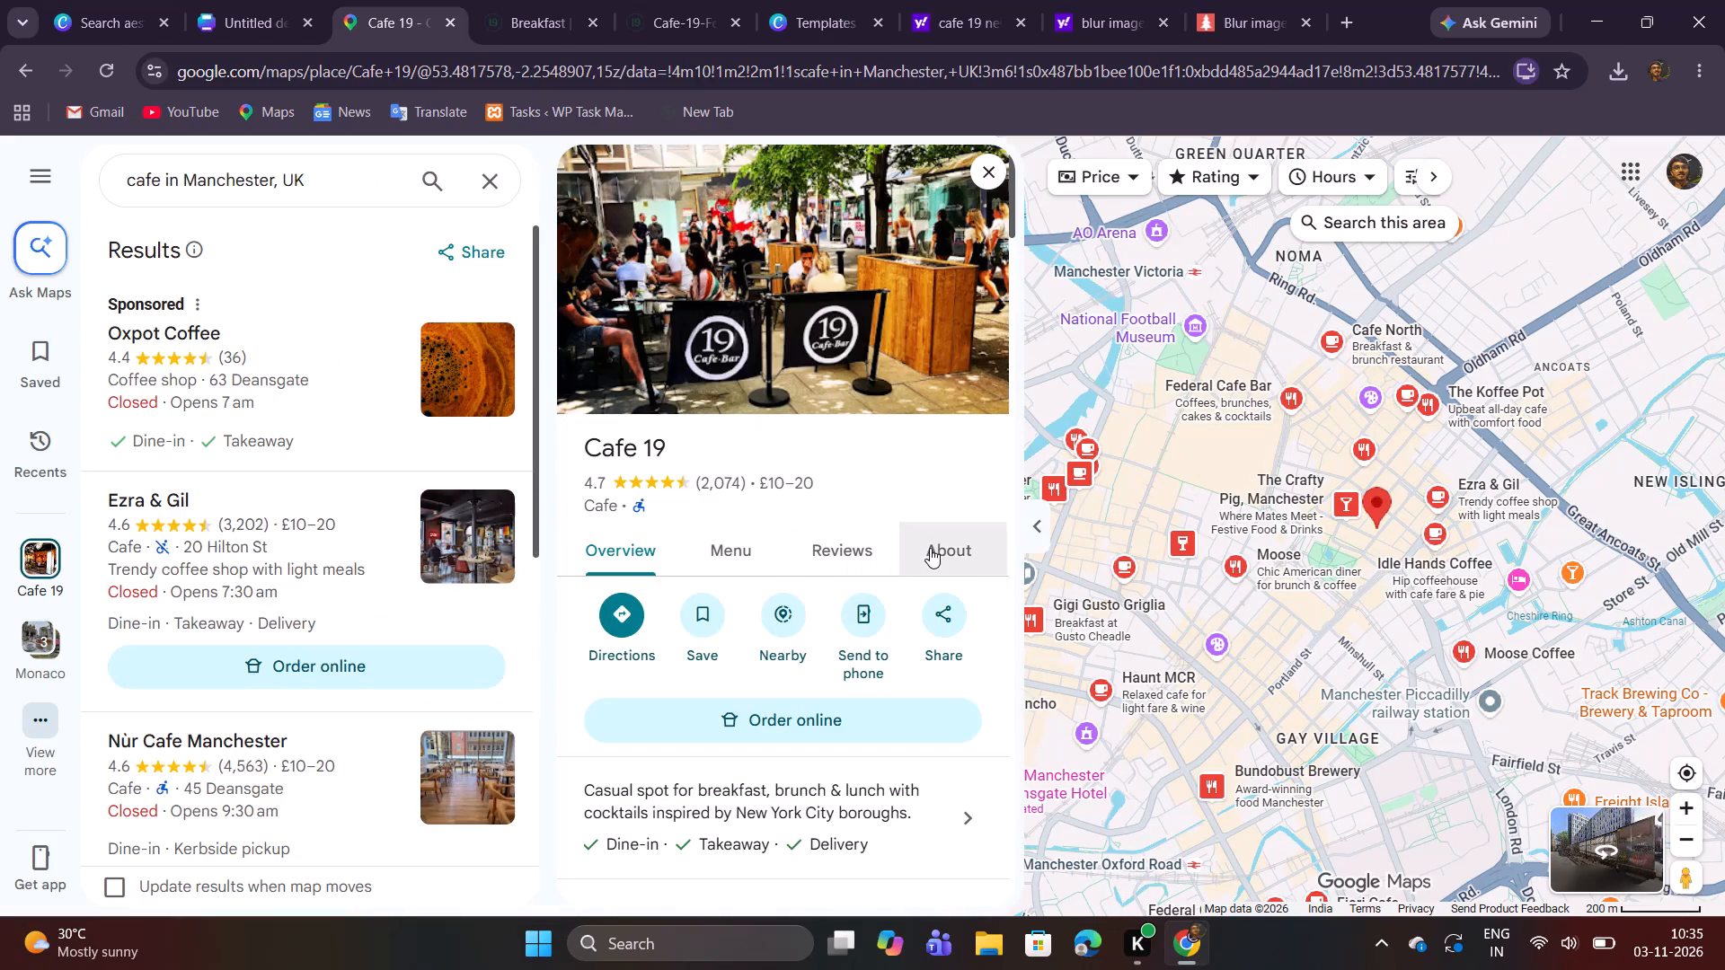
pyautogui.click(930, 548)
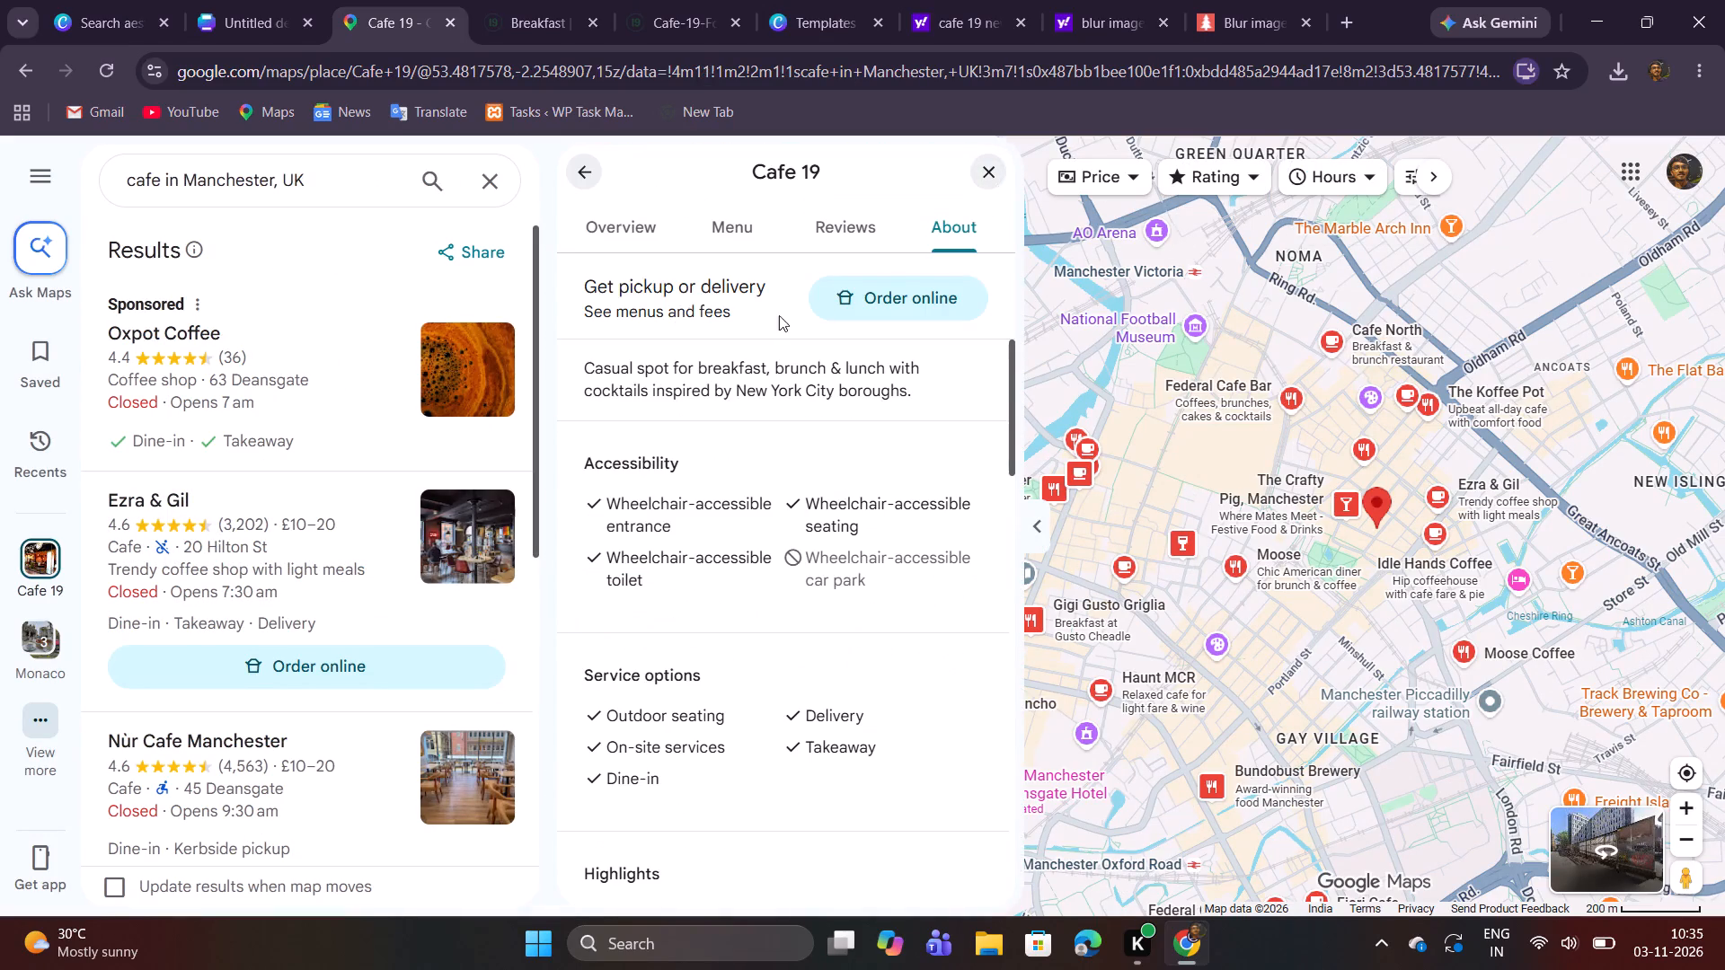
pyautogui.click(835, 237)
pyautogui.click(744, 242)
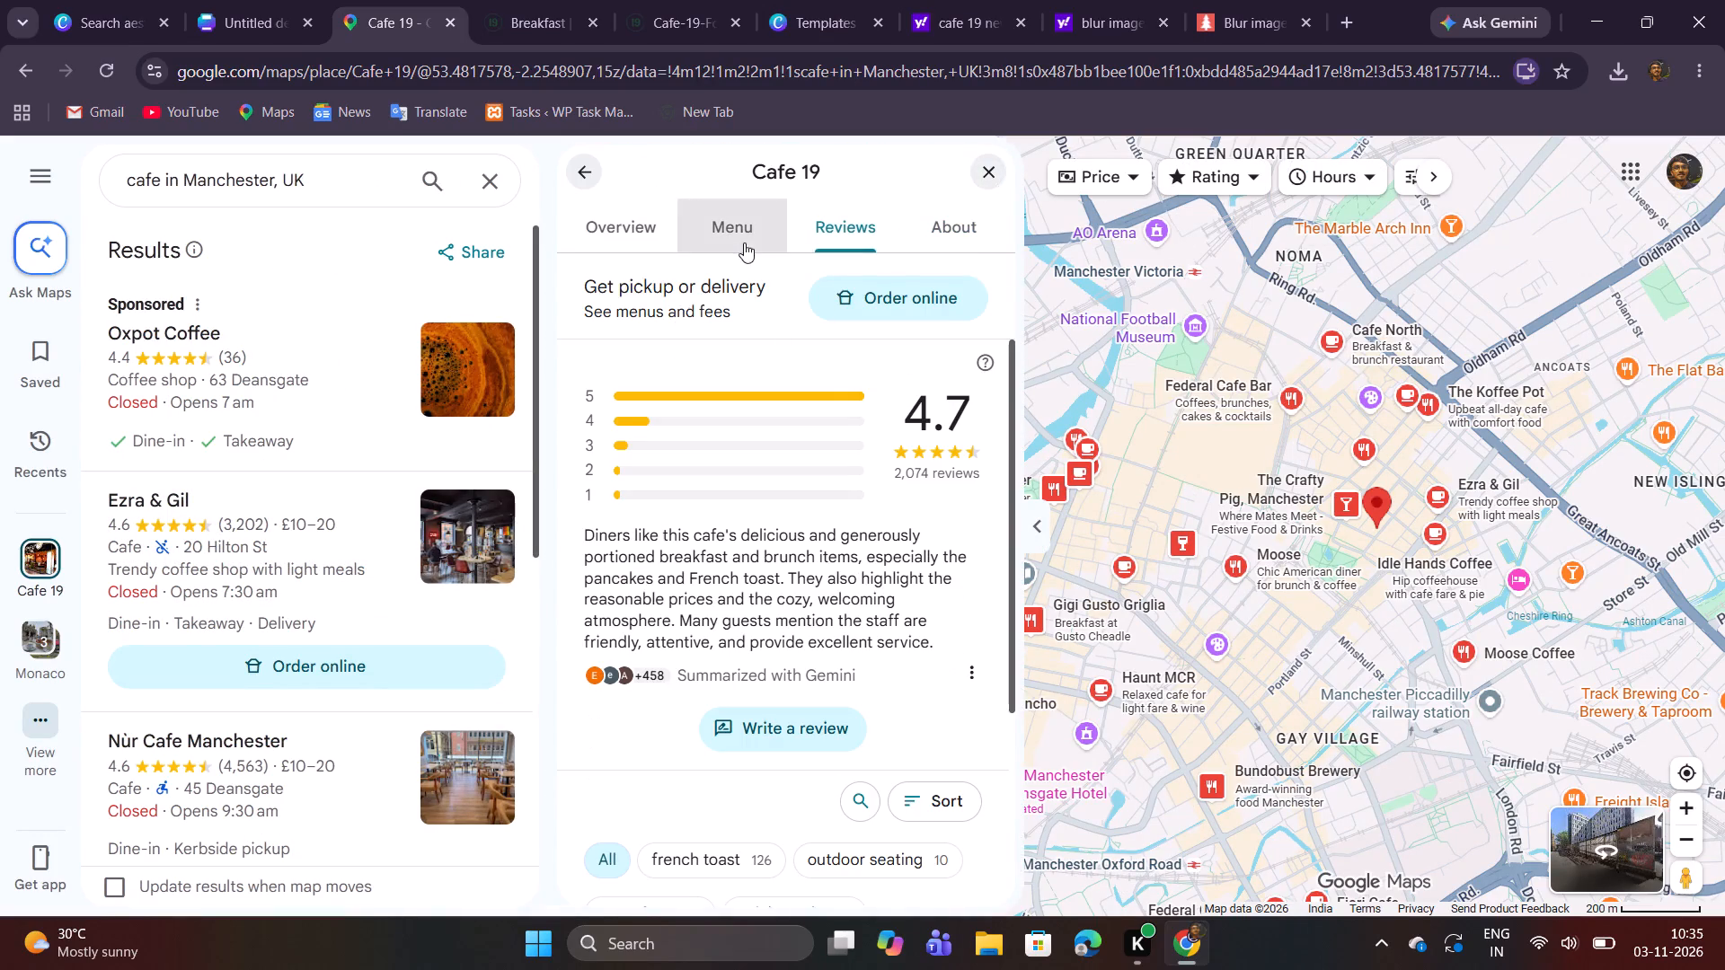
pyautogui.scroll(-16, 860, 559)
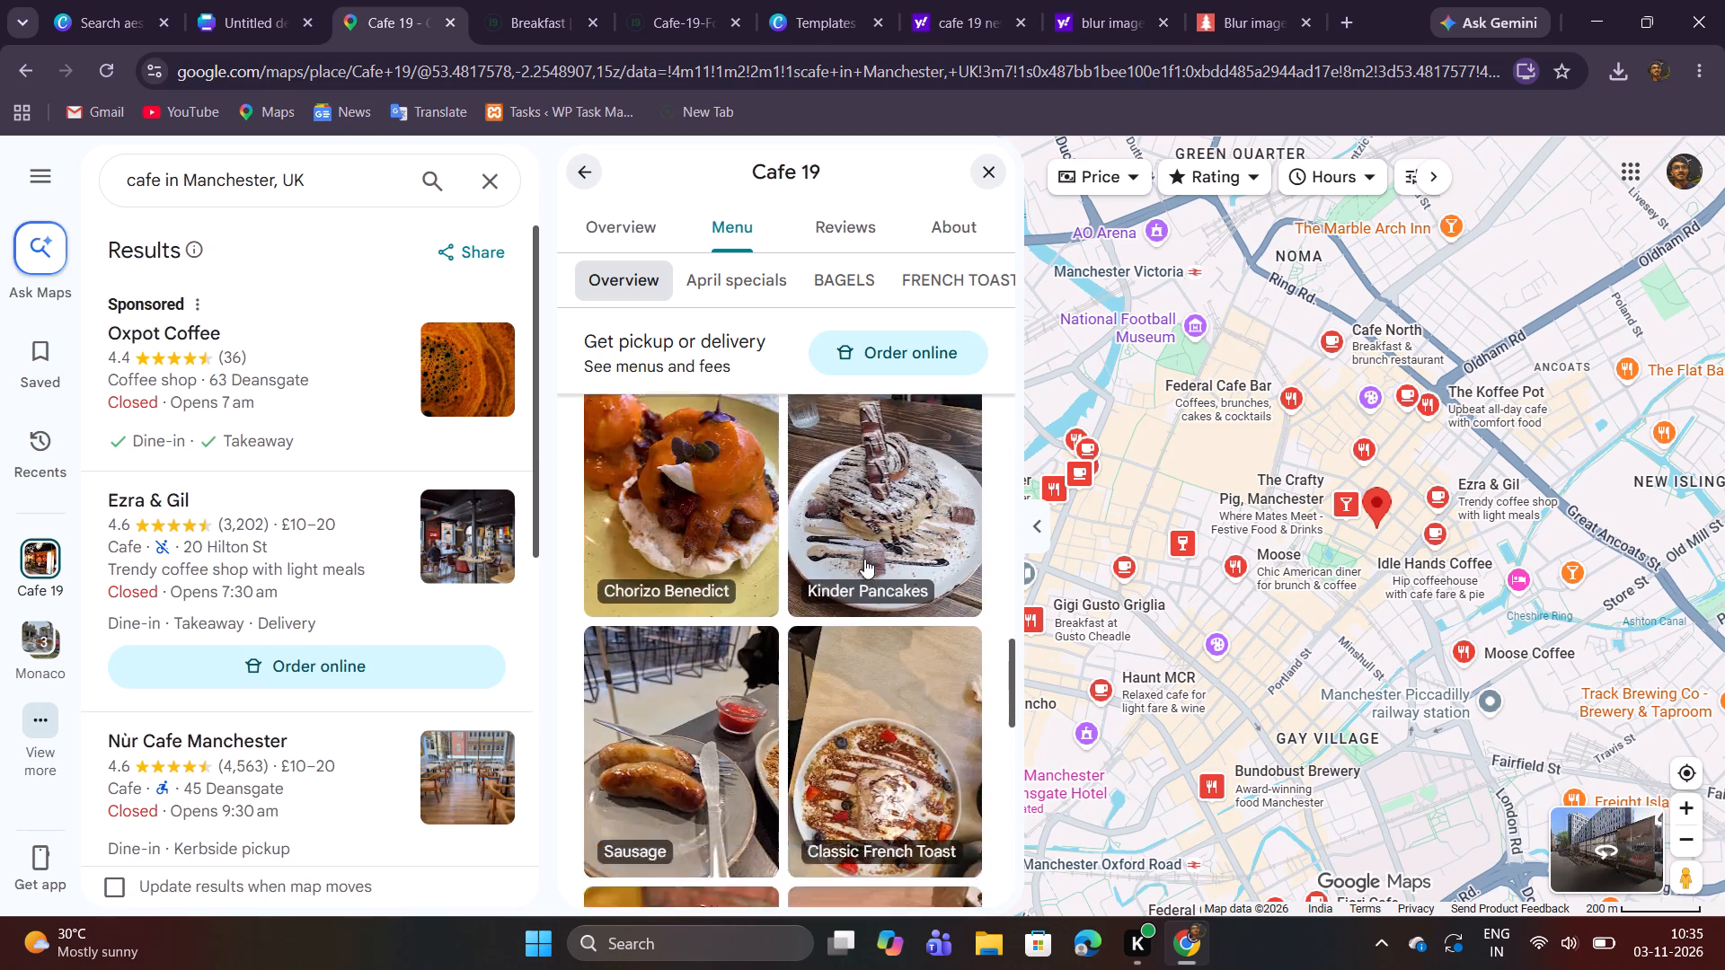
pyautogui.scroll(-11, 864, 559)
pyautogui.scroll(13, 876, 548)
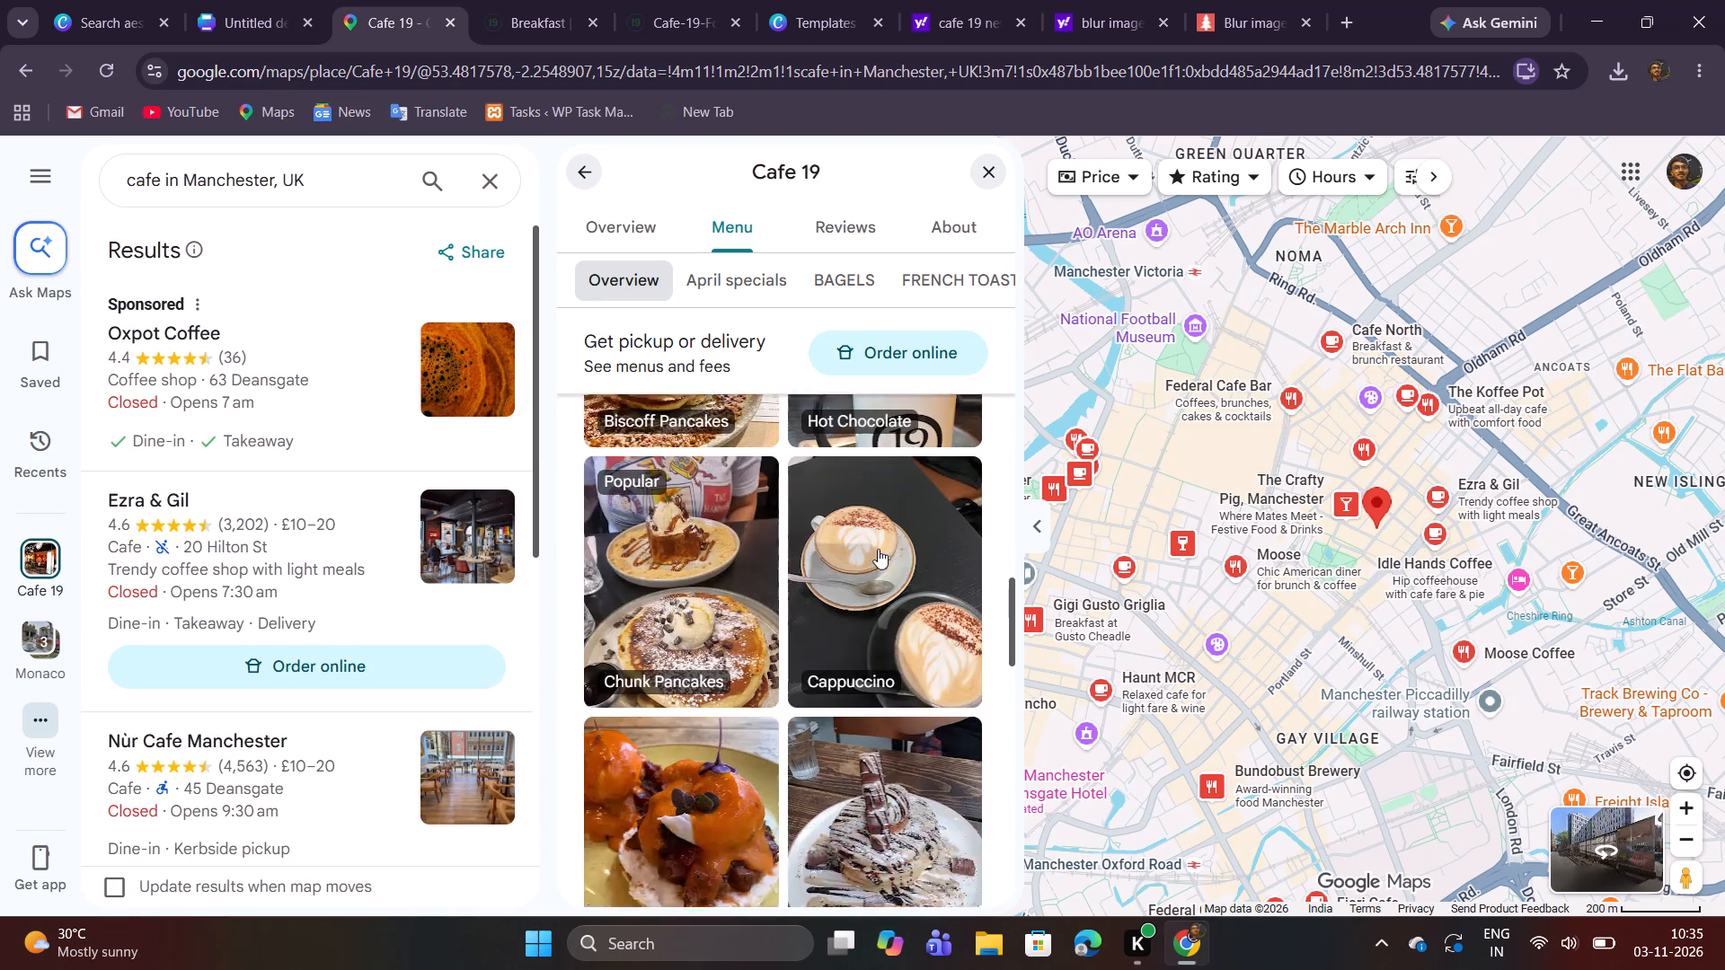
pyautogui.scroll(6, 878, 549)
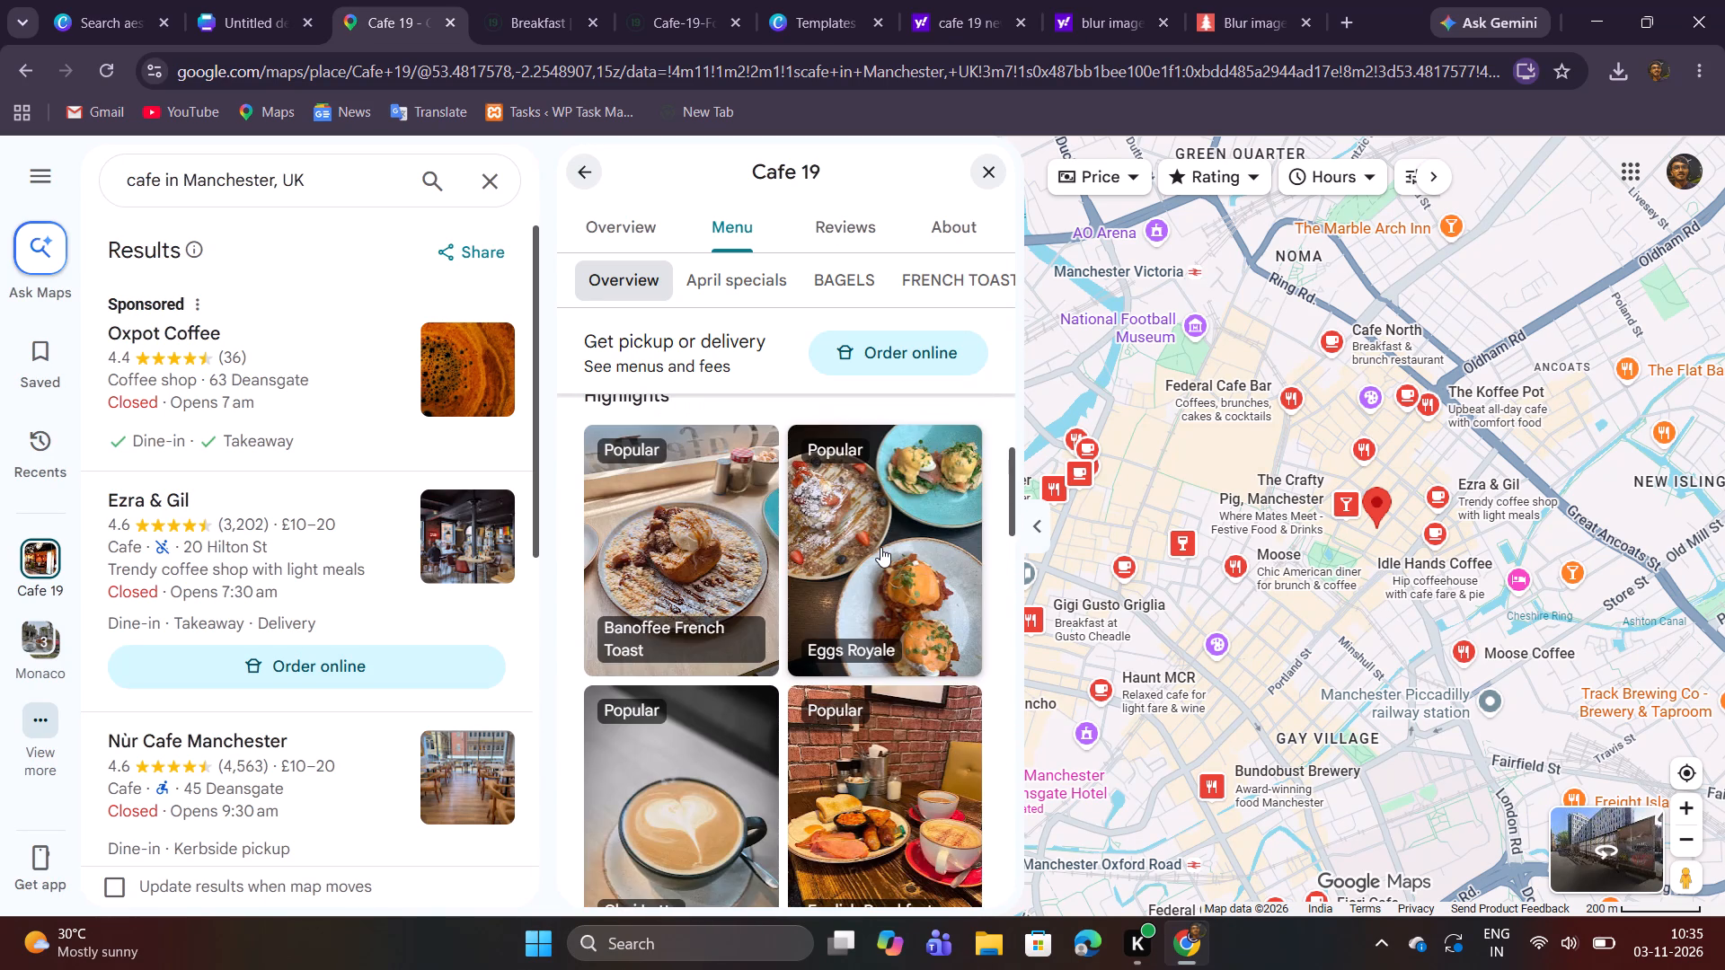
pyautogui.scroll(13, 880, 547)
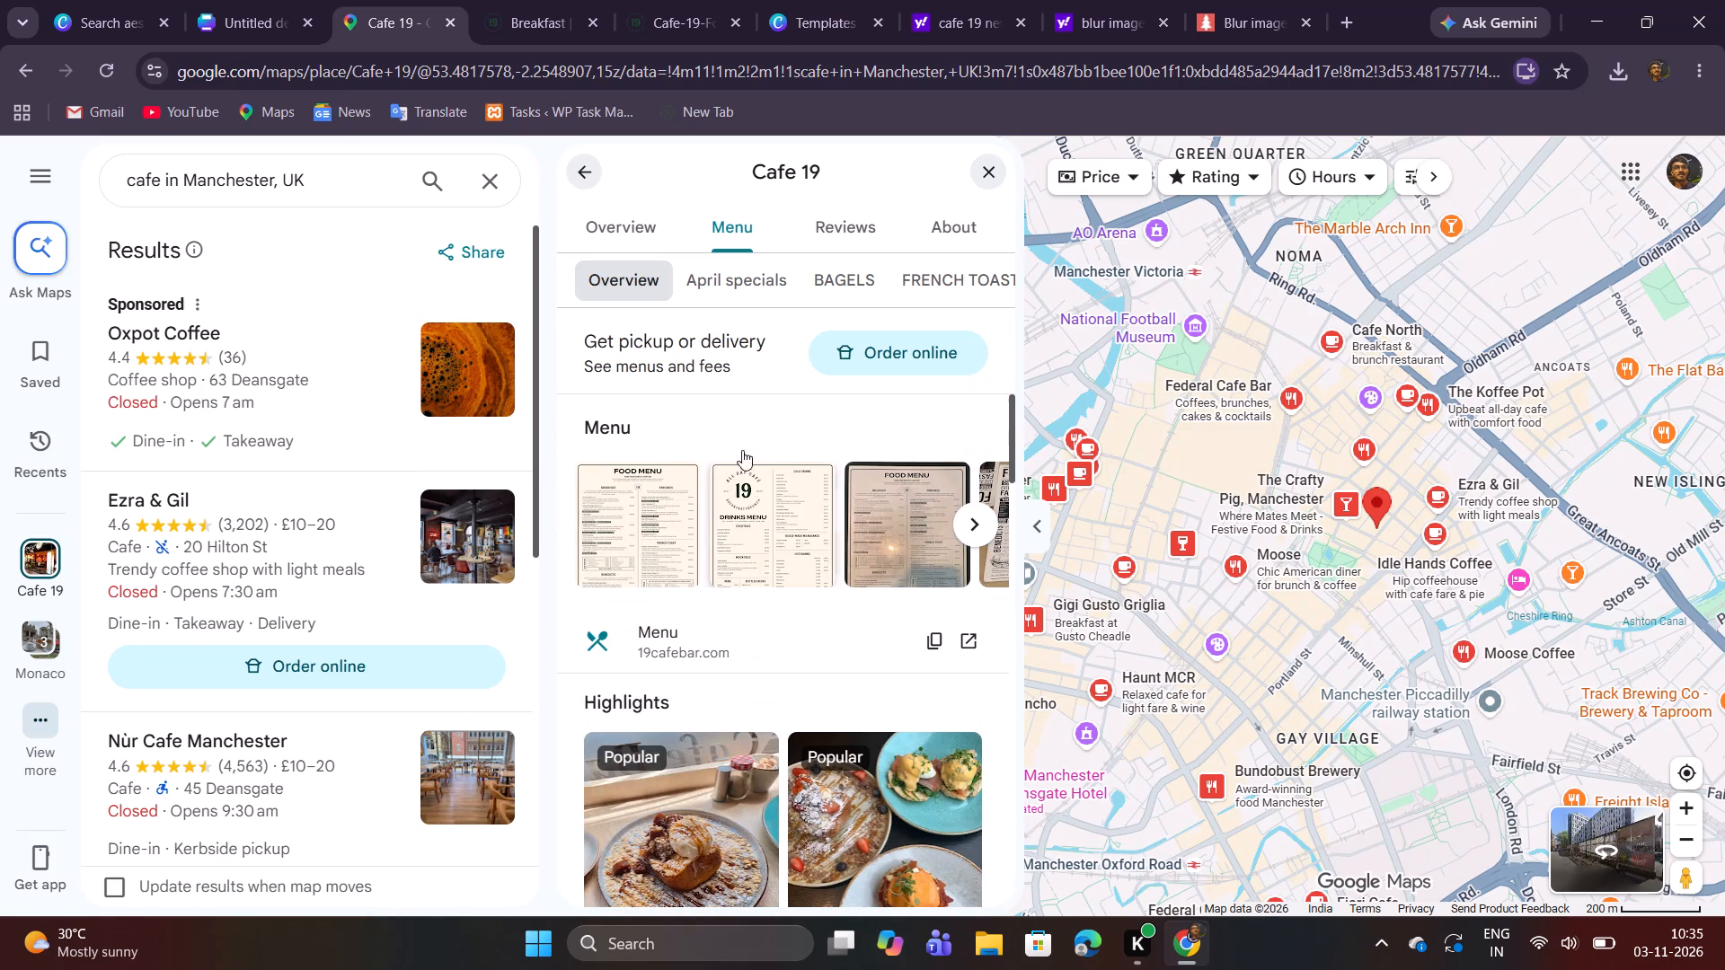
pyautogui.click(604, 241)
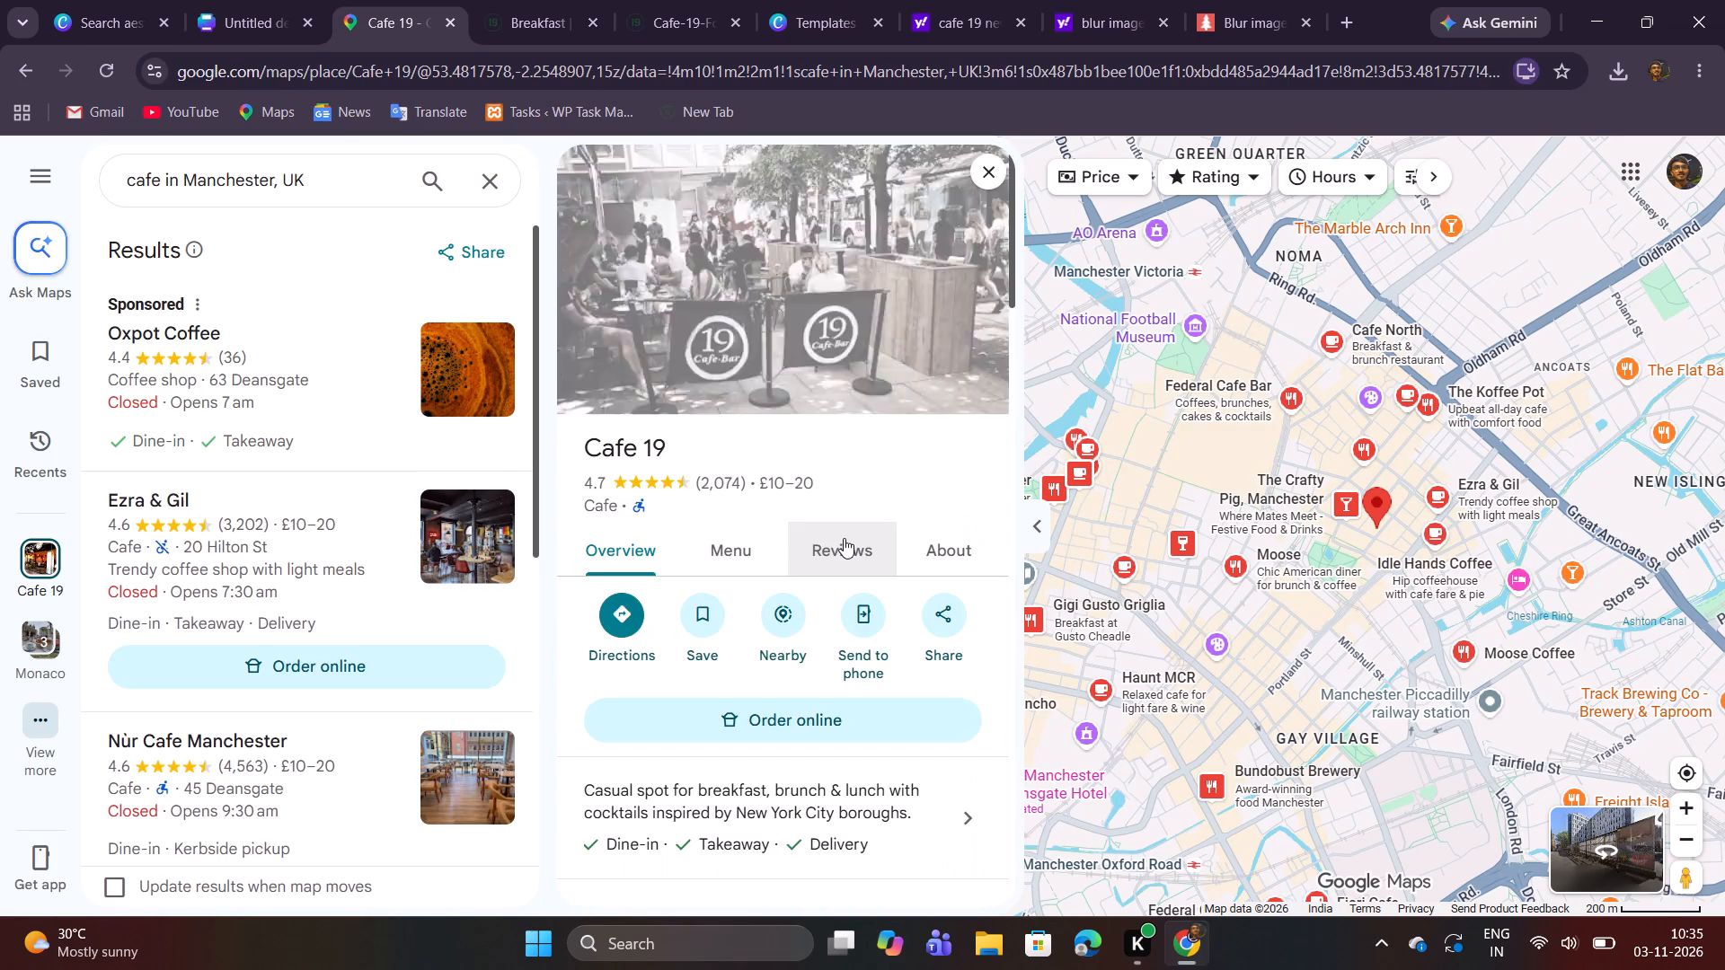
# Open the cafe's website, 19cafebar.com, from its Google Maps overview.
pyautogui.scroll(-5, 844, 537)
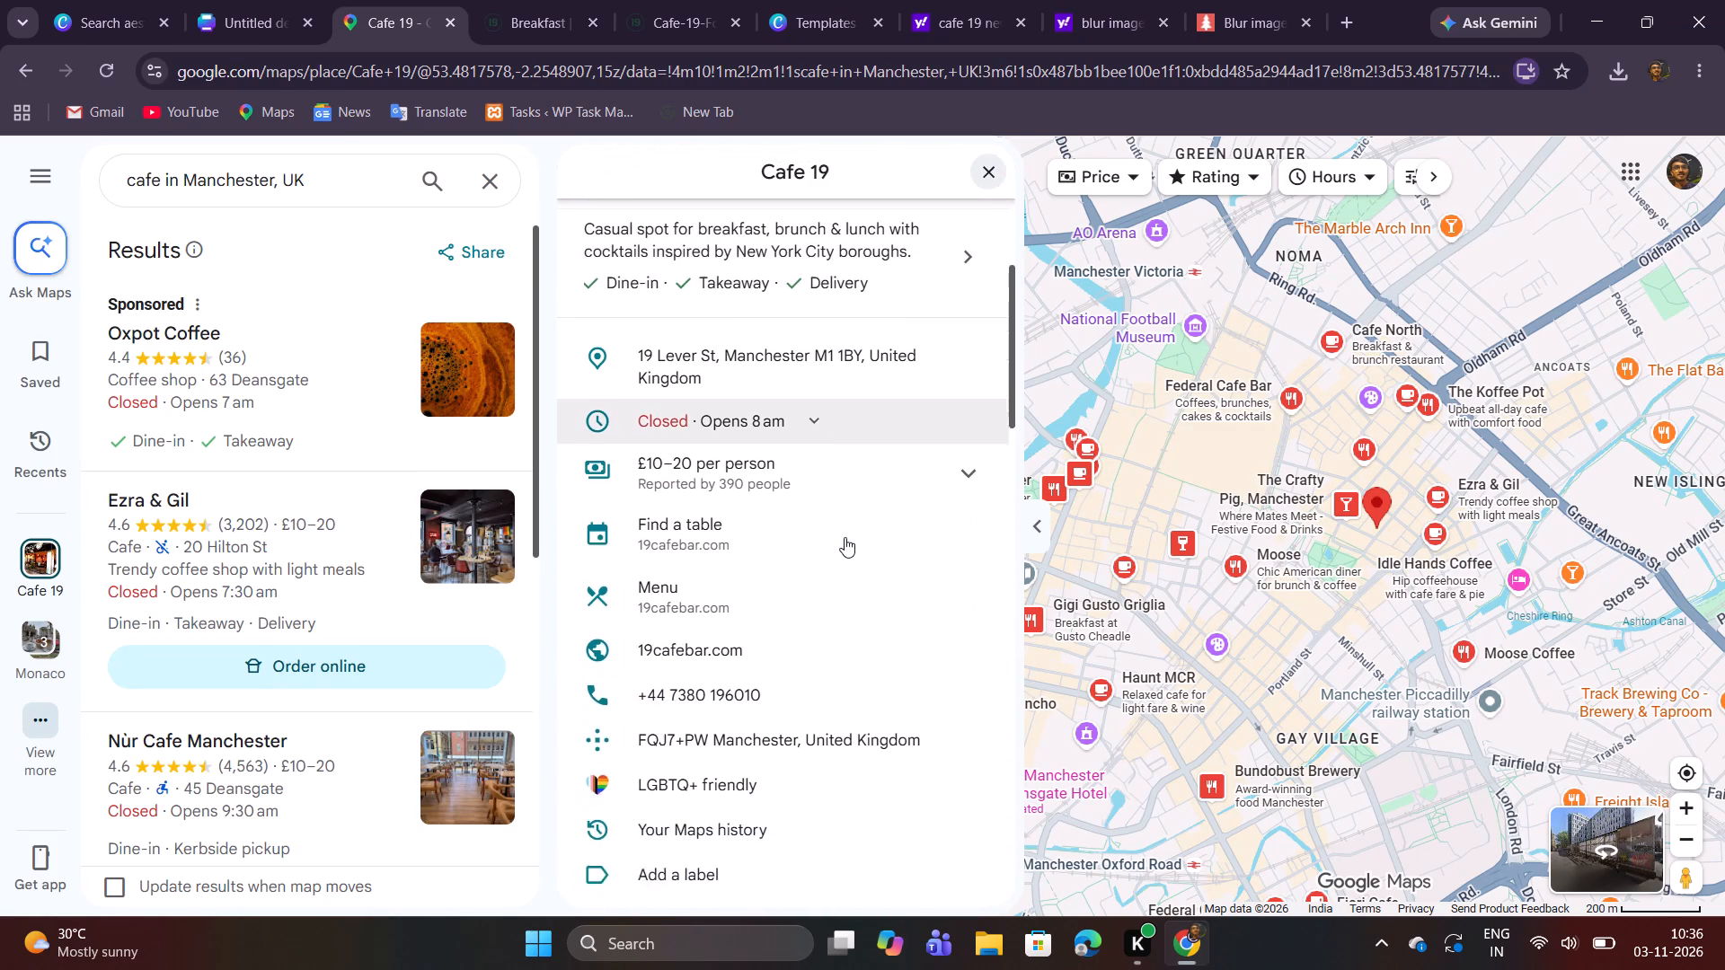
pyautogui.scroll(-1, 845, 537)
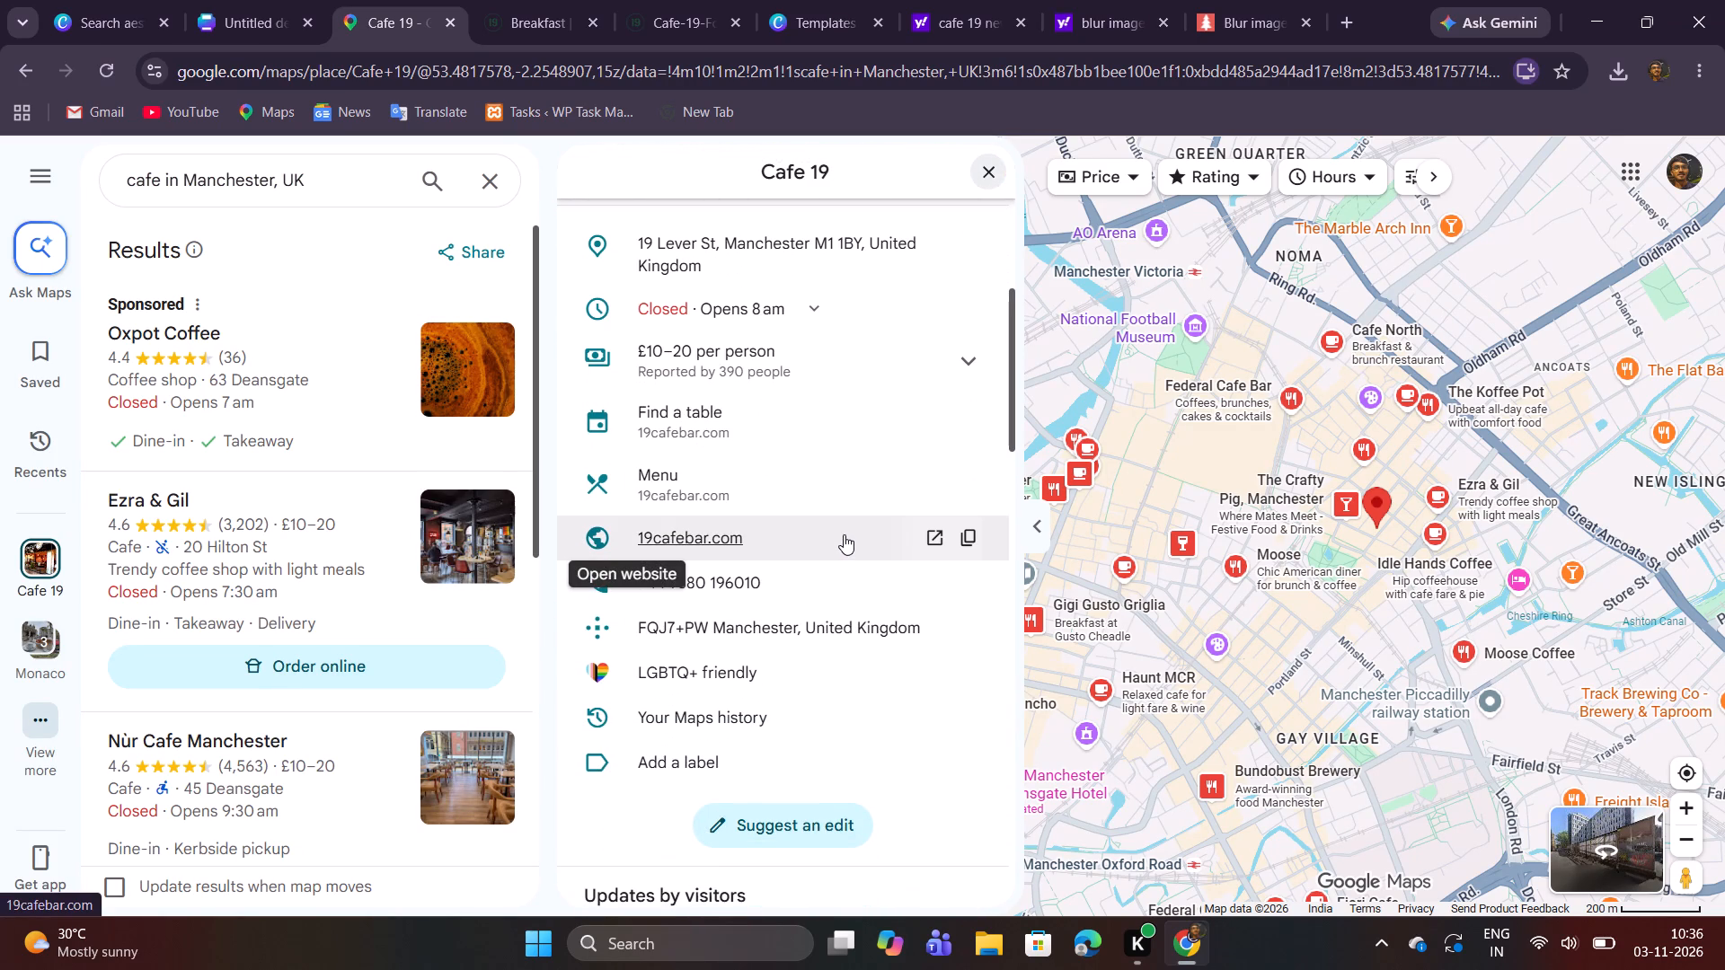
pyautogui.click(844, 533)
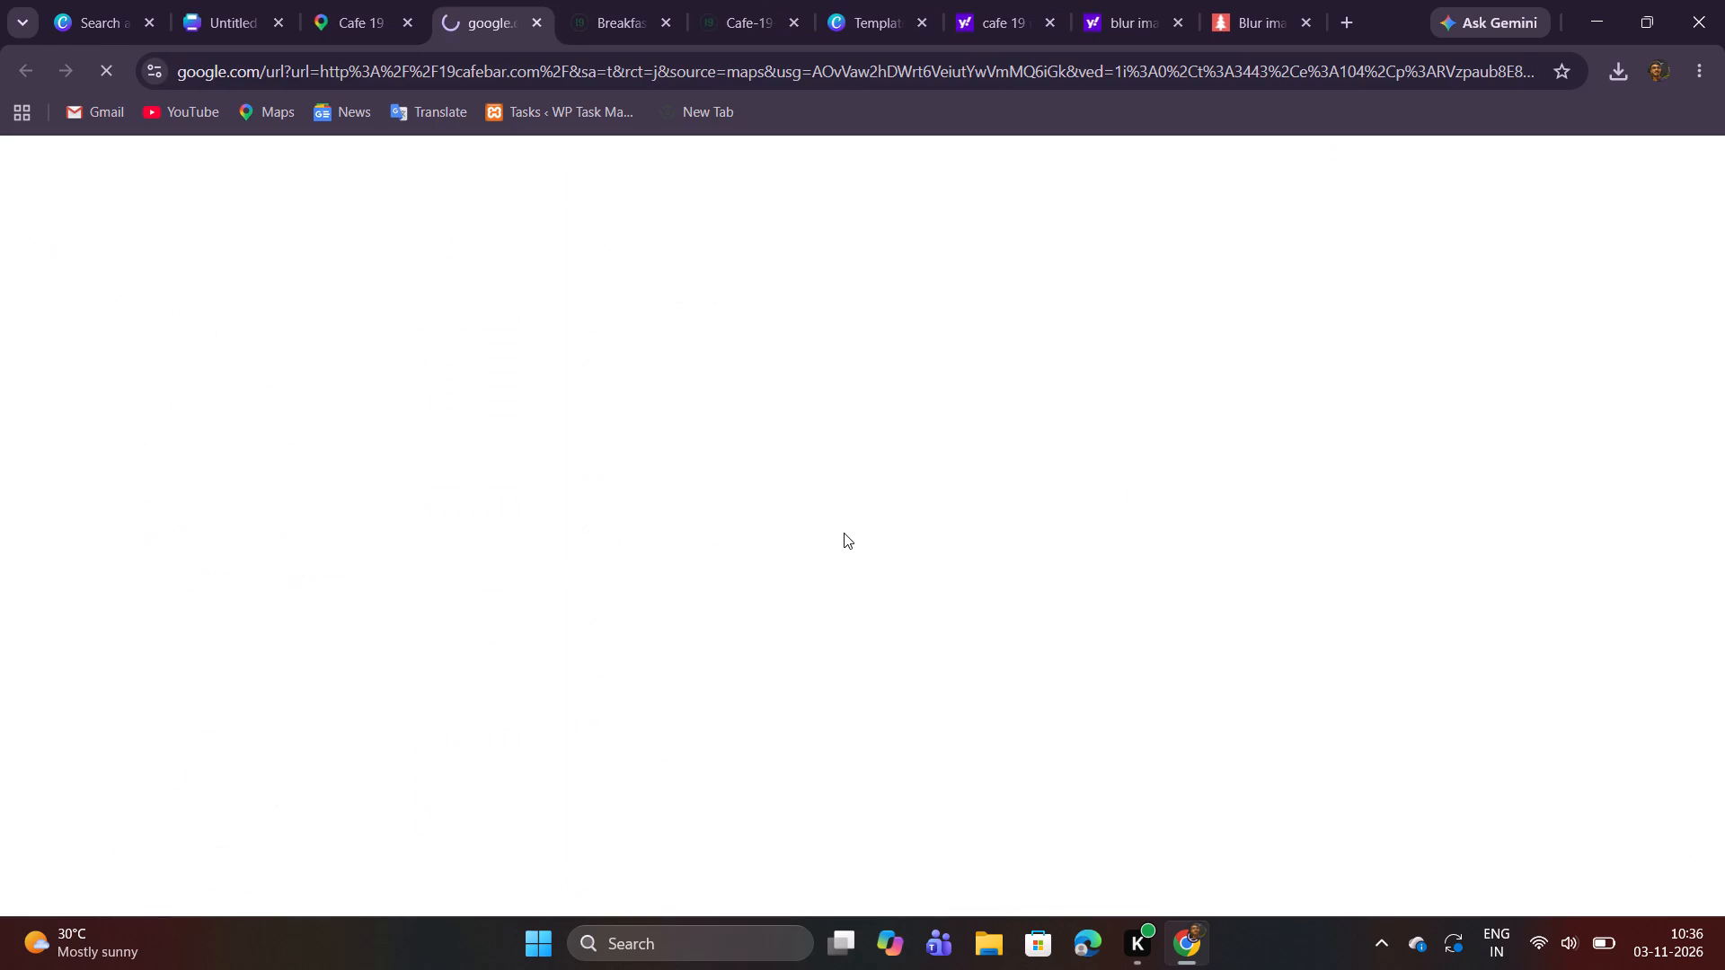
# Check the cafe website's menu page and home page for usable photos, down to the social media photo grid.
pyautogui.click(589, 21)
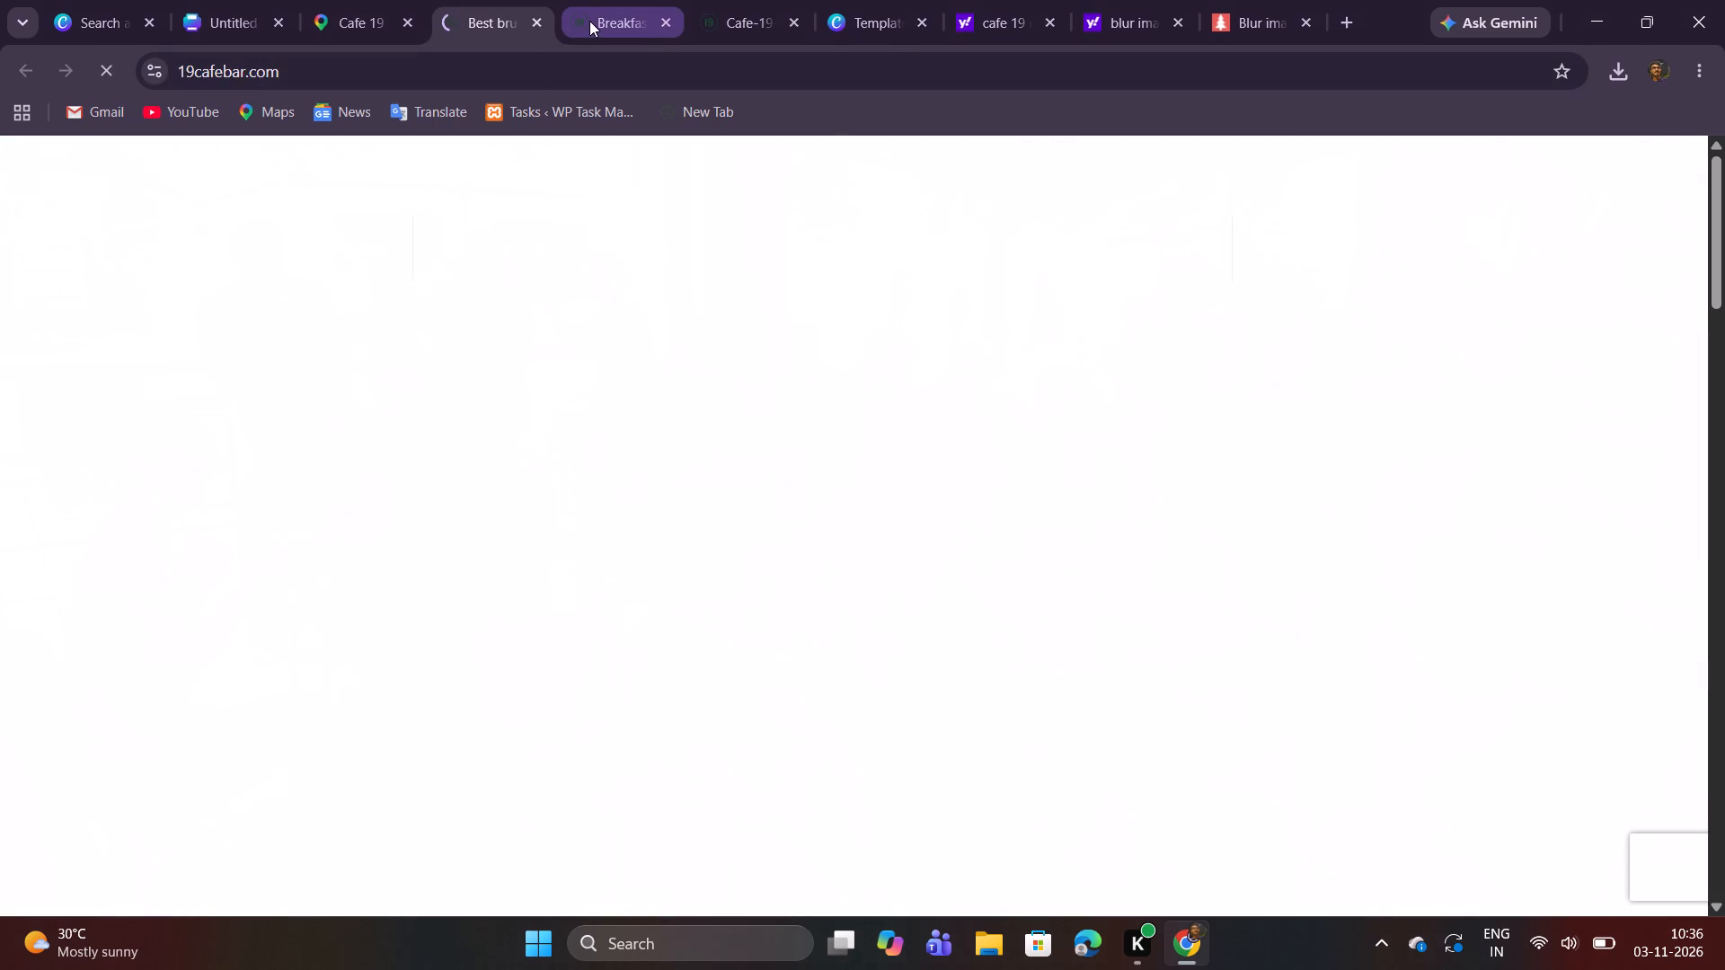
pyautogui.scroll(11, 678, 491)
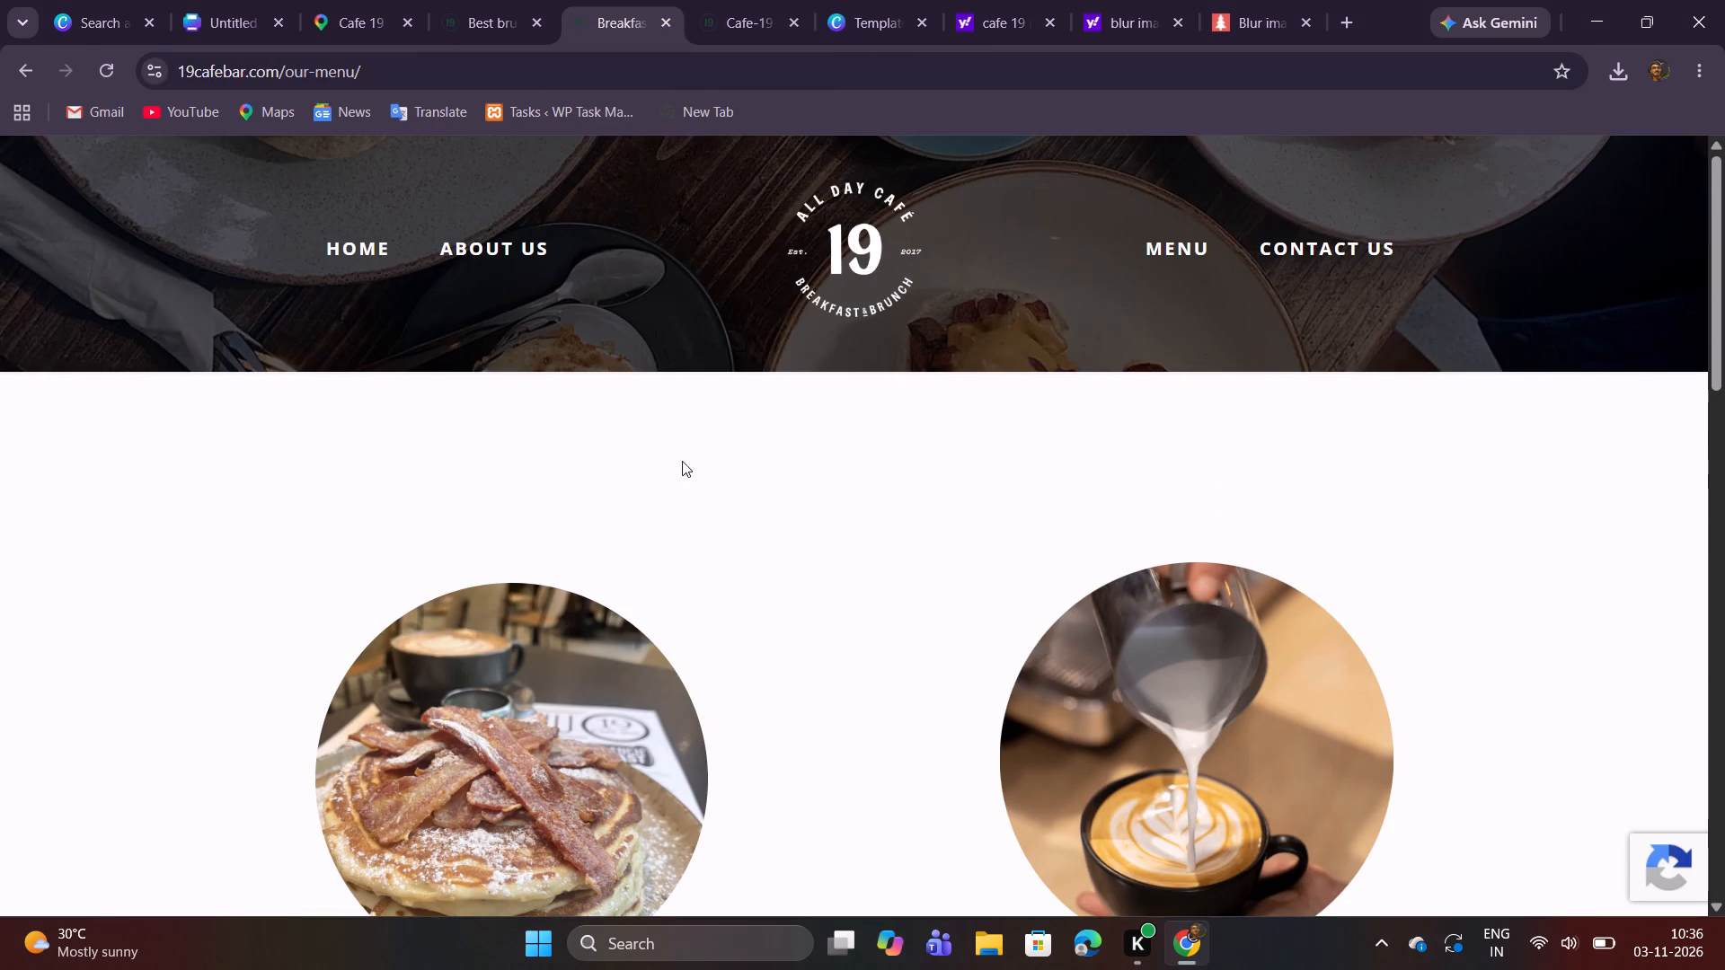
pyautogui.click(452, 25)
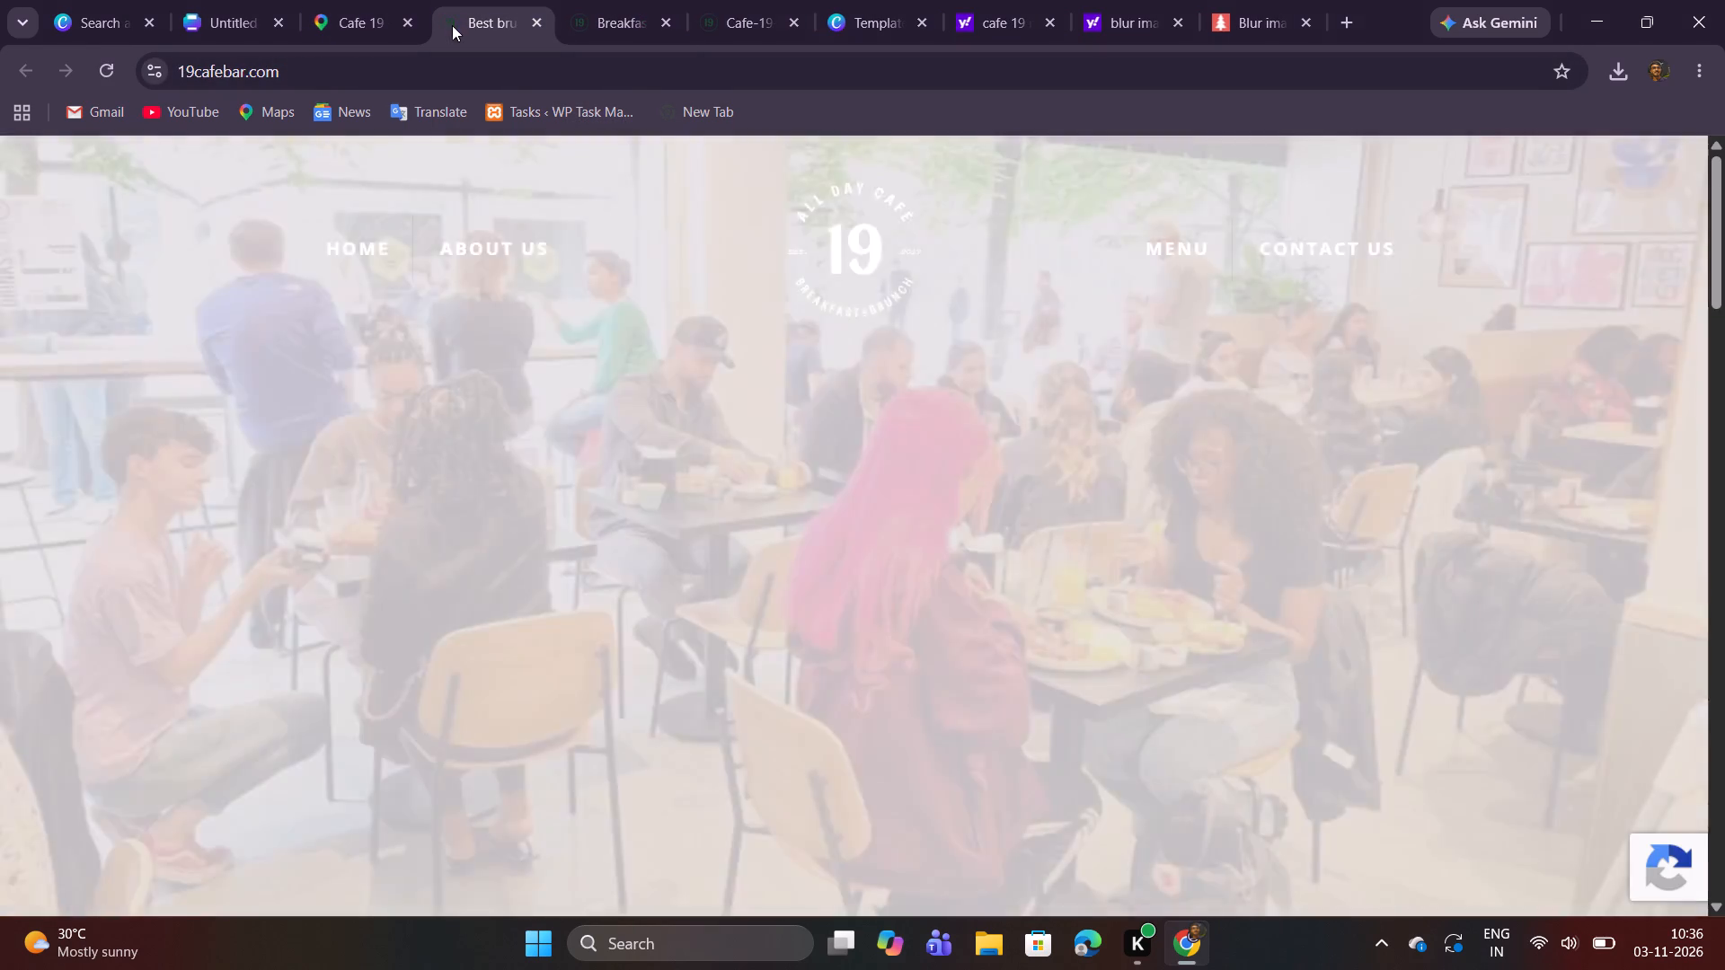
pyautogui.scroll(-9, 1098, 304)
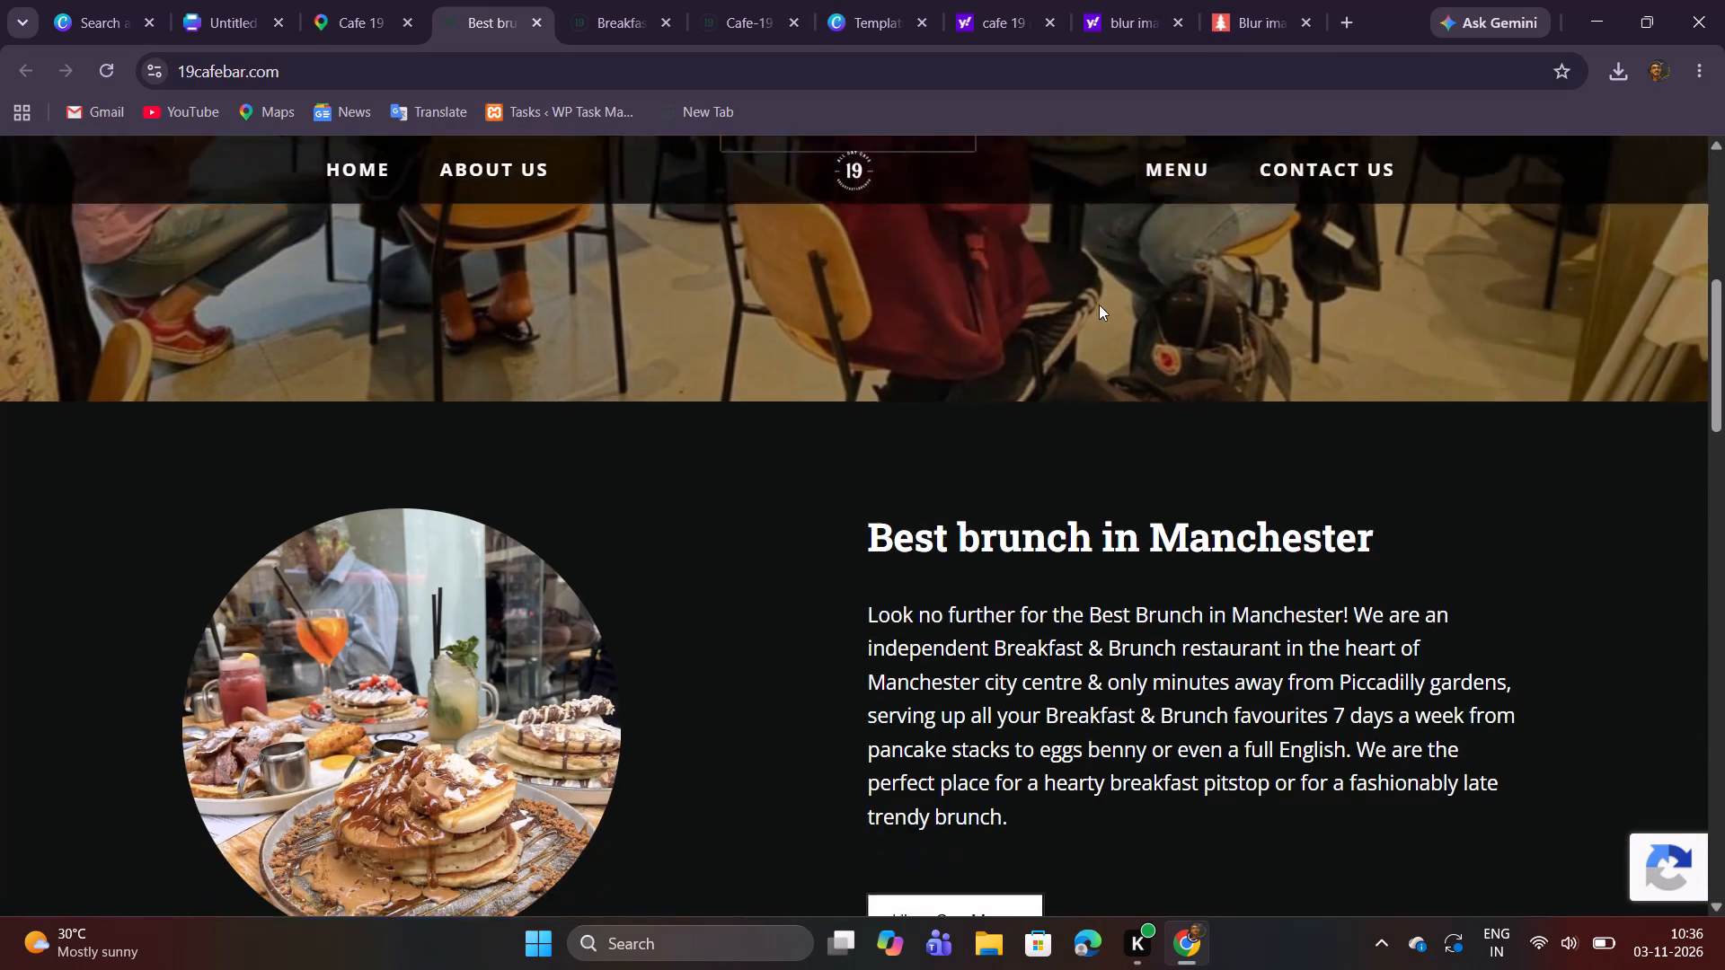
pyautogui.scroll(2, 1099, 304)
pyautogui.scroll(-10, 1099, 304)
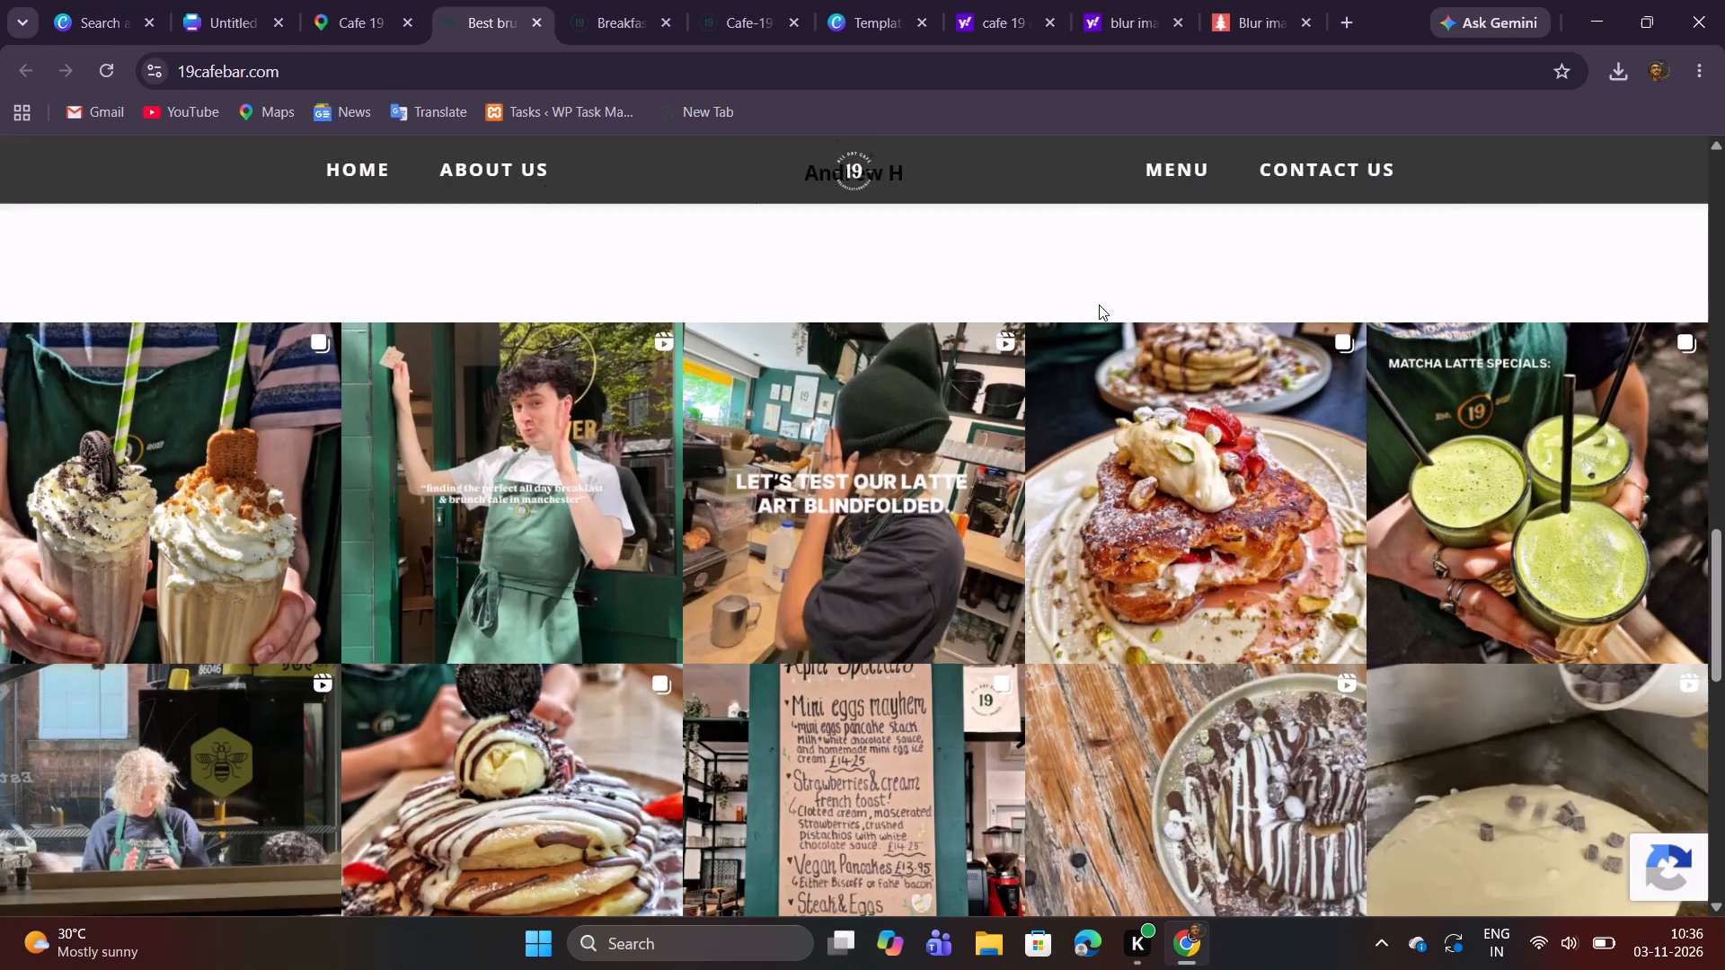
pyautogui.scroll(-5, 1099, 304)
pyautogui.scroll(5, 1098, 306)
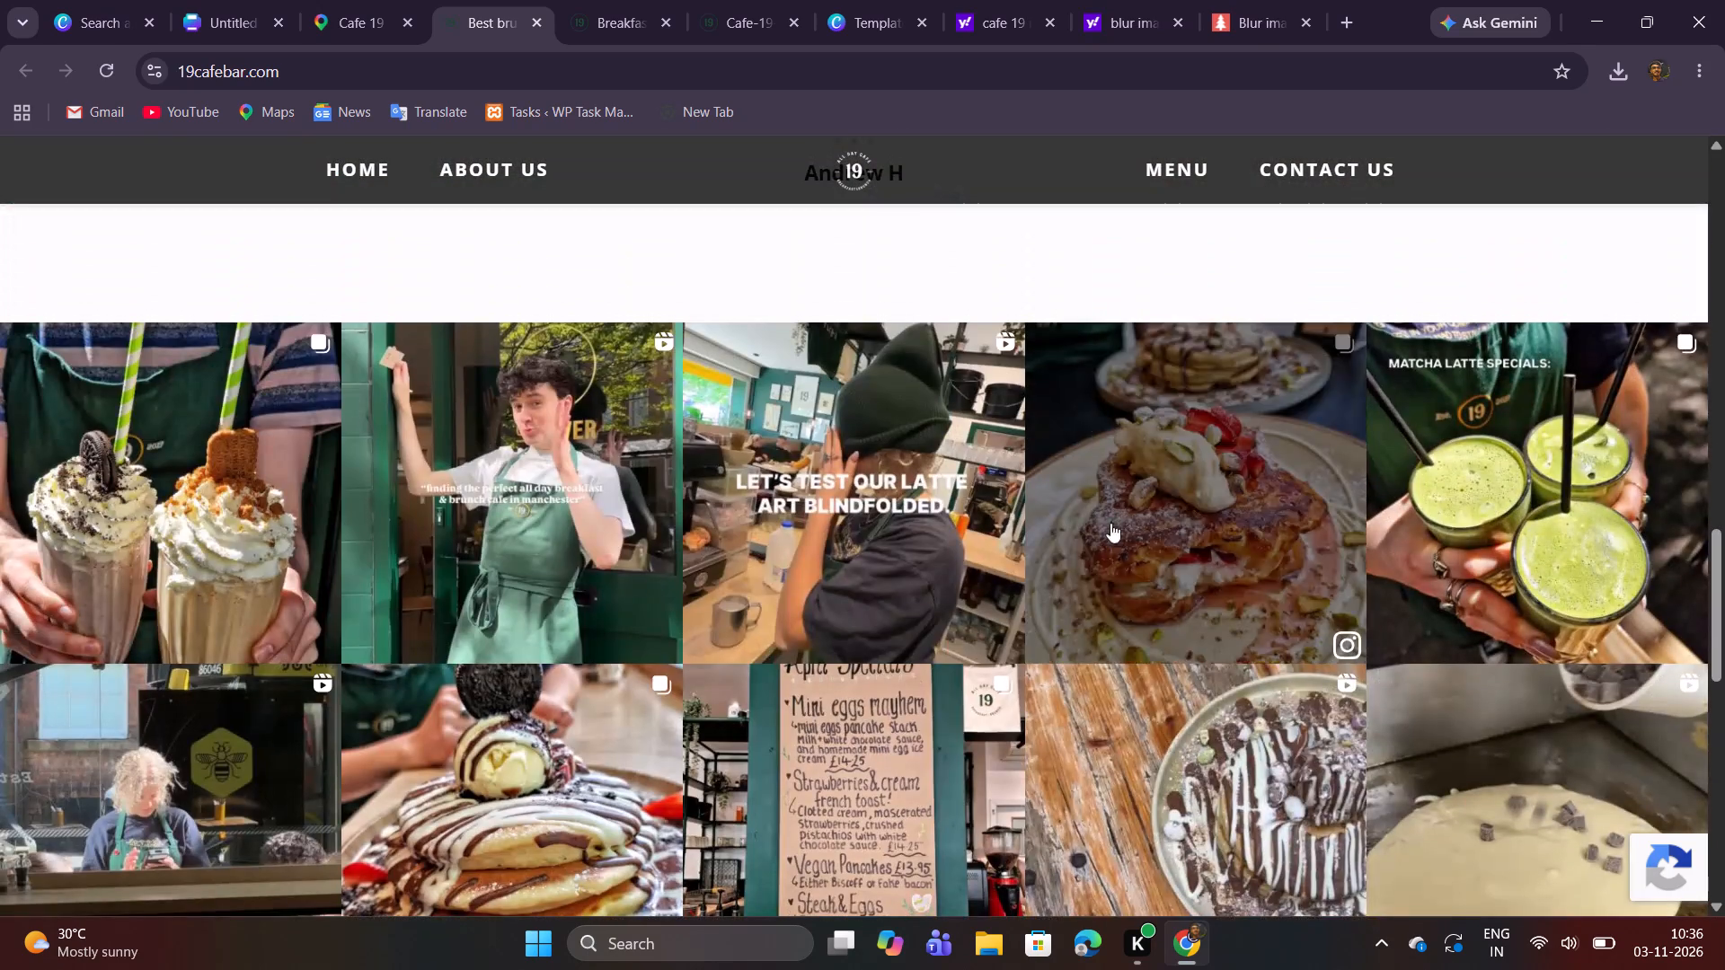
pyautogui.scroll(-3, 721, 321)
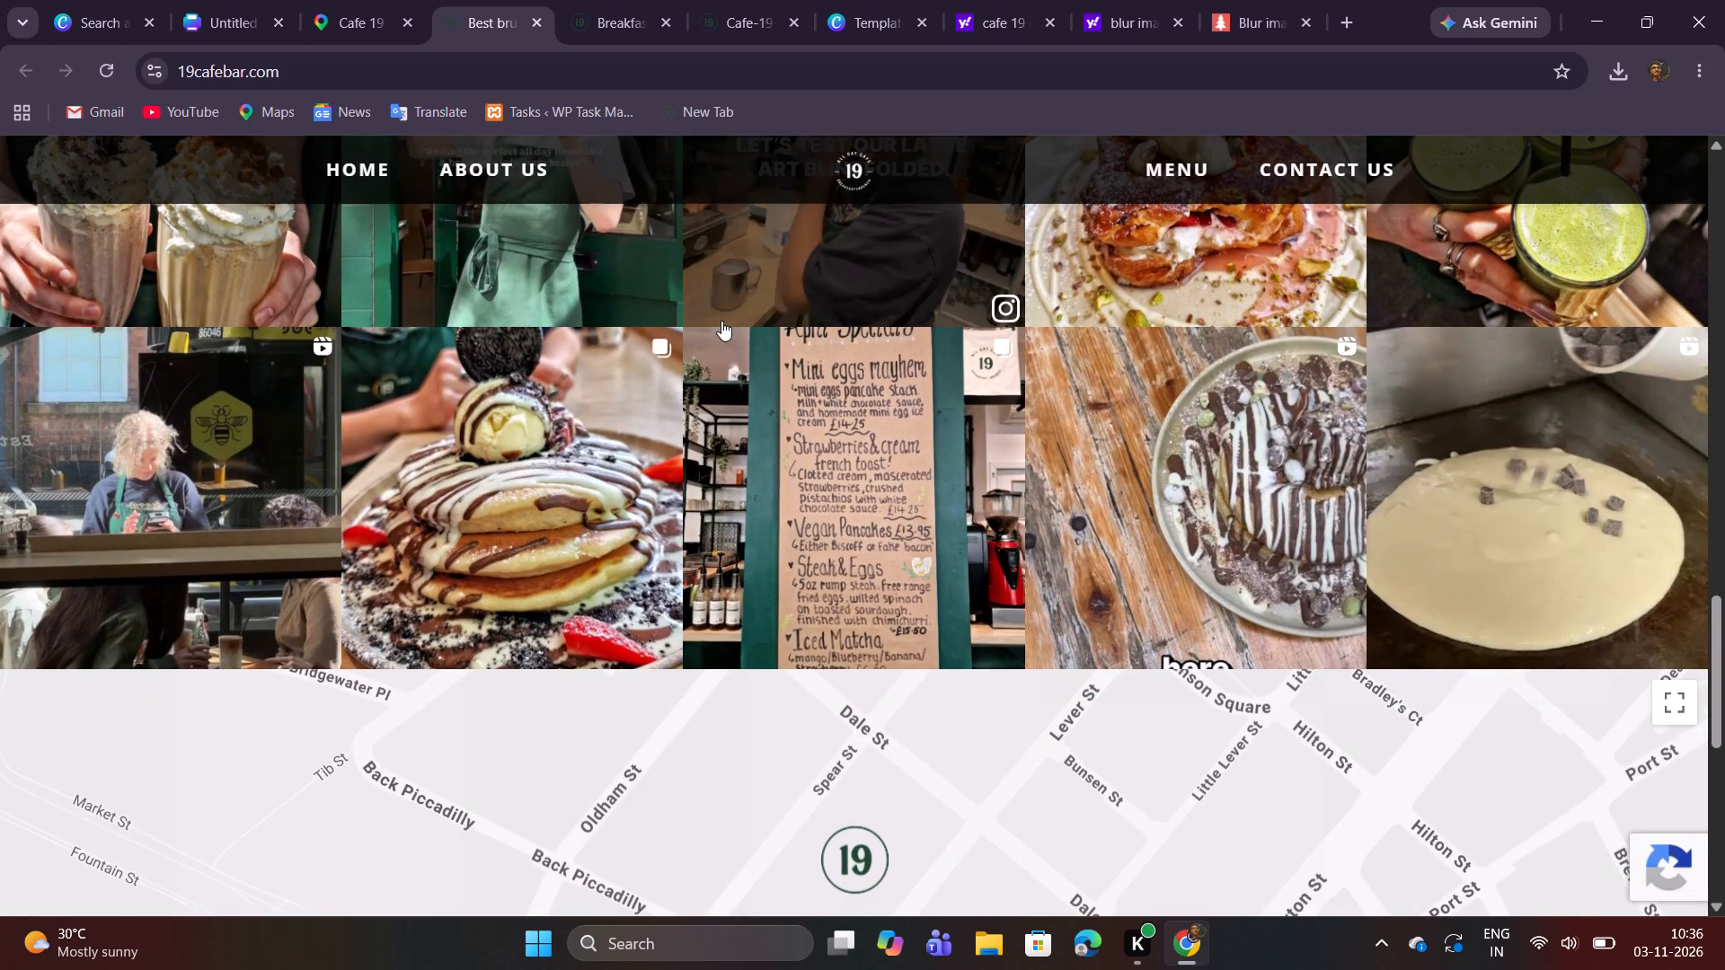
pyautogui.scroll(6, 721, 321)
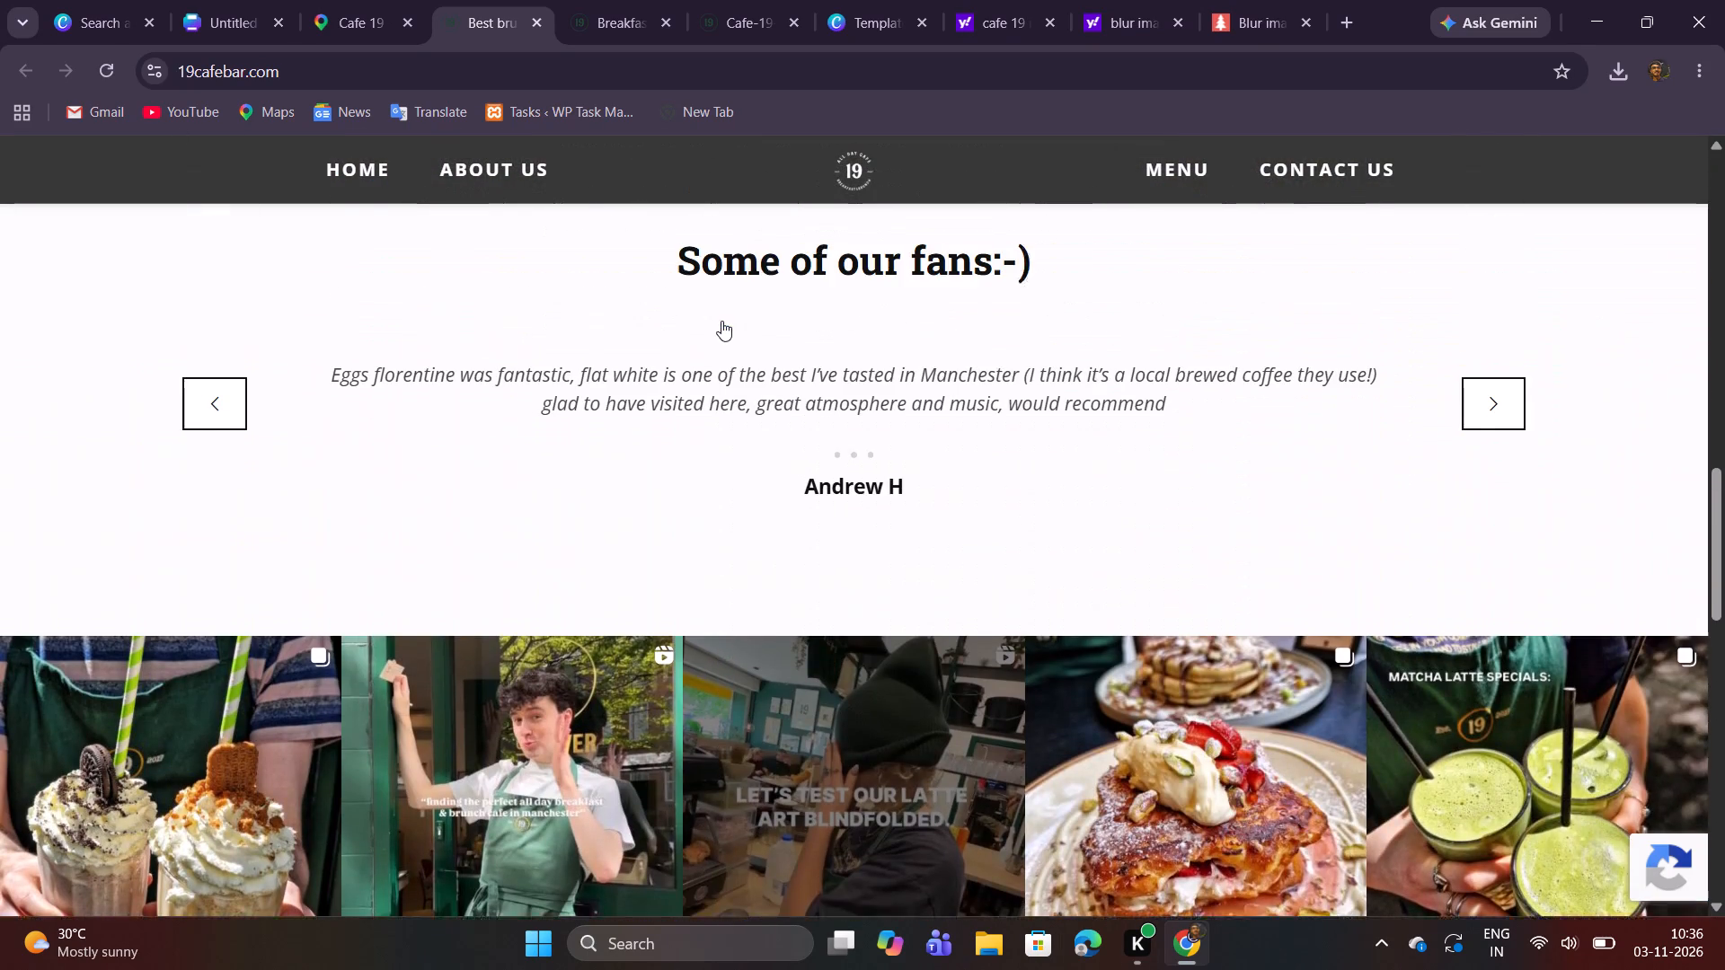
pyautogui.scroll(-7, 721, 321)
pyautogui.scroll(4, 721, 321)
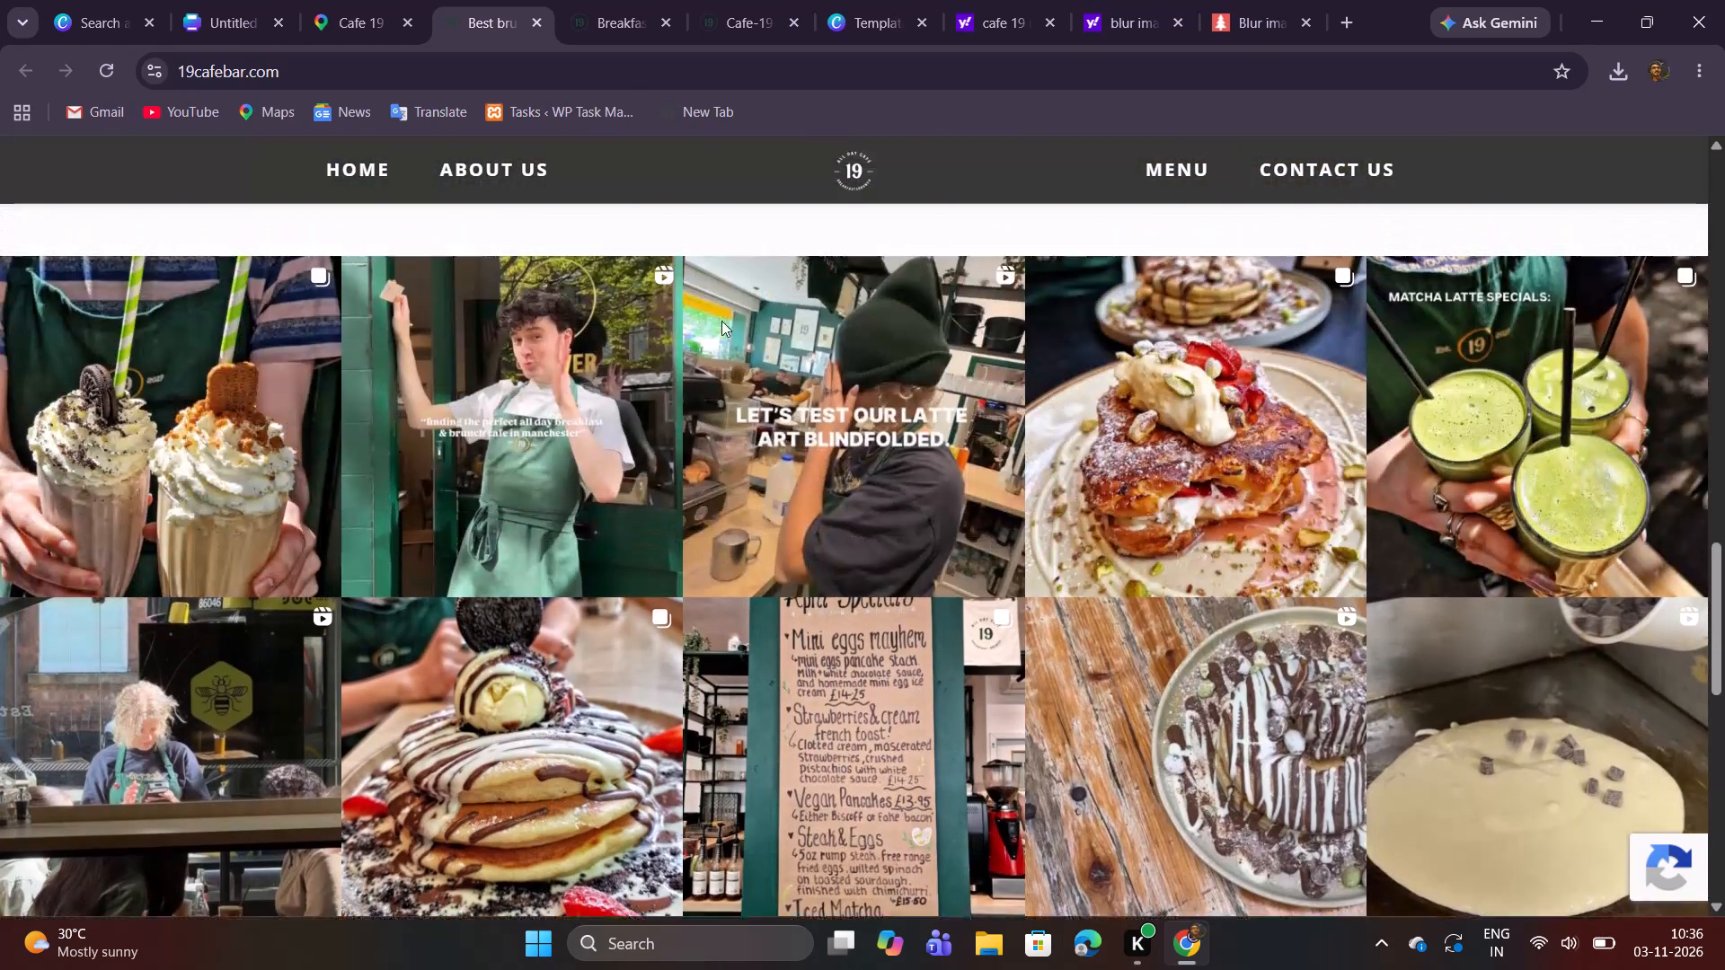
pyautogui.scroll(1, 721, 321)
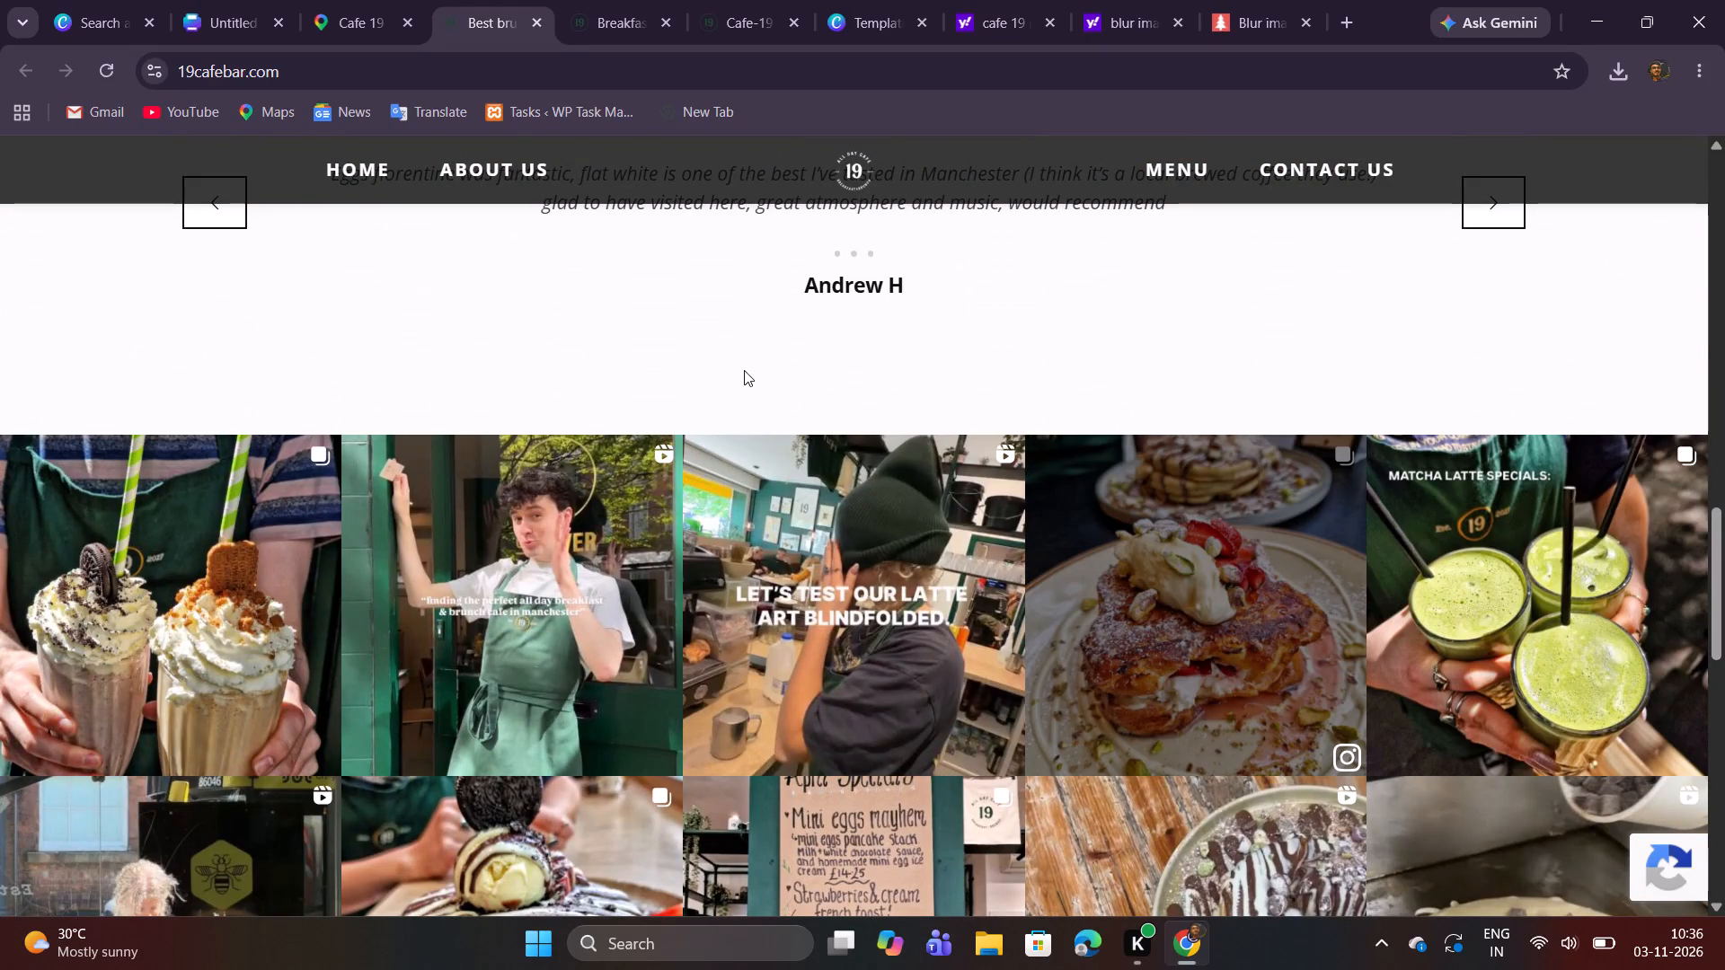
pyautogui.scroll(-2, 745, 367)
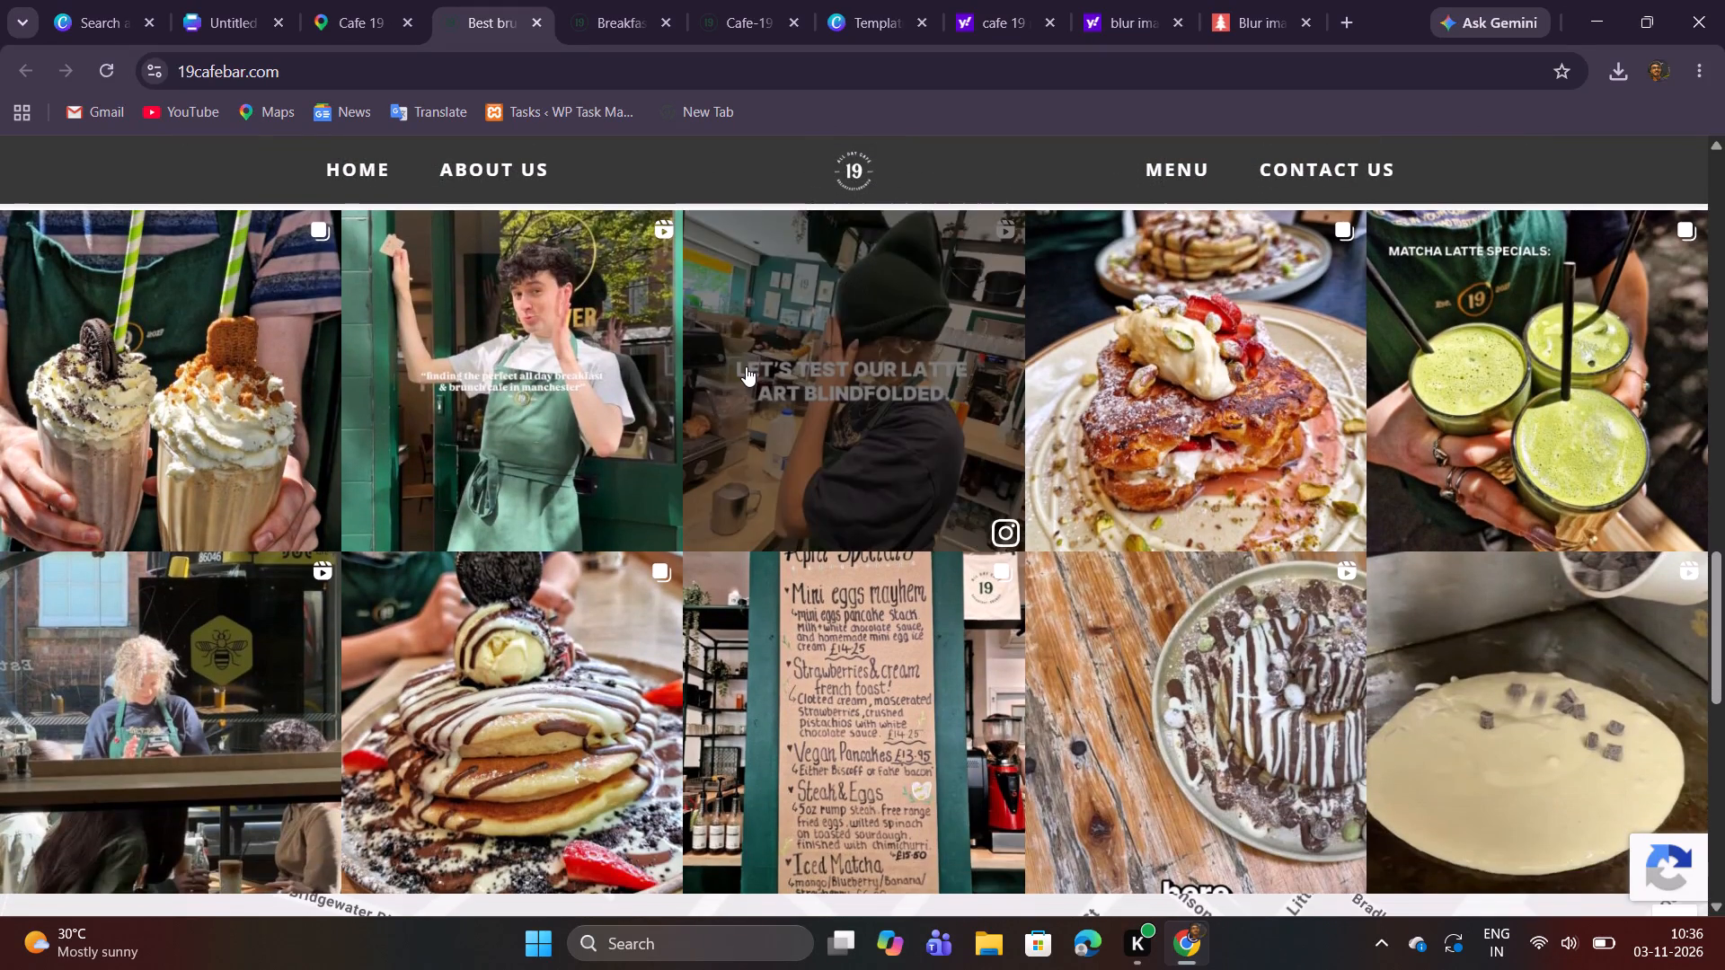
pyautogui.scroll(-2, 746, 366)
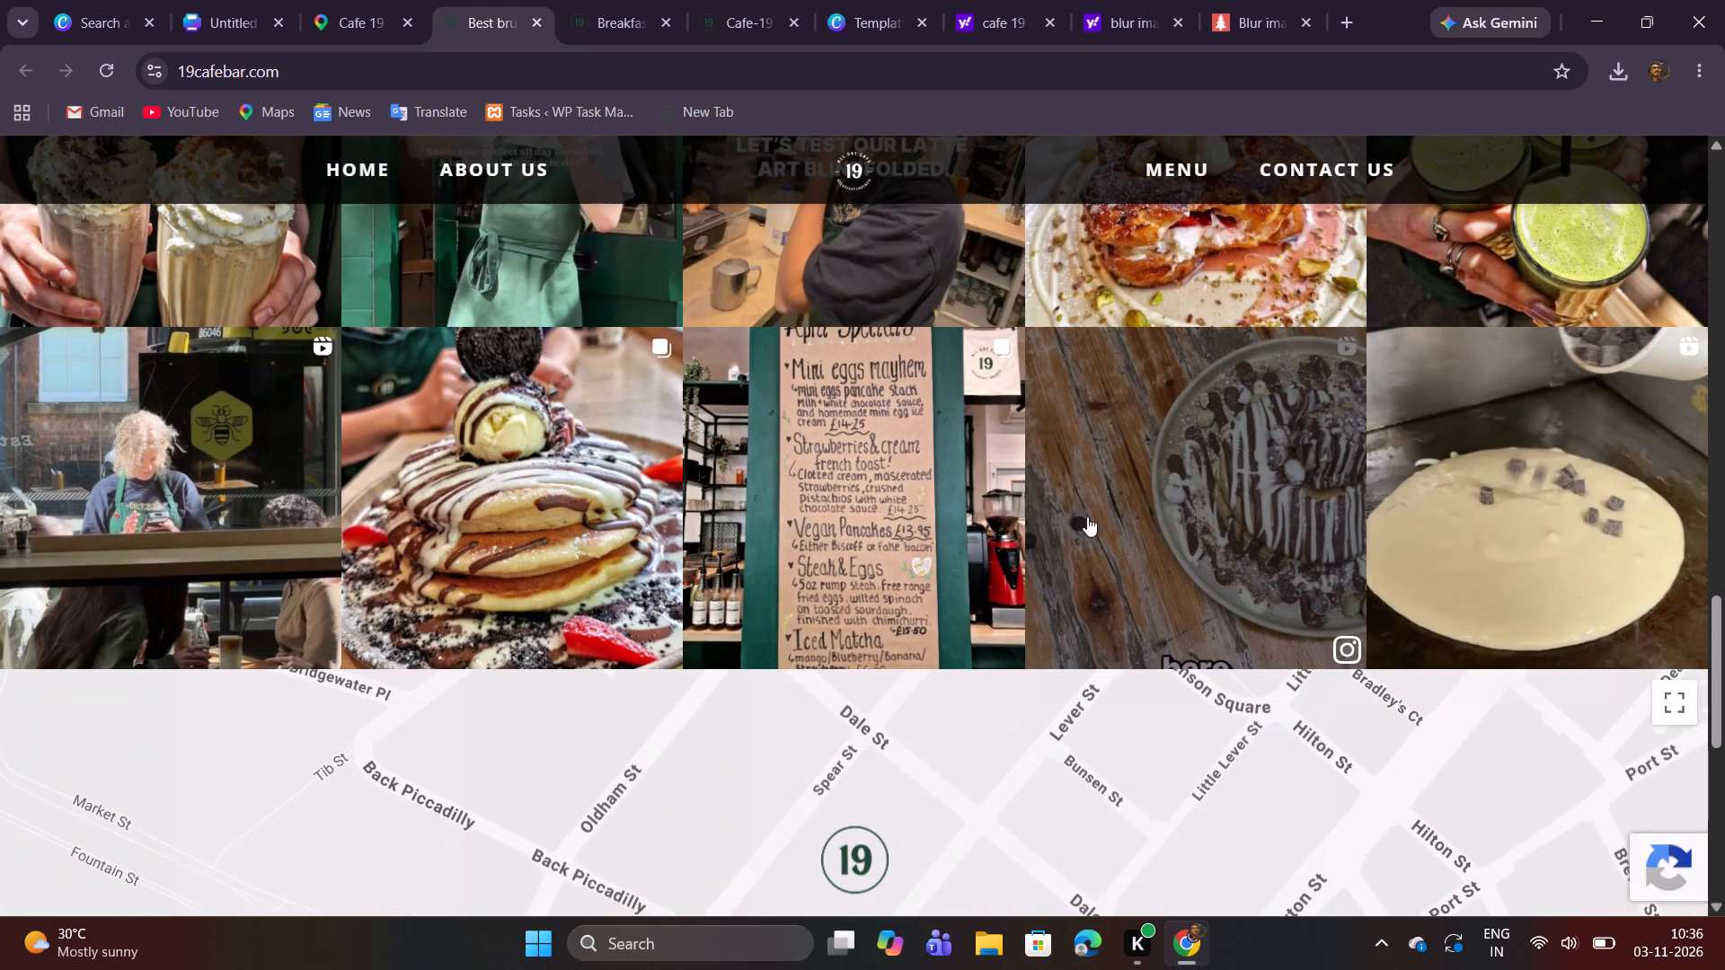
# Enlarge the posts in the website's photo grid and browse them for a suitable food photo.
pyautogui.click(464, 366)
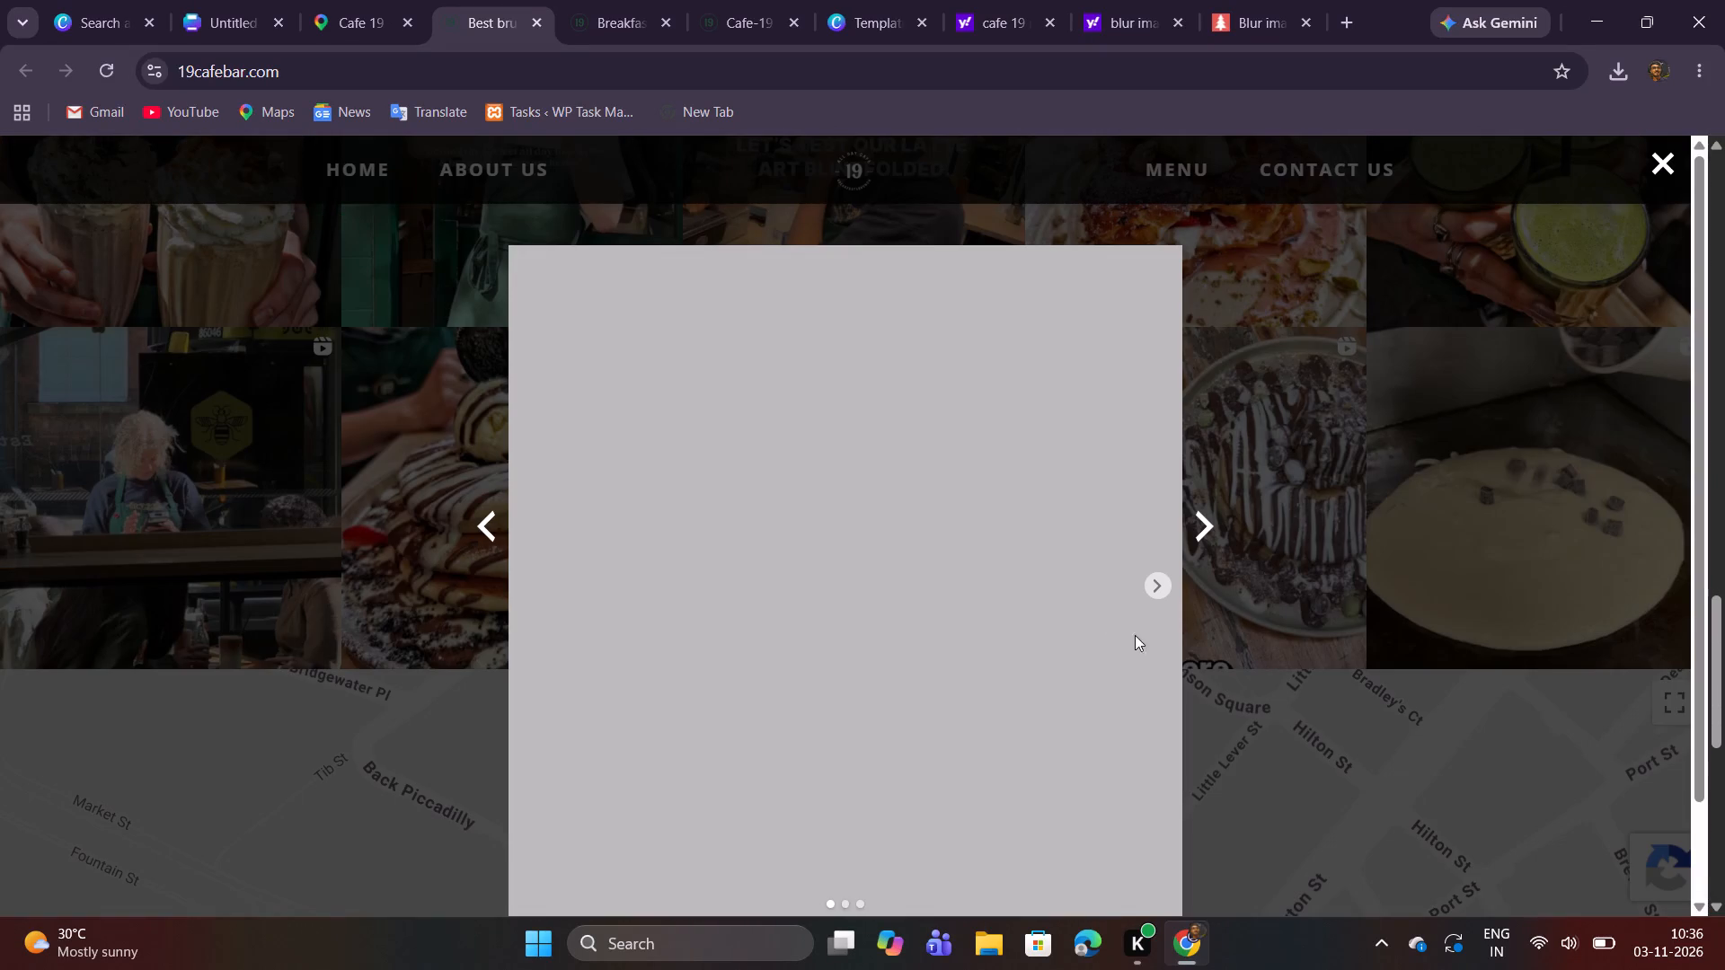
pyautogui.click(1188, 533)
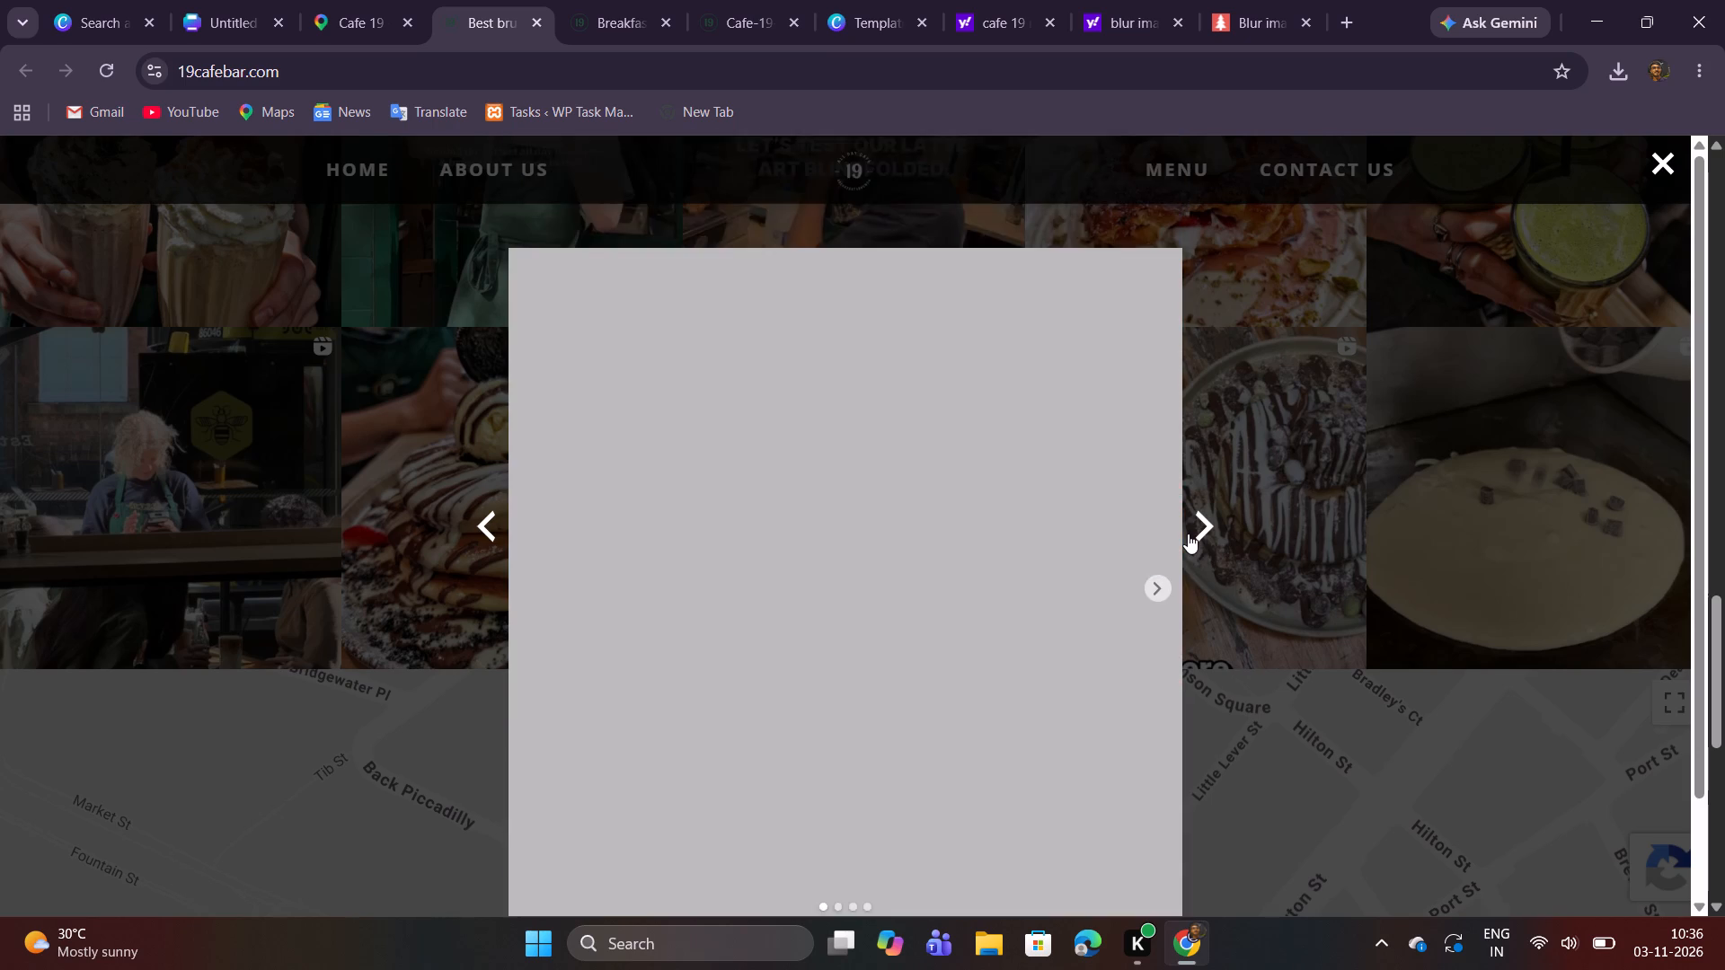
pyautogui.click(1188, 533)
pyautogui.click(1188, 533)
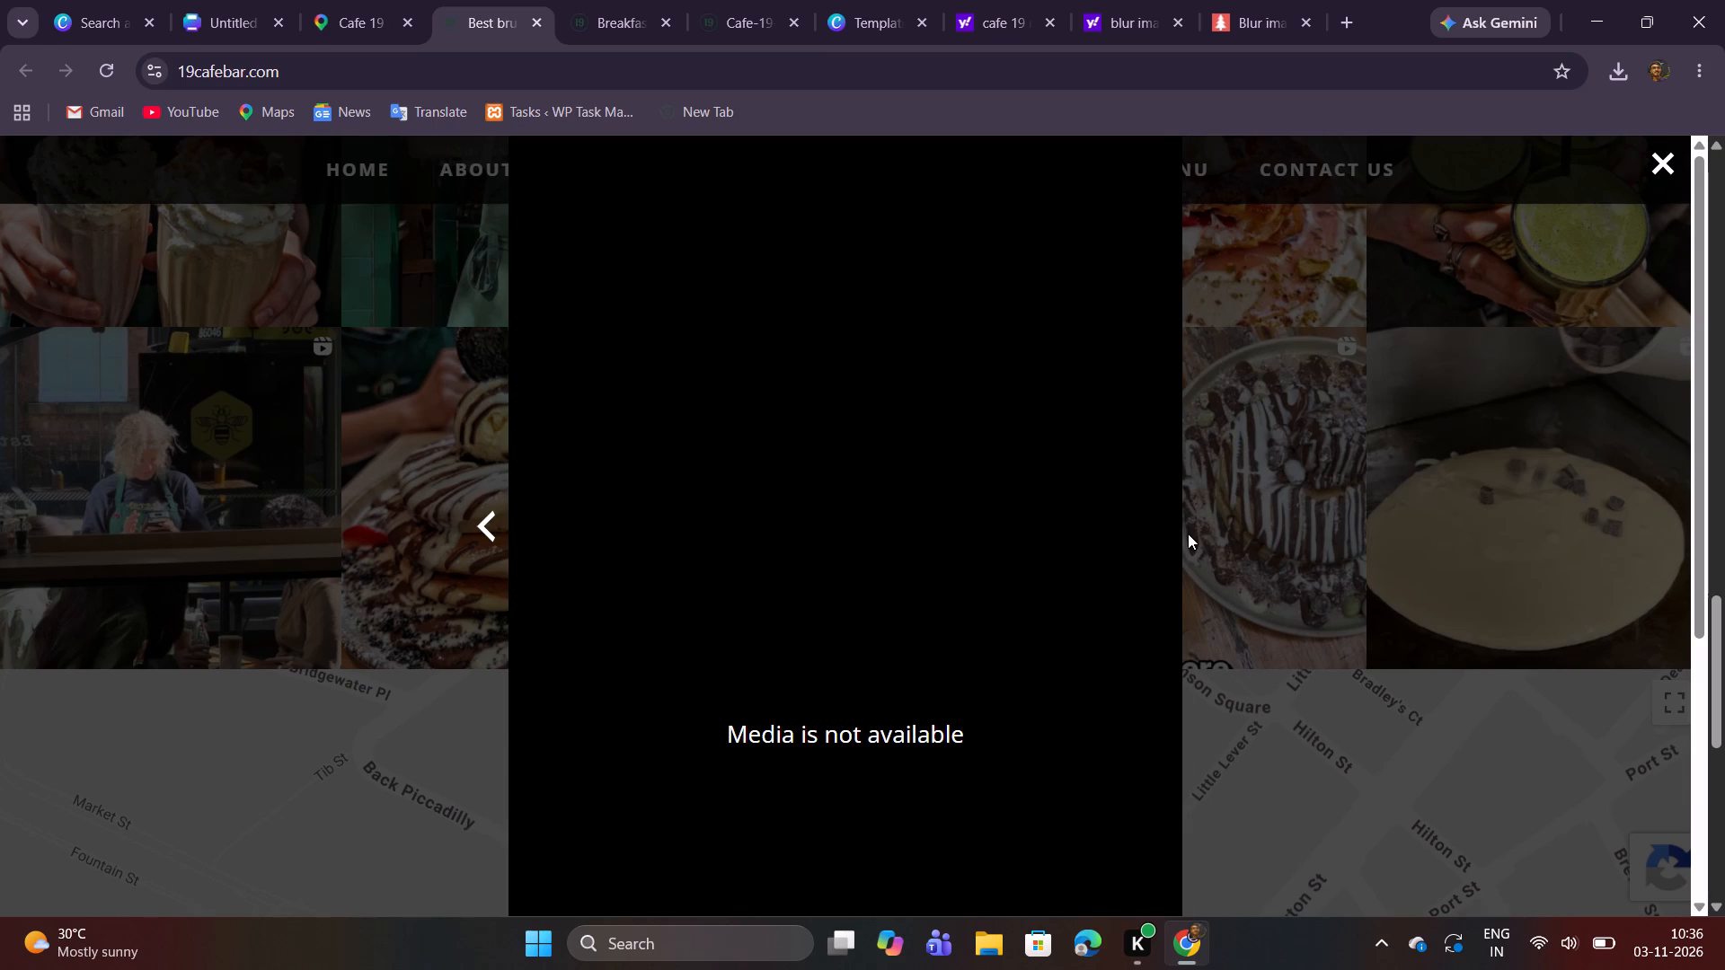
pyautogui.doubleClick(493, 523)
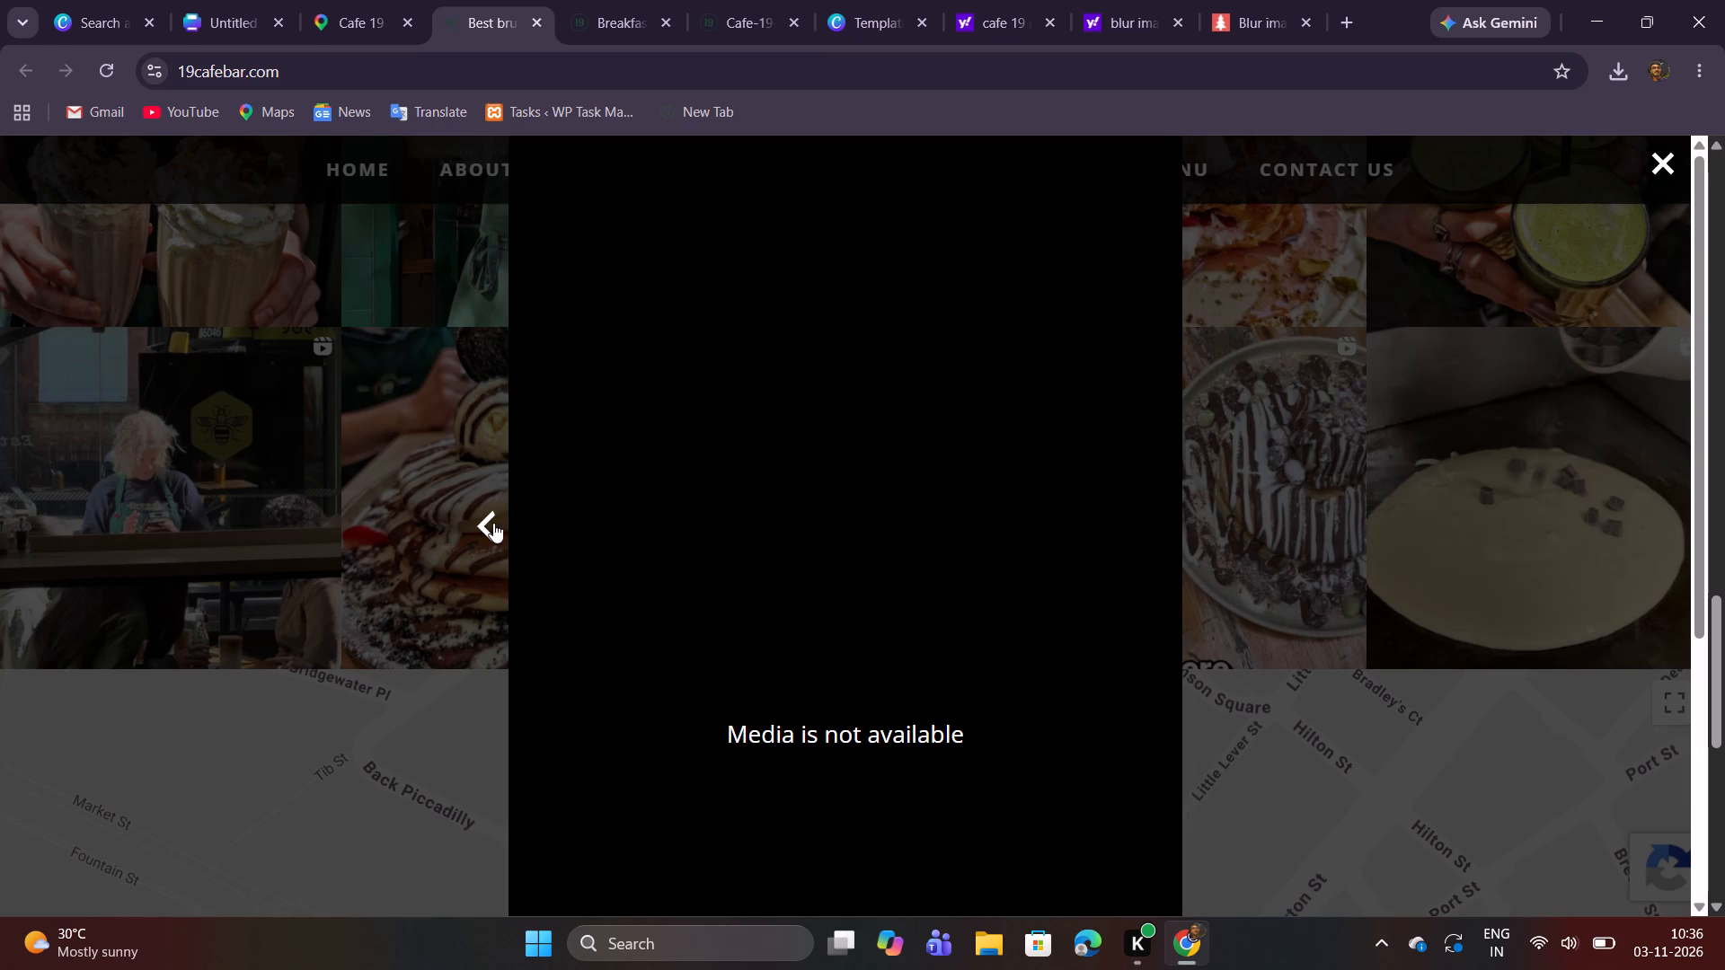
pyautogui.click(493, 523)
pyautogui.click(493, 523)
pyautogui.click(493, 523)
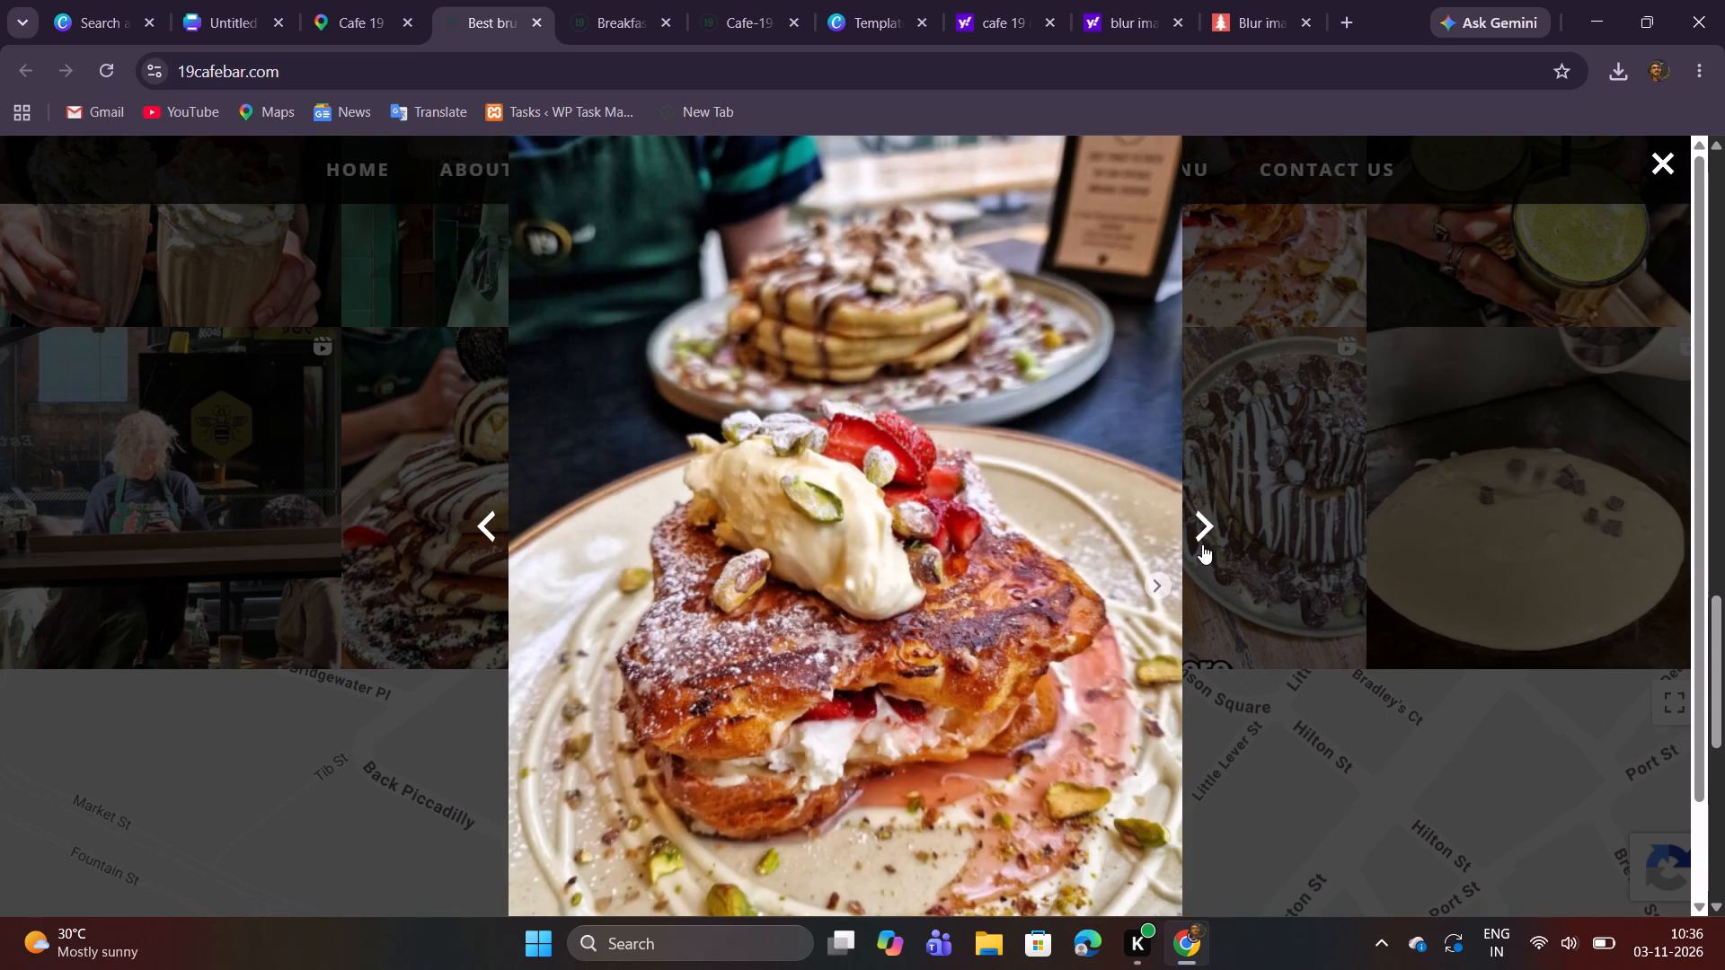
pyautogui.click(1202, 538)
pyautogui.scroll(-5, 565, 534)
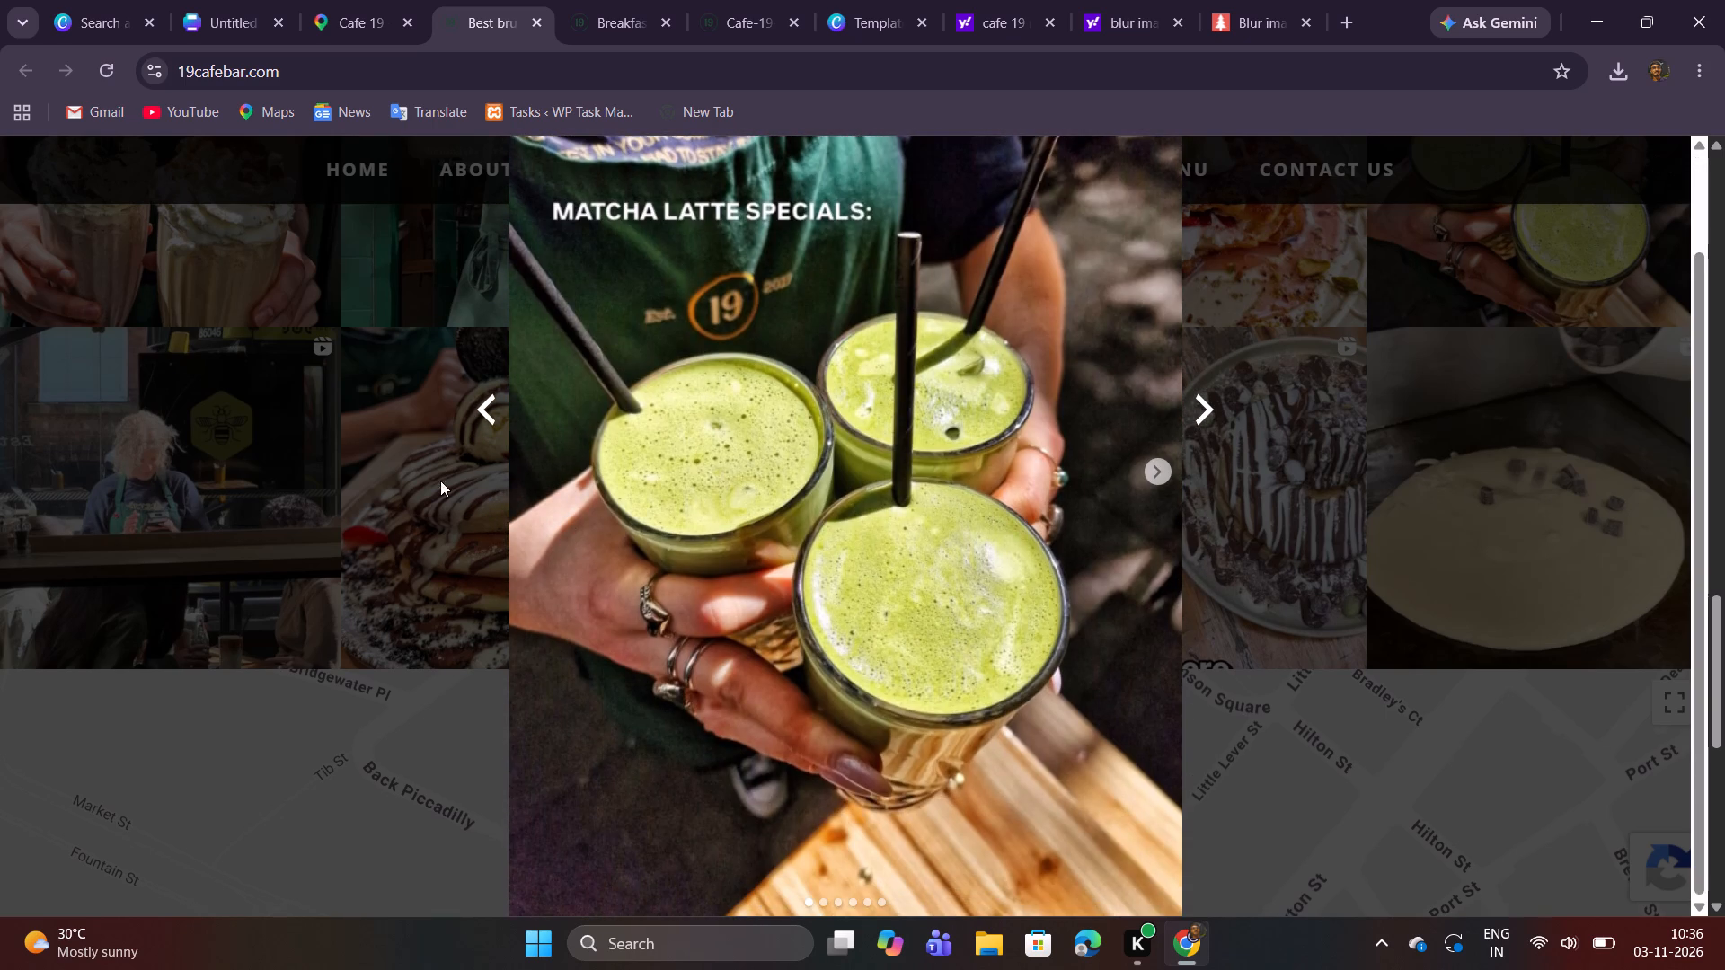
pyautogui.click(480, 428)
pyautogui.click(480, 428)
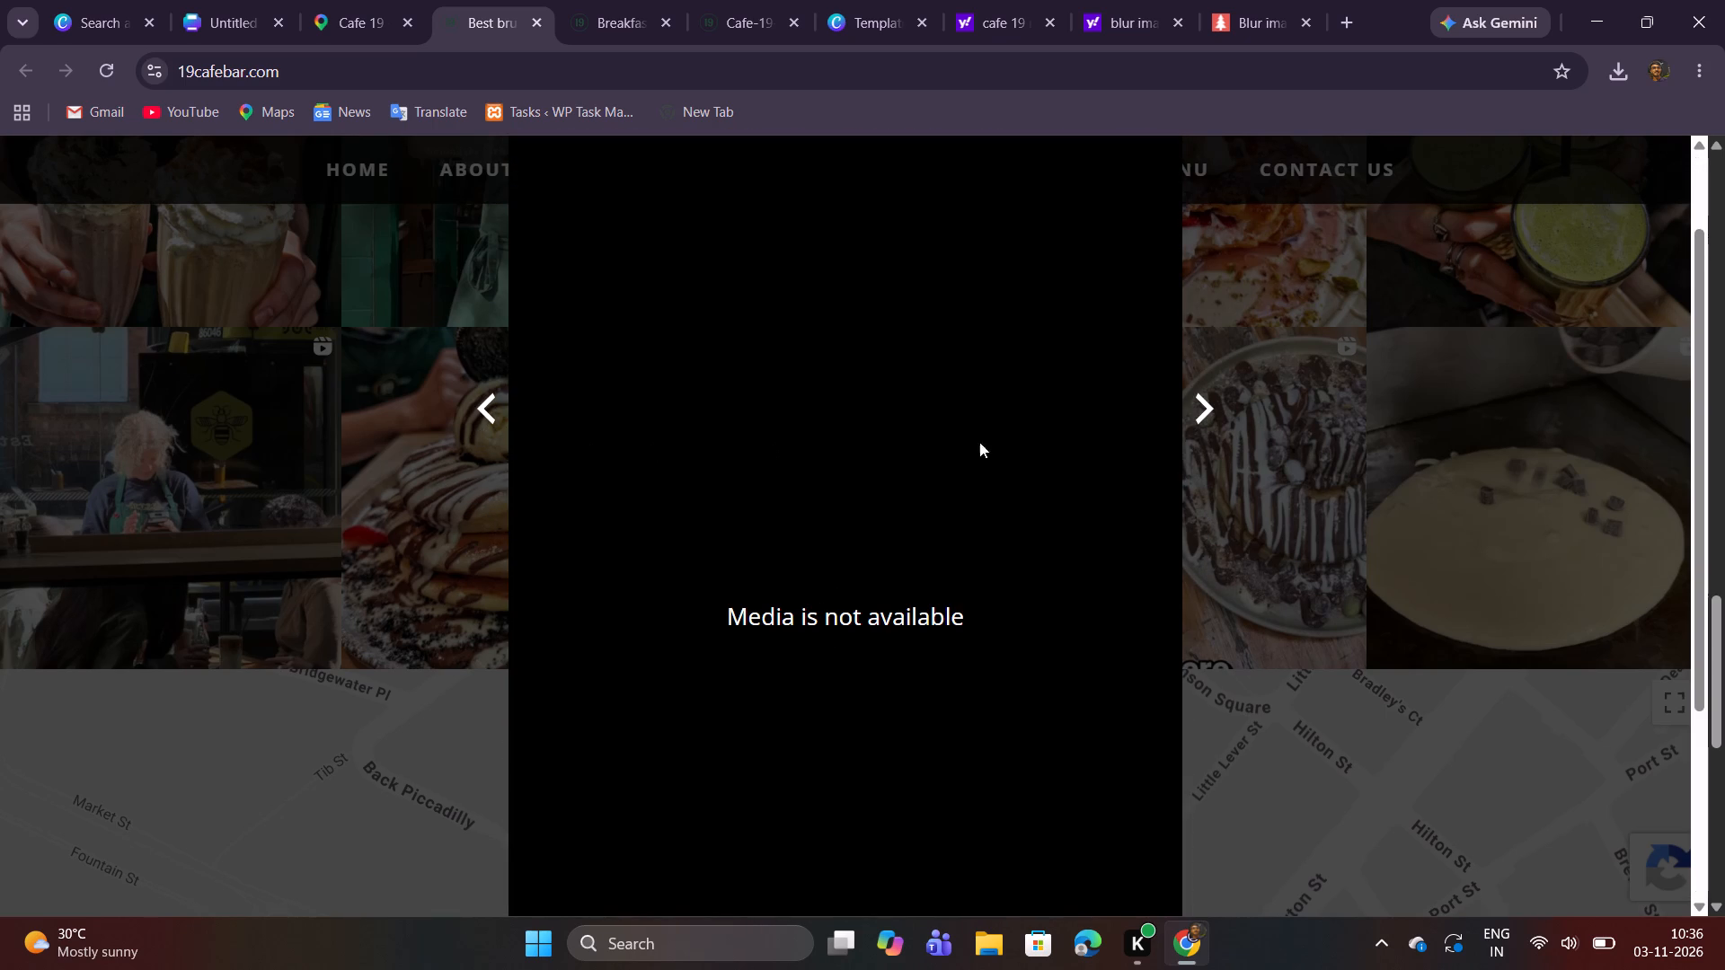
# Find the French toast photo with strawberries and pistachios in the cafe website's enlarged post gallery and copy it.
pyautogui.click(1209, 423)
pyautogui.scroll(5, 1048, 463)
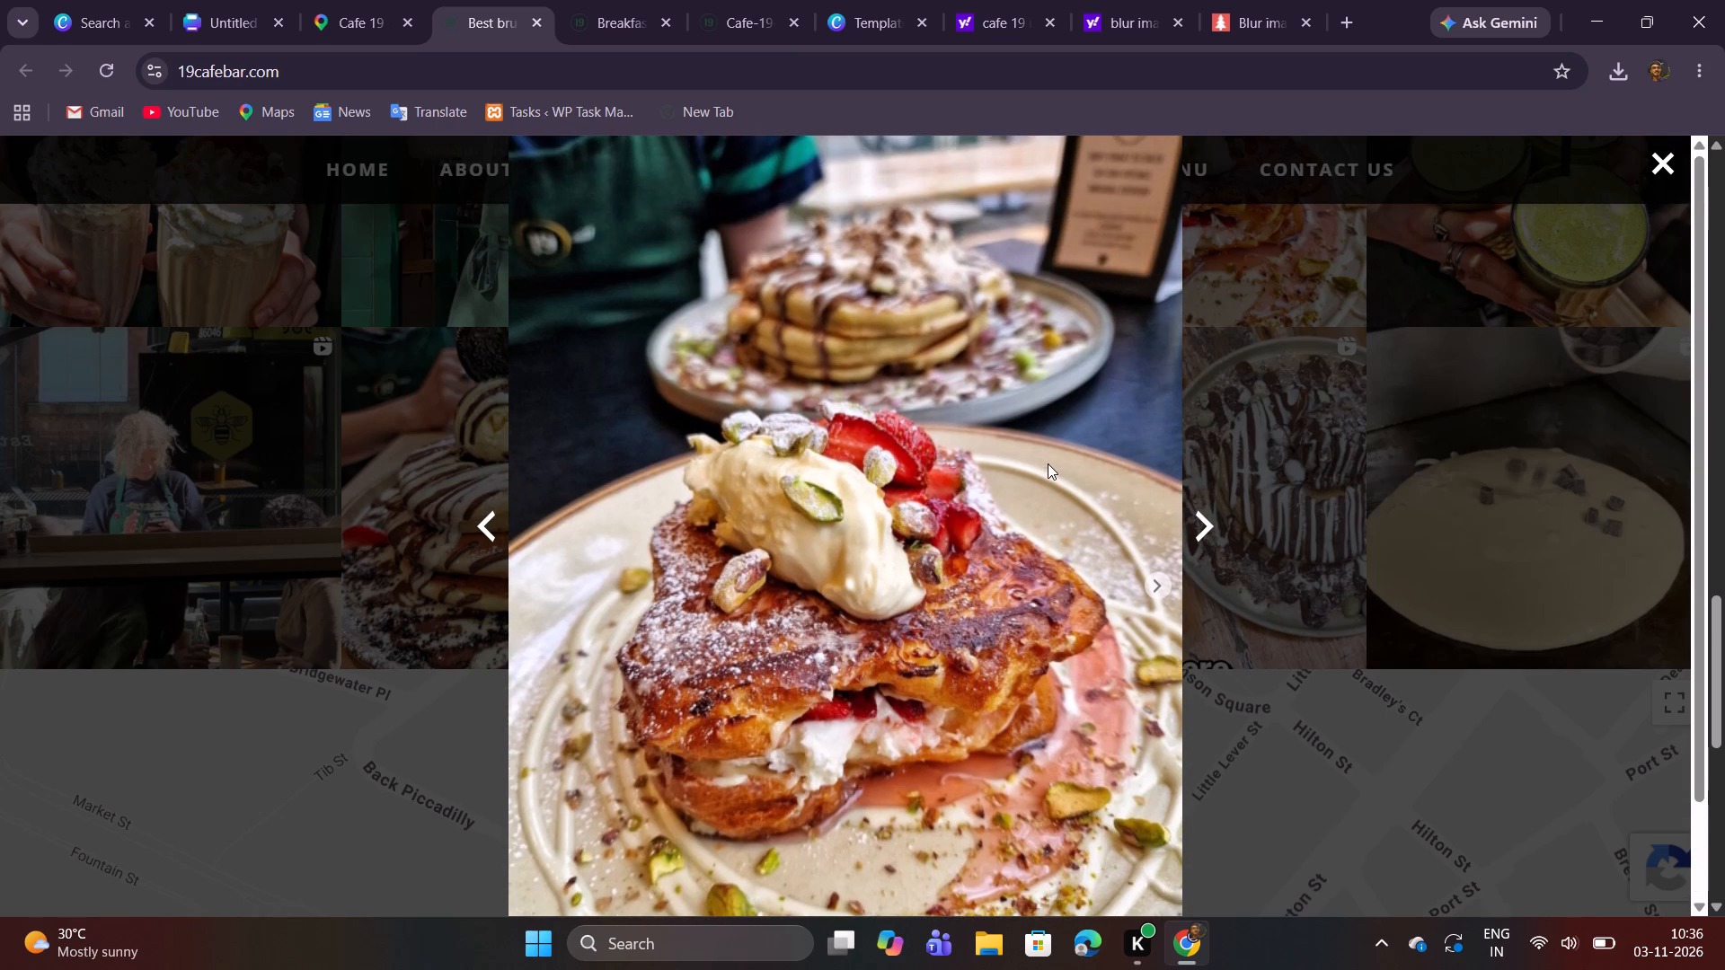
pyautogui.rightClick(1046, 463)
pyautogui.click(1072, 567)
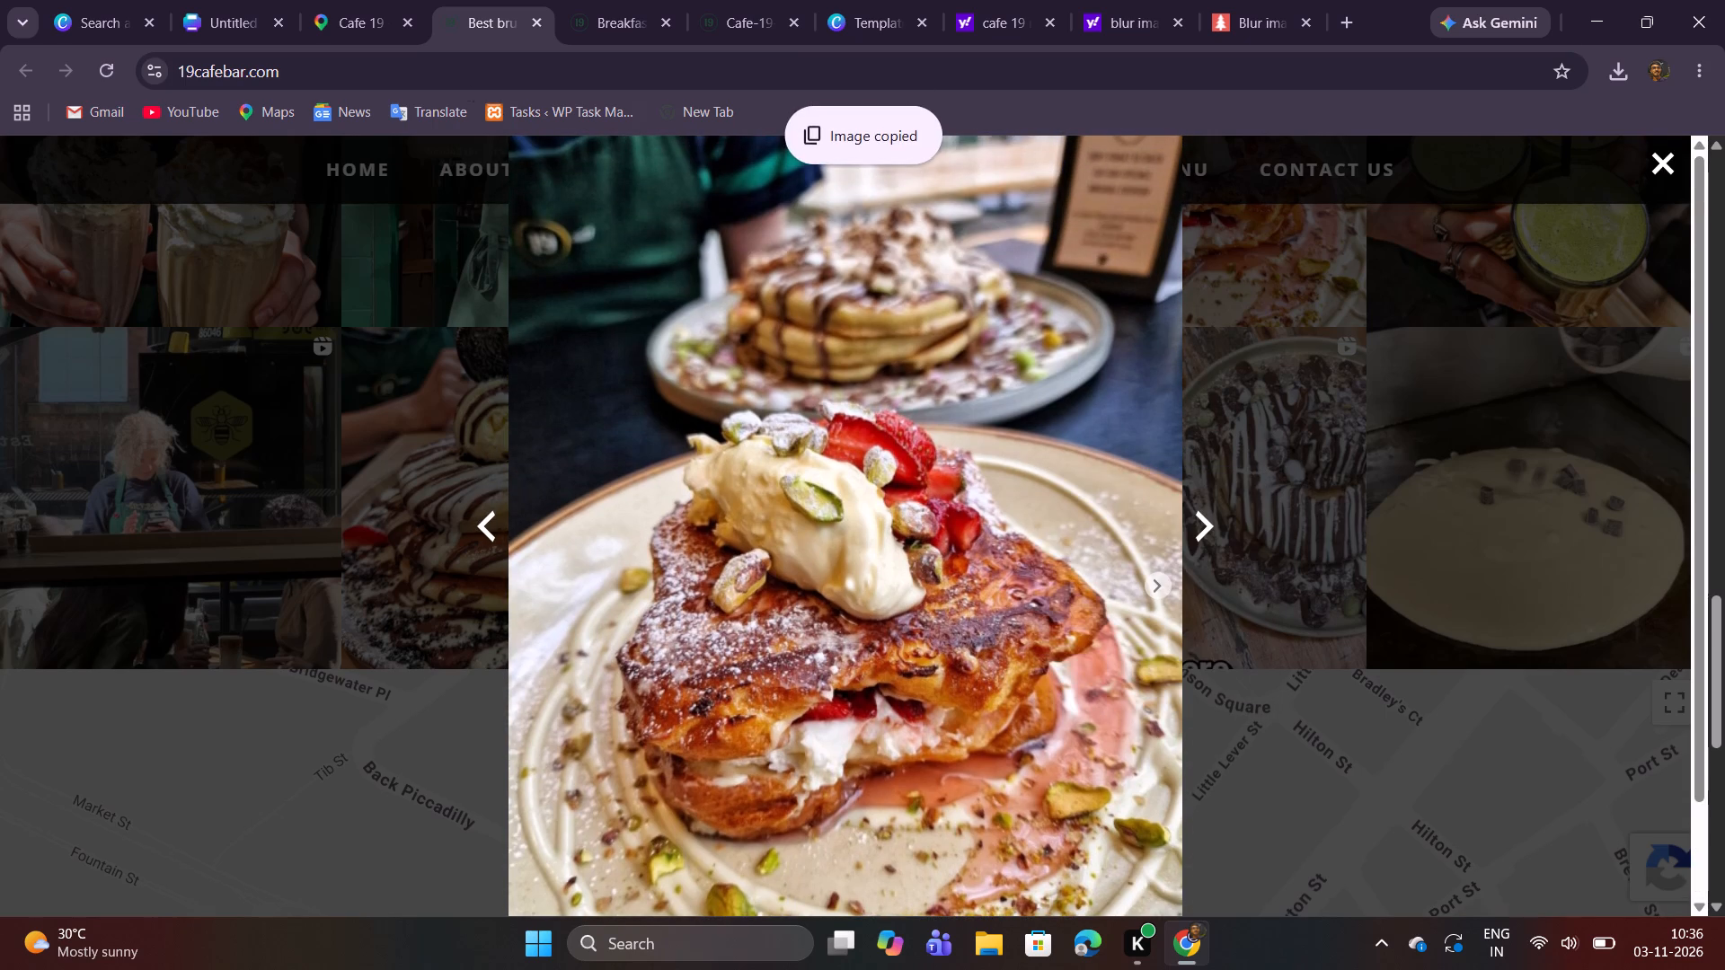
# Return to the Canva brochure and place the copied French toast photo in the left fold's arched frame.
pyautogui.click(334, 25)
pyautogui.click(232, 3)
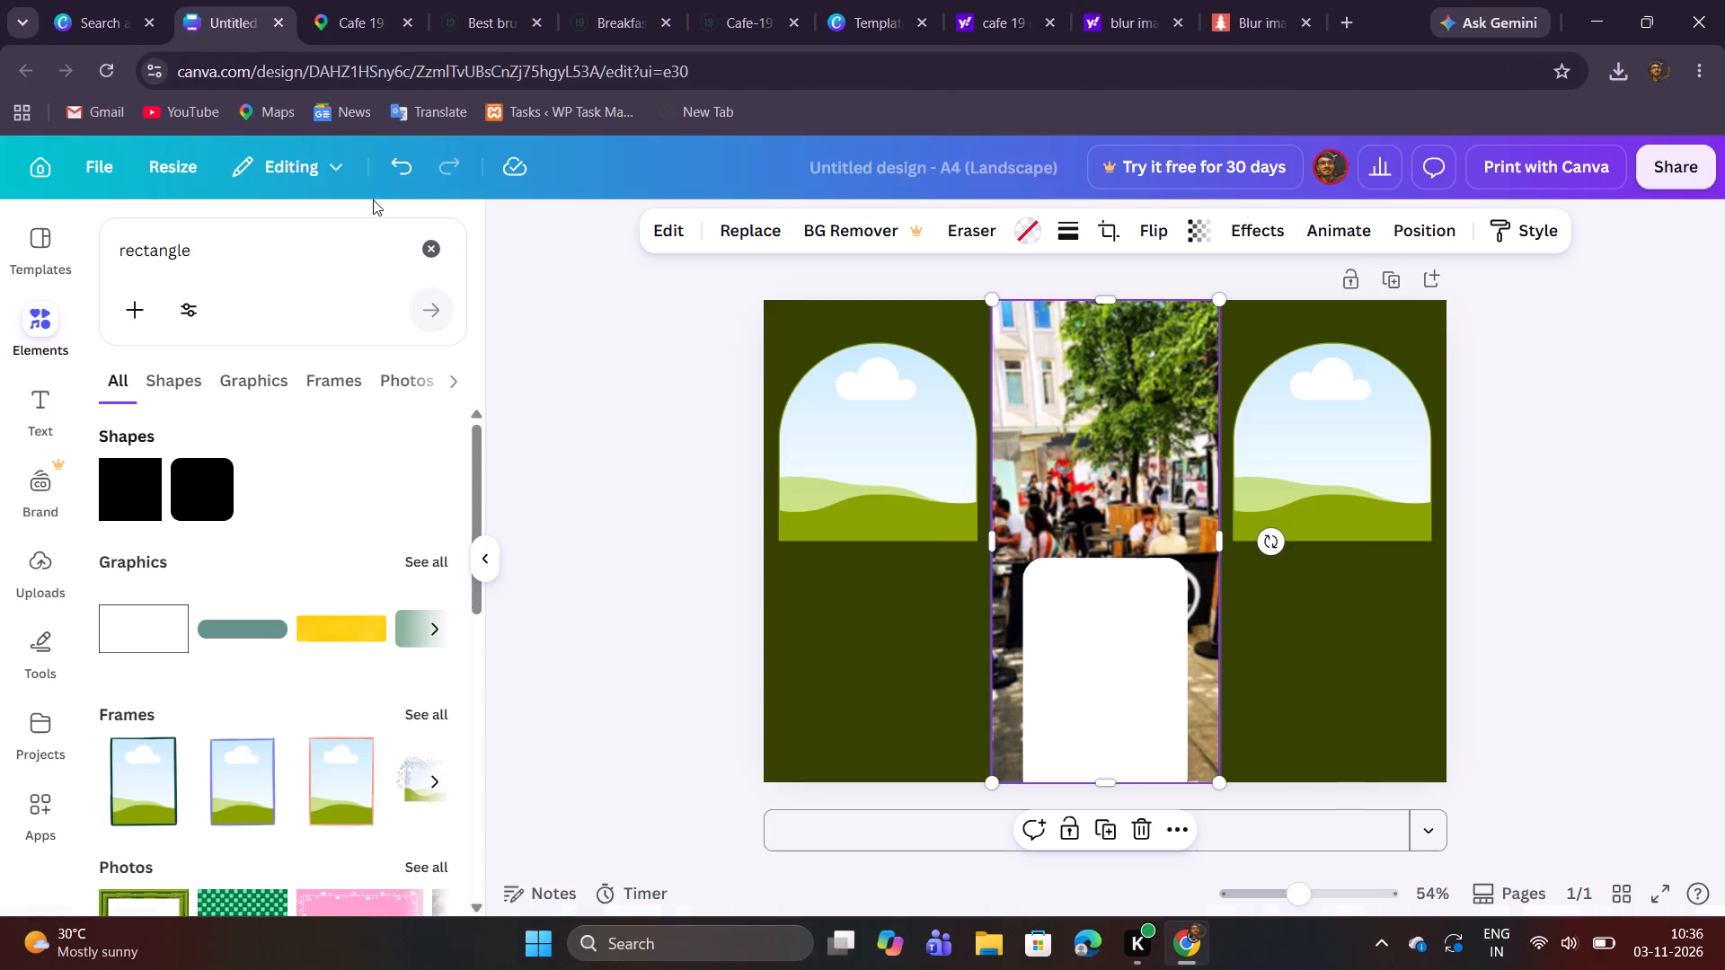
pyautogui.click(924, 498)
pyautogui.hotkey('ctrl', 'v')
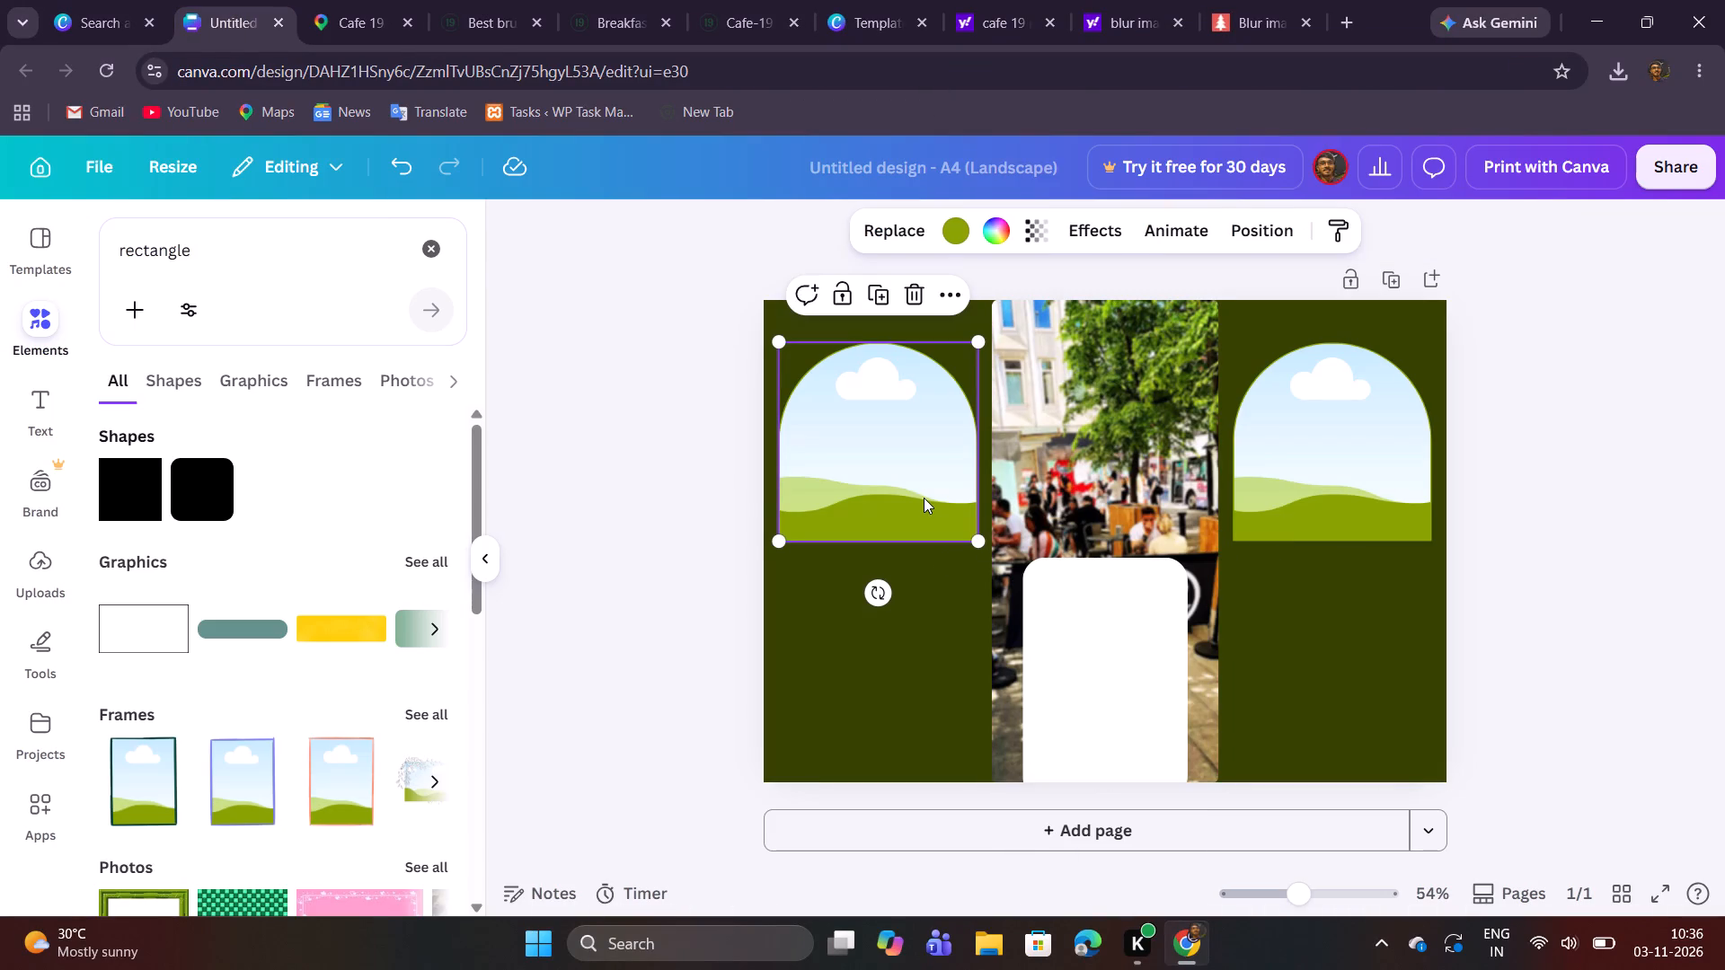
pyautogui.moveTo(1115, 541); pyautogui.dragTo(872, 455)
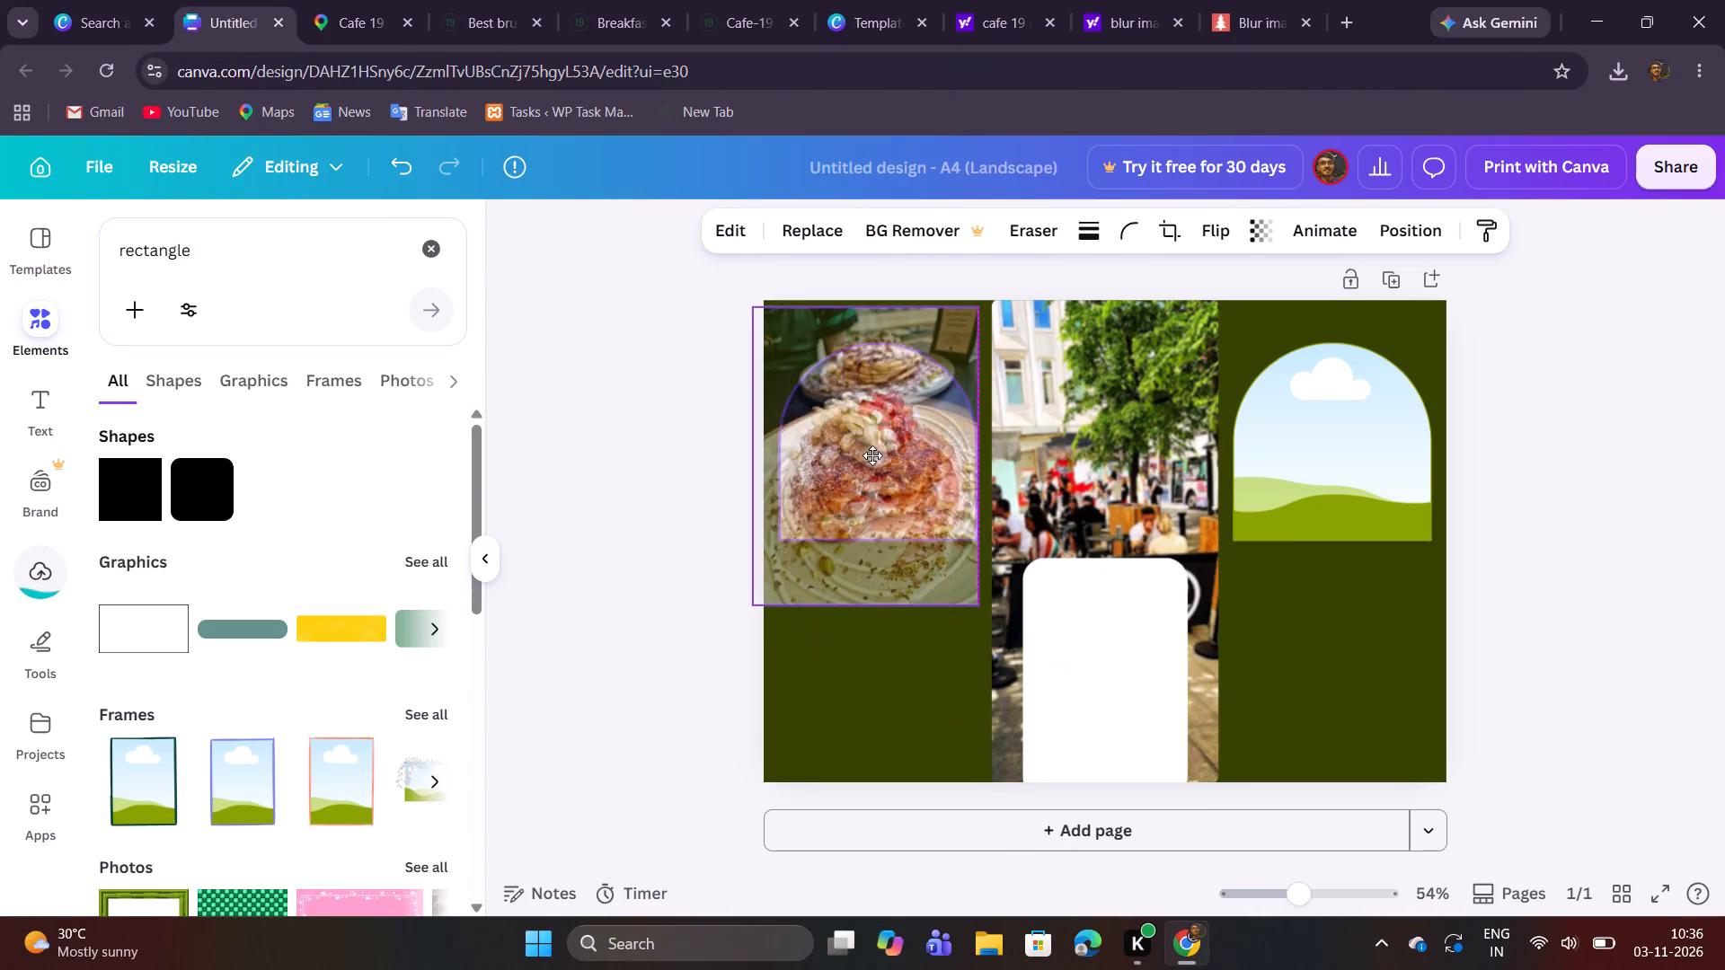
pyautogui.moveTo(872, 455); pyautogui.dragTo(876, 448)
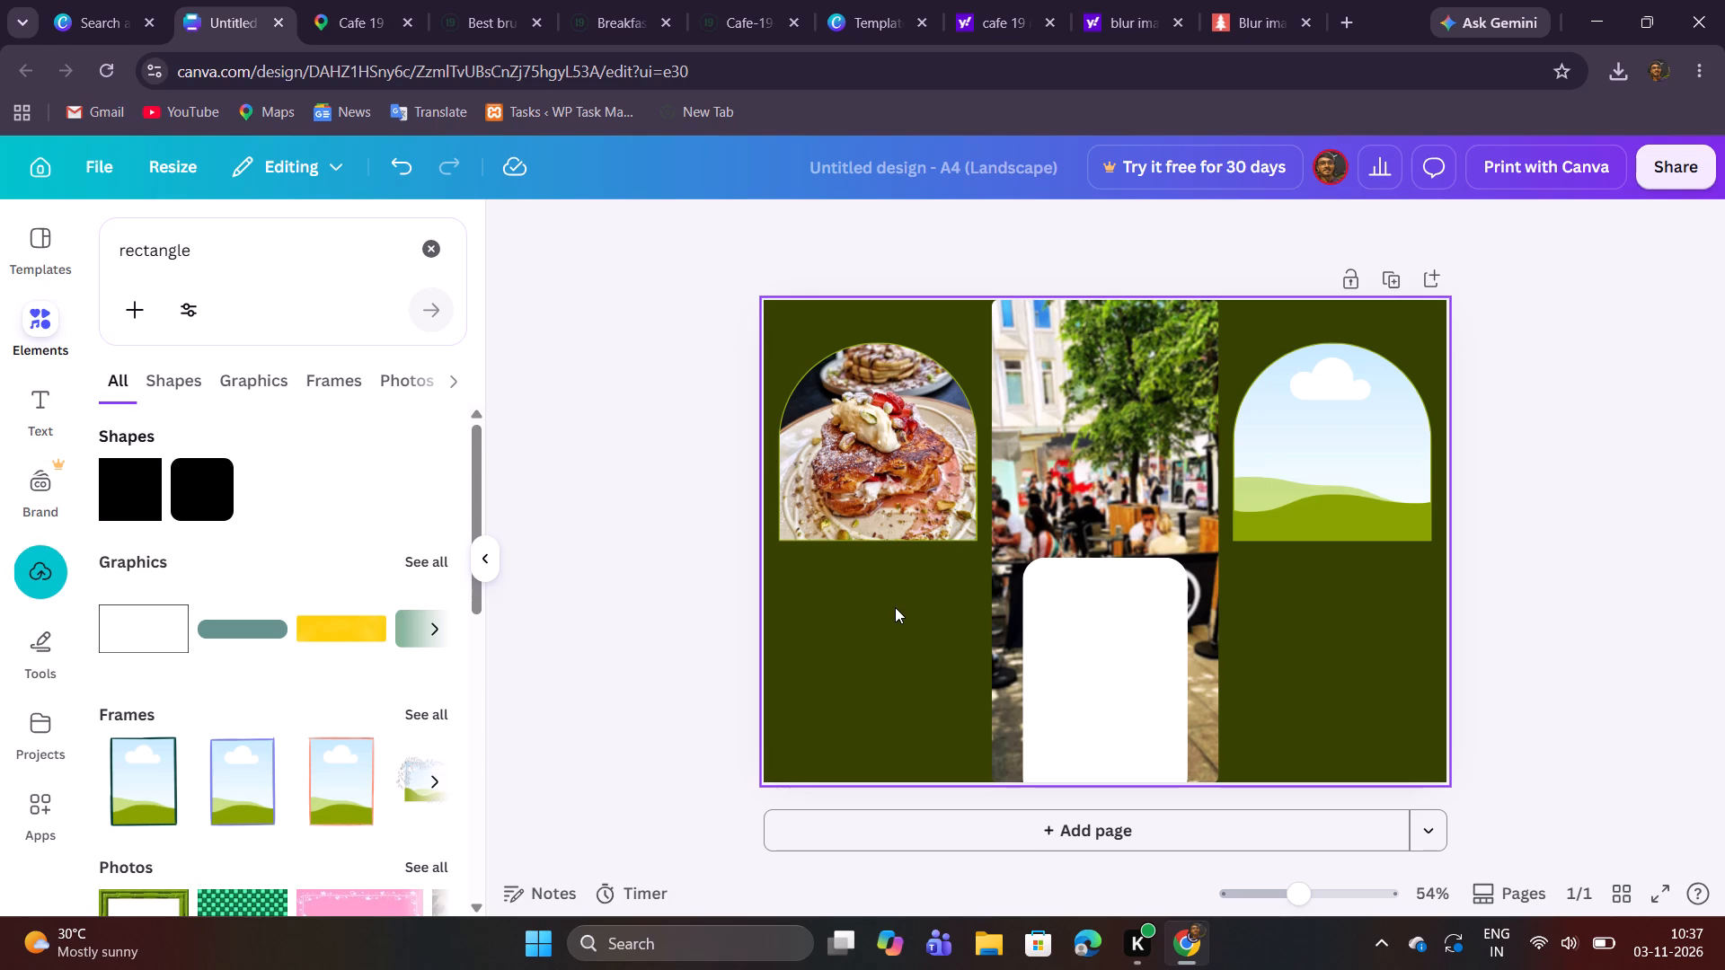
# Go back to the cafe website's post gallery, find the photo of two milkshakes and copy it.
pyautogui.click(352, 0)
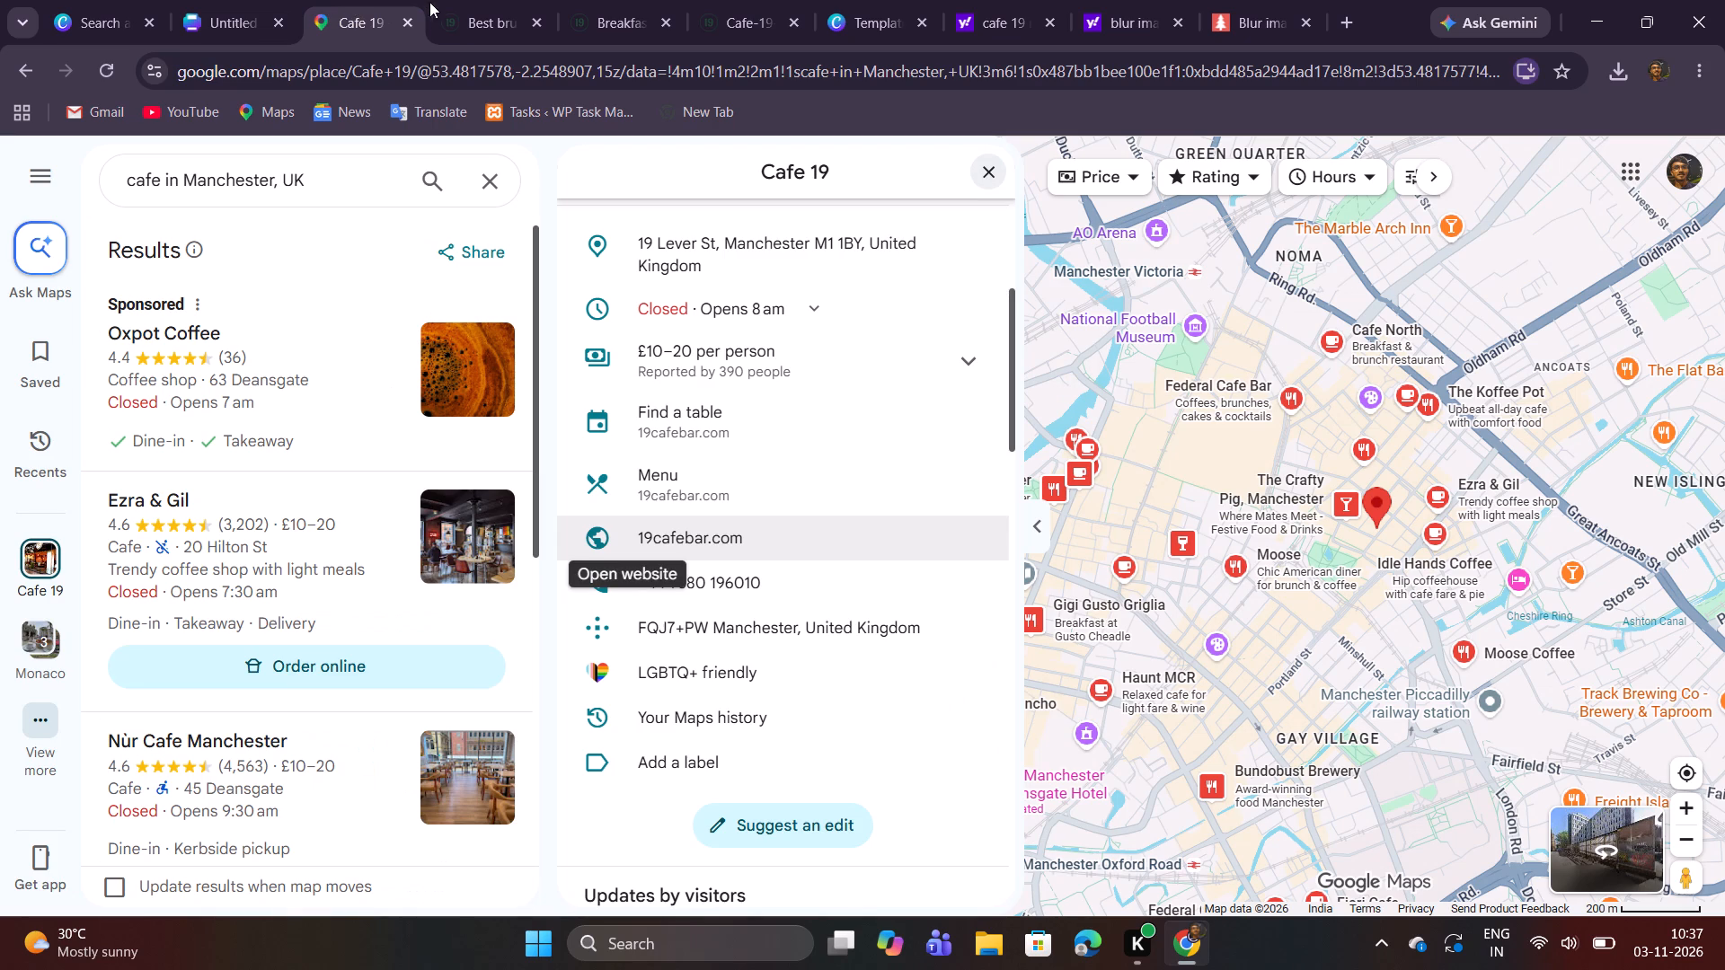
pyautogui.click(454, 2)
pyautogui.click(478, 531)
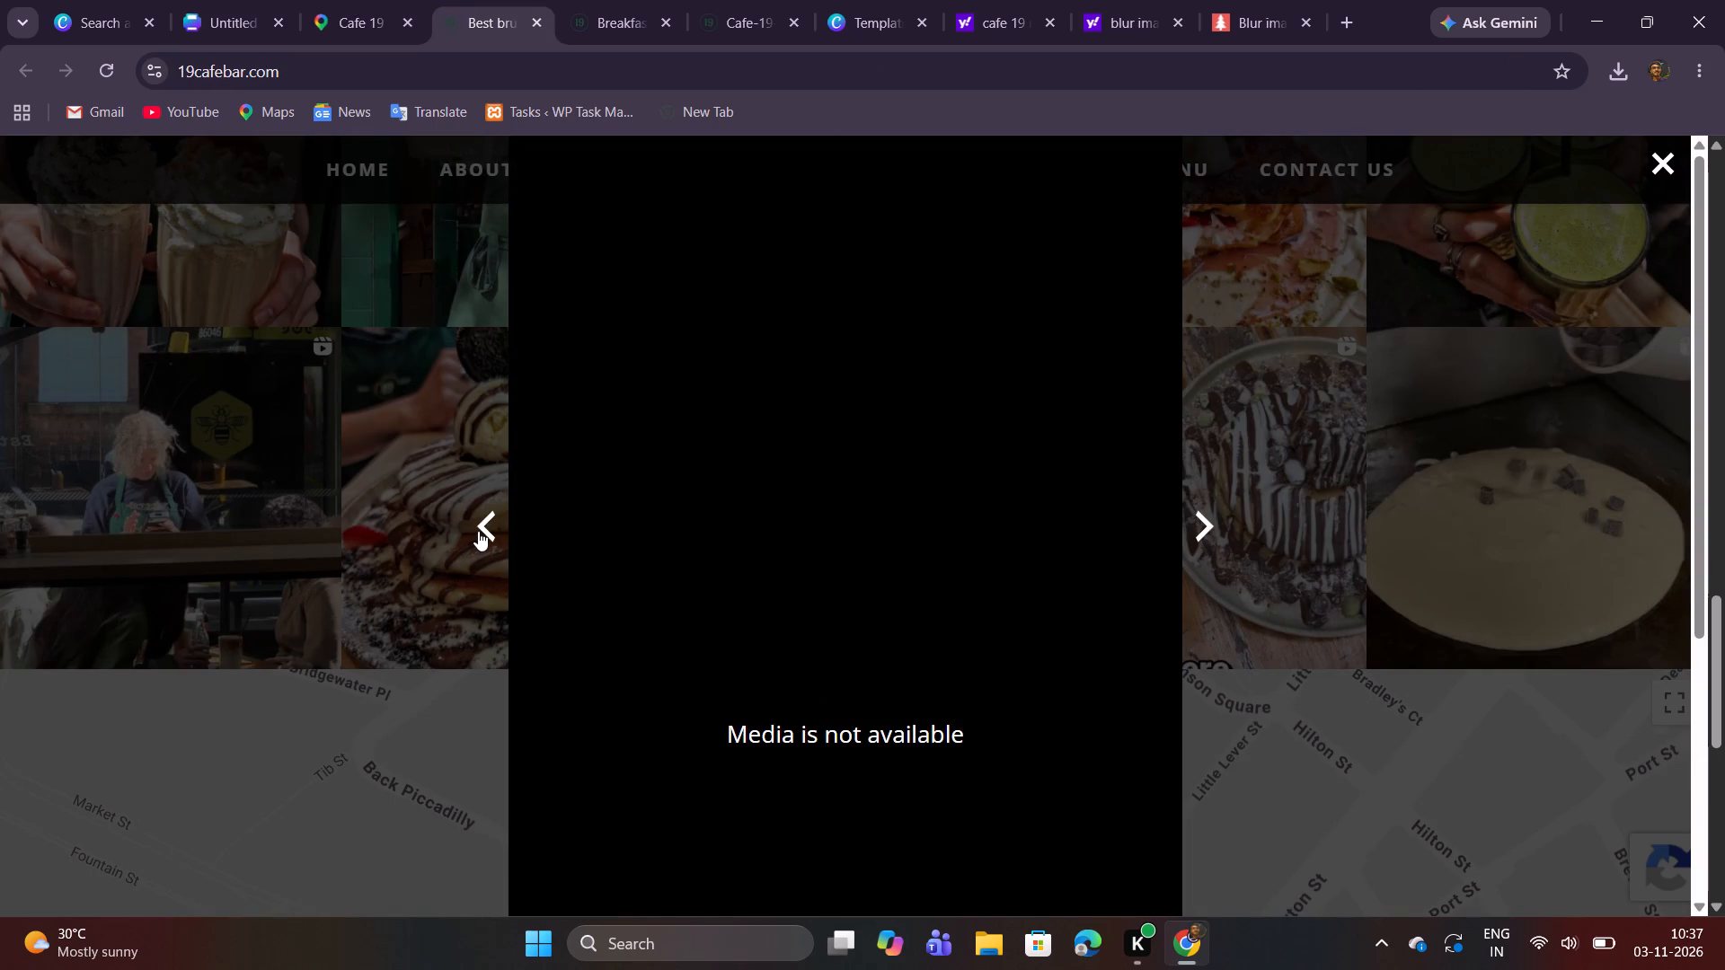
pyautogui.click(478, 531)
pyautogui.click(478, 531)
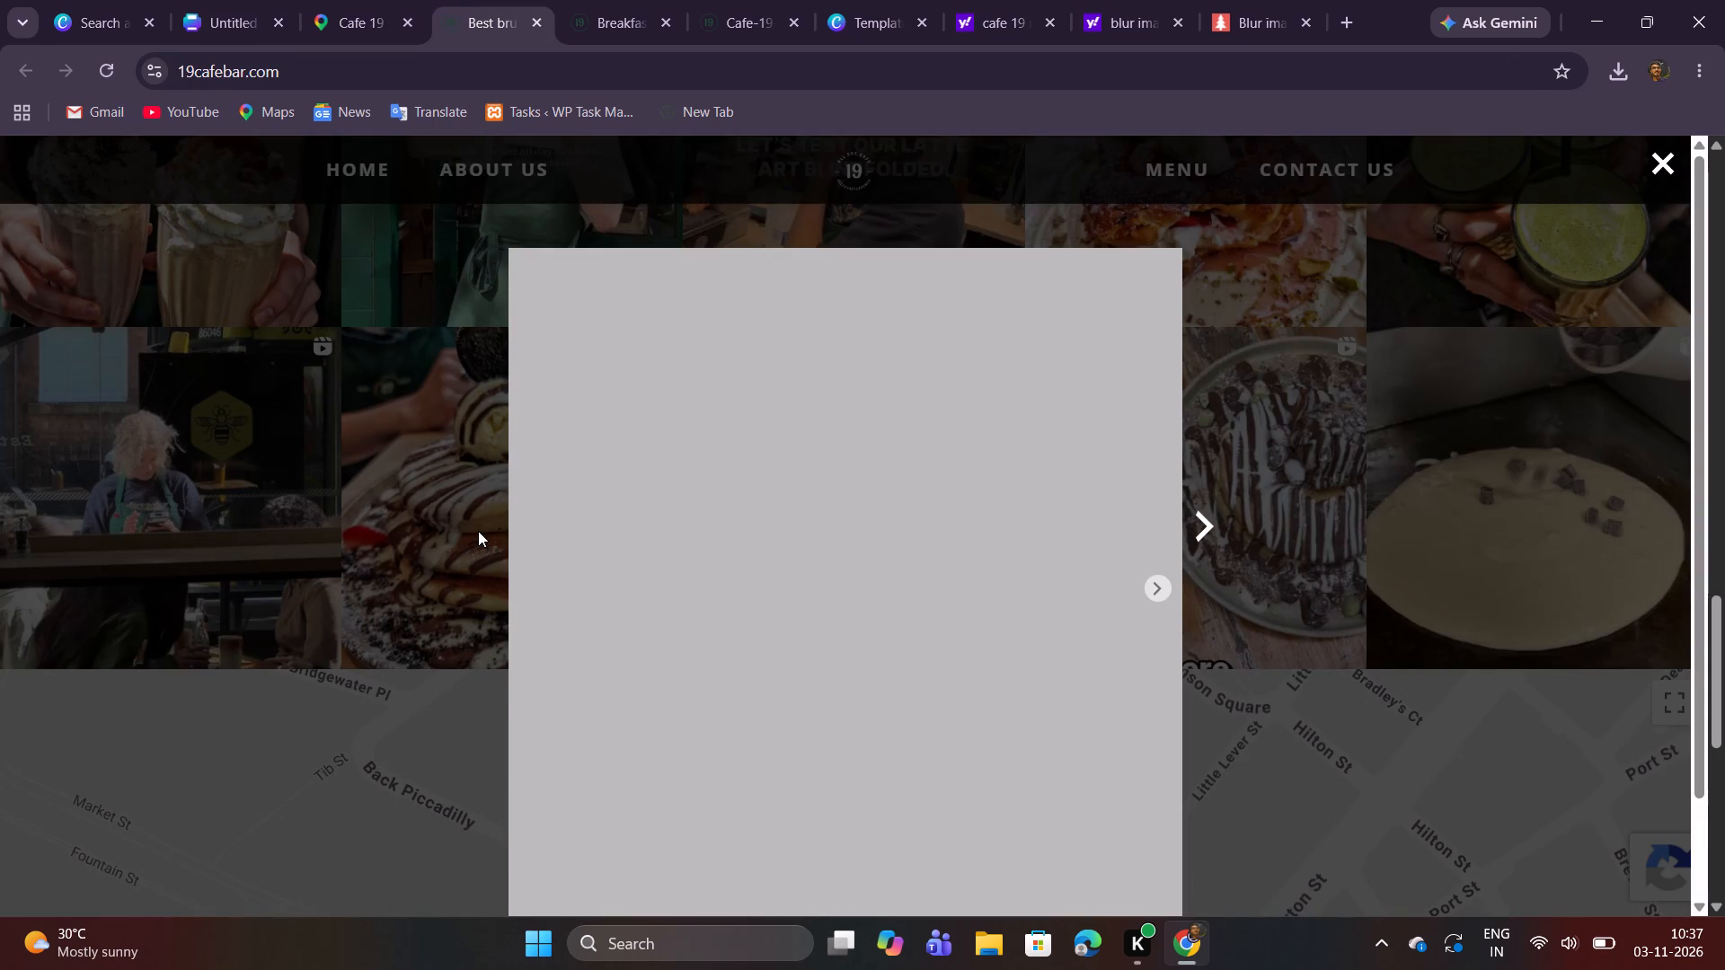
pyautogui.rightClick(878, 532)
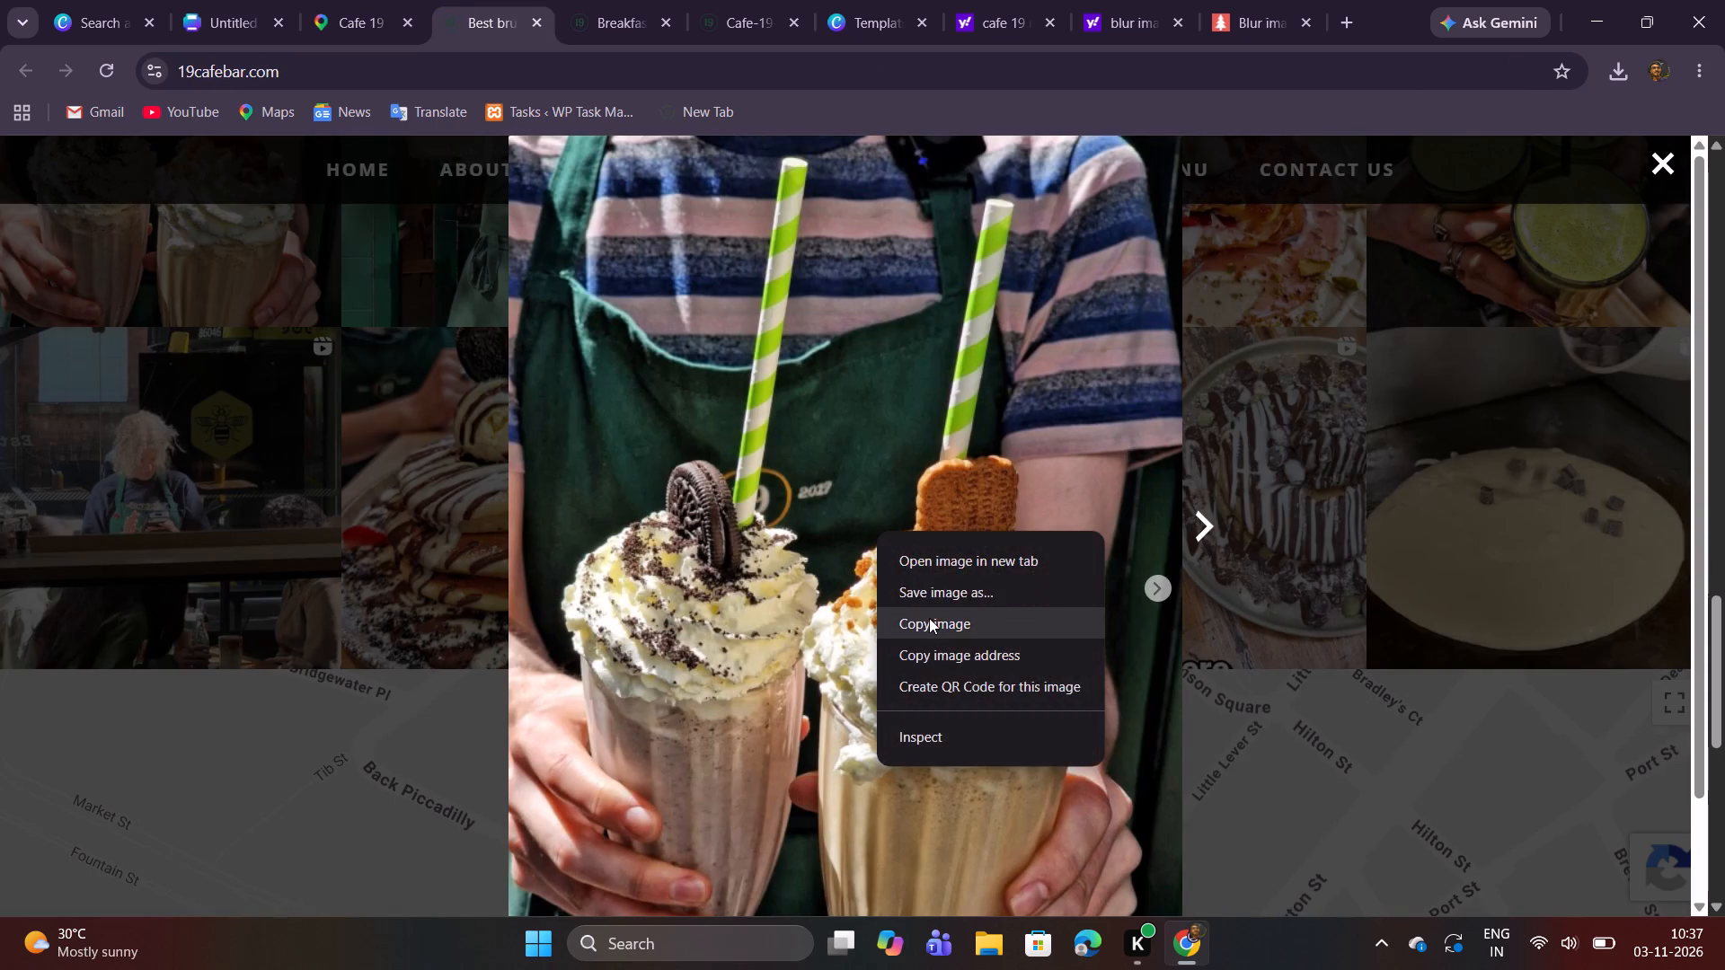
pyautogui.click(933, 626)
# Place the copied milkshake photo in the brochure's right arched frame and shift its crop so both glasses fill the arch.
pyautogui.click(358, 0)
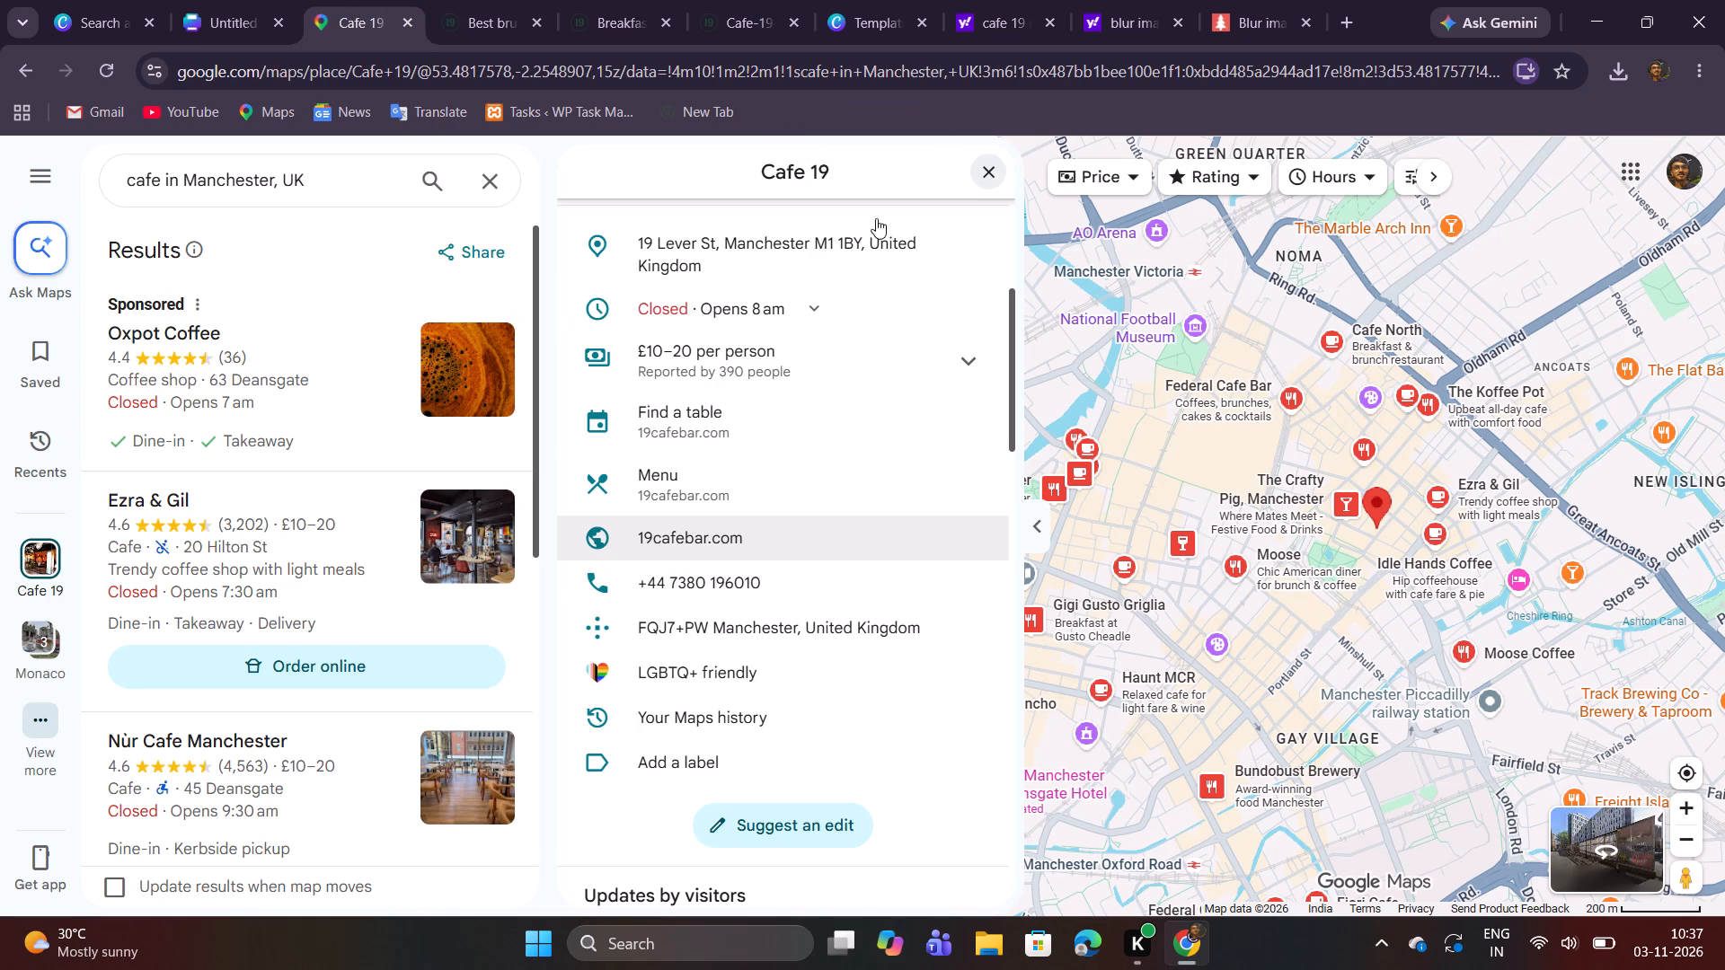
pyautogui.click(218, 0)
pyautogui.click(1334, 580)
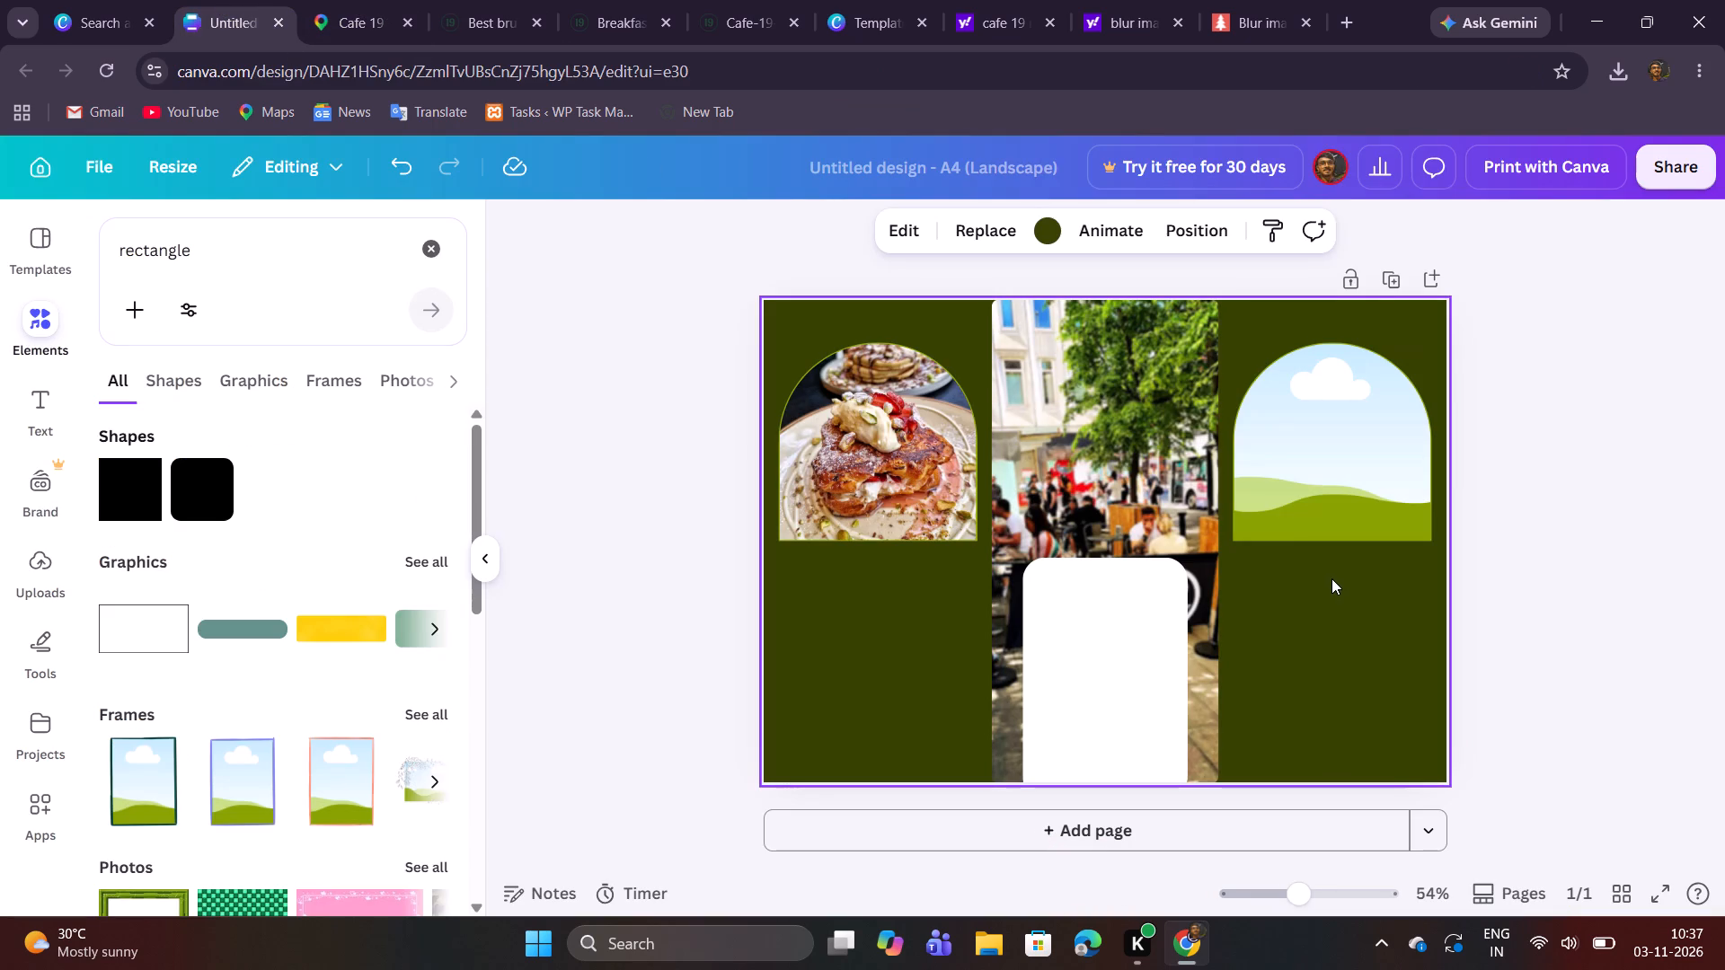
pyautogui.hotkey('ctrl', 'v')
pyautogui.moveTo(1164, 556); pyautogui.dragTo(1367, 446)
pyautogui.doubleClick(1369, 477)
pyautogui.moveTo(1367, 477); pyautogui.dragTo(1363, 457)
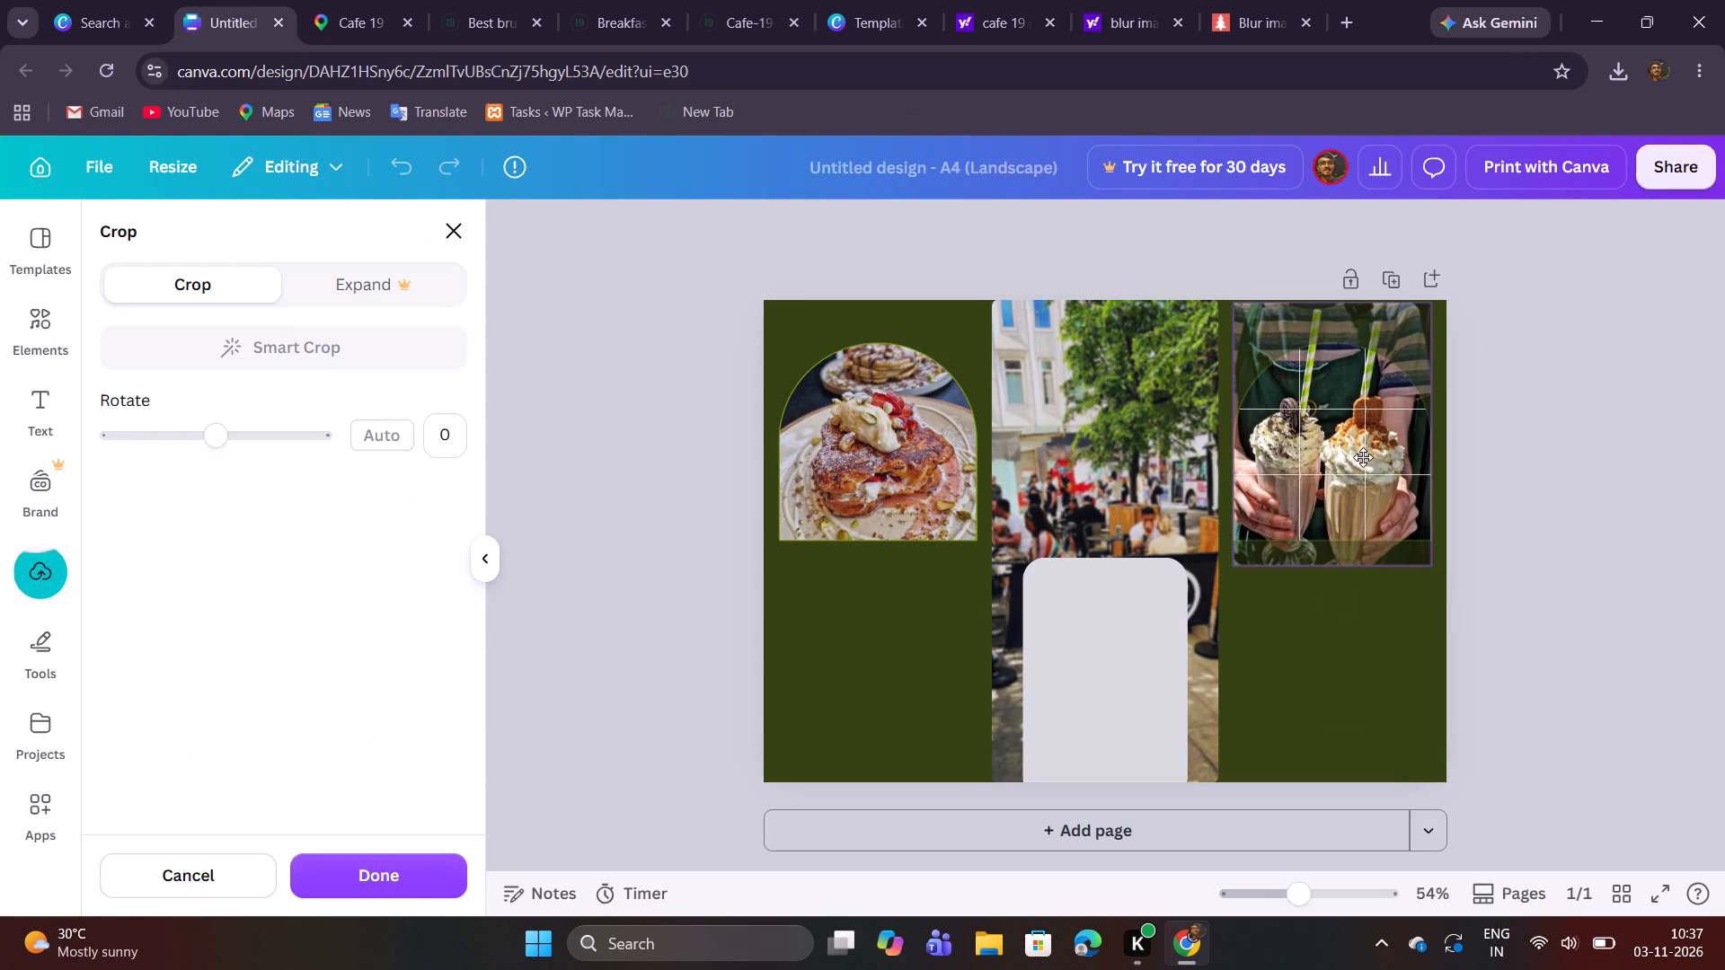
pyautogui.moveTo(1363, 457); pyautogui.dragTo(1363, 436)
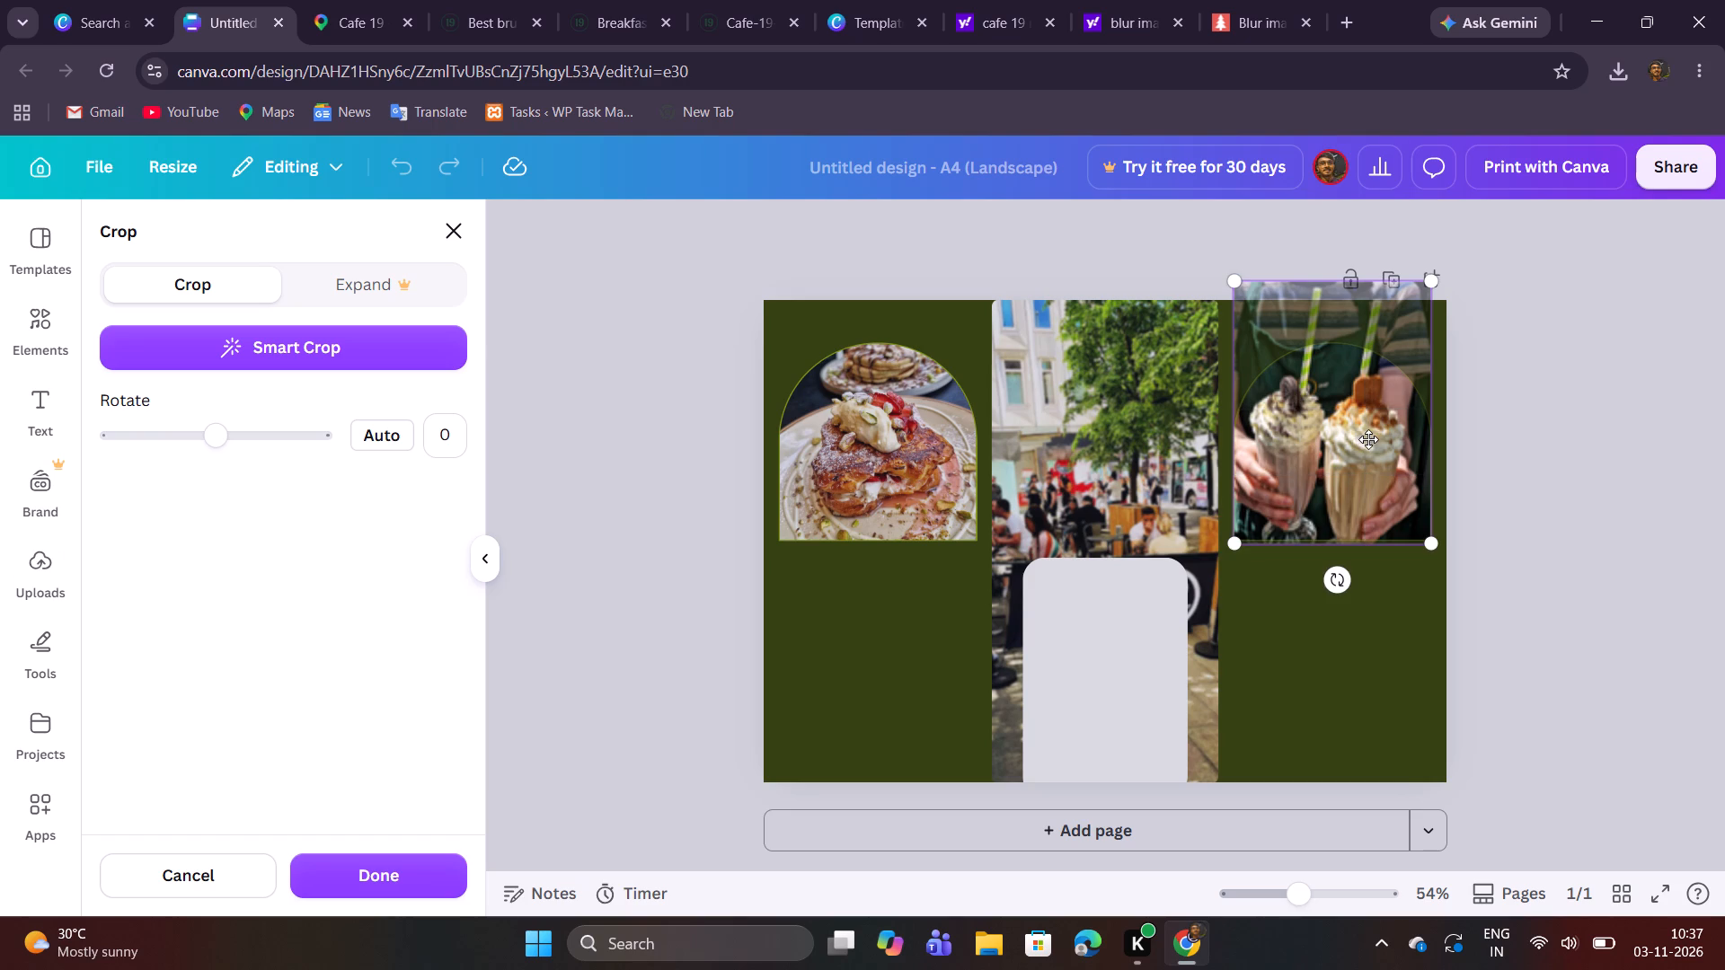
pyautogui.click(1638, 467)
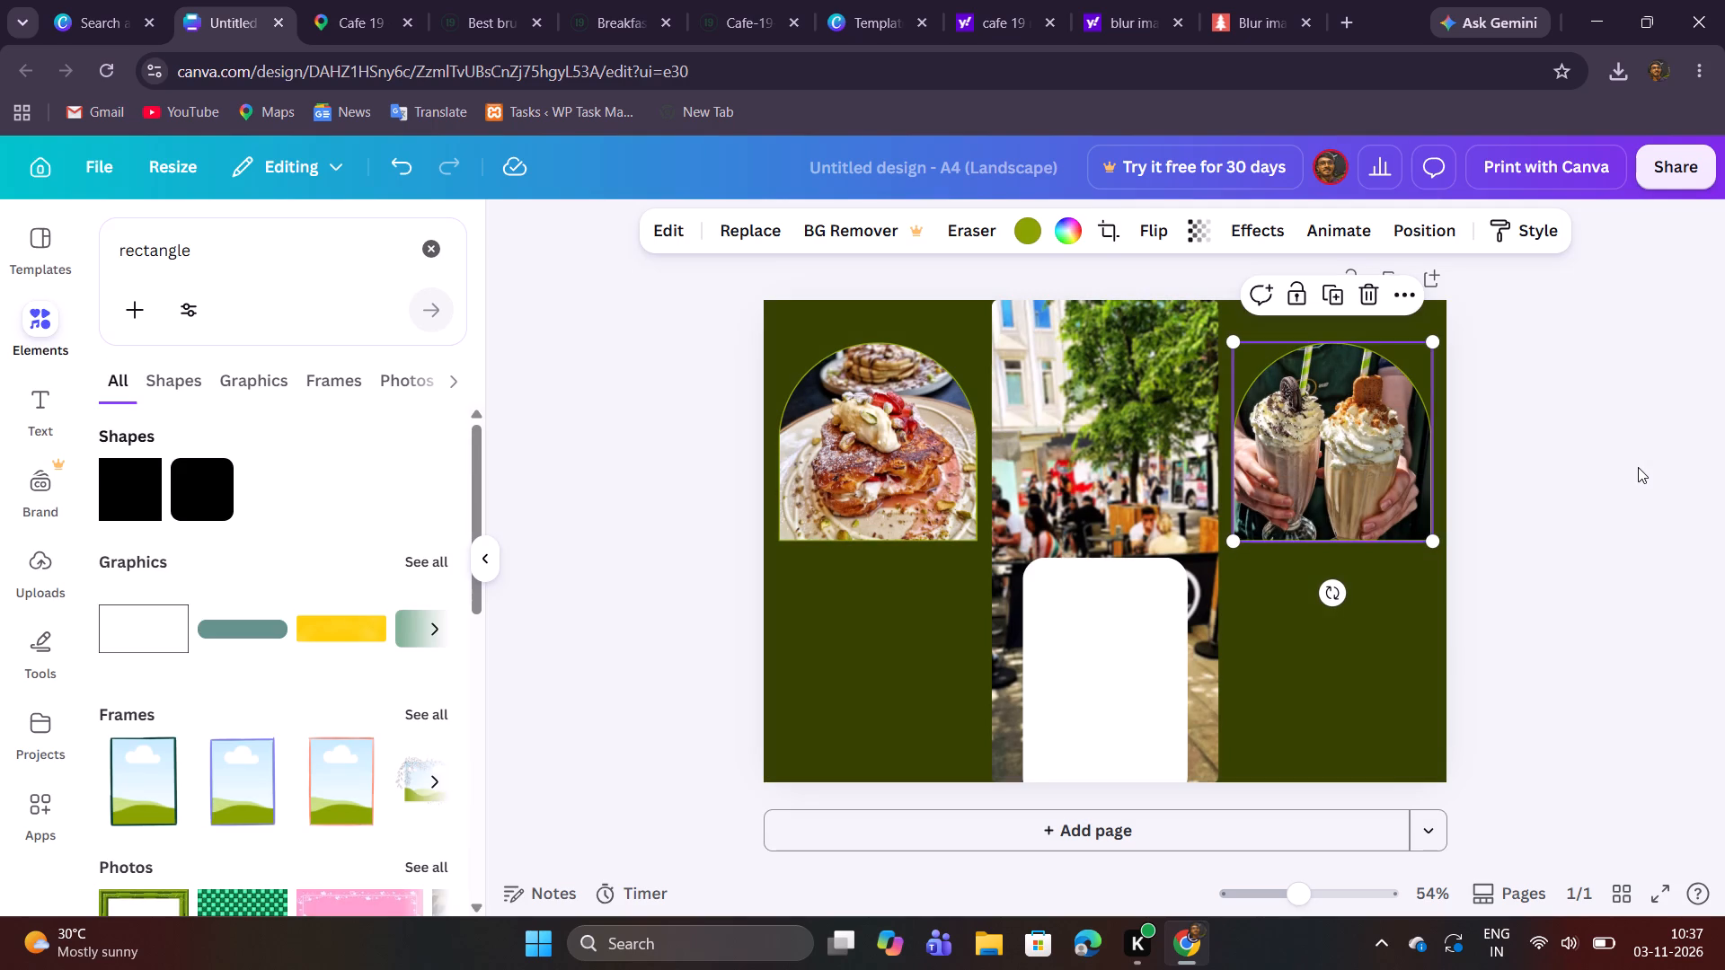
pyautogui.click(1609, 486)
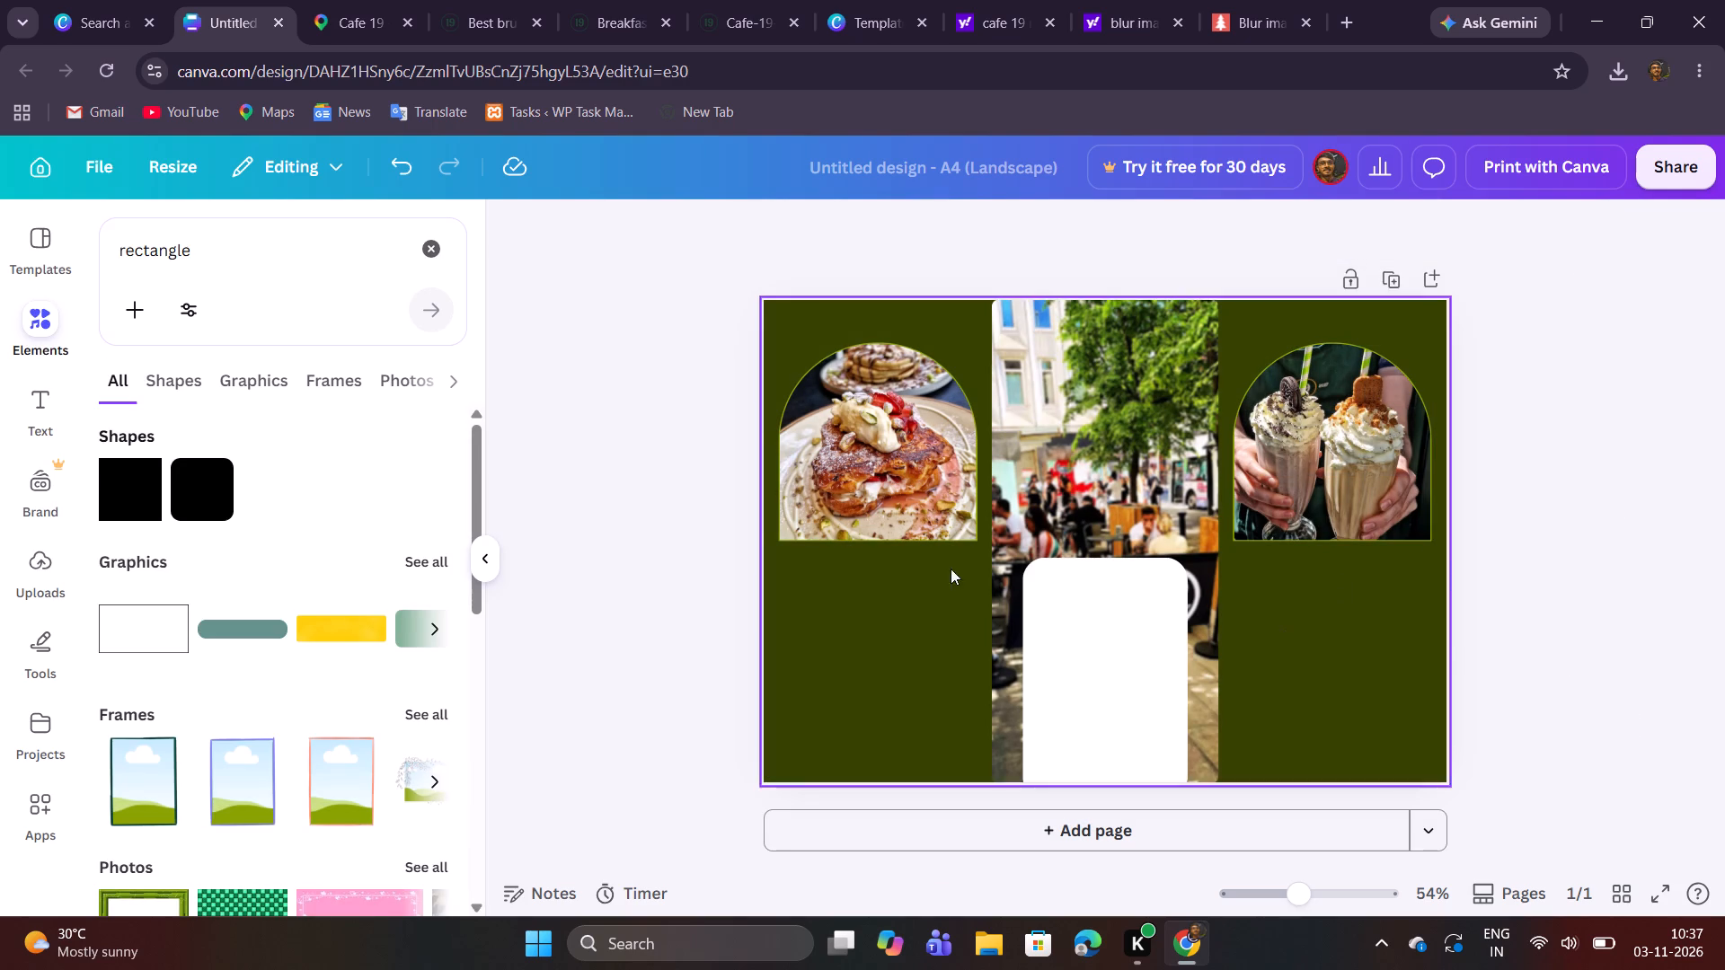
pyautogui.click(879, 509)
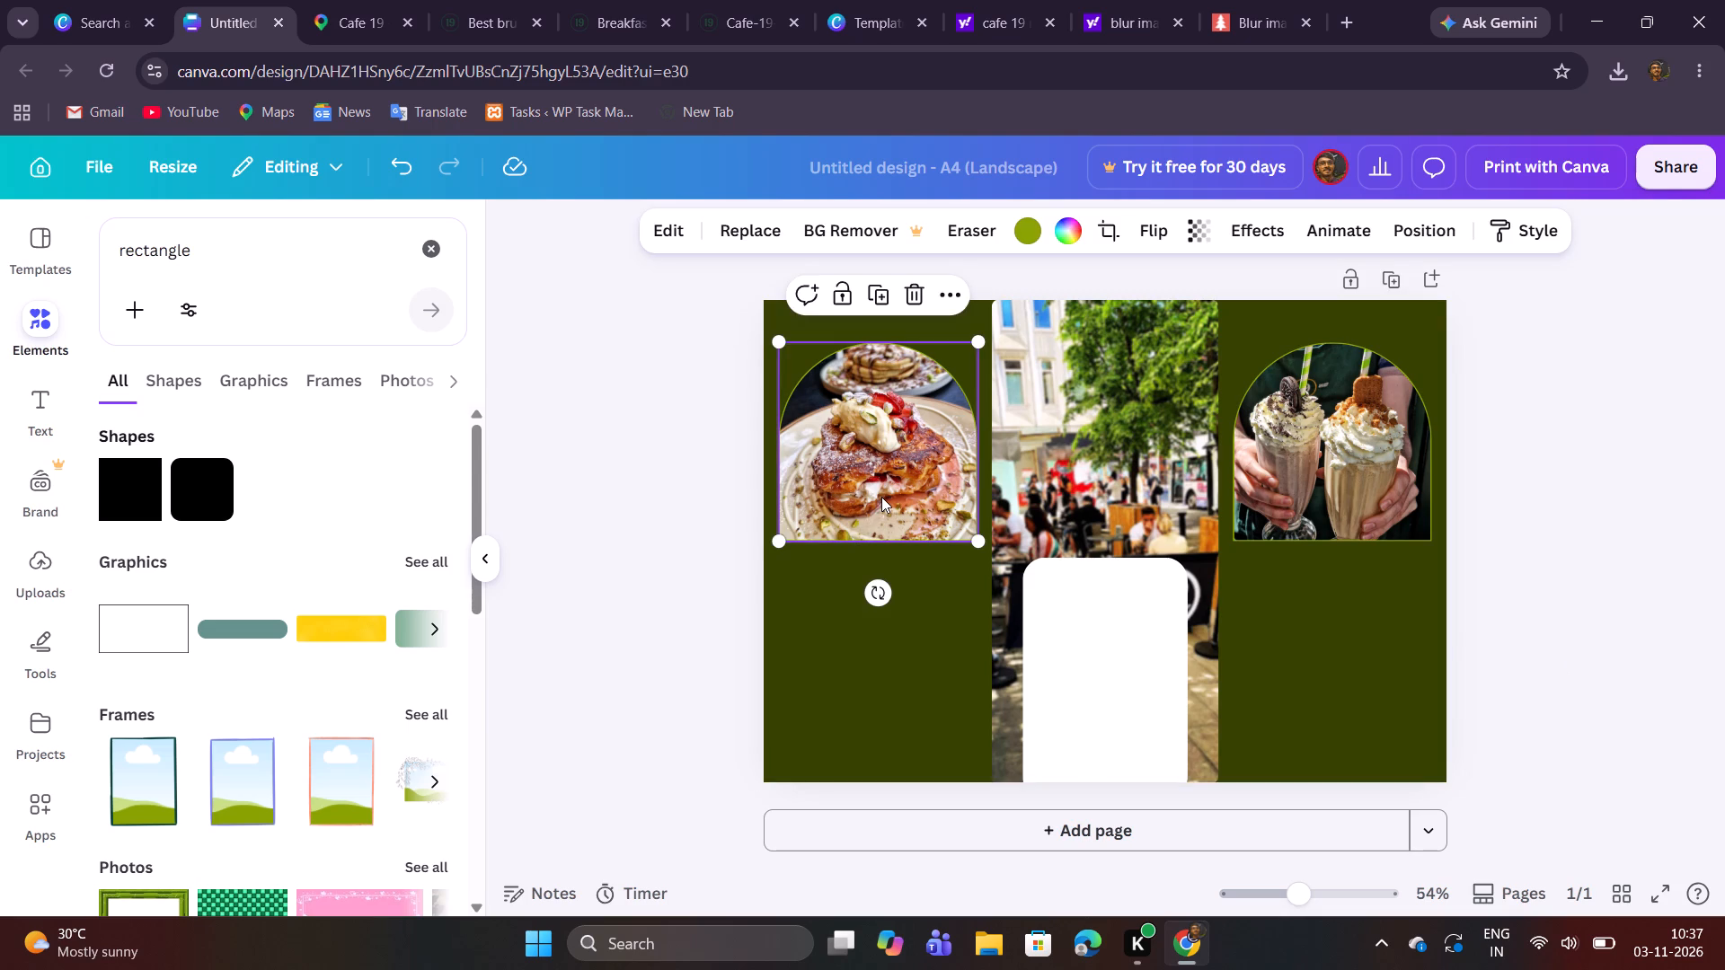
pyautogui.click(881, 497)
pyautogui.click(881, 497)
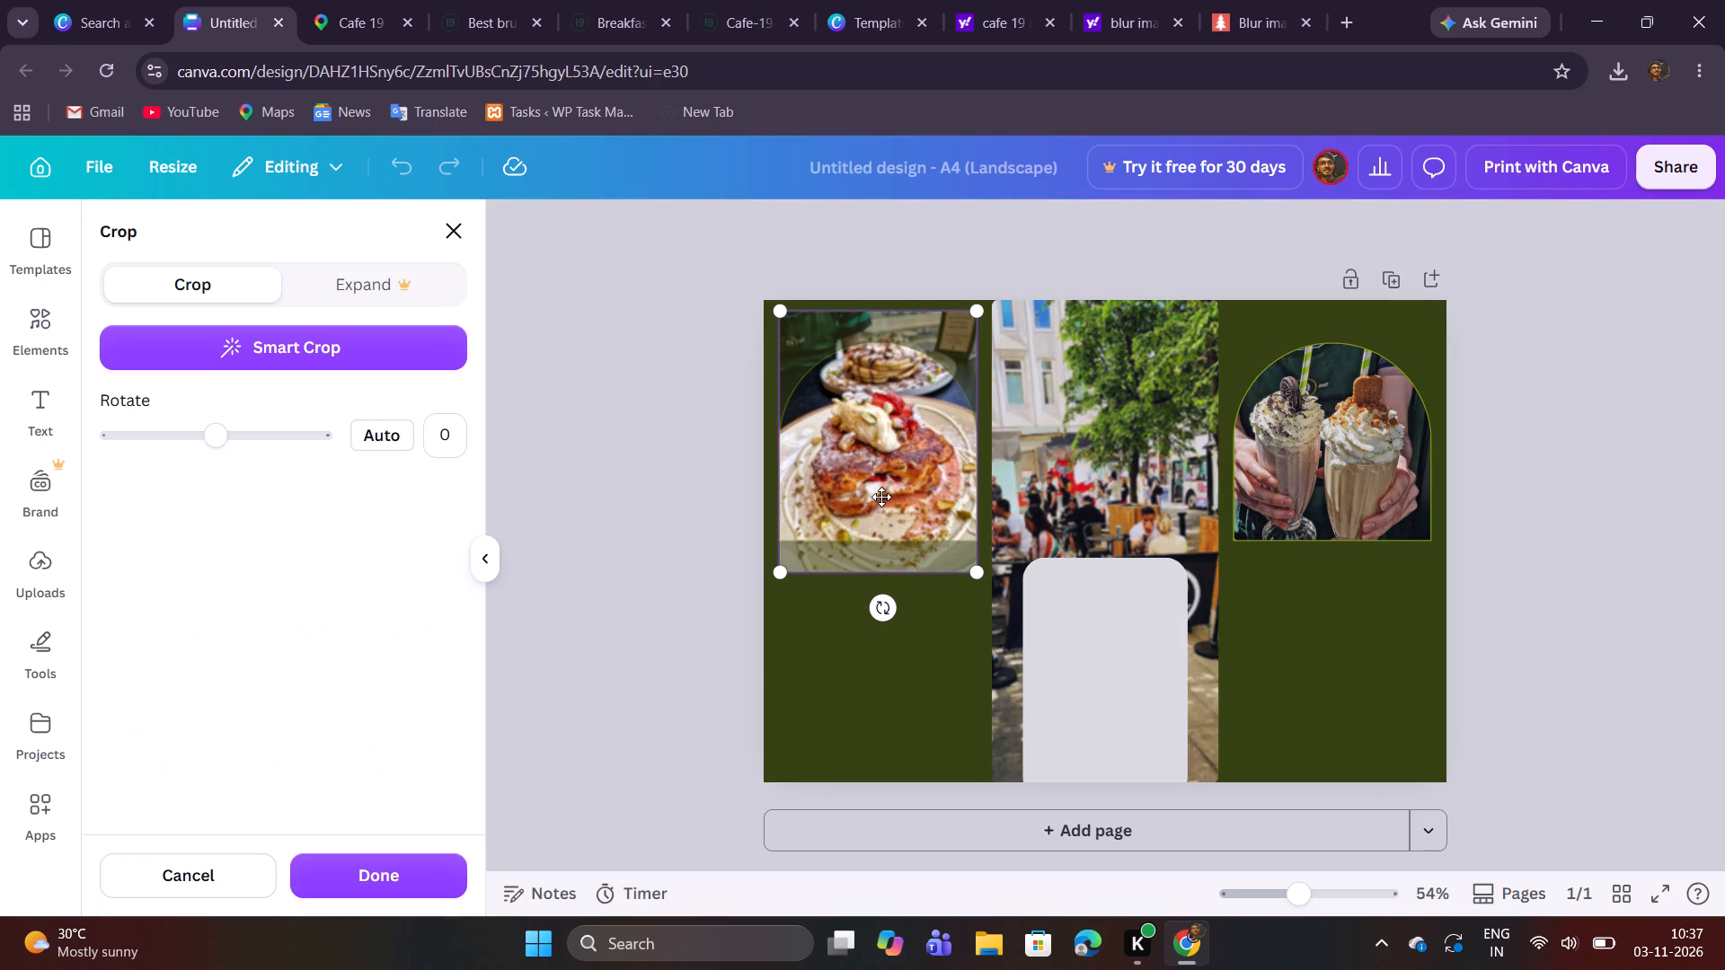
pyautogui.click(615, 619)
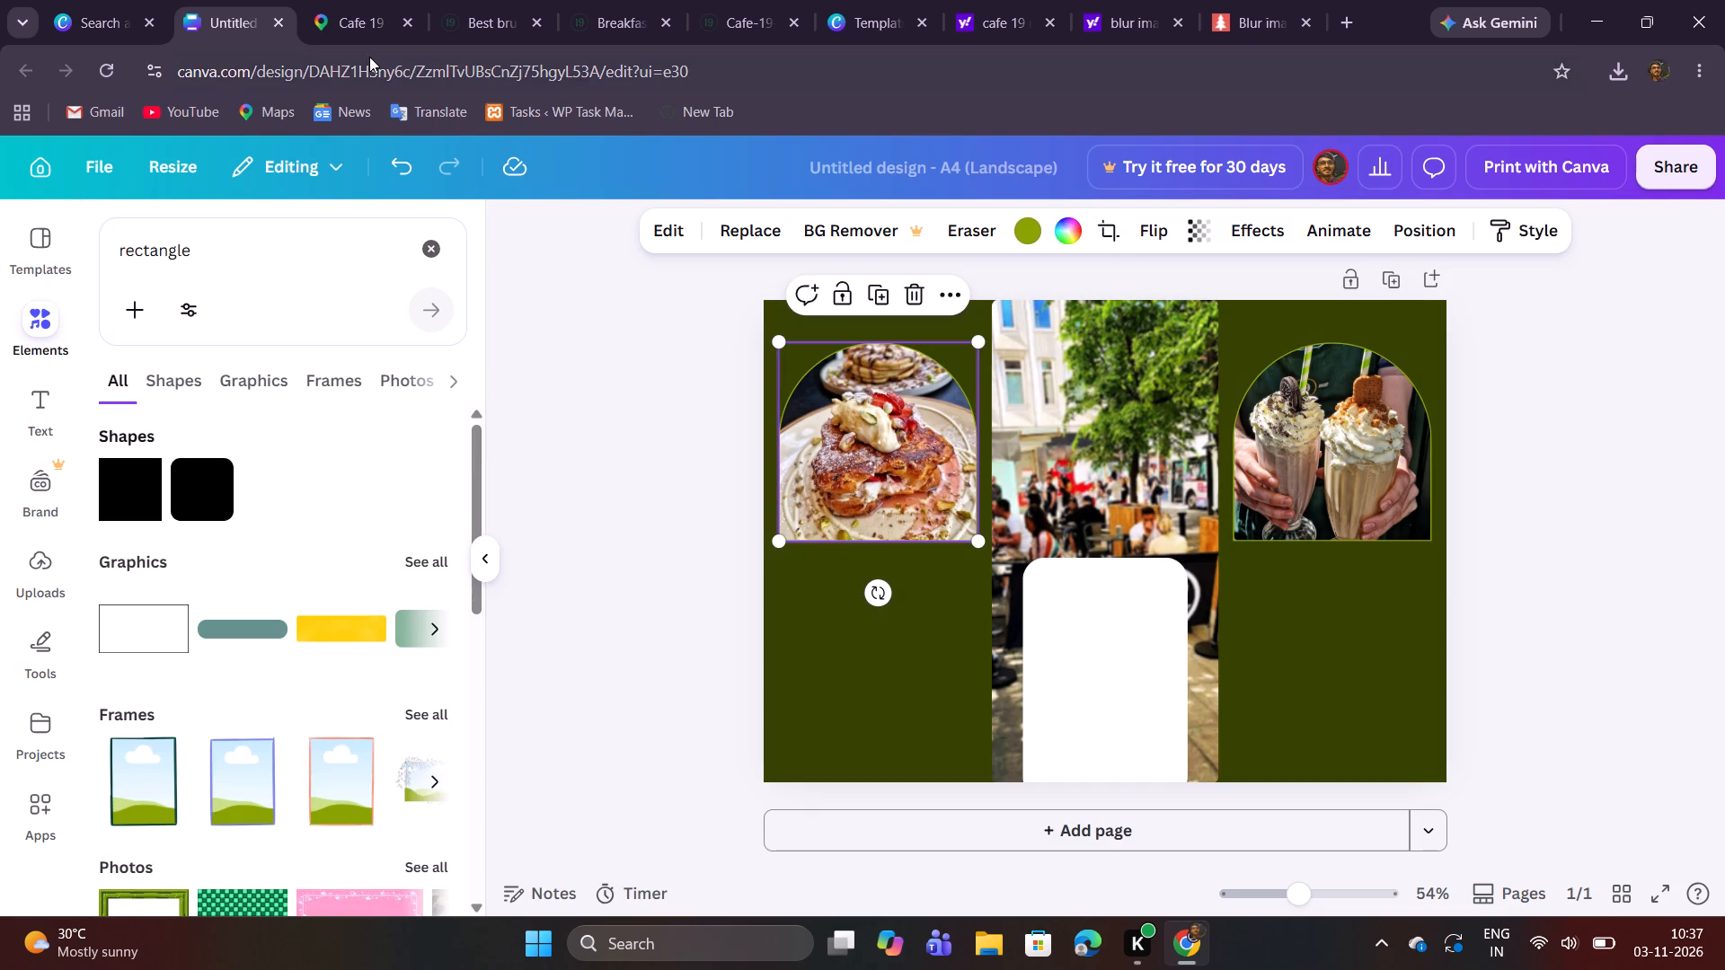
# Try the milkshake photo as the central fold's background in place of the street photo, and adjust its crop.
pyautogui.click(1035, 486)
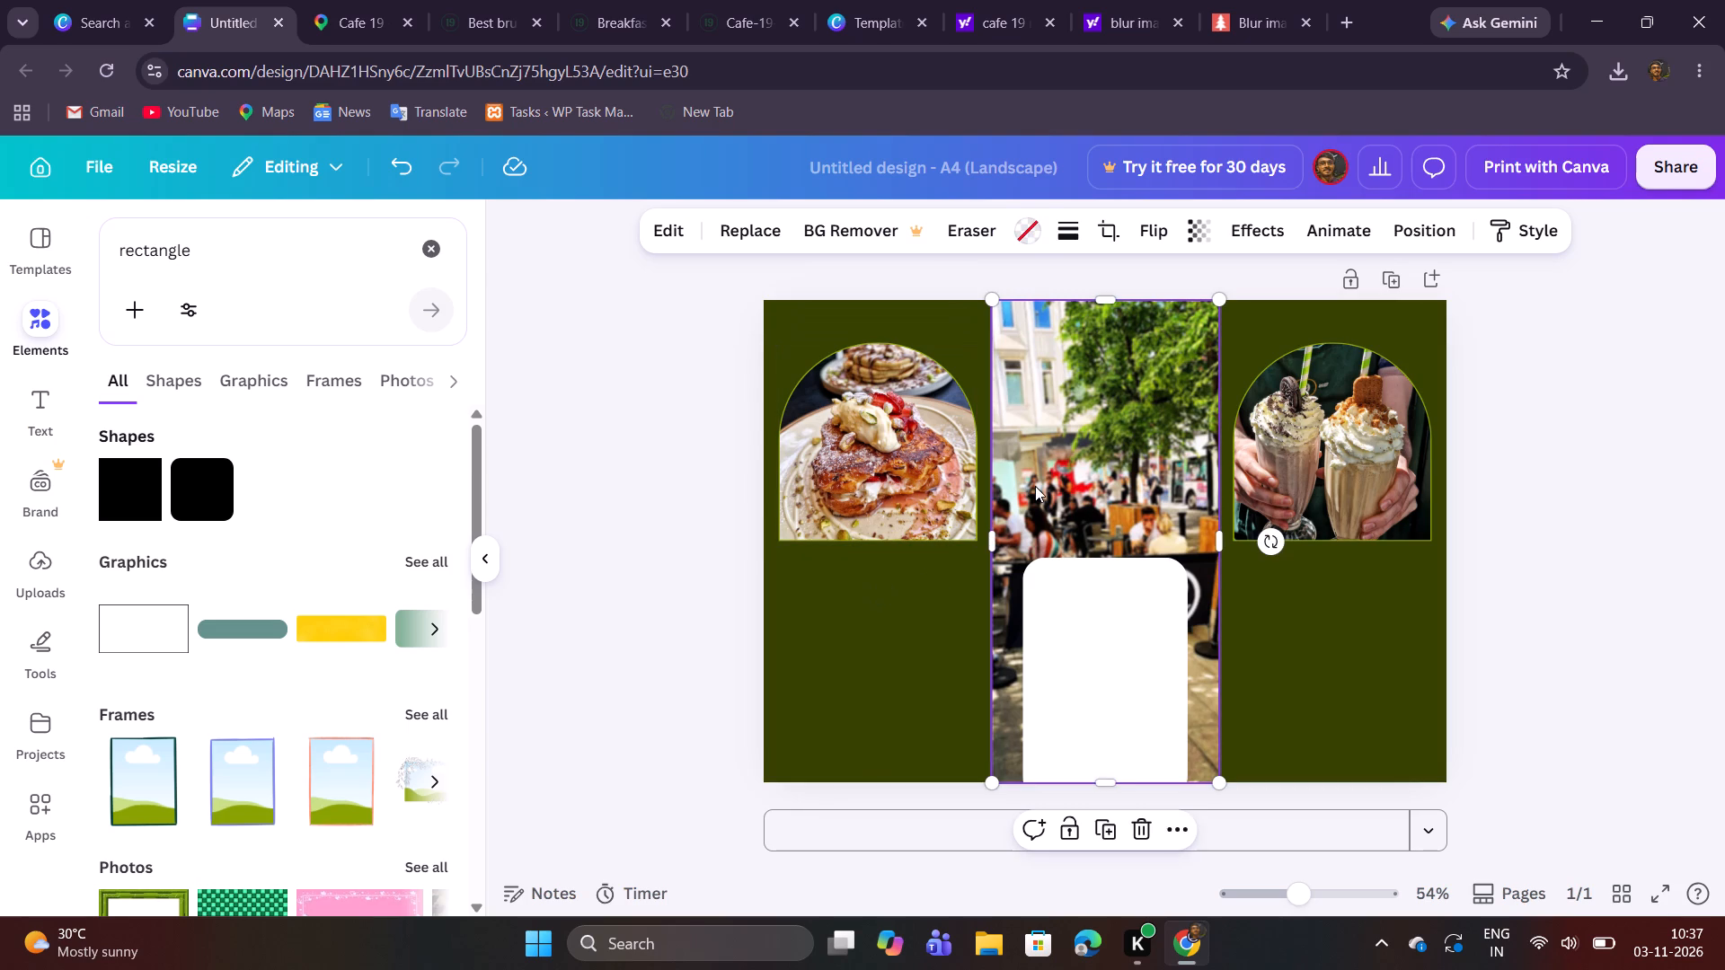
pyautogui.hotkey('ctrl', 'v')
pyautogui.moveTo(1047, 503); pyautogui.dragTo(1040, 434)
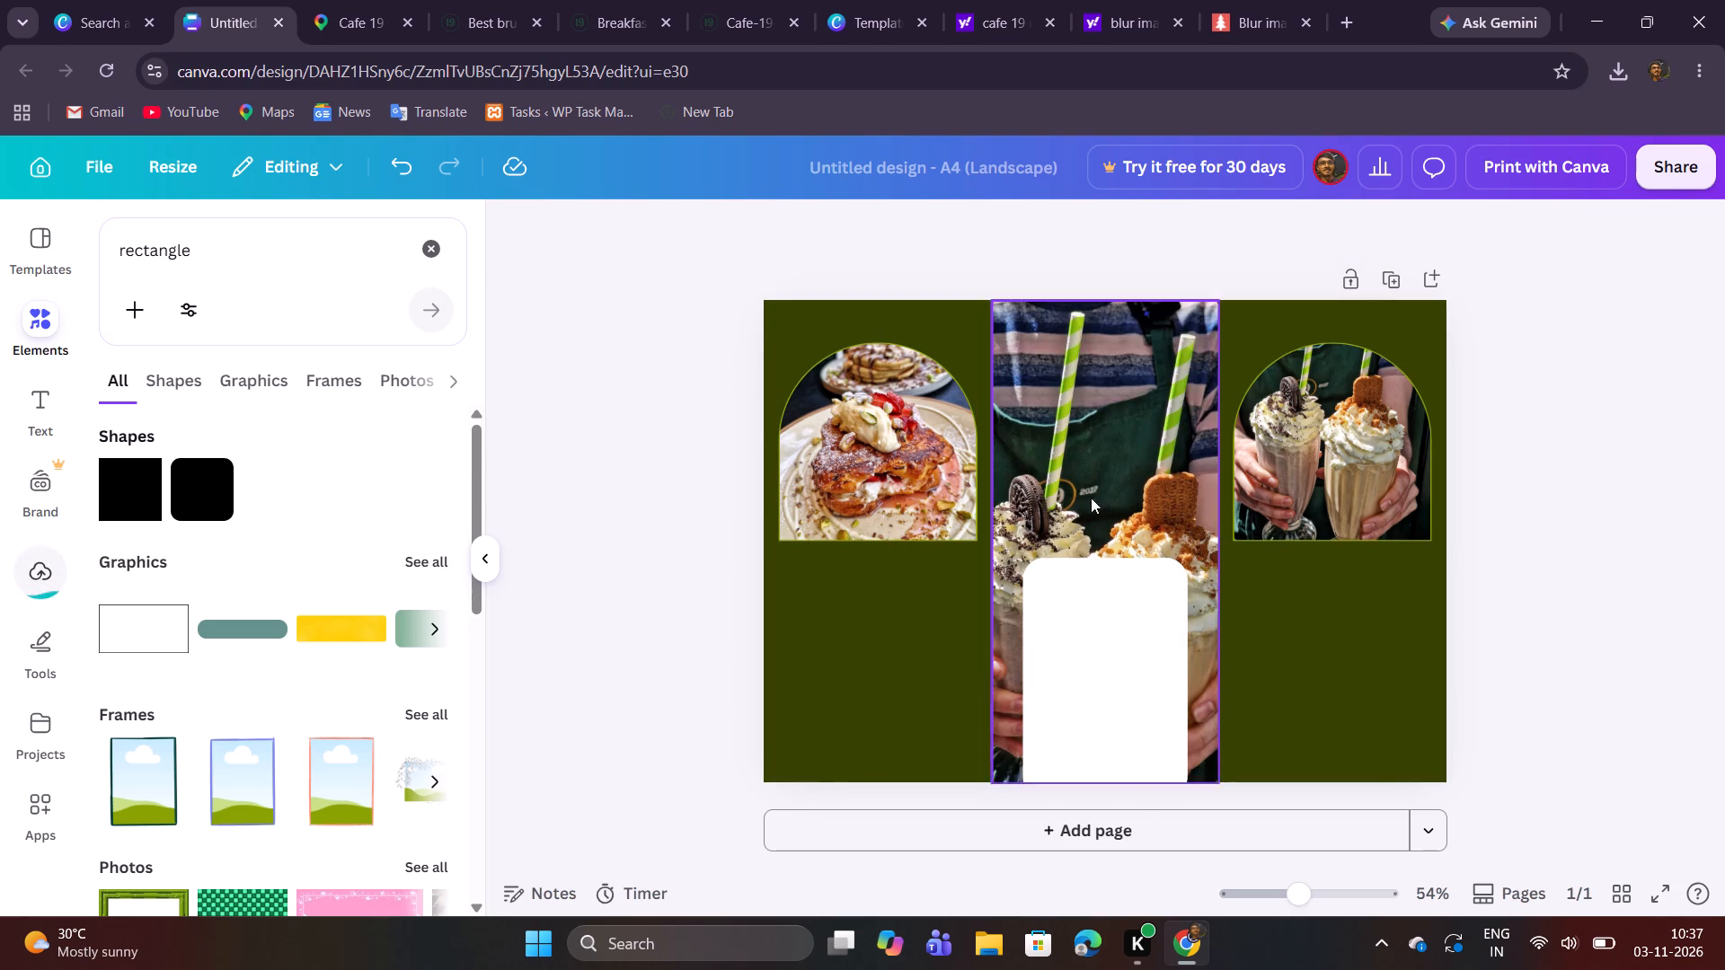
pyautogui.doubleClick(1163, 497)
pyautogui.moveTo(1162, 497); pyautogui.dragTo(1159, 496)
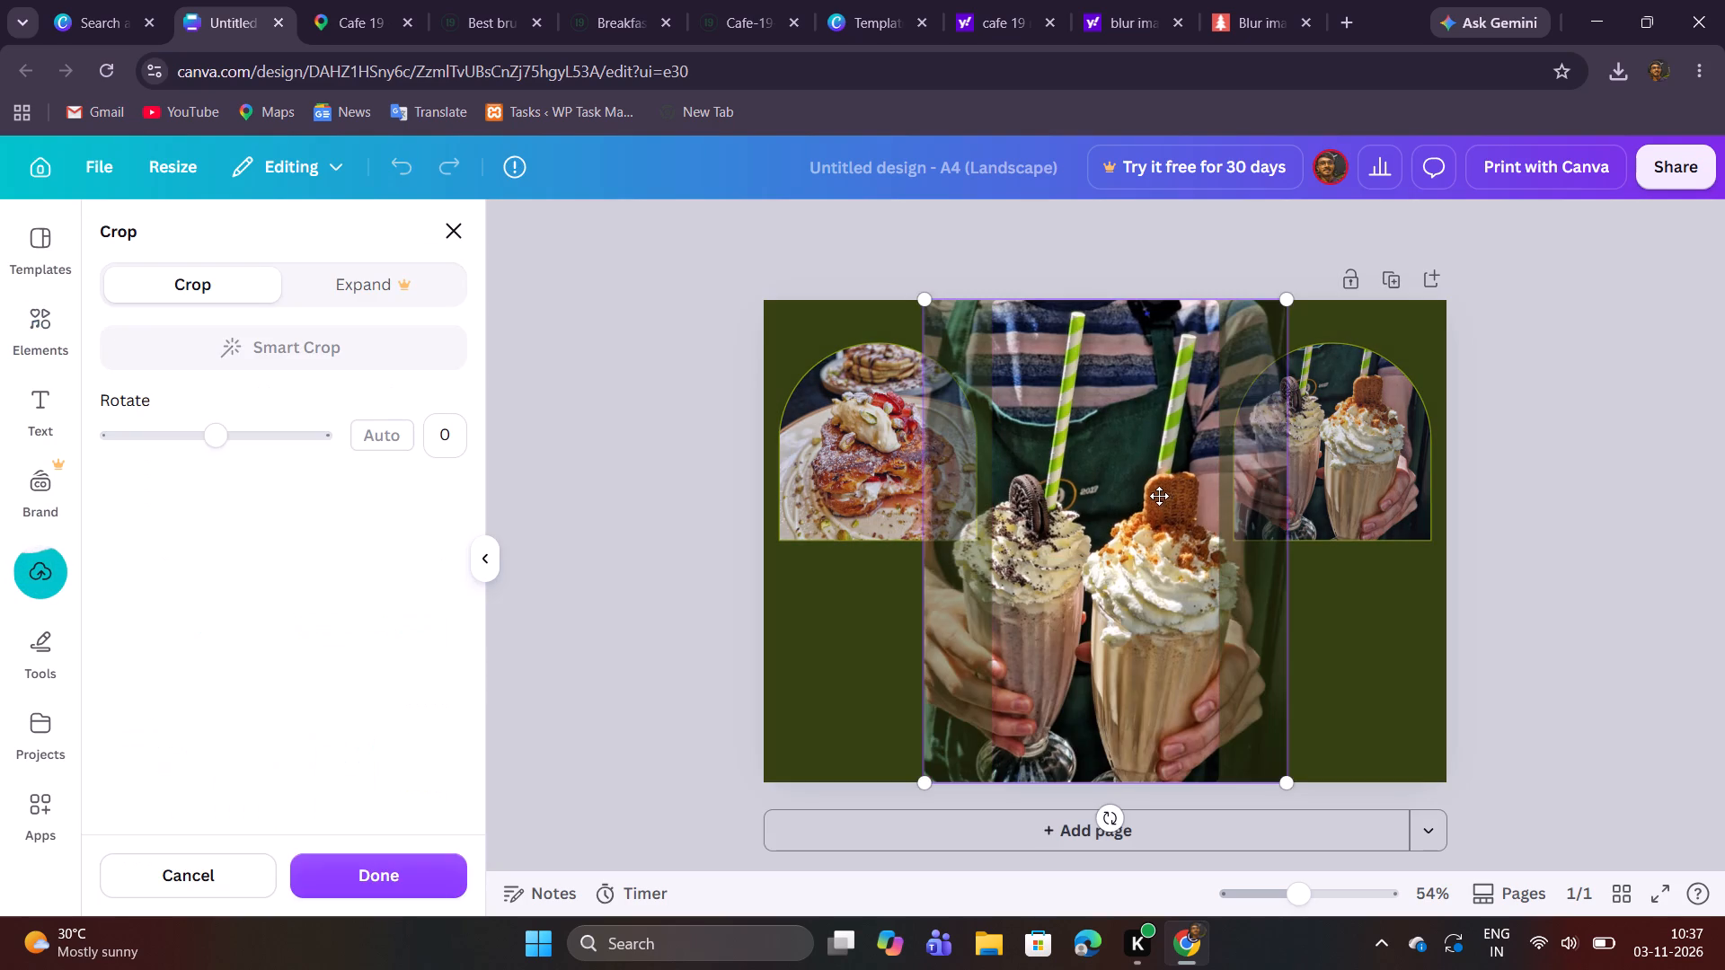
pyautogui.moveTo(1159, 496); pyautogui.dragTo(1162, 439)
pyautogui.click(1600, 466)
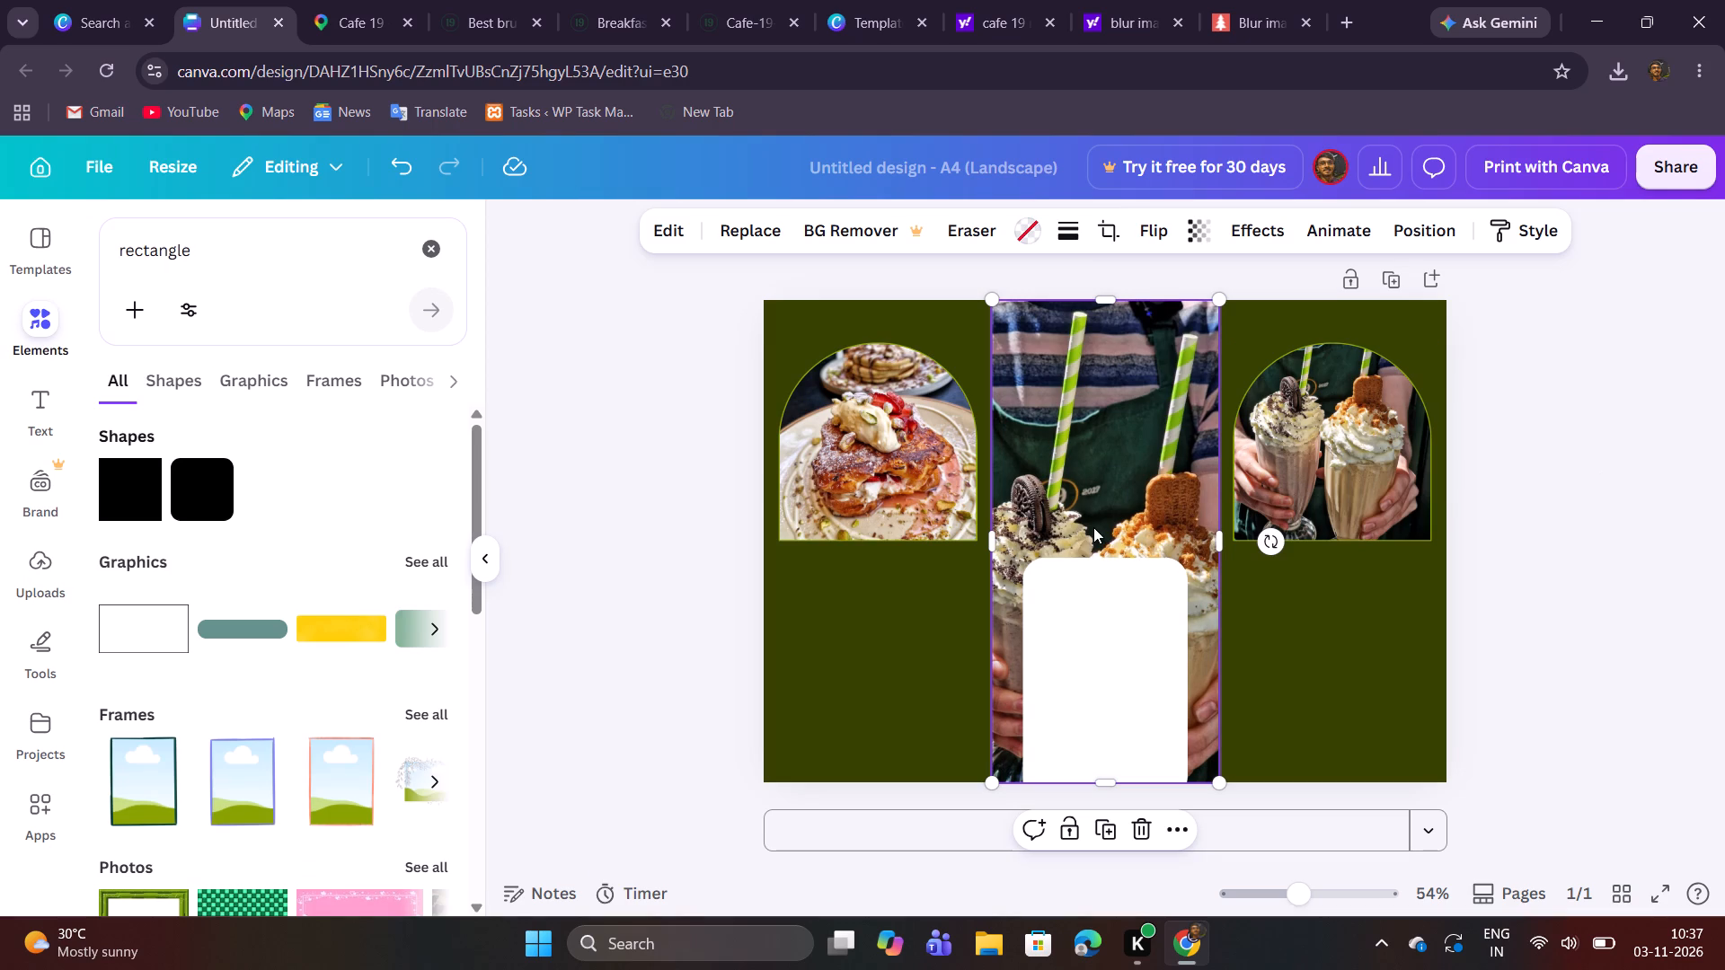
# Return to the cafe website's post gallery and copy the French toast photo again.
pyautogui.click(345, 25)
pyautogui.click(429, 15)
pyautogui.click(464, 15)
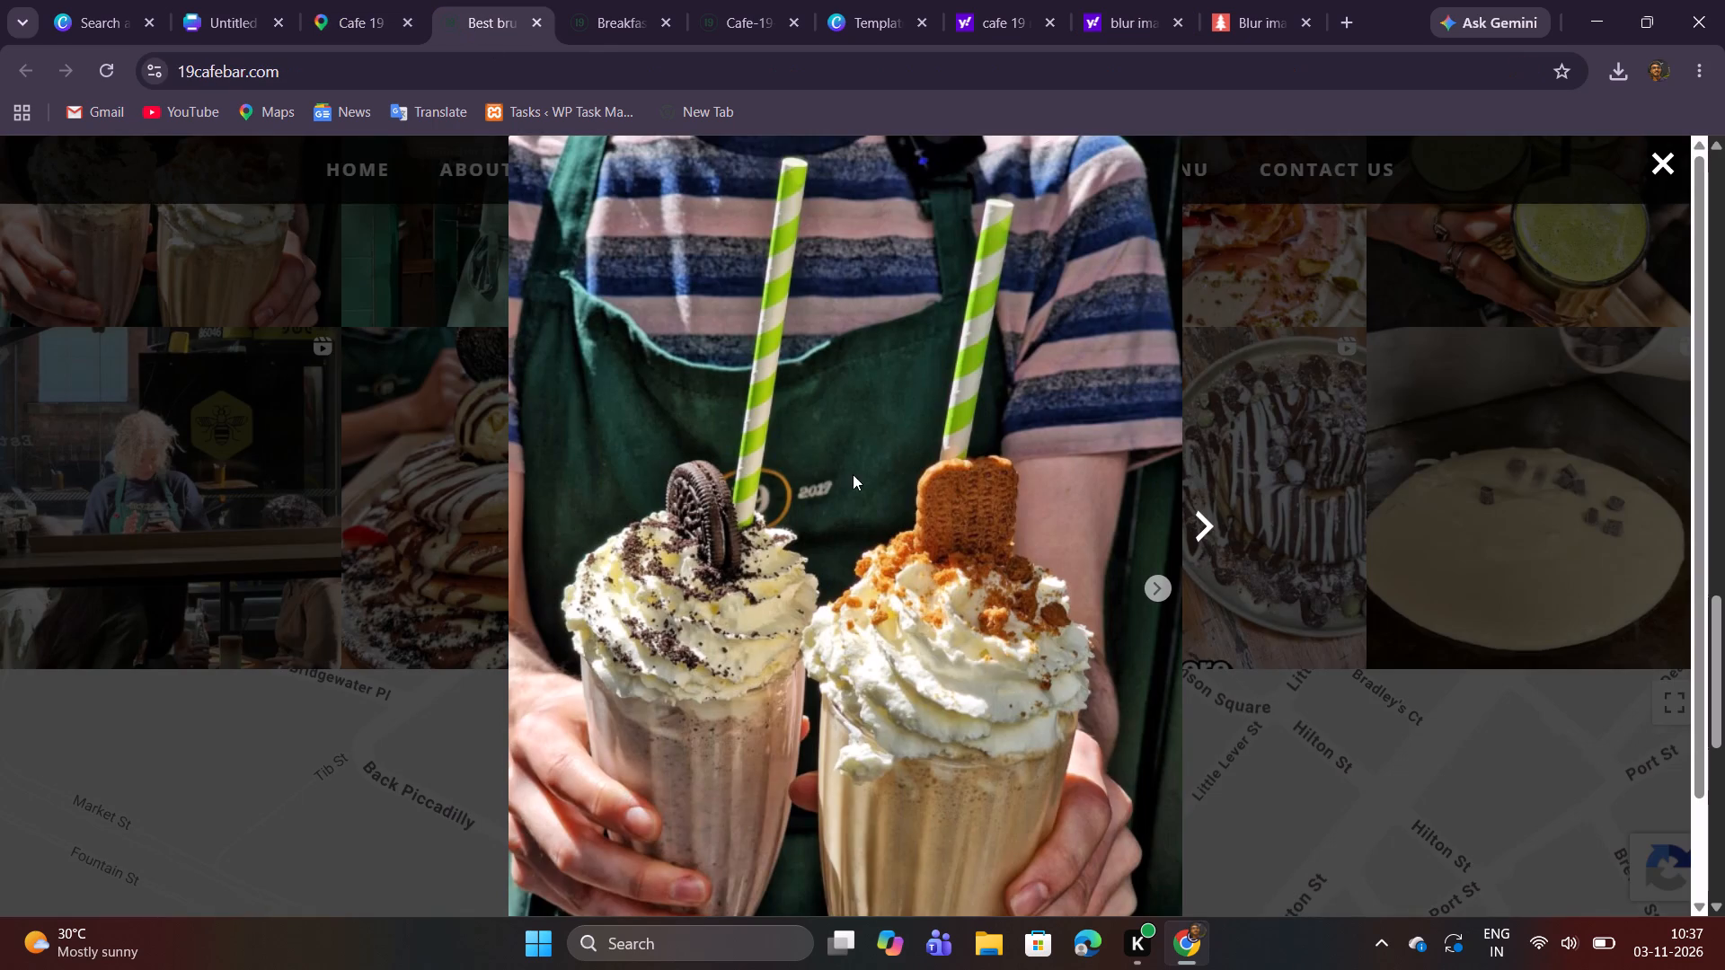
pyautogui.click(1198, 528)
pyautogui.click(1198, 528)
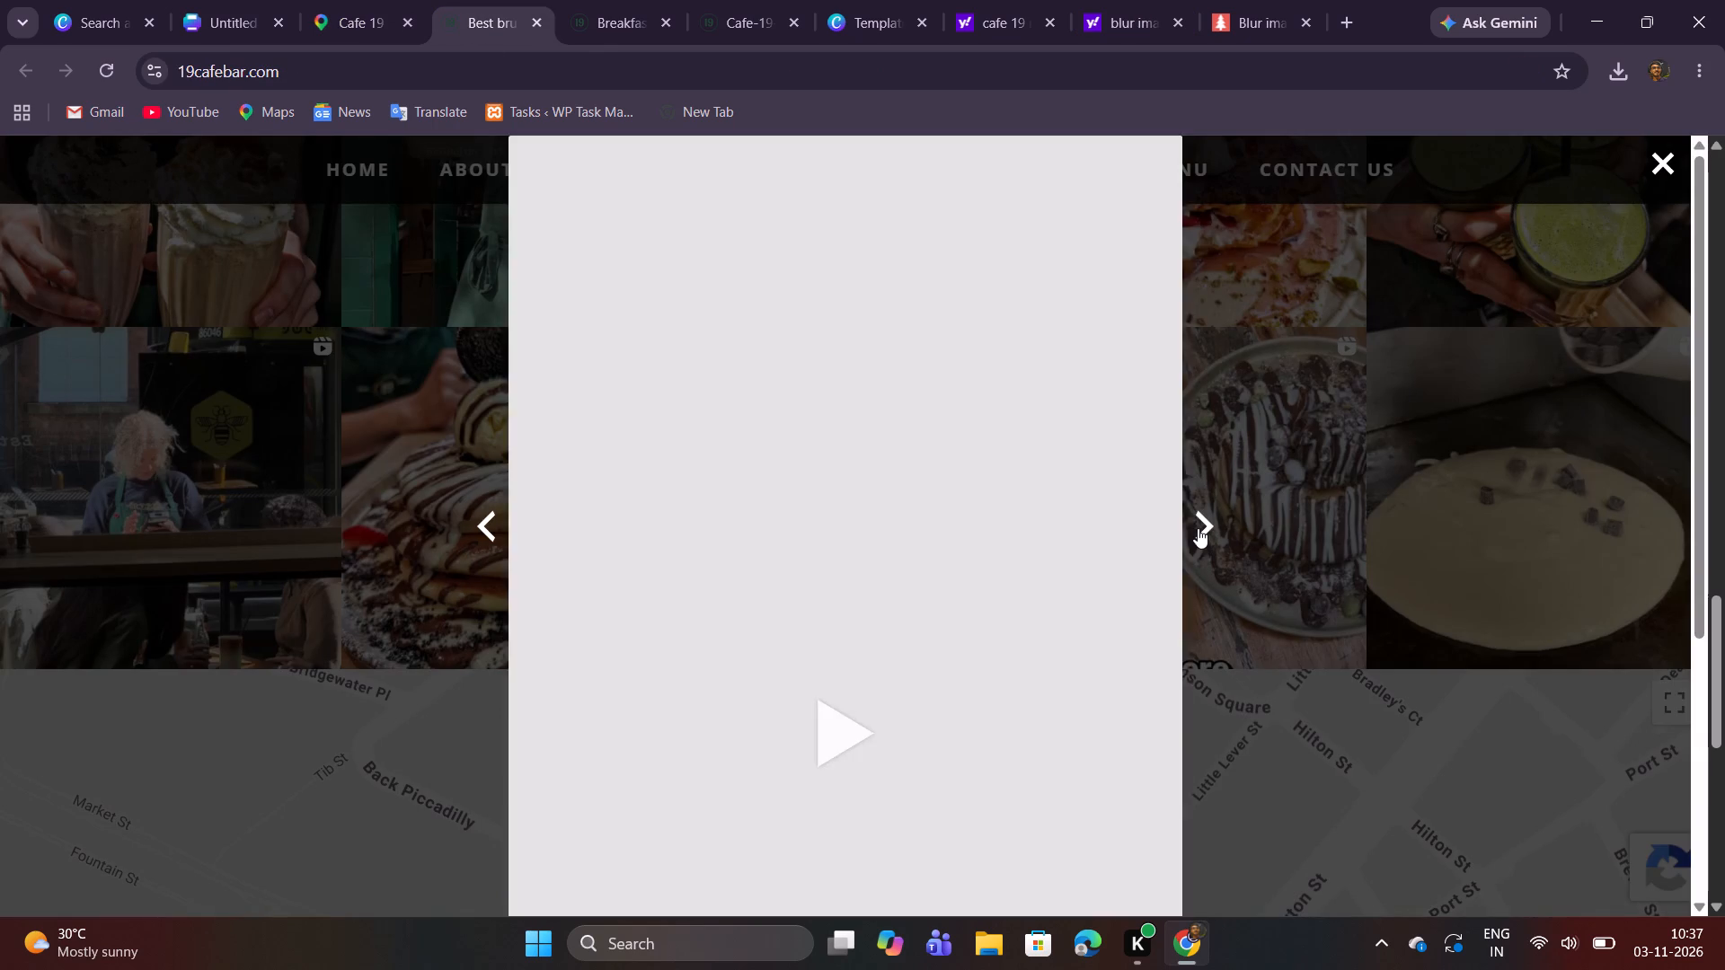
pyautogui.click(1198, 528)
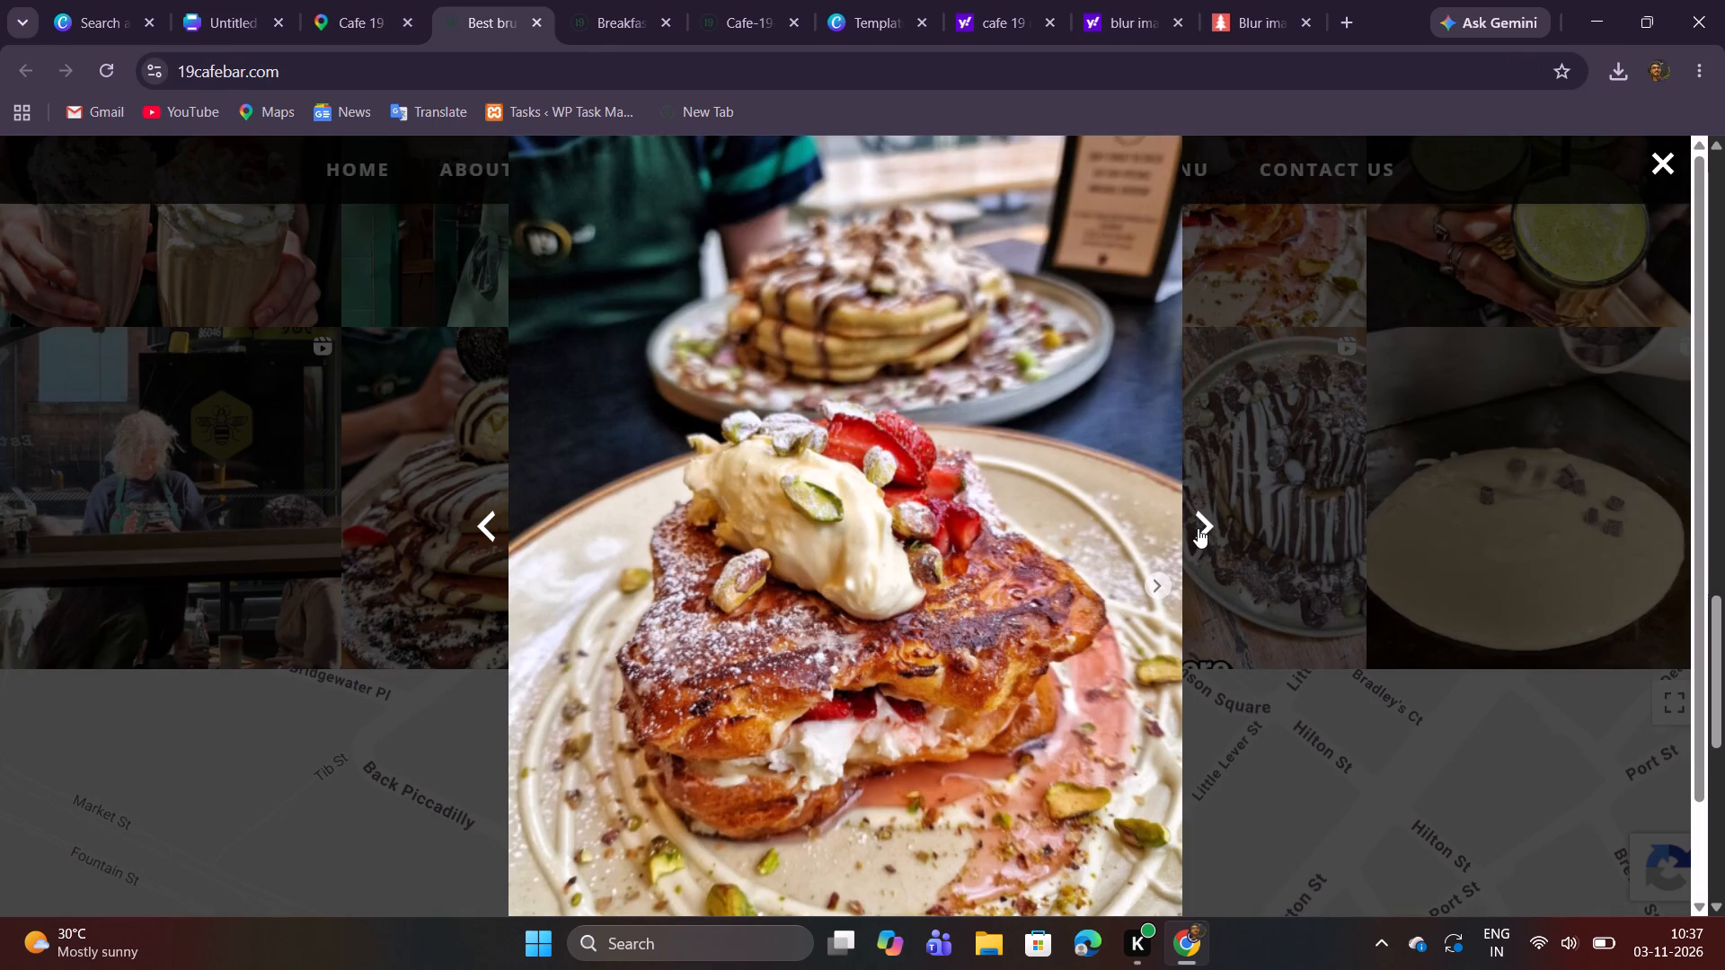
pyautogui.rightClick(1040, 572)
pyautogui.click(1107, 653)
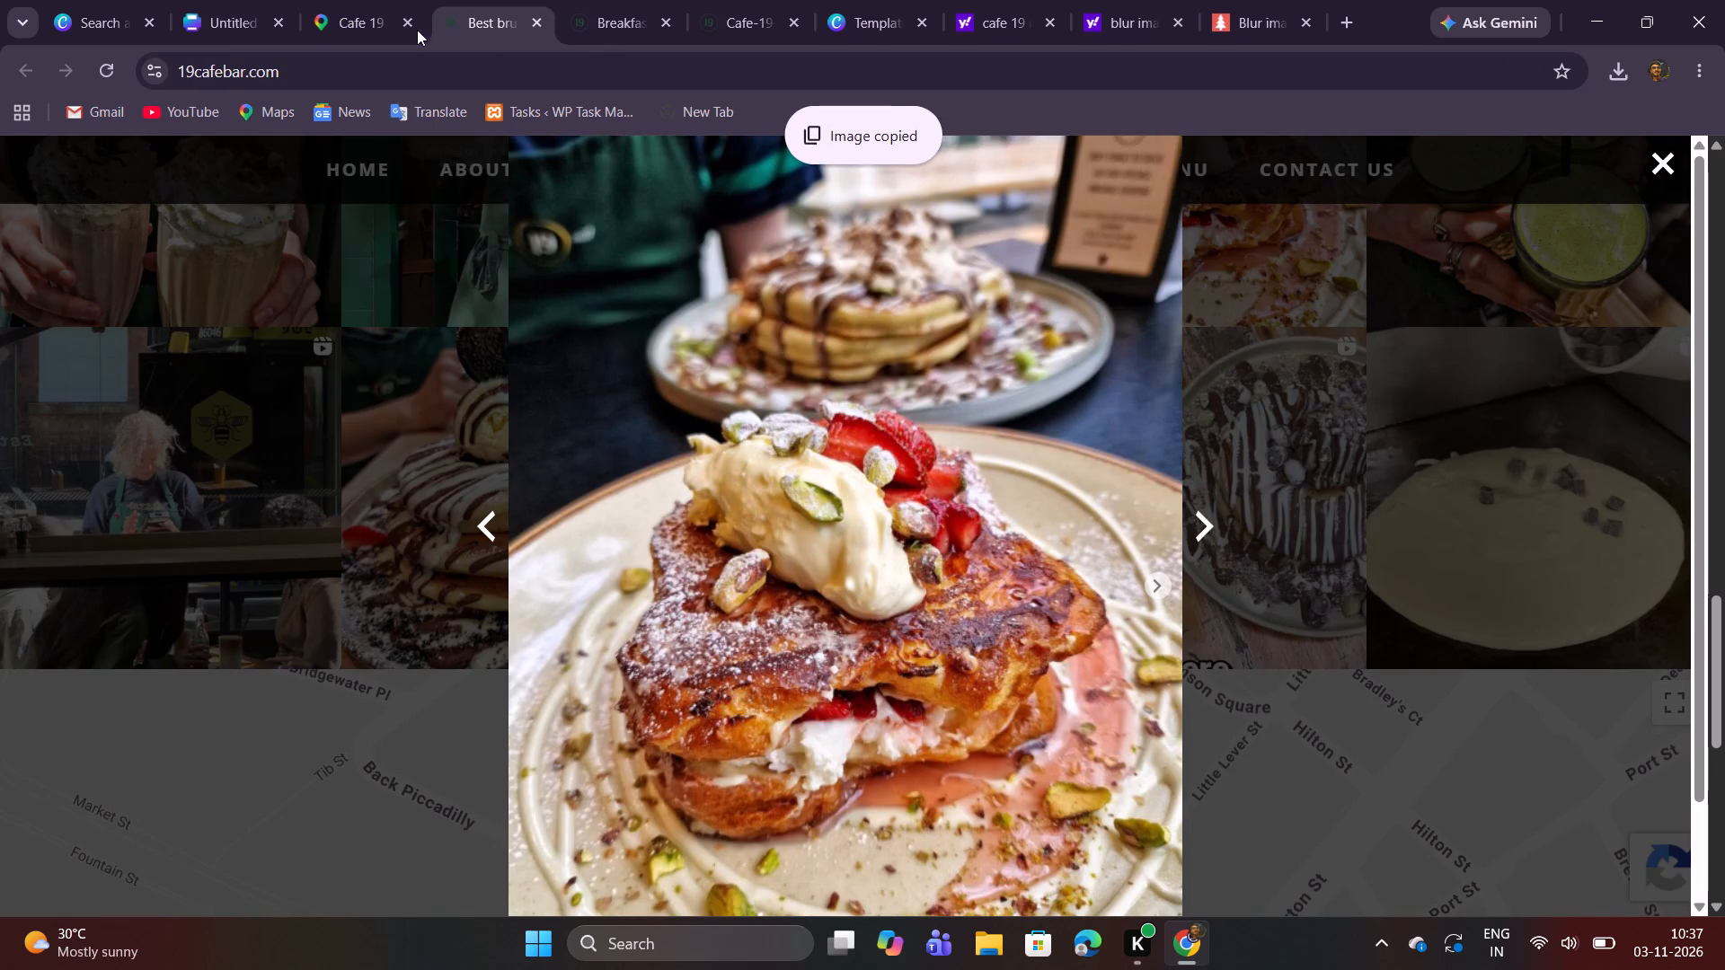
# Replace the brochure's central background photo with the copied French toast photo and adjust its crop.
pyautogui.click(234, 7)
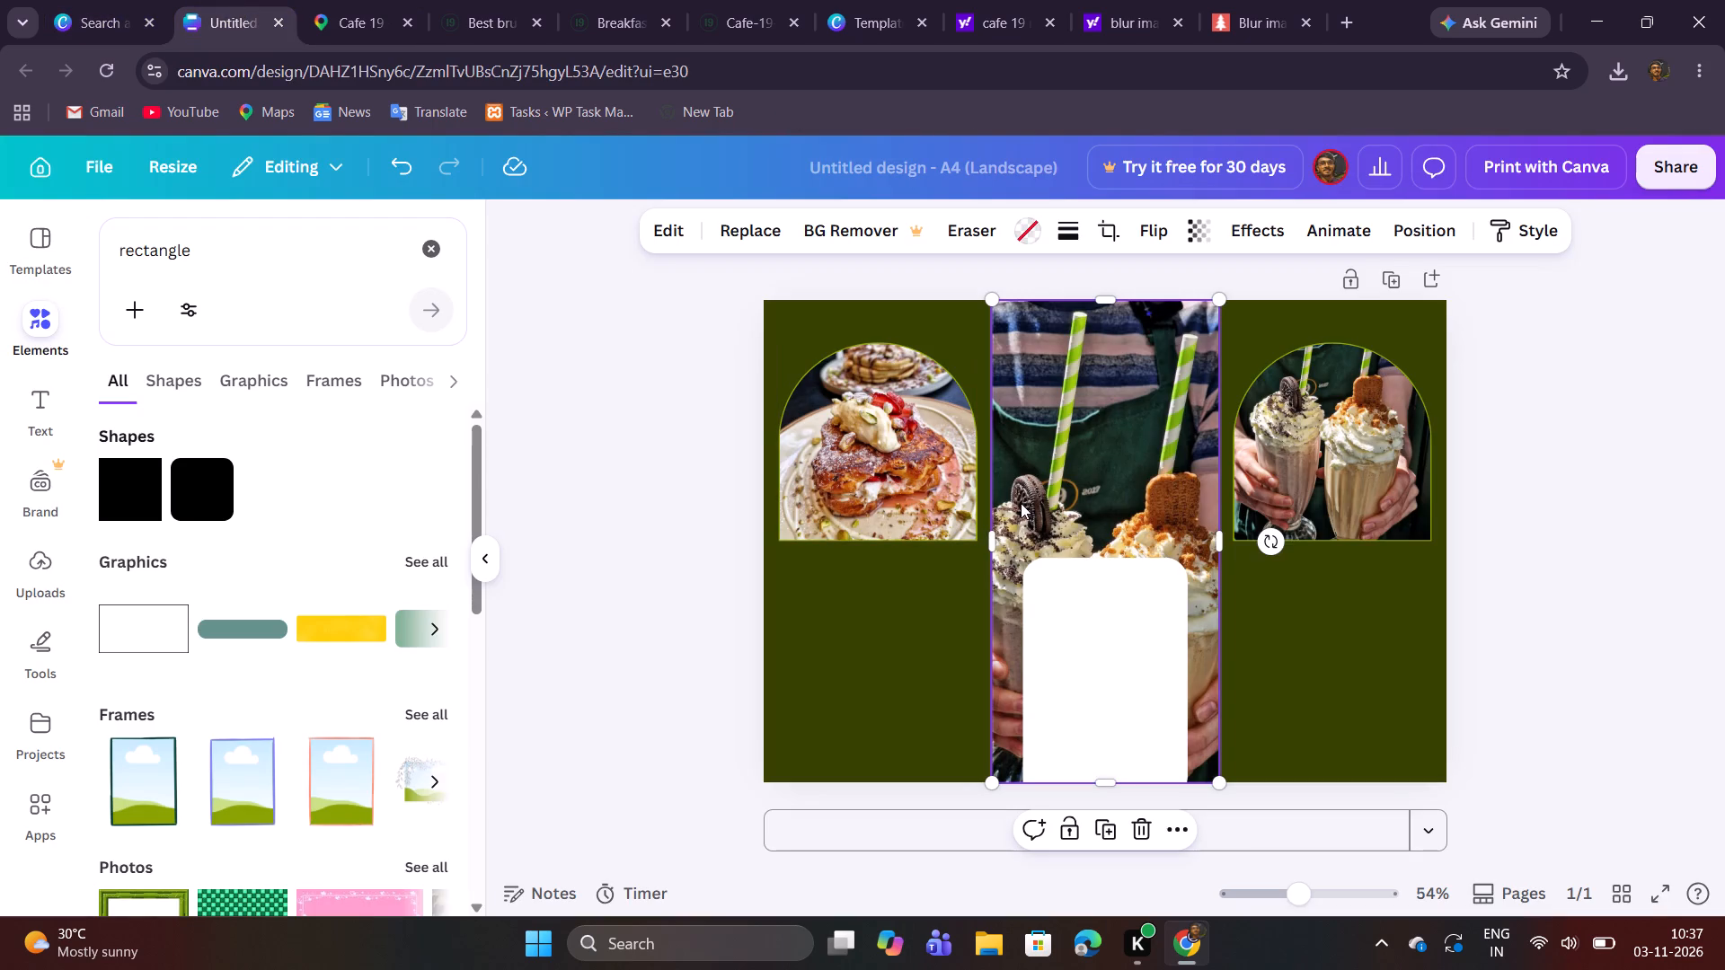
pyautogui.click(1021, 503)
pyautogui.hotkey('ctrl', 'v')
pyautogui.moveTo(1021, 503); pyautogui.dragTo(1037, 473)
pyautogui.doubleClick(1077, 472)
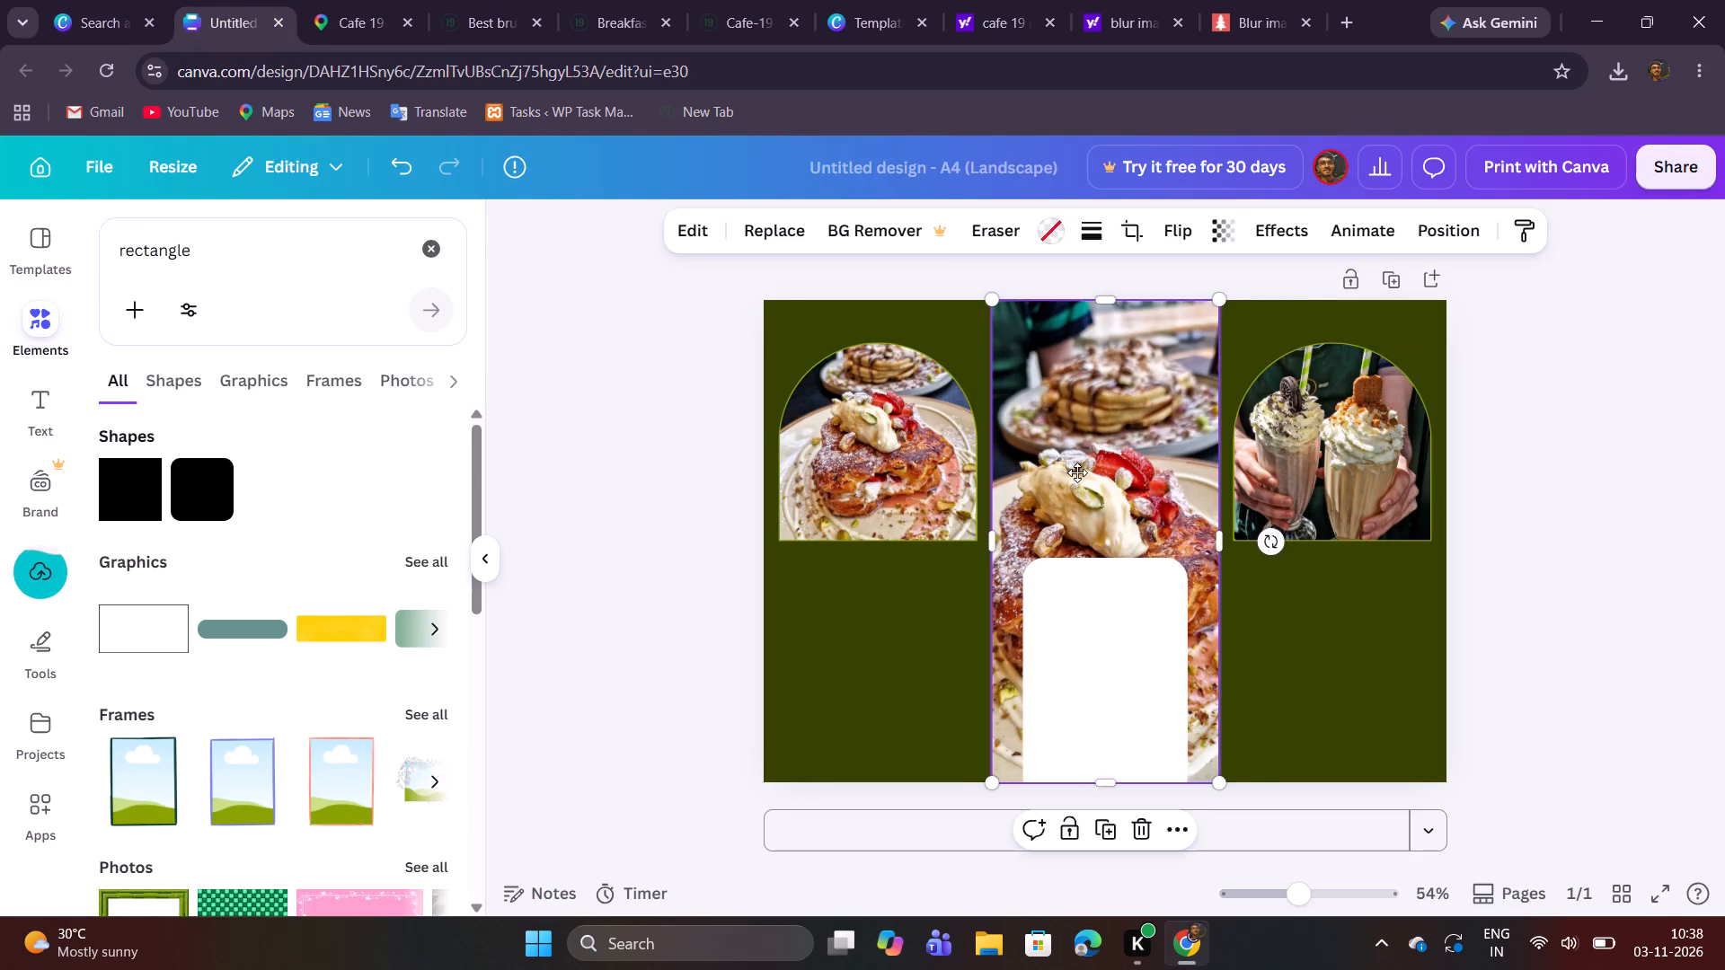
pyautogui.moveTo(1077, 472); pyautogui.dragTo(1079, 435)
pyautogui.click(1547, 428)
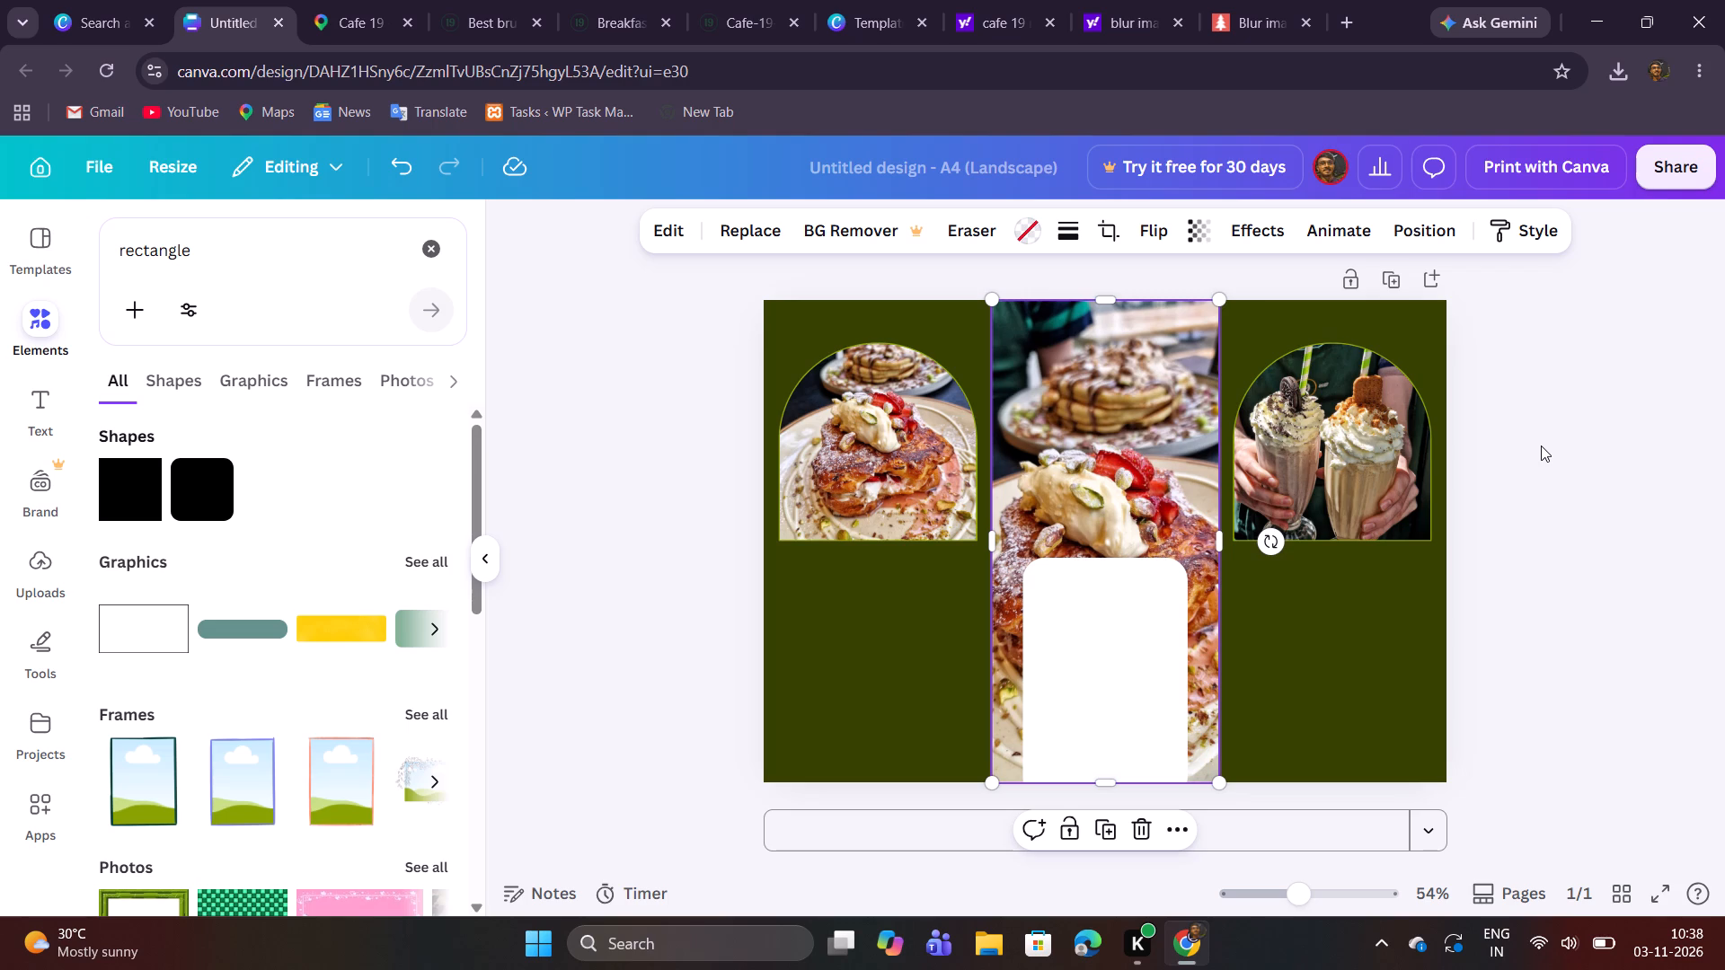
# Recolour the central white info box to the off-white #F5EEEE, using the reference template's box as a guide.
pyautogui.click(1051, 659)
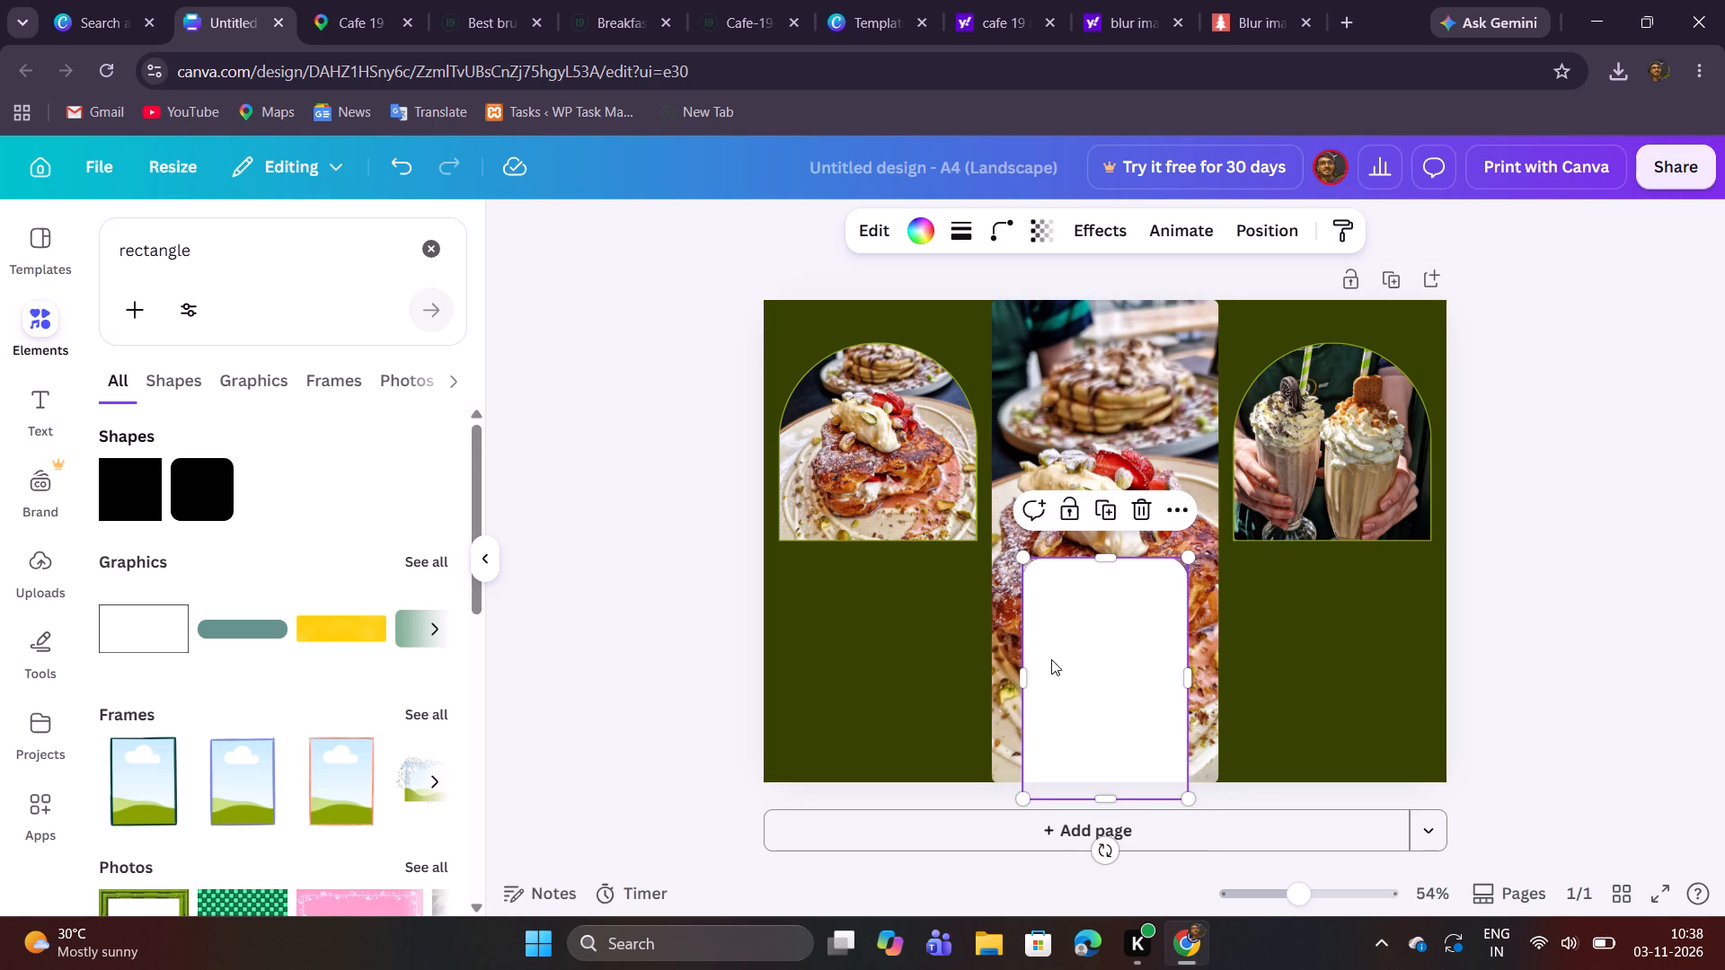
pyautogui.click(125, 0)
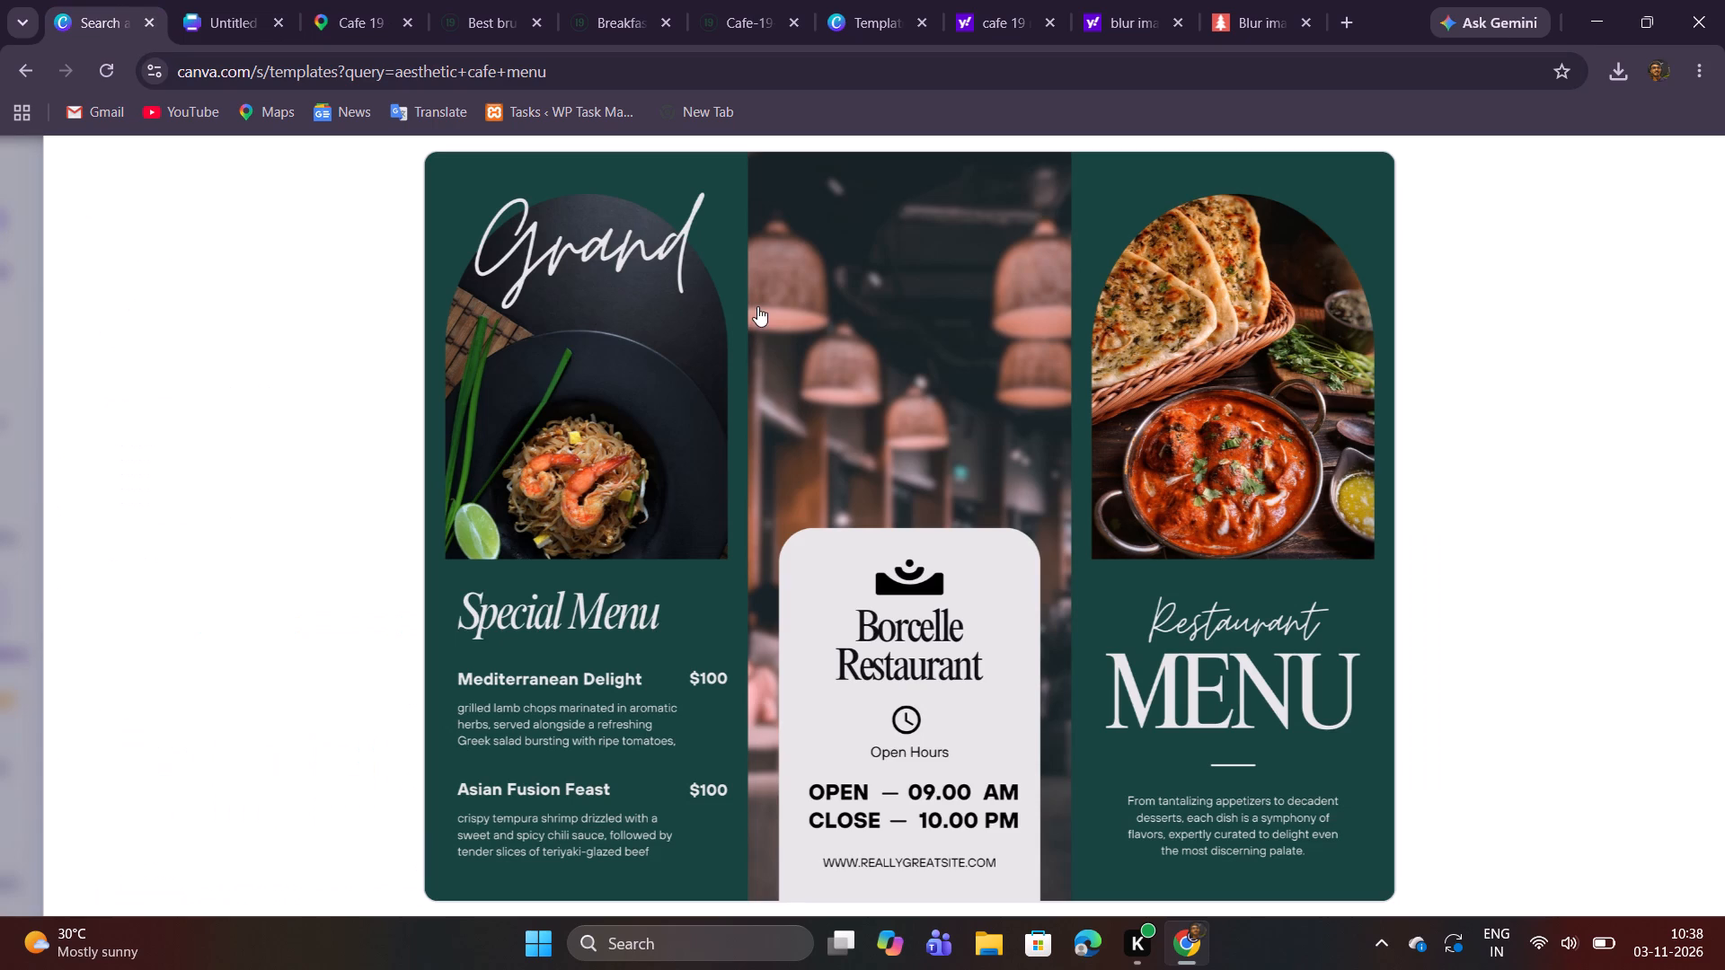
pyautogui.click(194, 4)
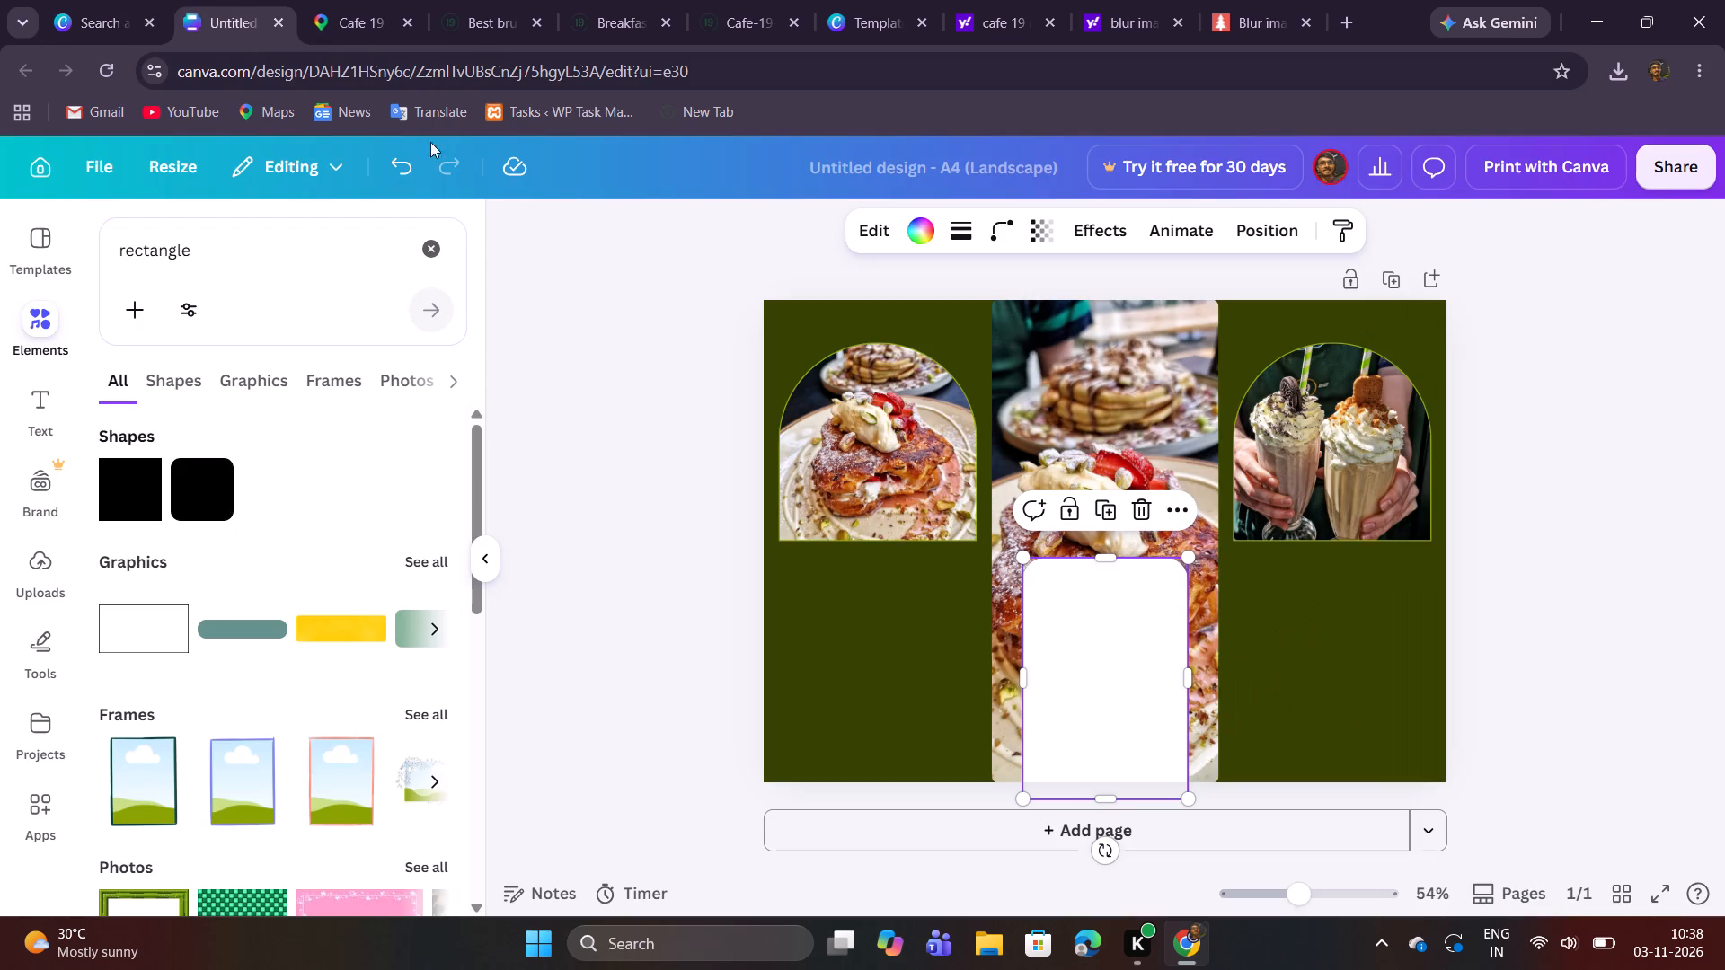
pyautogui.click(908, 234)
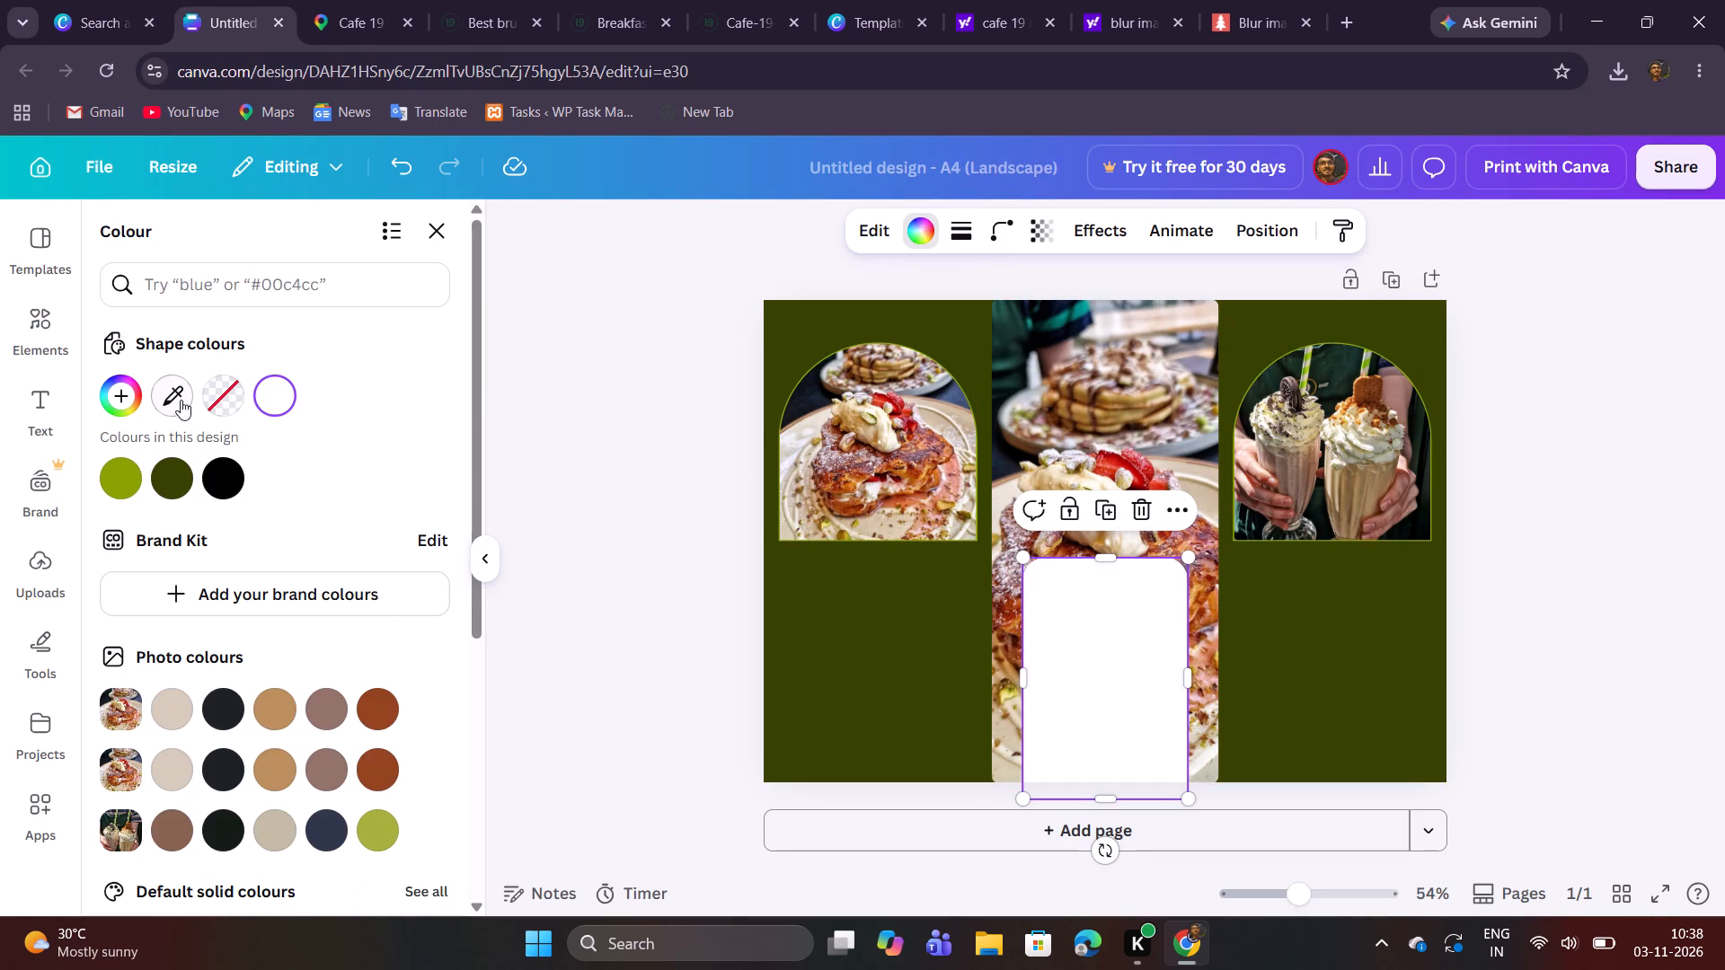
pyautogui.click(128, 401)
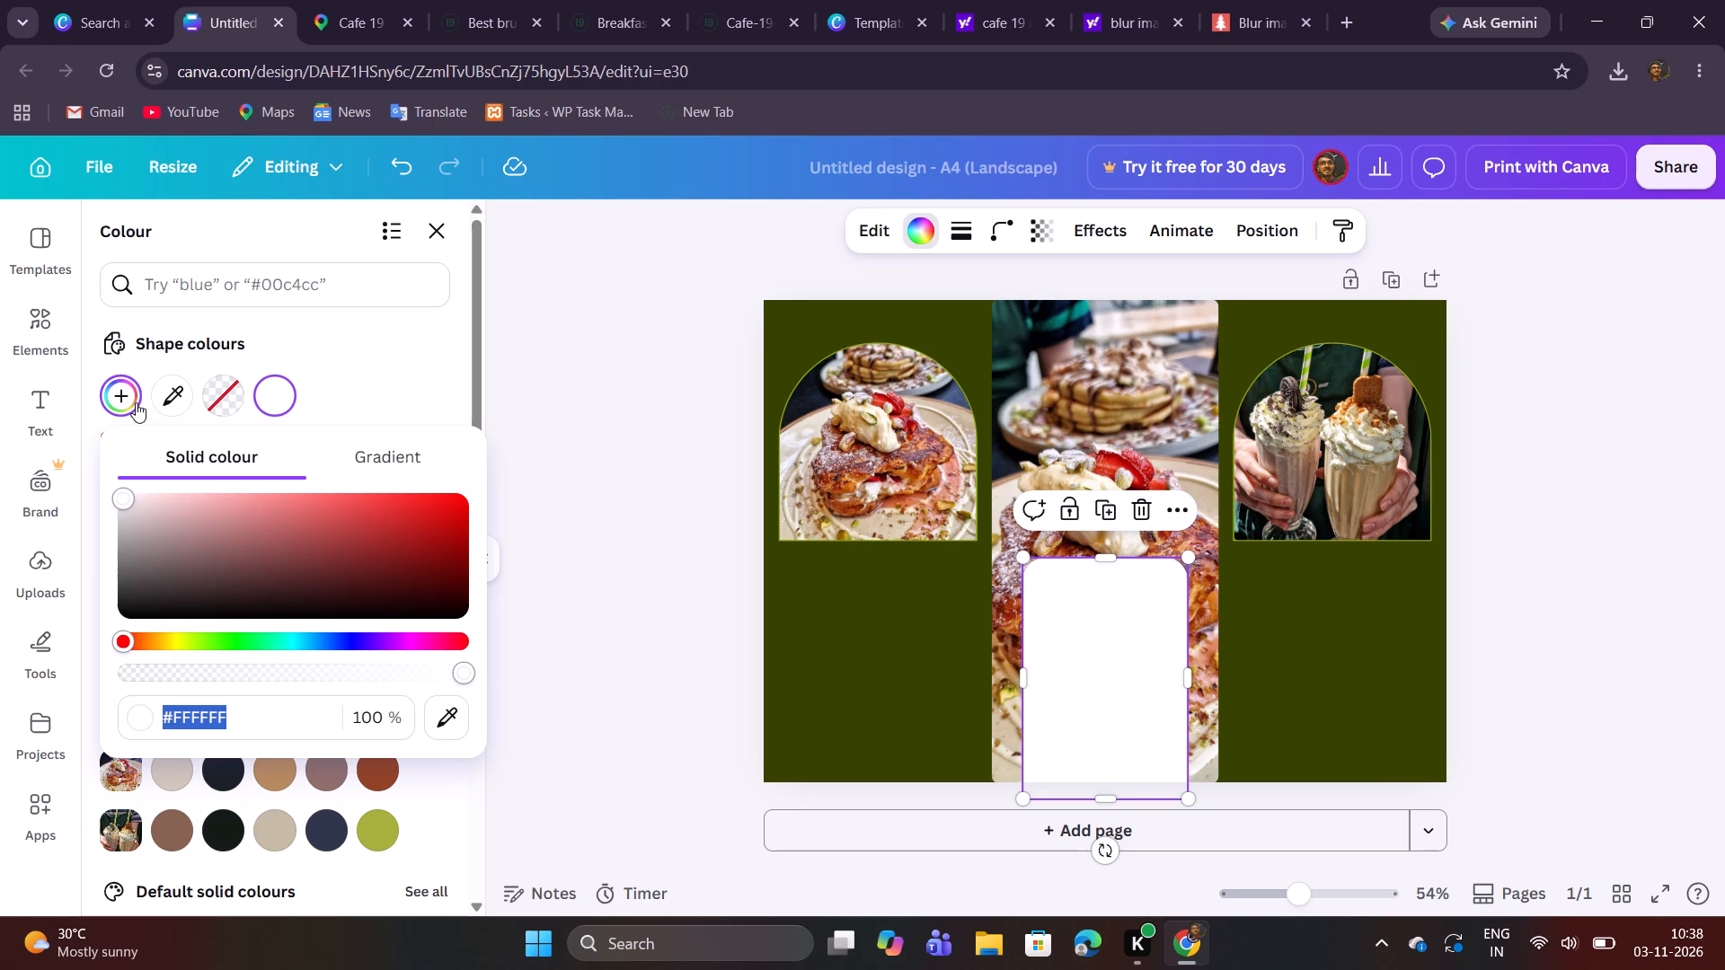
pyautogui.click(128, 495)
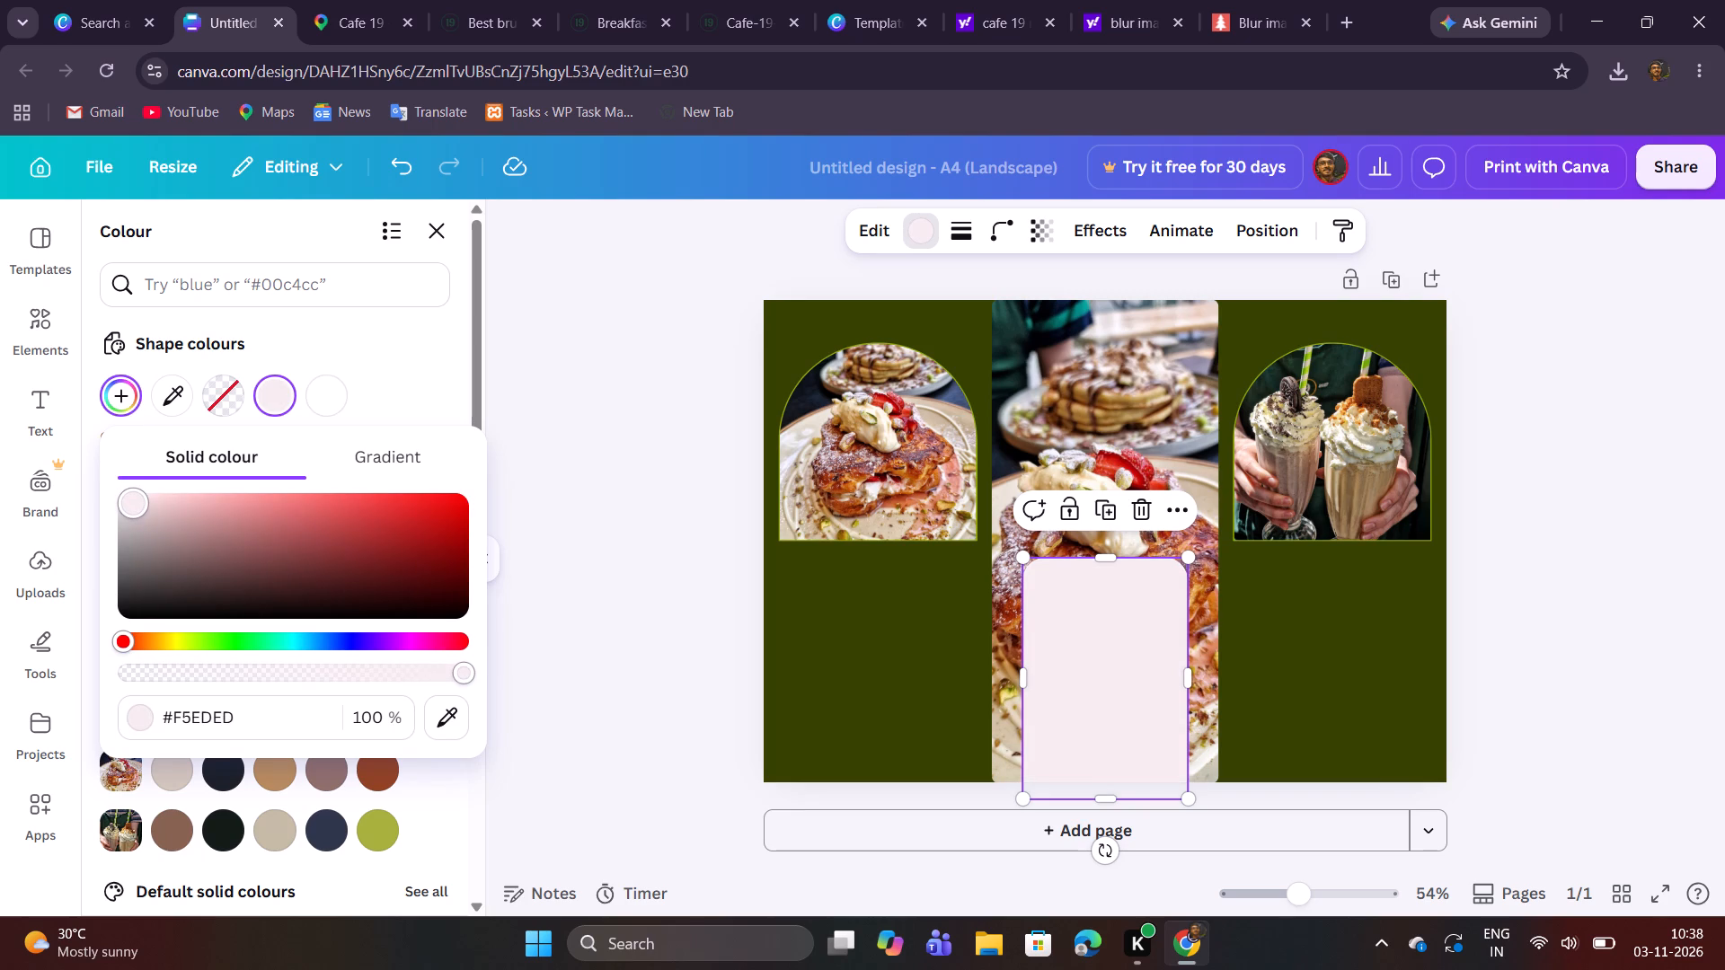
pyautogui.click(603, 485)
pyautogui.click(1591, 524)
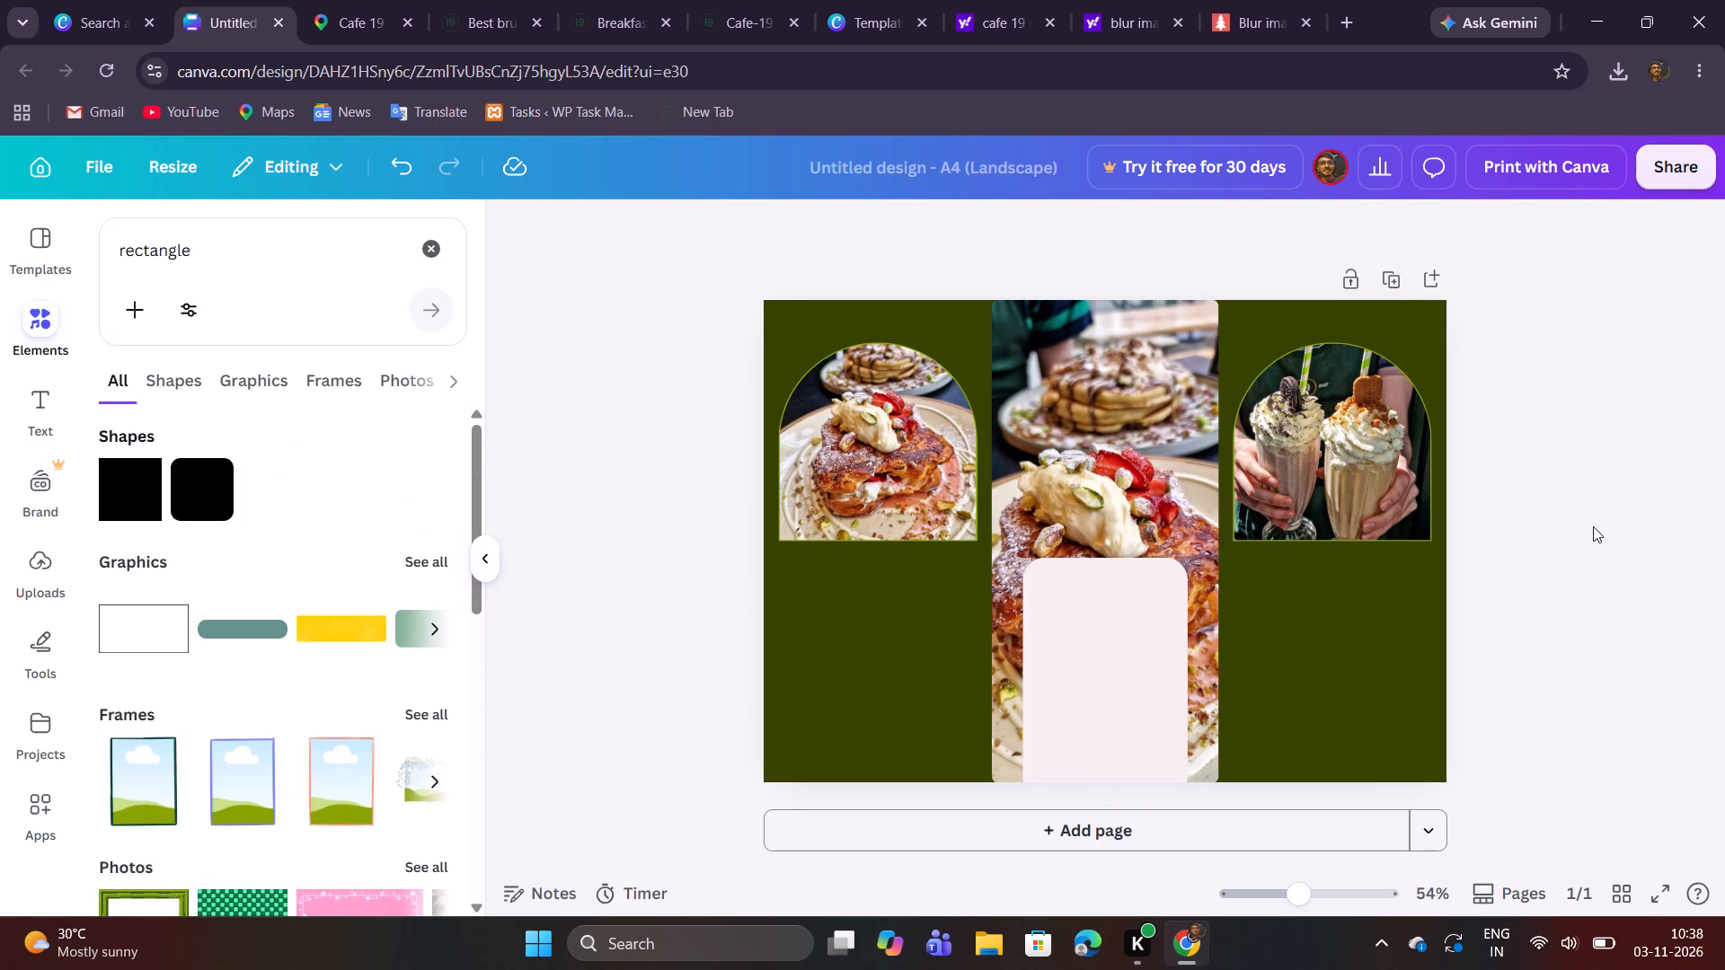
# Enlarge the brochure and compare its layout with the Borcelle Restaurant reference template.
pyautogui.click(1318, 892)
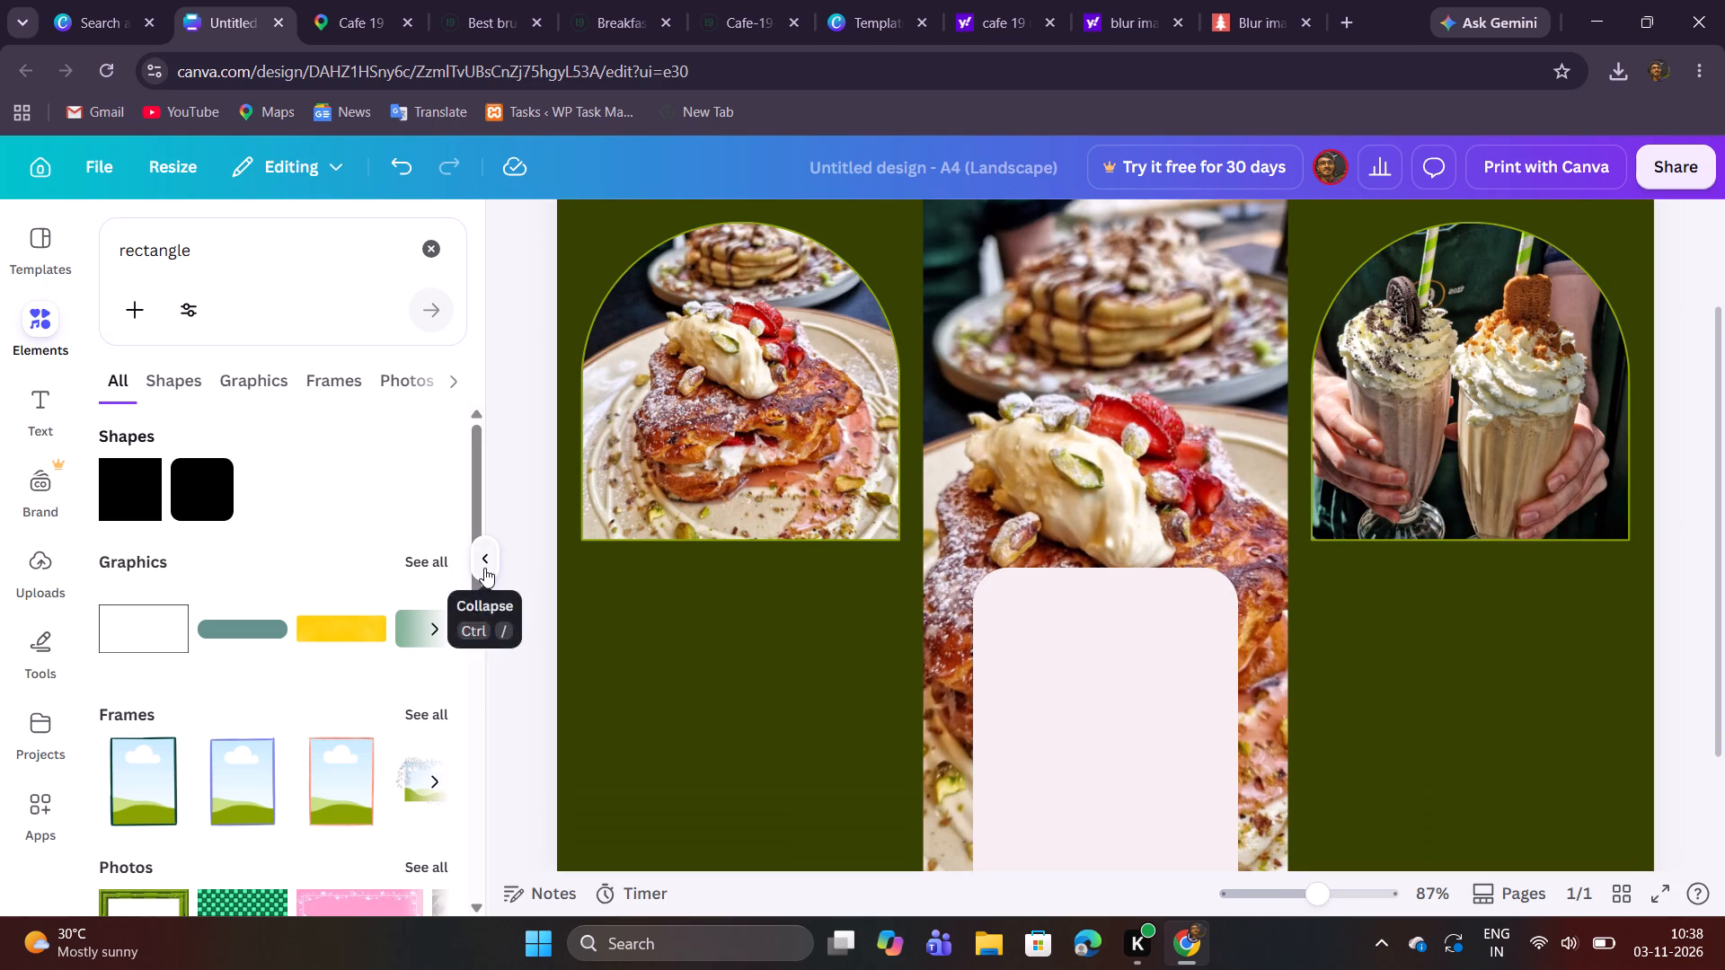
pyautogui.click(484, 568)
pyautogui.scroll(3, 1446, 568)
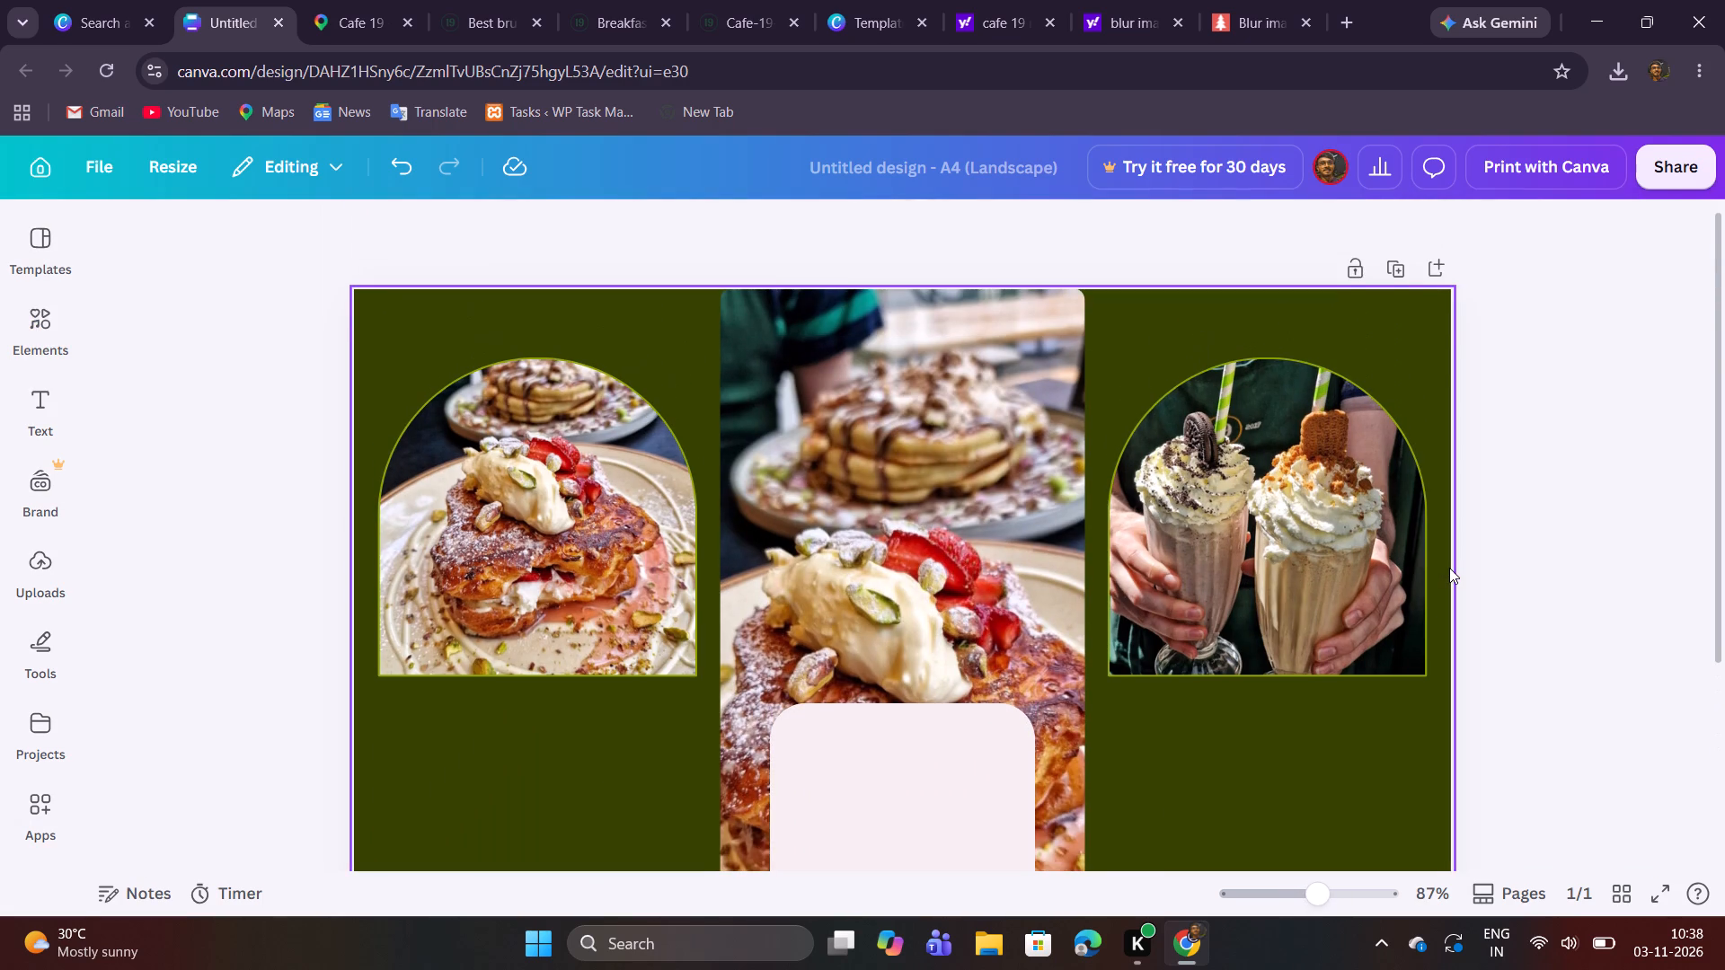
pyautogui.scroll(-2, 1449, 568)
pyautogui.scroll(2, 1449, 568)
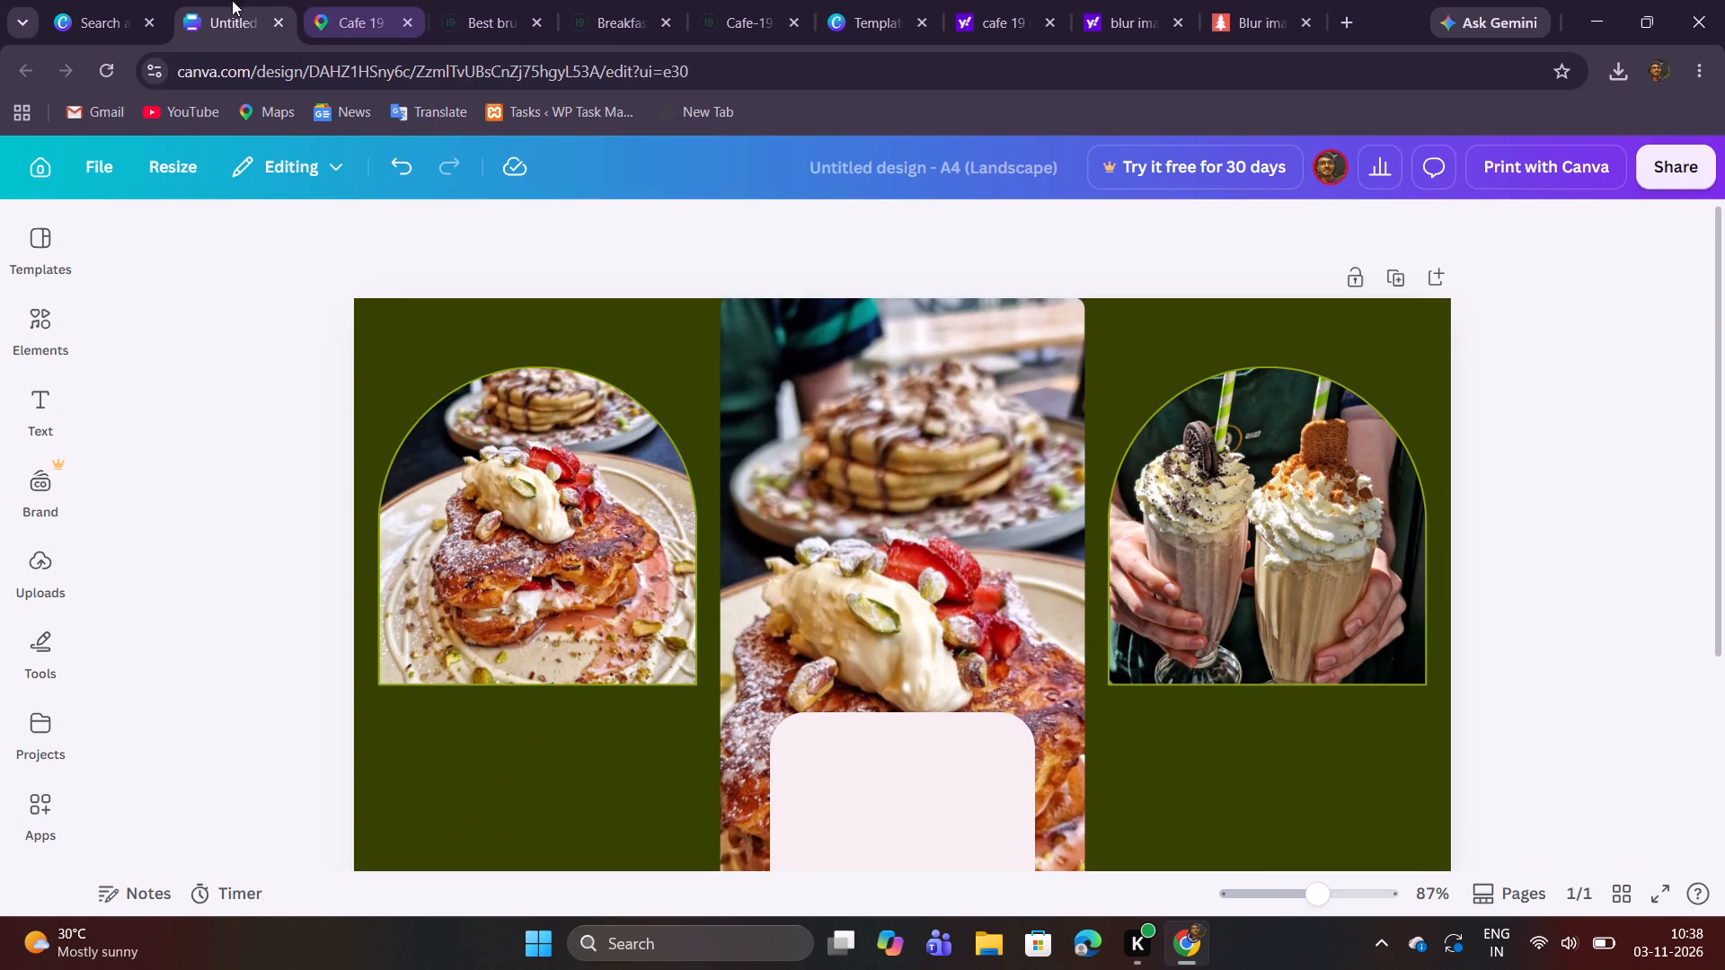
pyautogui.click(99, 0)
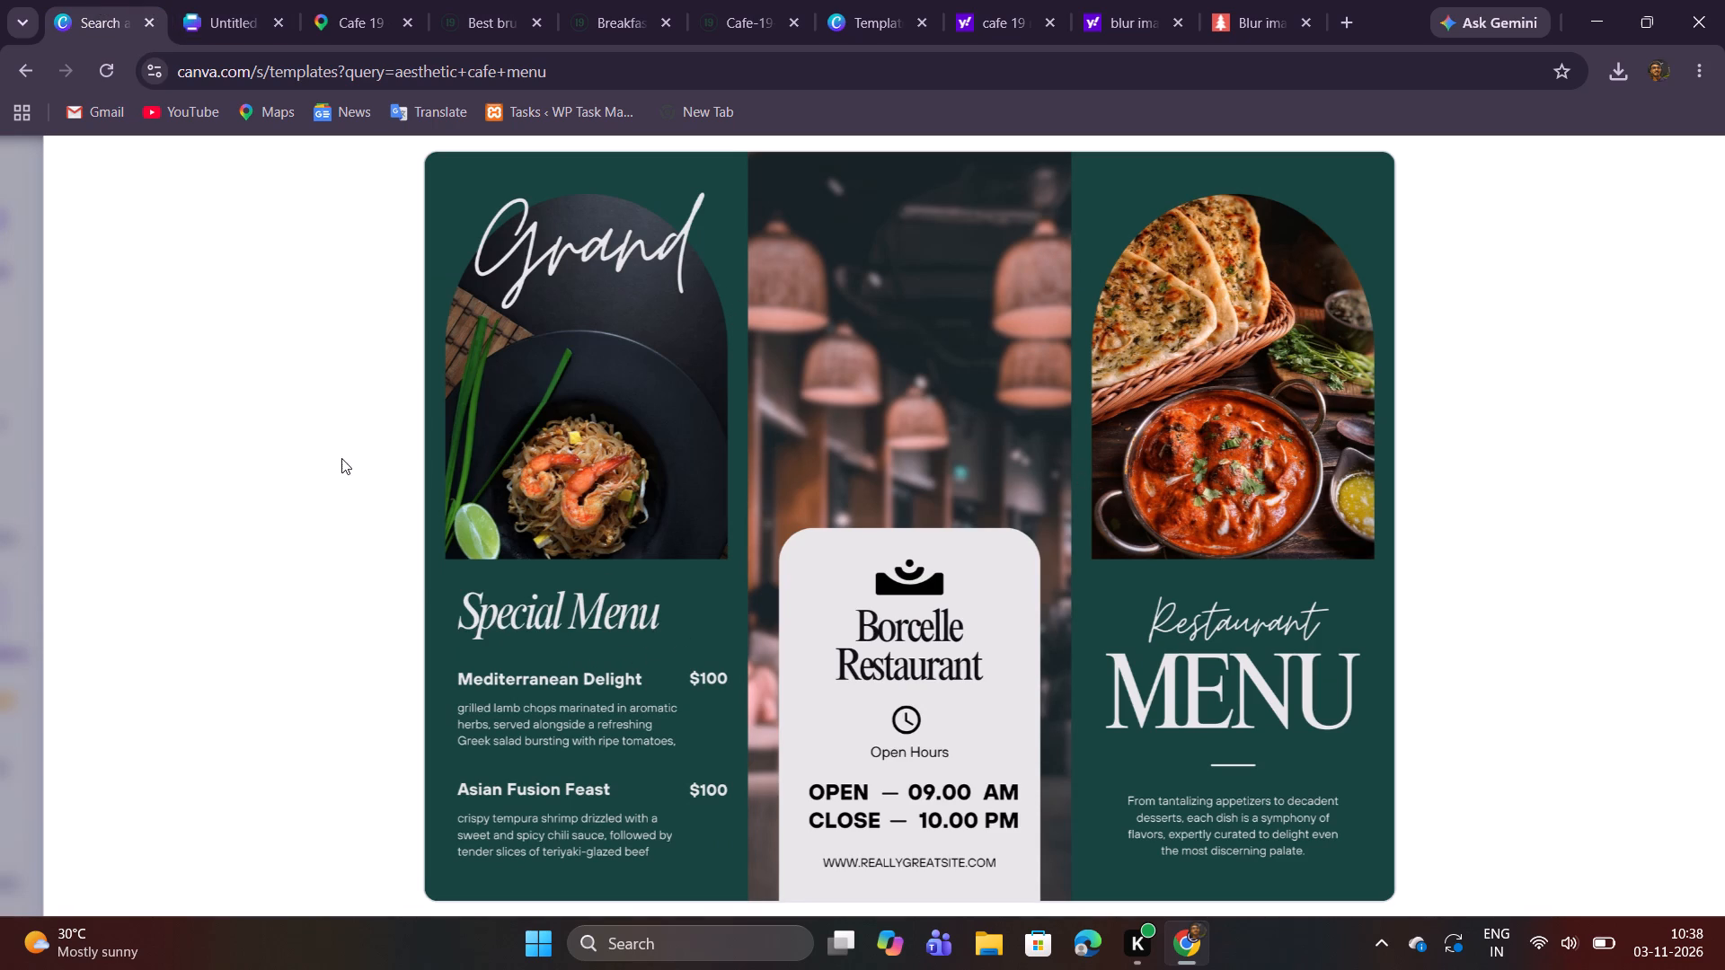
pyautogui.click(222, 0)
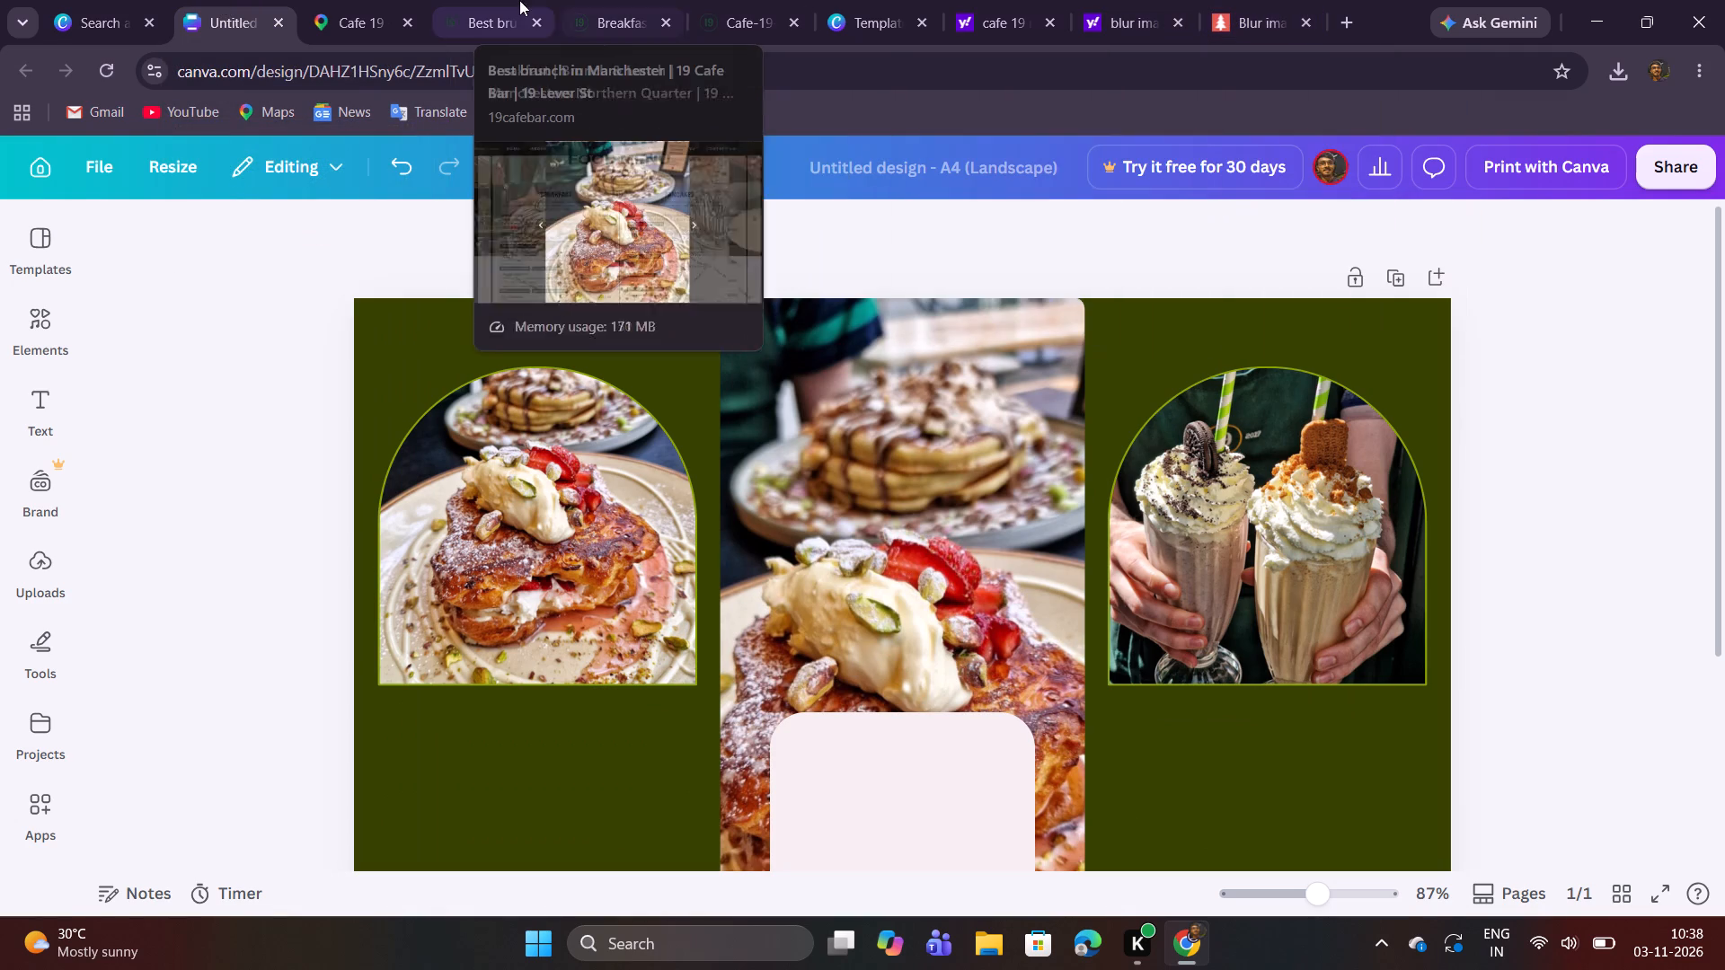
# Close the enlarged photo on the cafe website and copy the round 19 logo image from the home page header.
pyautogui.click(493, 0)
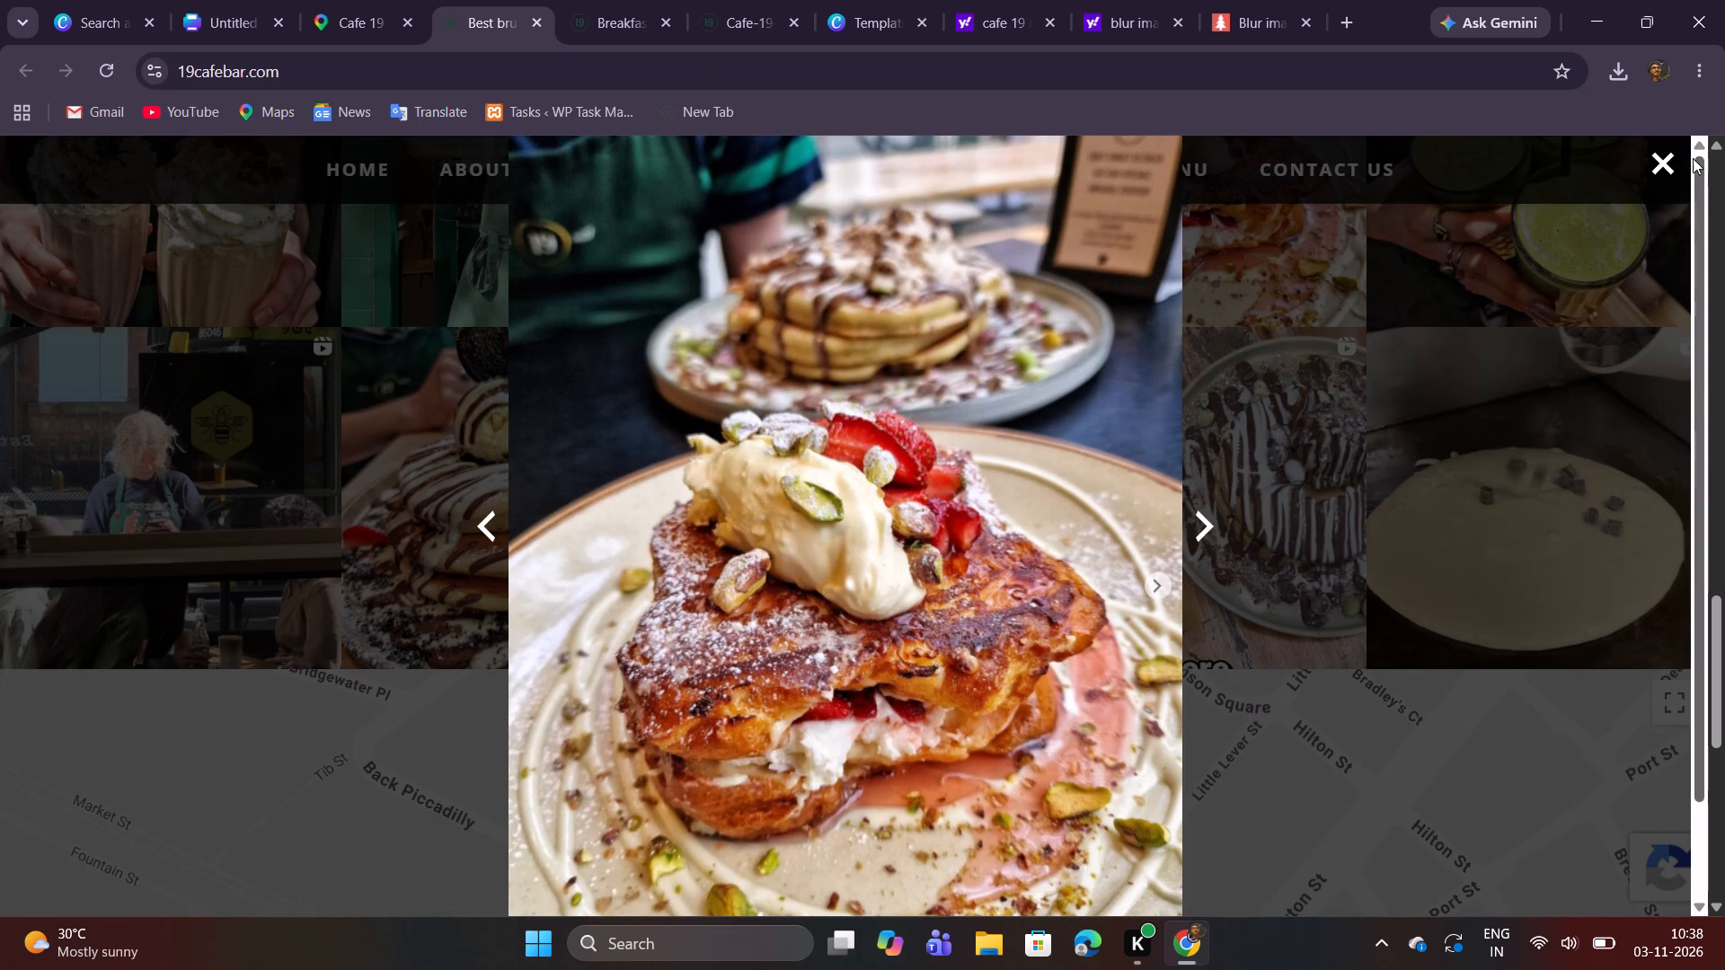
pyautogui.click(1673, 158)
pyautogui.scroll(20, 1542, 267)
pyautogui.scroll(4, 1542, 267)
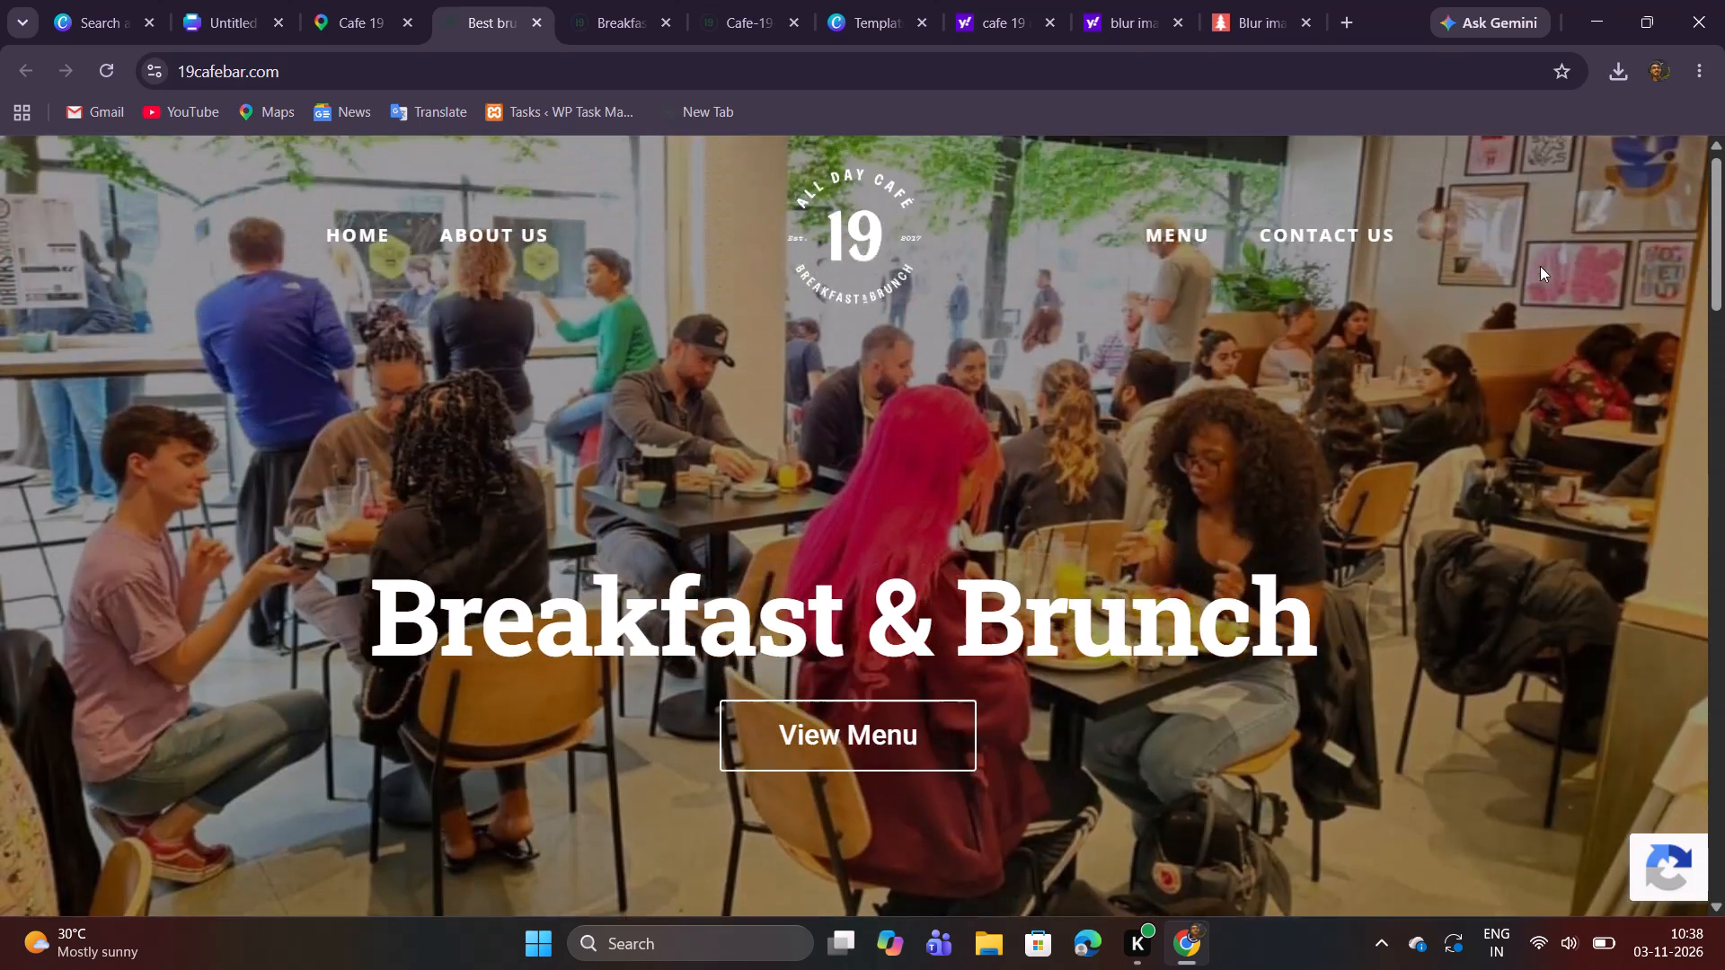
pyautogui.scroll(4, 1526, 268)
pyautogui.moveTo(871, 238); pyautogui.dragTo(1323, 180)
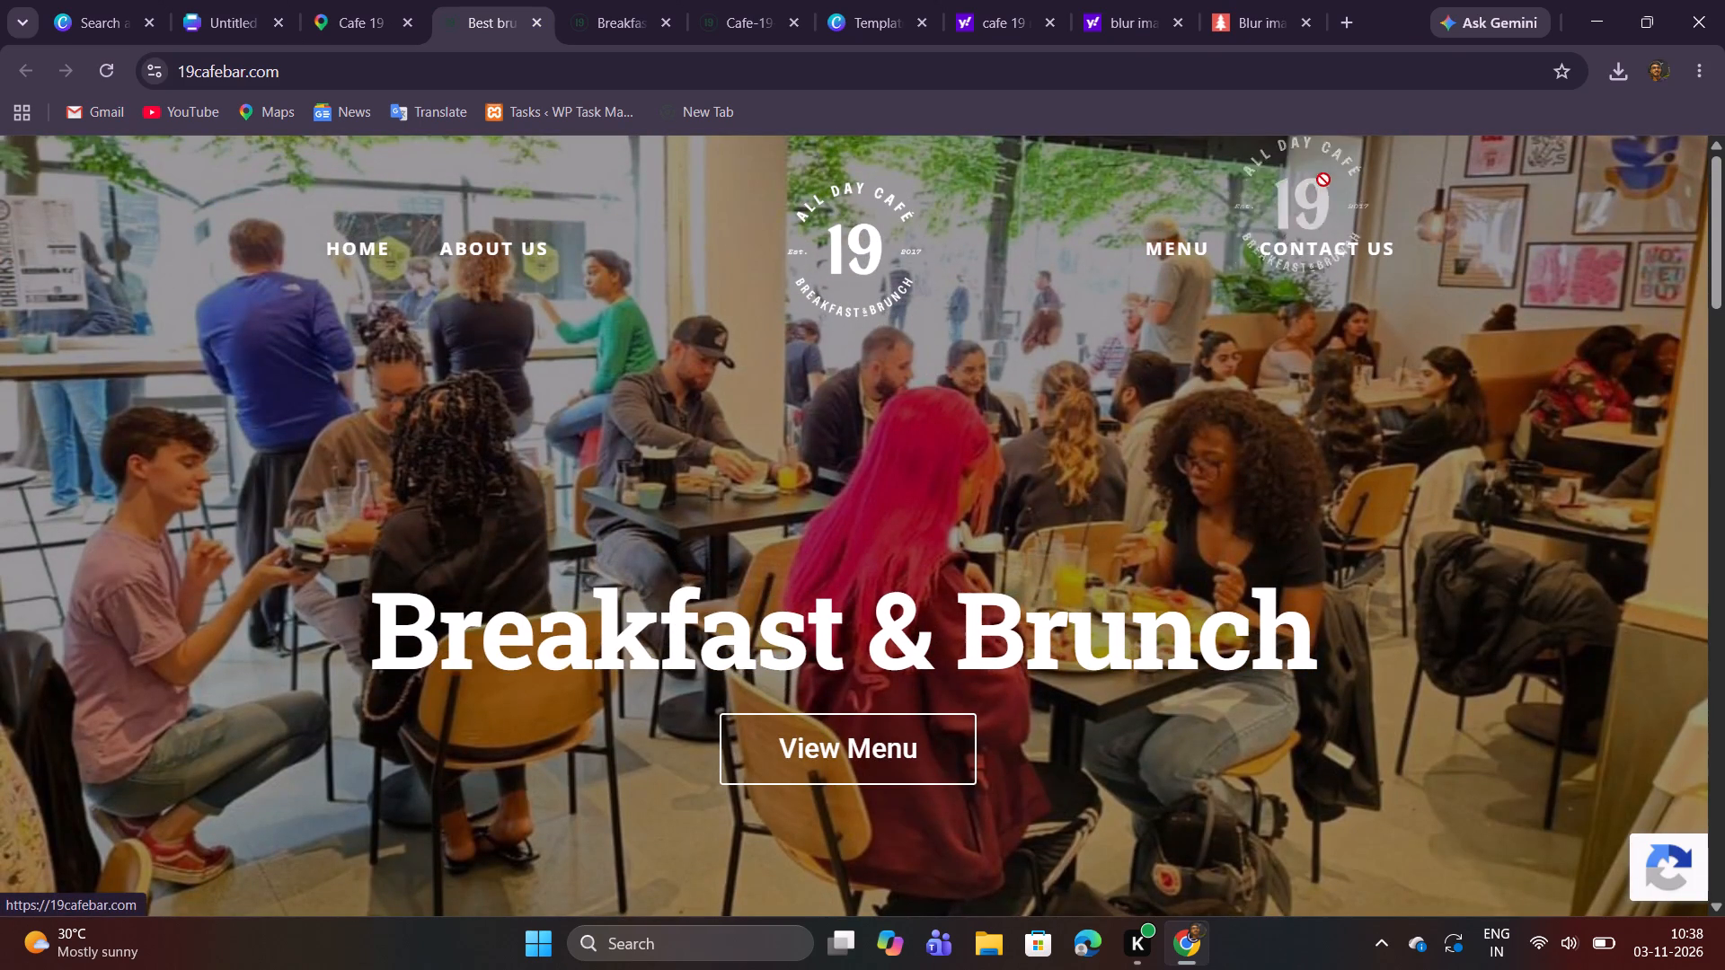
pyautogui.moveTo(1323, 180); pyautogui.dragTo(1402, 0)
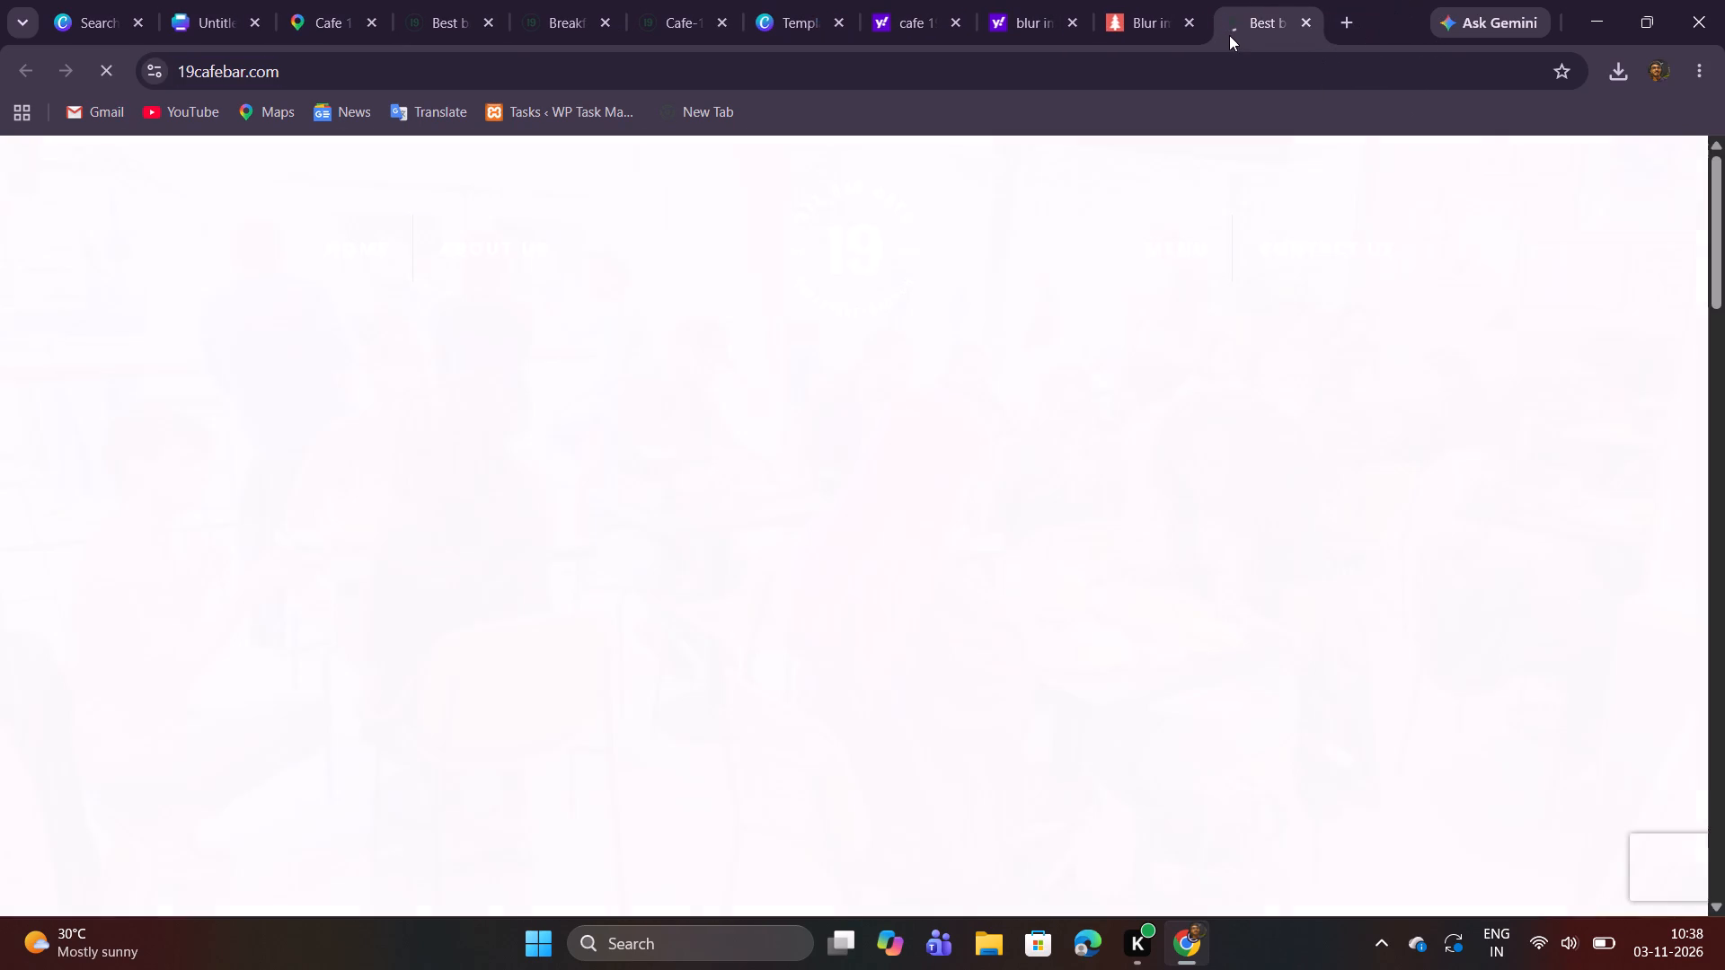
pyautogui.click(1300, 23)
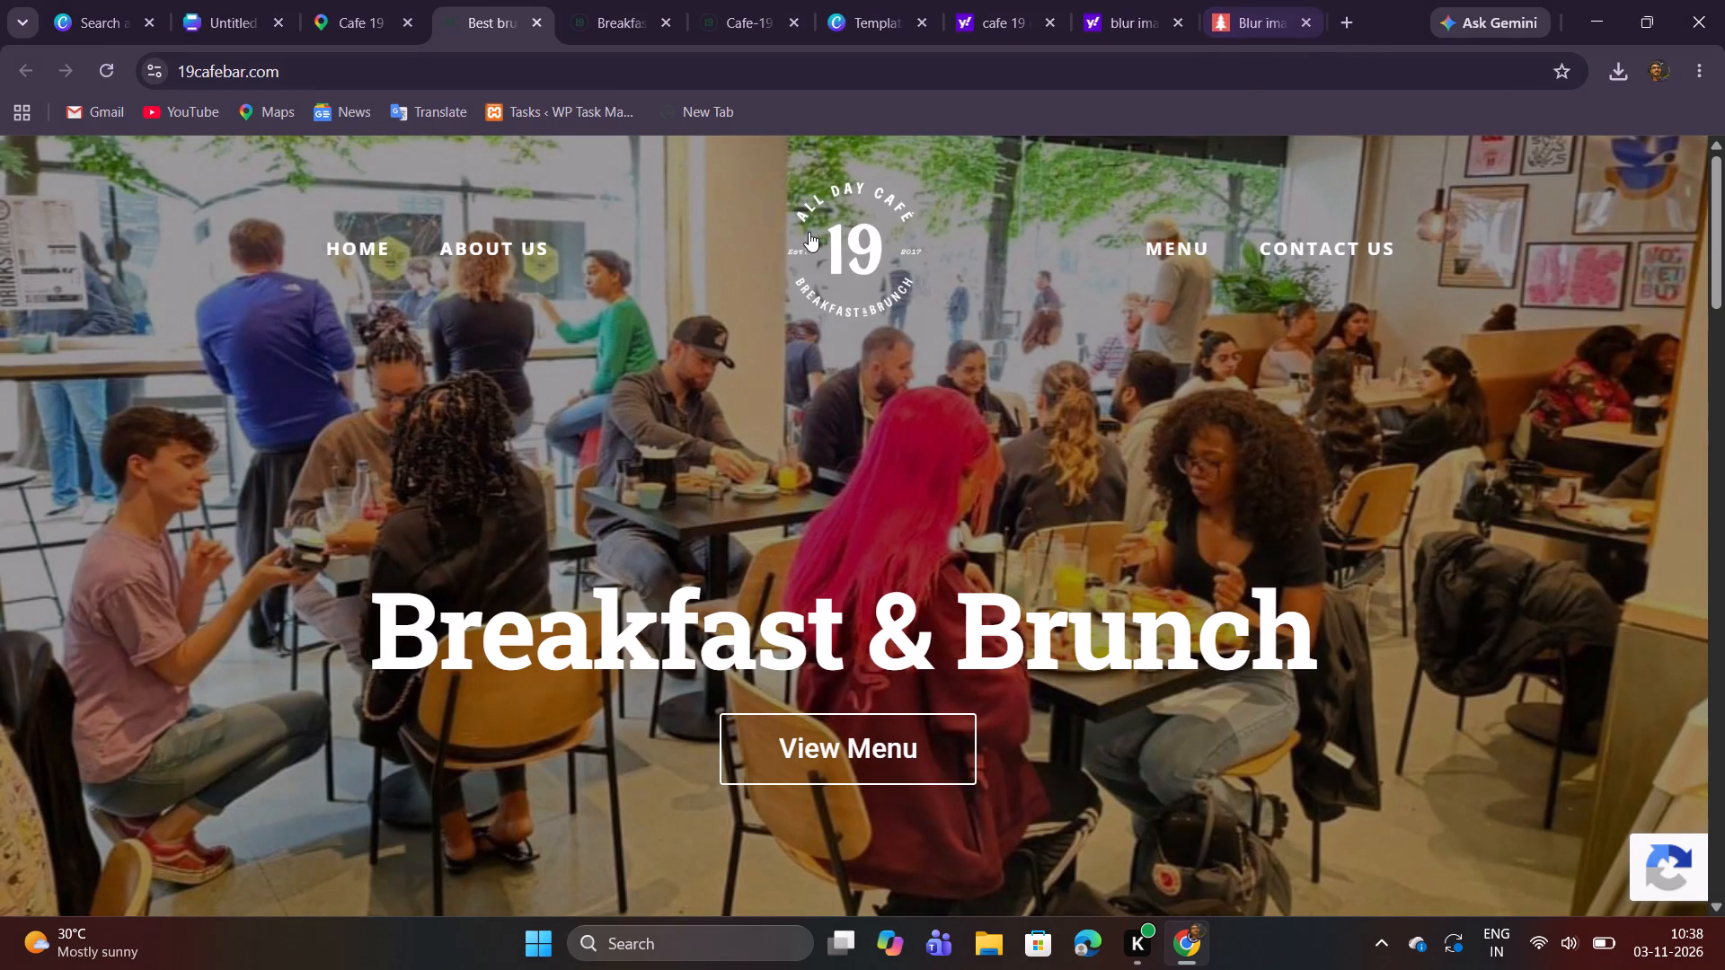
pyautogui.rightClick(809, 234)
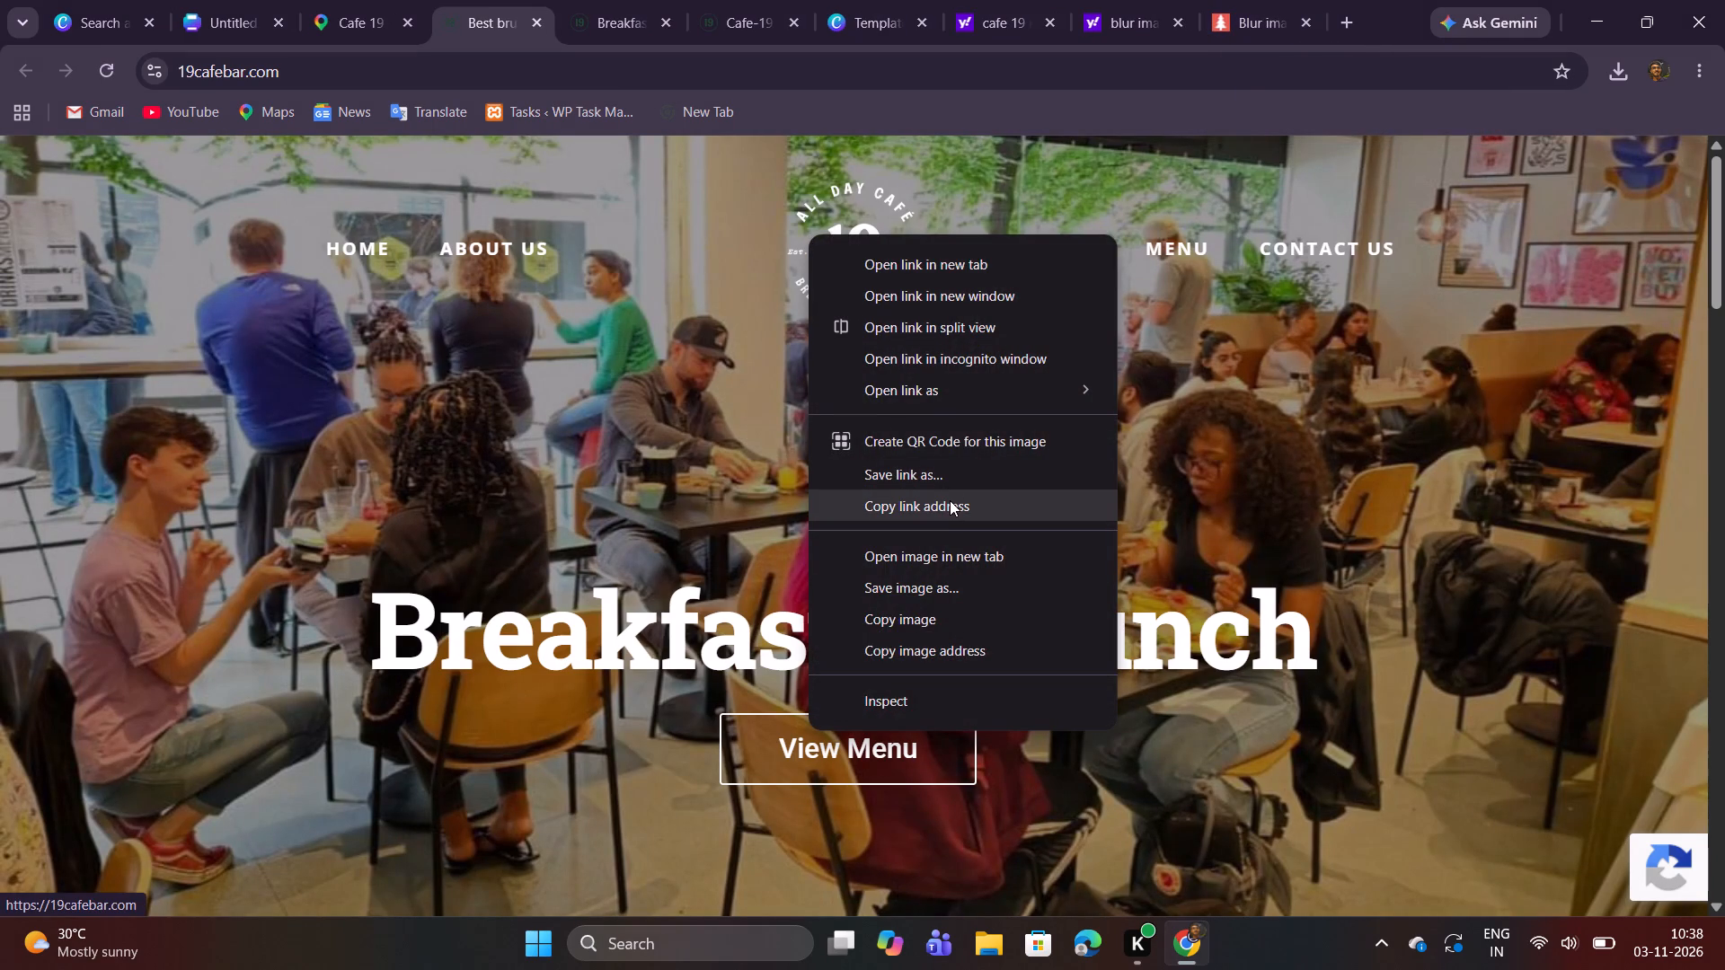
pyautogui.click(944, 621)
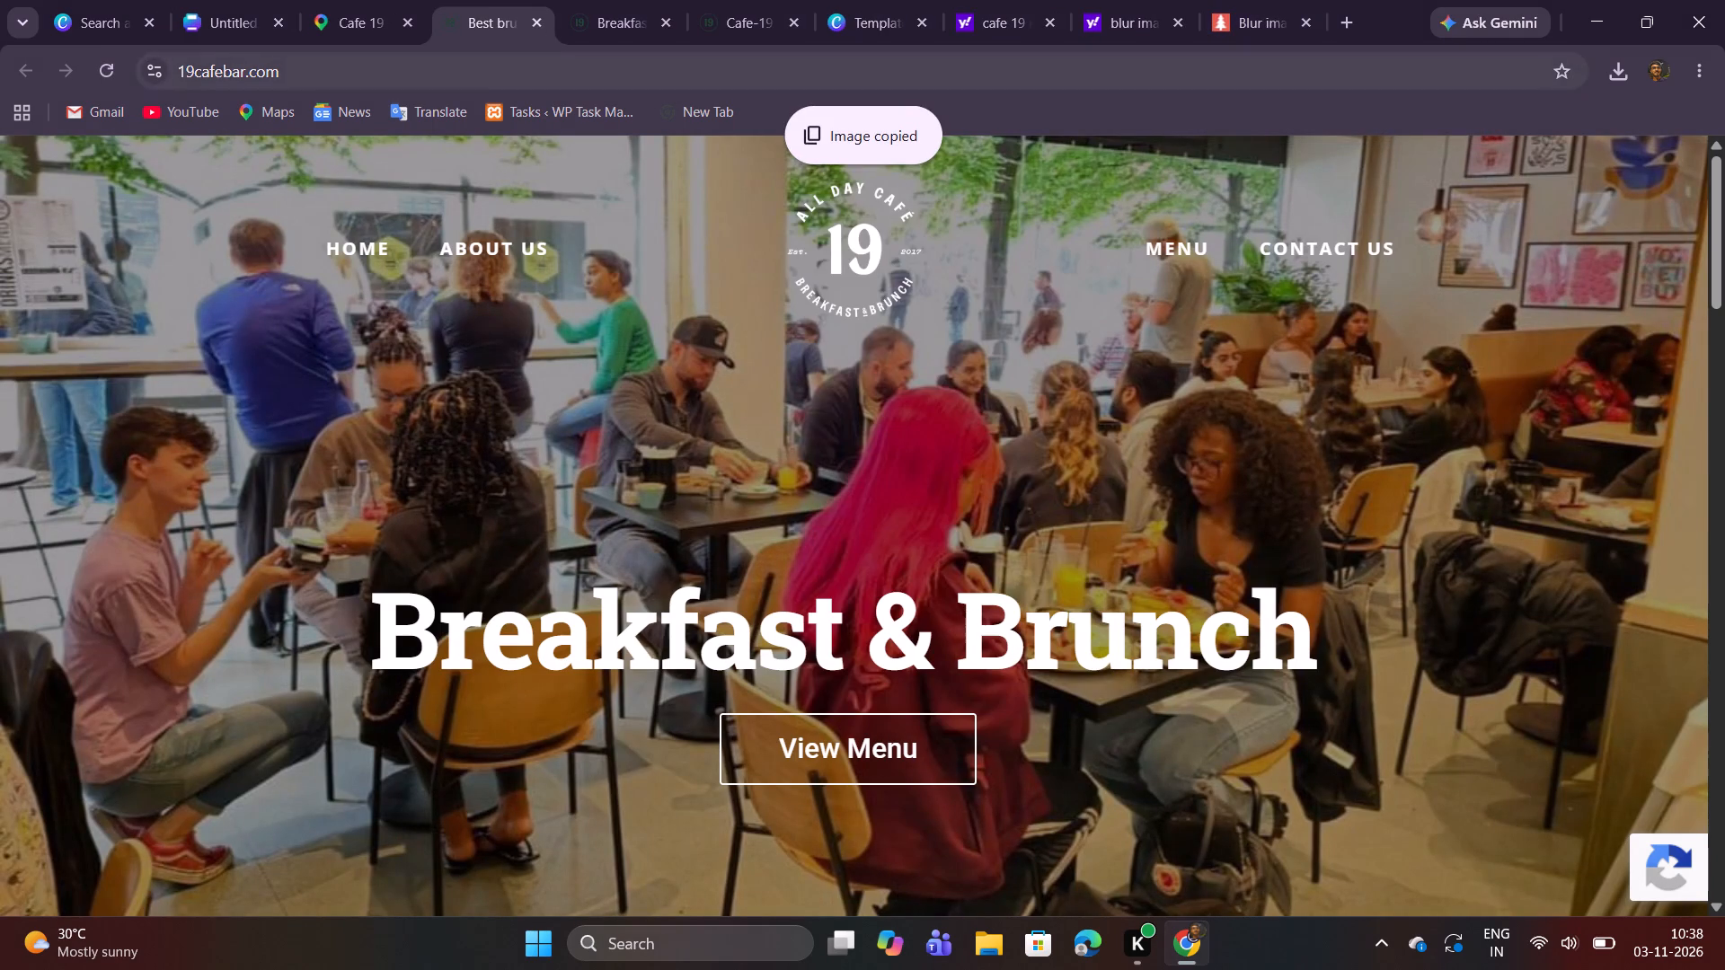
# Paste the copied 19 logo into the brochure and shrink it to about half the info box's width.
pyautogui.click(217, 31)
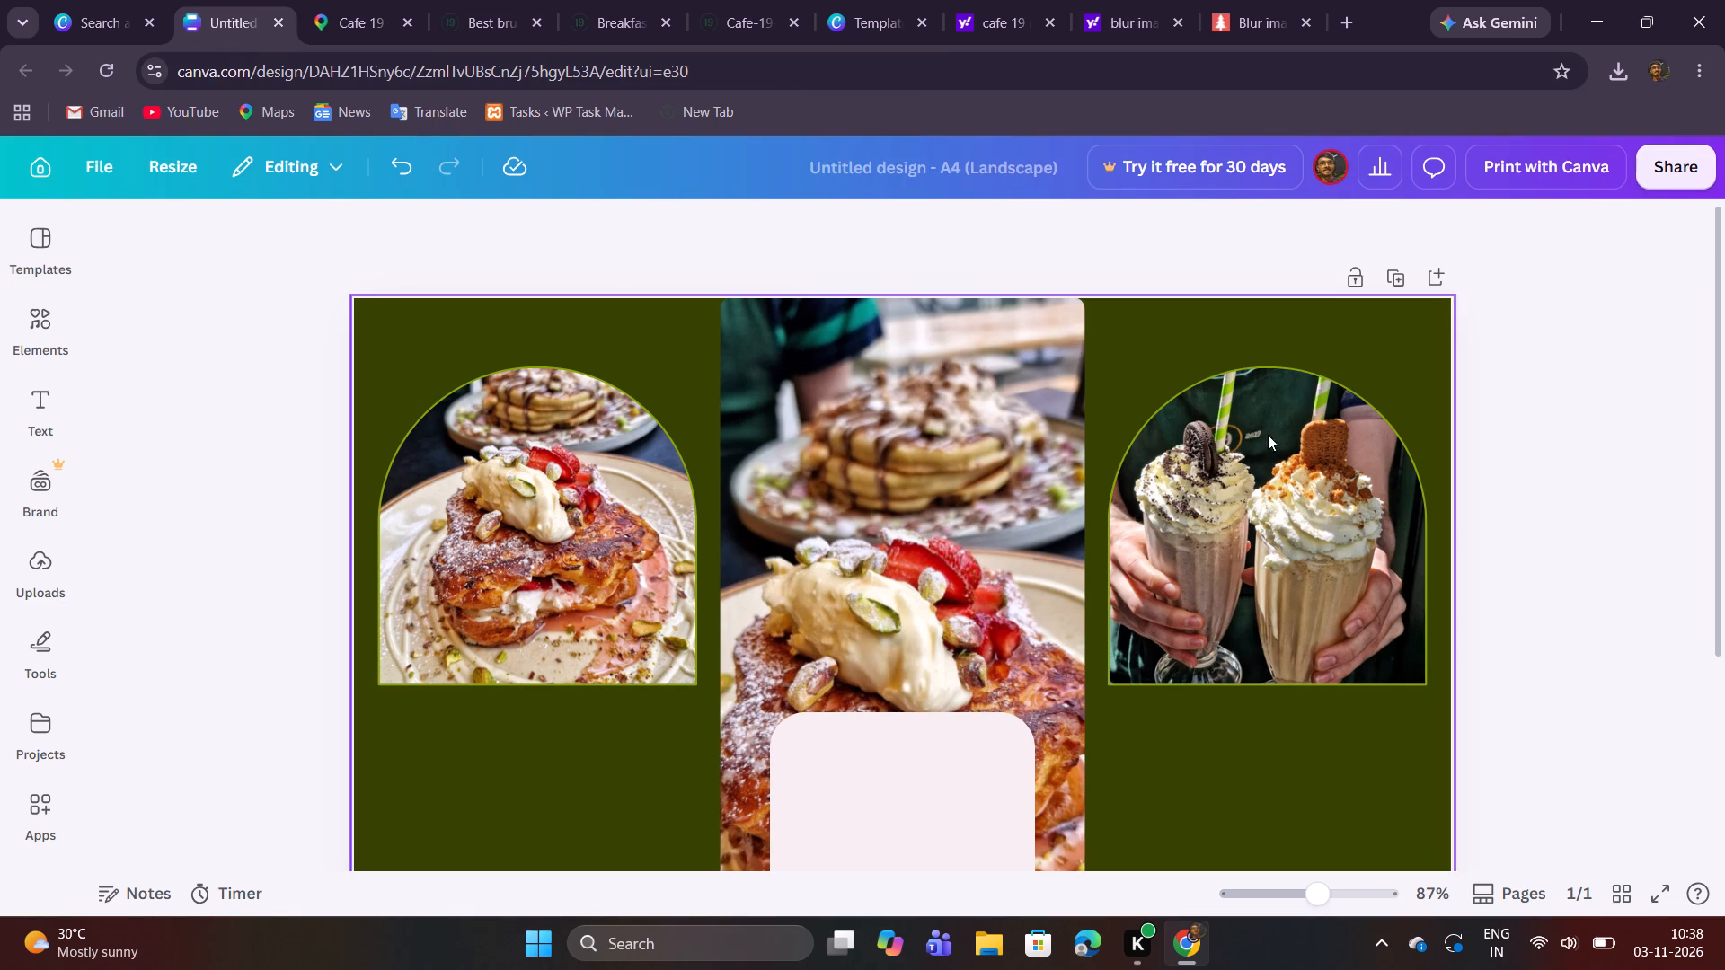
pyautogui.click(1146, 347)
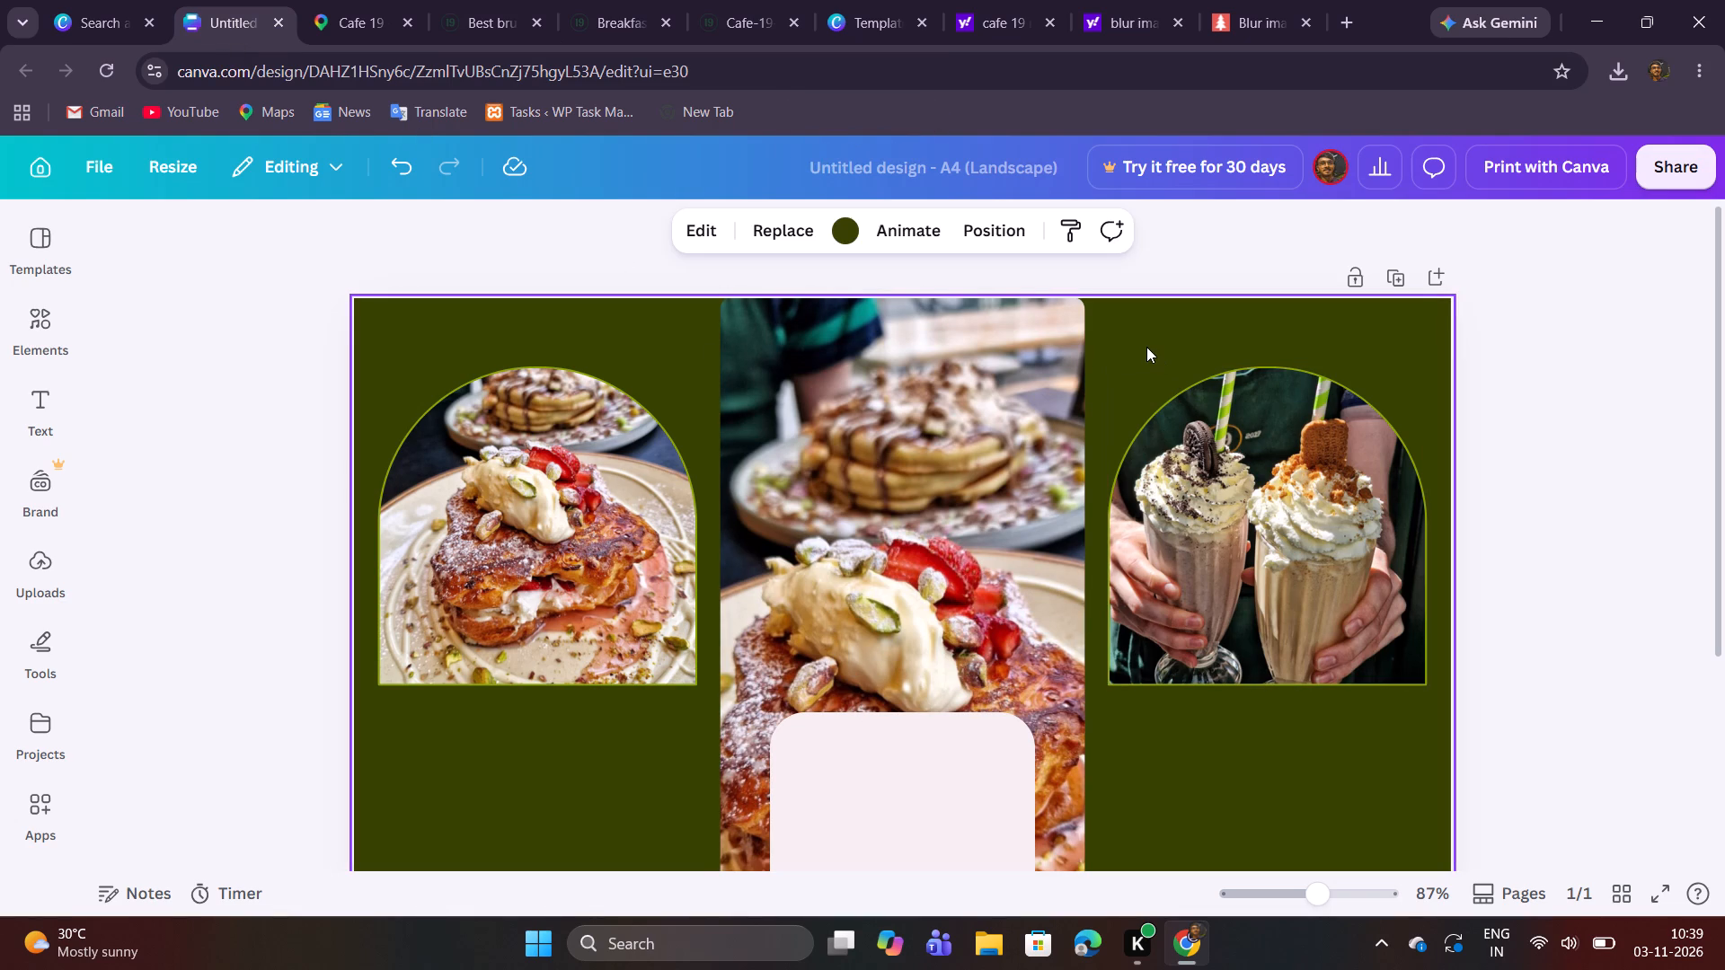
pyautogui.hotkey('ctrl', 'v')
pyautogui.scroll(-2, 1207, 312)
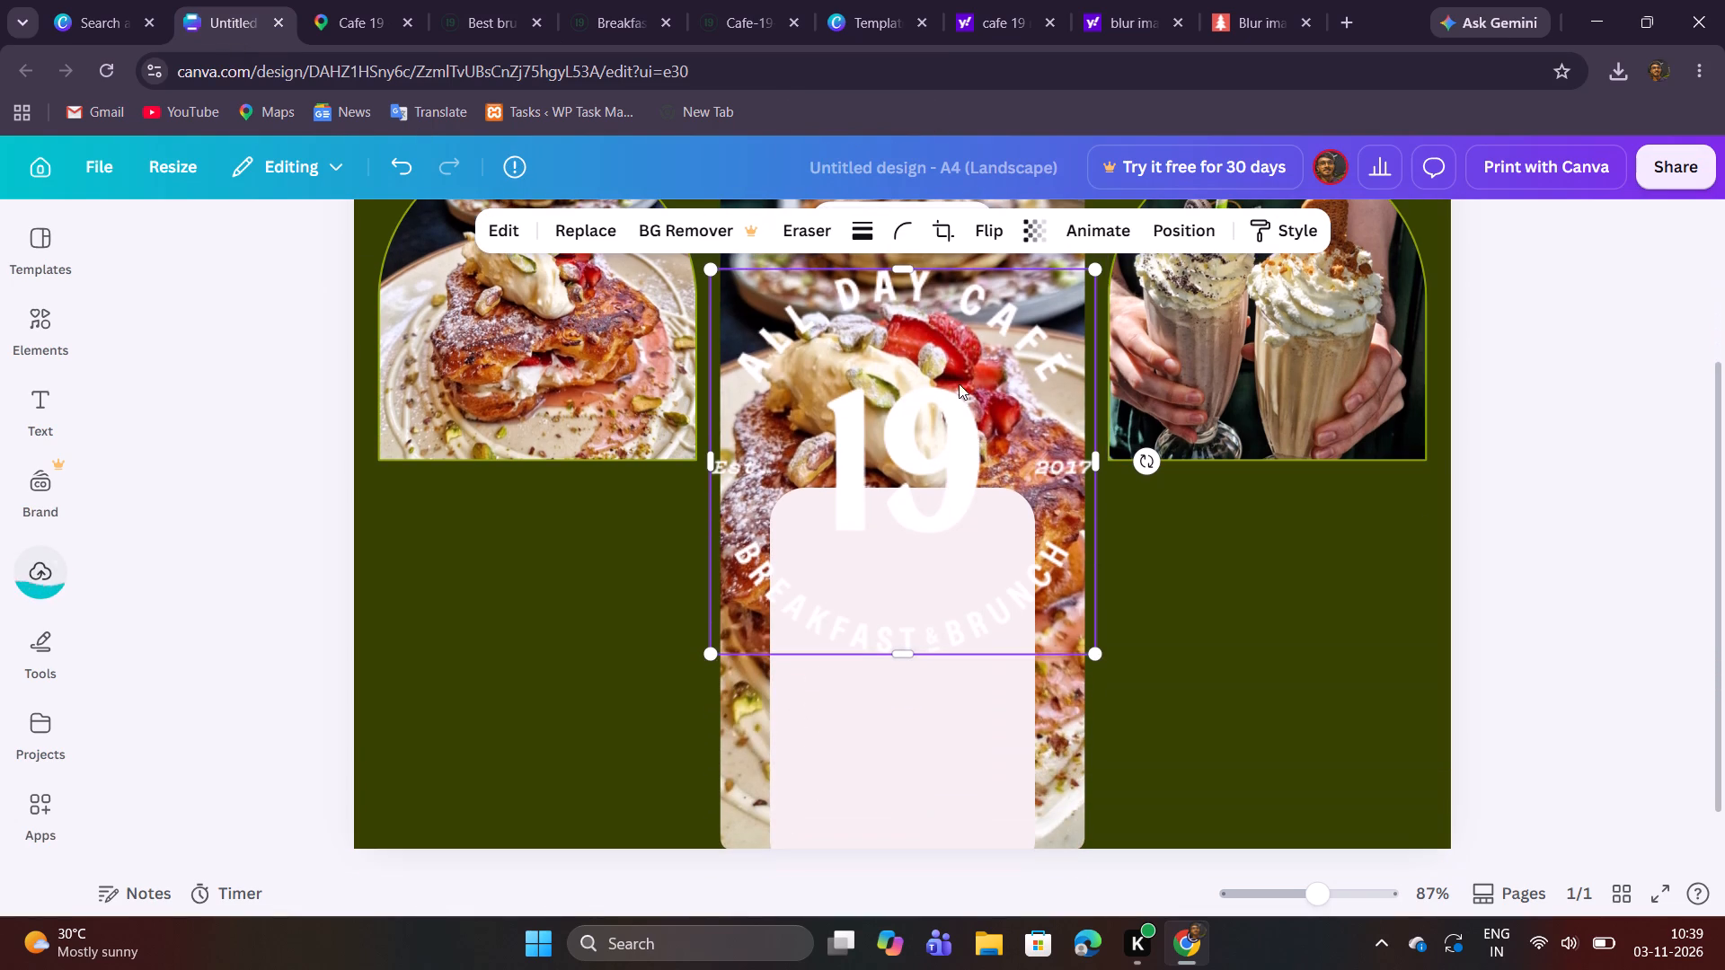
pyautogui.moveTo(1094, 660); pyautogui.dragTo(875, 480)
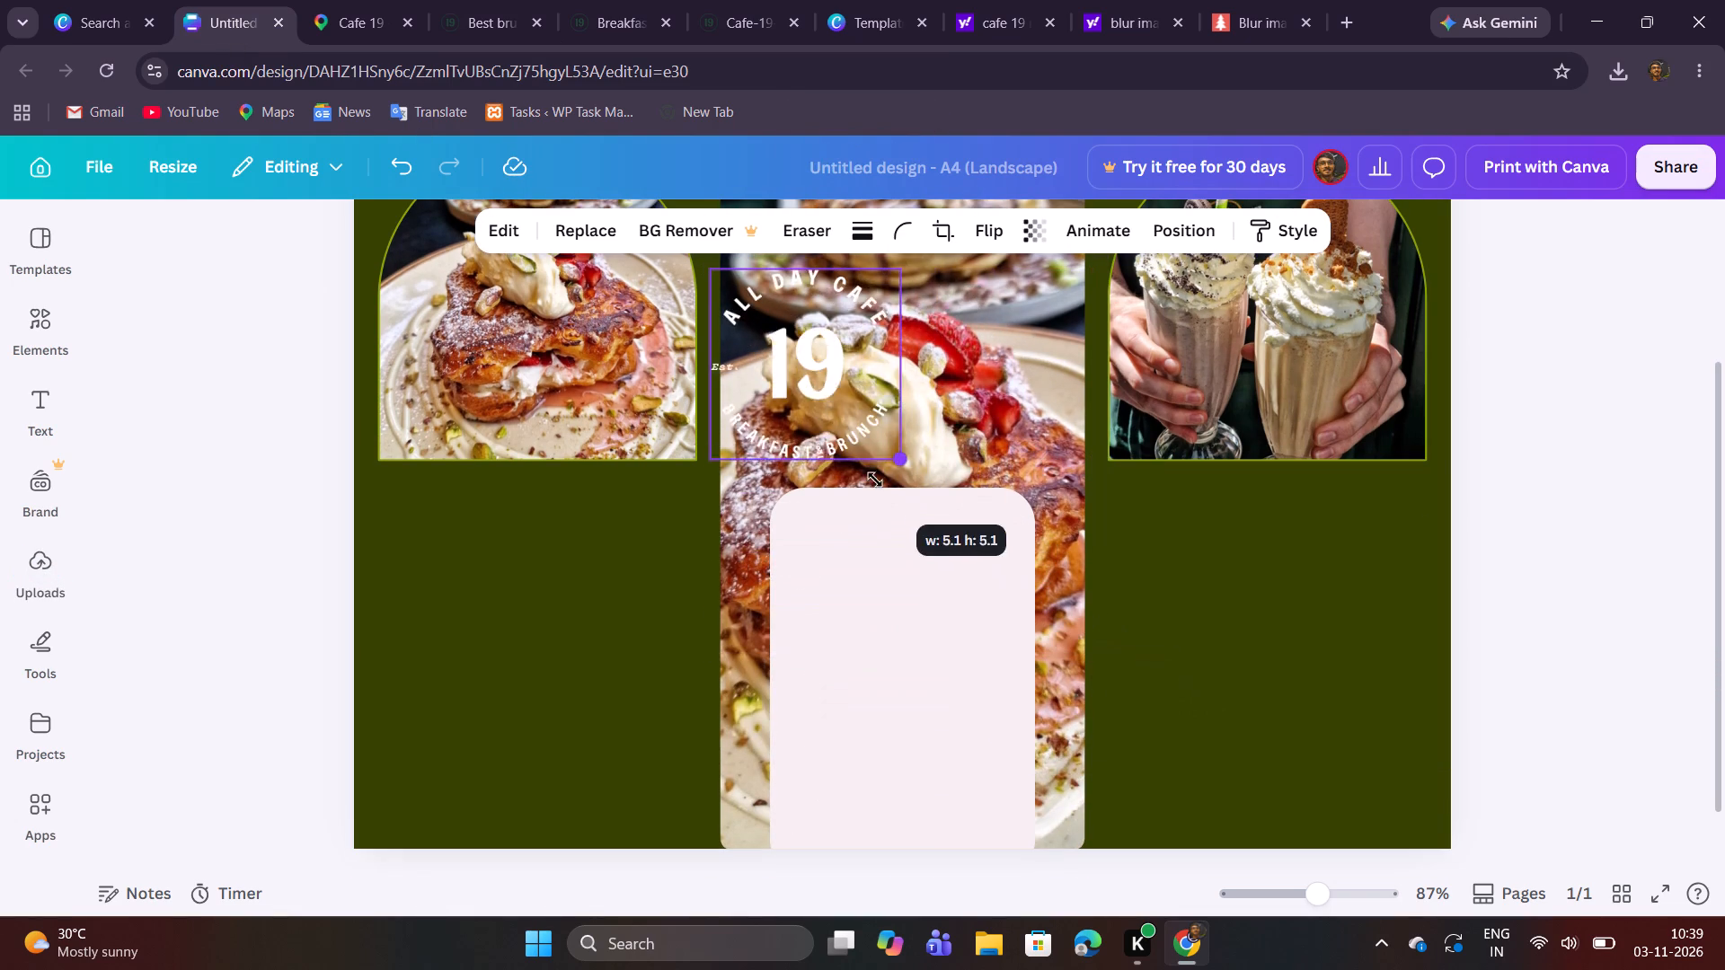
pyautogui.moveTo(875, 480); pyautogui.dragTo(836, 421)
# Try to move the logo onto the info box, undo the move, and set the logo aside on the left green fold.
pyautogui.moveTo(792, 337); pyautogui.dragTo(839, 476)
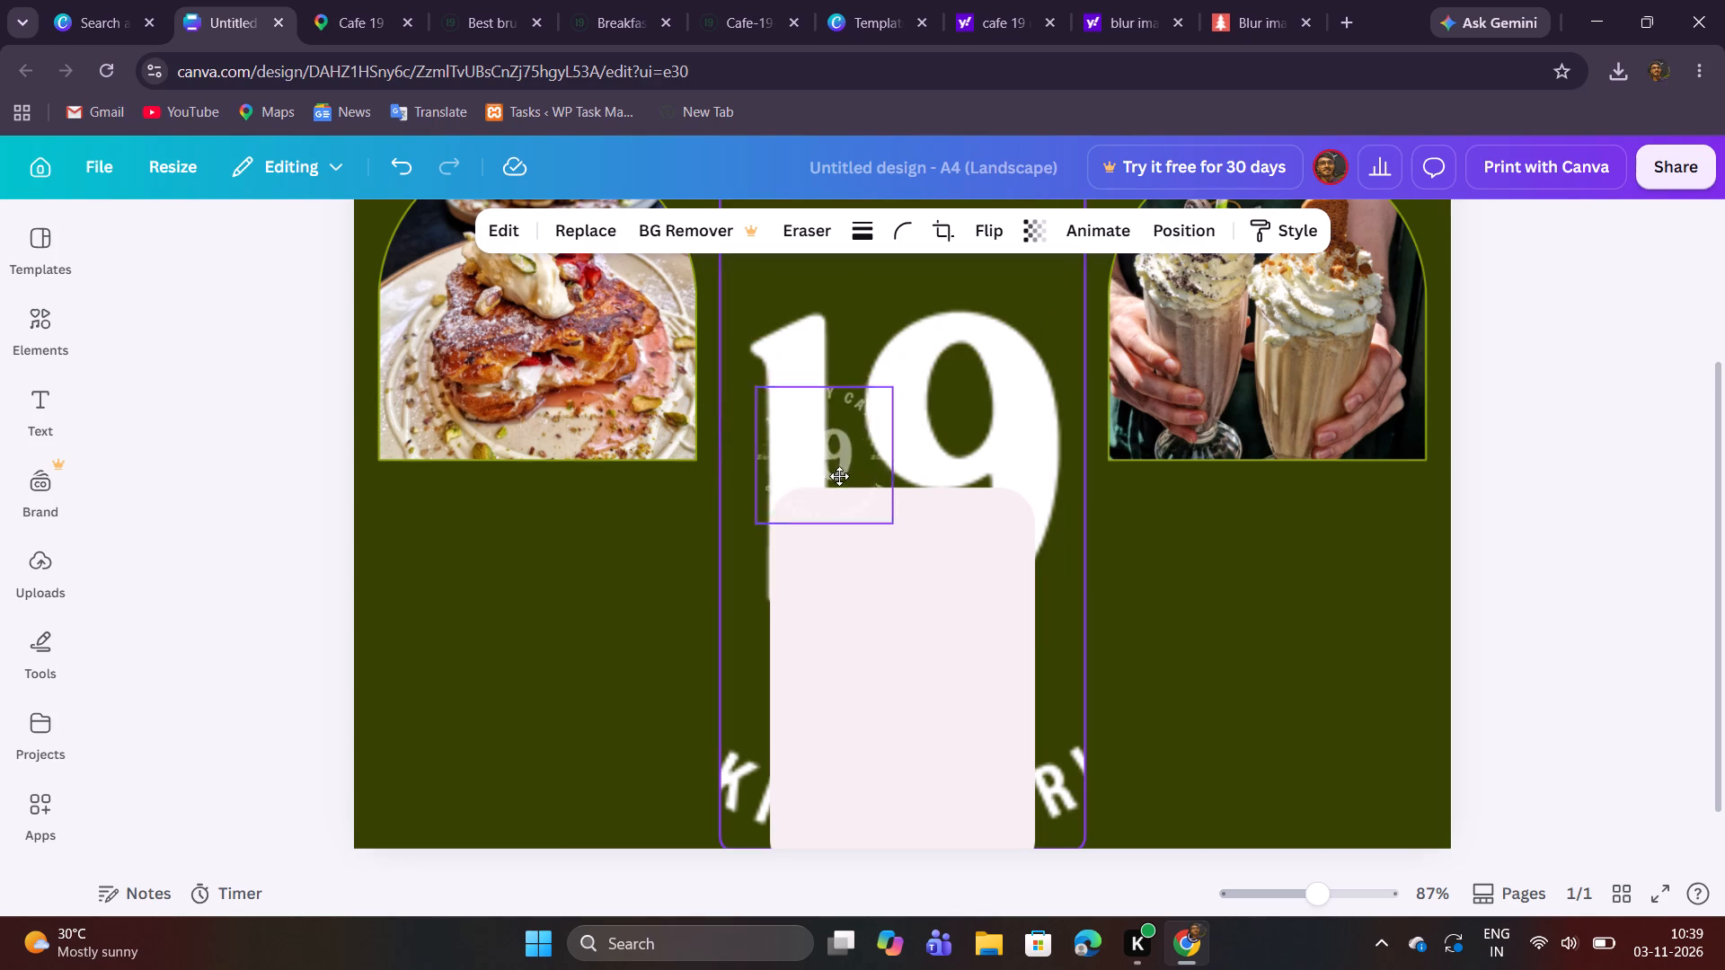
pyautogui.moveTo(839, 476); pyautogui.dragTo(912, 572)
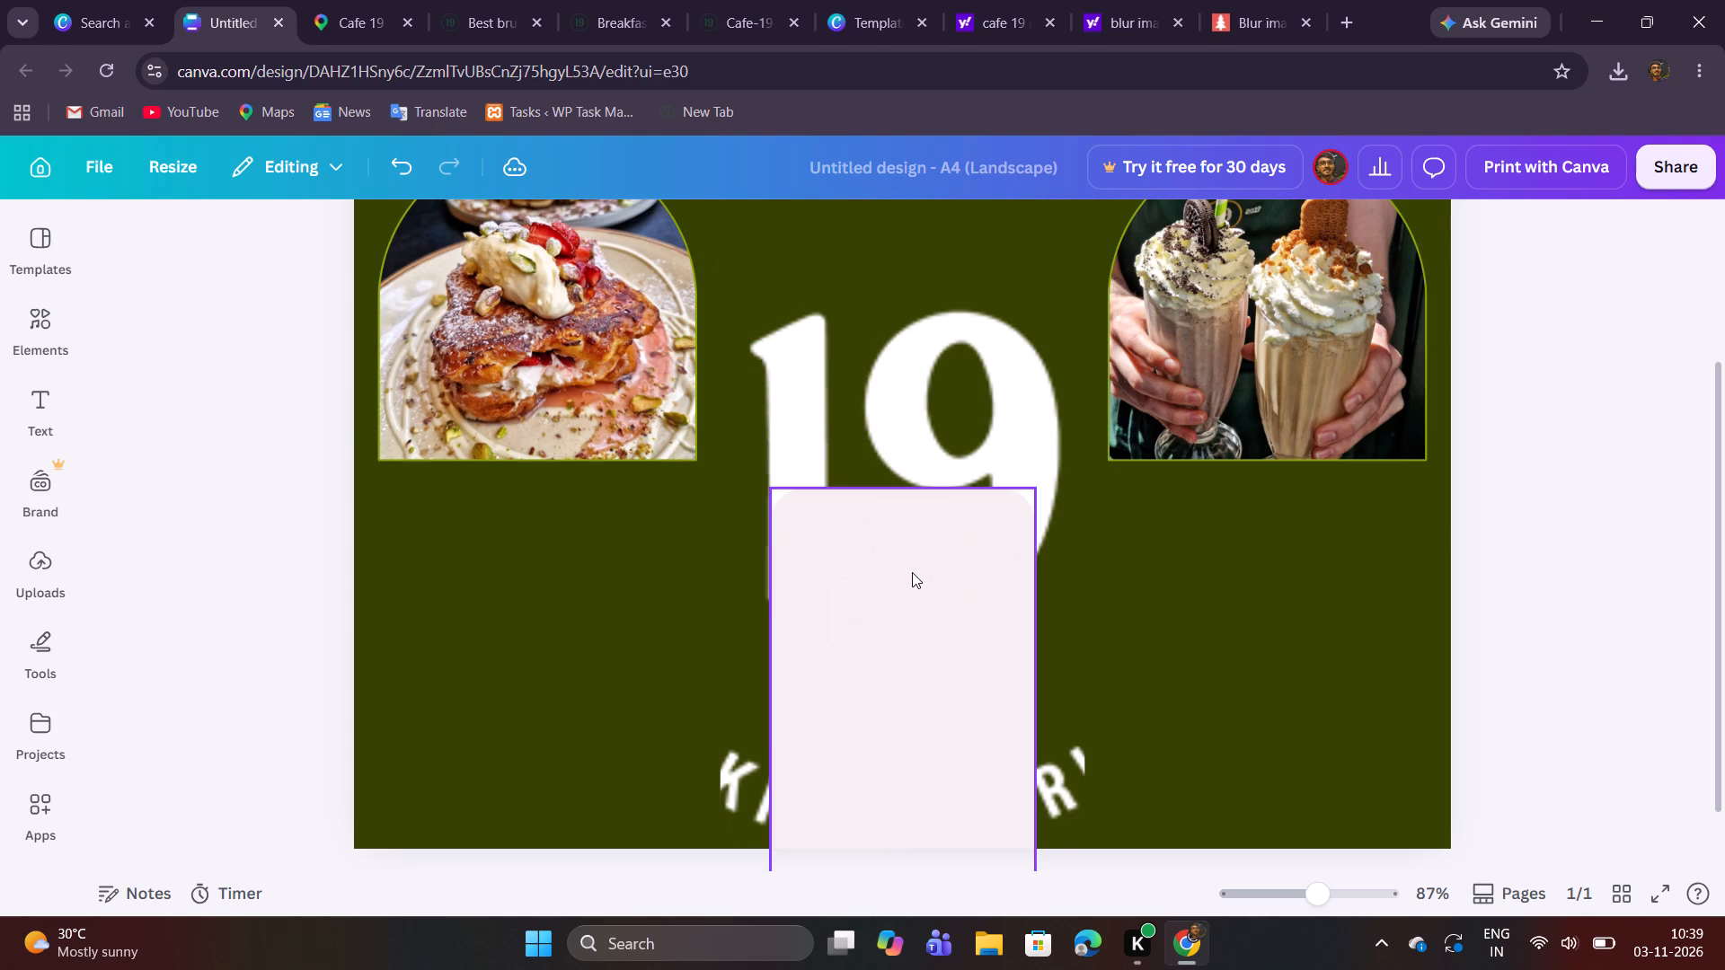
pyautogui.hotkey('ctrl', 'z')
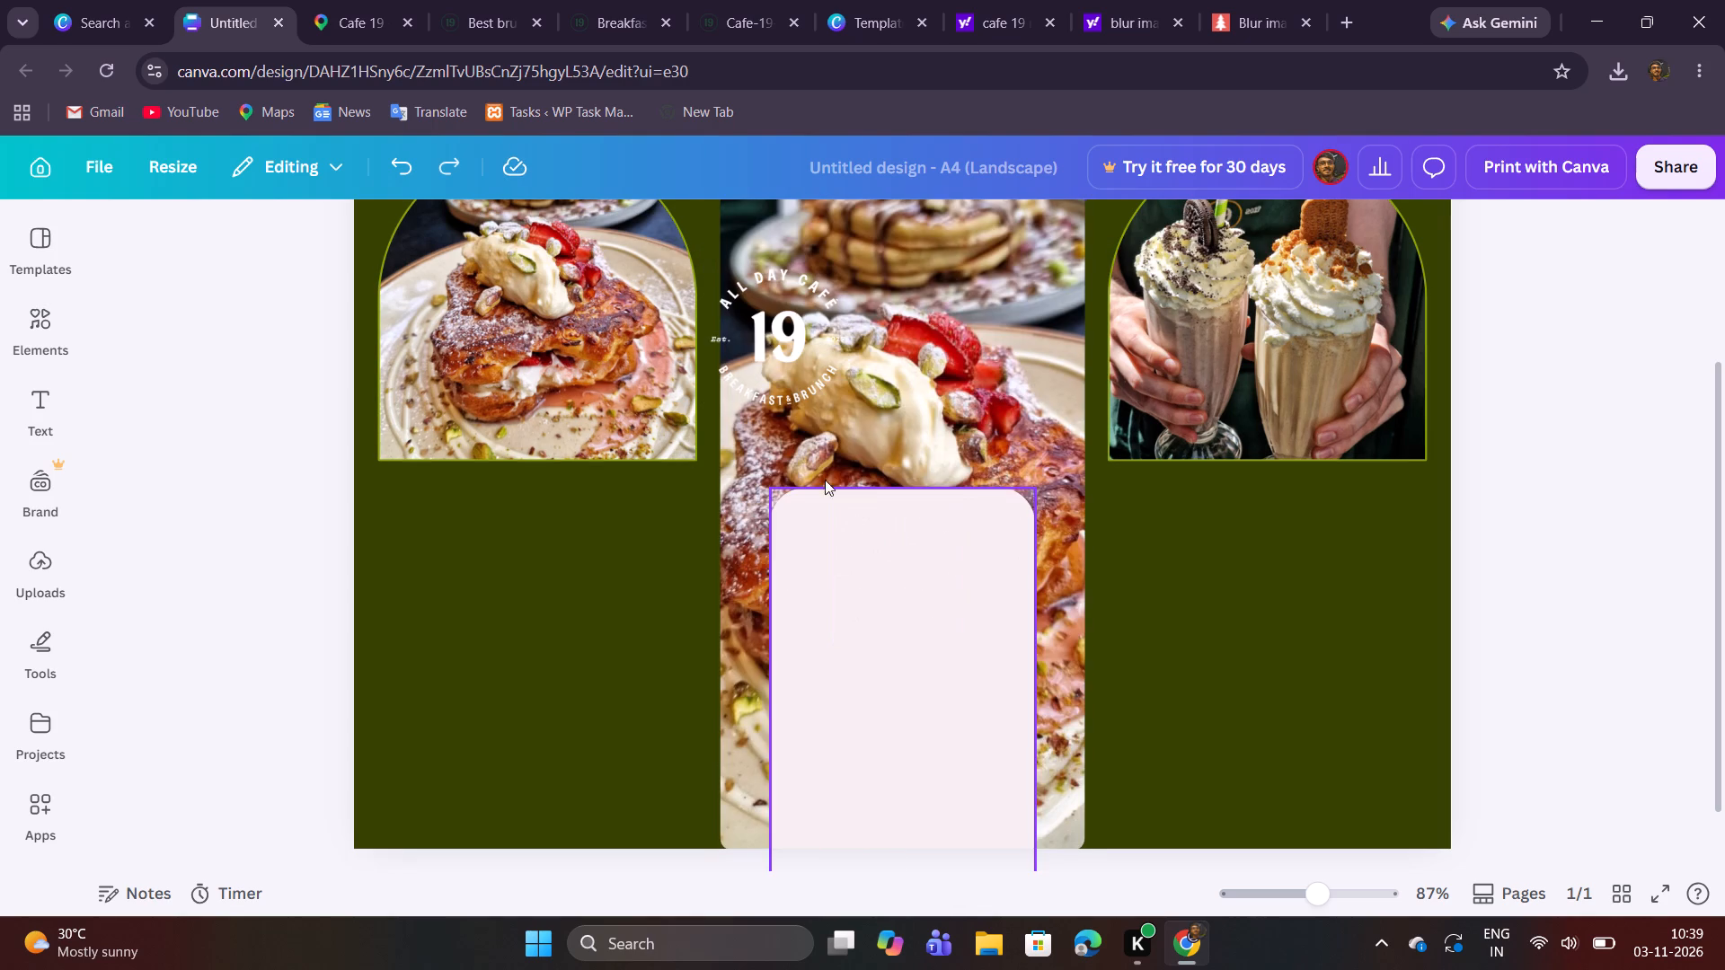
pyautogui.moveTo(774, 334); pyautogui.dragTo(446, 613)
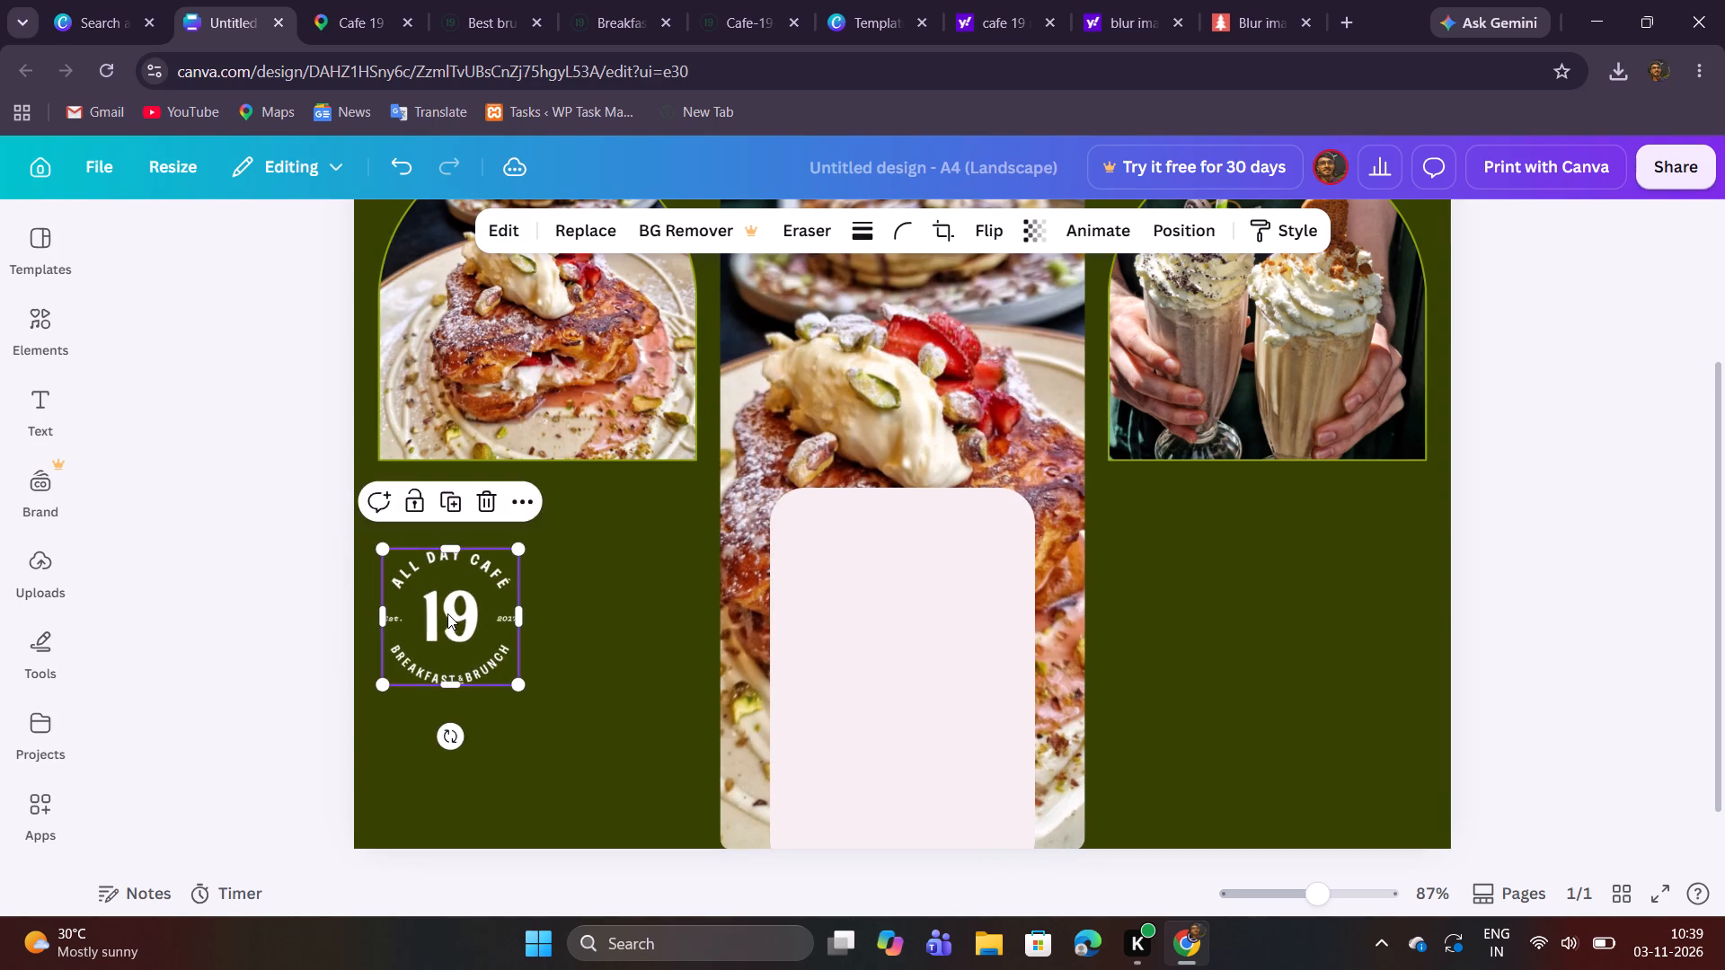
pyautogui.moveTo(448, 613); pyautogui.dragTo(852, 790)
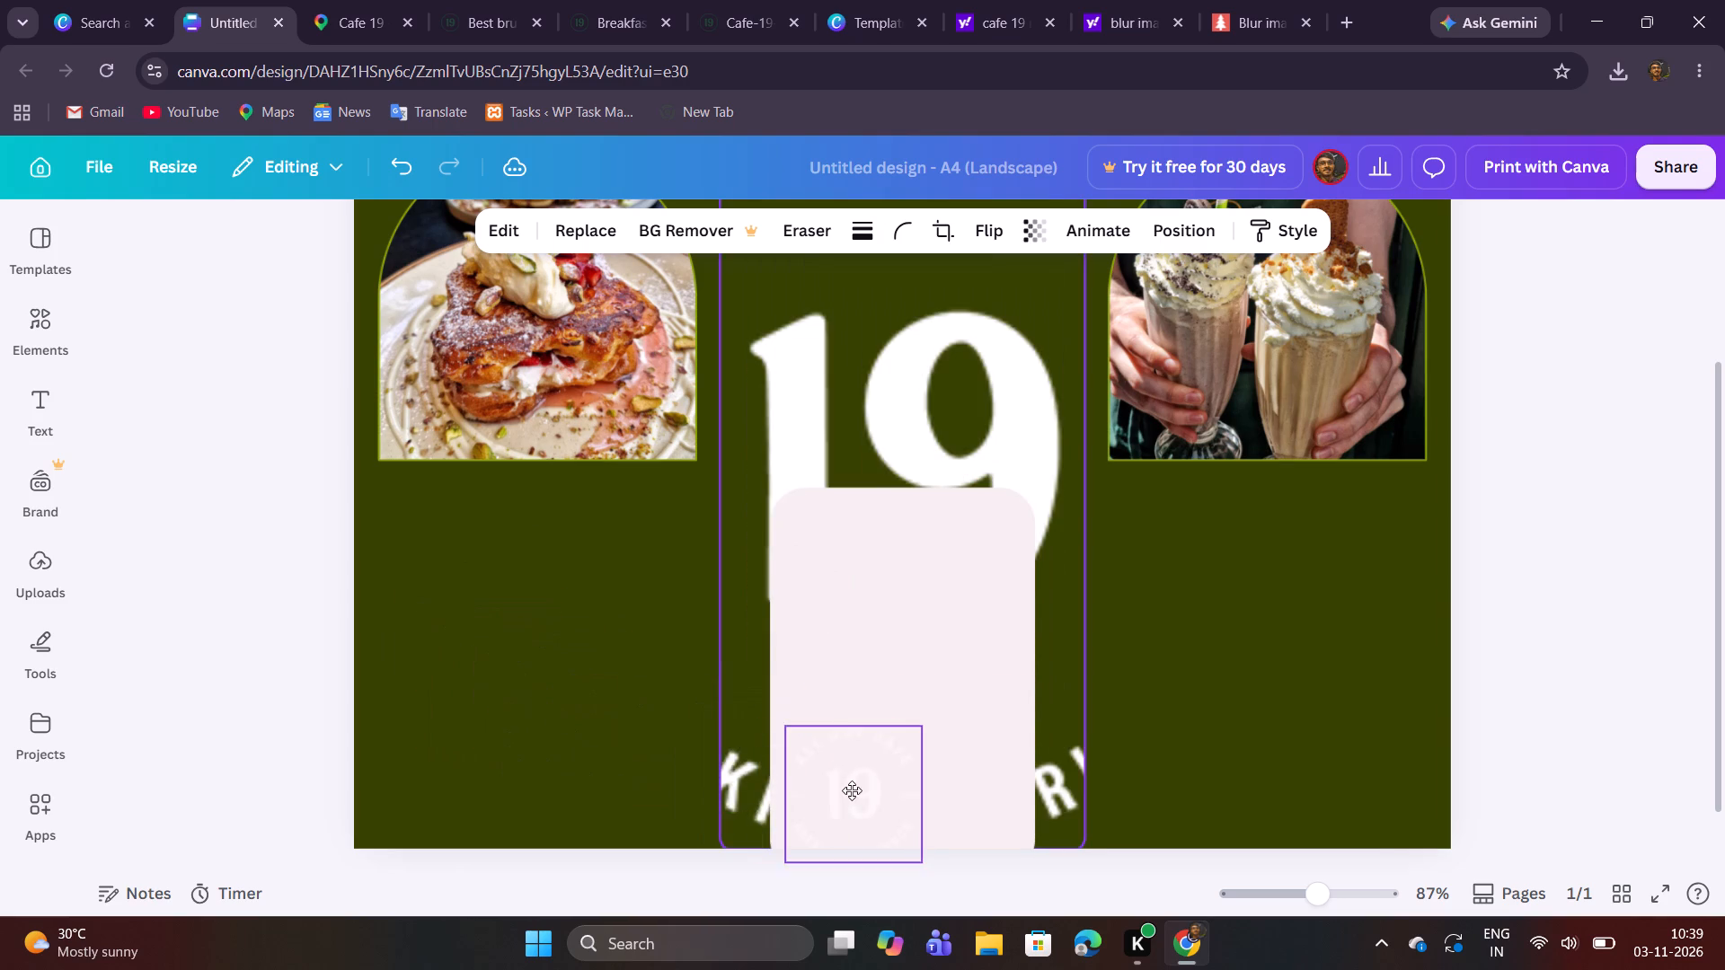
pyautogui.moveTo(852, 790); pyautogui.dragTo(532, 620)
# Lock the French toast background photo in the brochure's central fold.
pyautogui.click(779, 432)
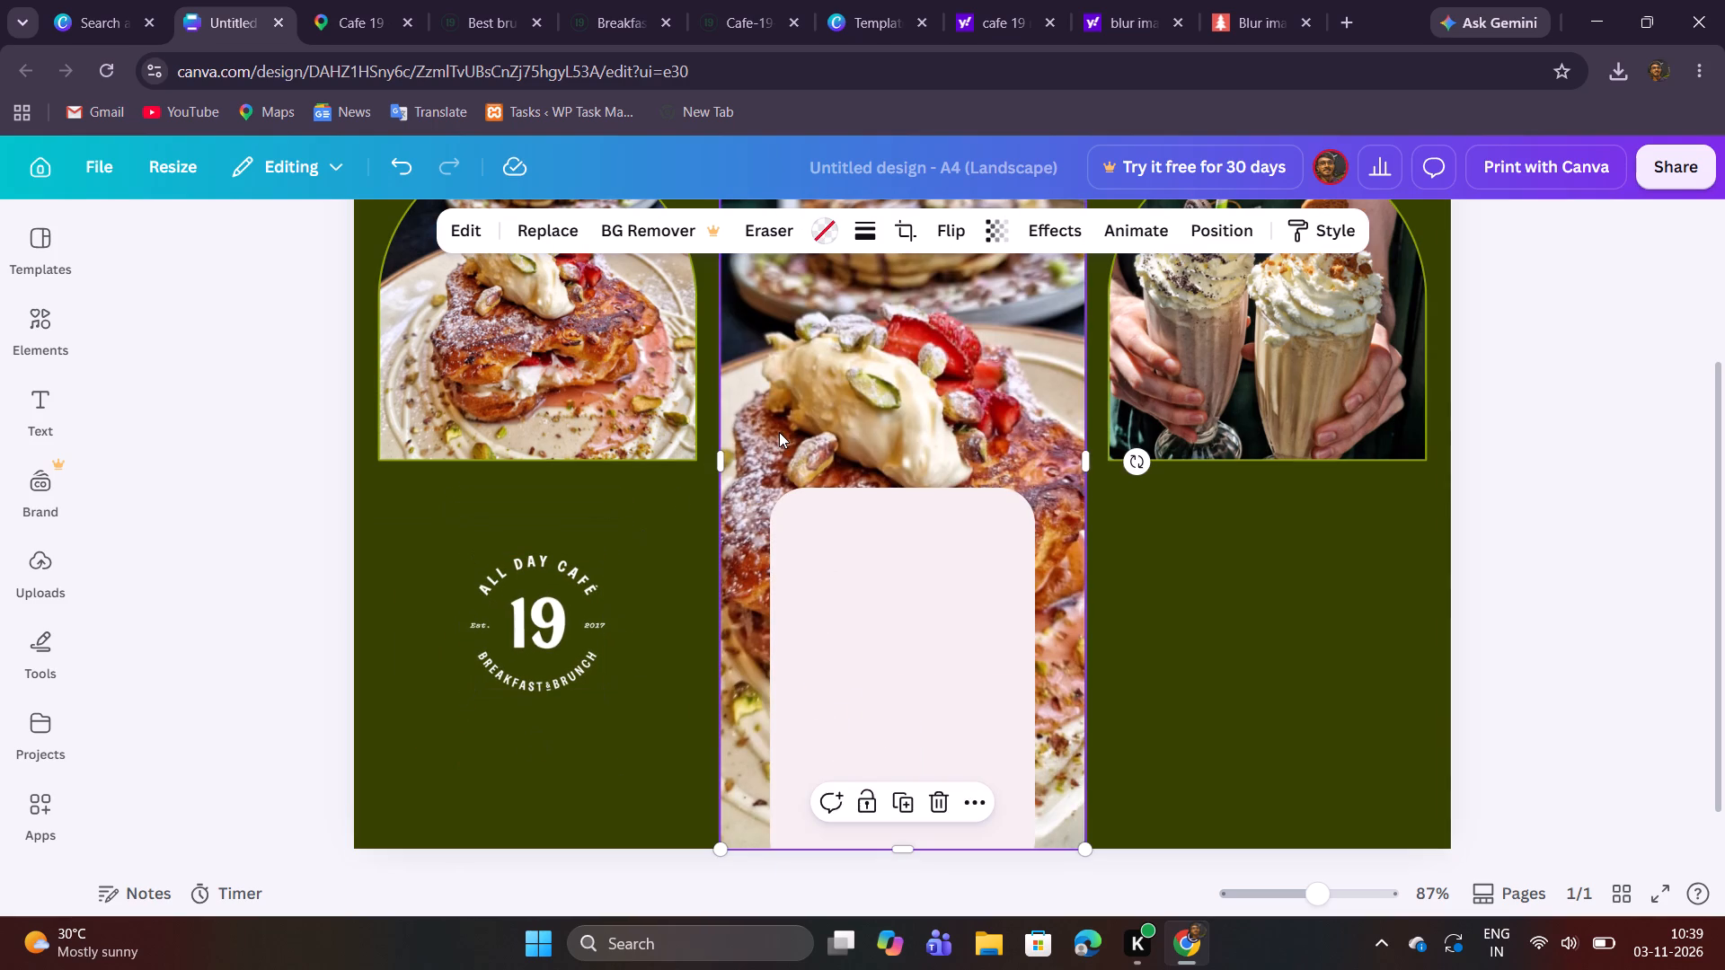
pyautogui.scroll(4, 807, 439)
pyautogui.click(836, 445)
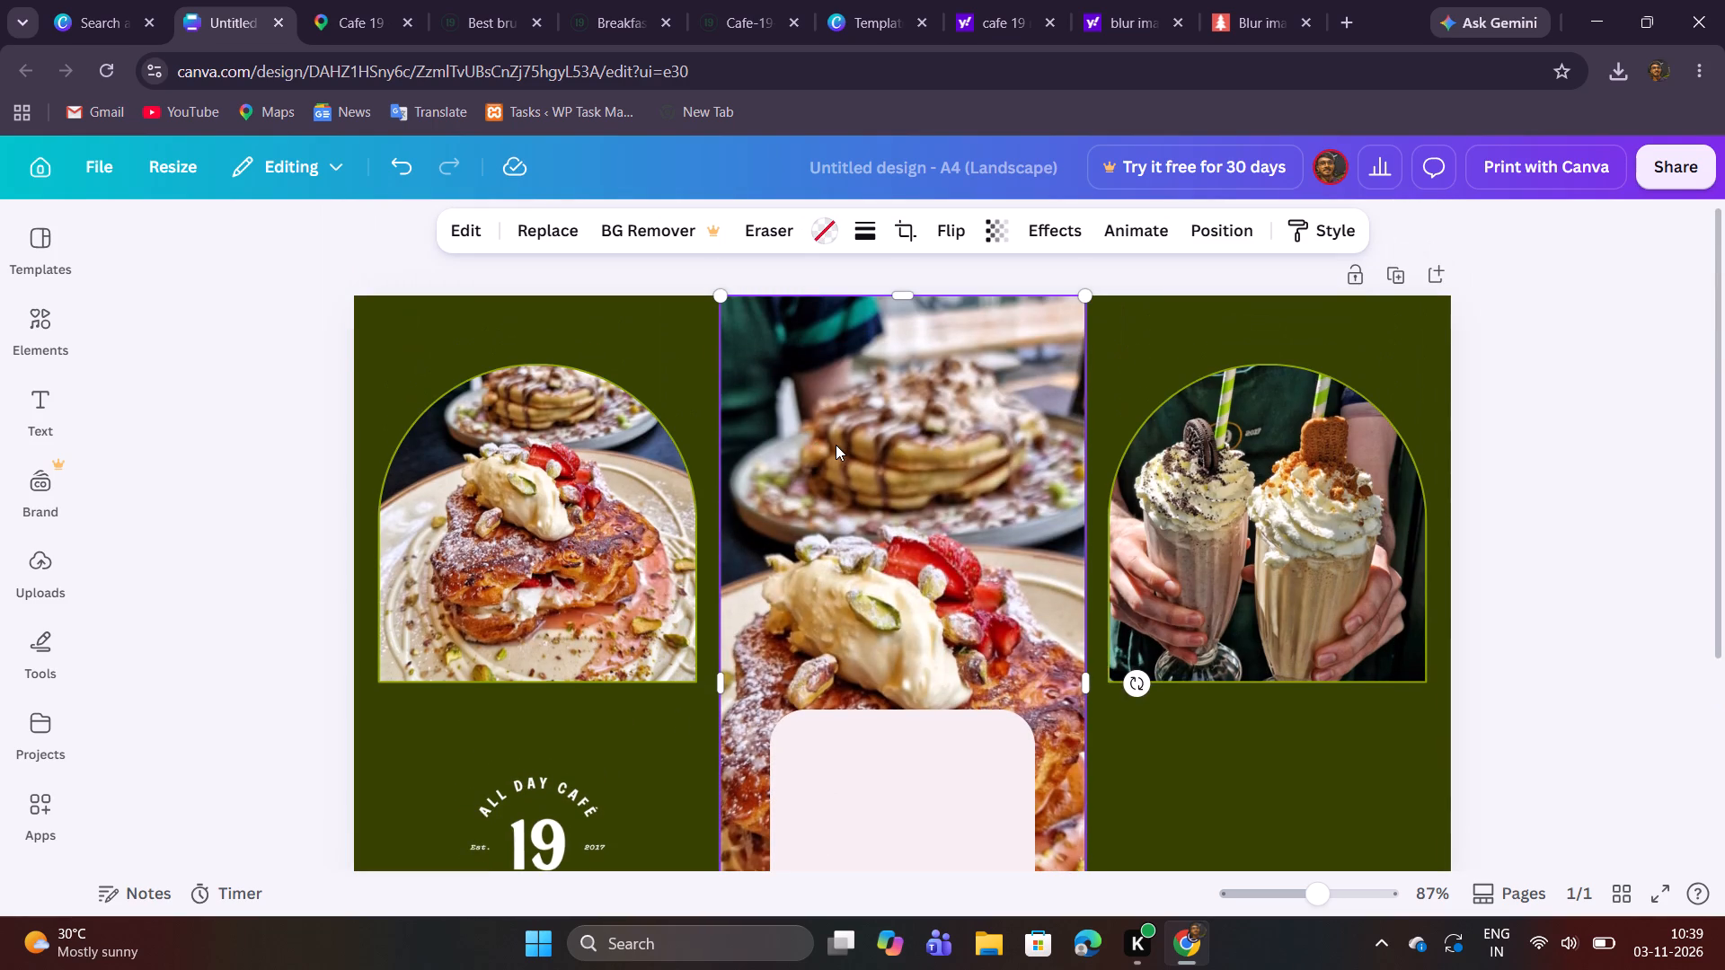
pyautogui.click(836, 441)
pyautogui.click(863, 339)
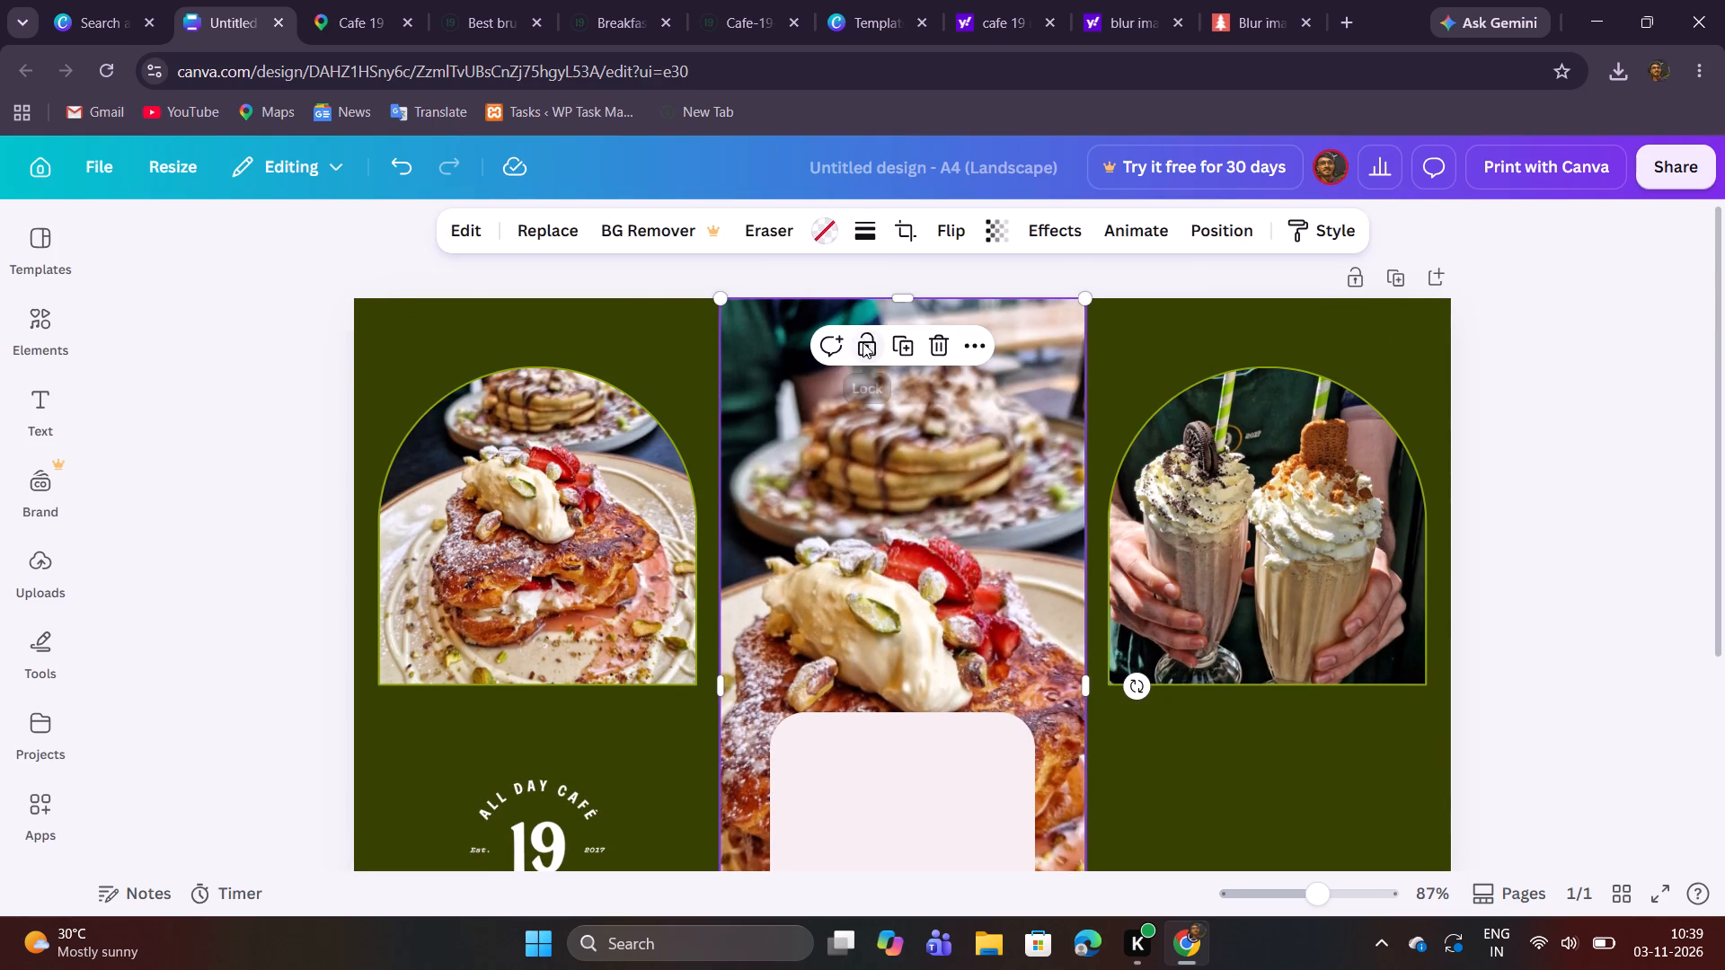
# Move the 19 logo onto the central info box, shrink it slightly, and centre it near the box's top edge.
pyautogui.scroll(-2, 778, 486)
pyautogui.moveTo(540, 616); pyautogui.dragTo(820, 592)
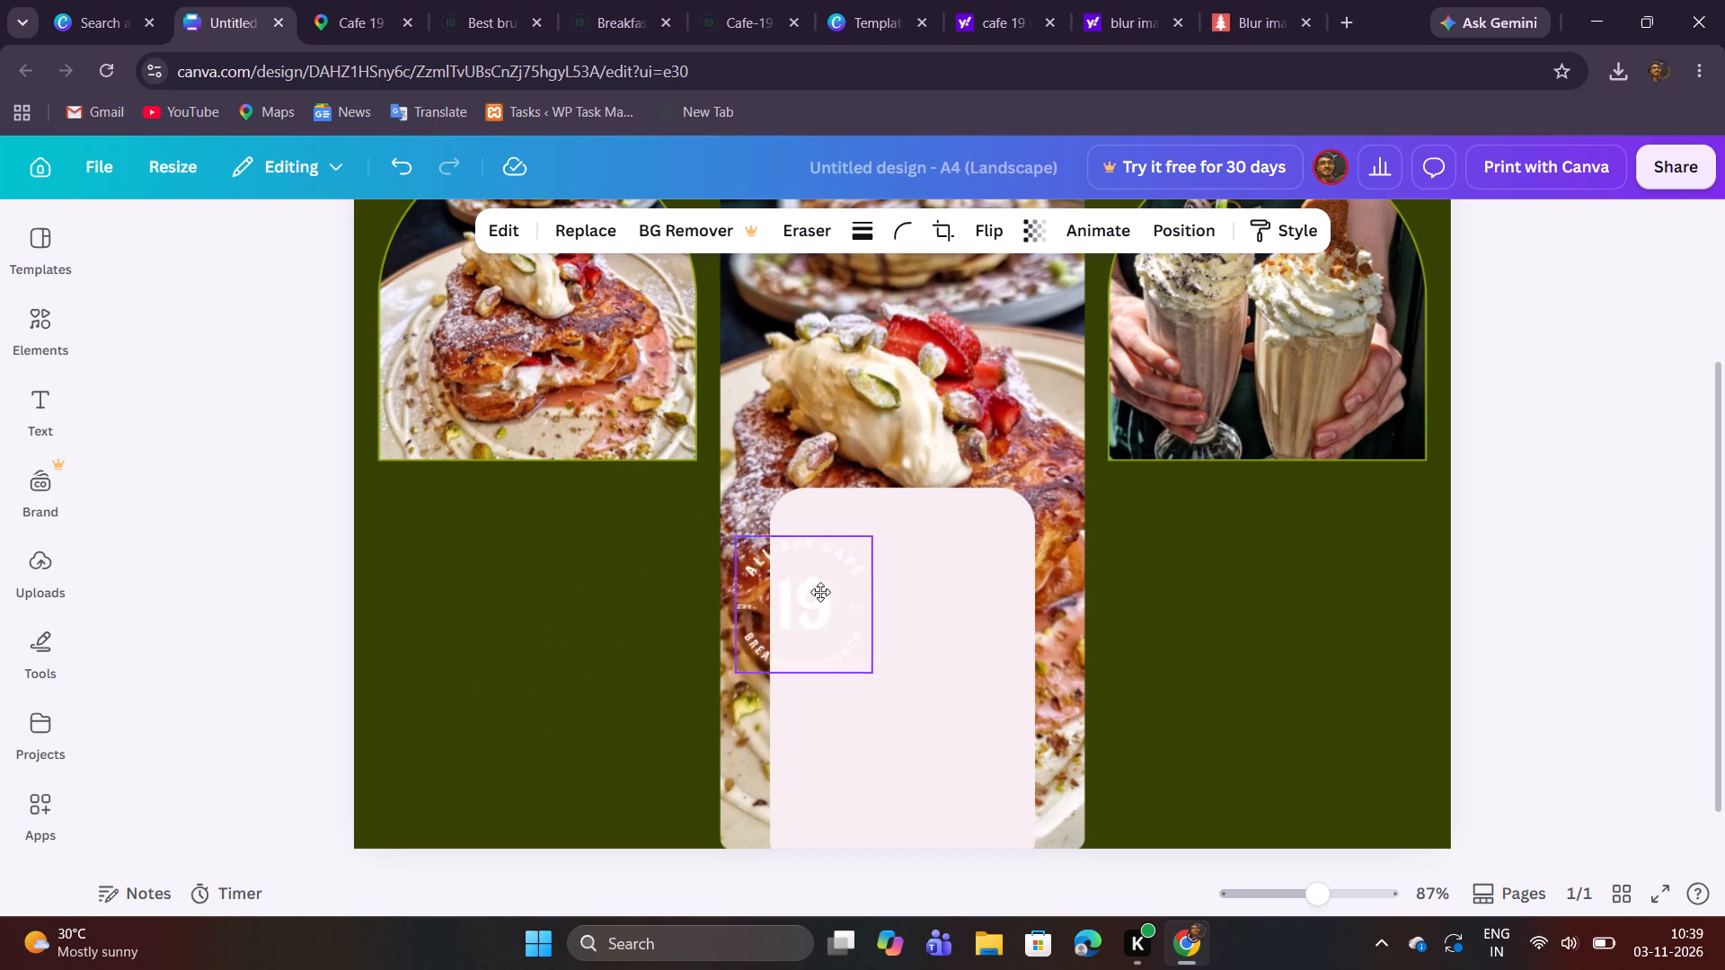
pyautogui.moveTo(820, 592); pyautogui.dragTo(905, 569)
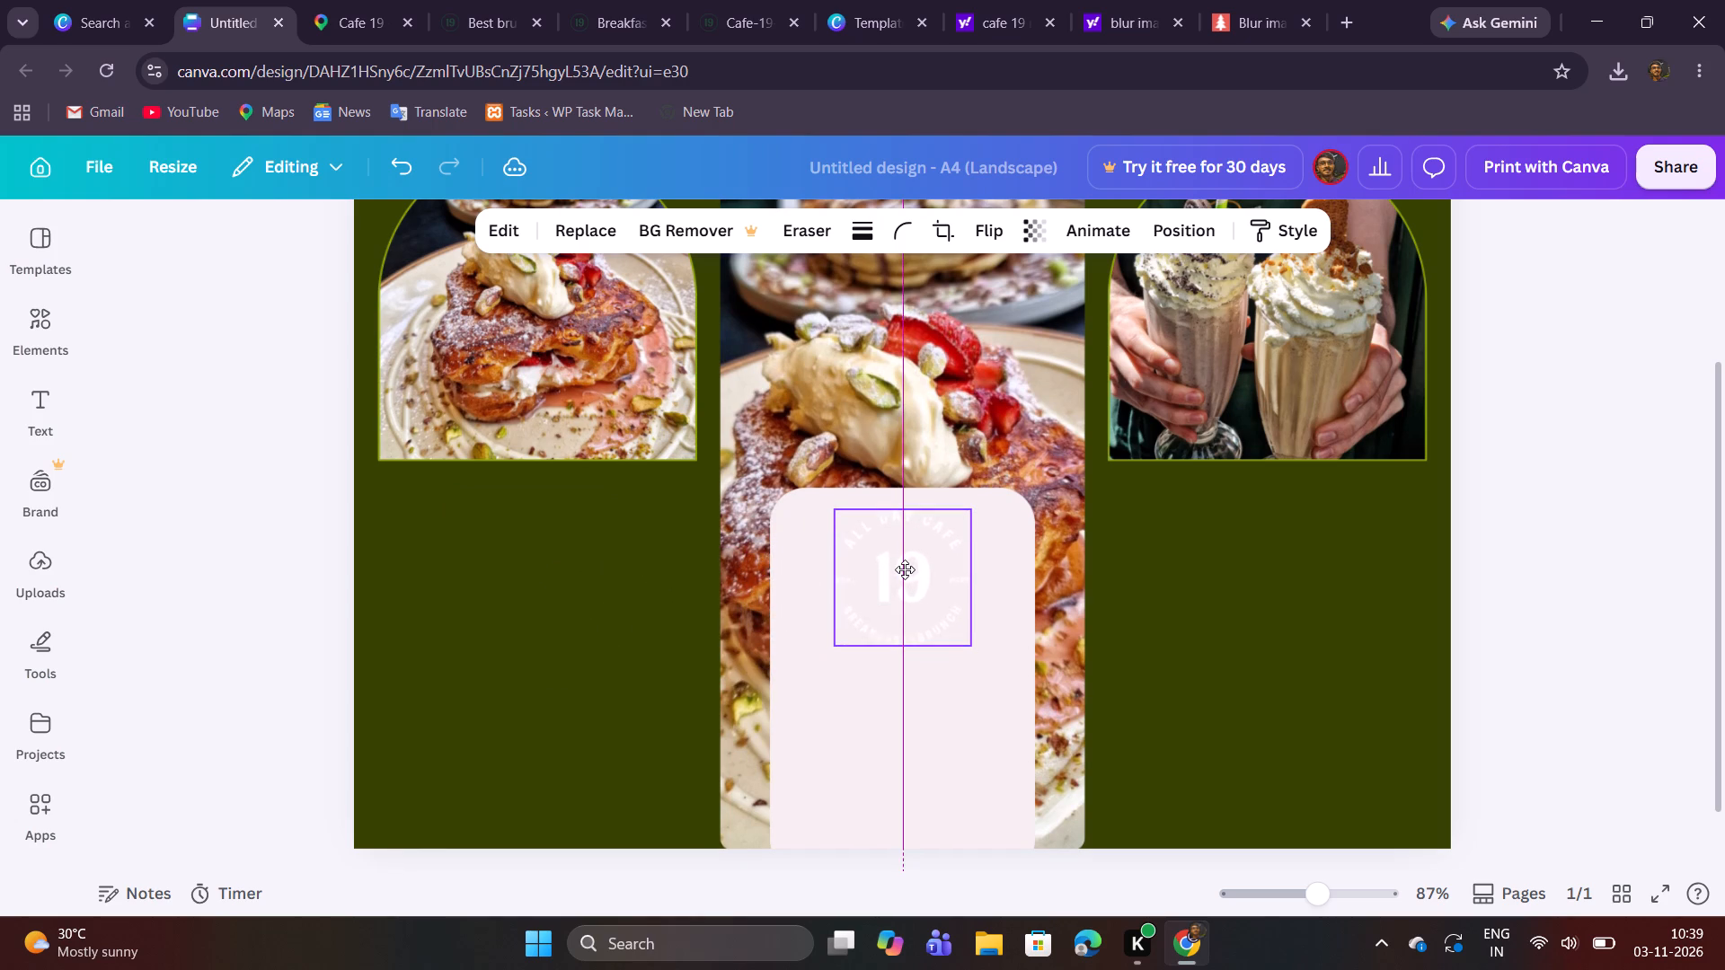
pyautogui.moveTo(905, 569); pyautogui.dragTo(905, 562)
pyautogui.scroll(-1, 1231, 537)
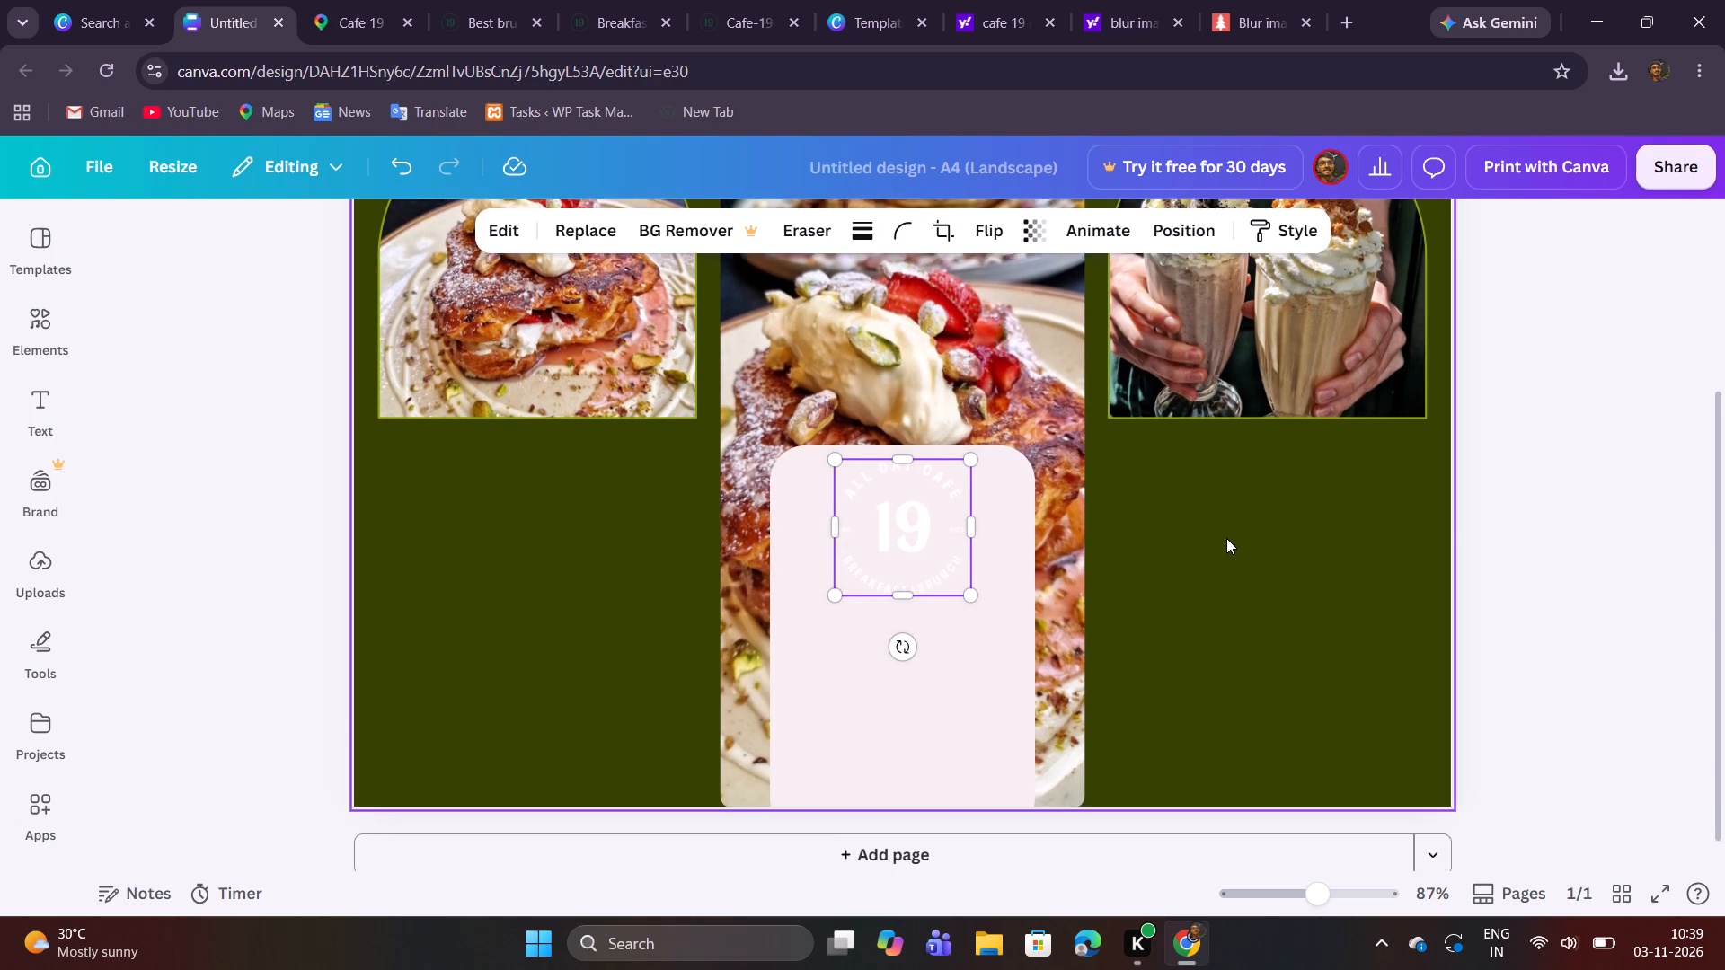
pyautogui.moveTo(973, 576); pyautogui.dragTo(961, 554)
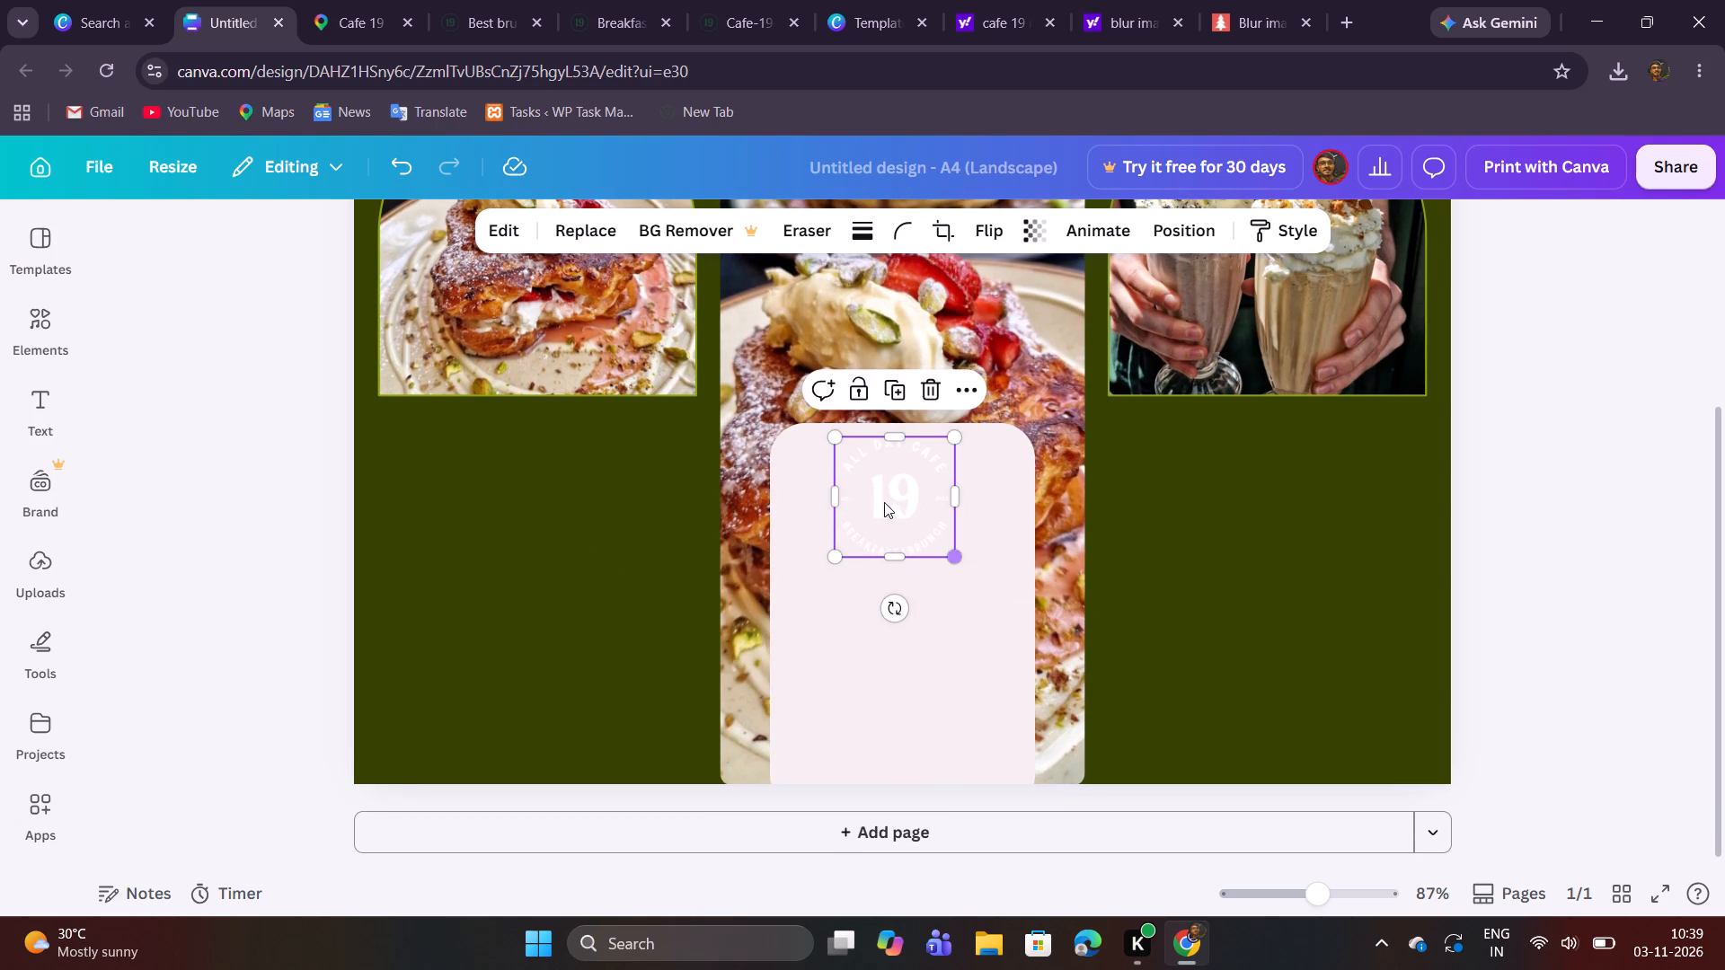
pyautogui.click(882, 500)
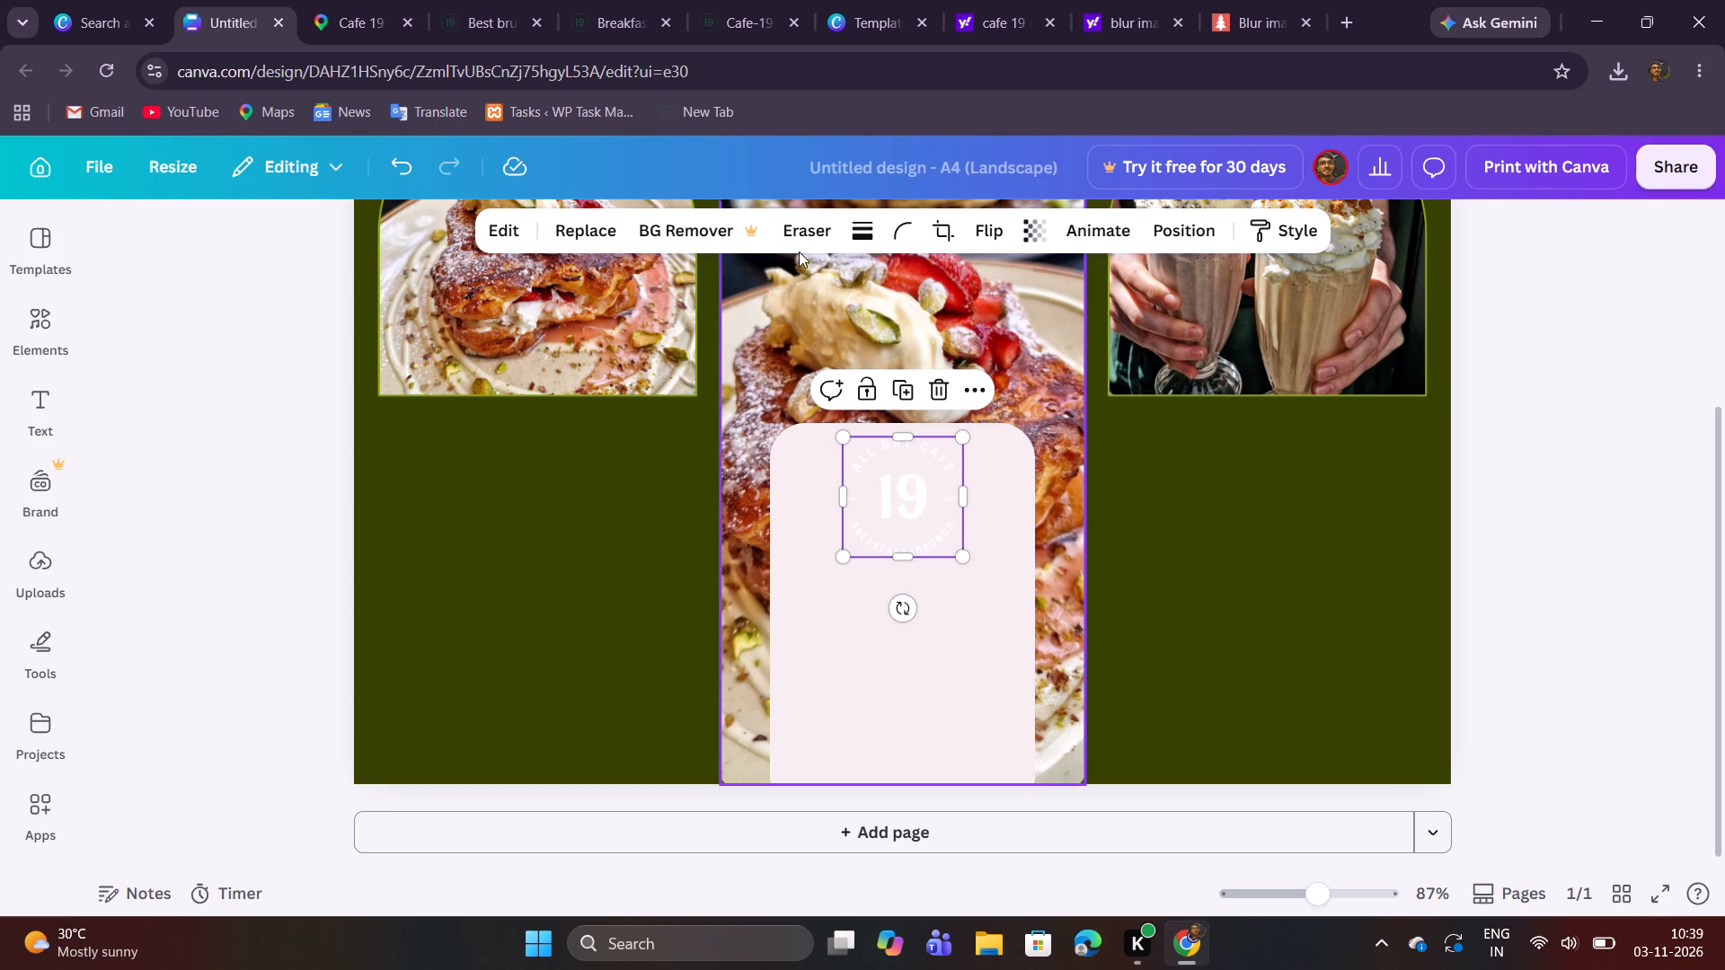
pyautogui.click(880, 521)
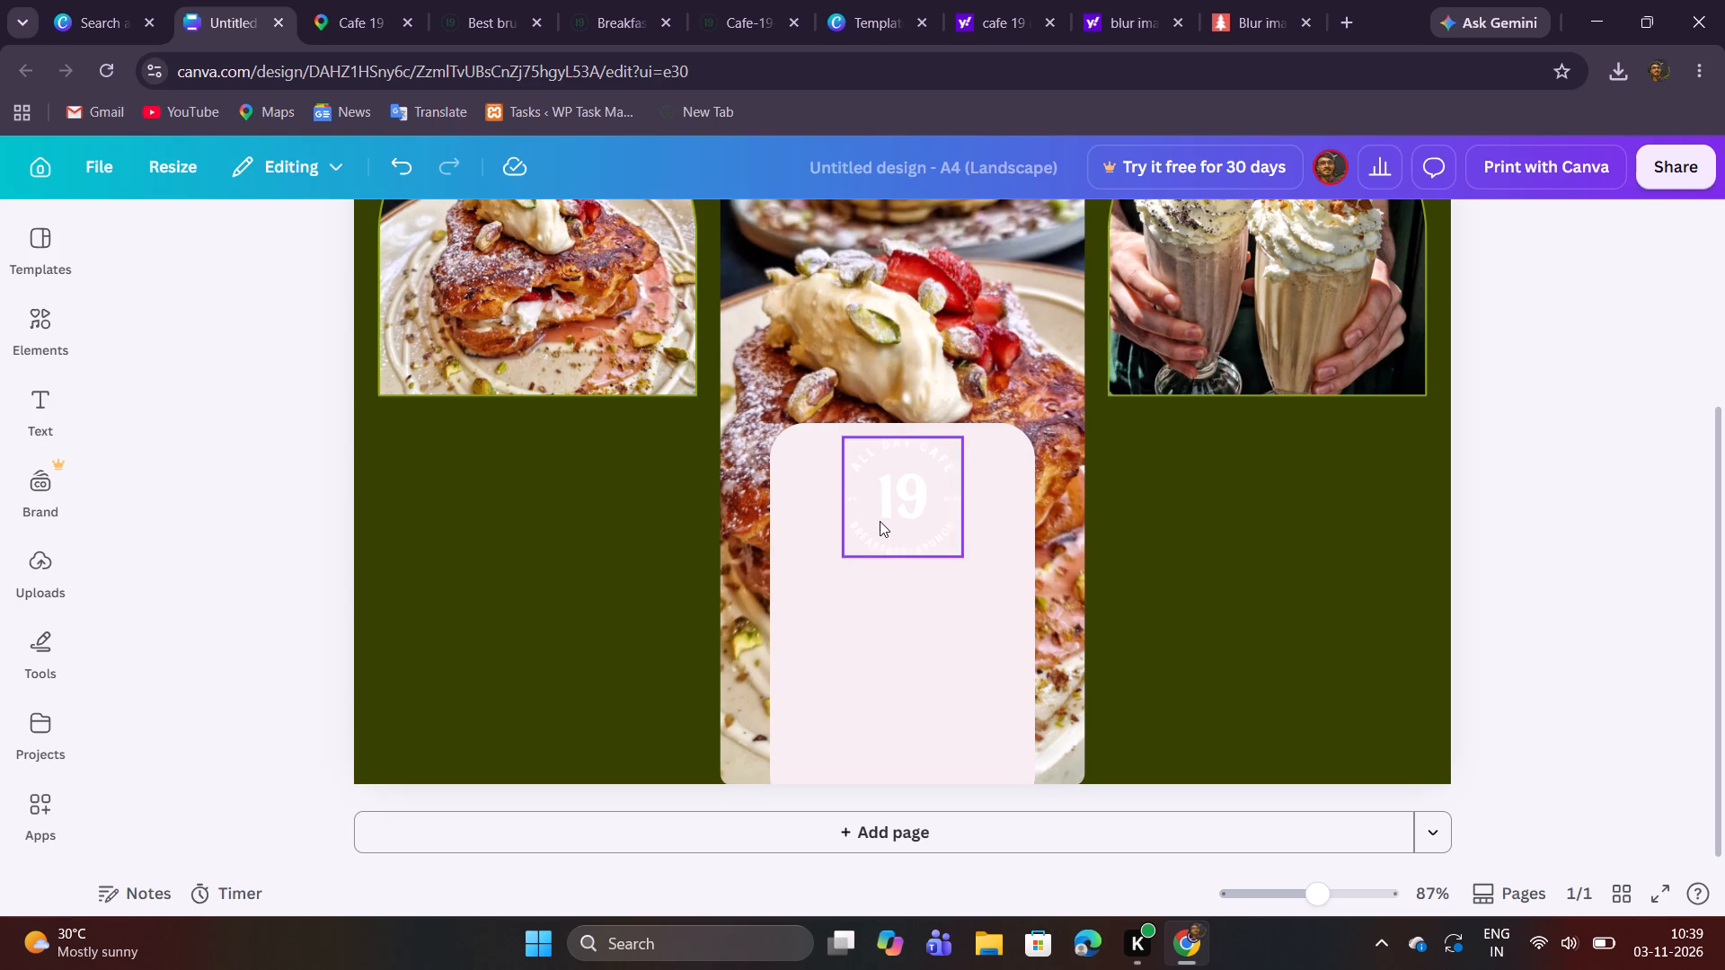
# Recolour the central info box with the near-black charcoal from the French toast photo's colours.
pyautogui.click(862, 614)
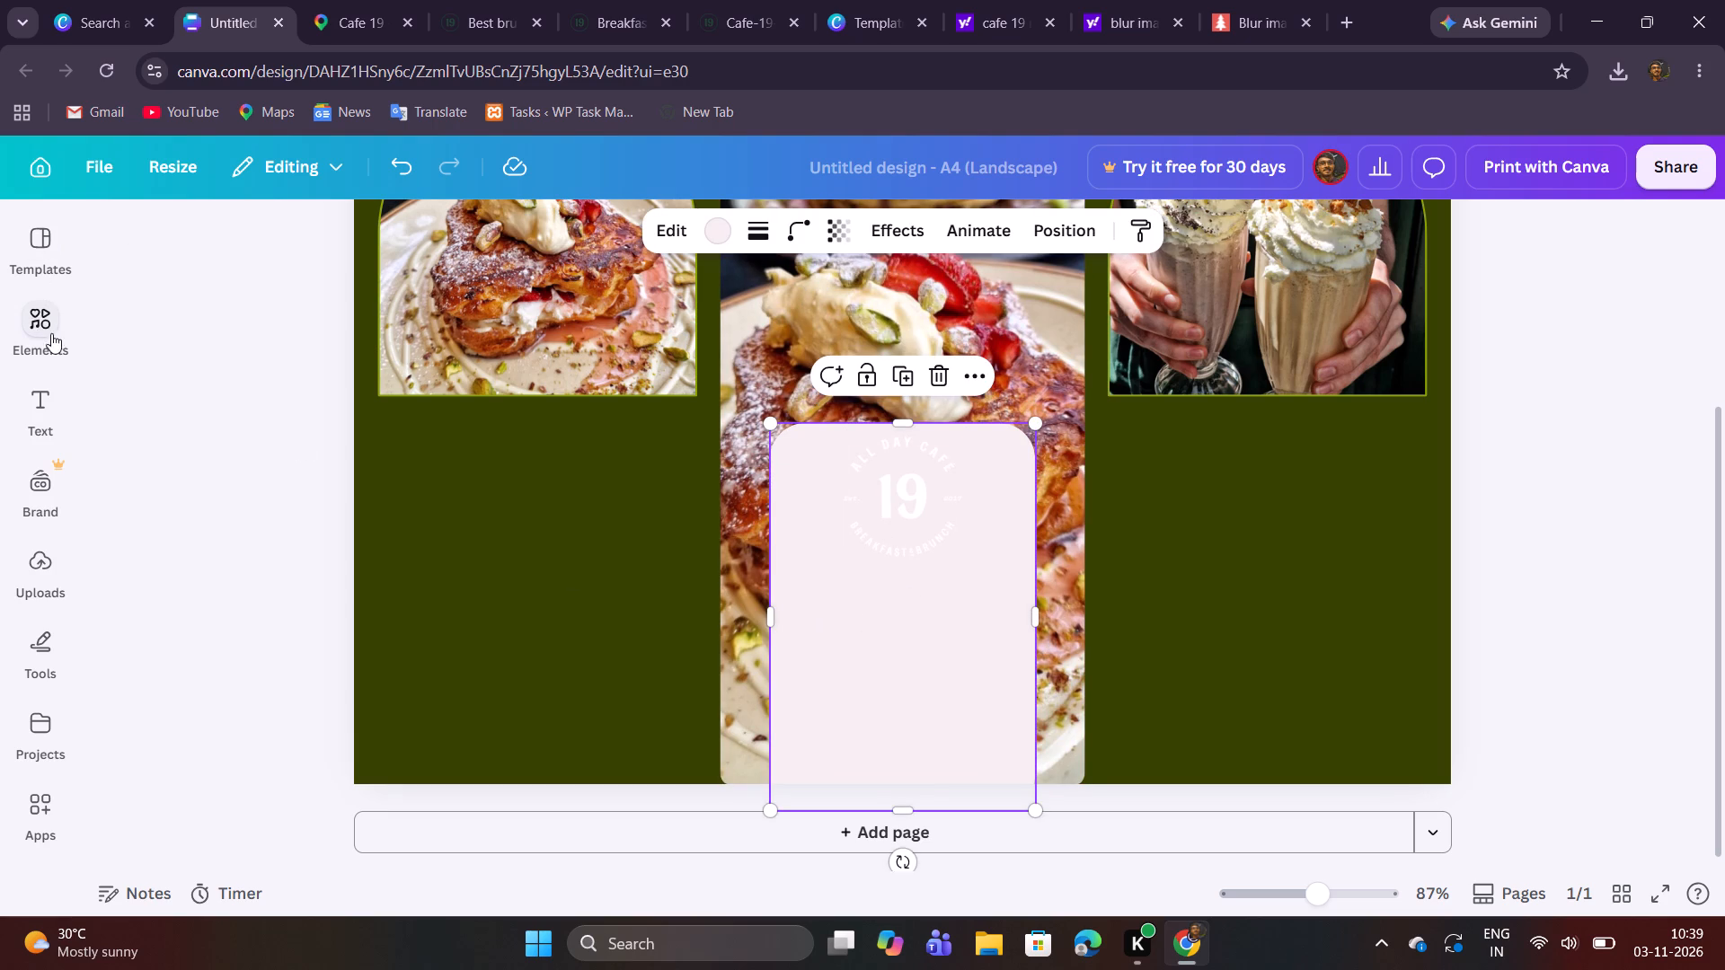
pyautogui.click(721, 233)
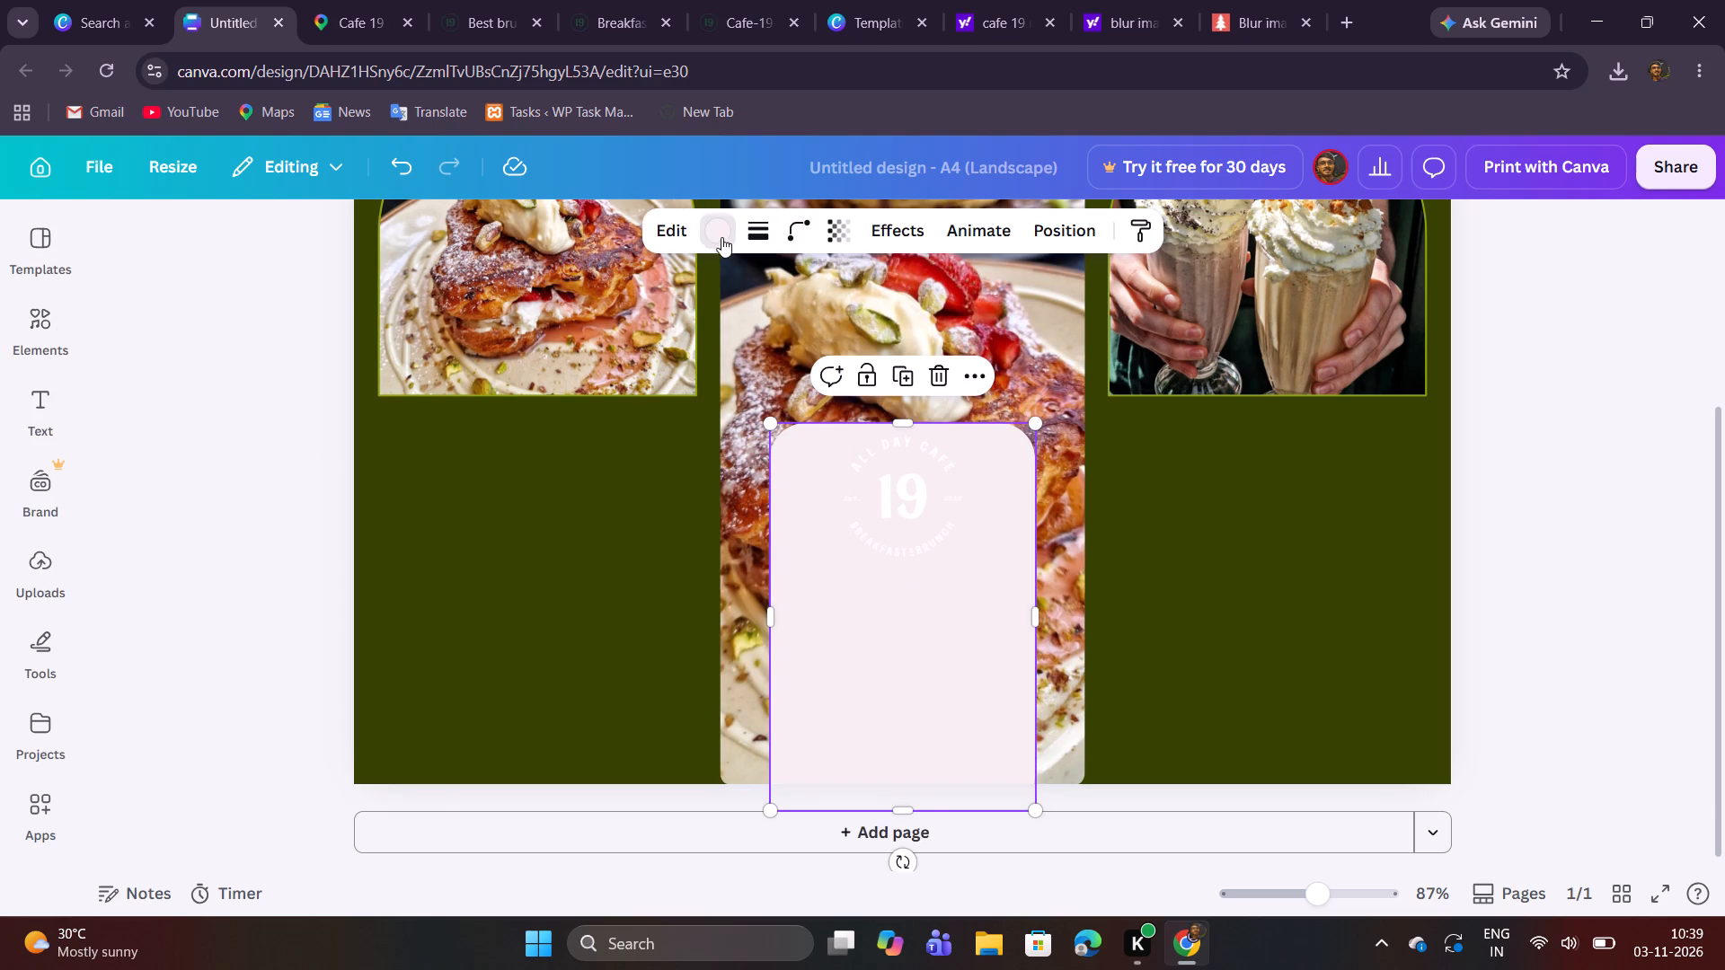
pyautogui.click(233, 719)
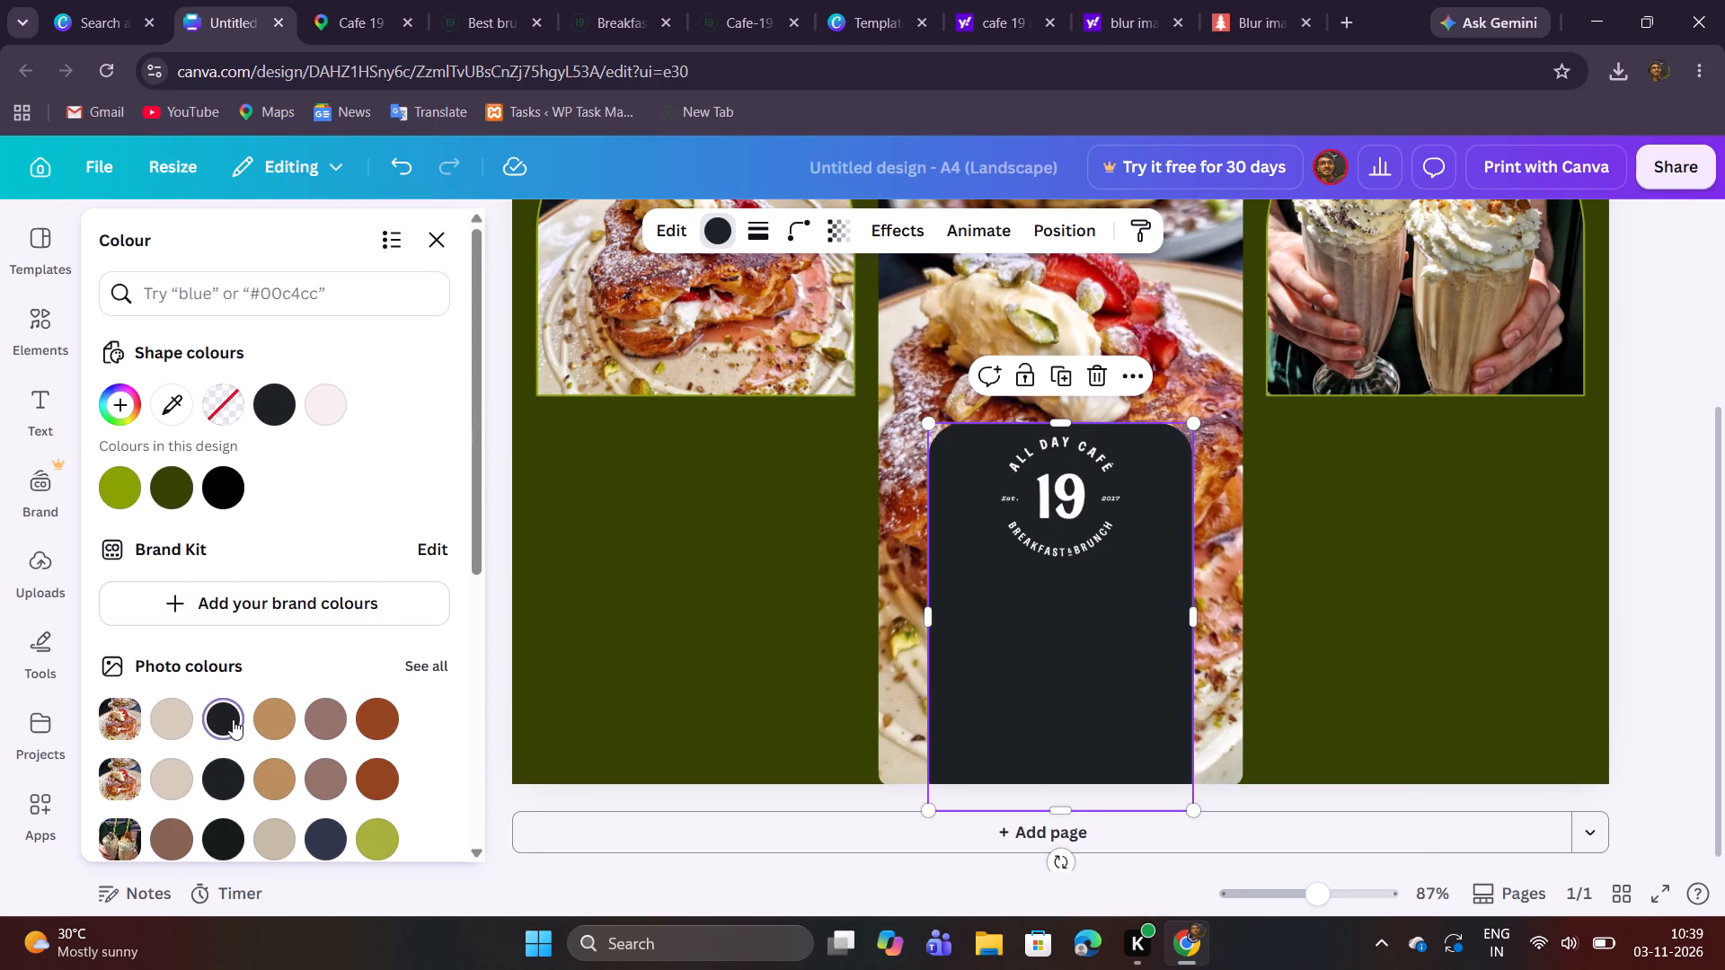
pyautogui.click(1662, 502)
# Shrink the 19 logo a little more and recentre it at the top of the dark info box.
pyautogui.click(823, 613)
pyautogui.click(900, 491)
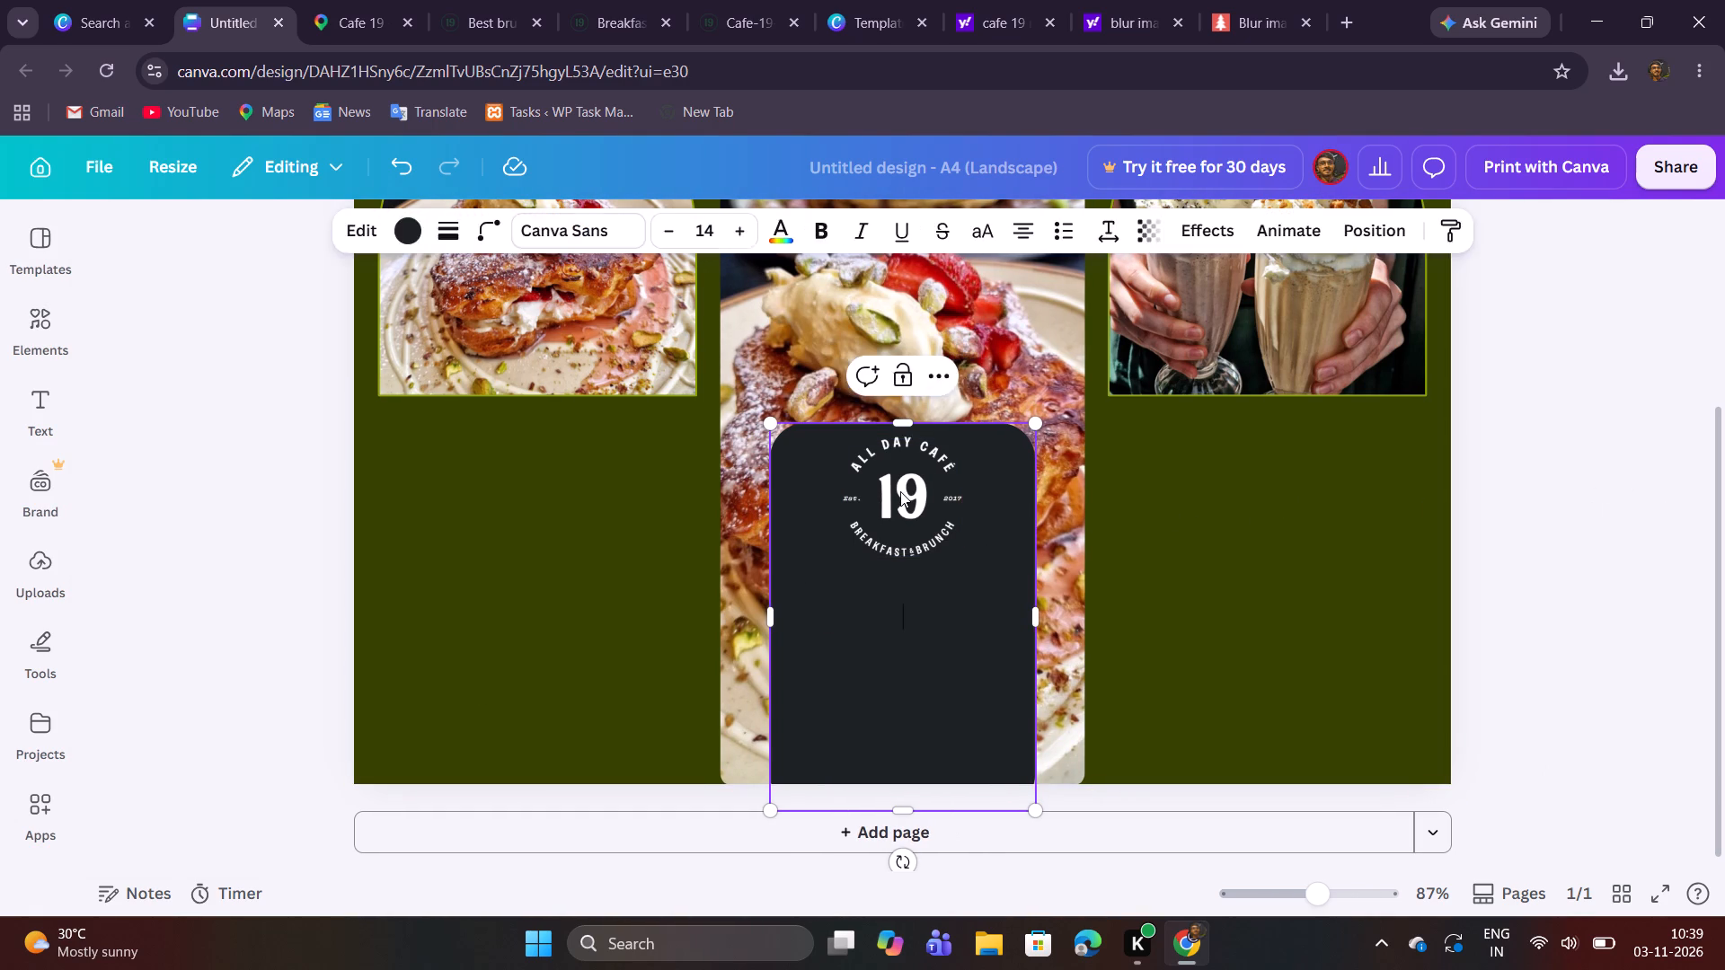
pyautogui.moveTo(960, 559); pyautogui.dragTo(940, 543)
pyautogui.moveTo(896, 498); pyautogui.dragTo(899, 498)
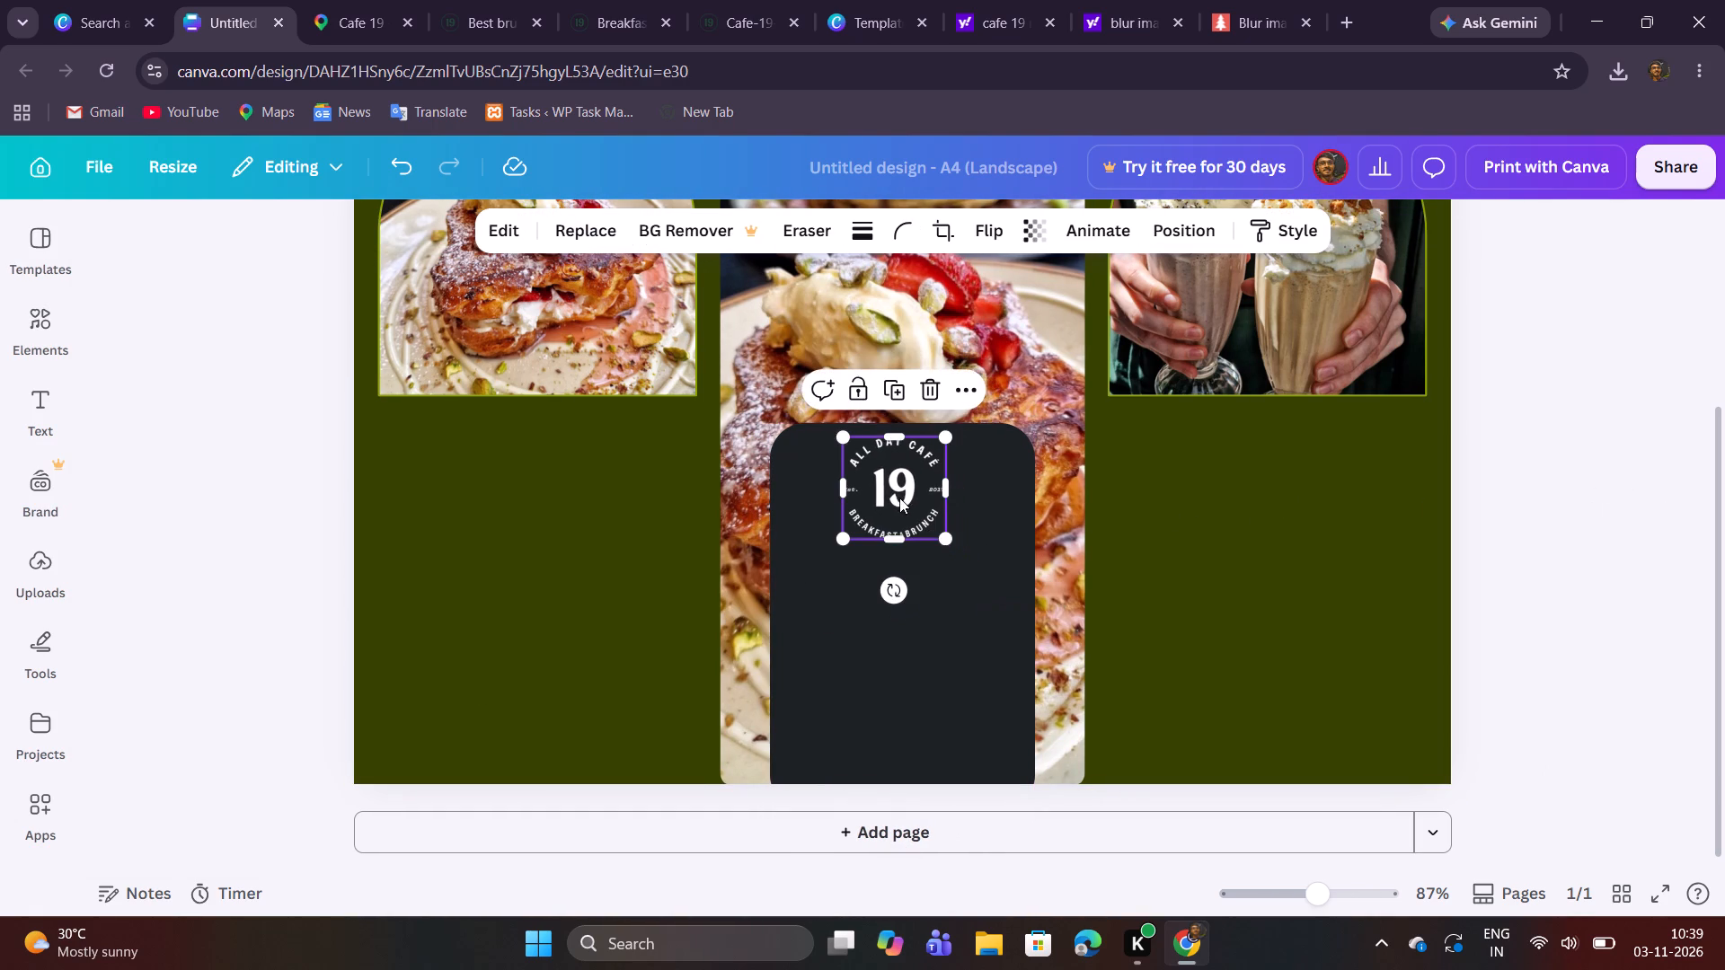
pyautogui.moveTo(899, 498); pyautogui.dragTo(907, 498)
pyautogui.click(1590, 439)
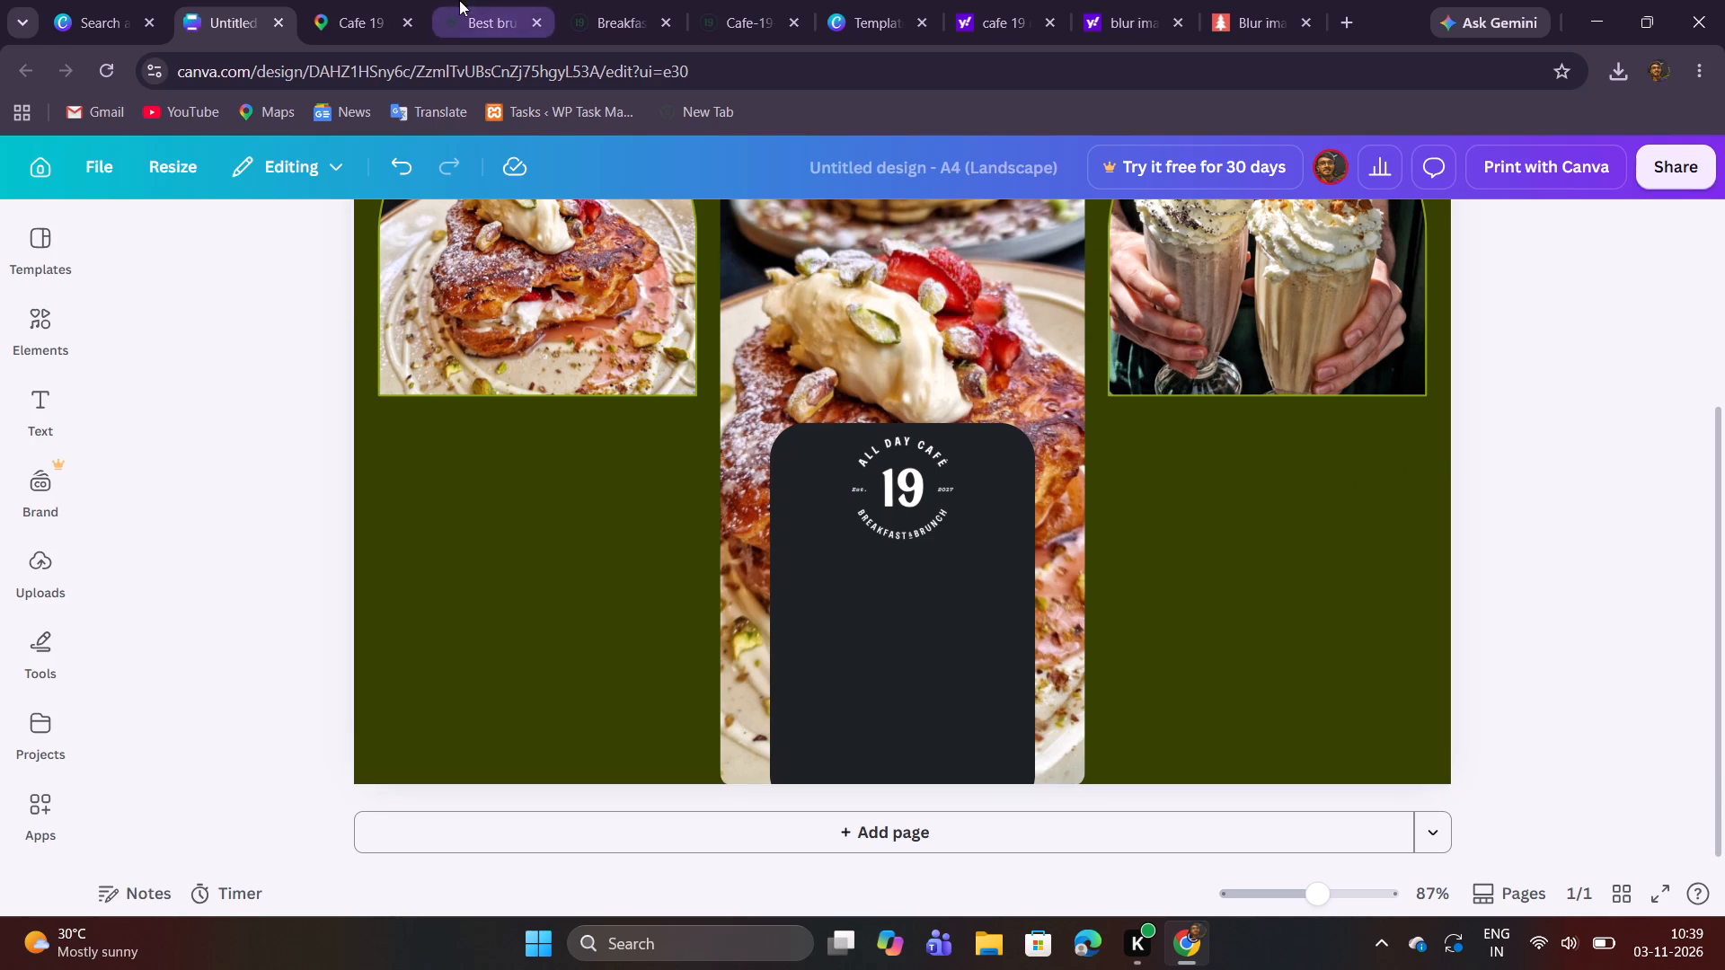
# Switch to the cafe's Google Maps listing and copy its name, Cafe 19.
pyautogui.click(358, 0)
pyautogui.scroll(3, 651, 444)
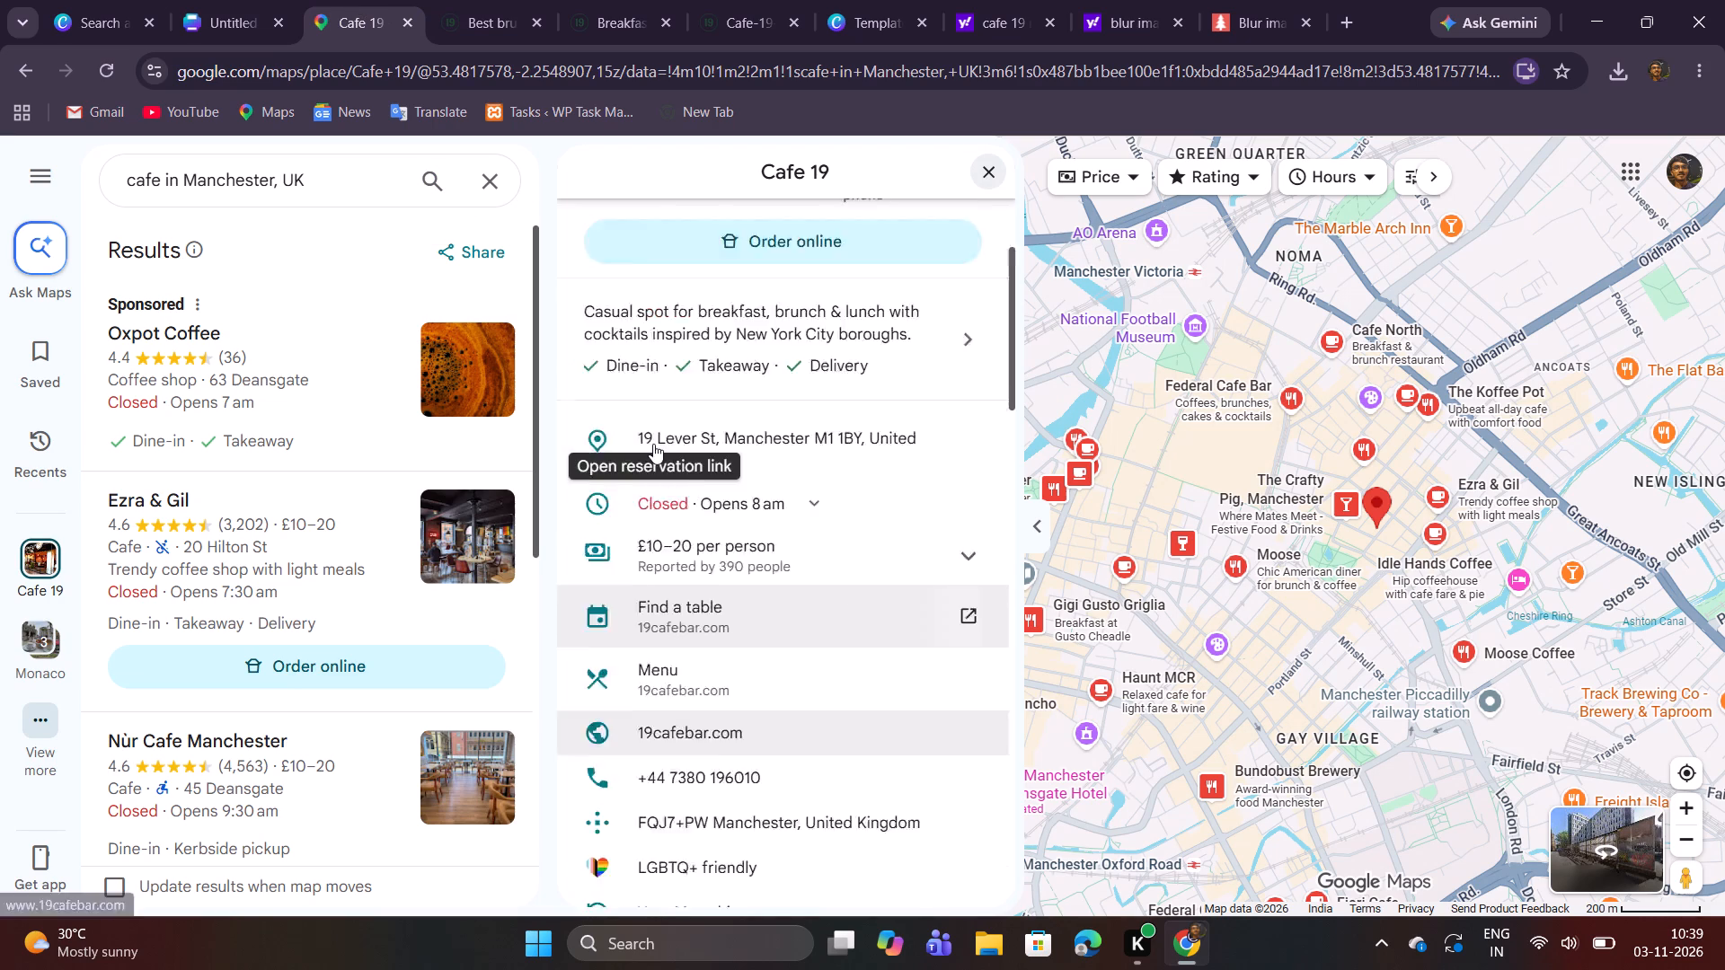
pyautogui.scroll(4, 653, 444)
pyautogui.moveTo(582, 445); pyautogui.dragTo(668, 449)
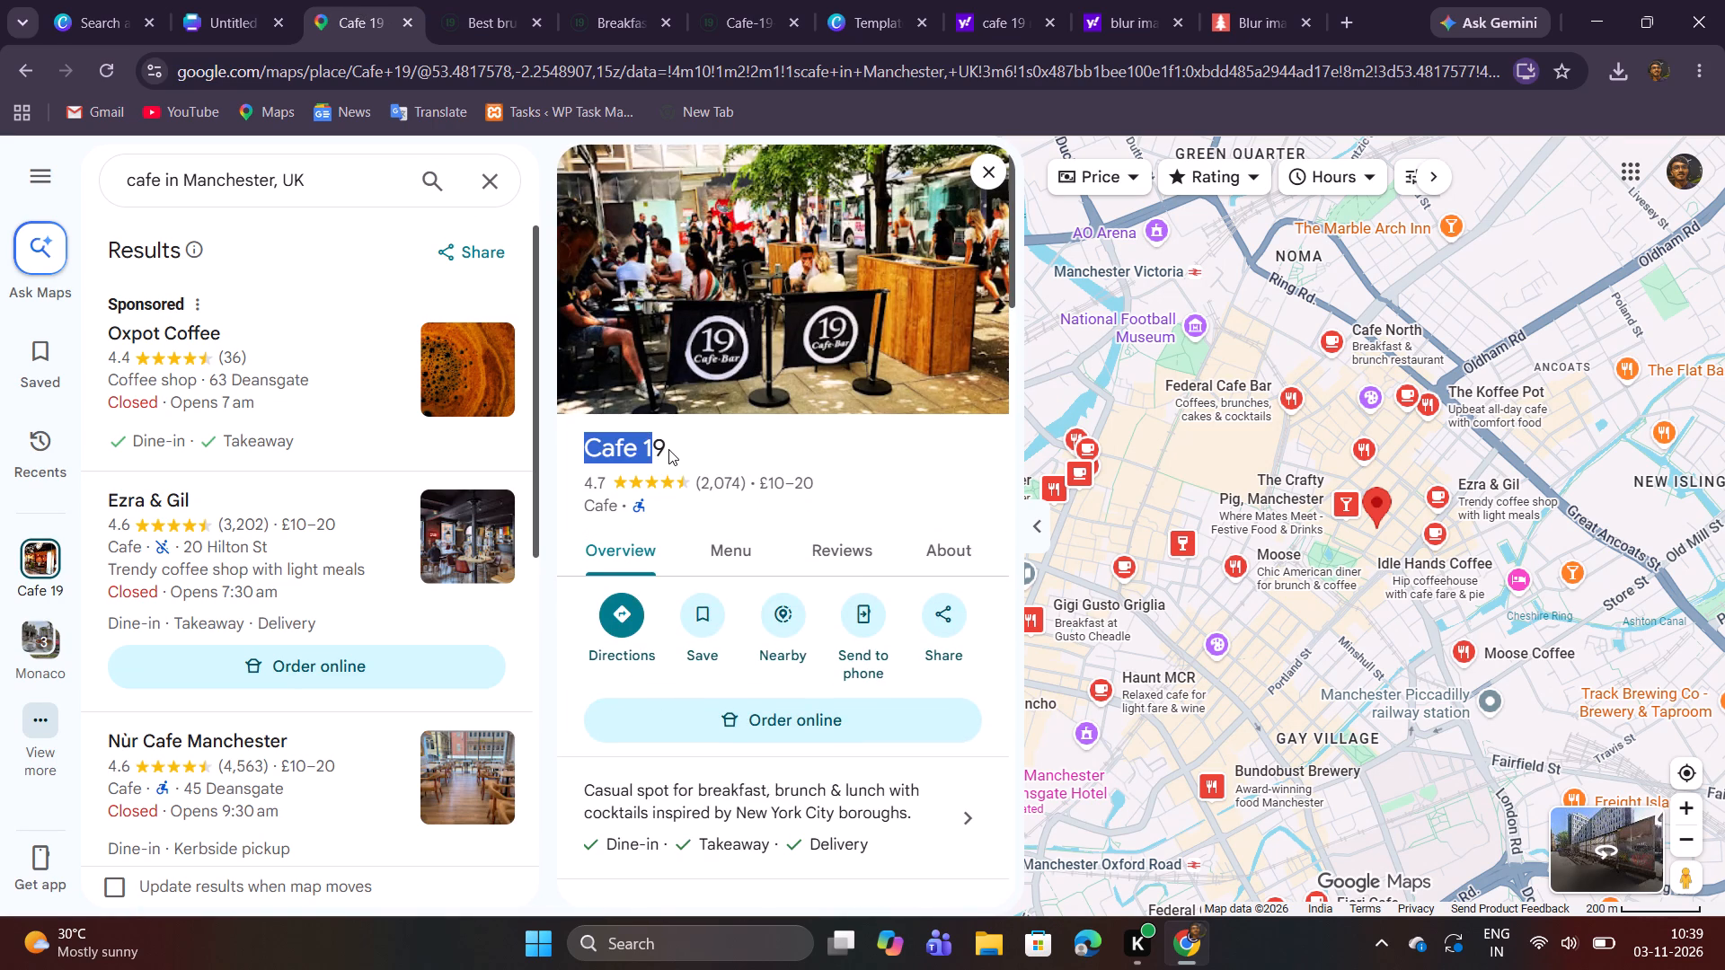
pyautogui.hotkey('ctrl', 'c')
pyautogui.hotkey('ctrl', 'c')
# Back in the Canva brochure, add a subheading below the logo, scaled to size 23.1 and centred across the info box.
pyautogui.click(208, 16)
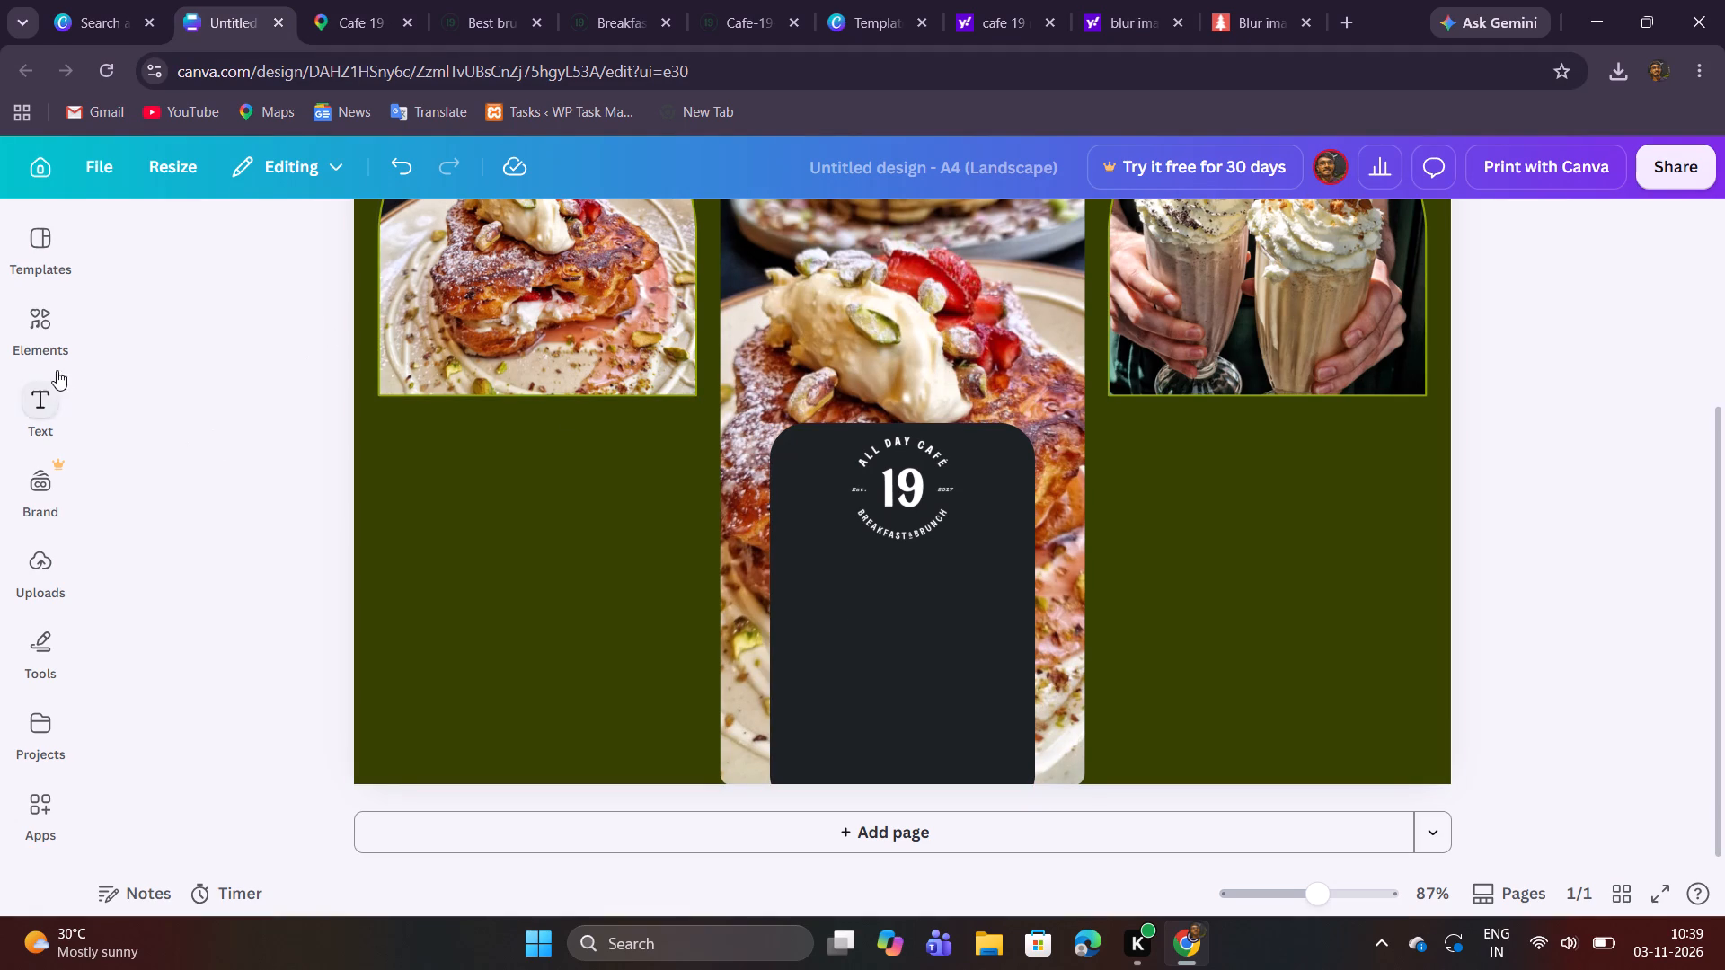
pyautogui.click(48, 391)
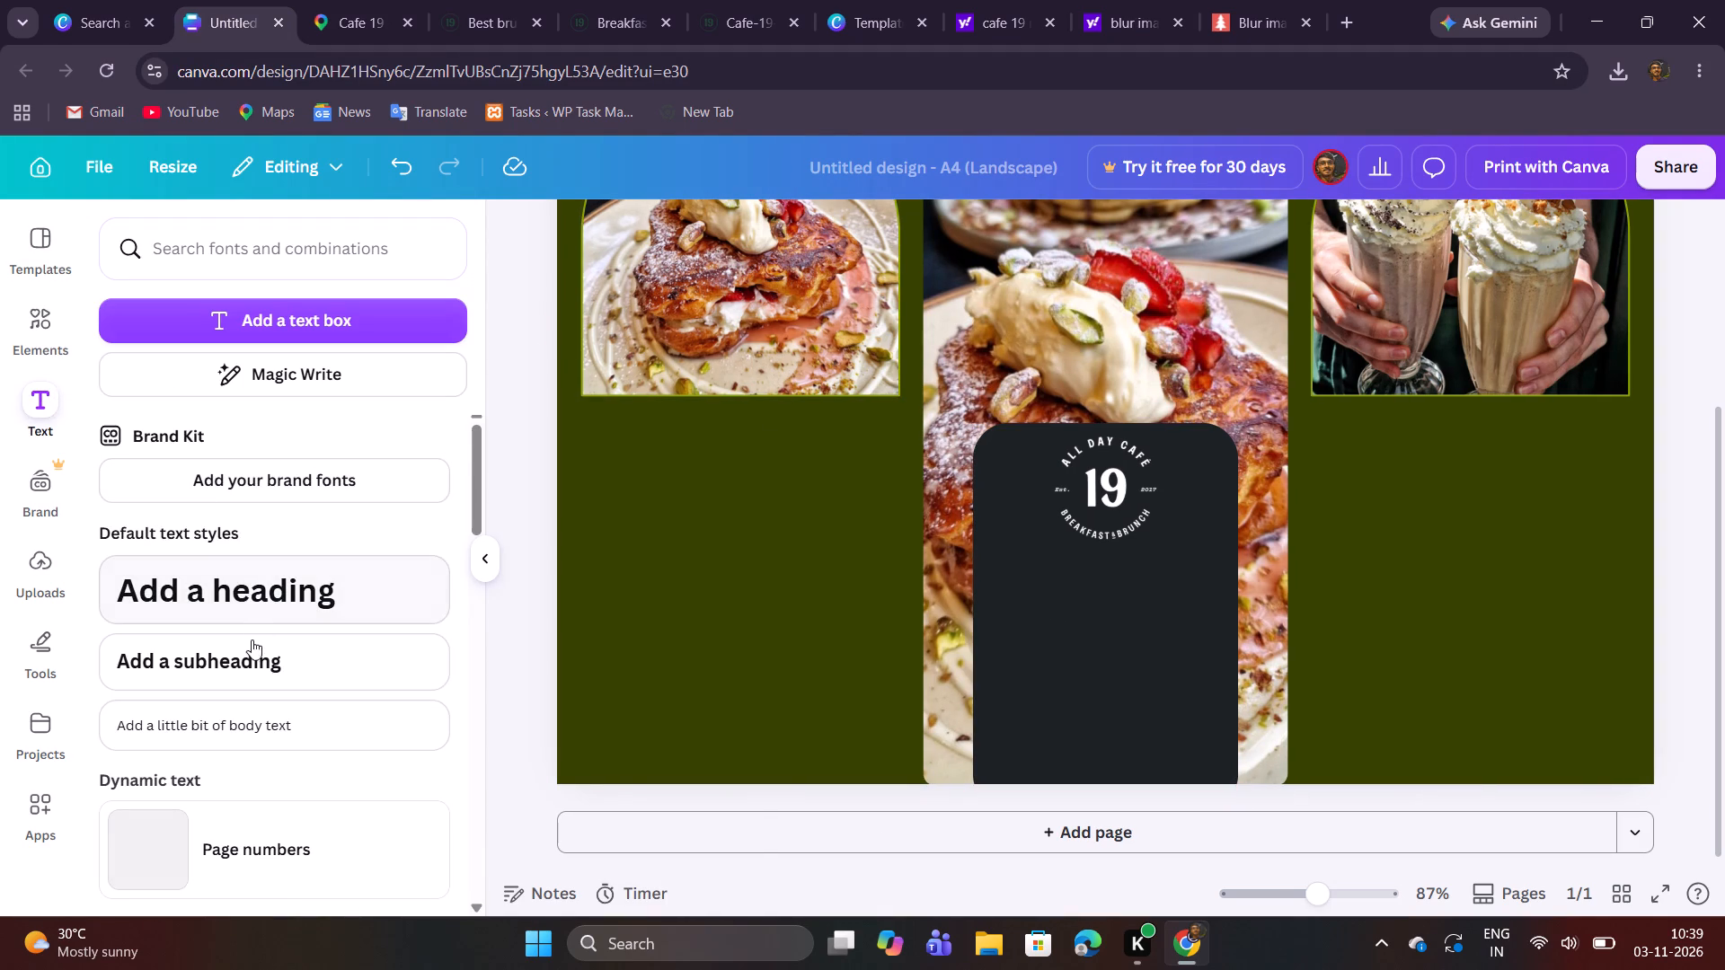
pyautogui.click(253, 642)
pyautogui.click(1138, 505)
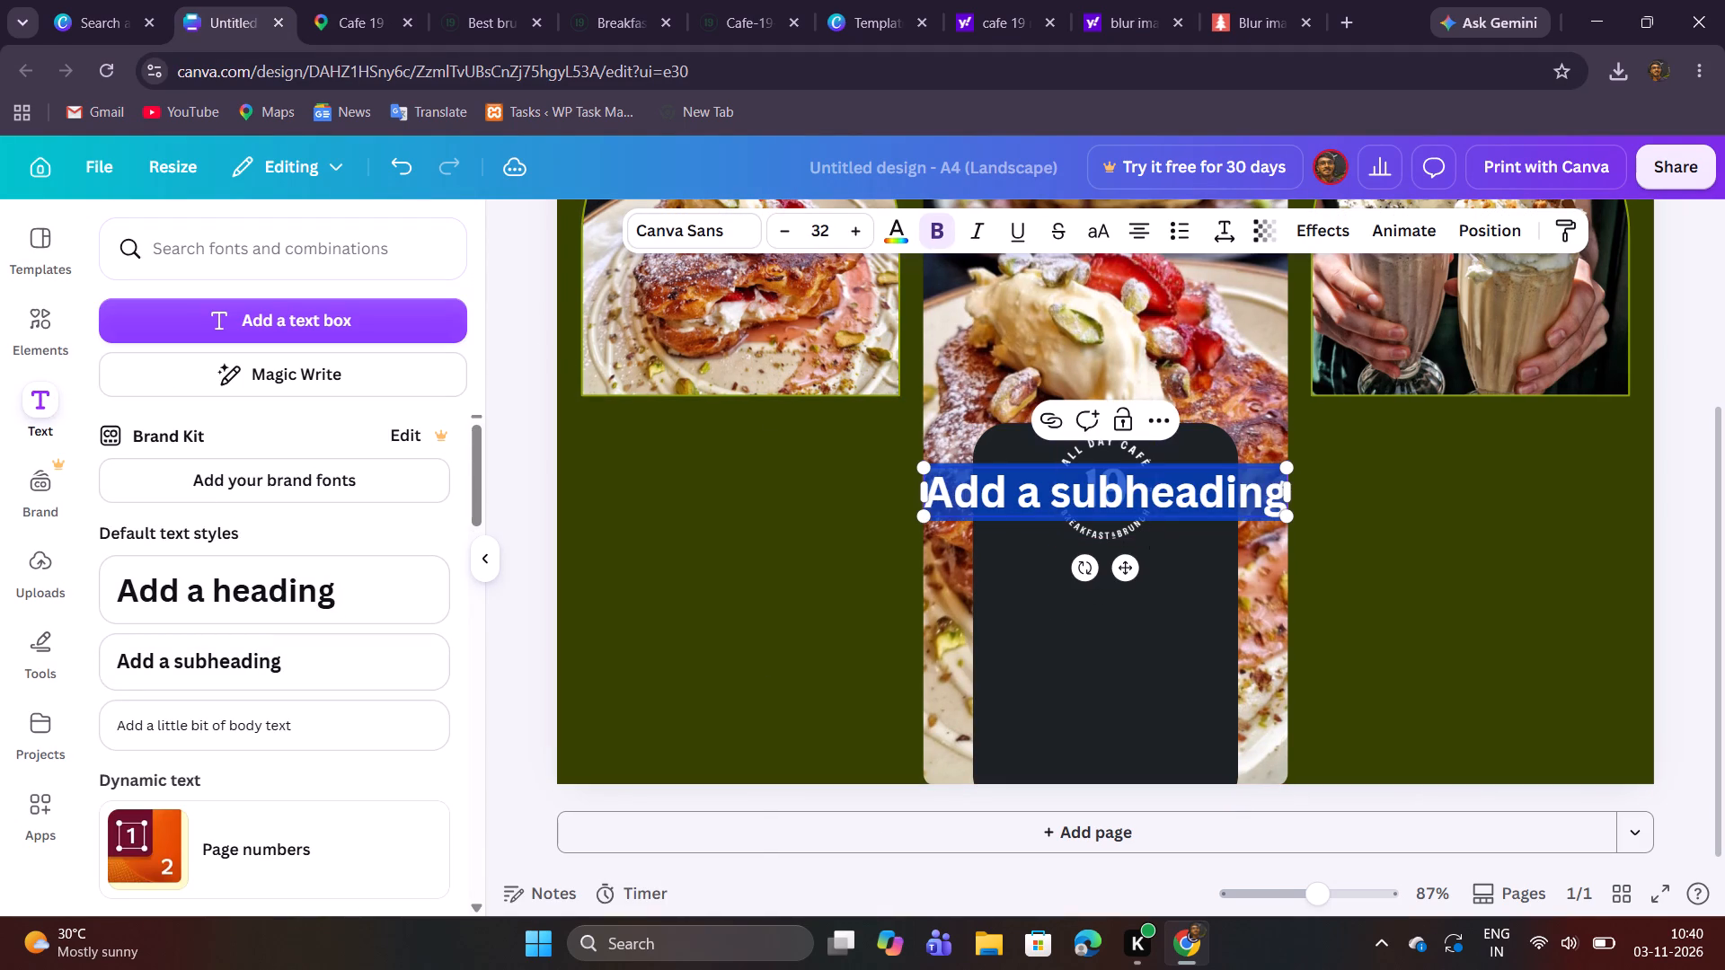
pyautogui.moveTo(1132, 571); pyautogui.dragTo(1141, 658)
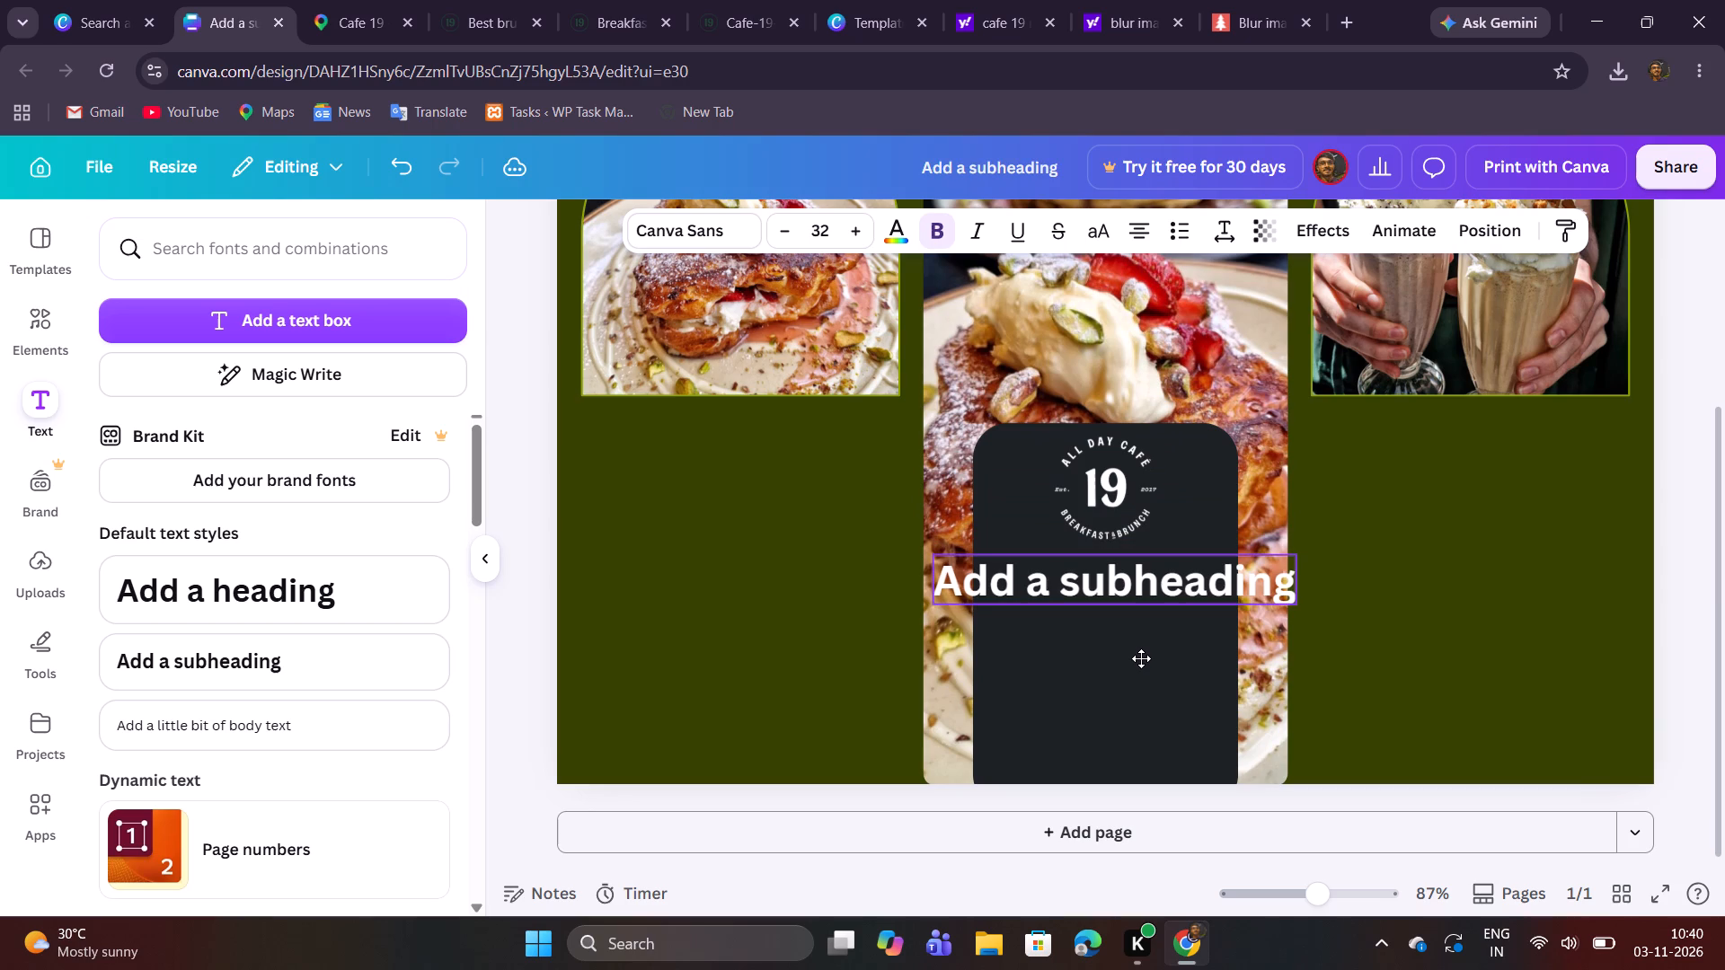
pyautogui.moveTo(1141, 658); pyautogui.dragTo(1138, 654)
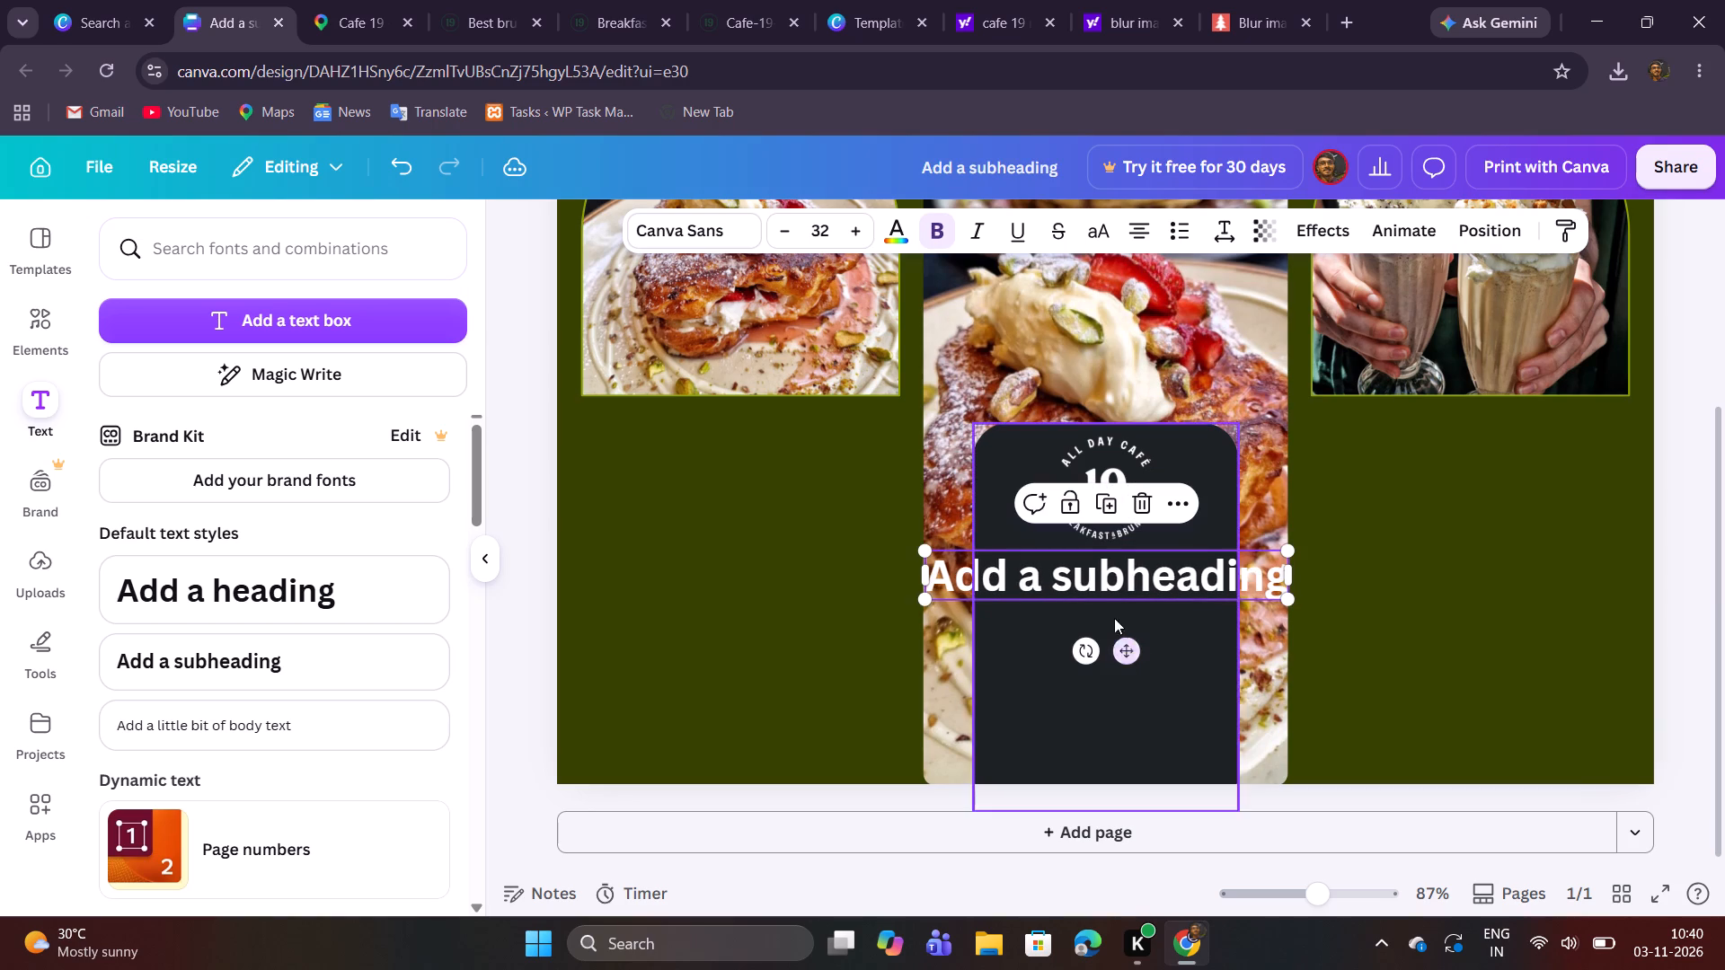
pyautogui.moveTo(1285, 604); pyautogui.dragTo(1189, 562)
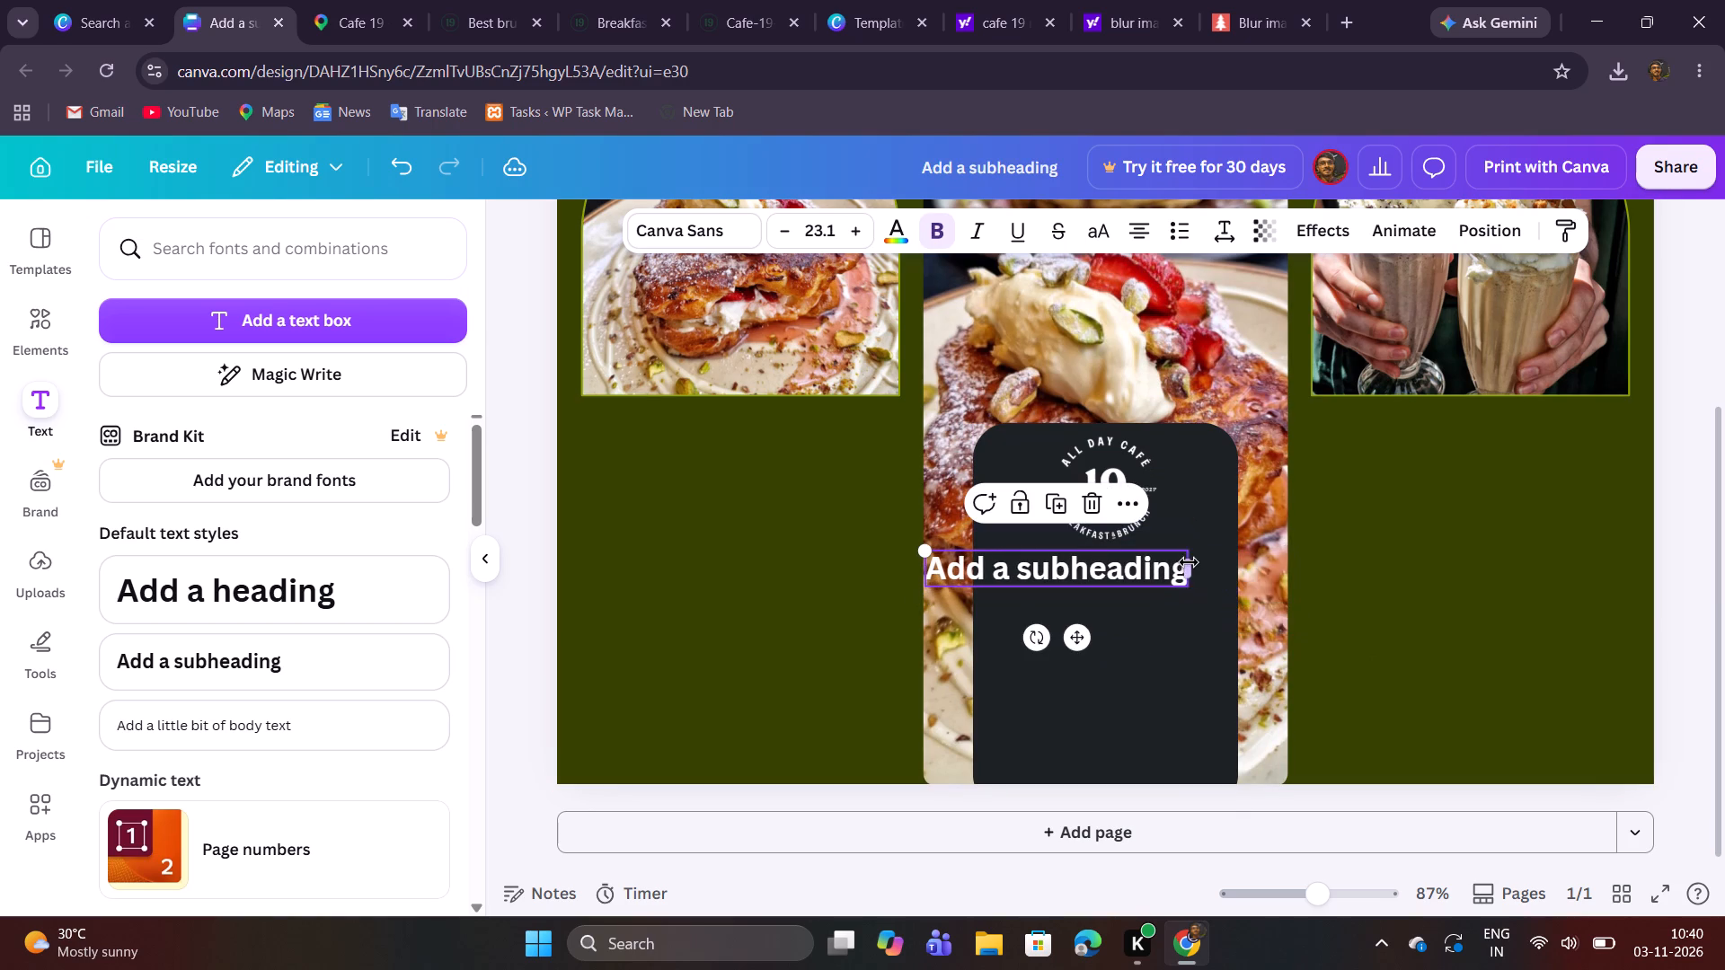
pyautogui.moveTo(1065, 643); pyautogui.dragTo(1113, 643)
# Replace the subheading's placeholder text with the copied name Cafe 19, removing the extra blank line.
pyautogui.doubleClick(1123, 575)
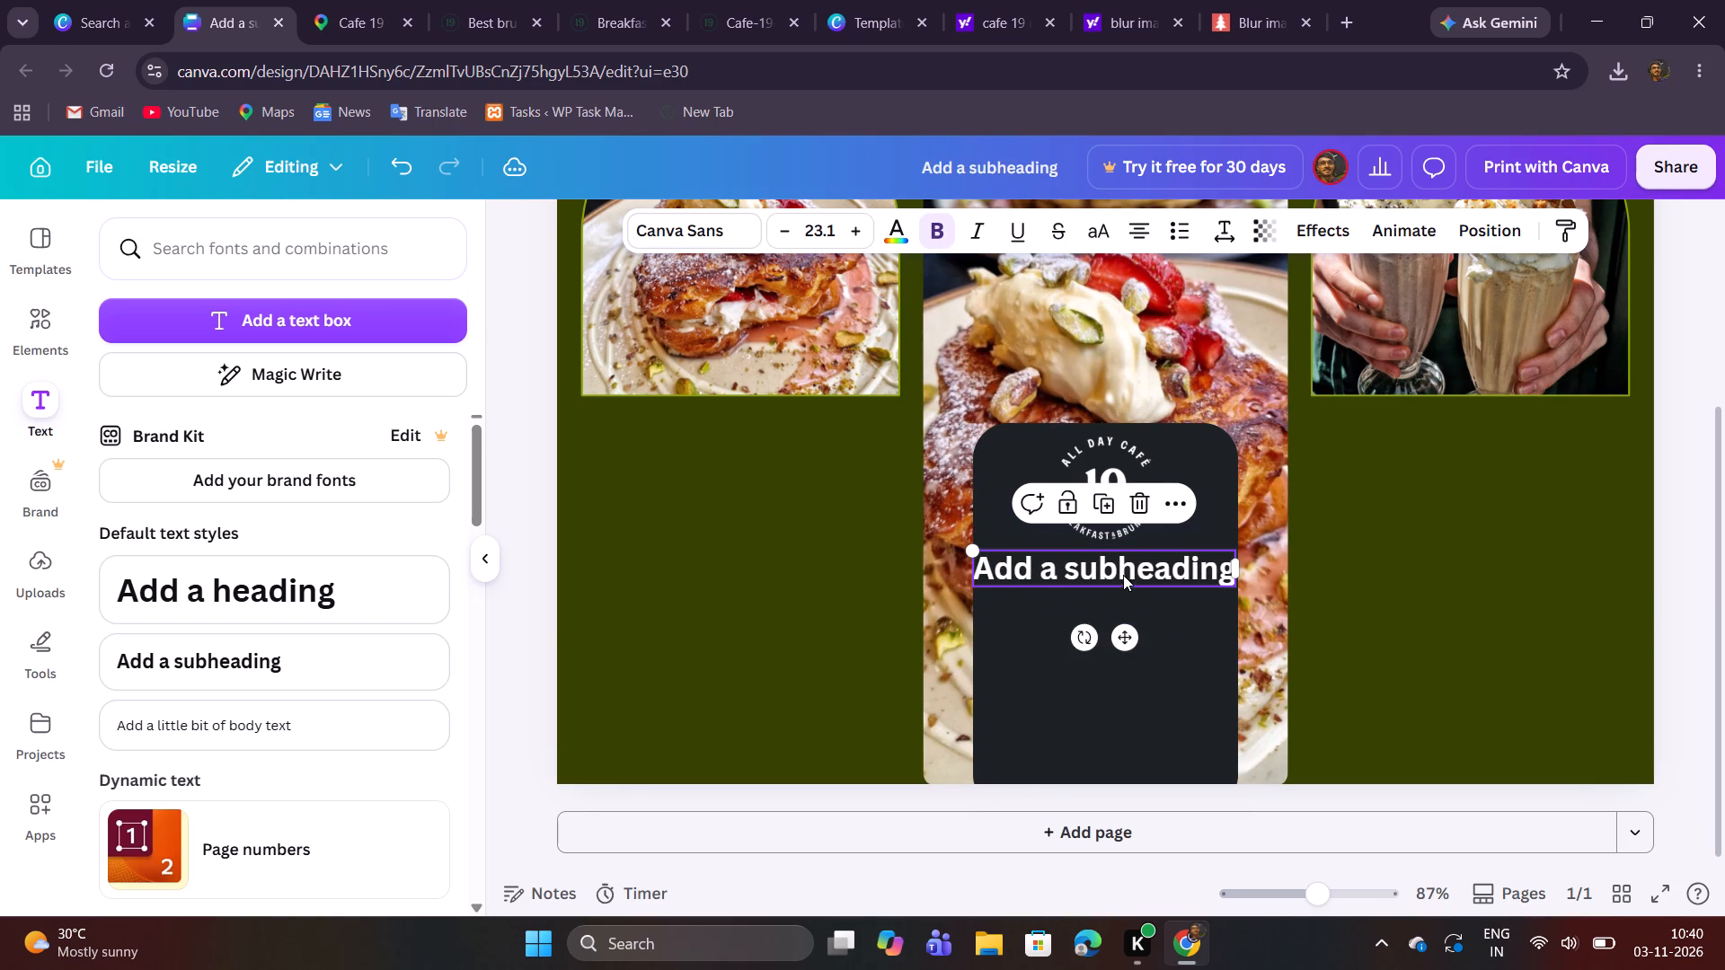
pyautogui.hotkey('ctrl', 'v')
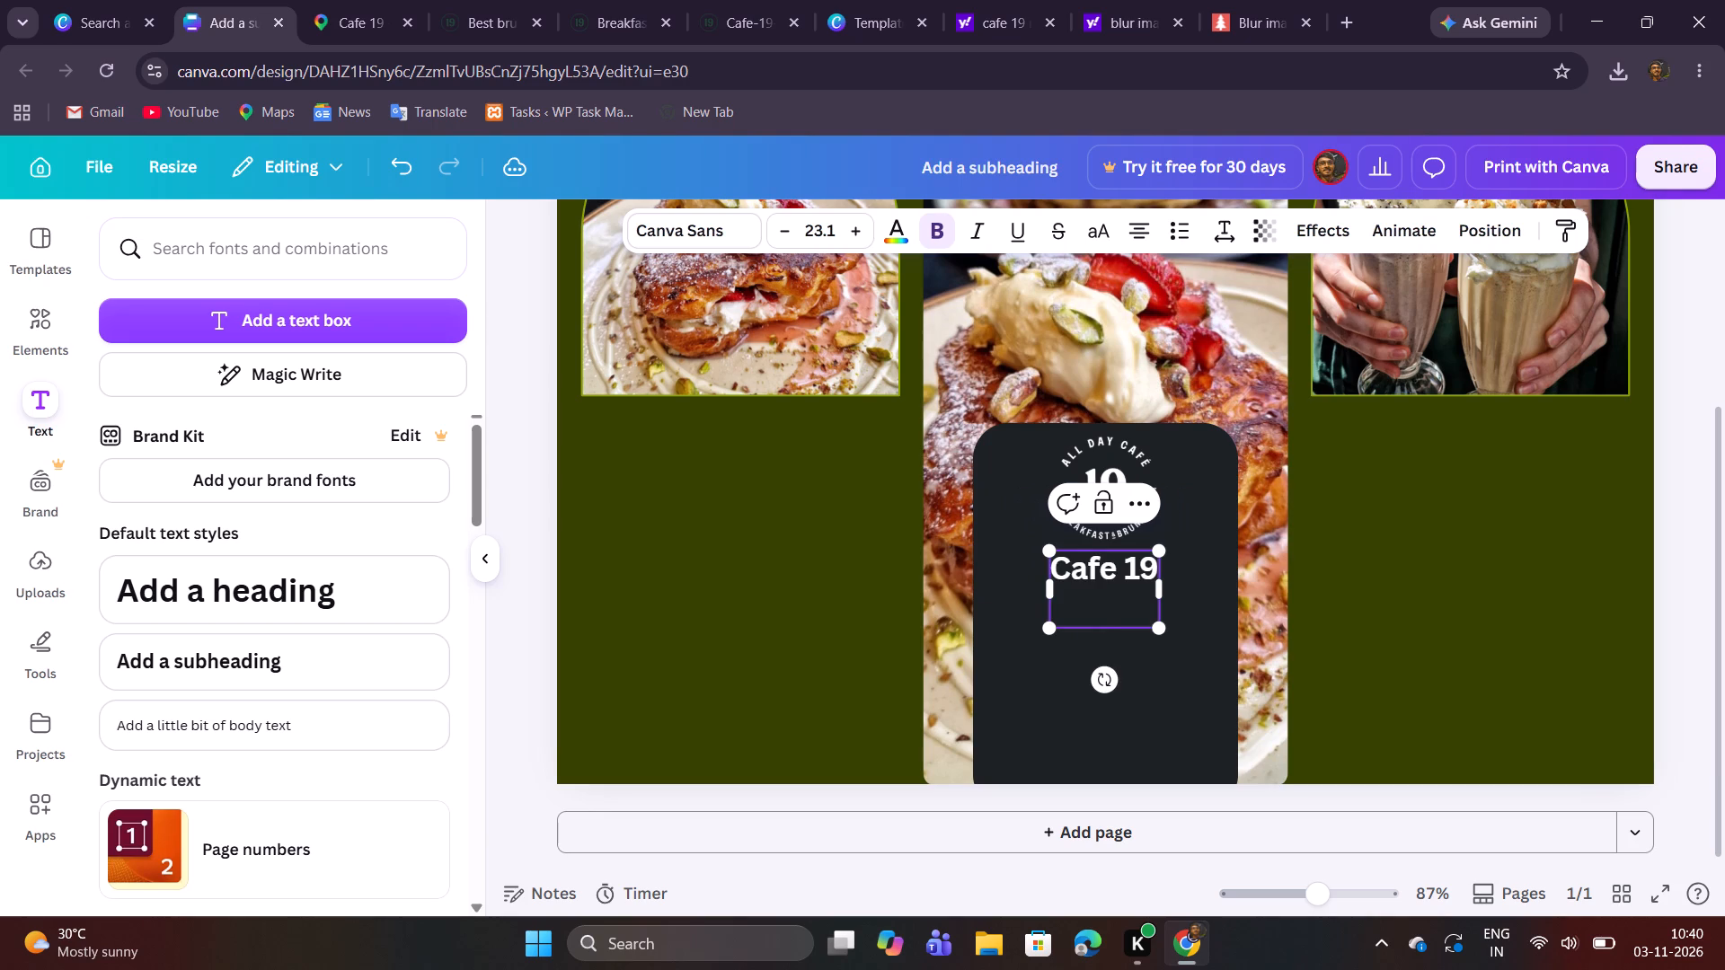
pyautogui.press('BackSpace')
pyautogui.click(1624, 573)
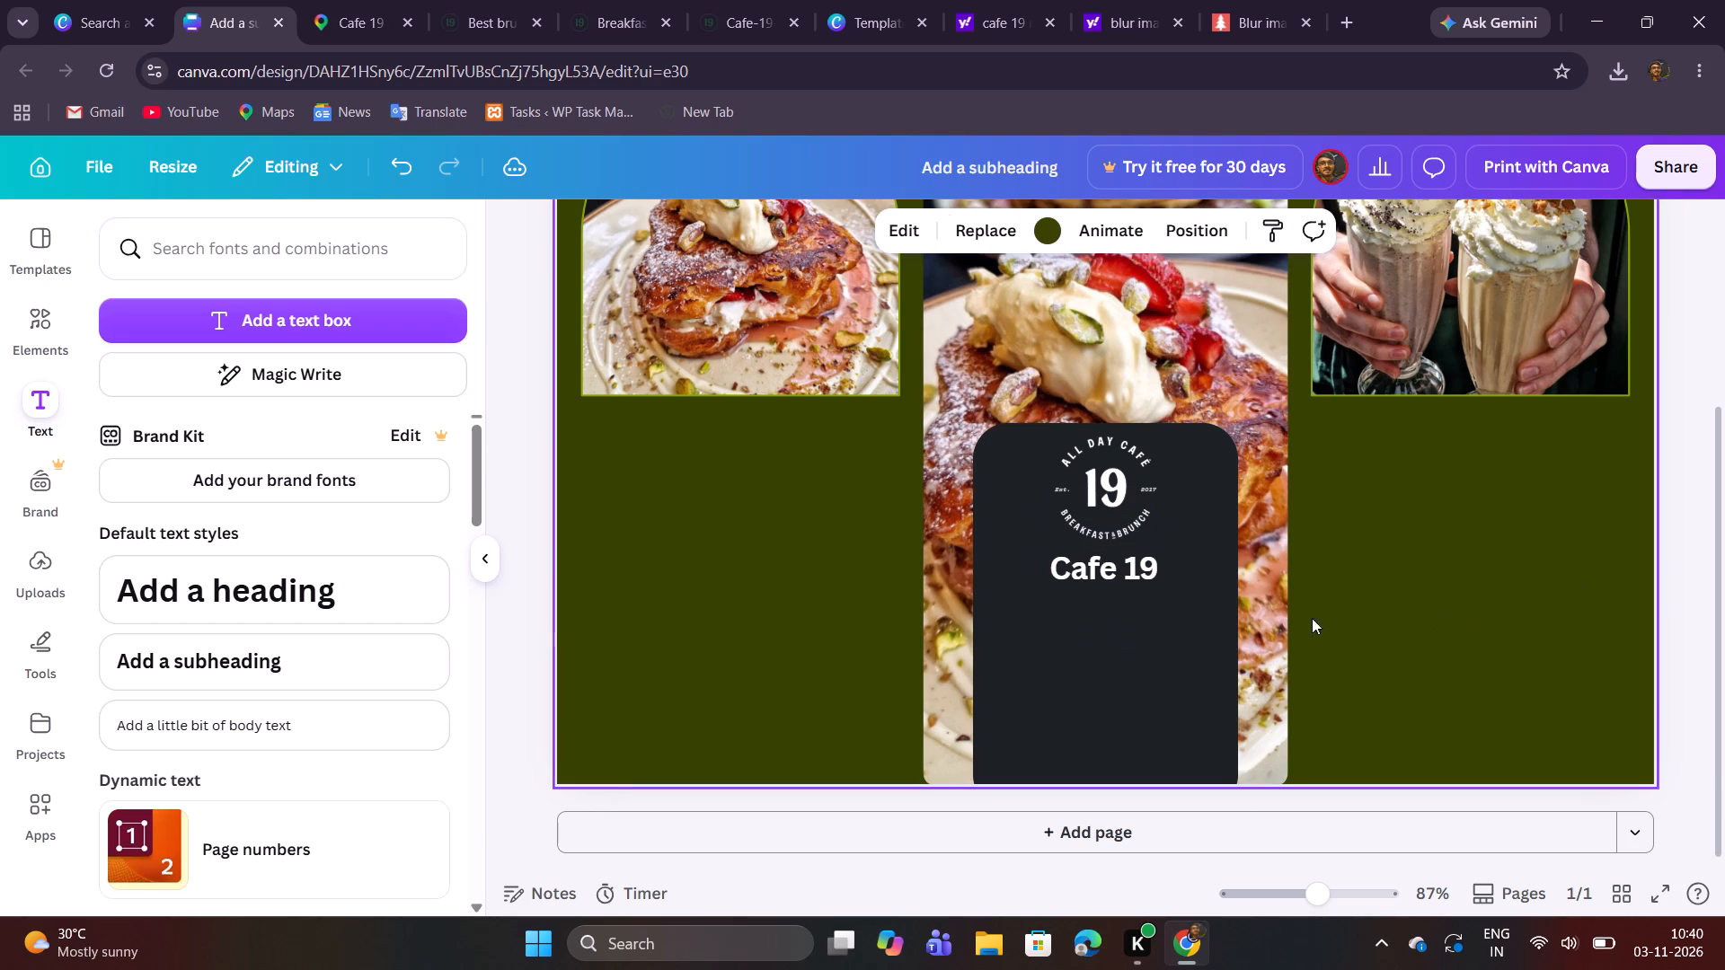
# Change the Cafe 19 subheading's font to Public Sans Medium.
pyautogui.click(1091, 575)
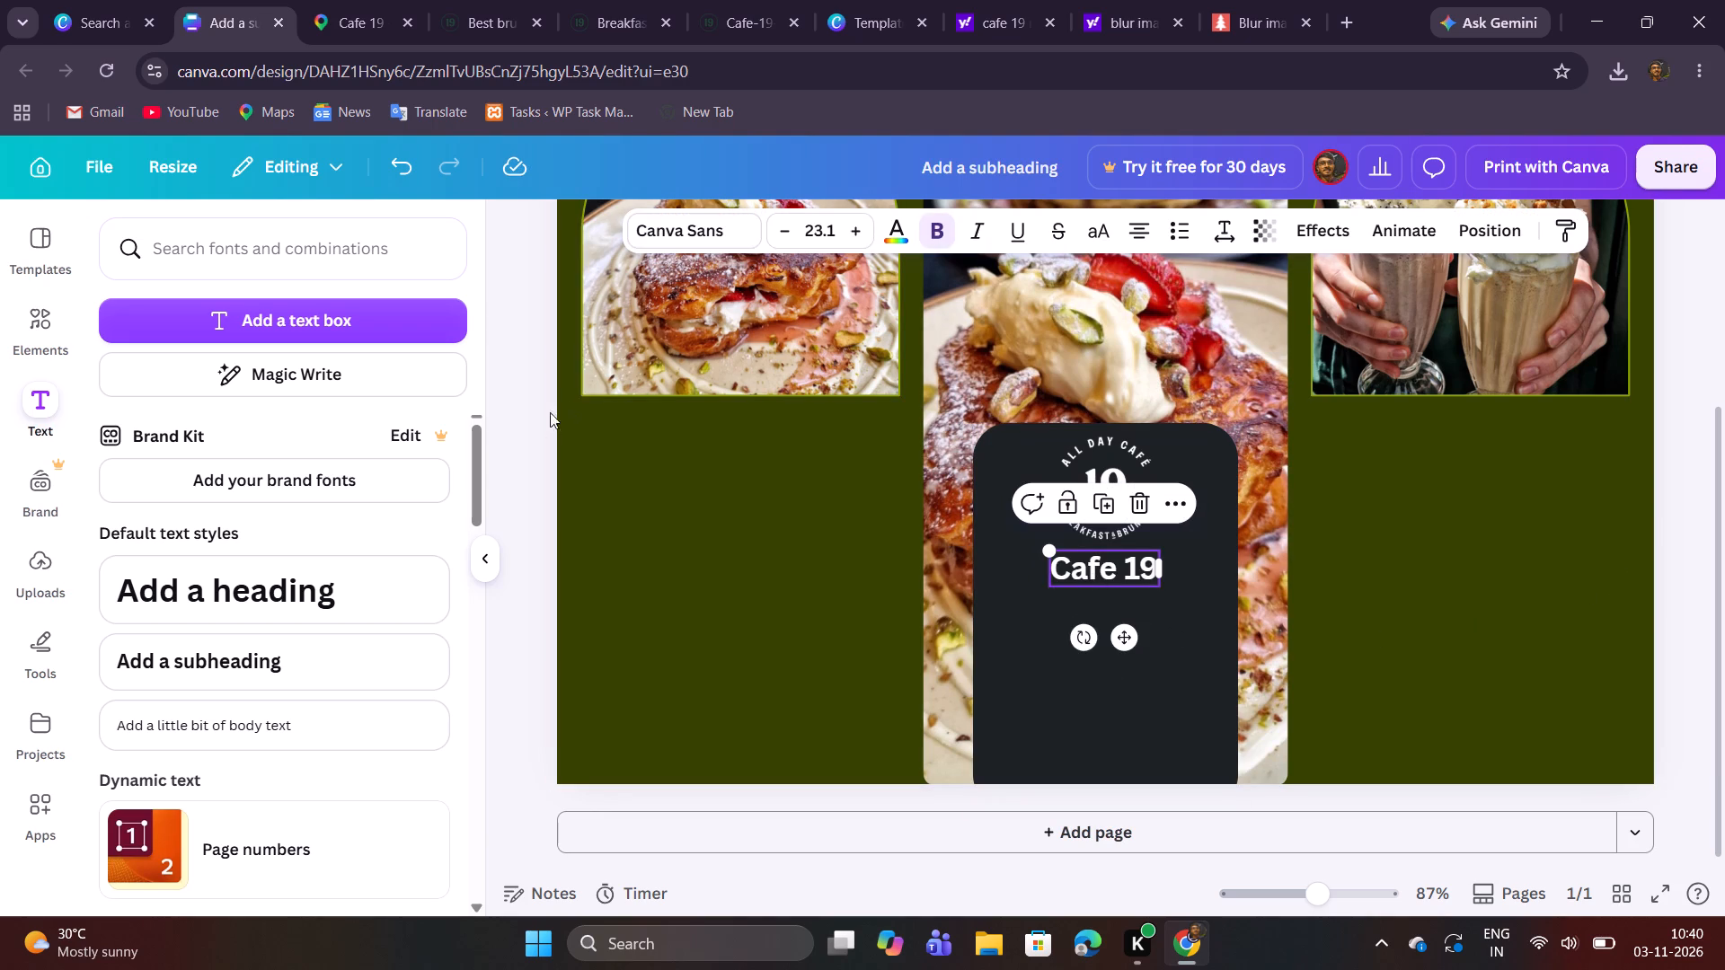
pyautogui.click(691, 242)
pyautogui.scroll(-2, 259, 640)
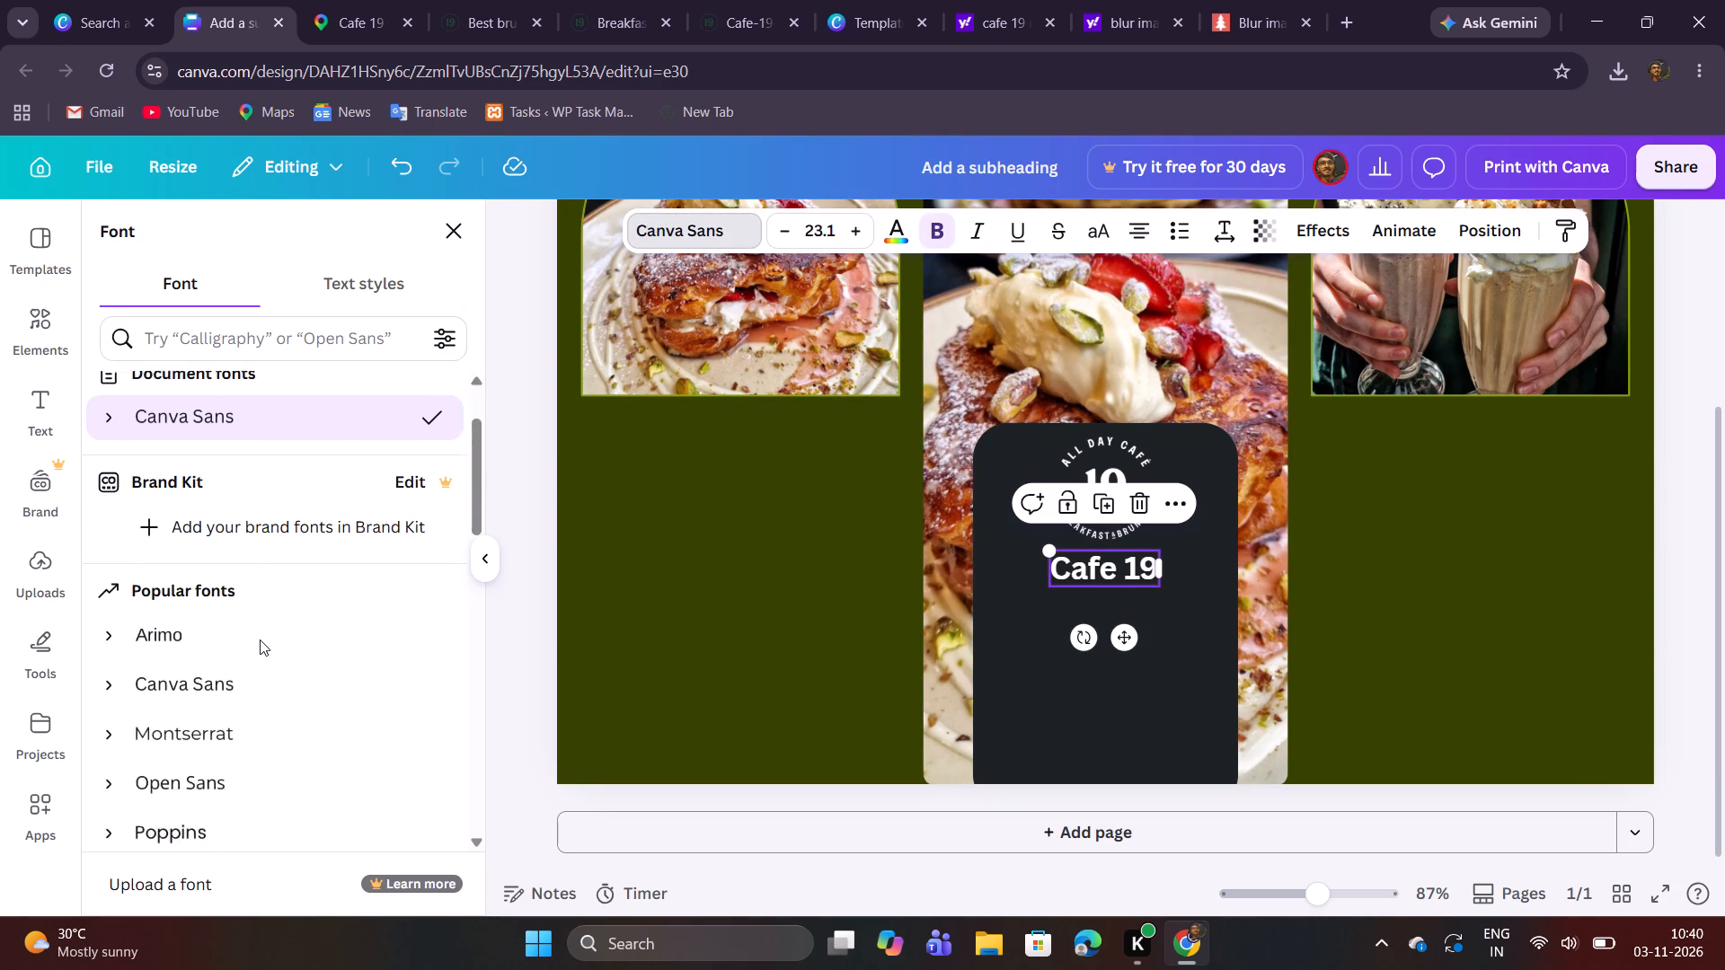
pyautogui.scroll(-1, 264, 635)
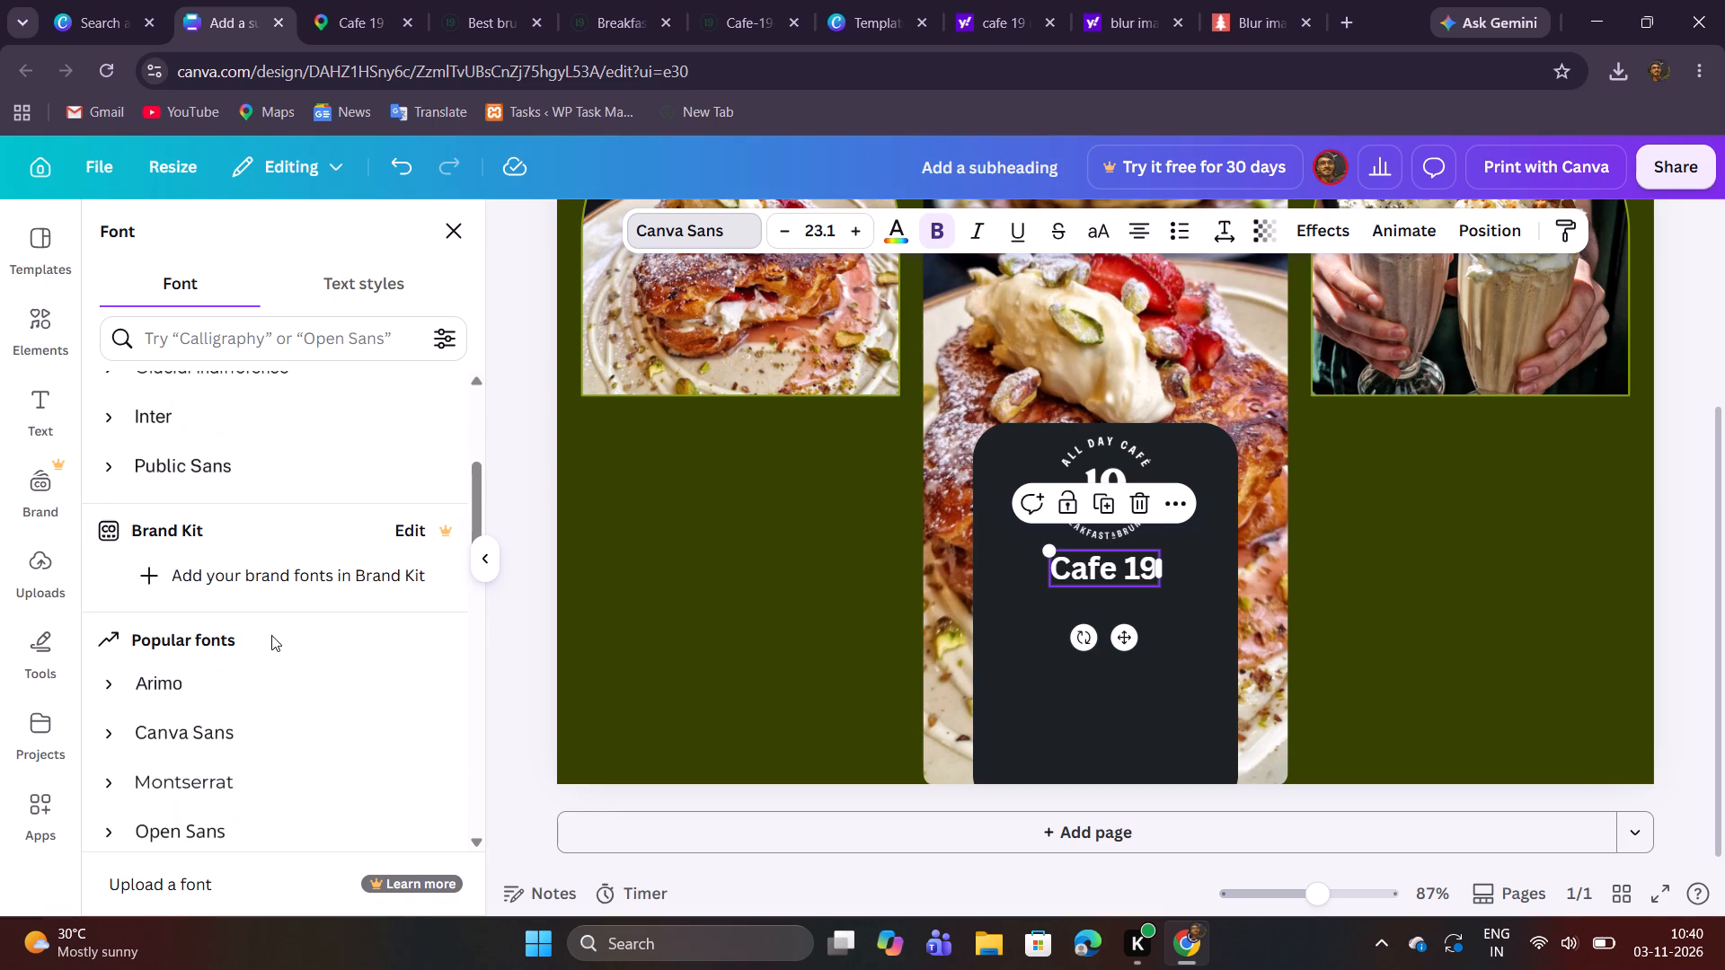
pyautogui.scroll(2, 282, 635)
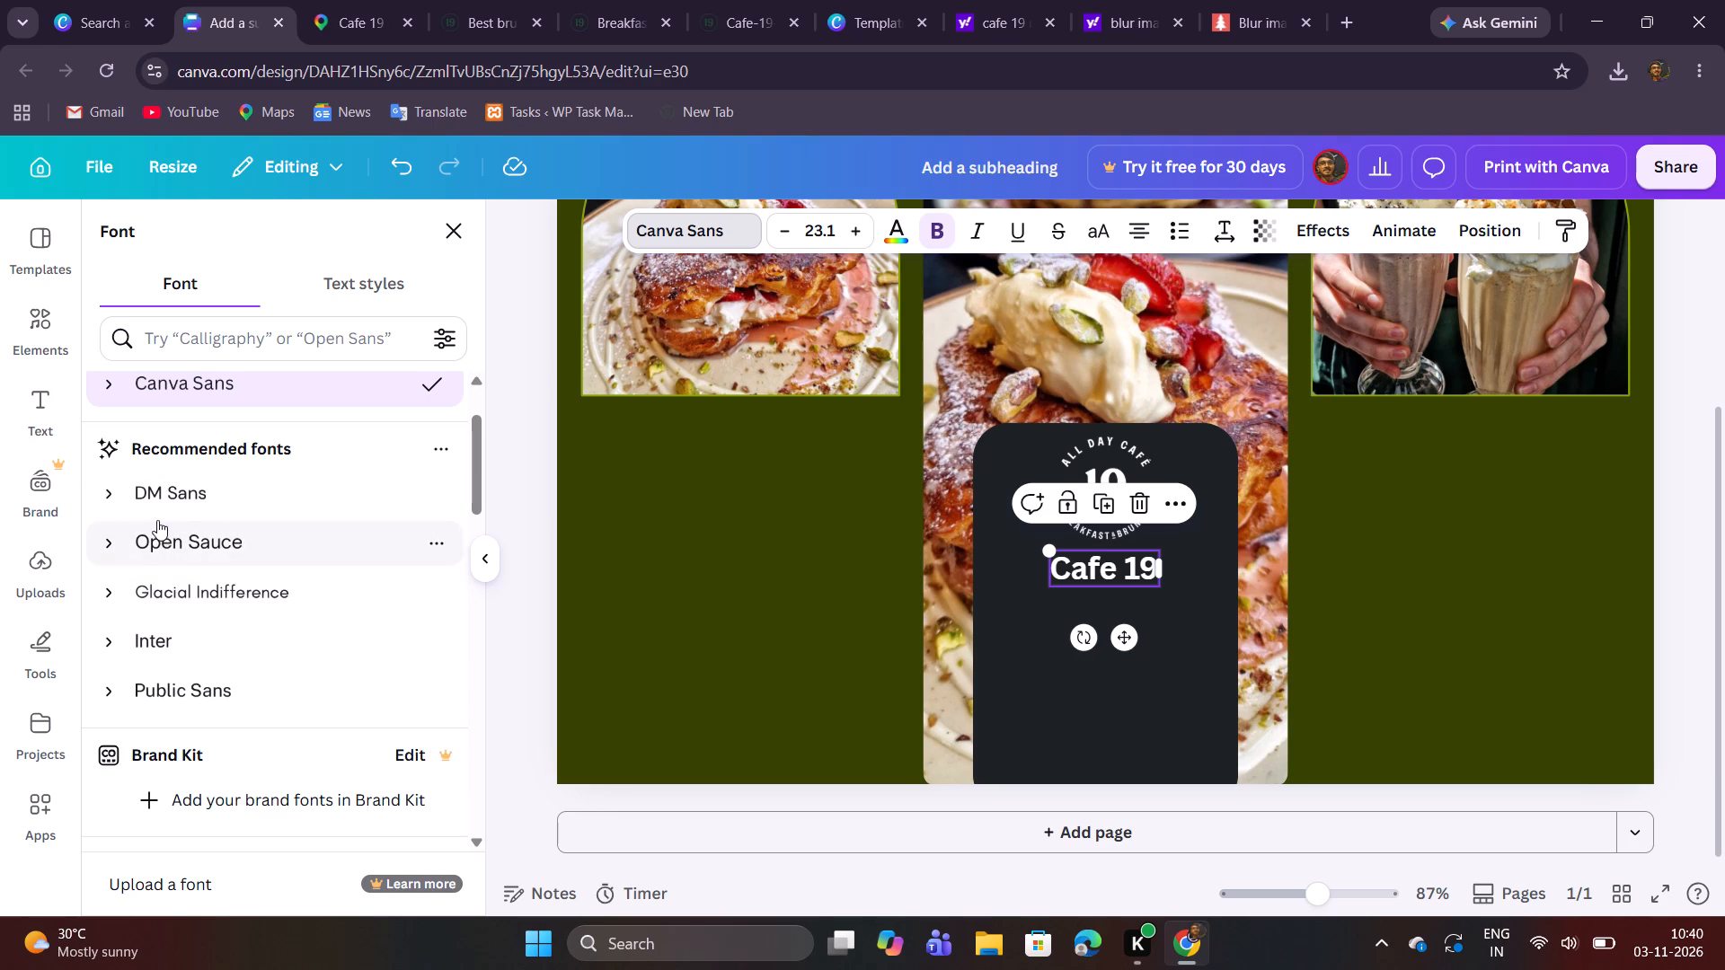
pyautogui.click(105, 687)
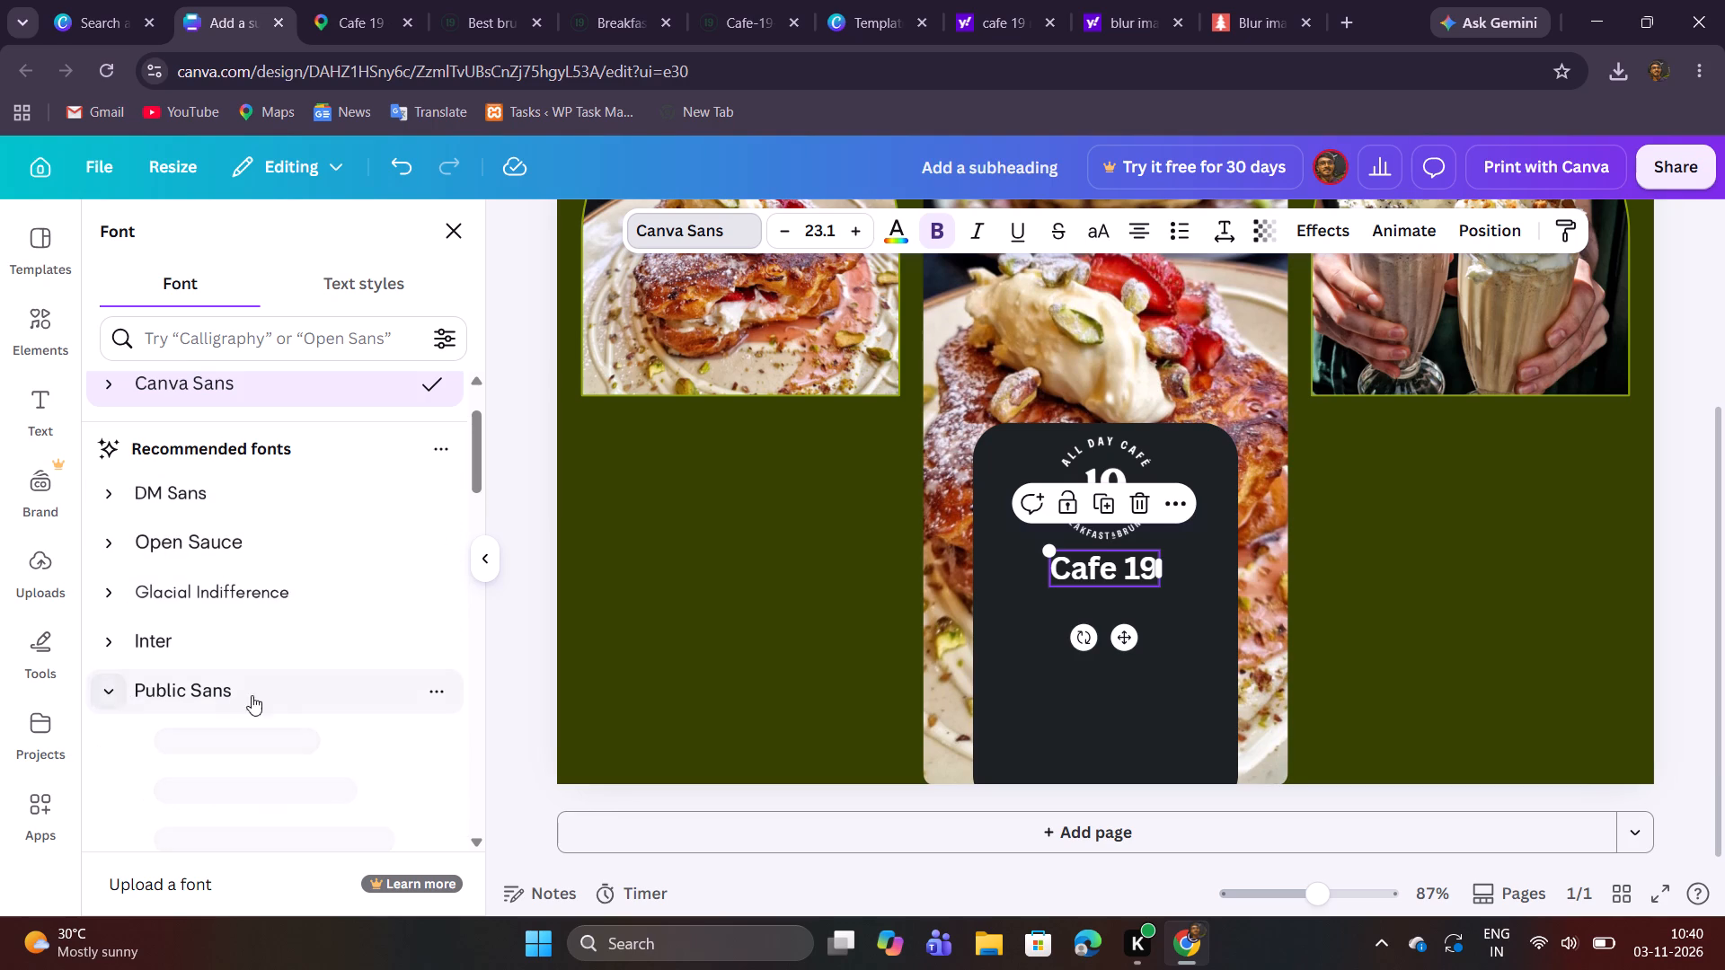
pyautogui.scroll(-2, 276, 697)
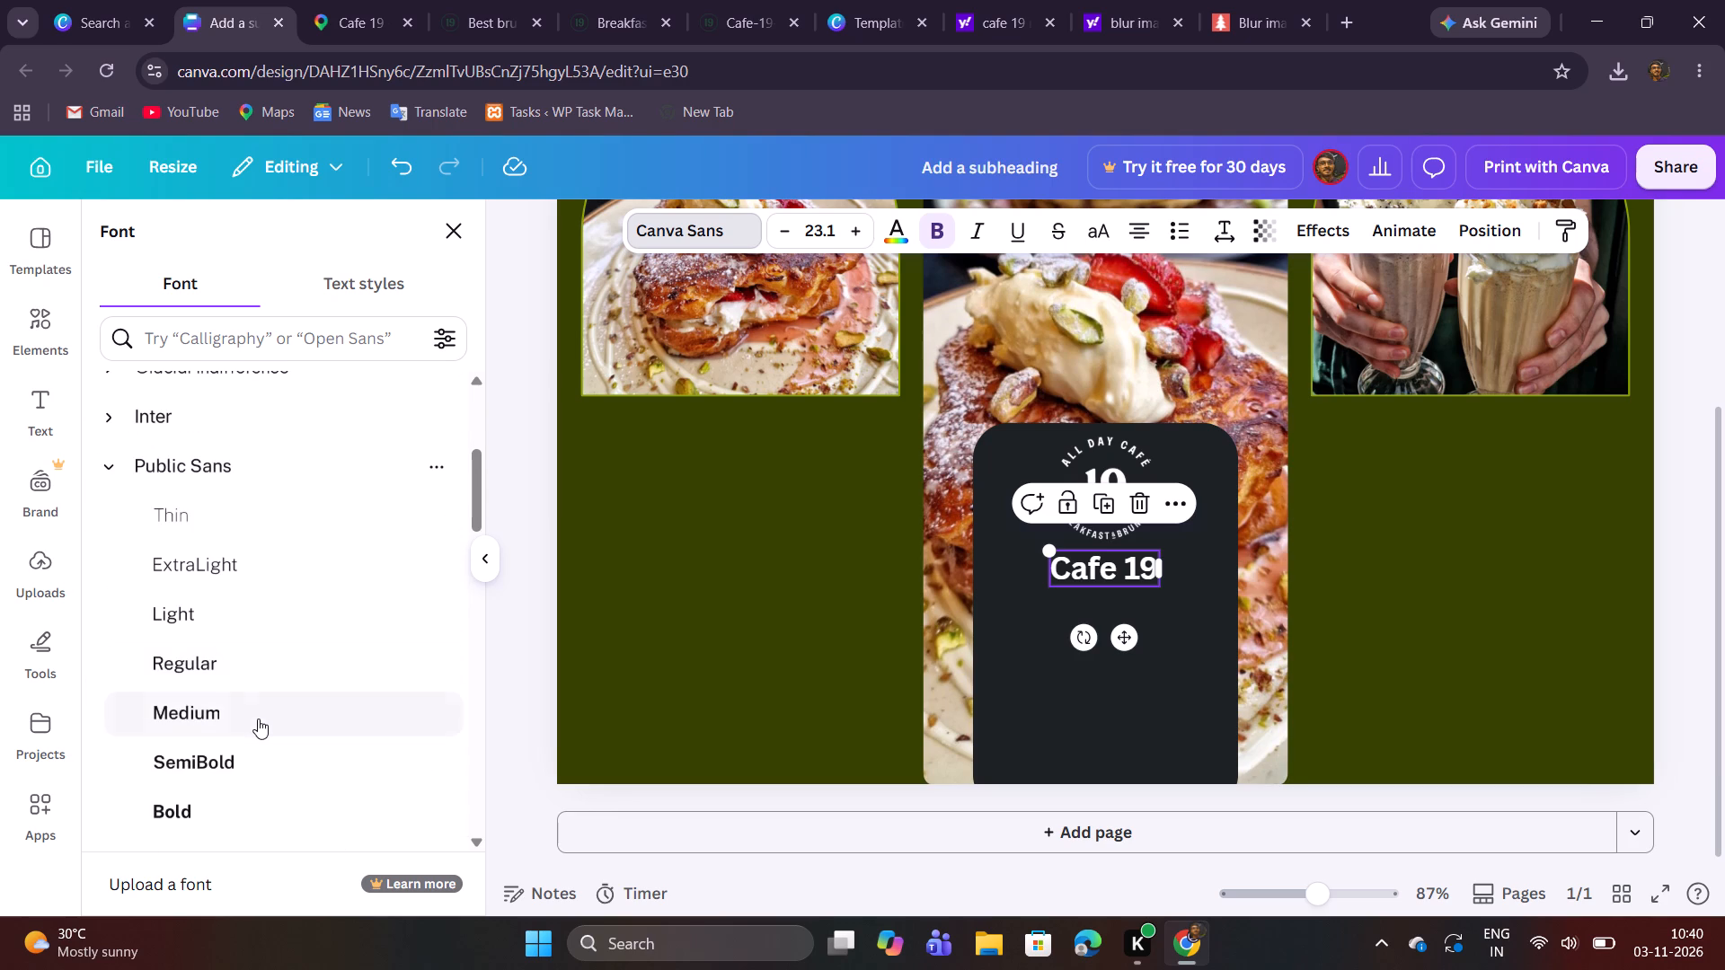
pyautogui.click(261, 726)
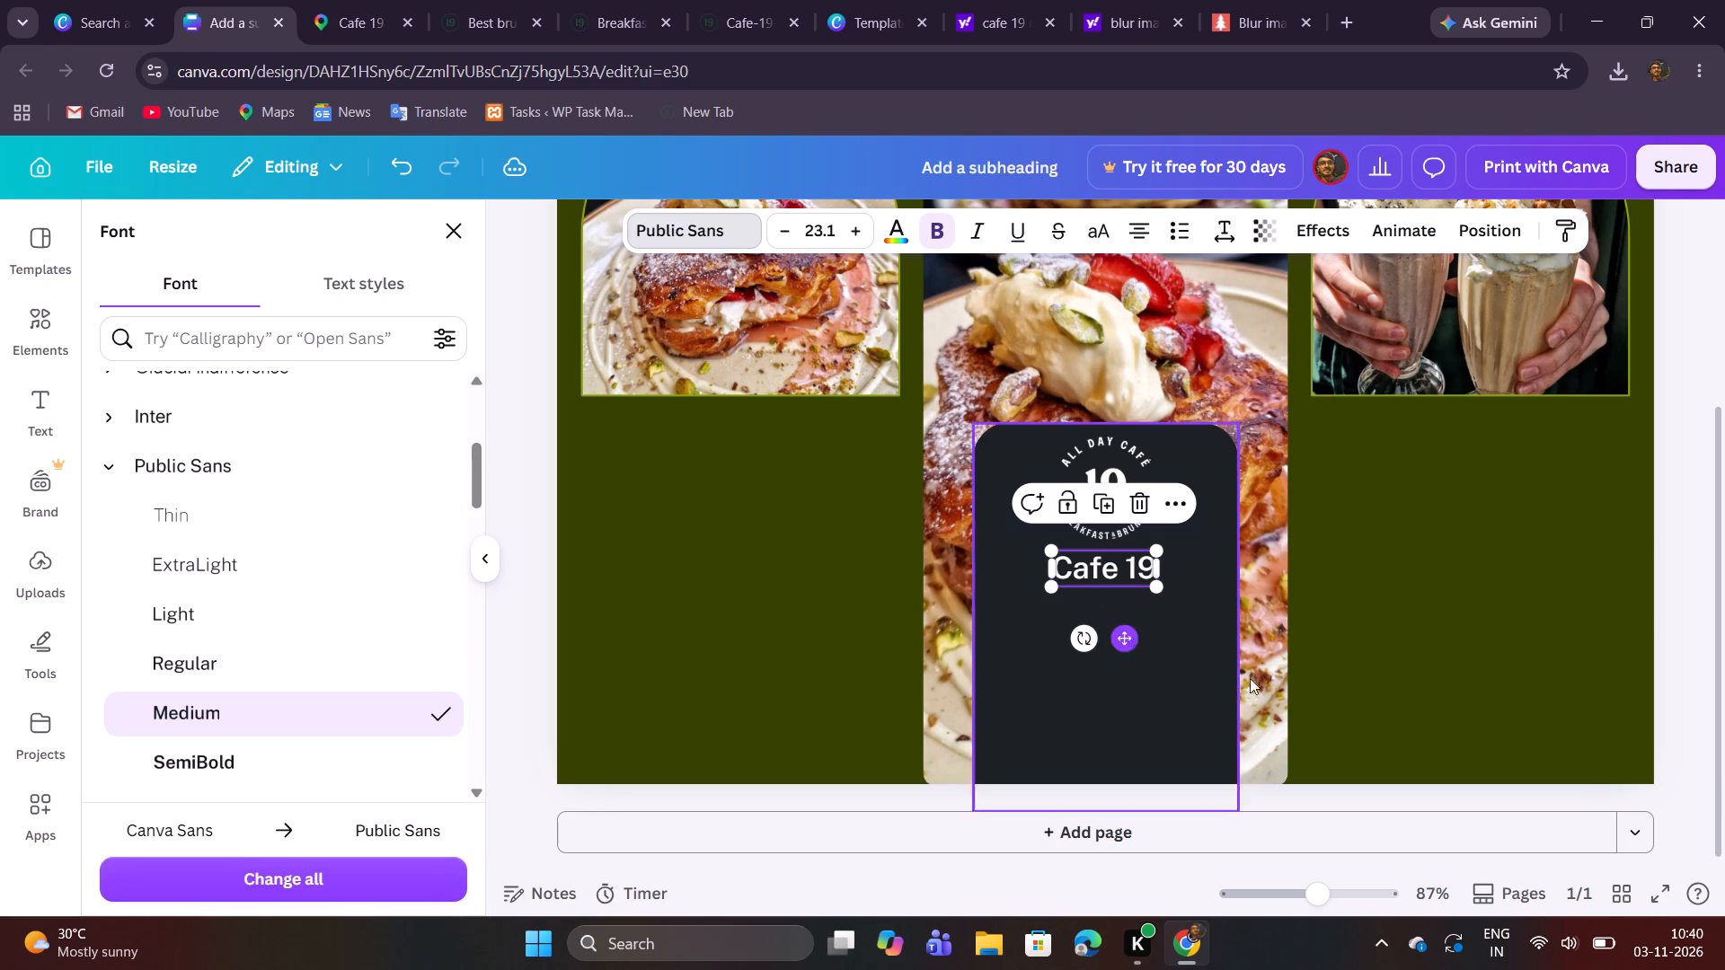
pyautogui.click(1679, 702)
pyautogui.click(1387, 732)
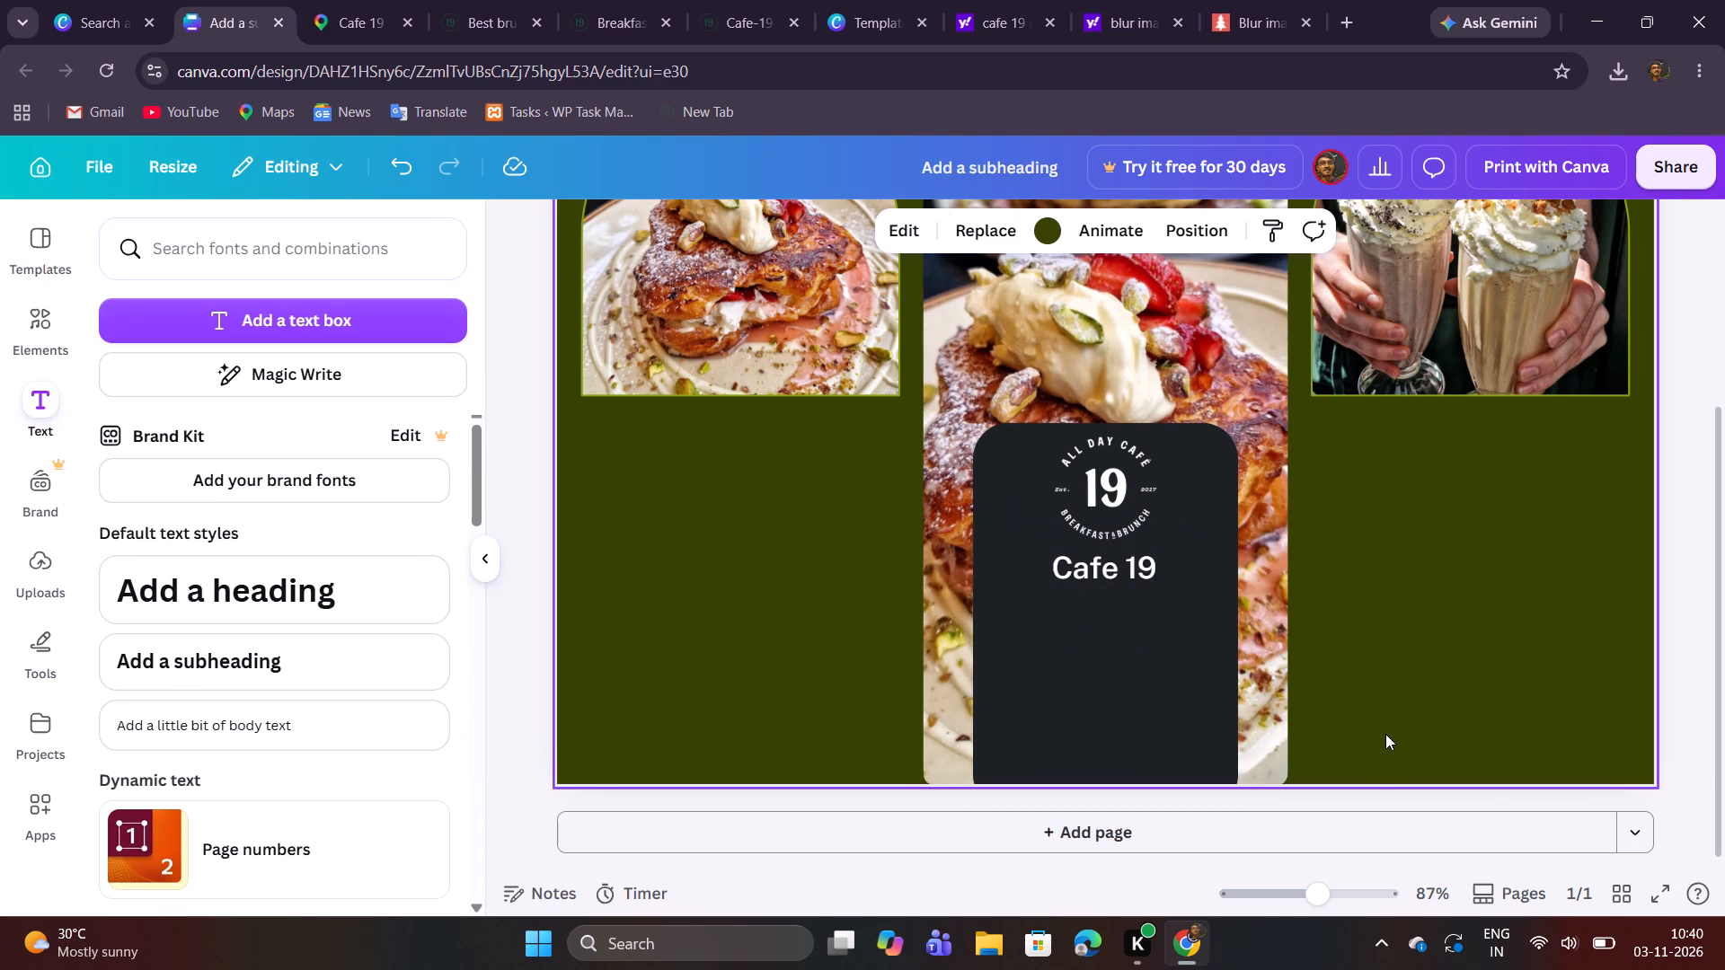
# Fine-tune the Cafe 19 subheading to size 22.9 and align it centrally beneath the logo.
pyautogui.click(1110, 567)
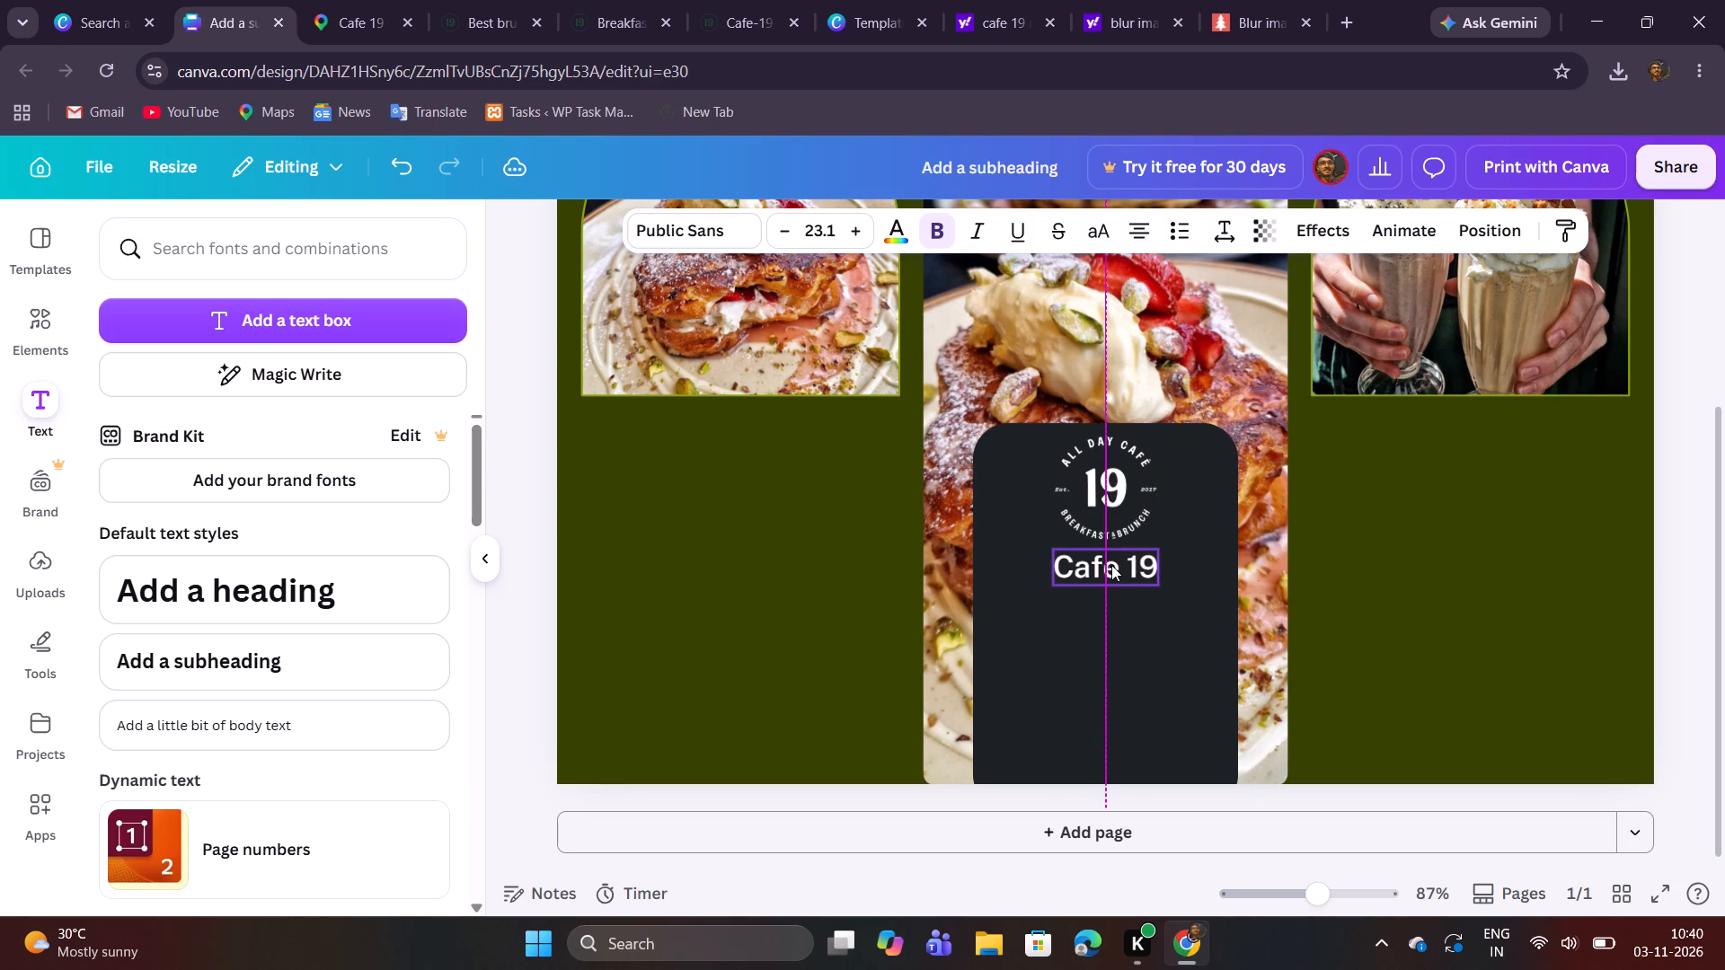
pyautogui.click(1389, 534)
pyautogui.click(1143, 574)
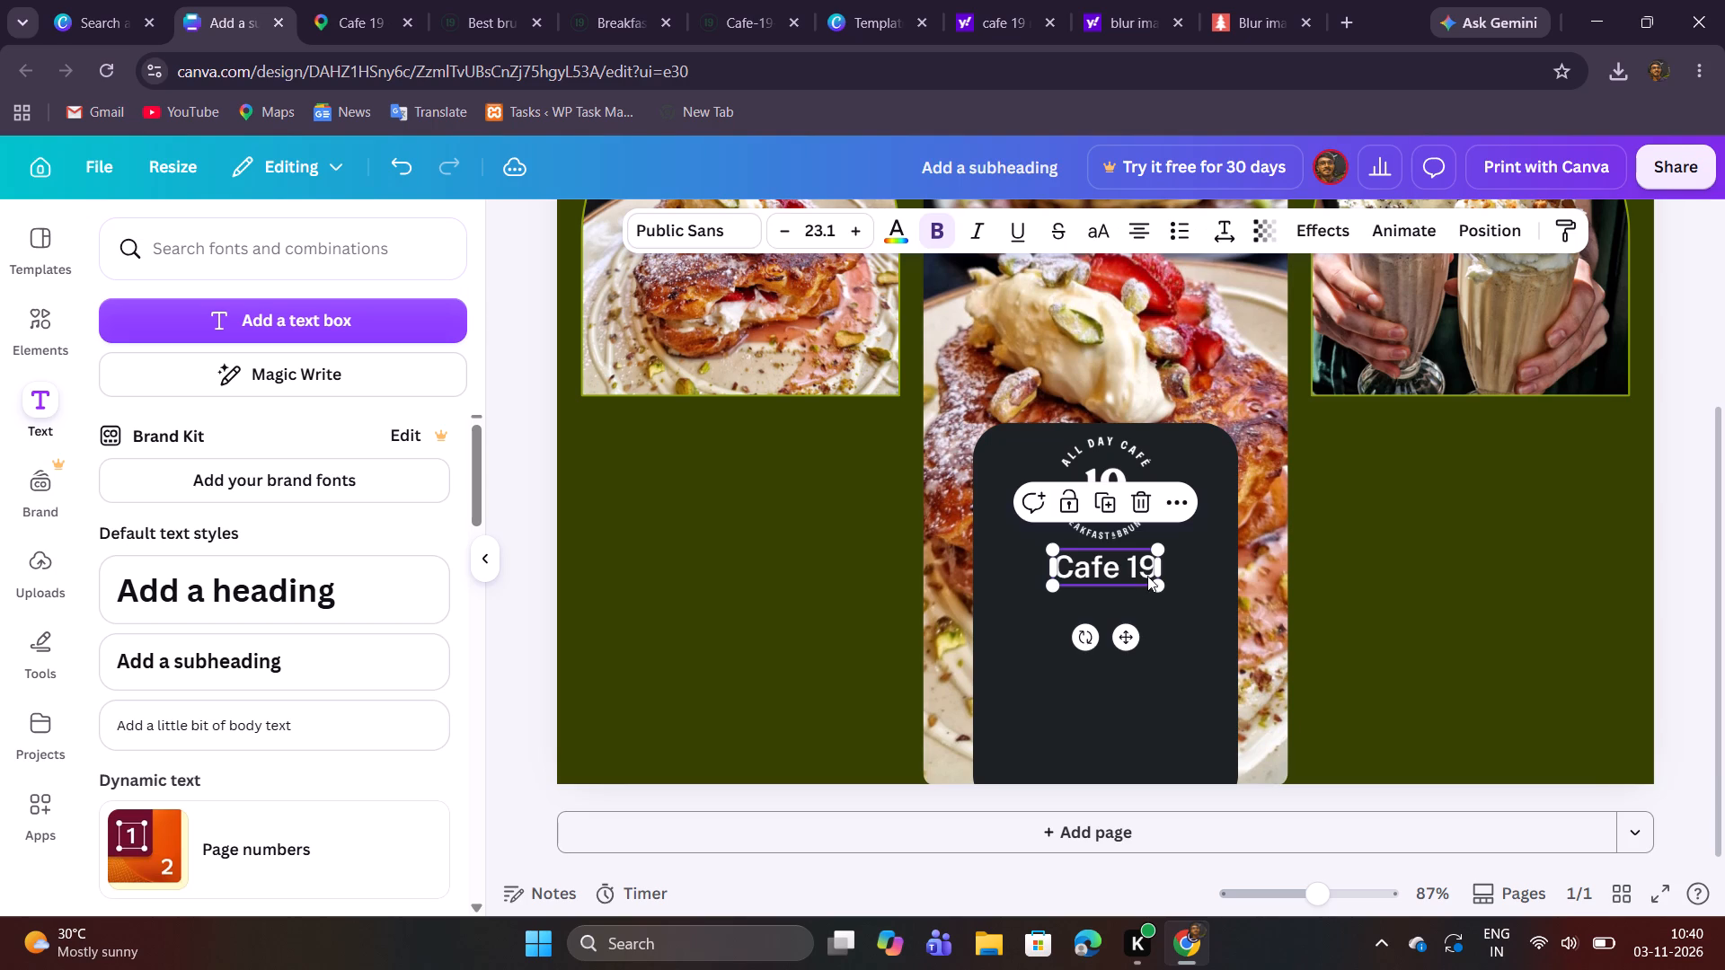
pyautogui.click(1162, 584)
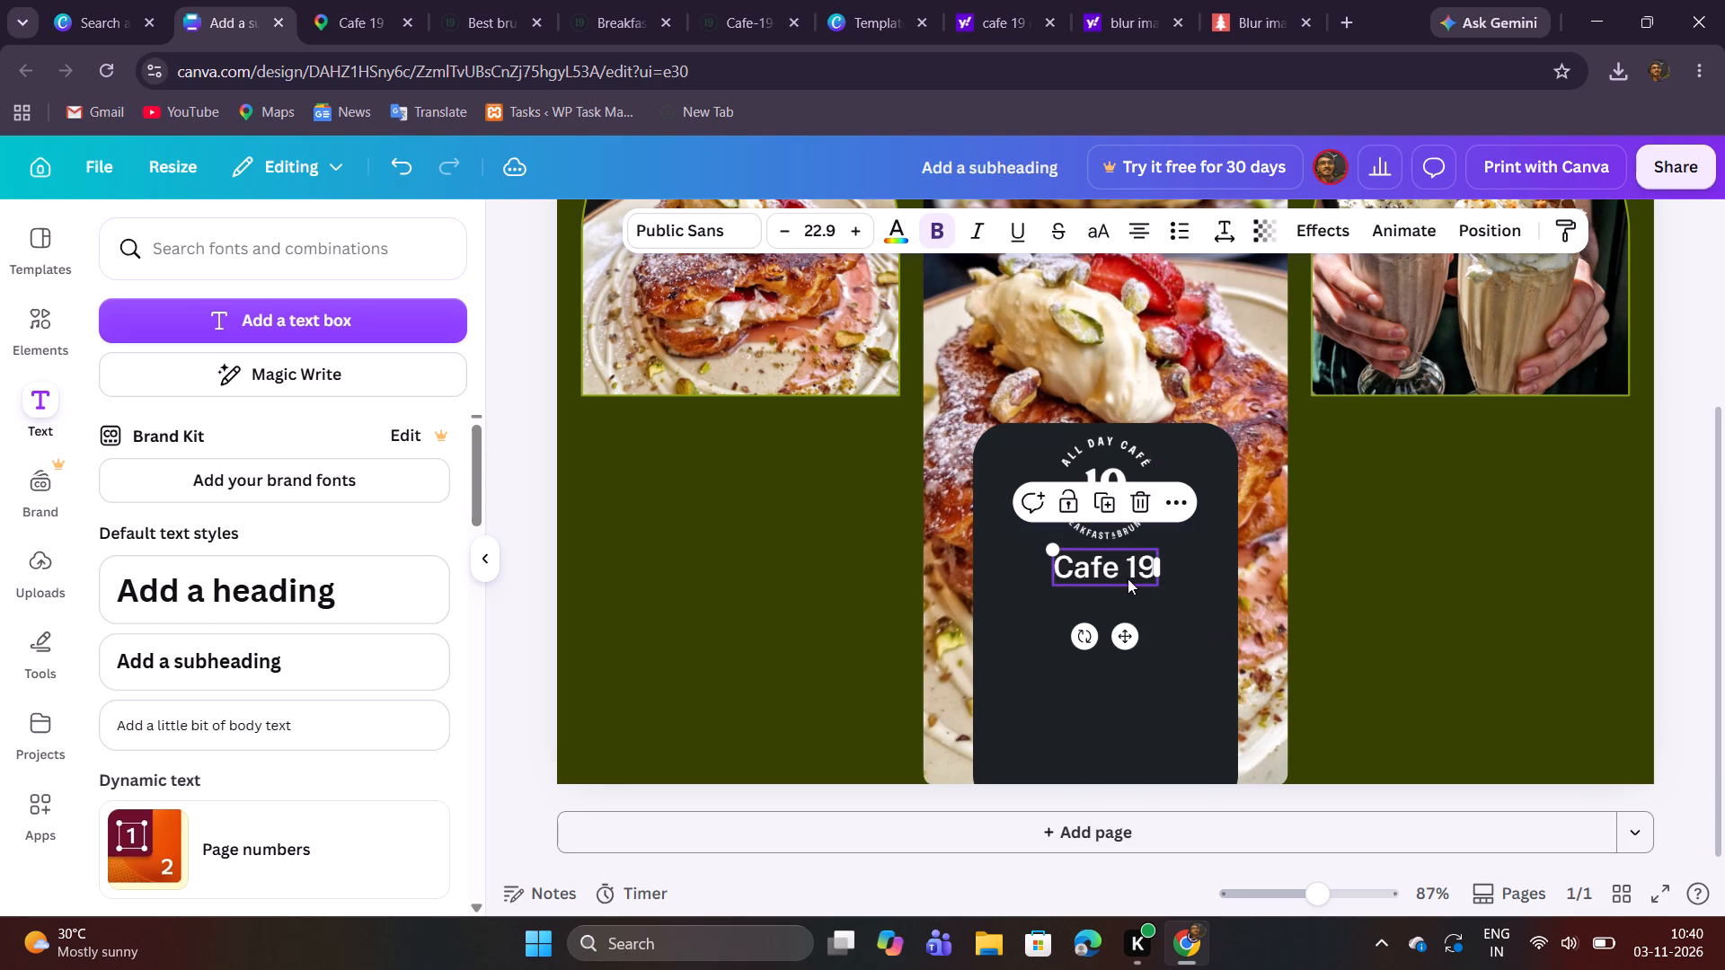
pyautogui.click(1121, 630)
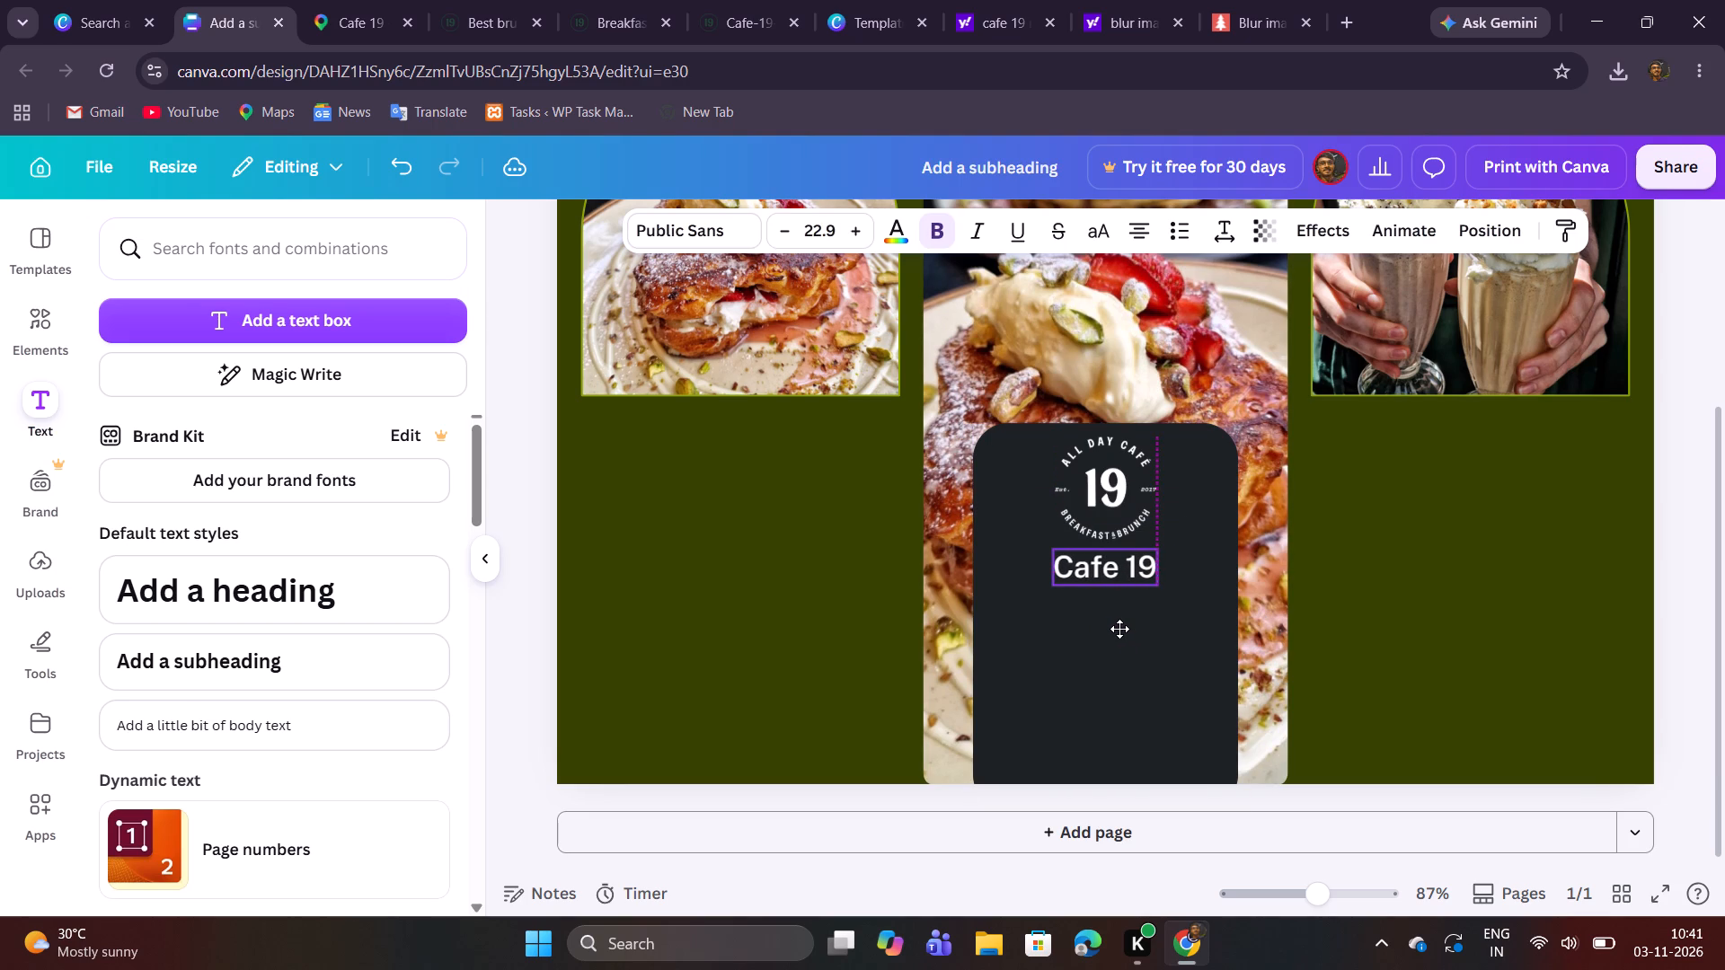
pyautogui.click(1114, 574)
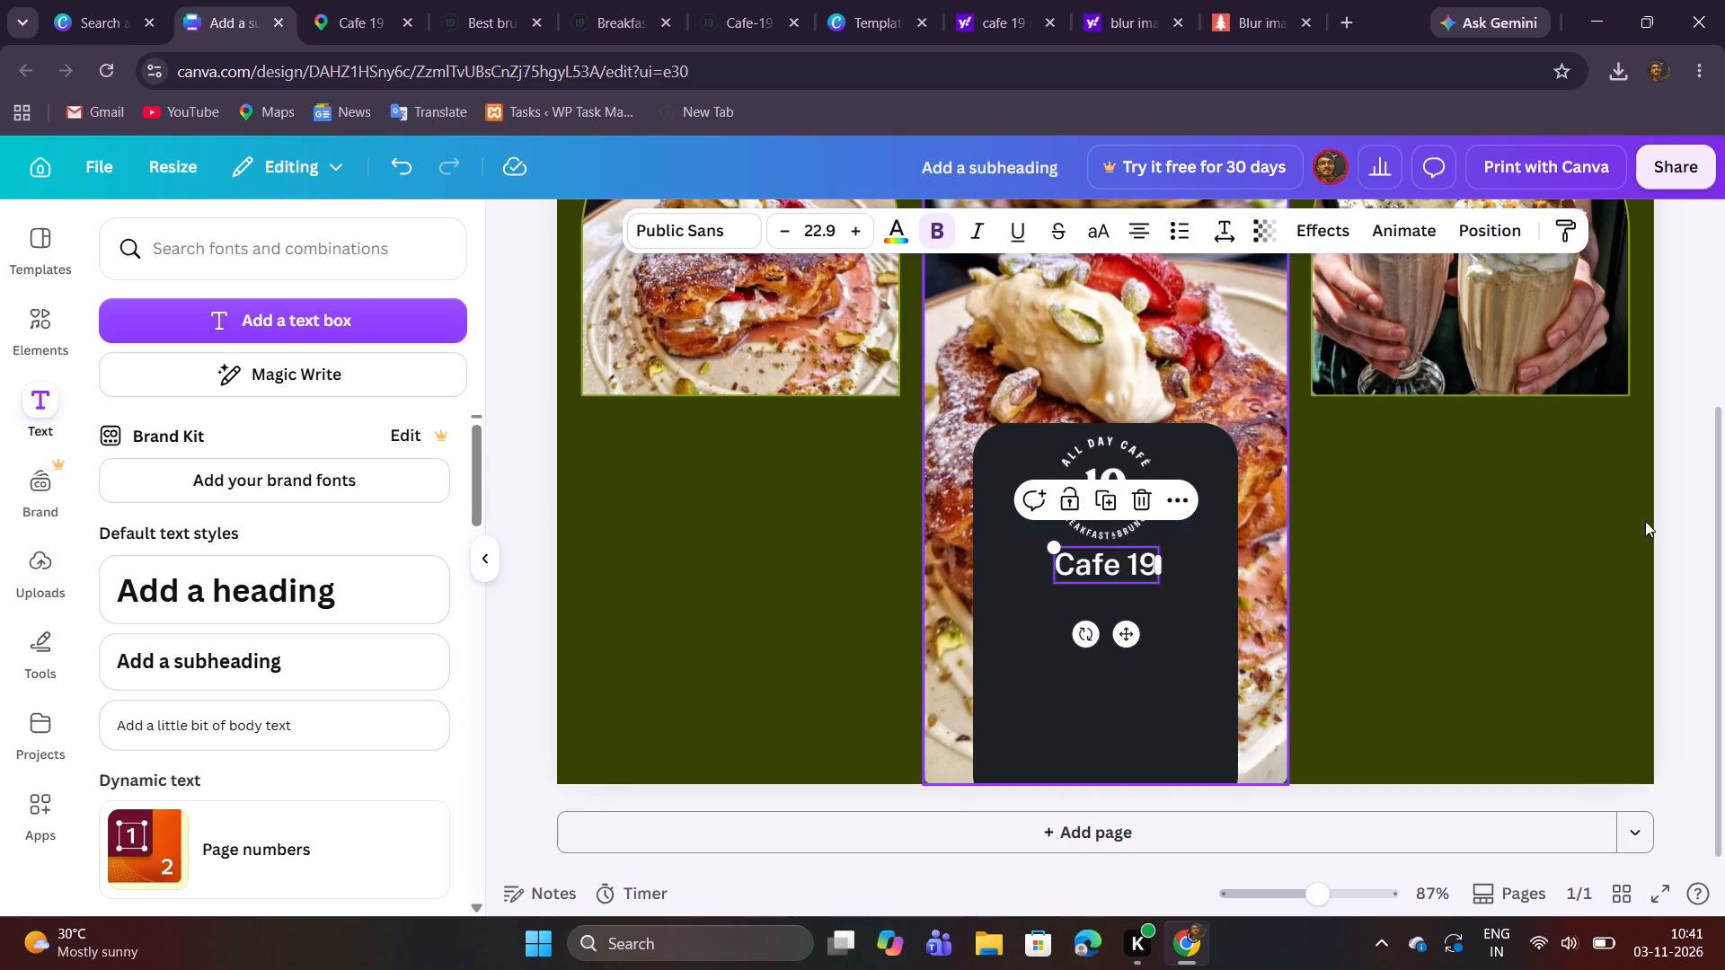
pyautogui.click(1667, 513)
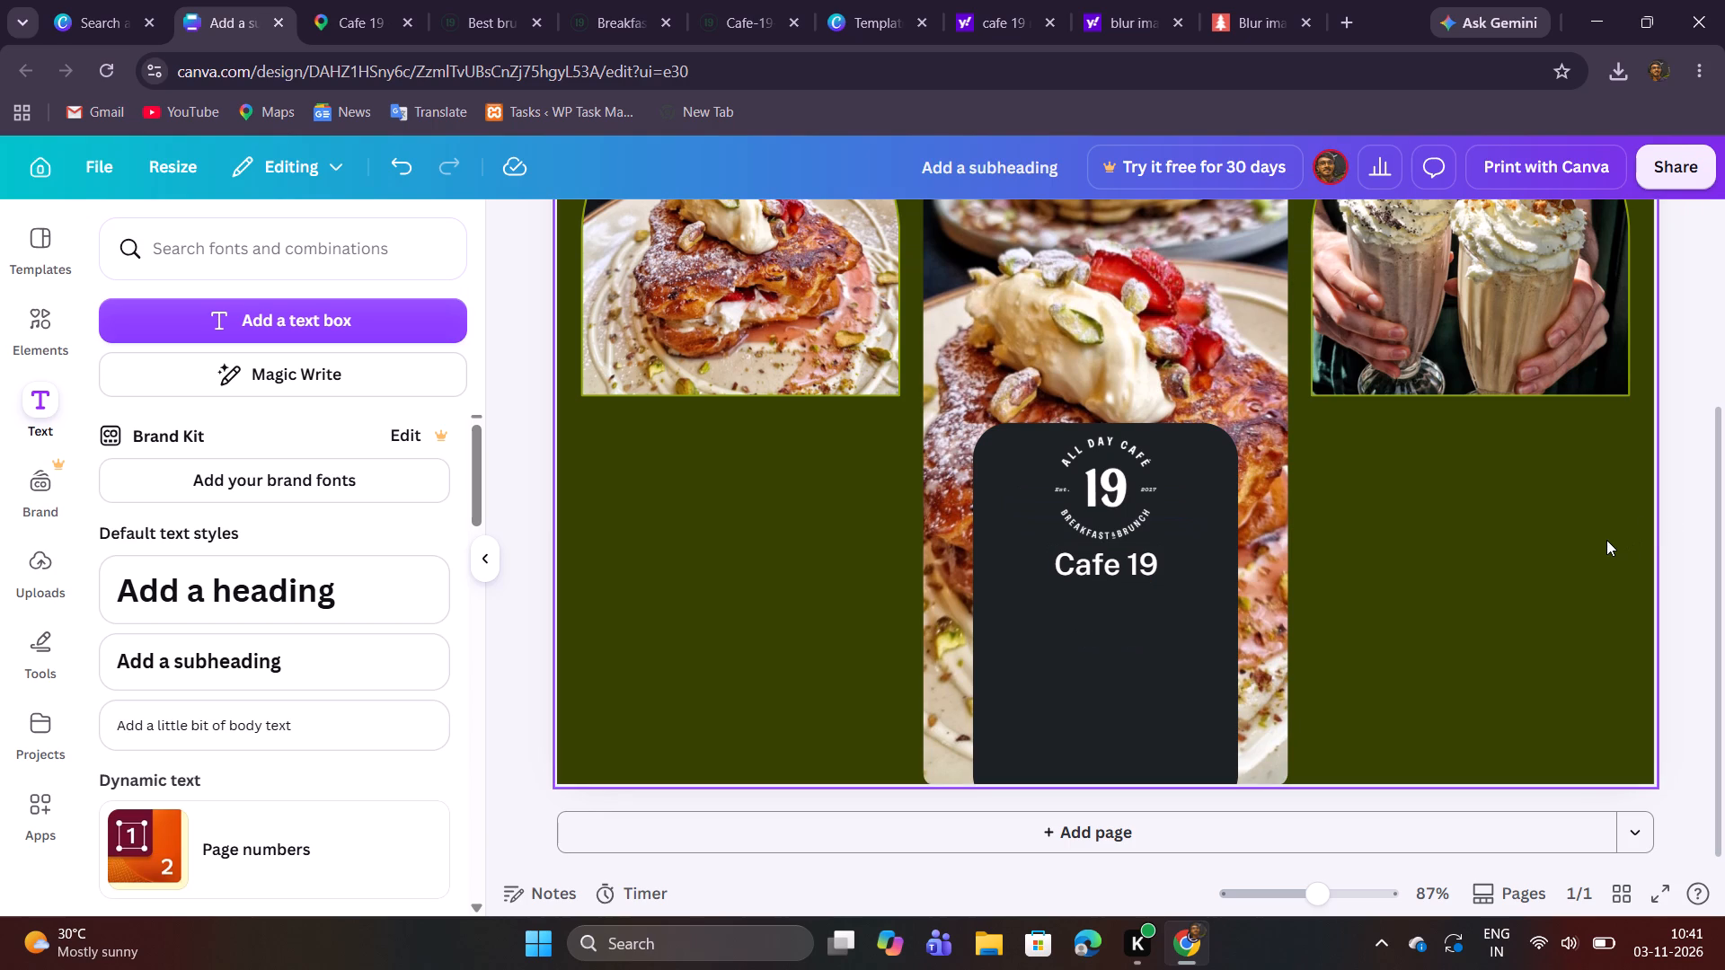
# Check the reference menu template's info box and search the design elements for open hours.
pyautogui.click(368, 0)
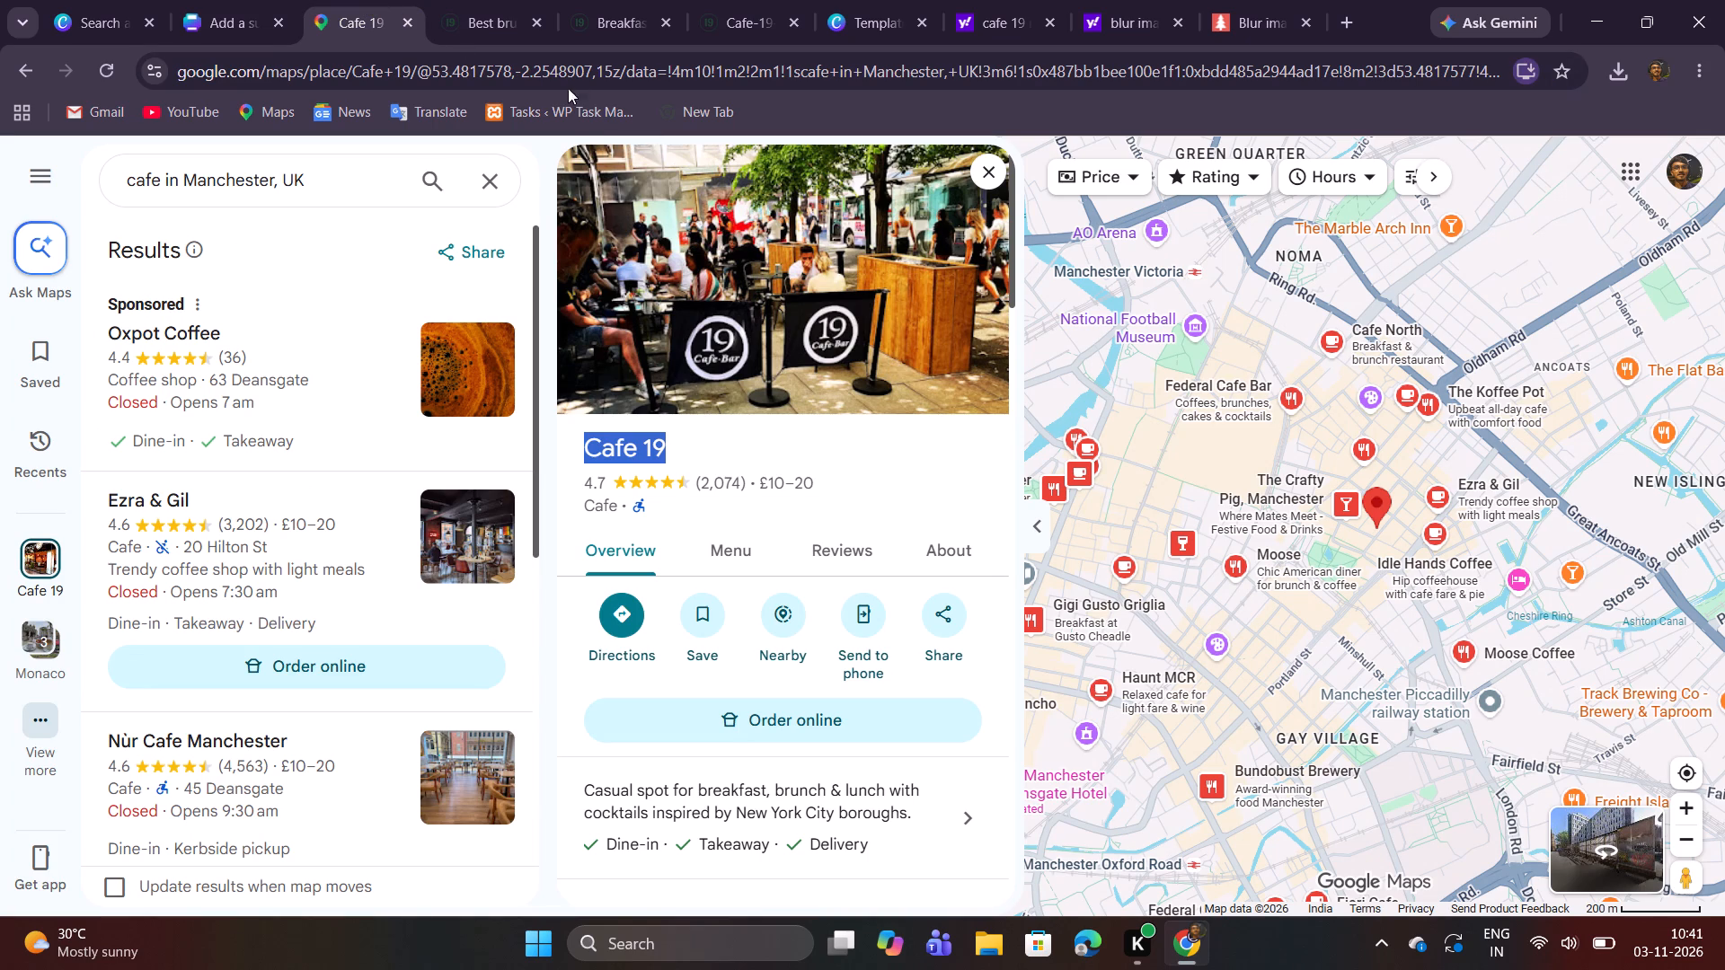
pyautogui.click(199, 1)
pyautogui.click(25, 0)
pyautogui.click(72, 0)
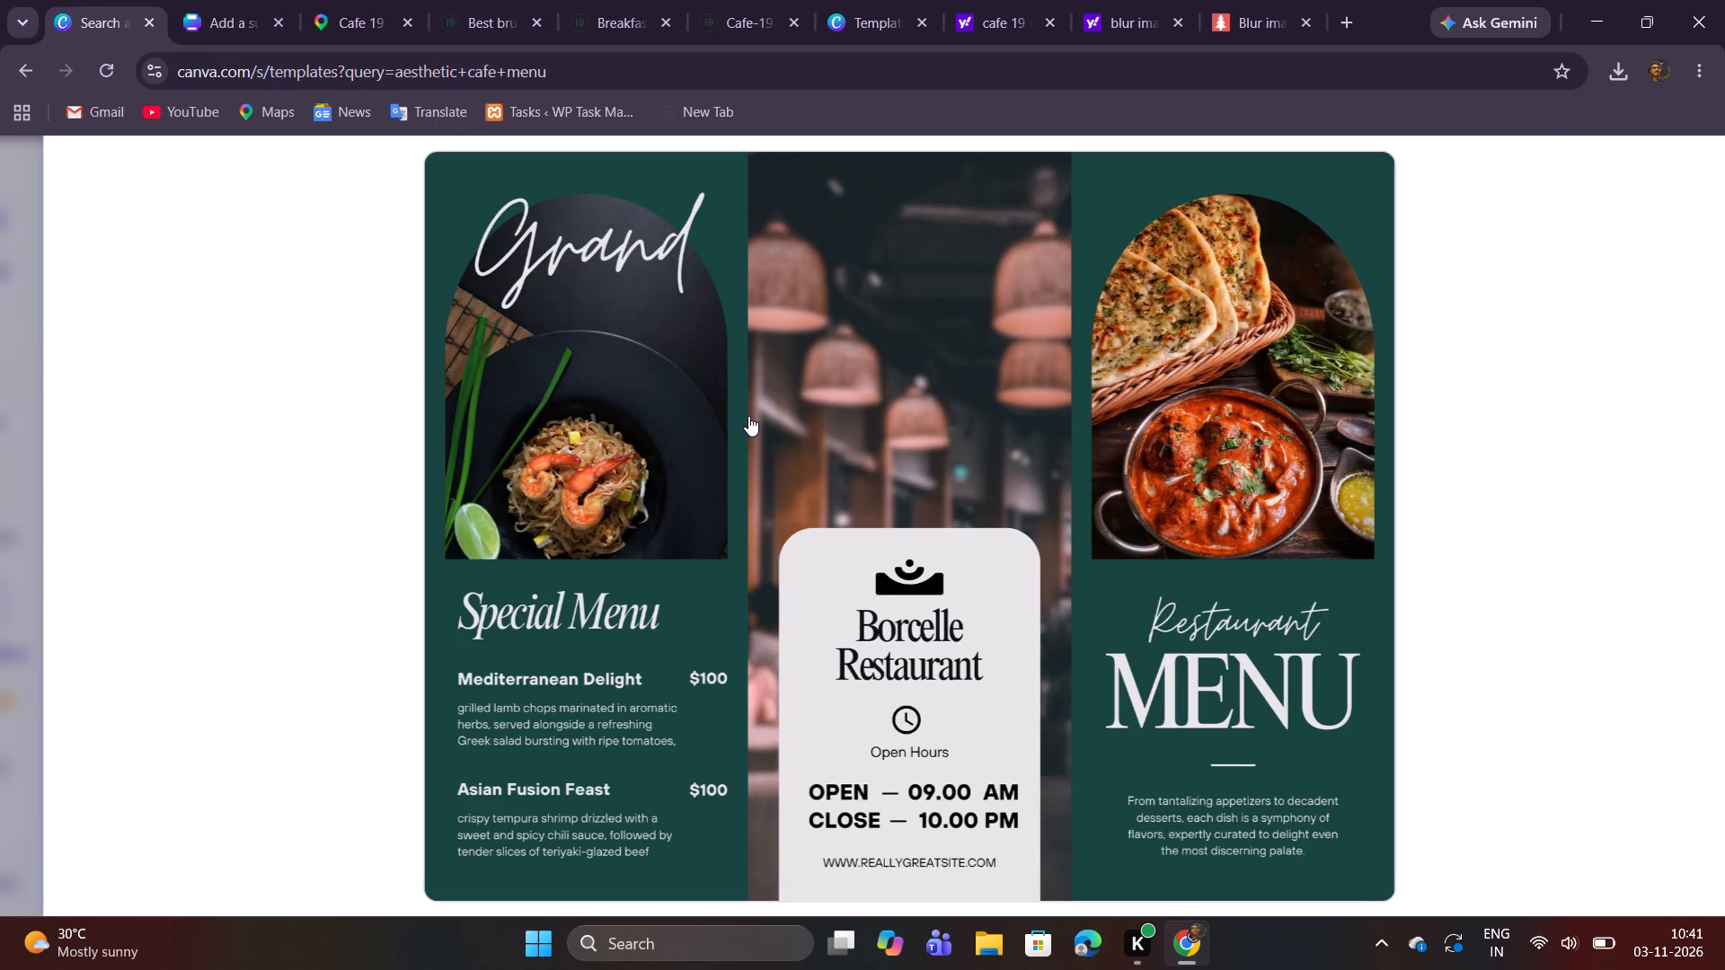
pyautogui.click(202, 0)
pyautogui.click(44, 327)
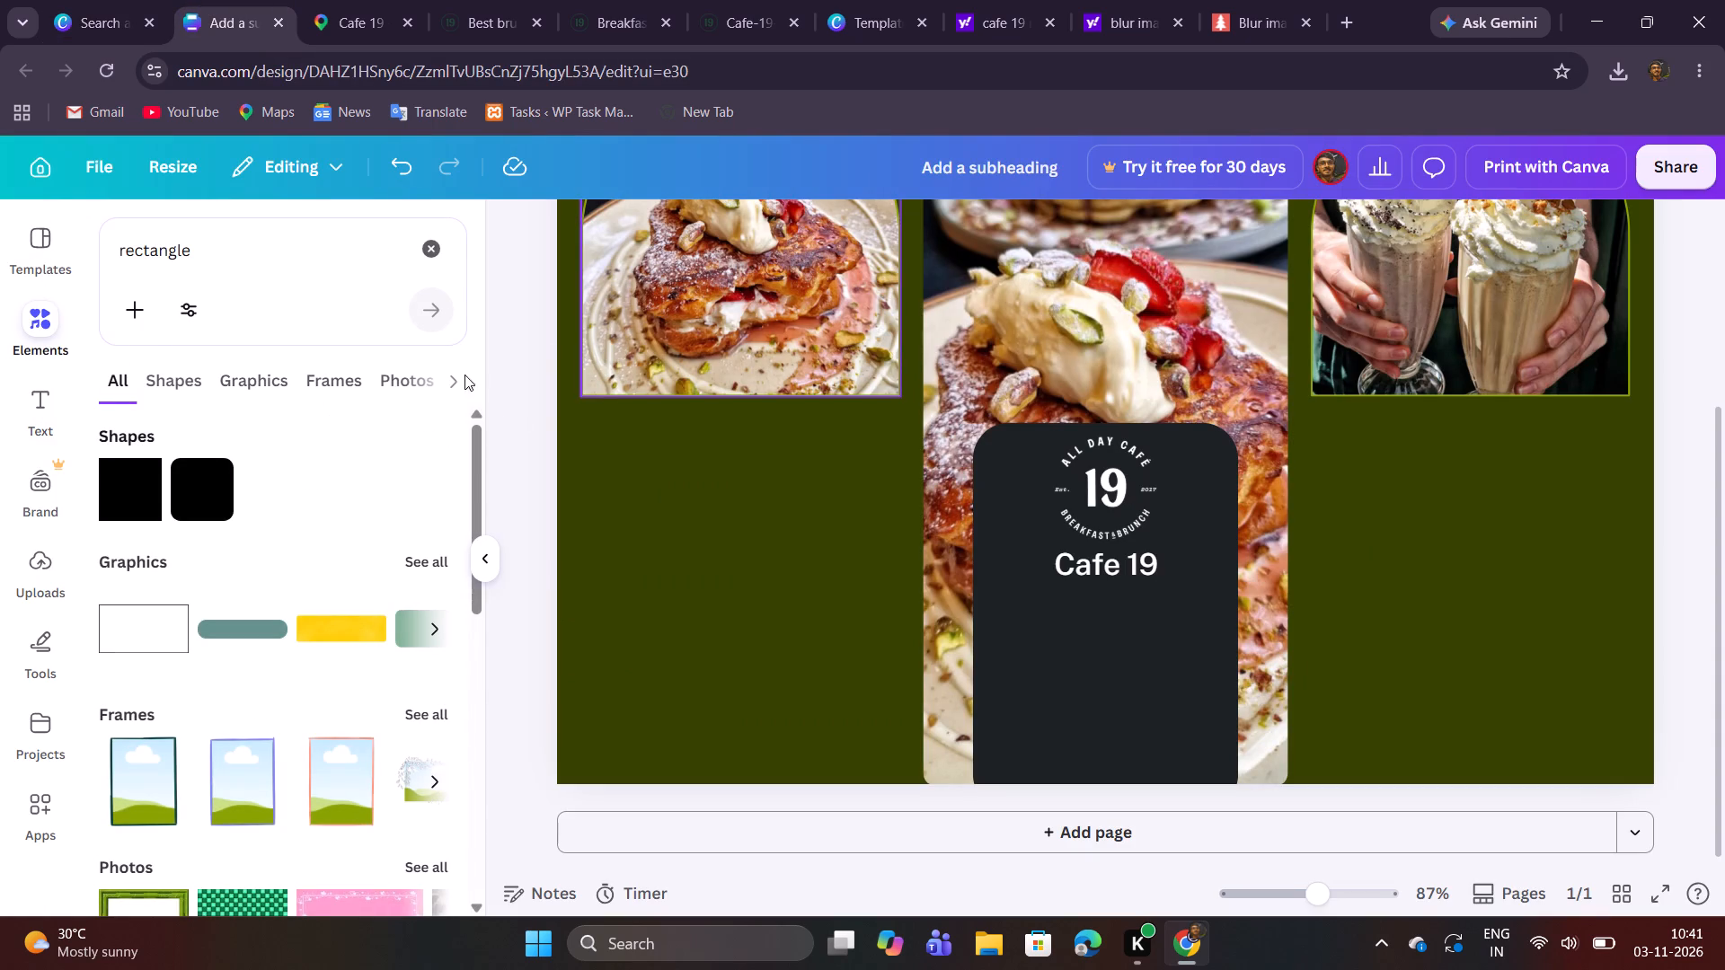
pyautogui.click(416, 241)
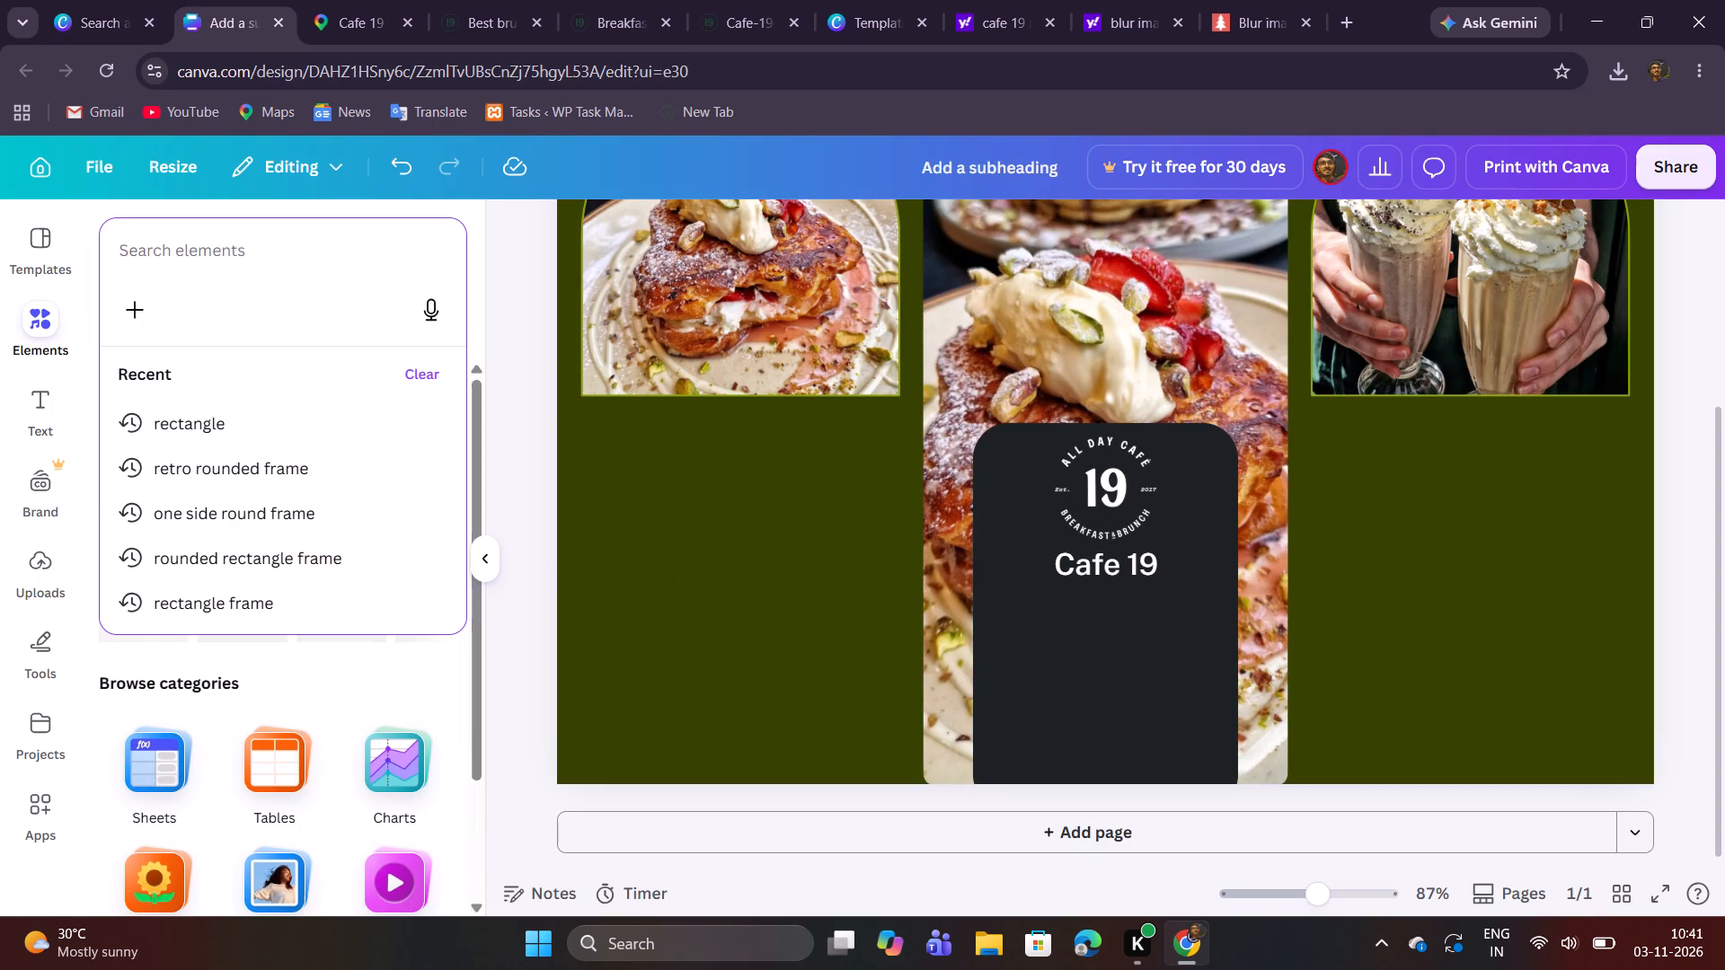
pyautogui.click(263, 264)
pyautogui.write('open hours')
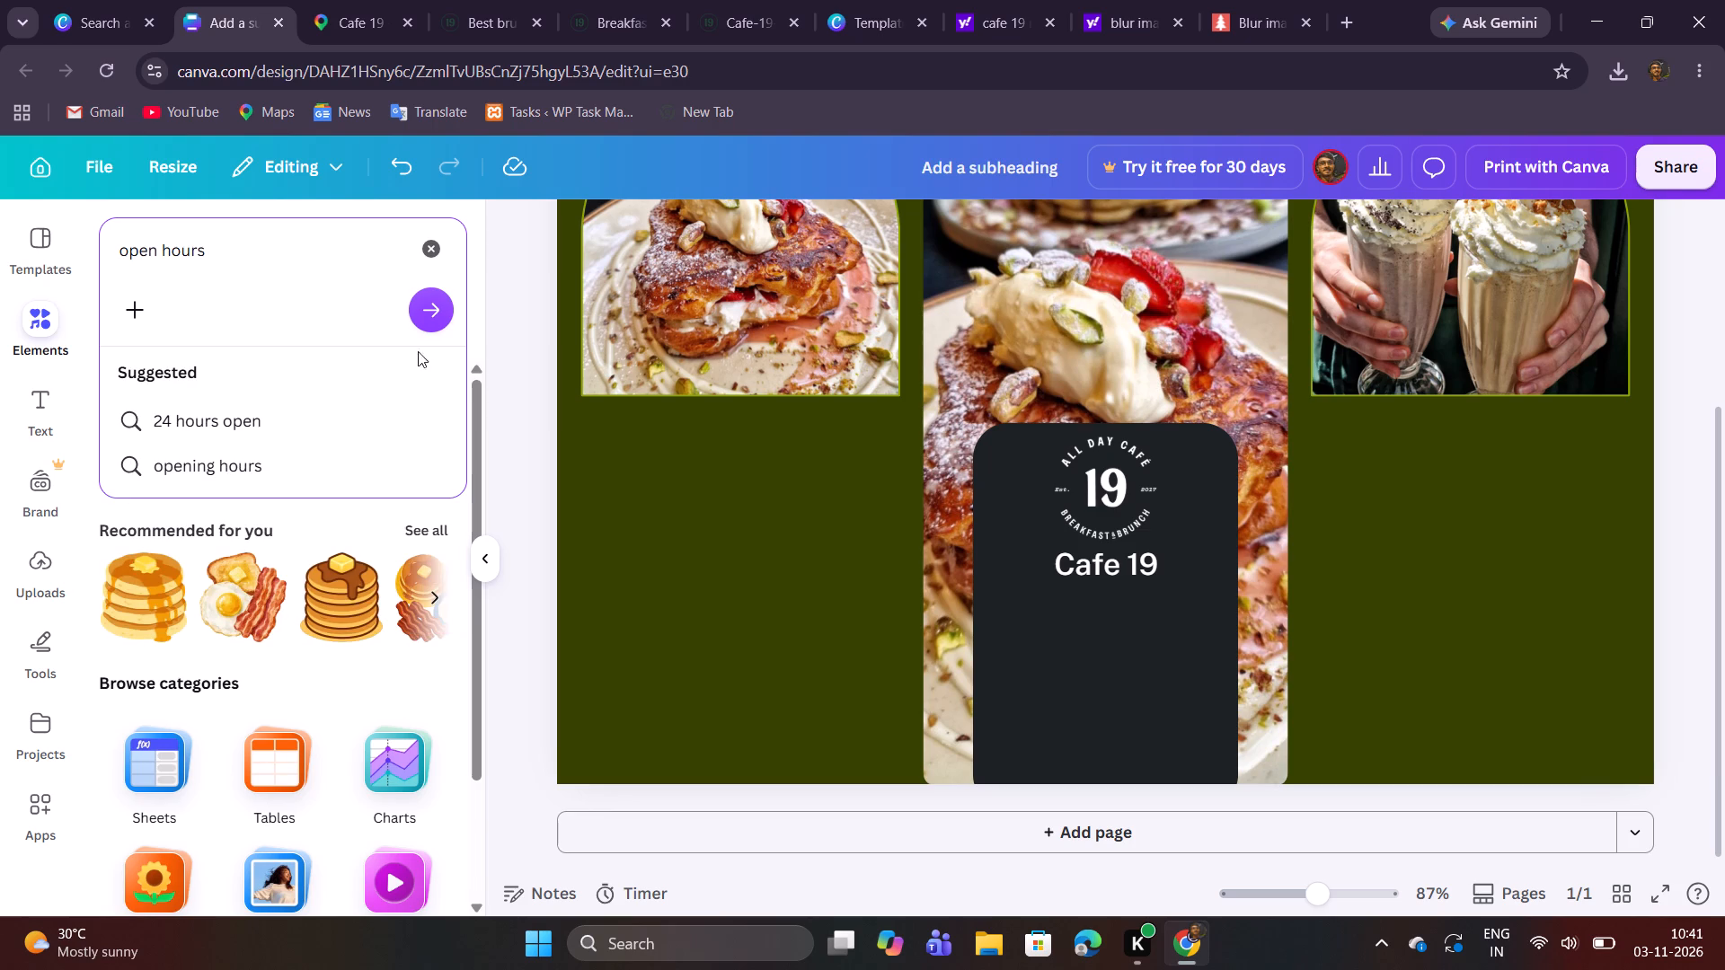
pyautogui.click(443, 315)
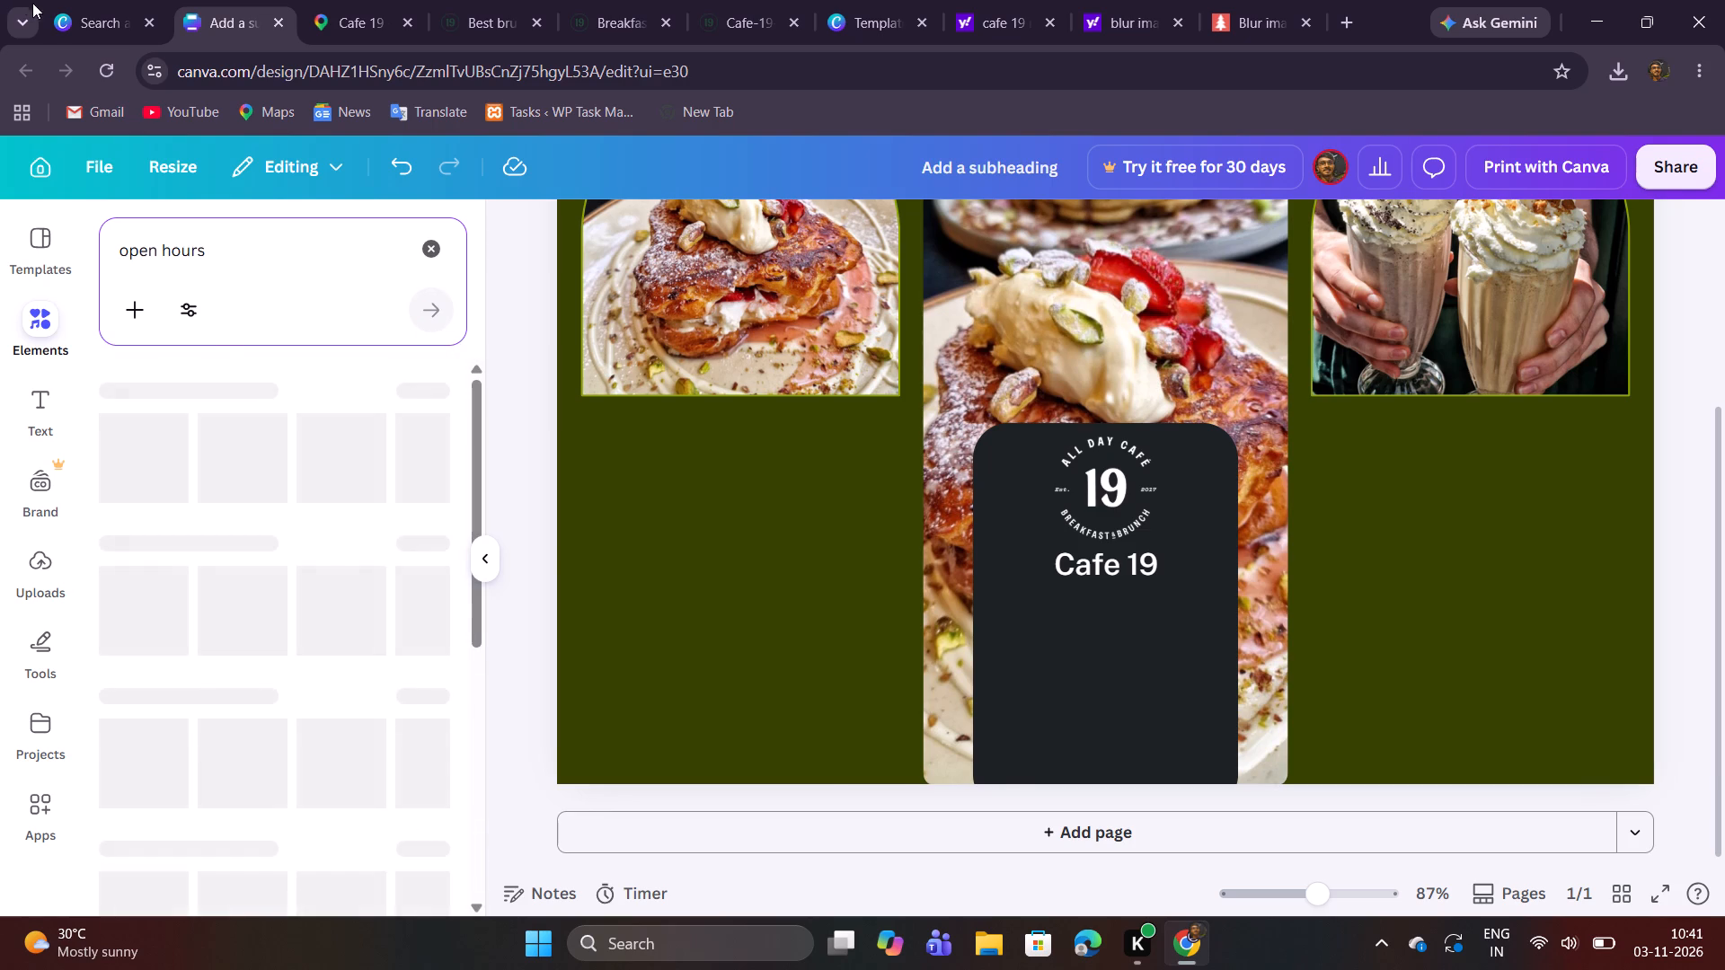
pyautogui.click(90, 14)
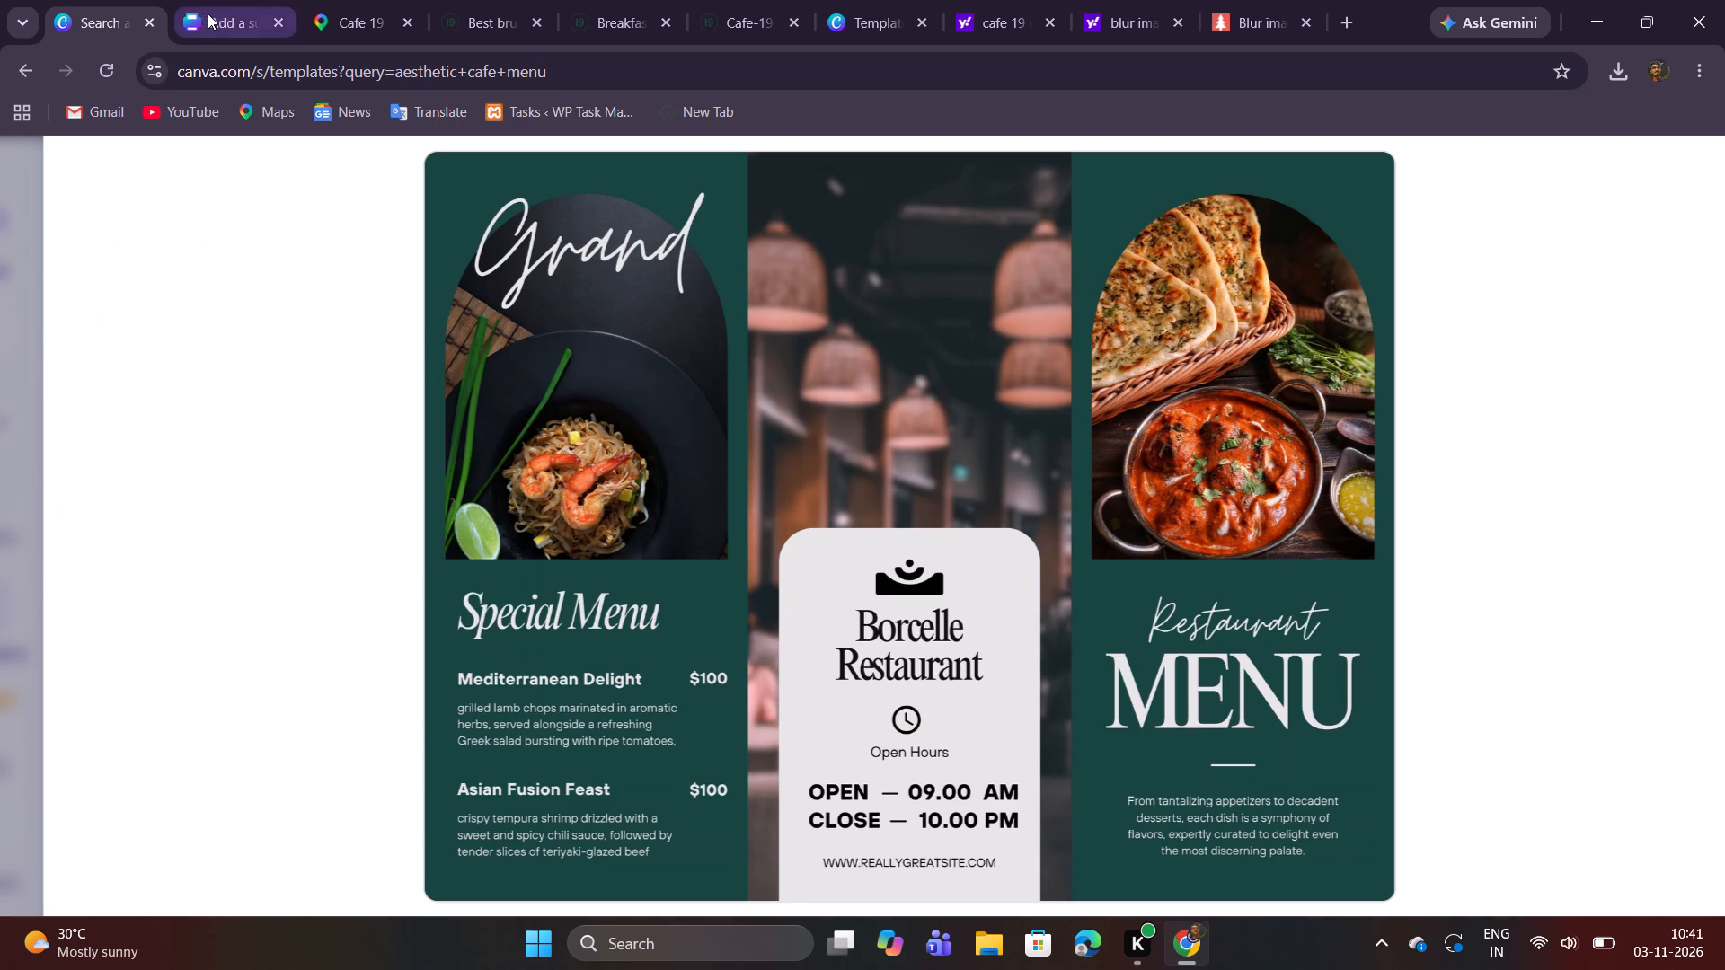
pyautogui.click(361, 14)
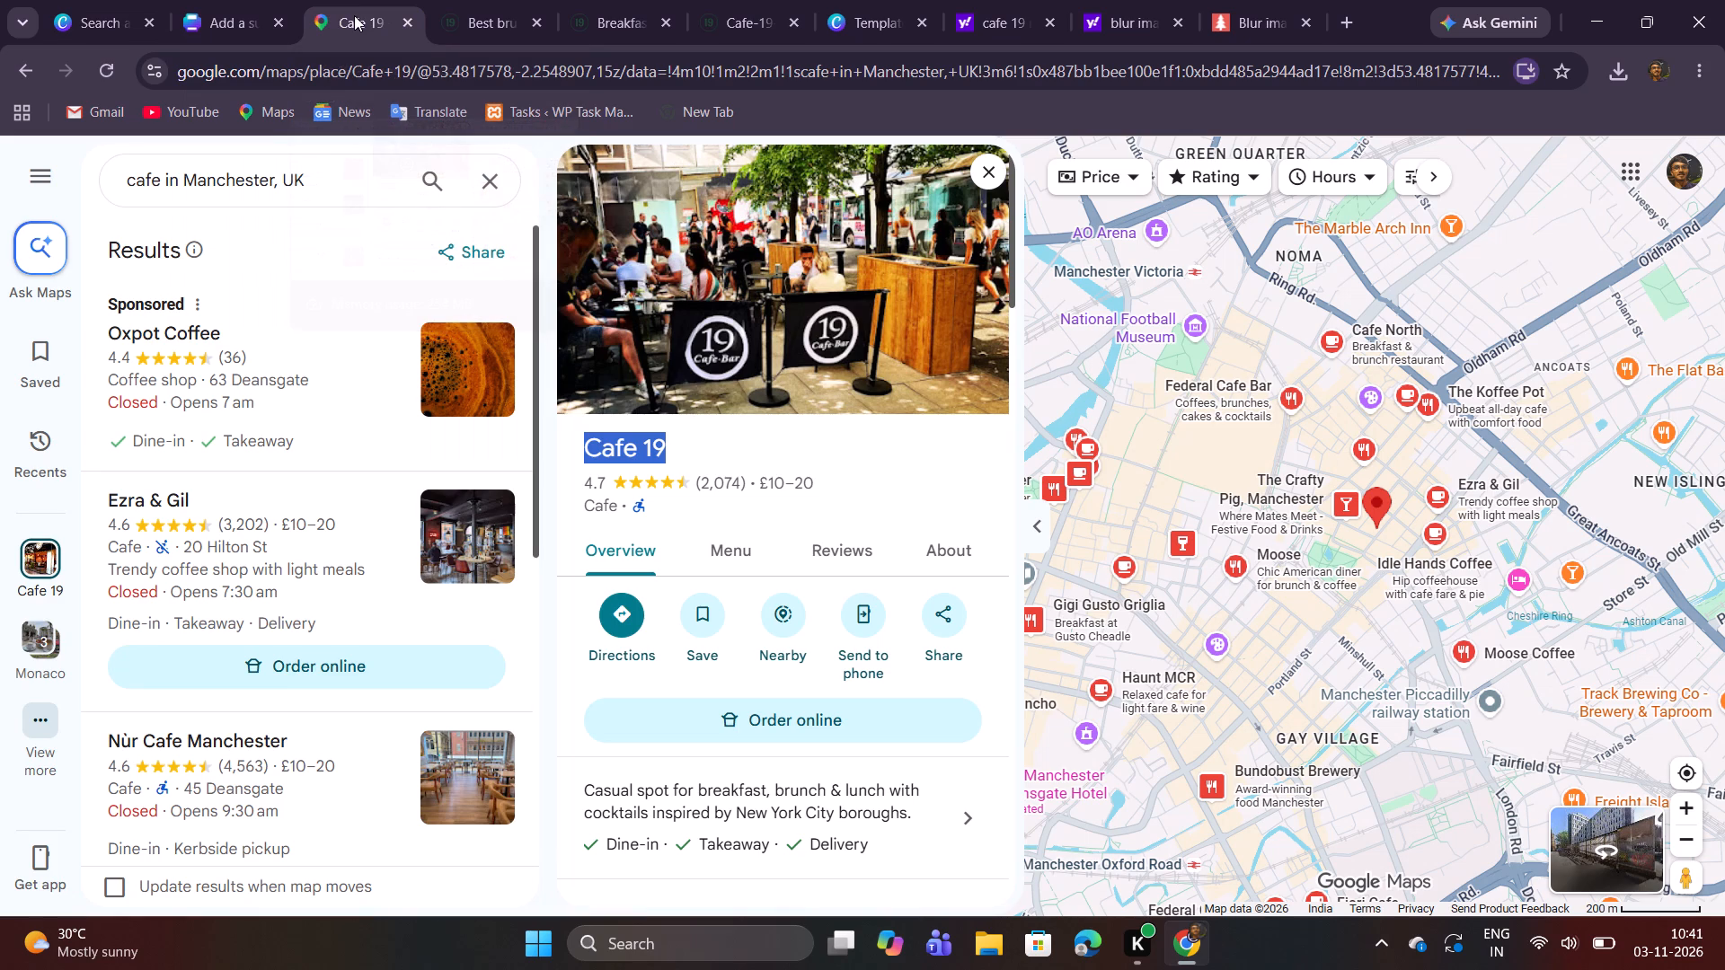
pyautogui.click(206, 24)
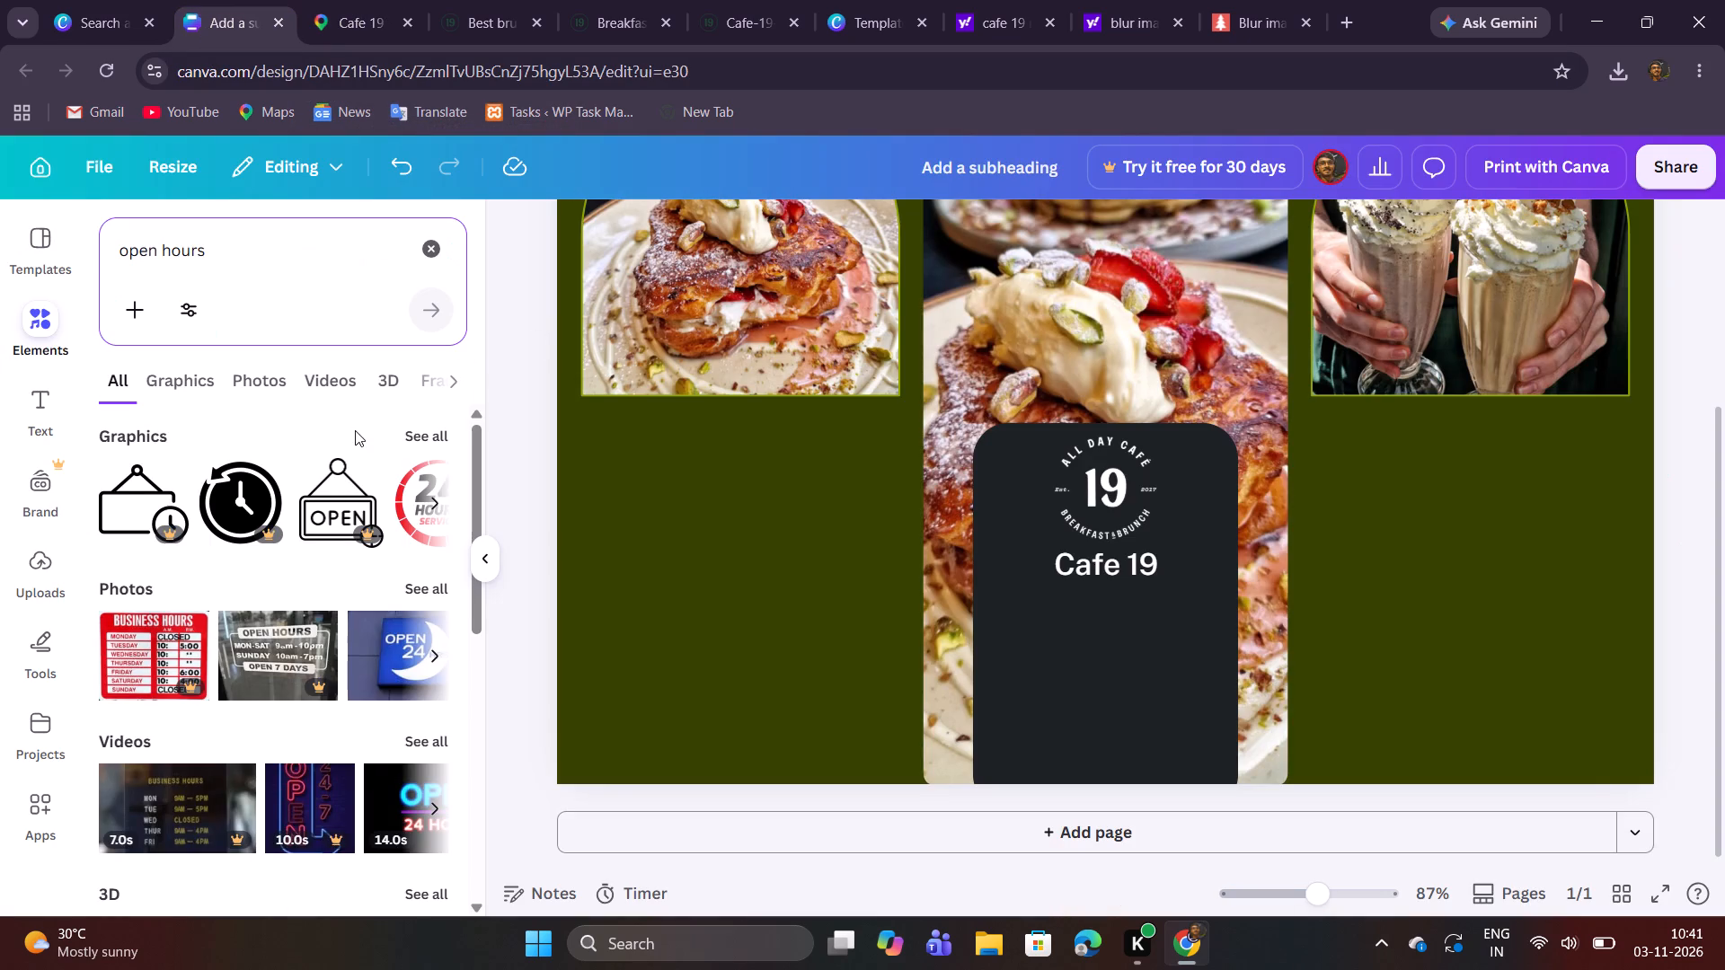
# Browse the open hours graphics and add the plain black clock icon with a thick round outline.
pyautogui.scroll(-7, 355, 430)
pyautogui.scroll(3, 367, 432)
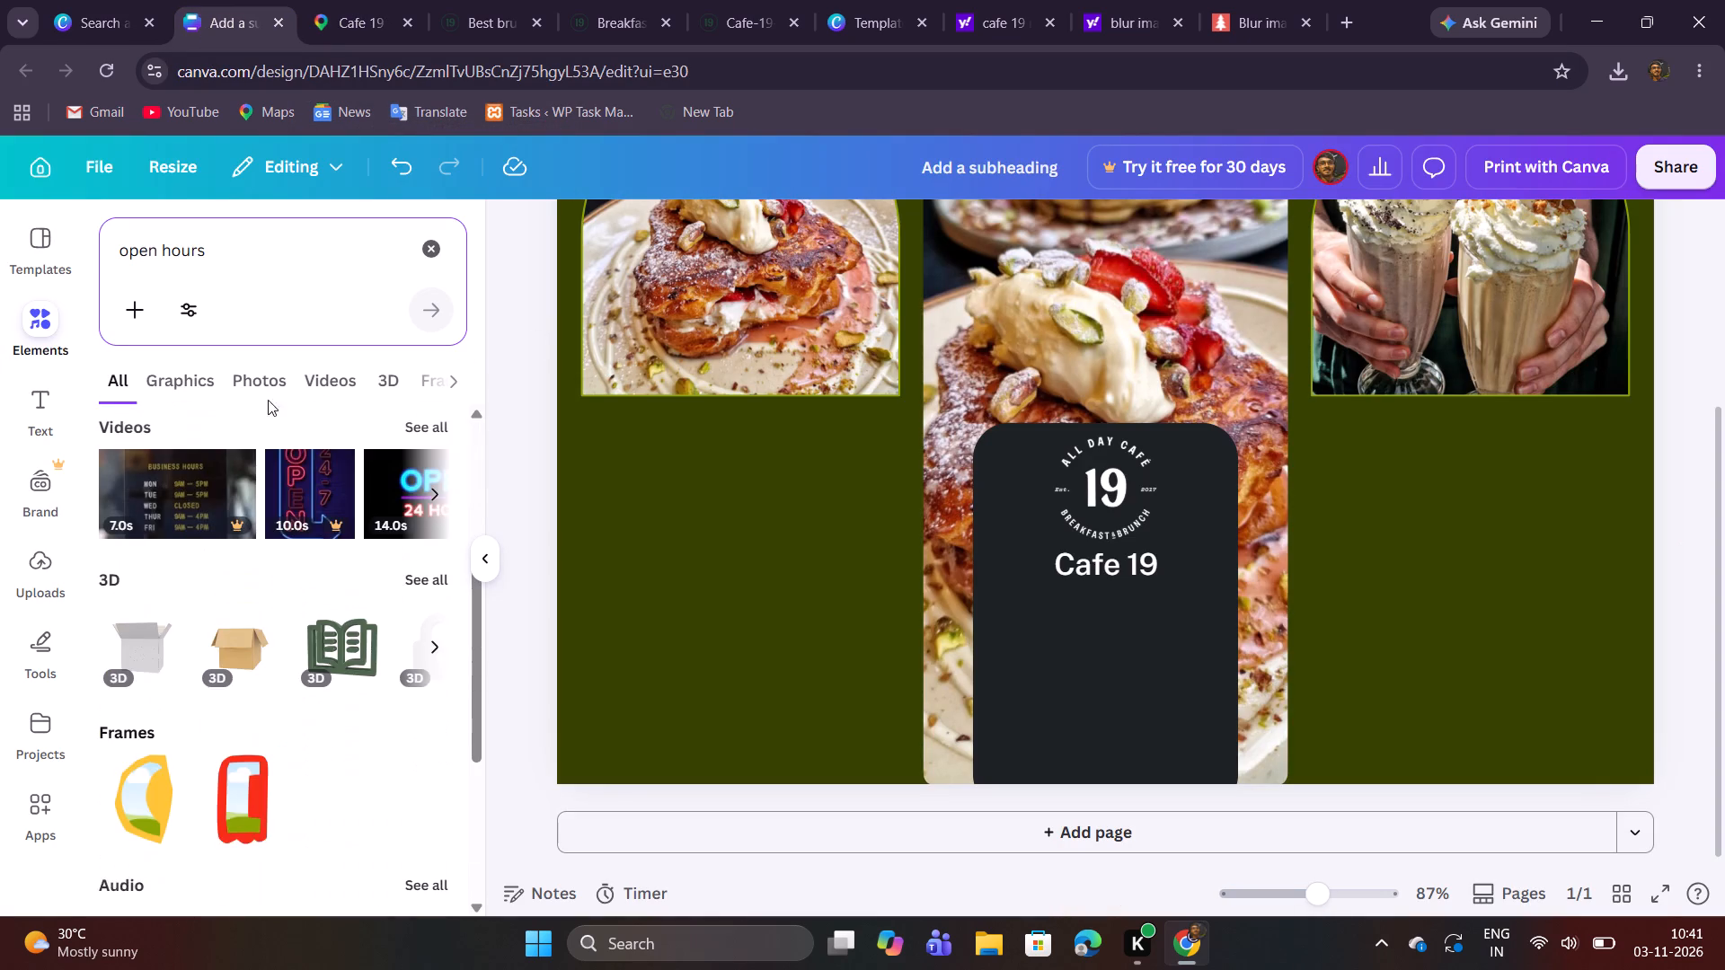
pyautogui.click(205, 373)
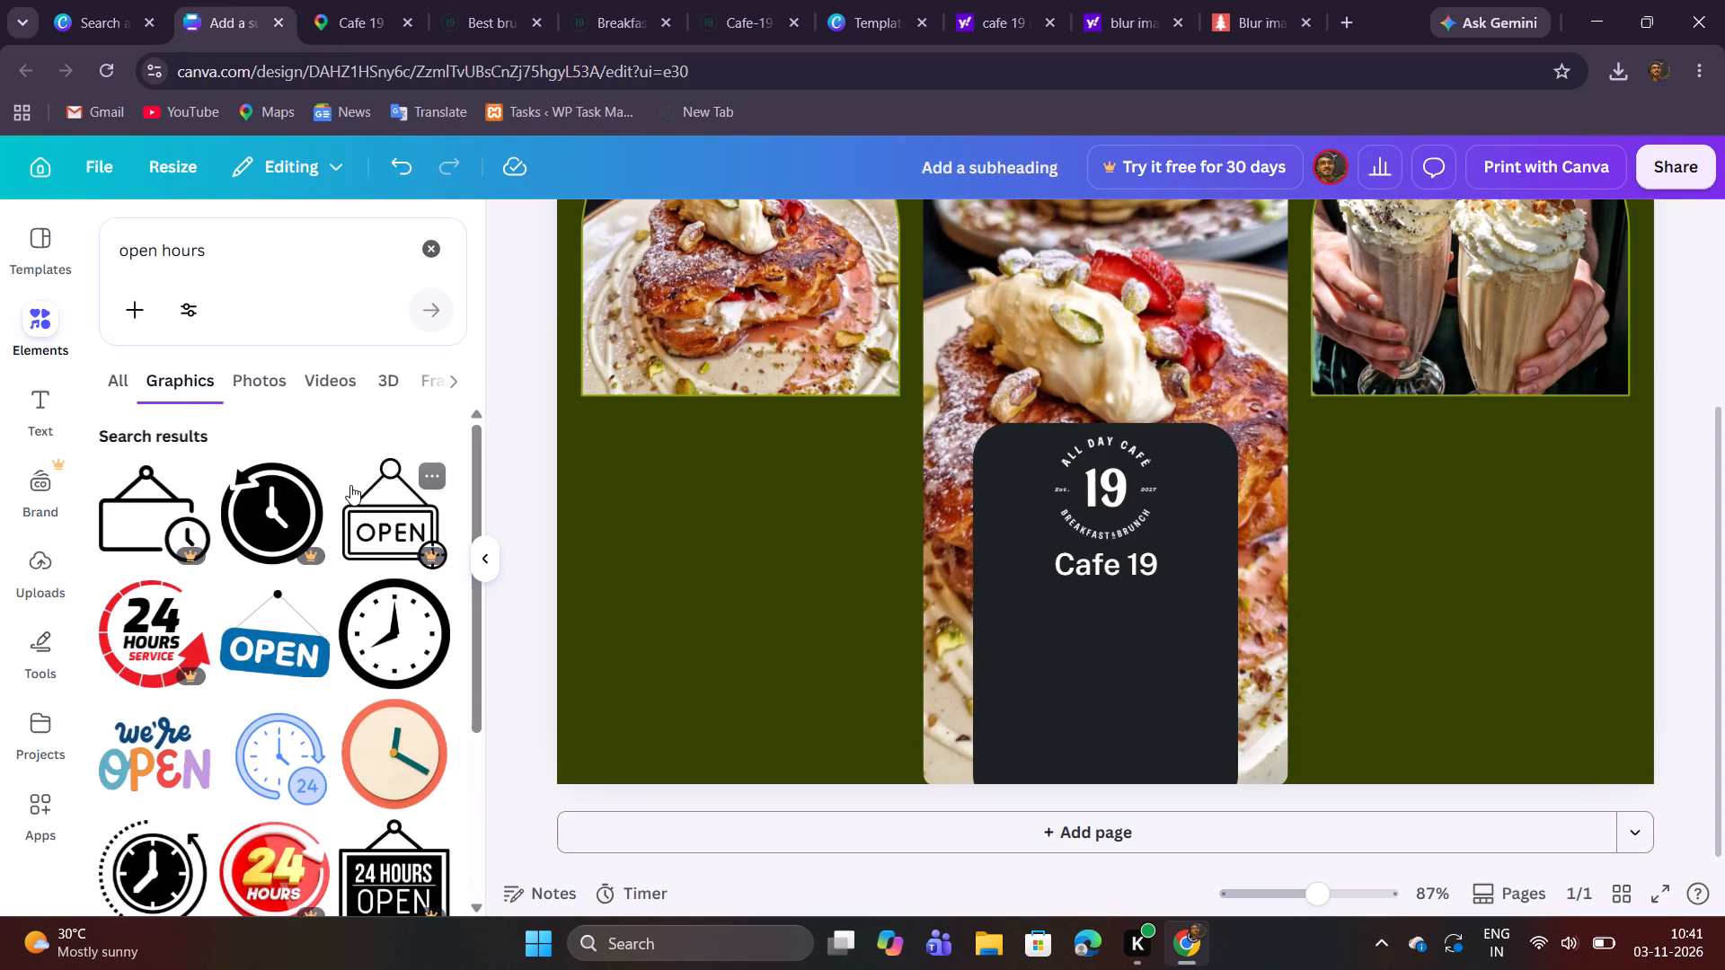
pyautogui.scroll(-2, 350, 485)
pyautogui.scroll(3, 350, 485)
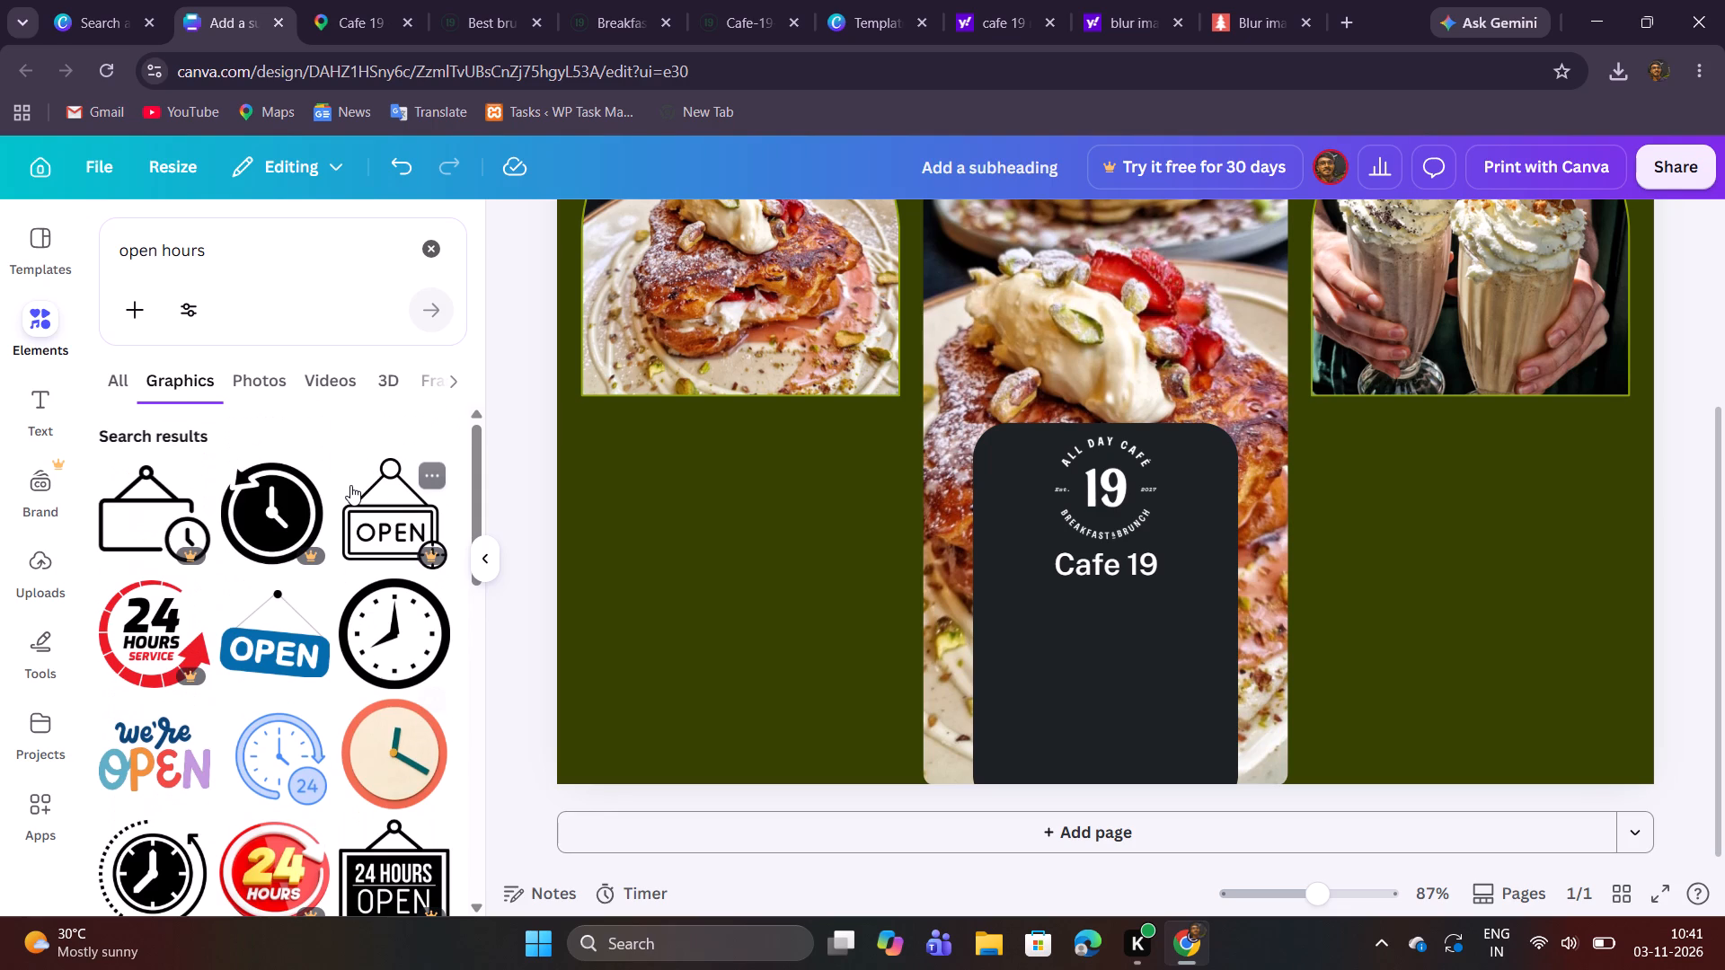
pyautogui.scroll(-6, 350, 485)
pyautogui.scroll(2, 350, 485)
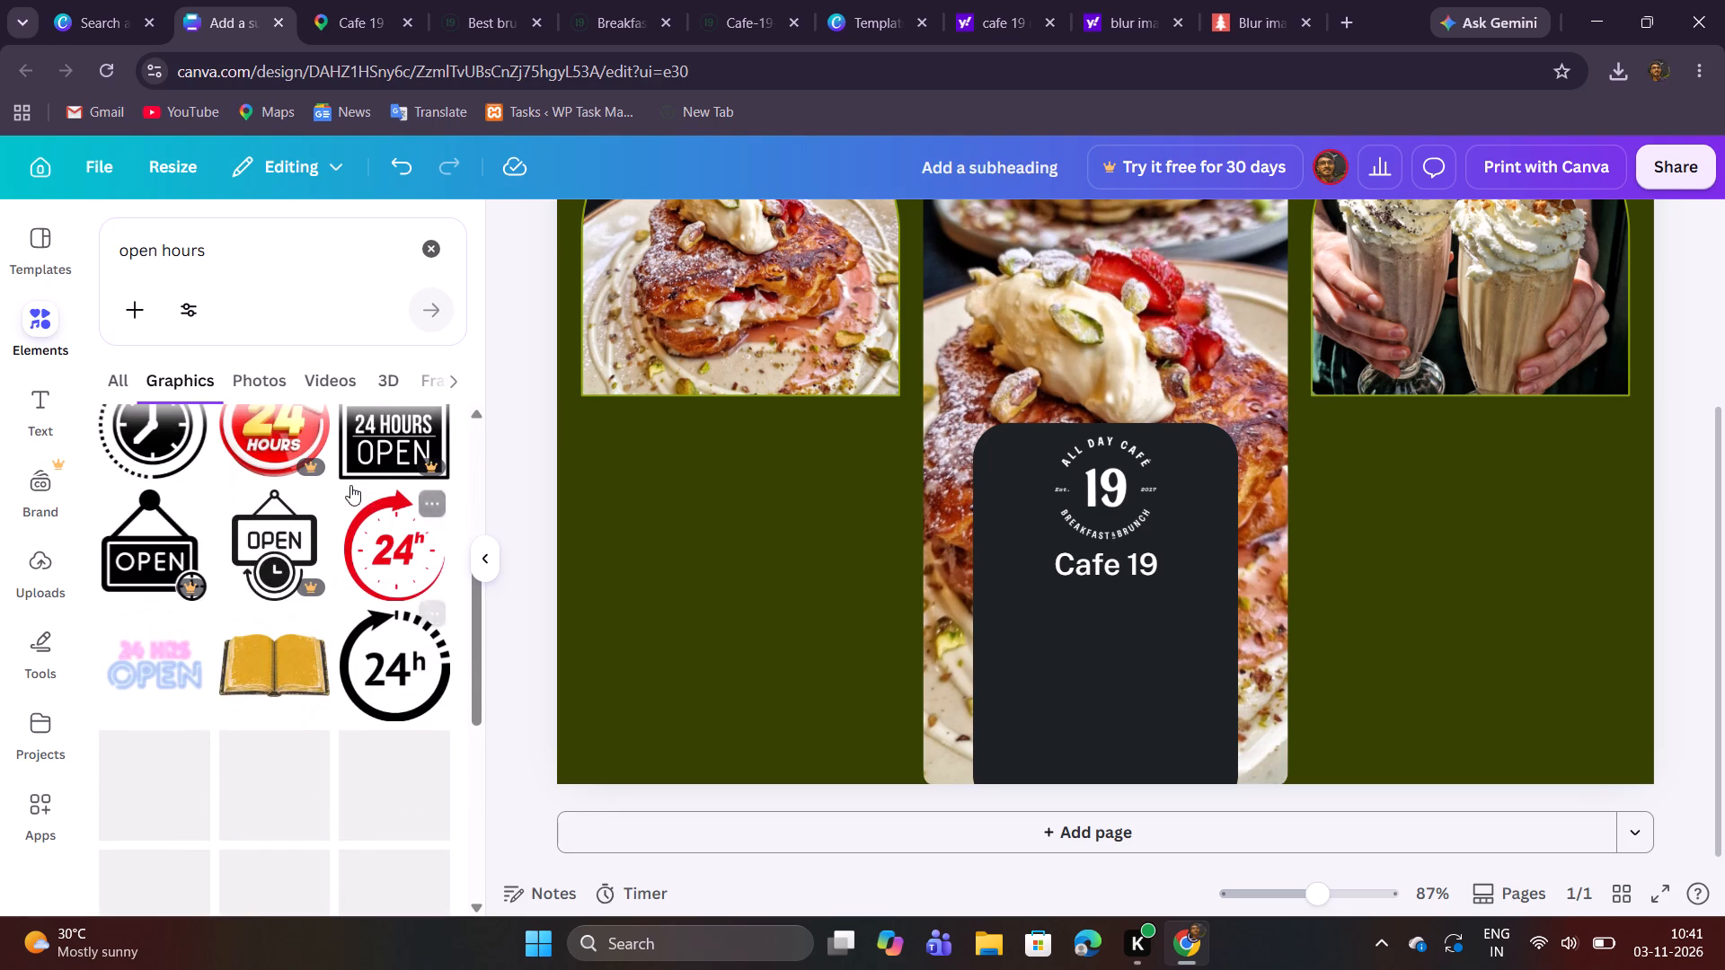
pyautogui.scroll(-3, 350, 485)
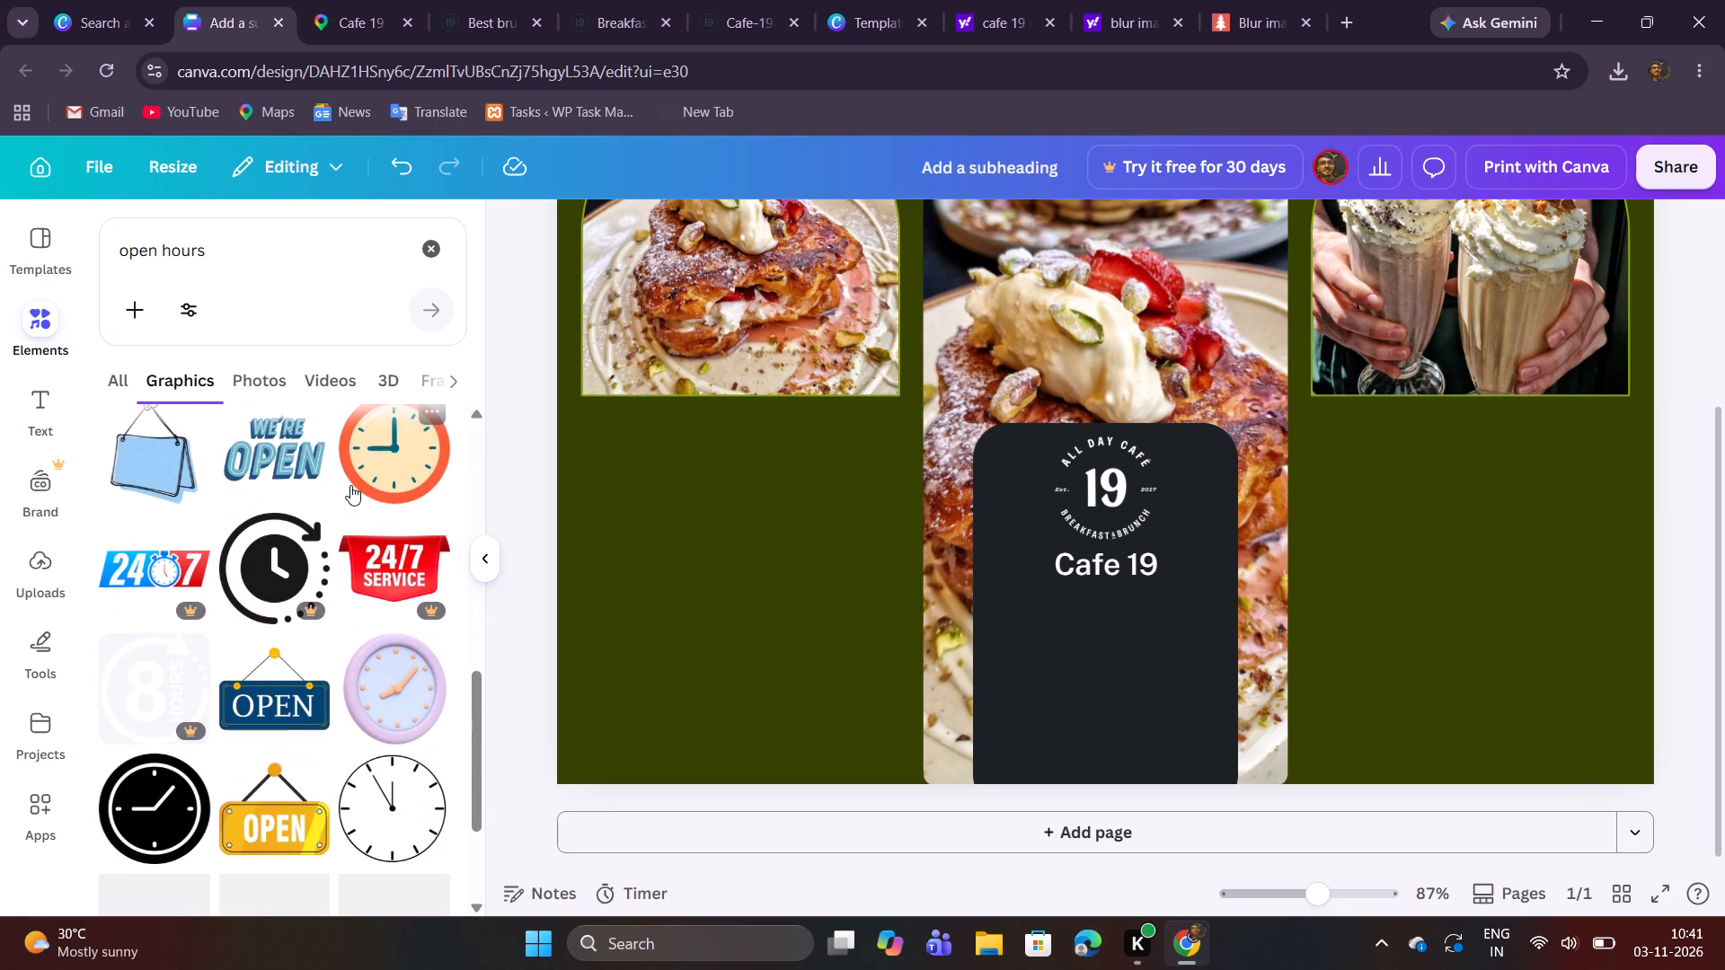
pyautogui.scroll(-4, 350, 485)
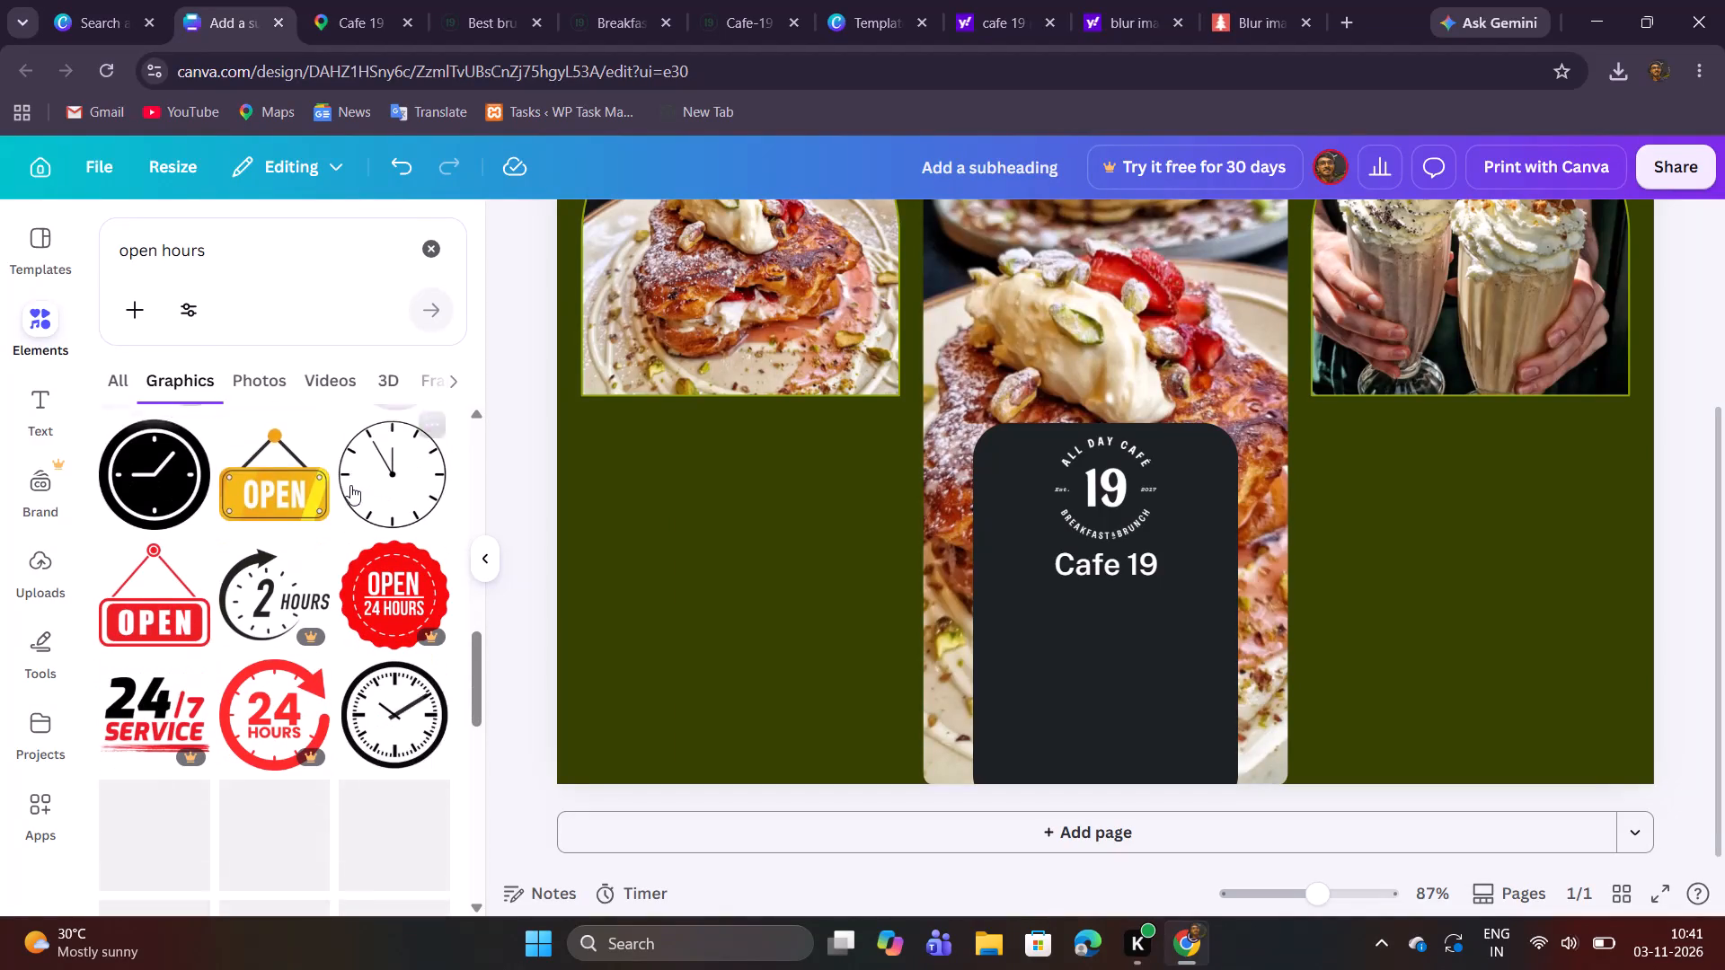
pyautogui.scroll(-3, 351, 485)
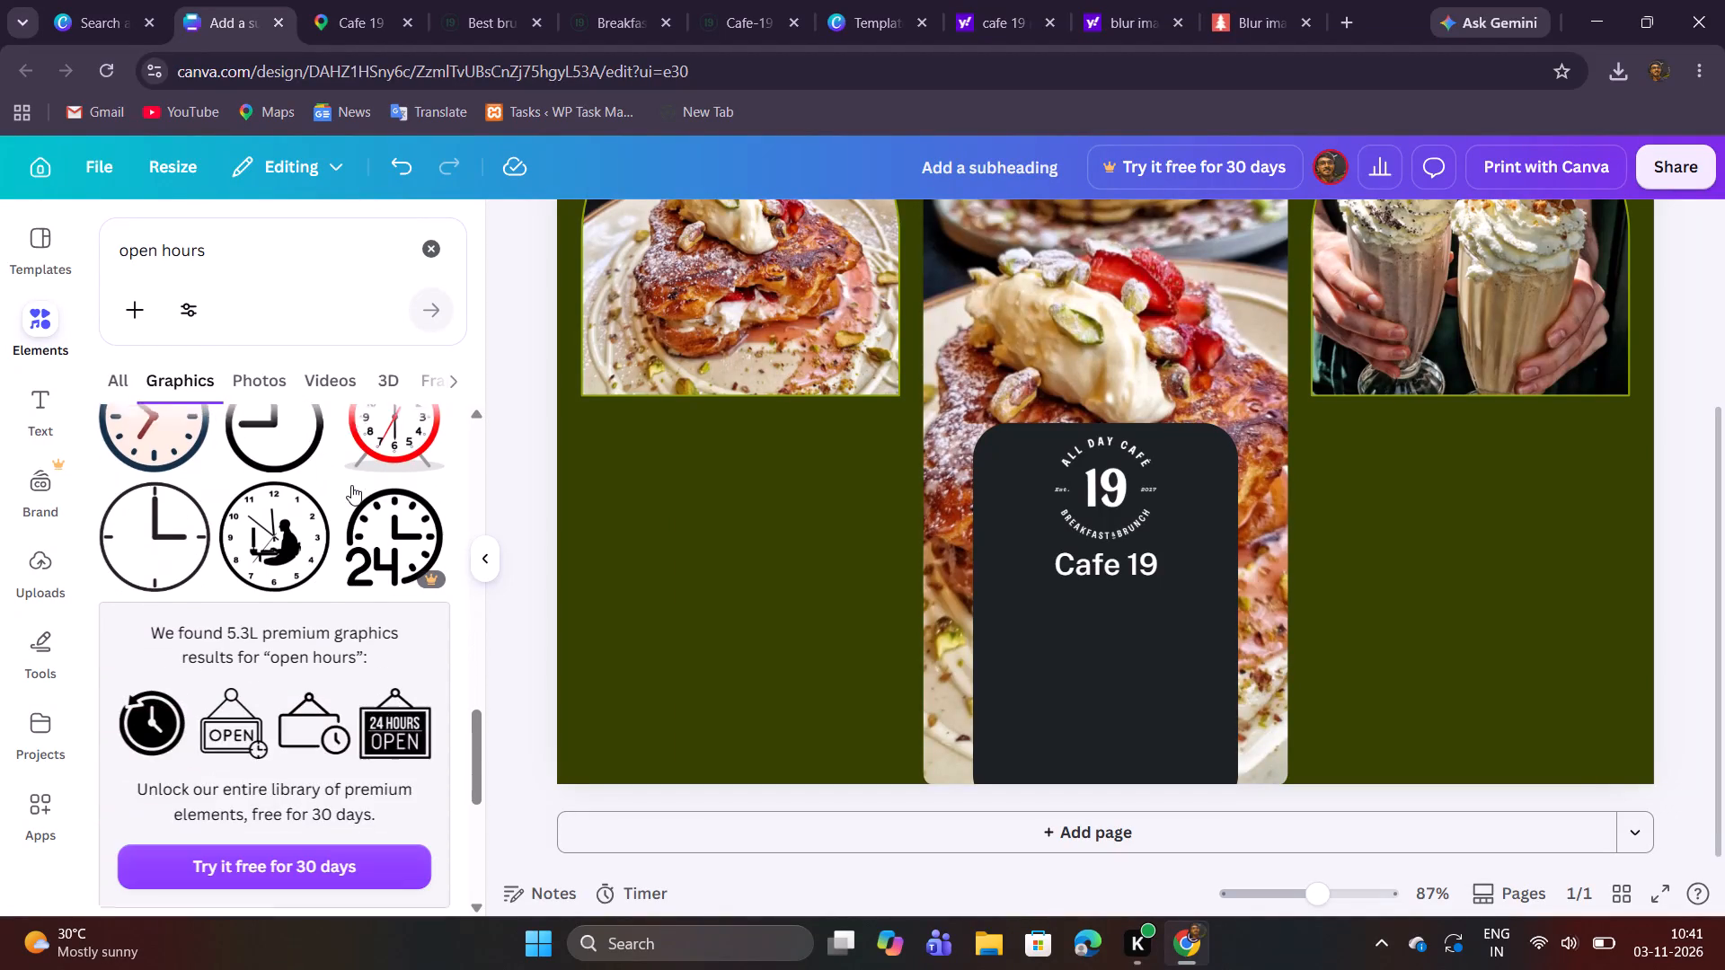
pyautogui.scroll(-6, 351, 485)
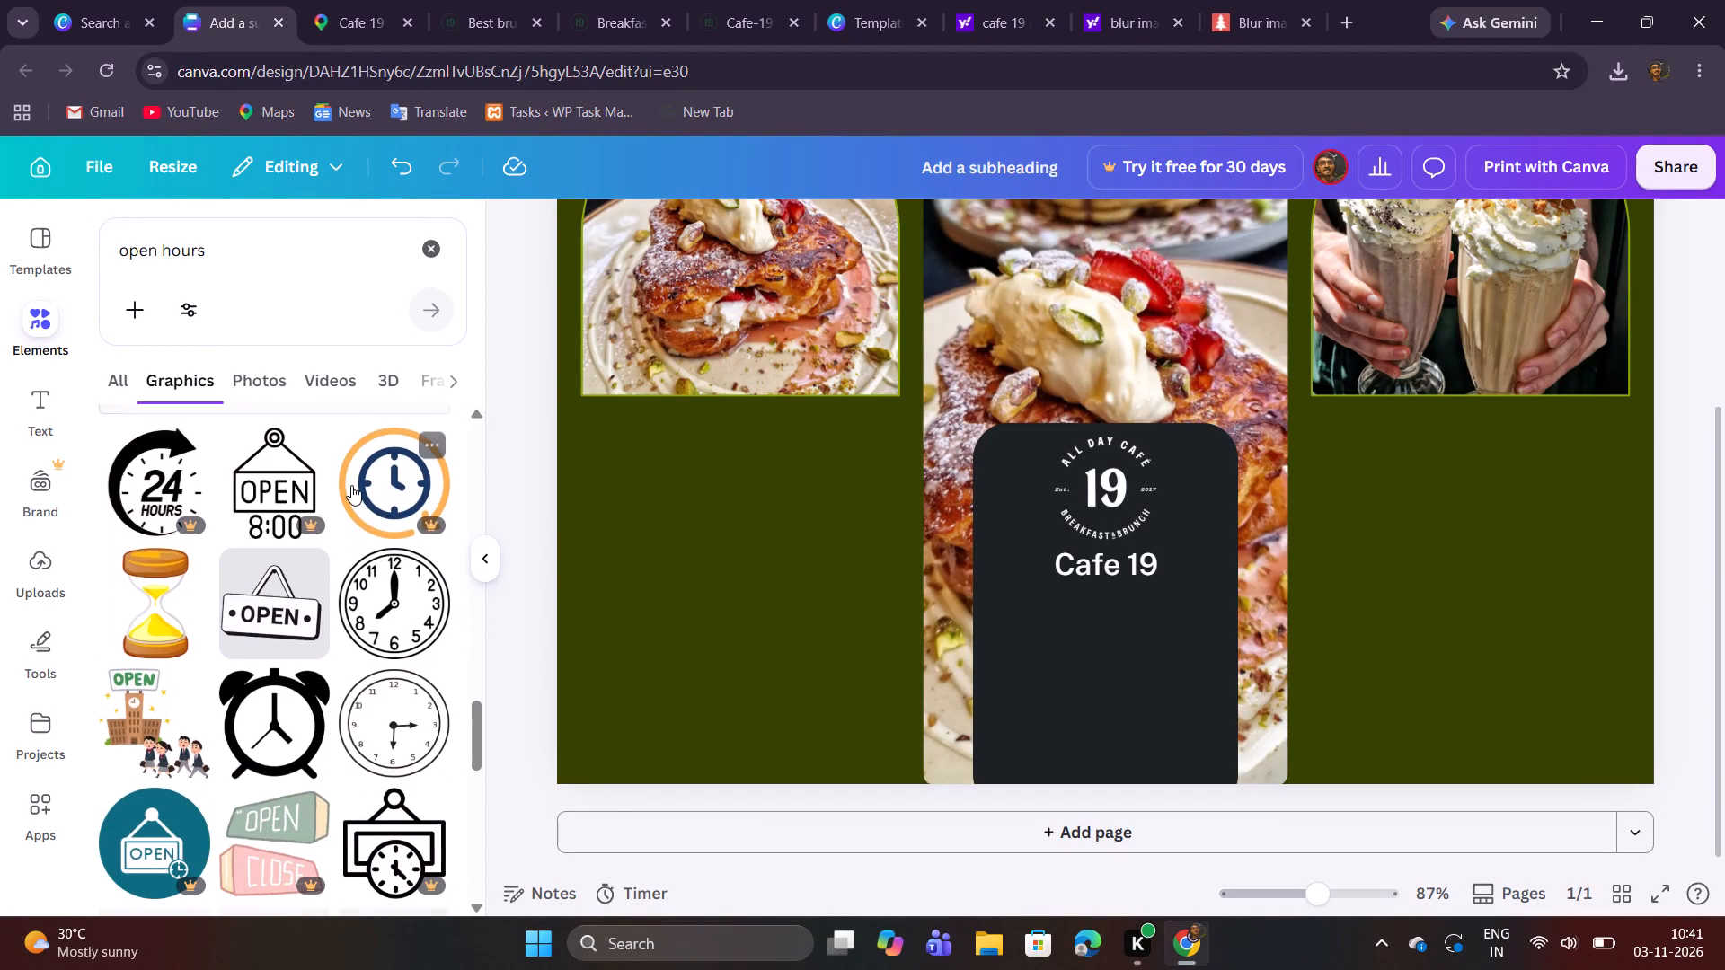
pyautogui.scroll(-5, 351, 485)
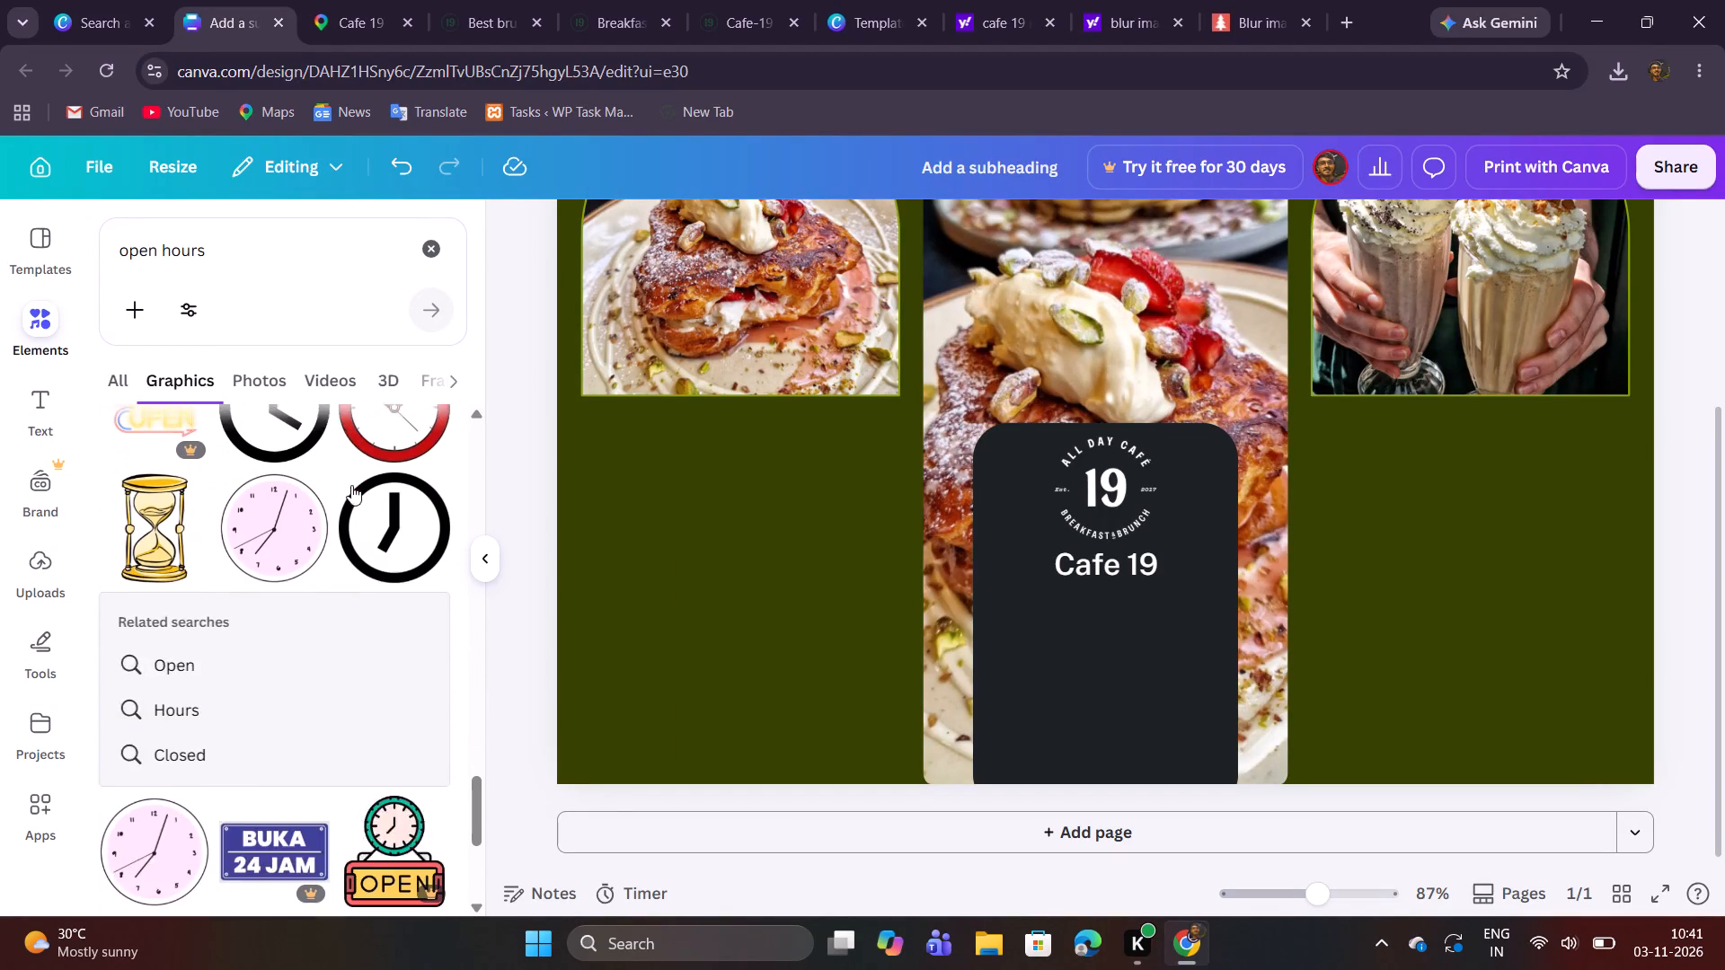
pyautogui.scroll(2, 351, 485)
pyautogui.click(287, 618)
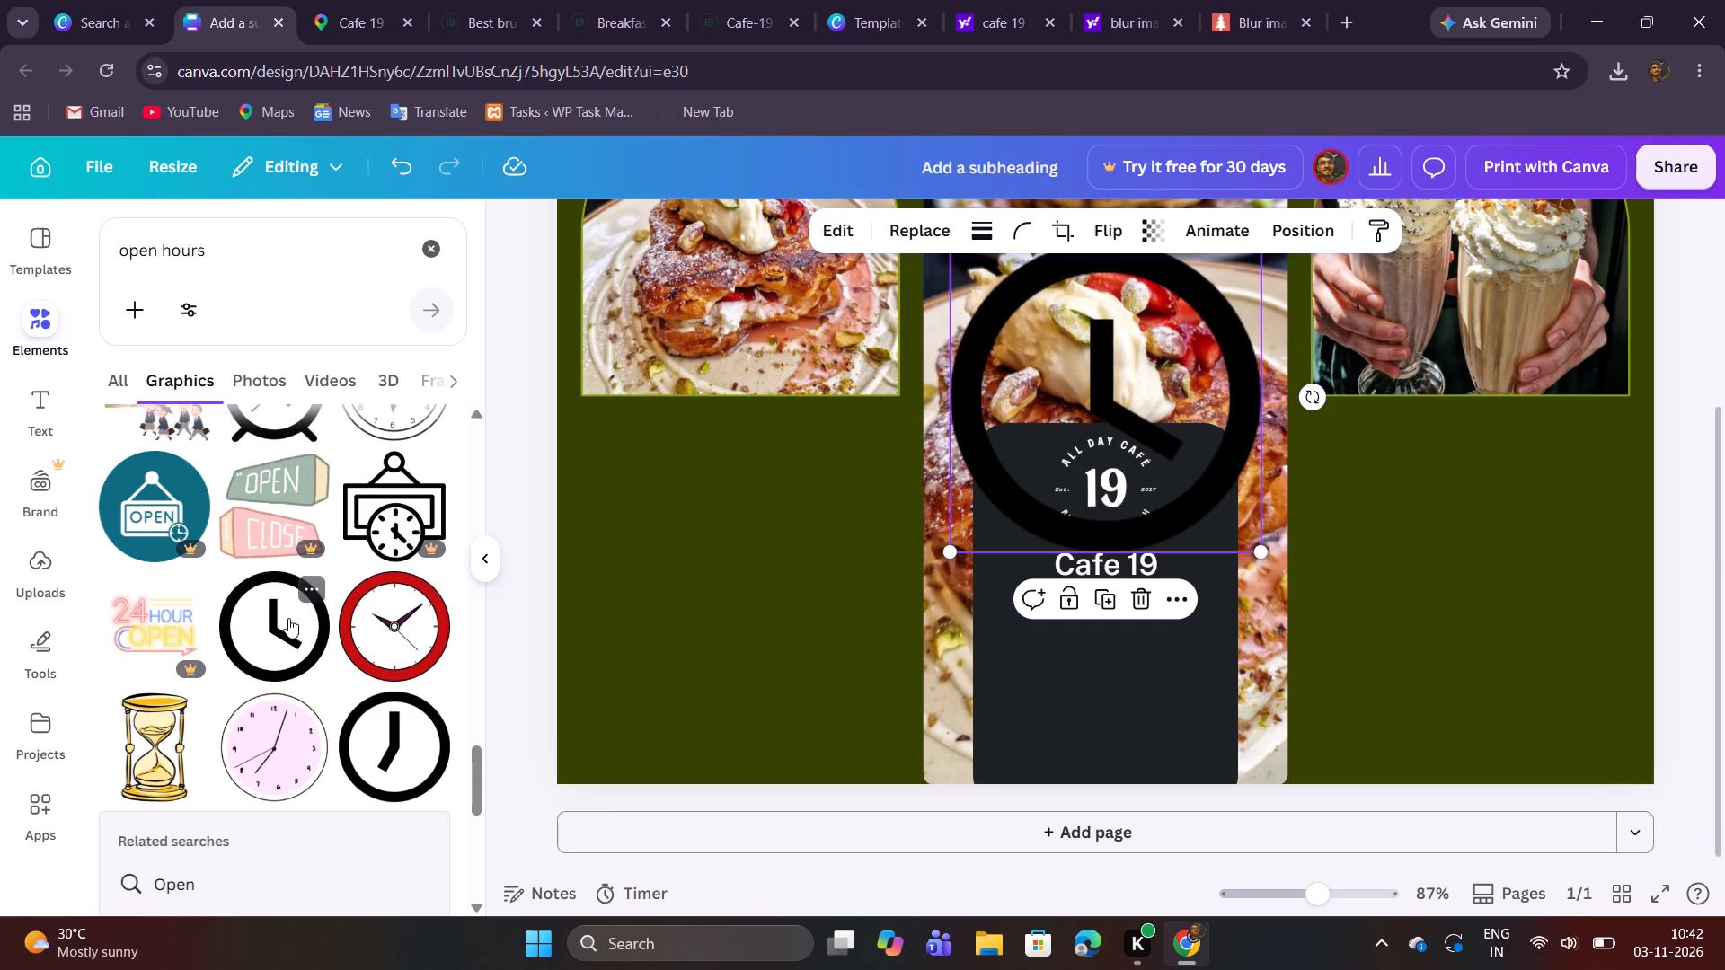
# Shrink the clock to a small icon and park it on the green panel beside the info box.
pyautogui.moveTo(1046, 460); pyautogui.dragTo(730, 600)
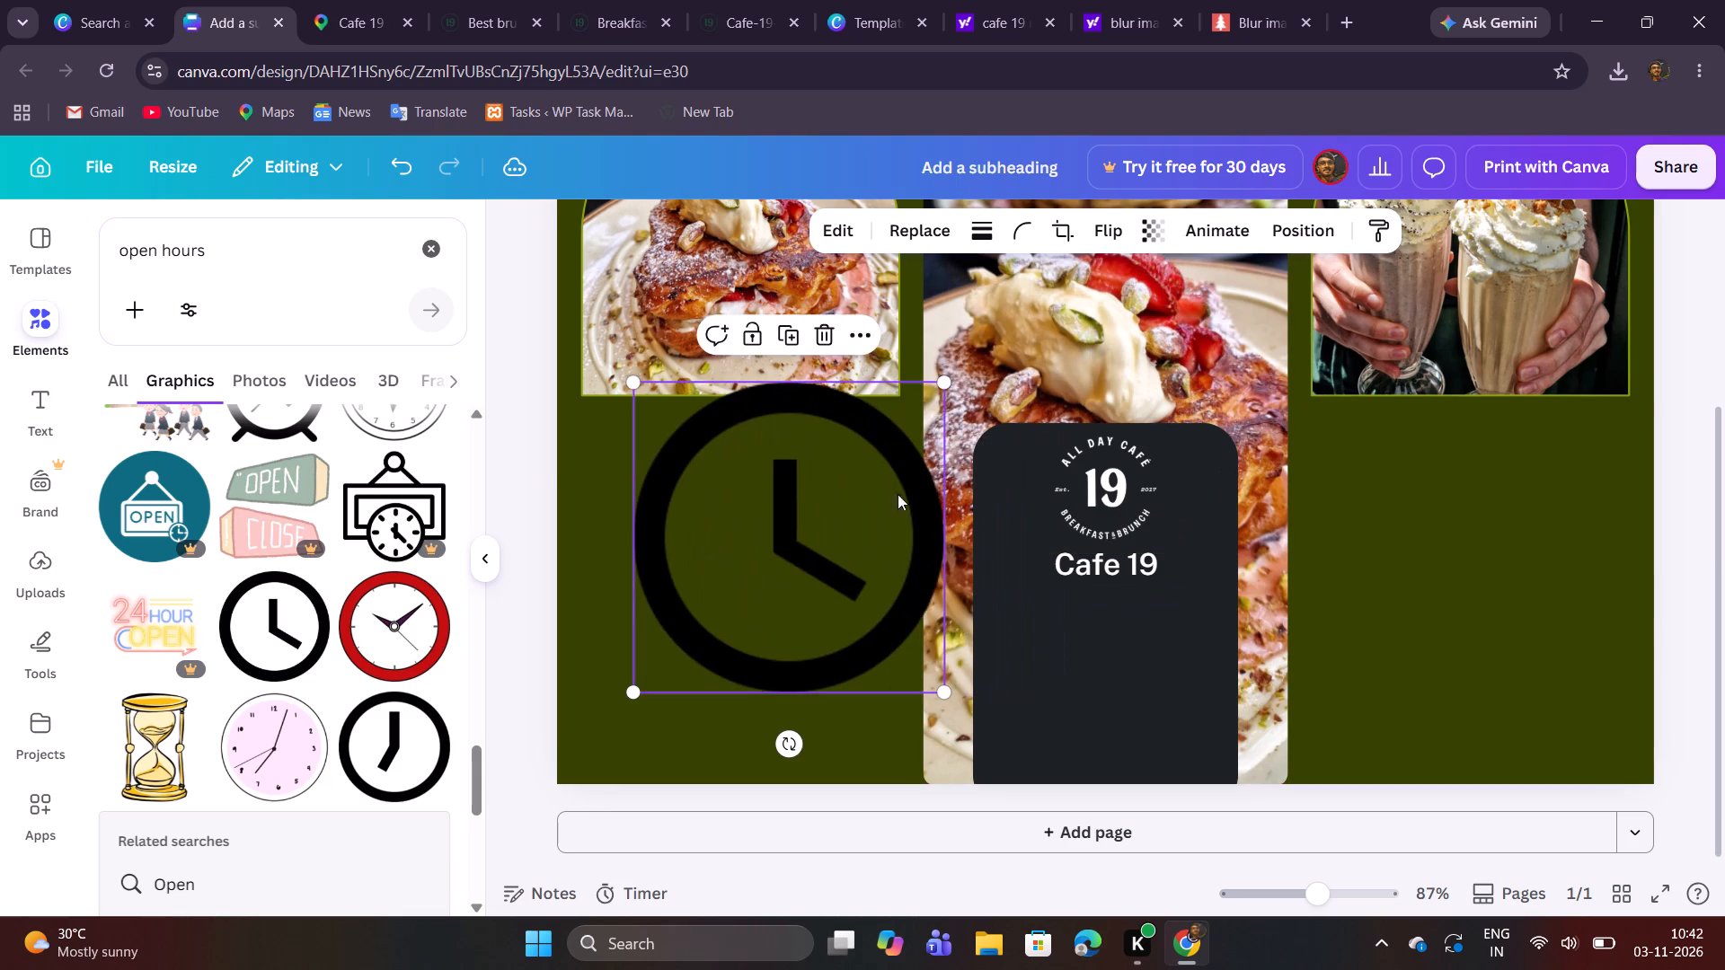
pyautogui.moveTo(945, 382); pyautogui.dragTo(700, 634)
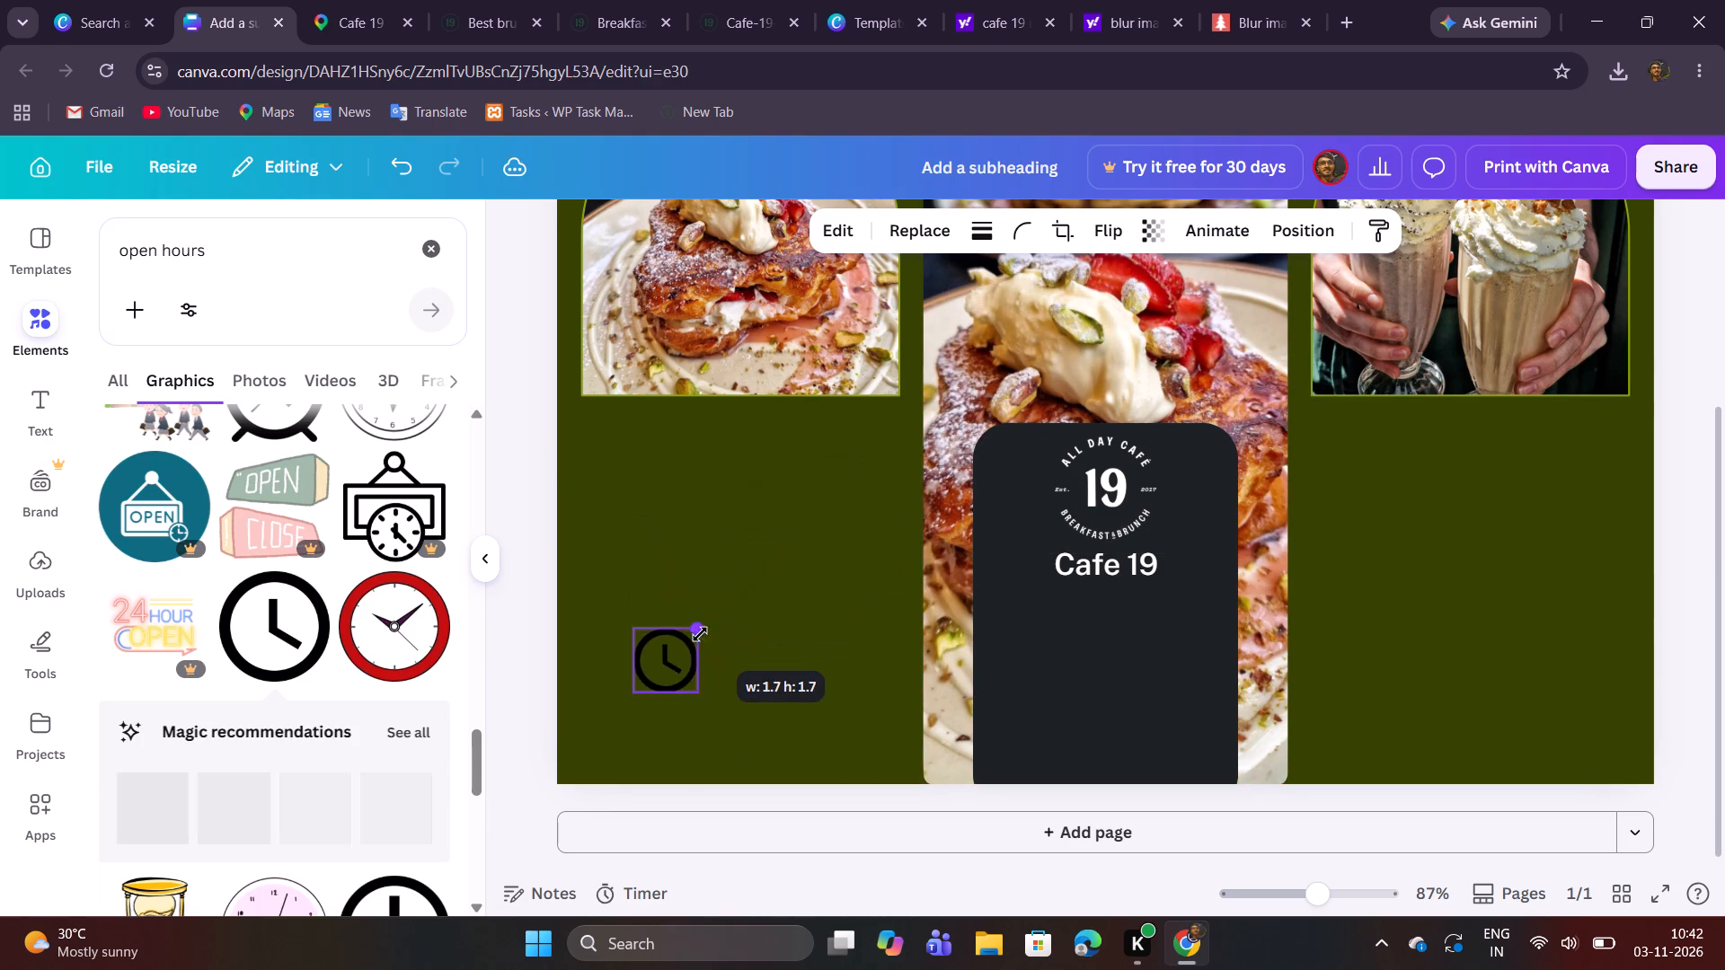
pyautogui.moveTo(700, 634); pyautogui.dragTo(690, 662)
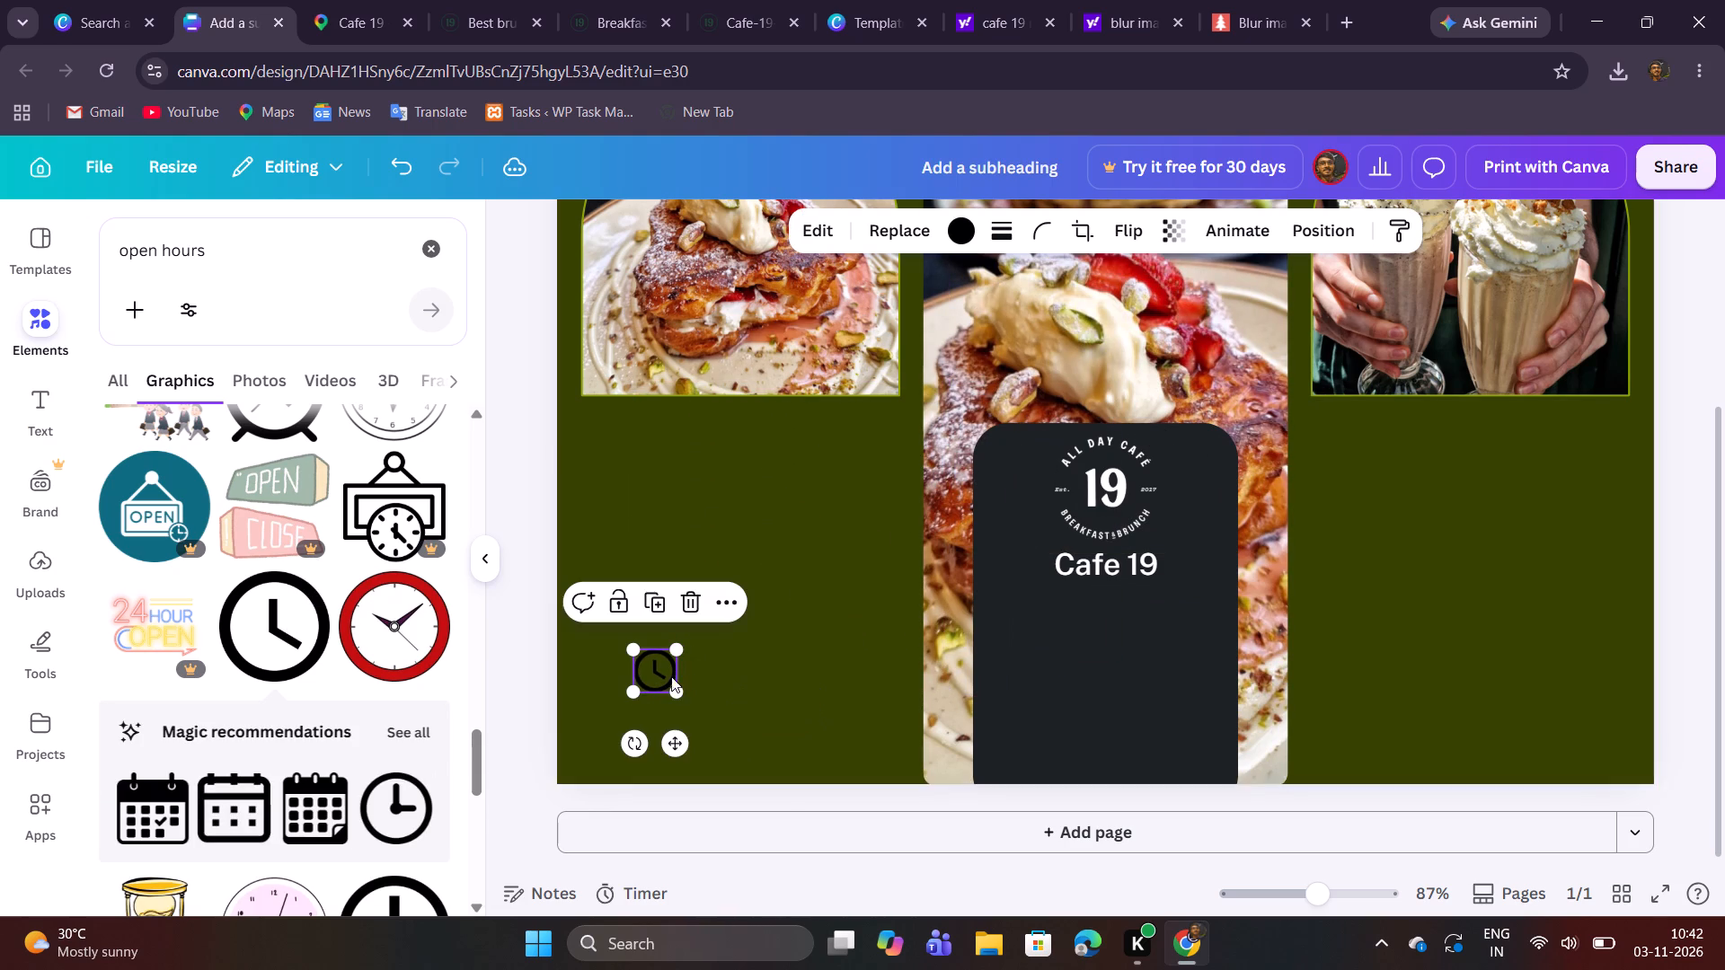
pyautogui.moveTo(670, 740); pyautogui.dragTo(873, 704)
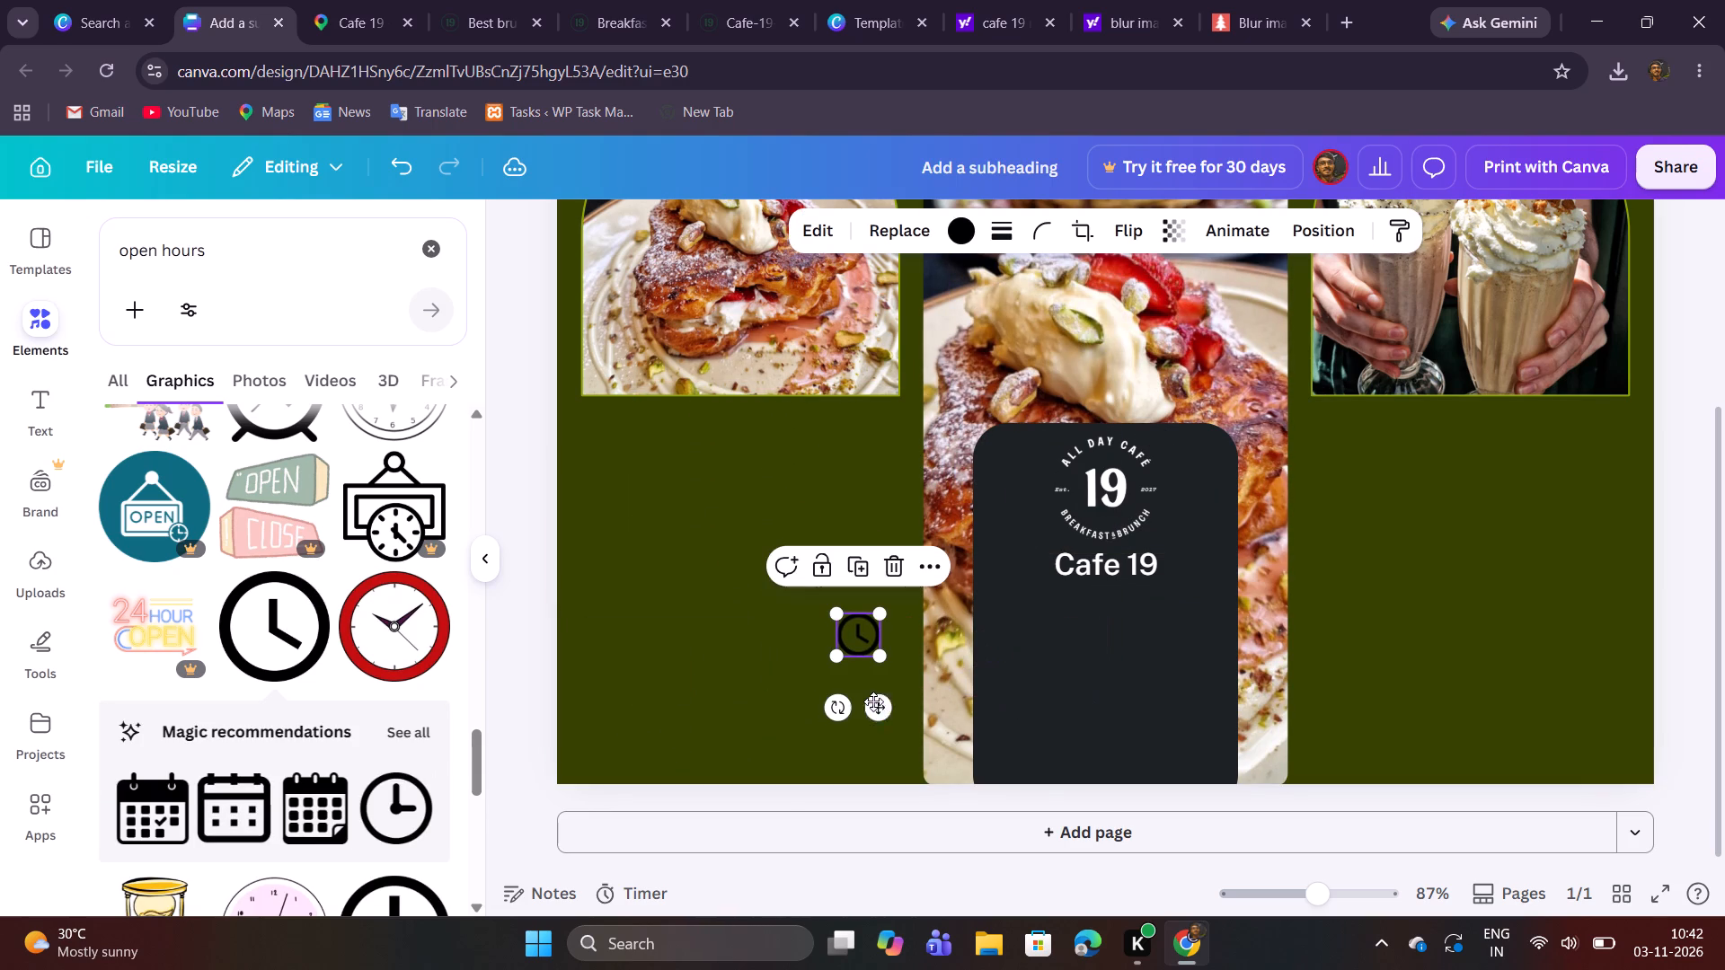
# Recolour the clock icon white using the design's existing colours.
pyautogui.click(954, 239)
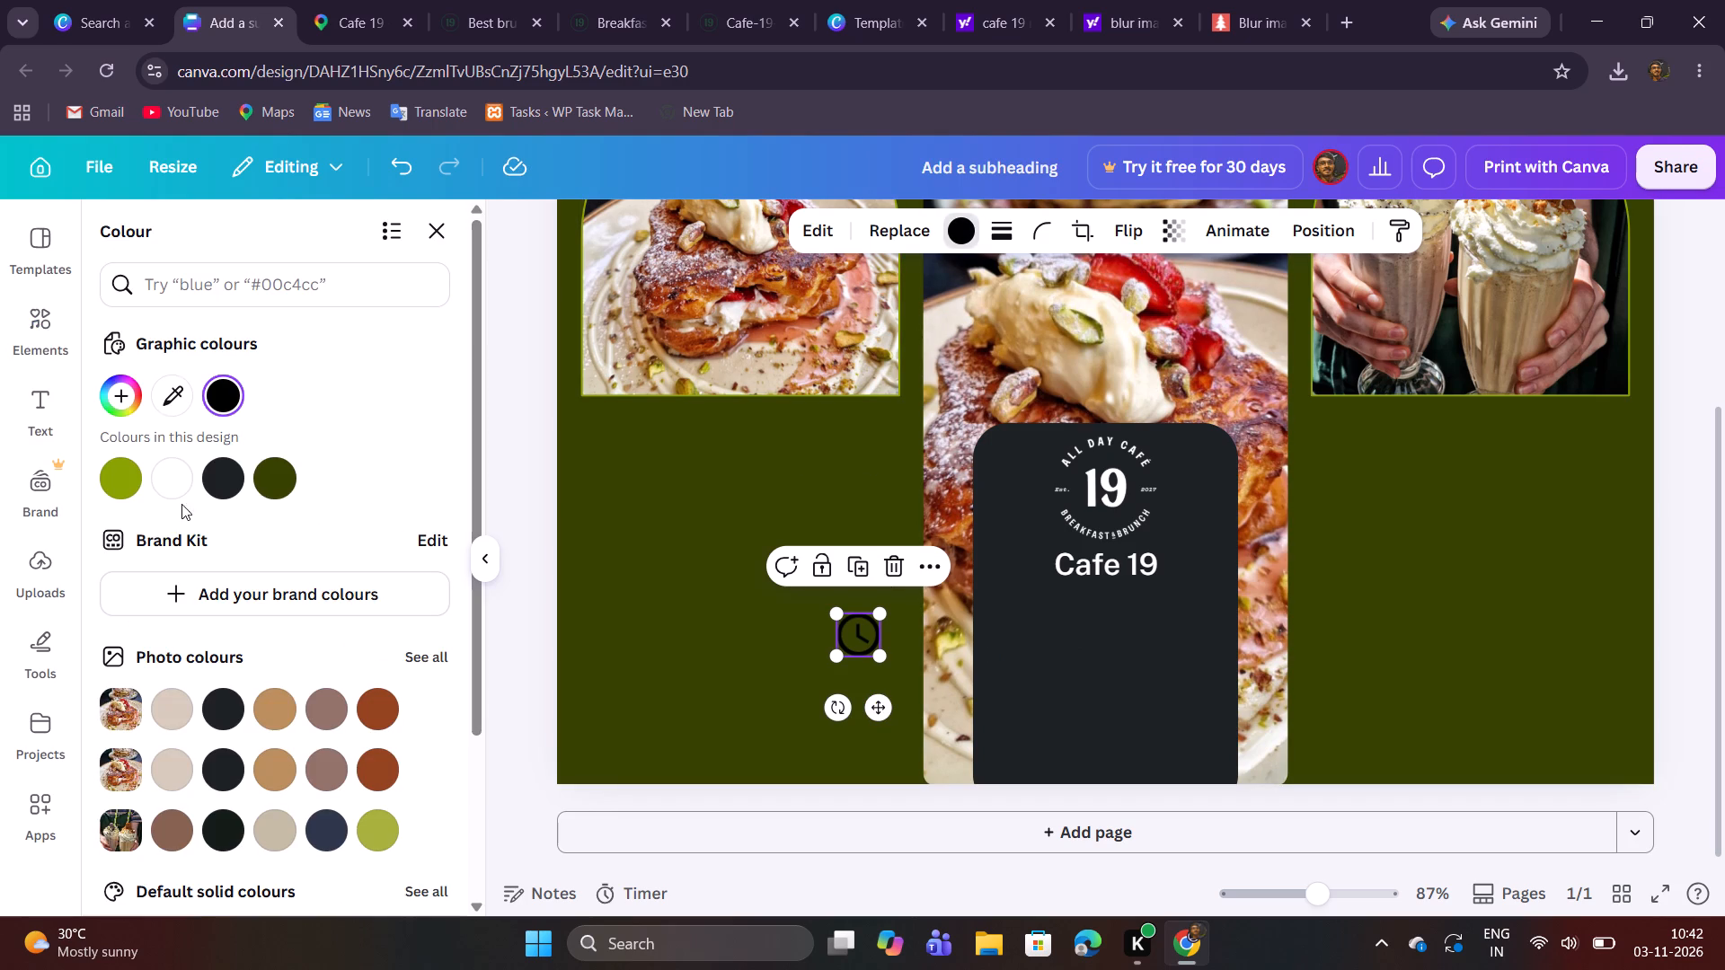
pyautogui.click(177, 482)
# Place the white clock icon centred below the Cafe 19 subheading in the info box, scaled down slightly.
pyautogui.moveTo(873, 710); pyautogui.dragTo(1080, 726)
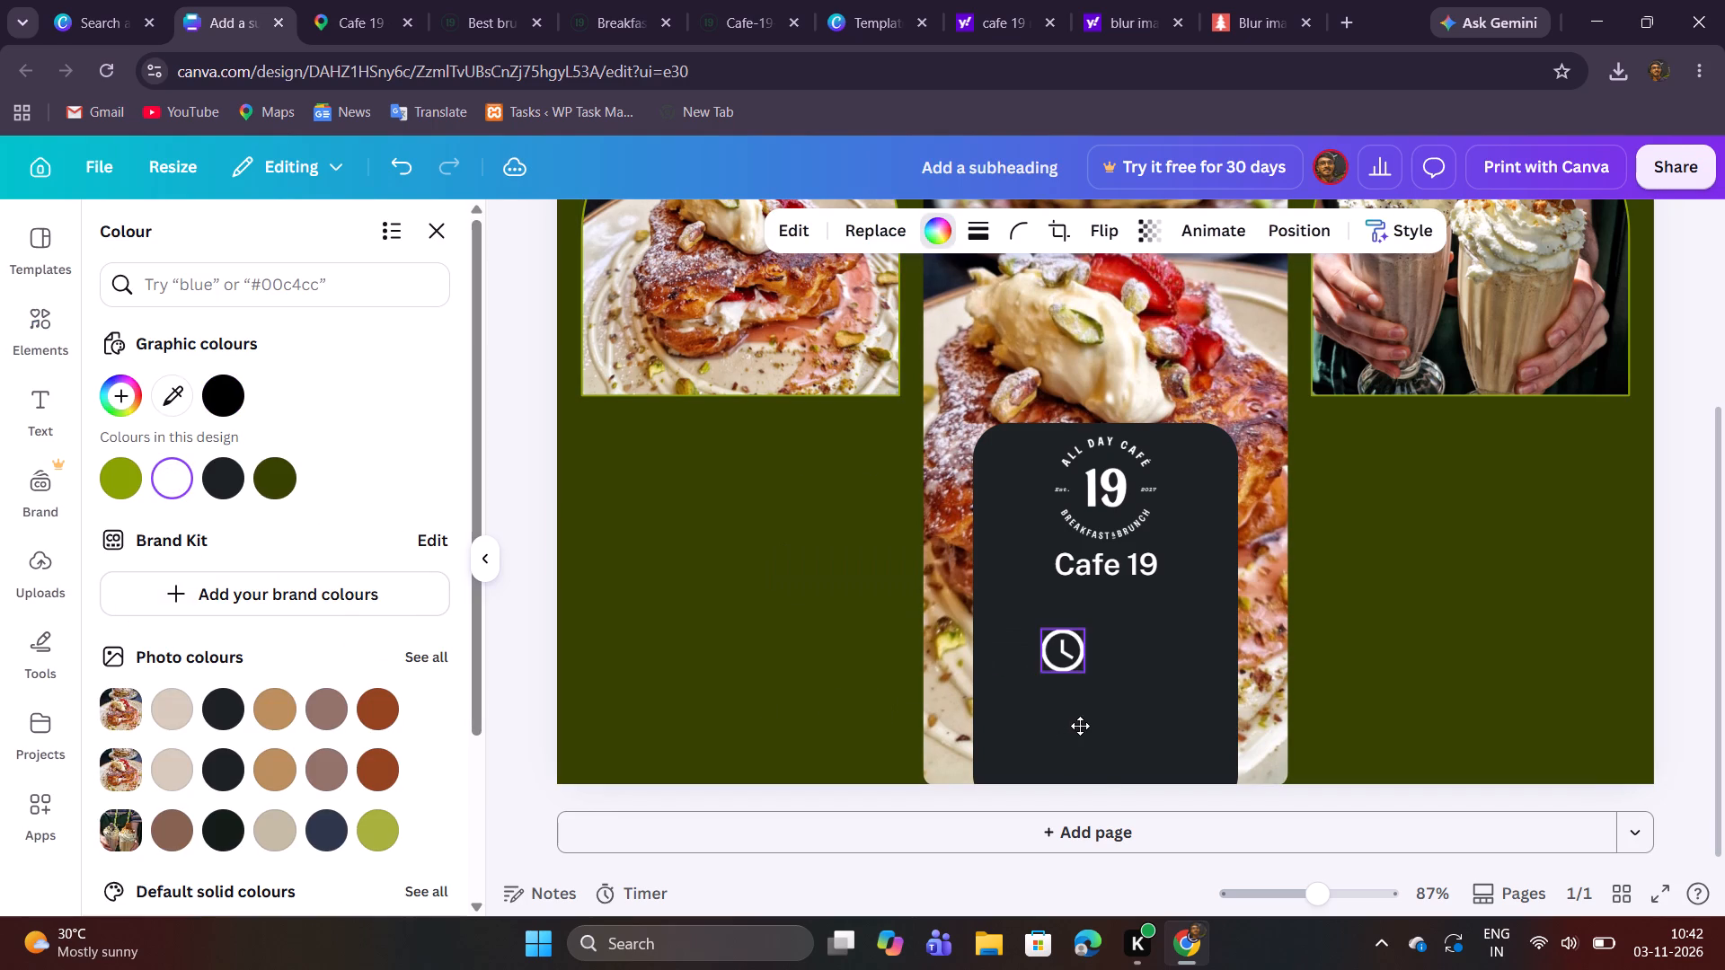
pyautogui.moveTo(1080, 726); pyautogui.dragTo(1117, 697)
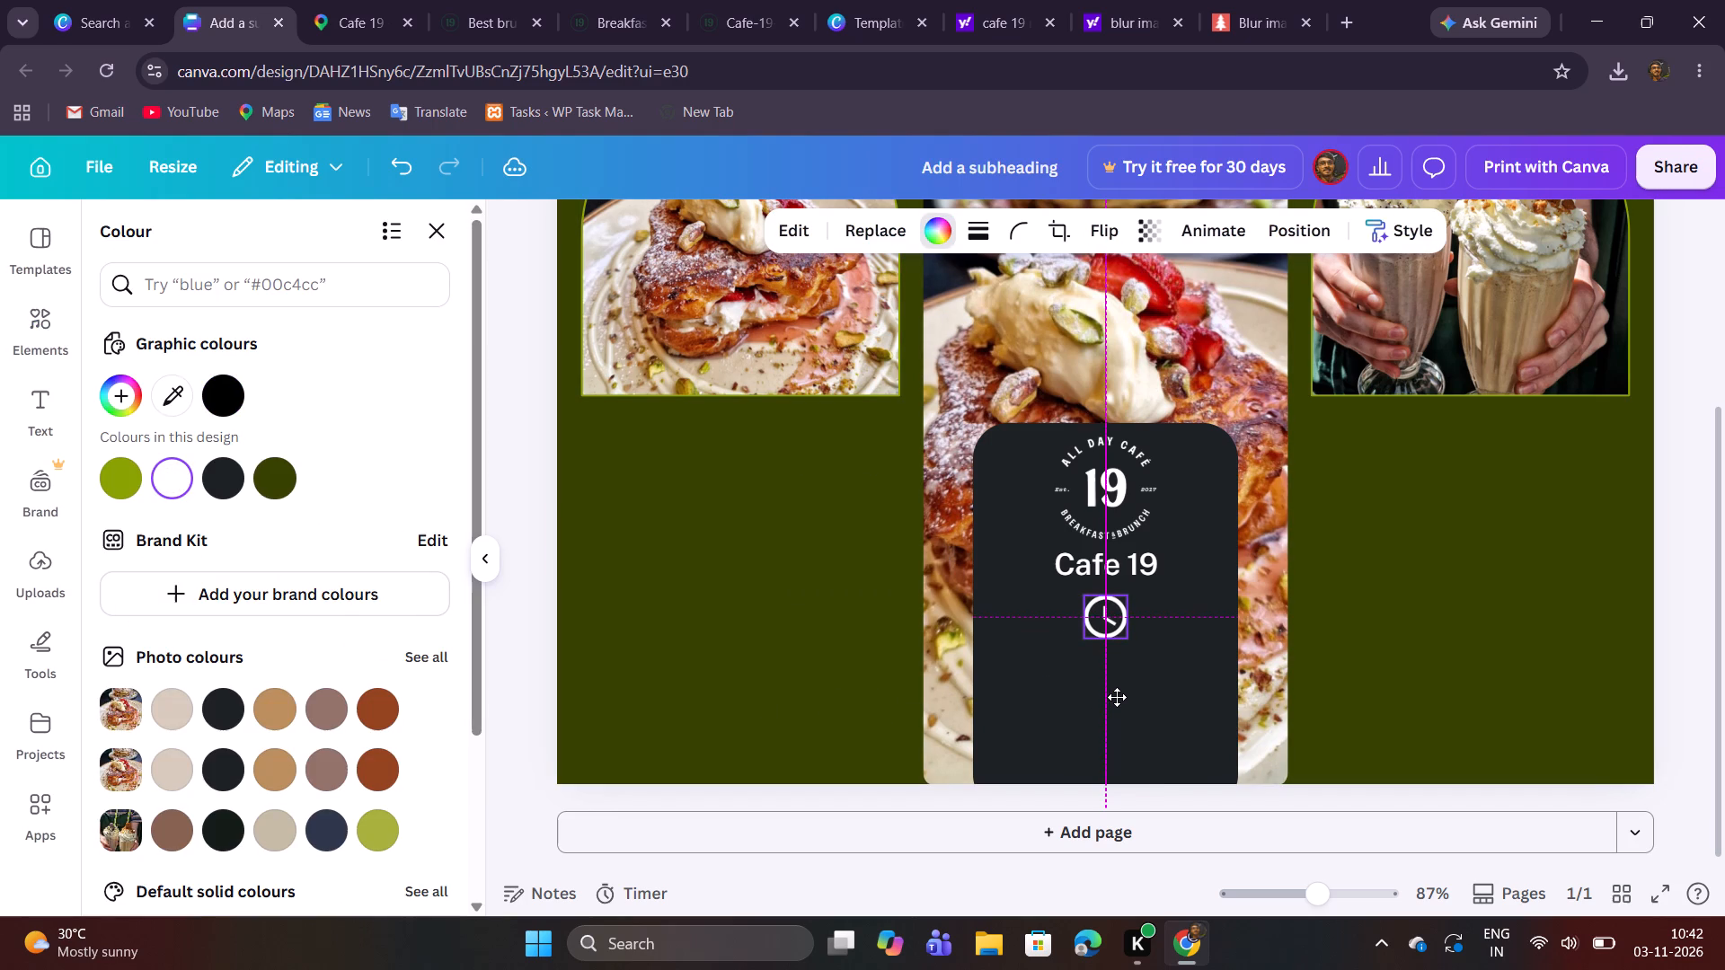
pyautogui.moveTo(1117, 697); pyautogui.dragTo(1117, 700)
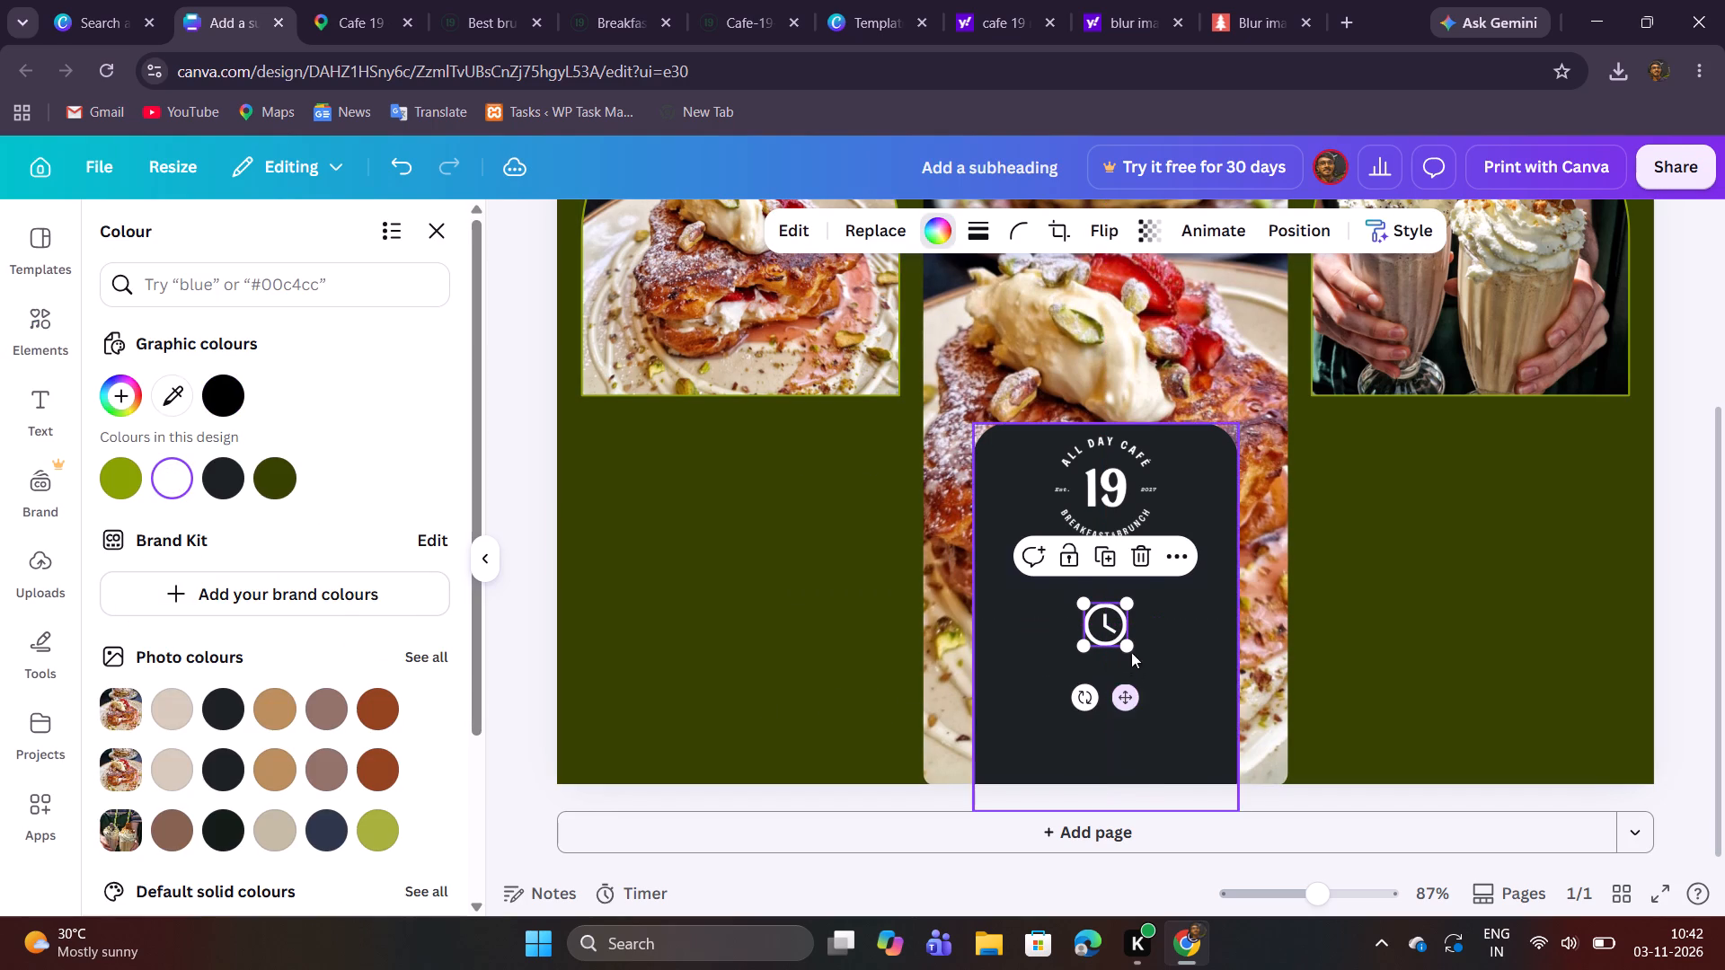
pyautogui.moveTo(1131, 651); pyautogui.dragTo(1119, 642)
pyautogui.moveTo(1122, 688); pyautogui.dragTo(1141, 688)
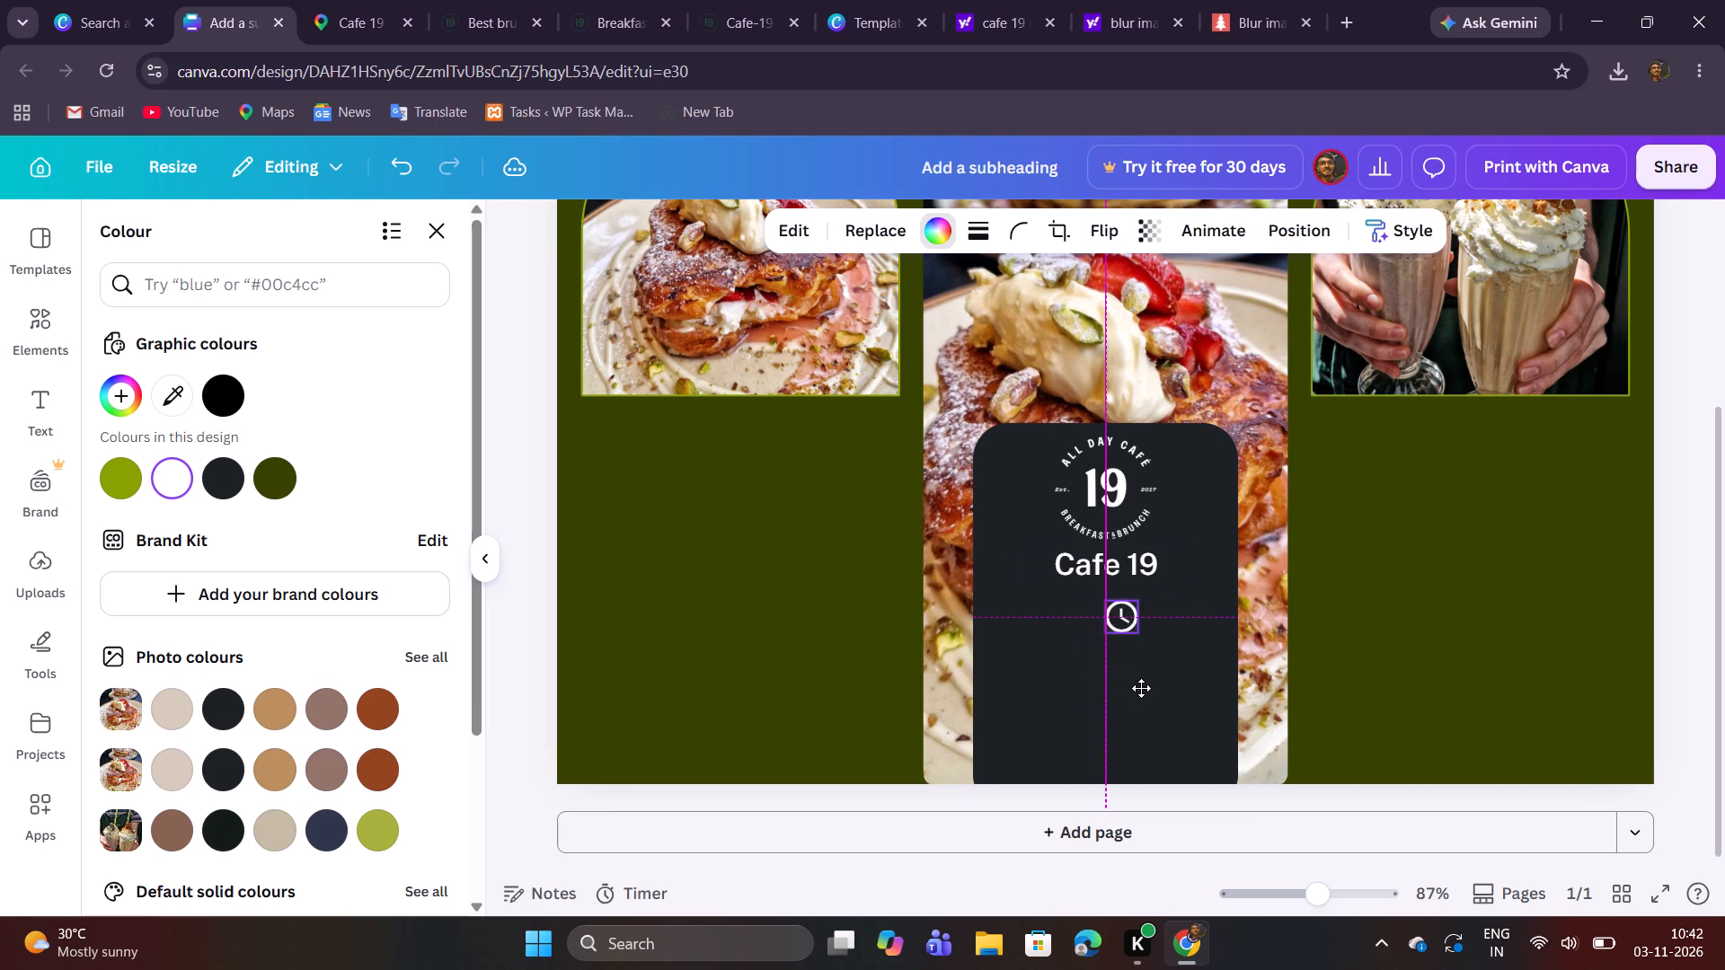
pyautogui.moveTo(1141, 688); pyautogui.dragTo(1134, 689)
pyautogui.click(1667, 551)
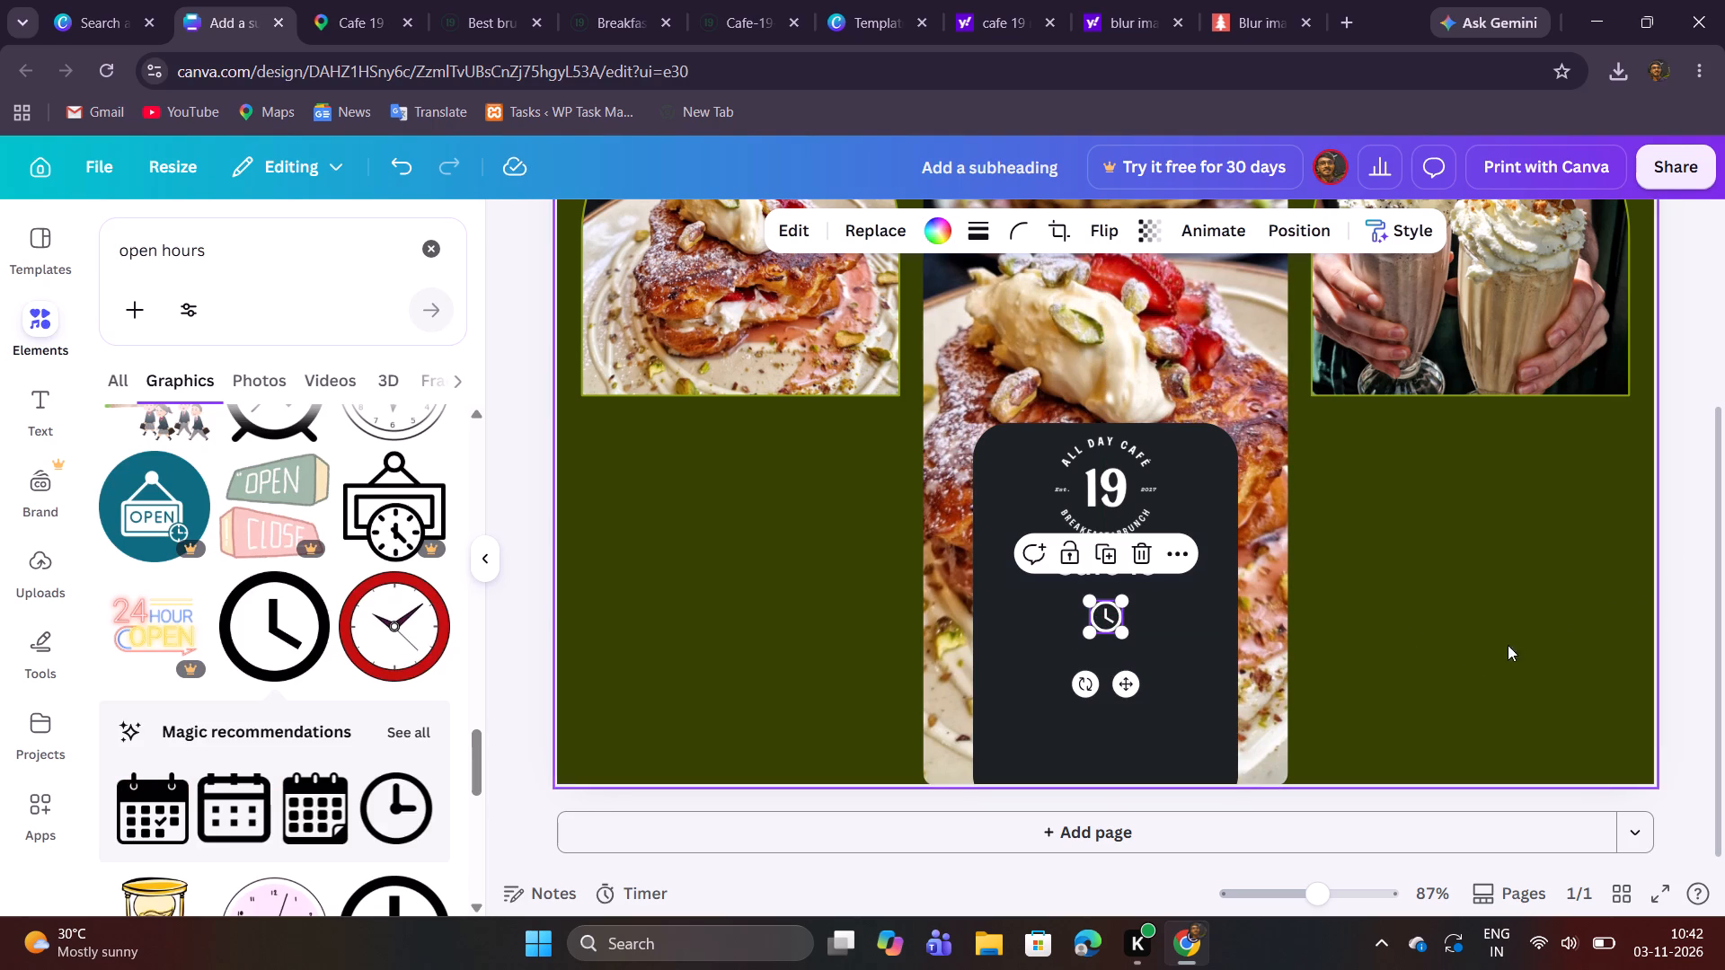
pyautogui.click(1265, 804)
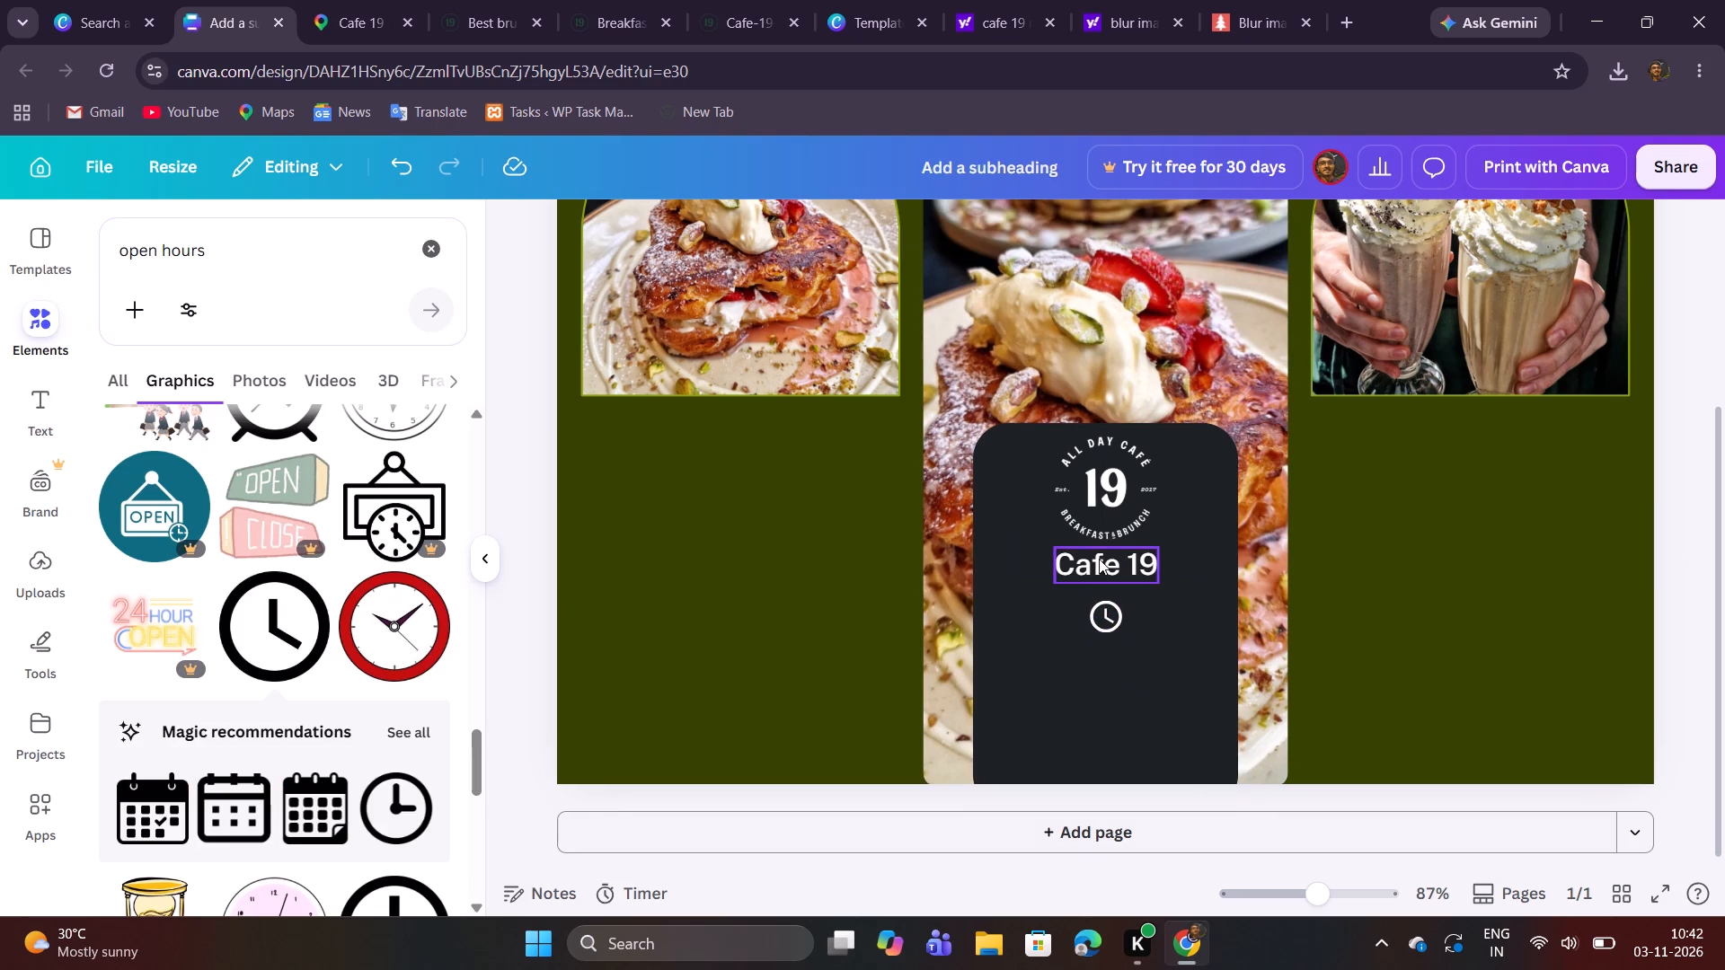
# Change the whole Cafe 19 subheading to uppercase.
pyautogui.doubleClick(1099, 559)
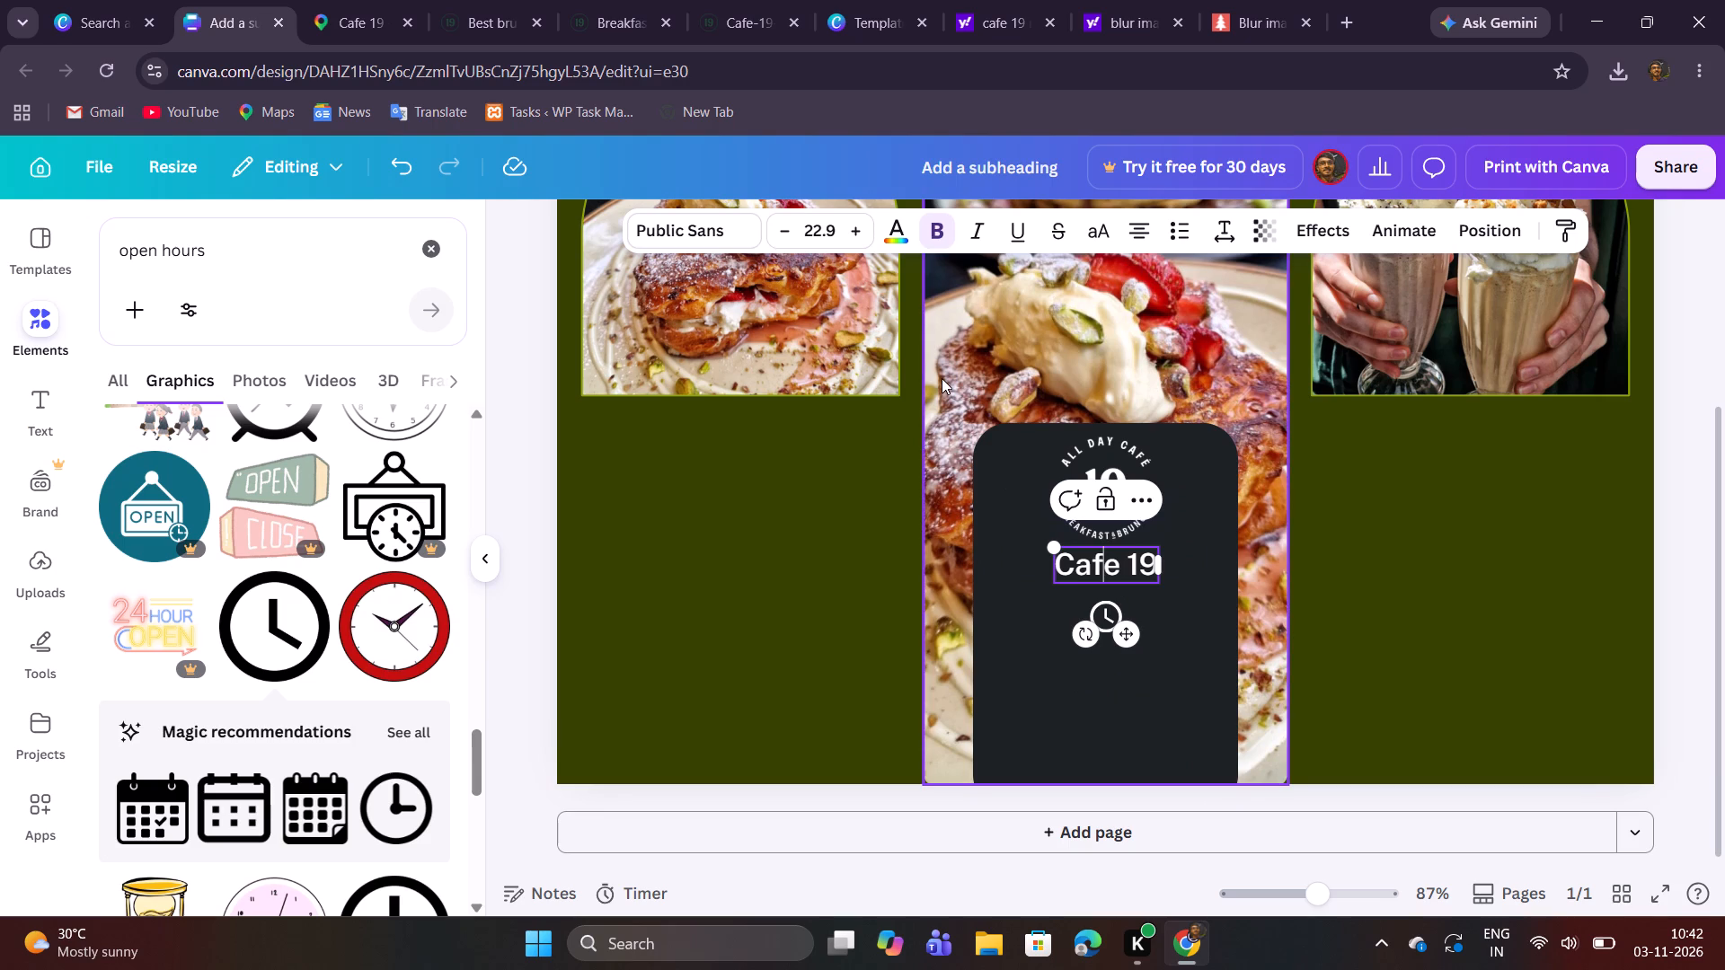
pyautogui.hotkey('ctrl', 'a')
pyautogui.click(1101, 241)
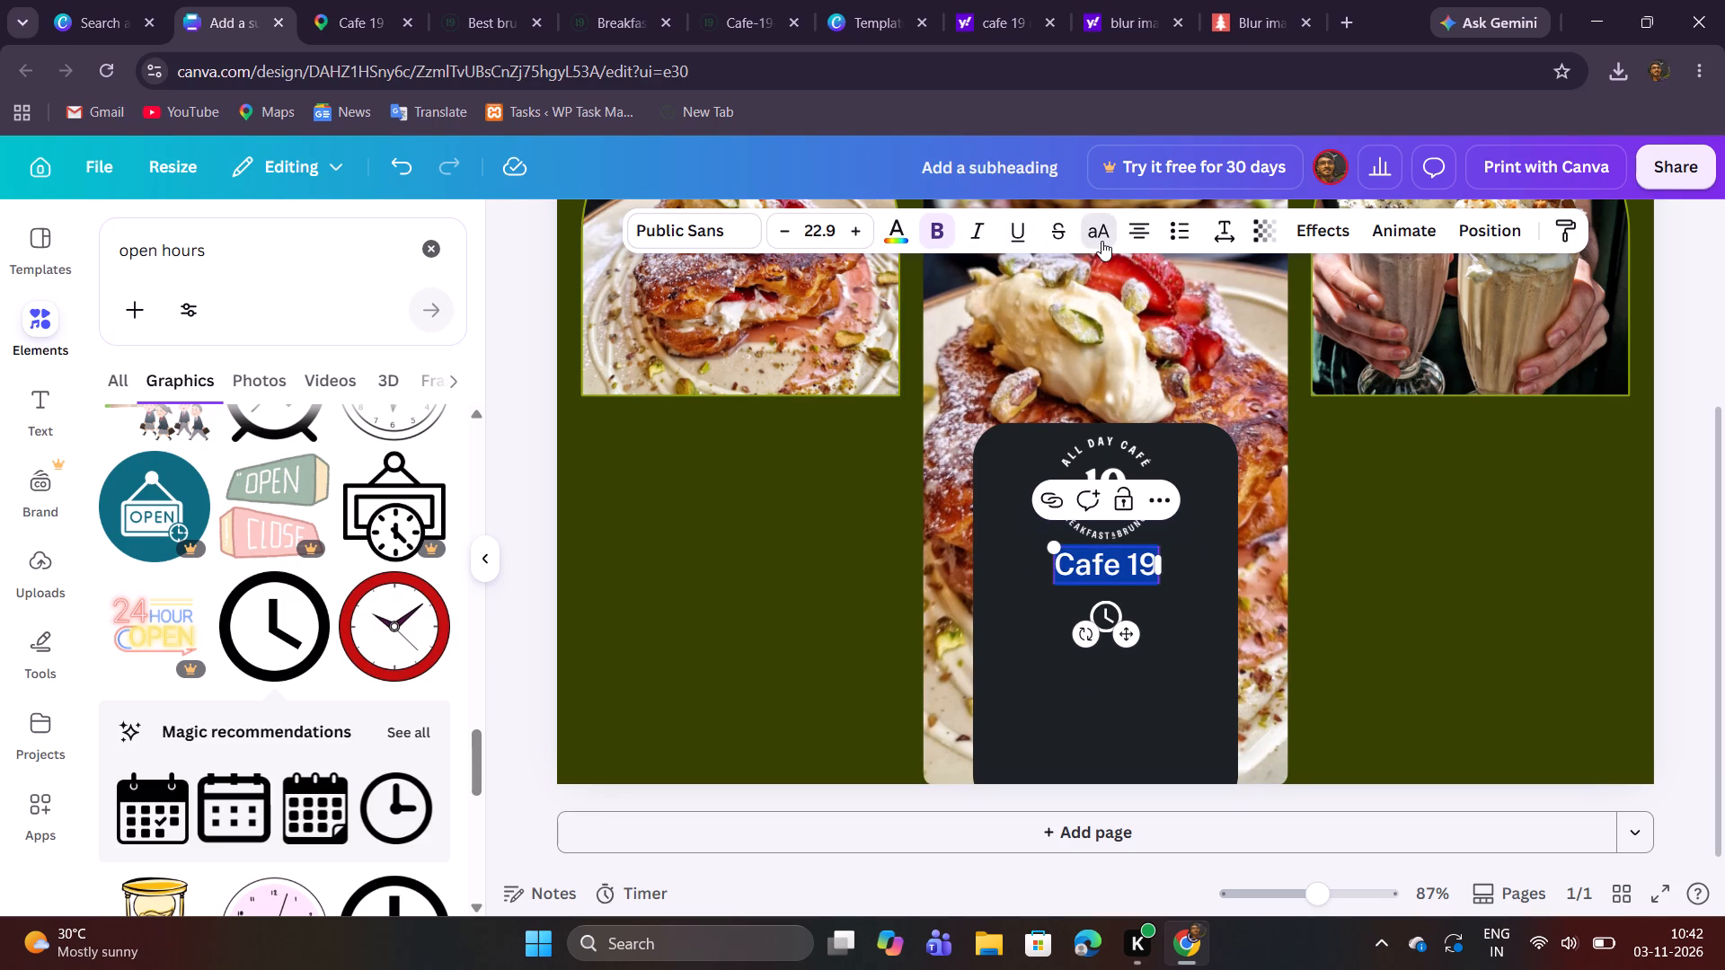
pyautogui.click(537, 629)
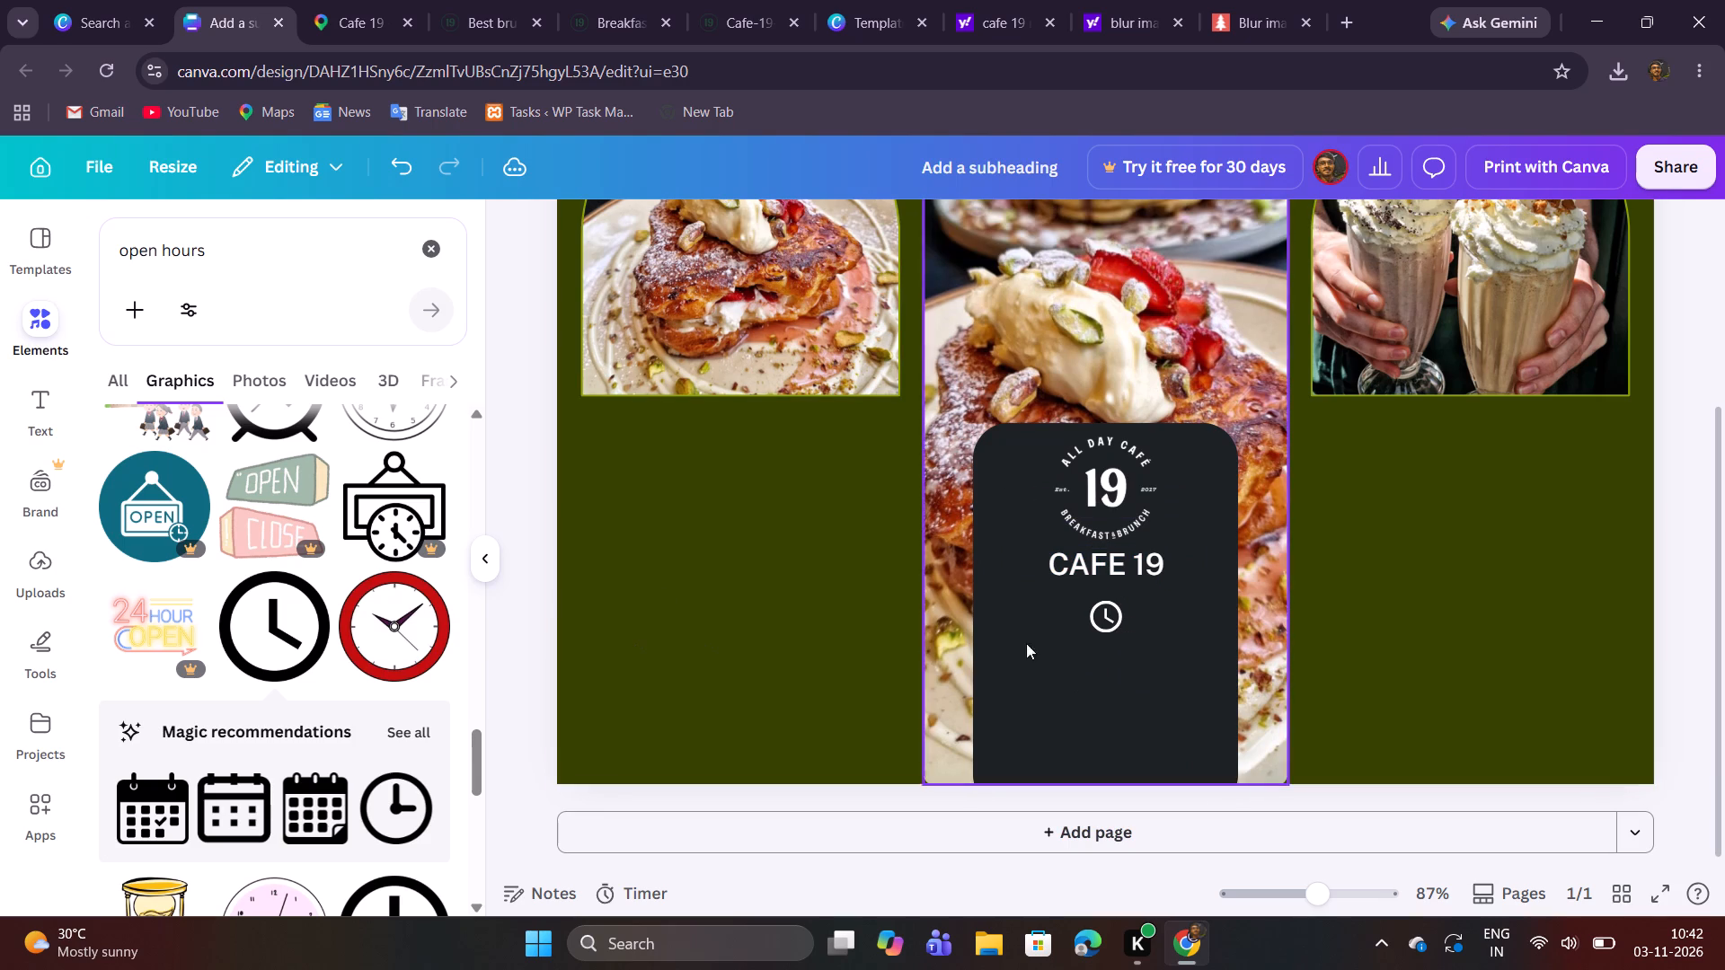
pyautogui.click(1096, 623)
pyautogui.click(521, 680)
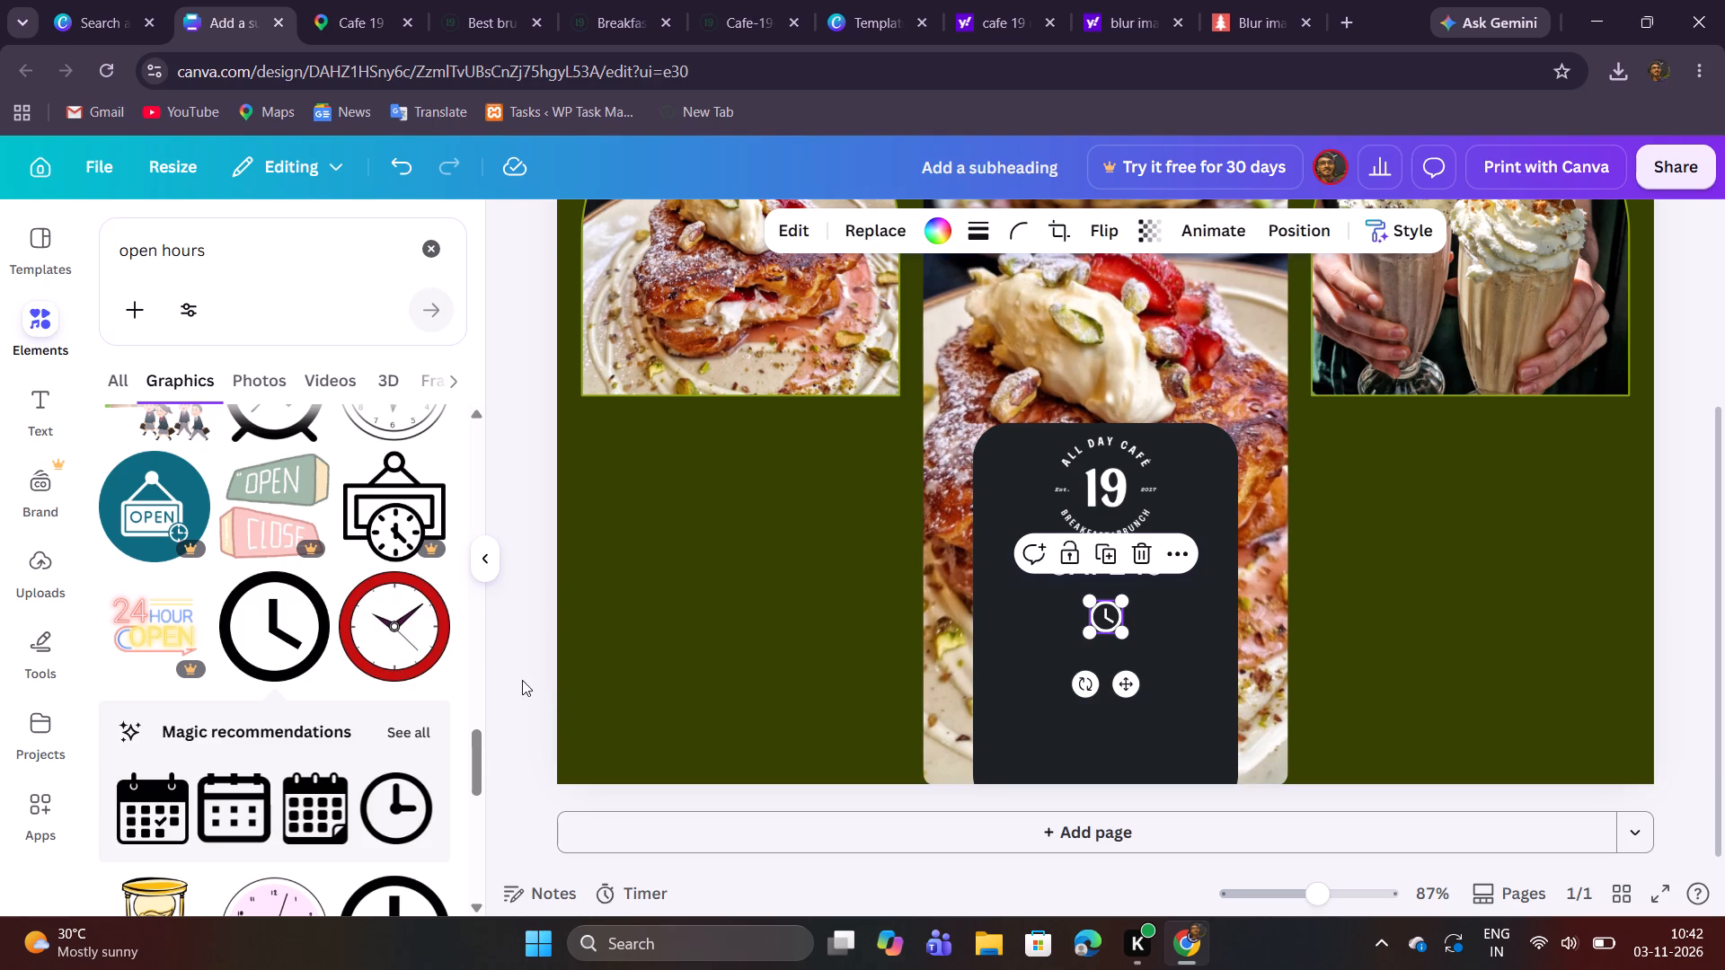
# Change the font of the CAFE 19 heading in the info box to League Spartan.
pyautogui.click(1124, 565)
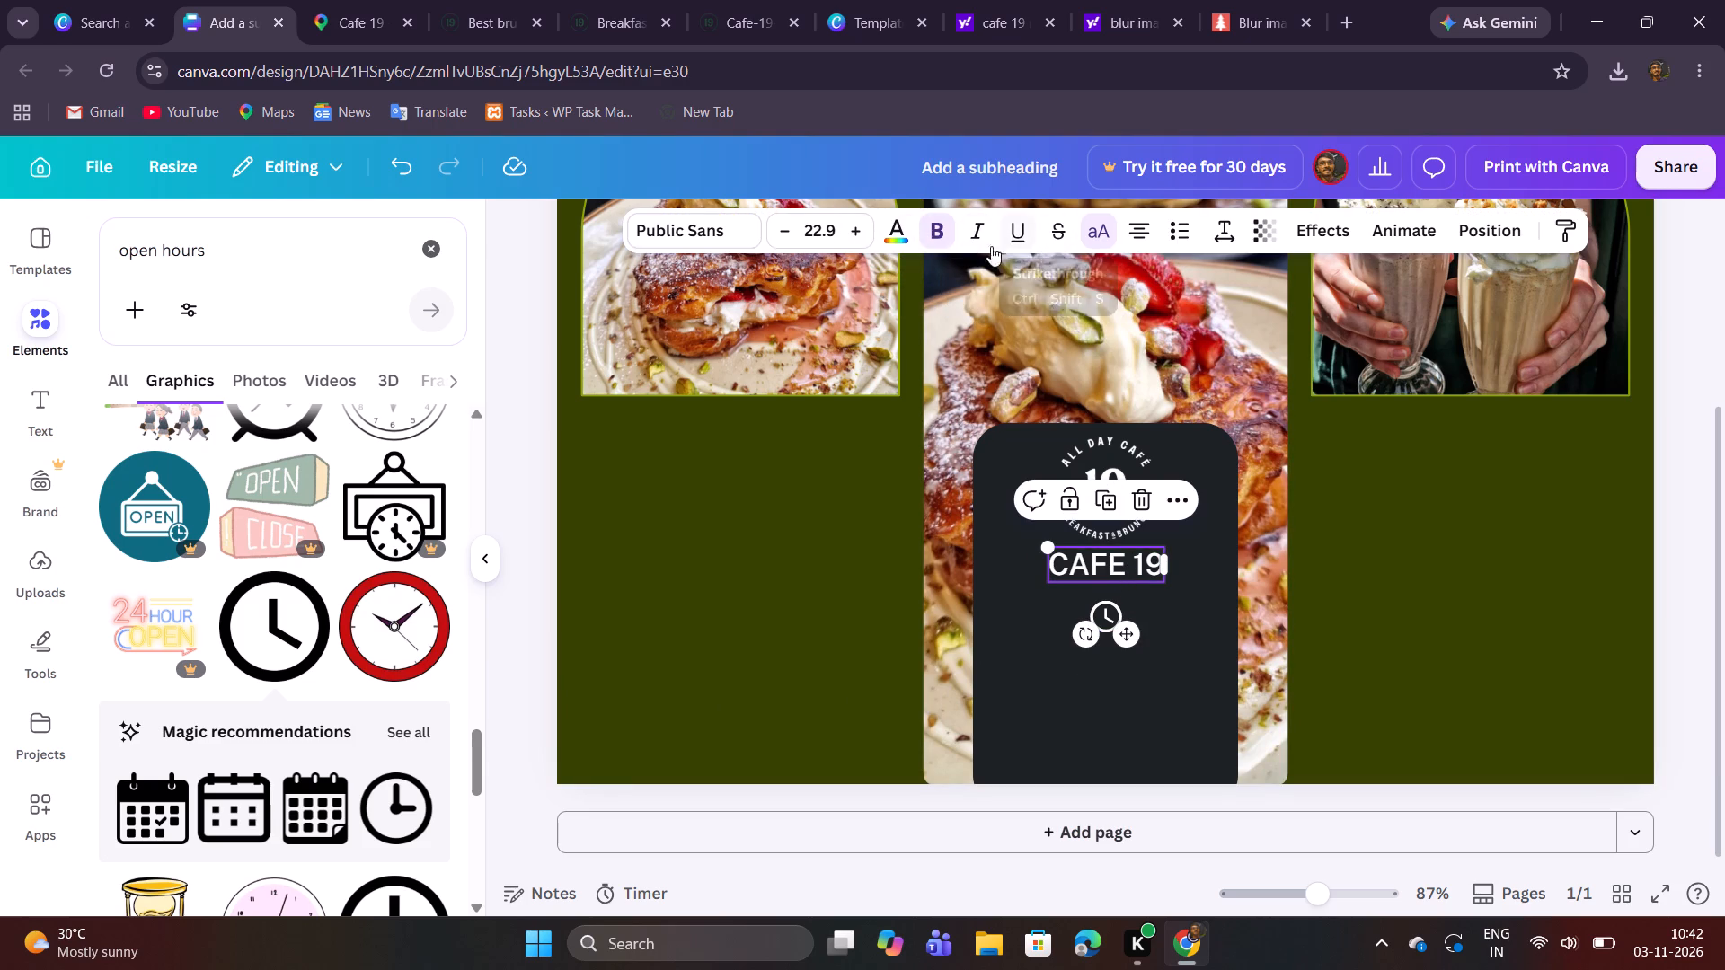
pyautogui.click(727, 241)
pyautogui.scroll(-2, 258, 563)
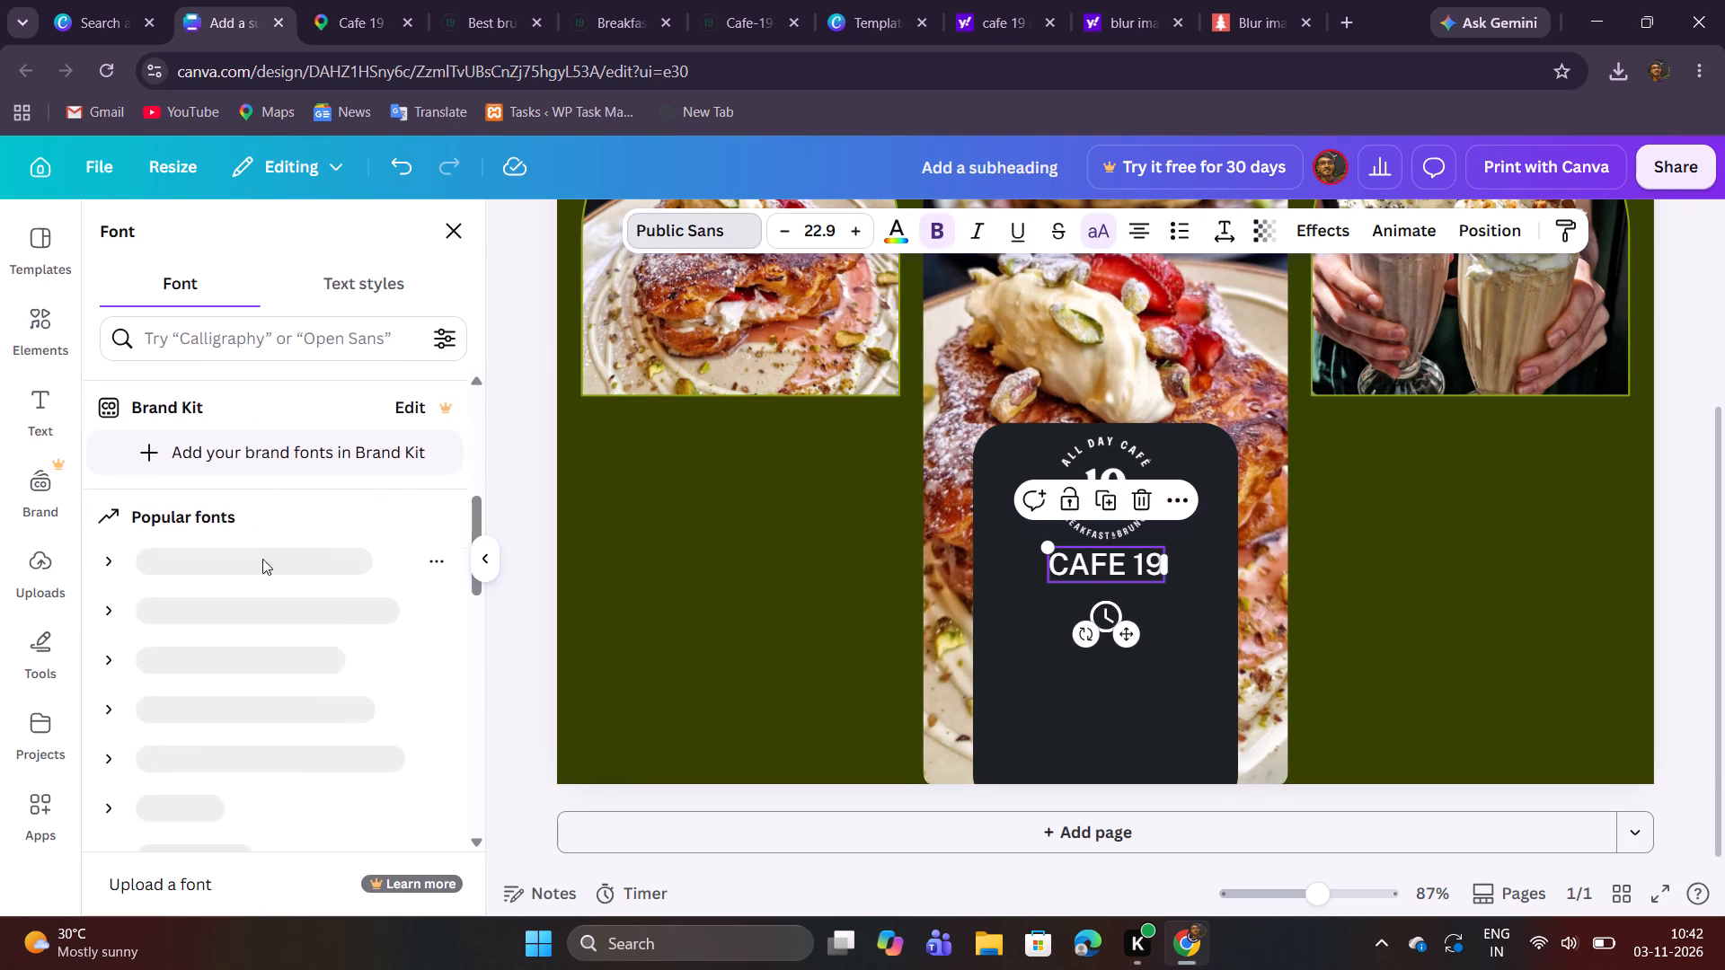
pyautogui.scroll(-3, 280, 542)
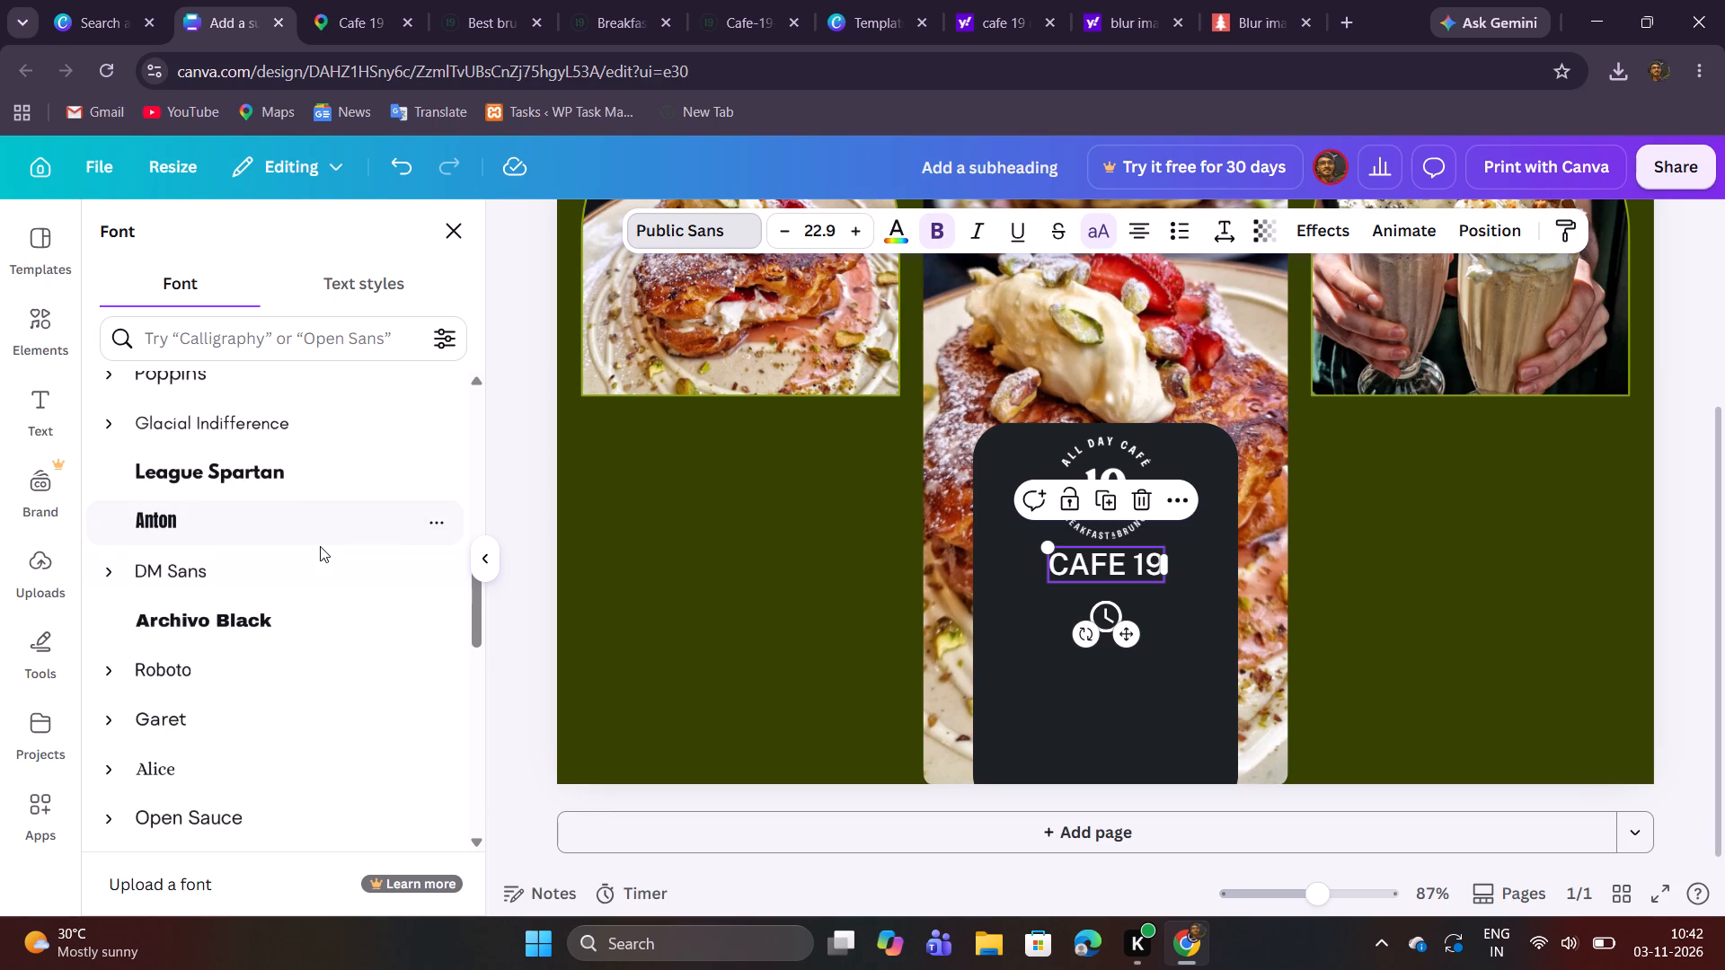
pyautogui.click(299, 470)
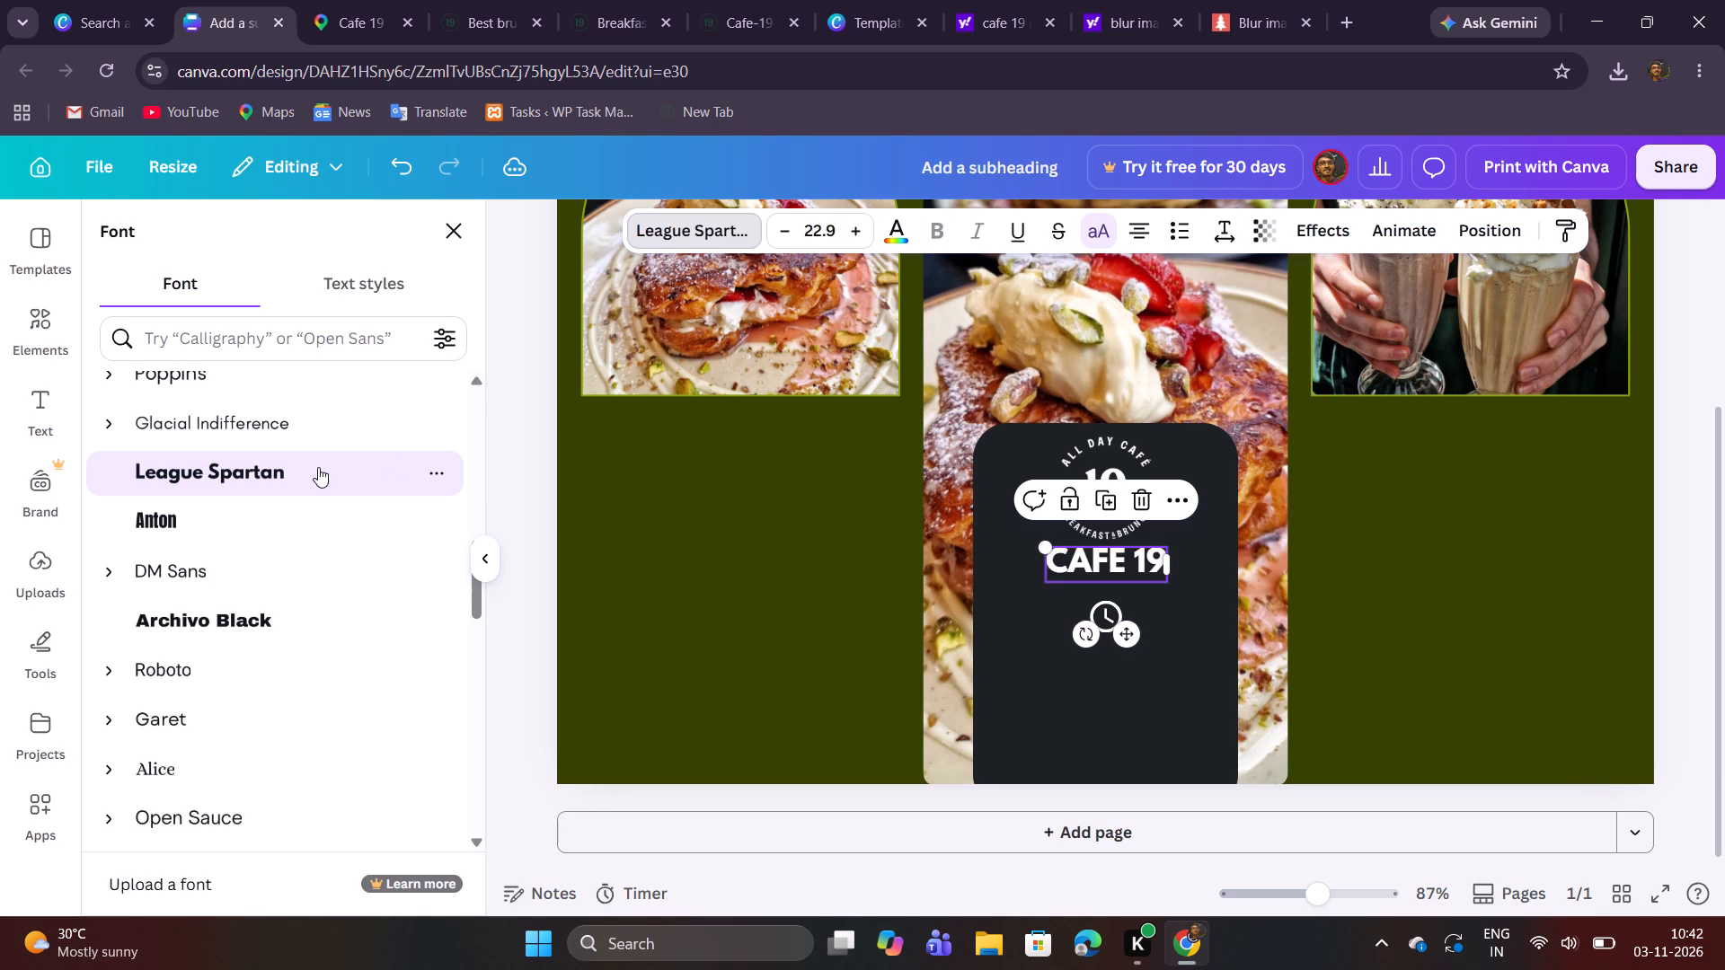
pyautogui.click(517, 521)
pyautogui.click(986, 627)
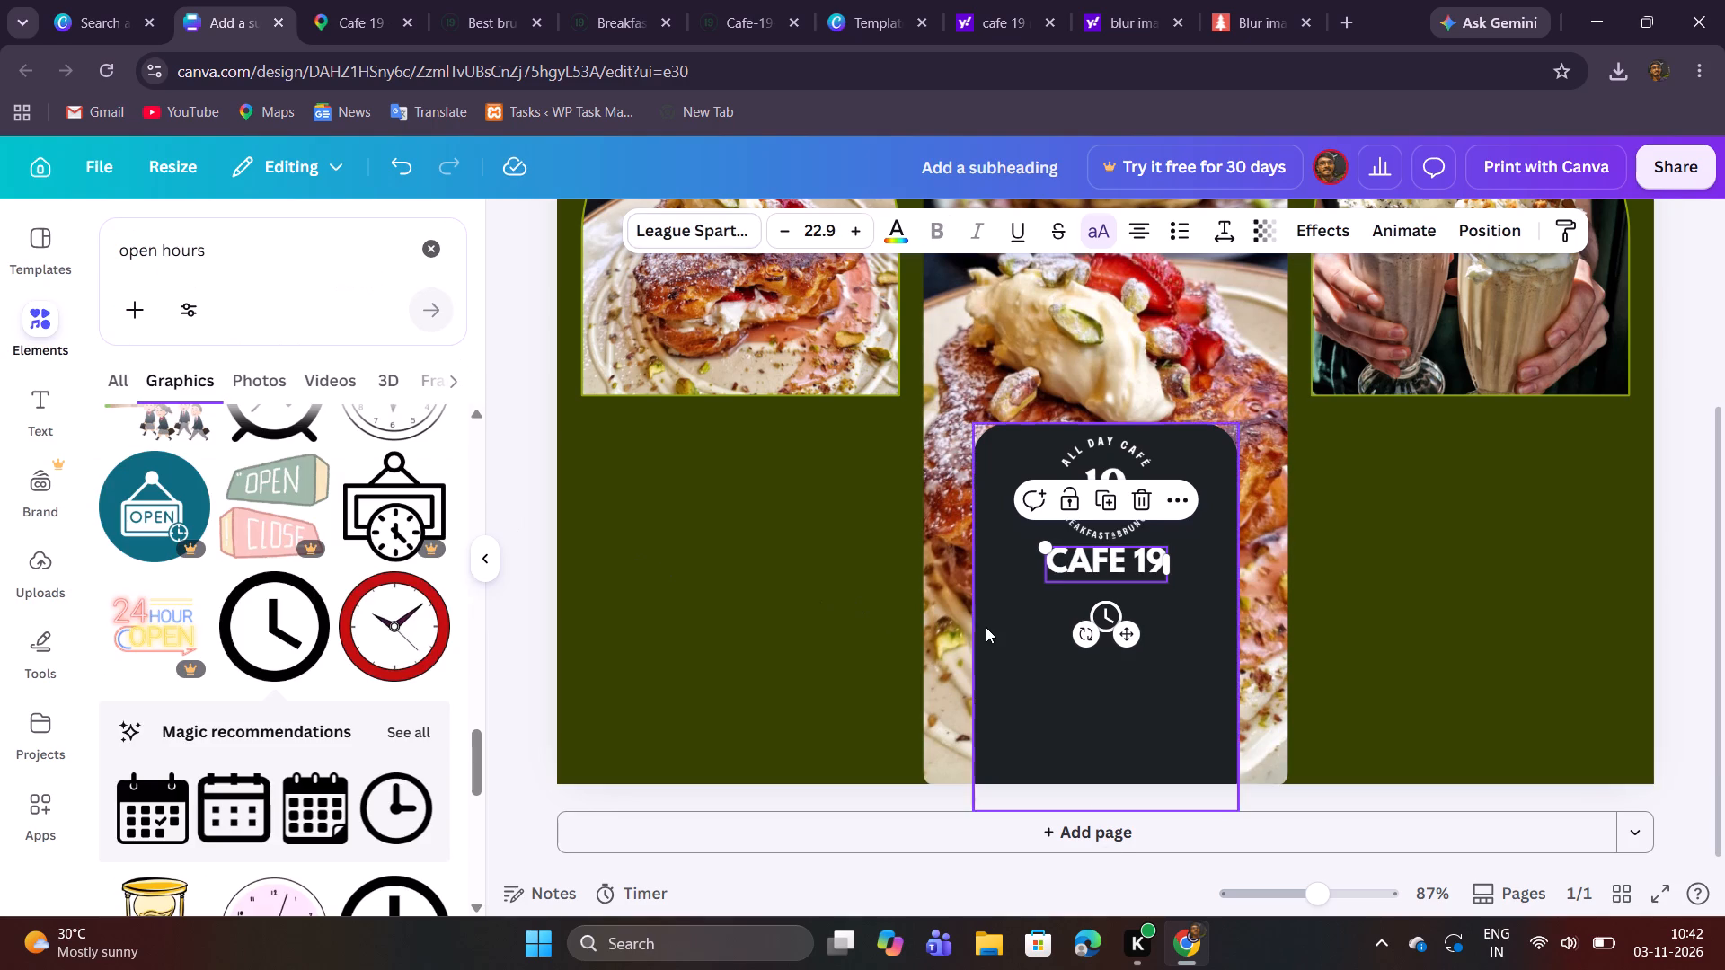
# Move the clock icon up slightly, keeping it centred beneath the CAFE 19 heading.
pyautogui.click(1112, 623)
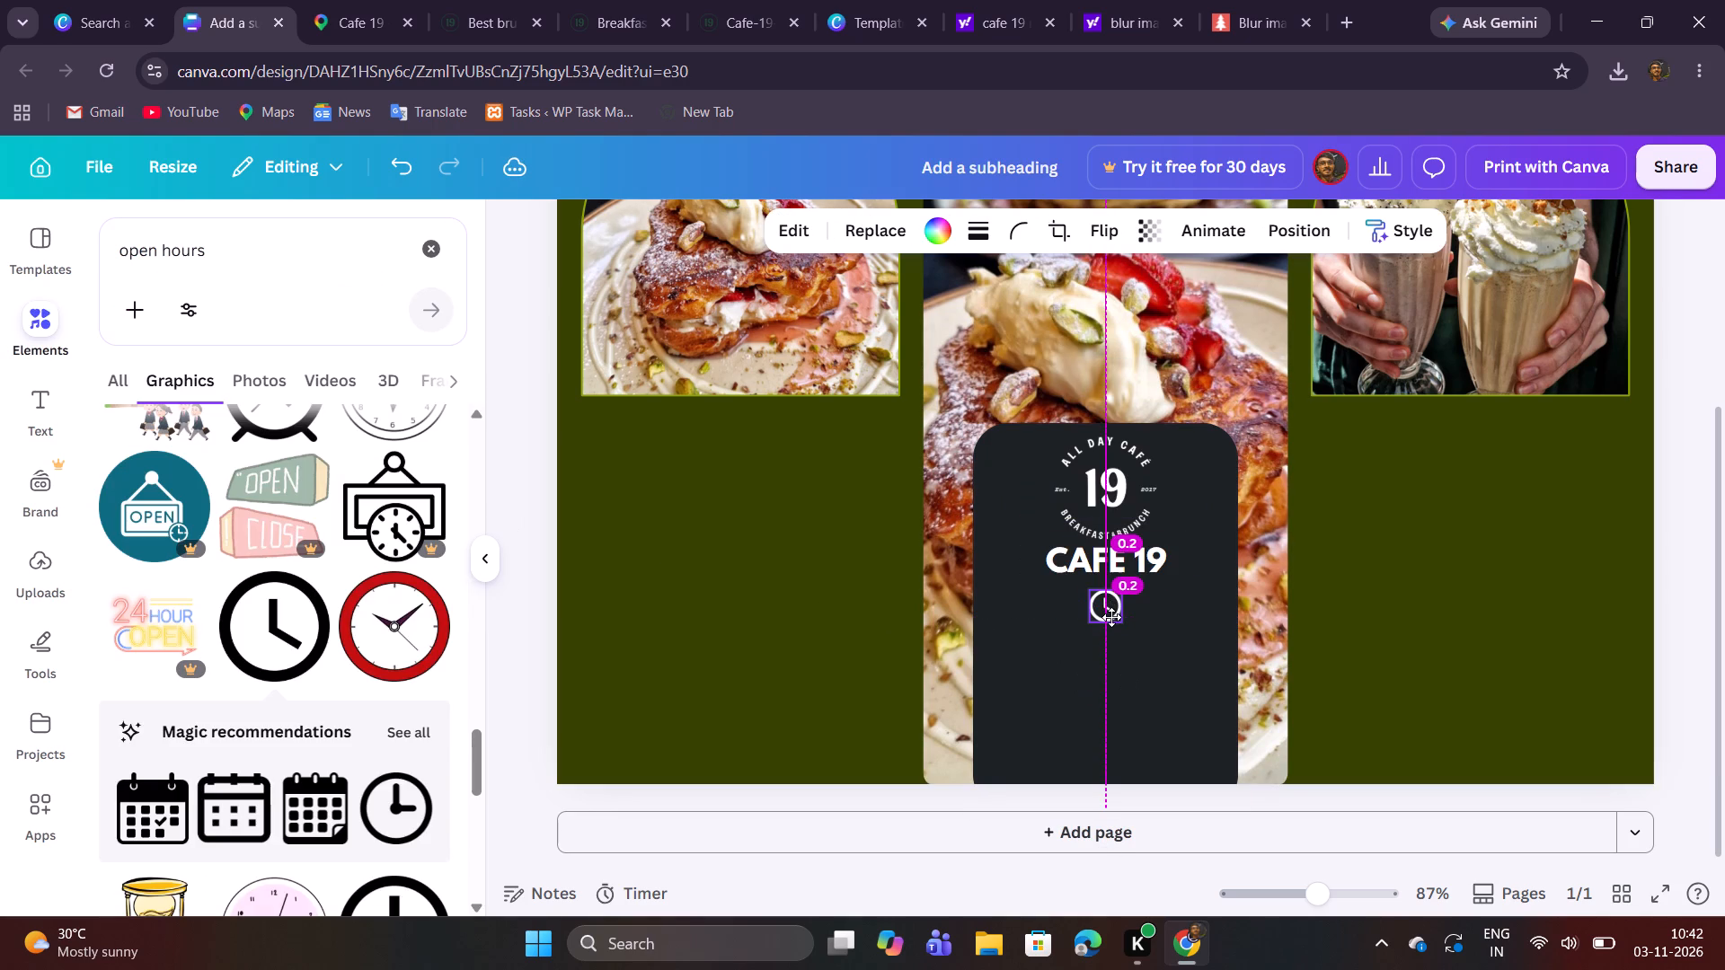
pyautogui.click(750, 877)
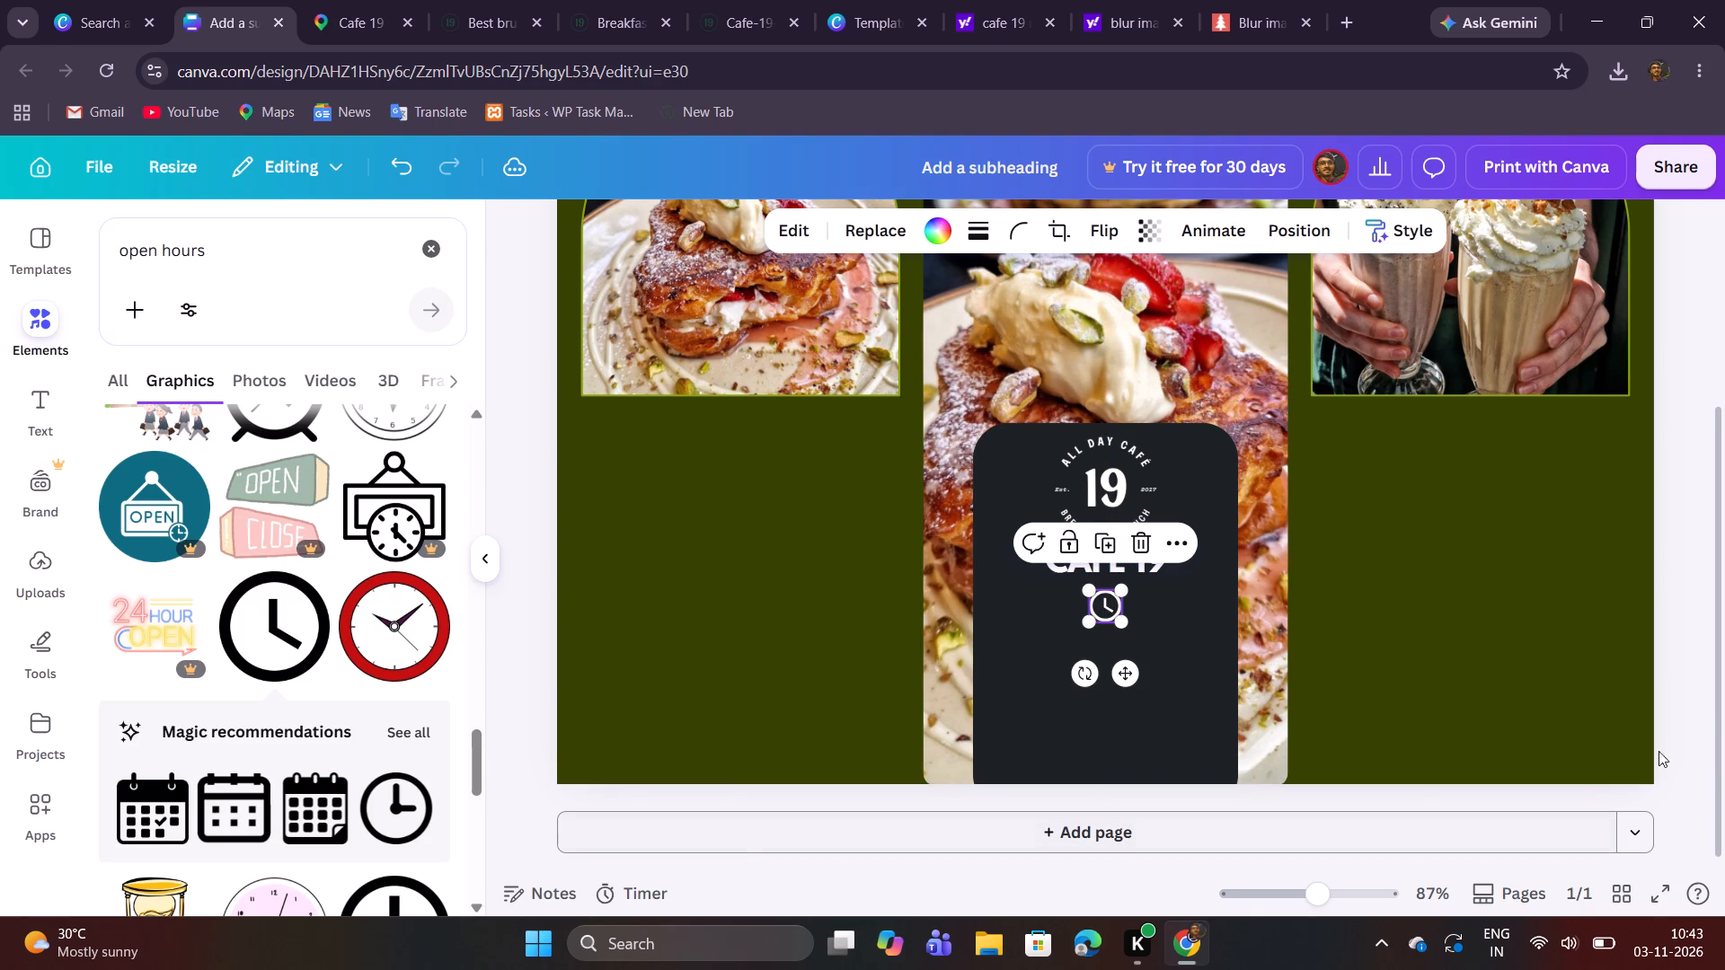
pyautogui.click(1699, 678)
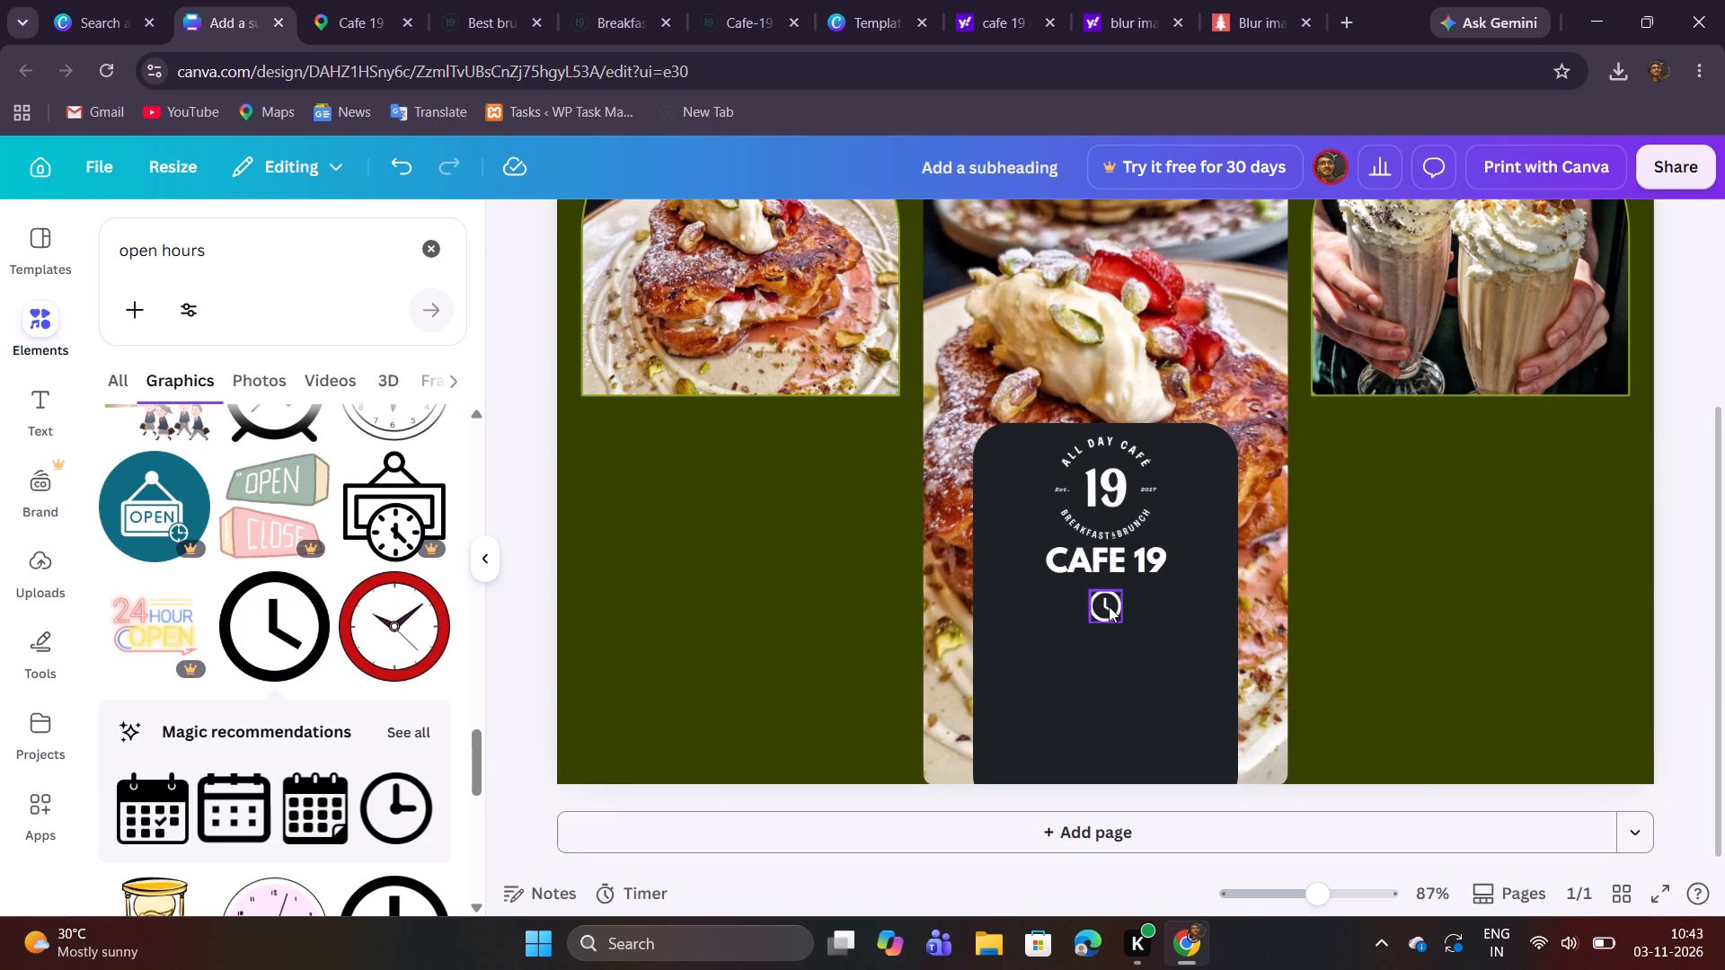
# Duplicate the CAFE 19 heading, place the copy below the clock icon and scale its text down to size 19.1.
pyautogui.click(1088, 560)
pyautogui.click(1110, 493)
pyautogui.moveTo(1146, 656); pyautogui.dragTo(1136, 678)
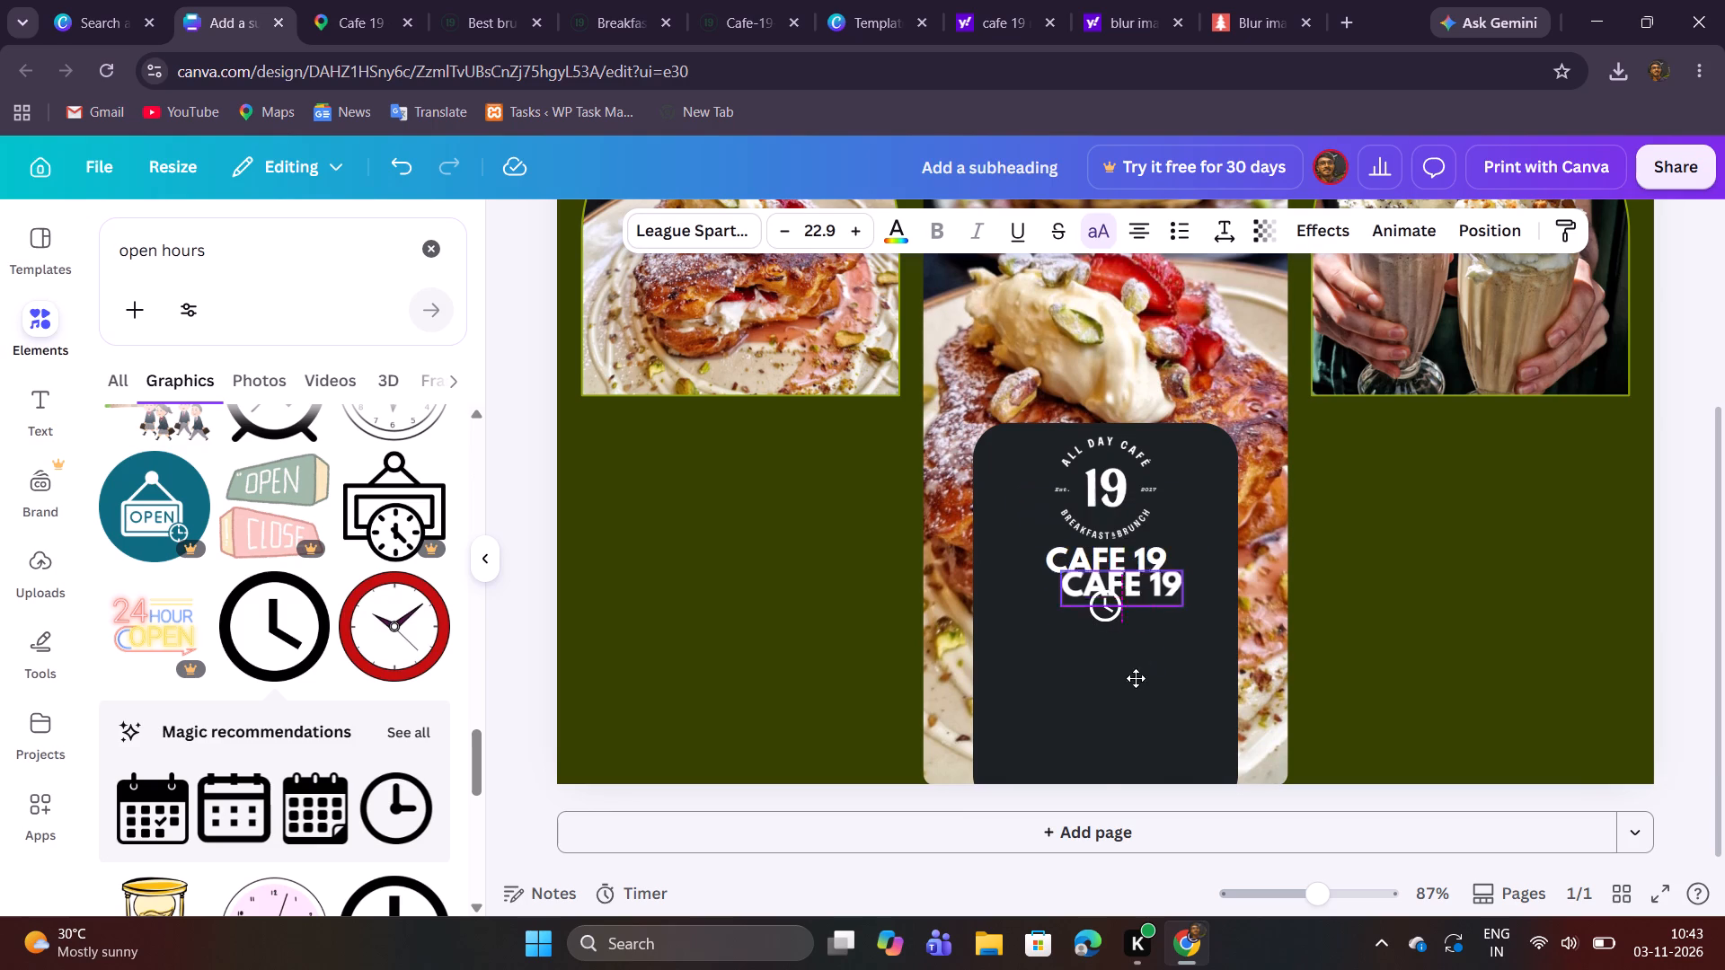
pyautogui.moveTo(1136, 678); pyautogui.dragTo(1132, 724)
pyautogui.click(1163, 665)
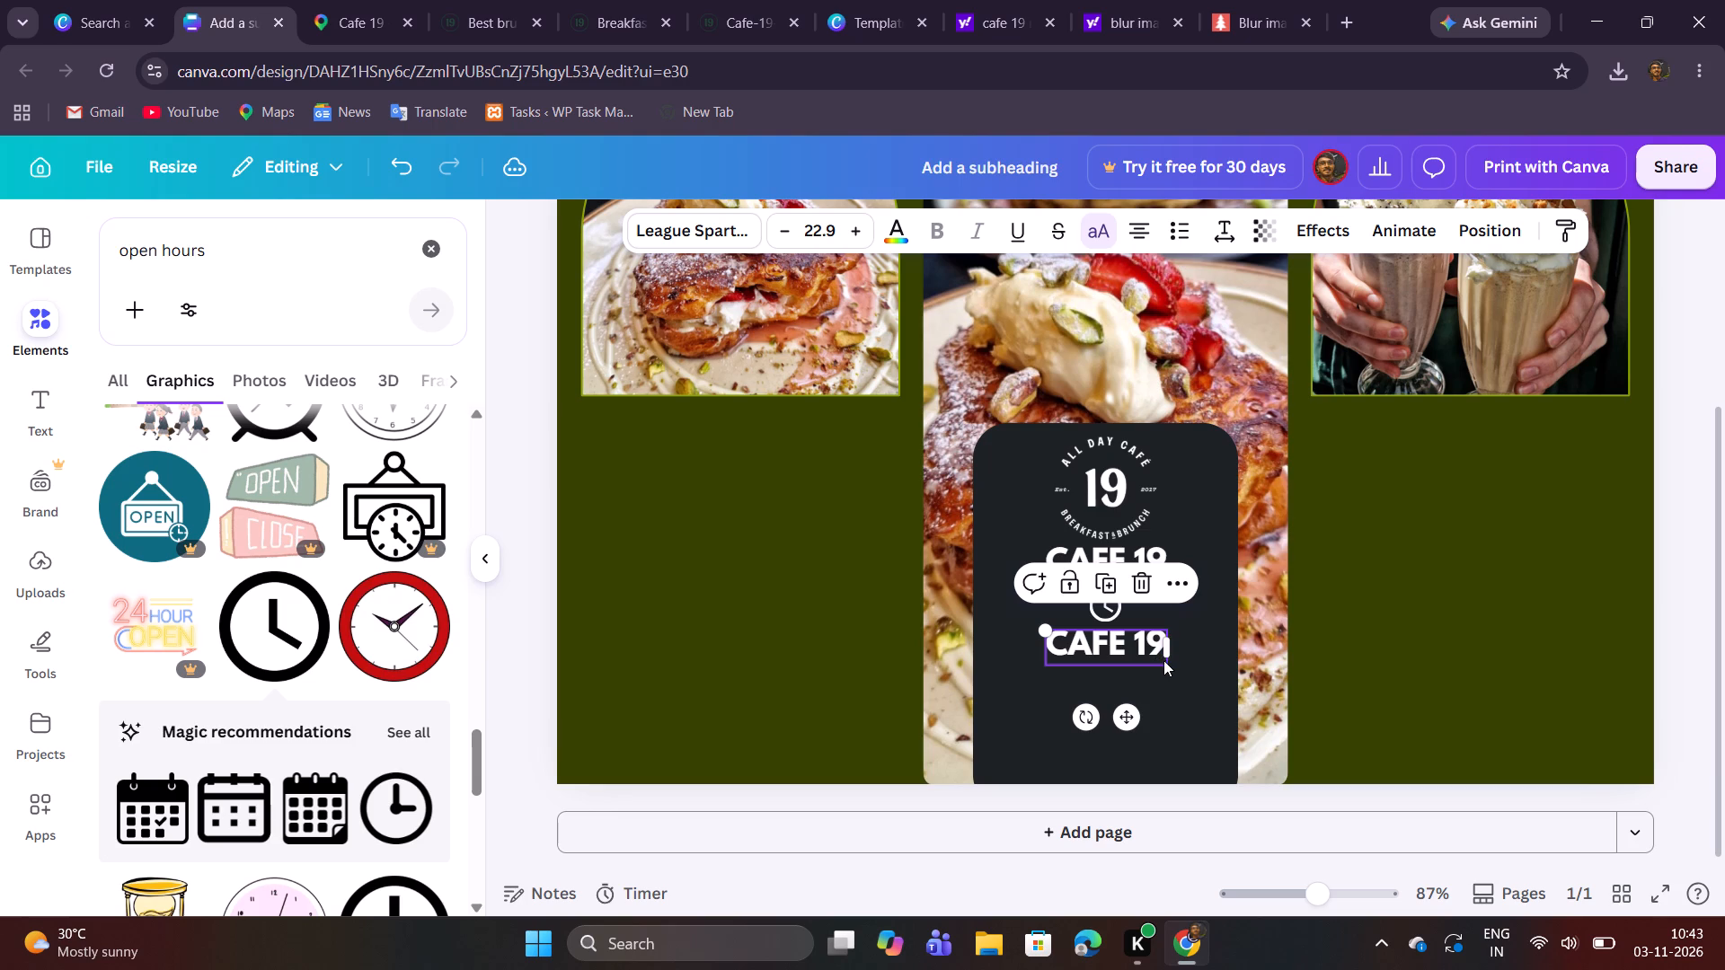
pyautogui.moveTo(1172, 666); pyautogui.dragTo(1172, 666)
pyautogui.moveTo(1172, 666); pyautogui.dragTo(1153, 660)
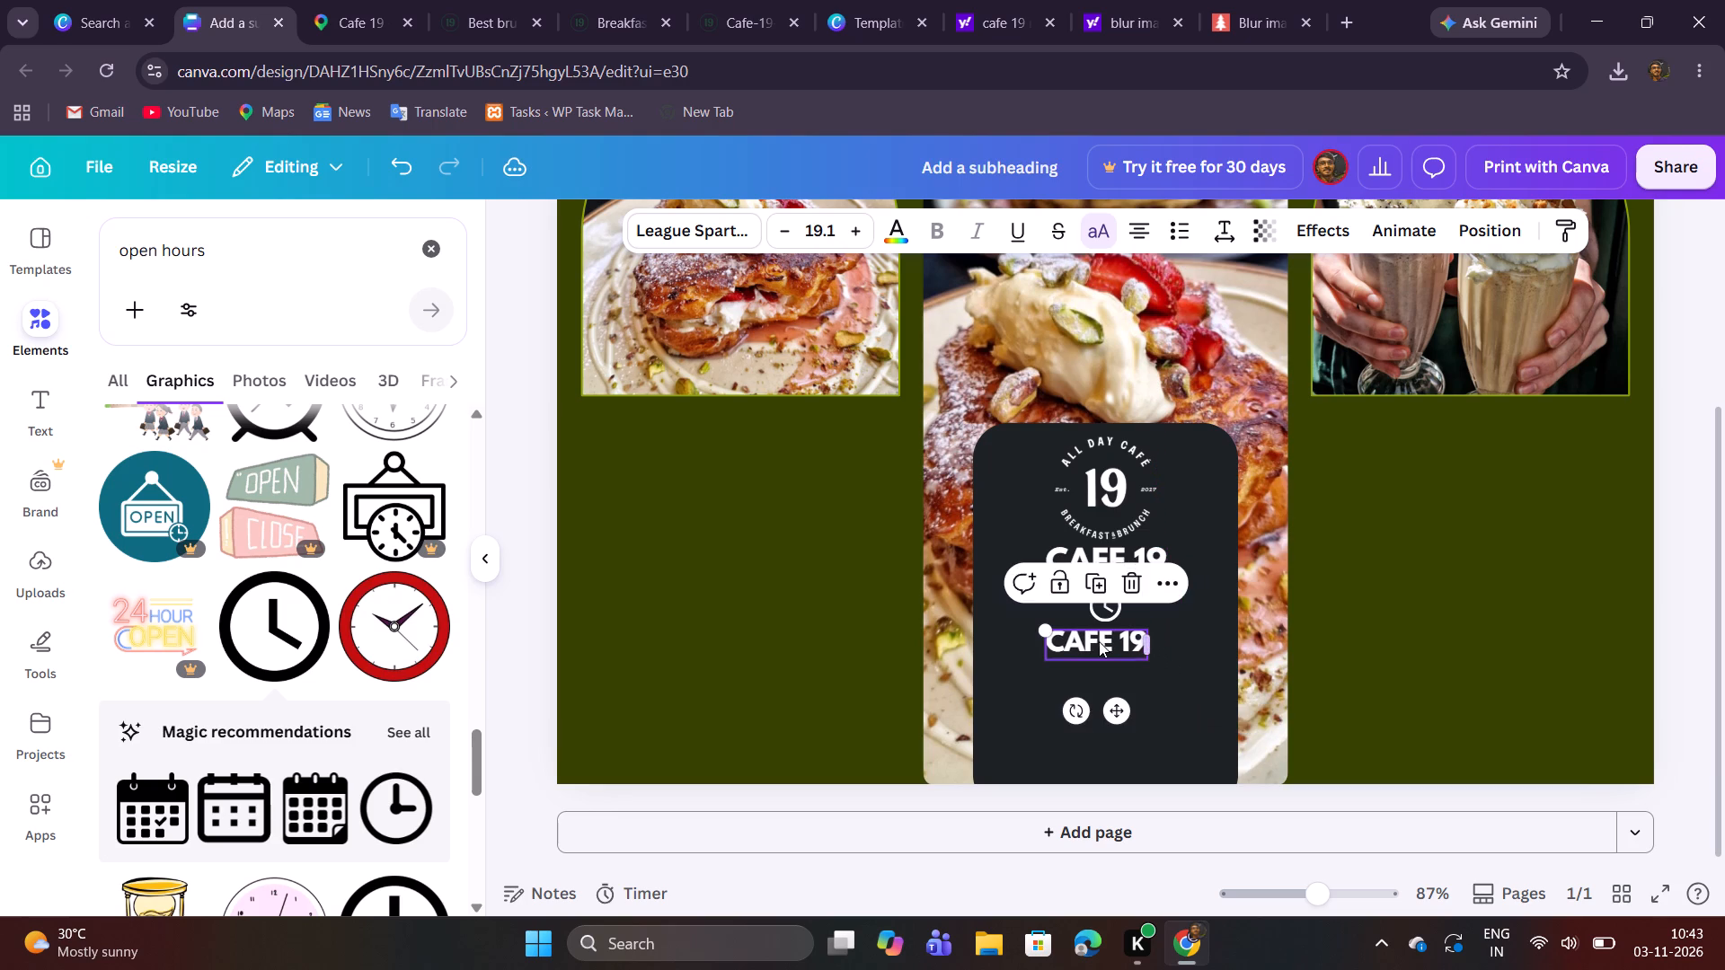
# Replace the text of the duplicated heading below the clock with "Open Hours".
pyautogui.doubleClick(1097, 640)
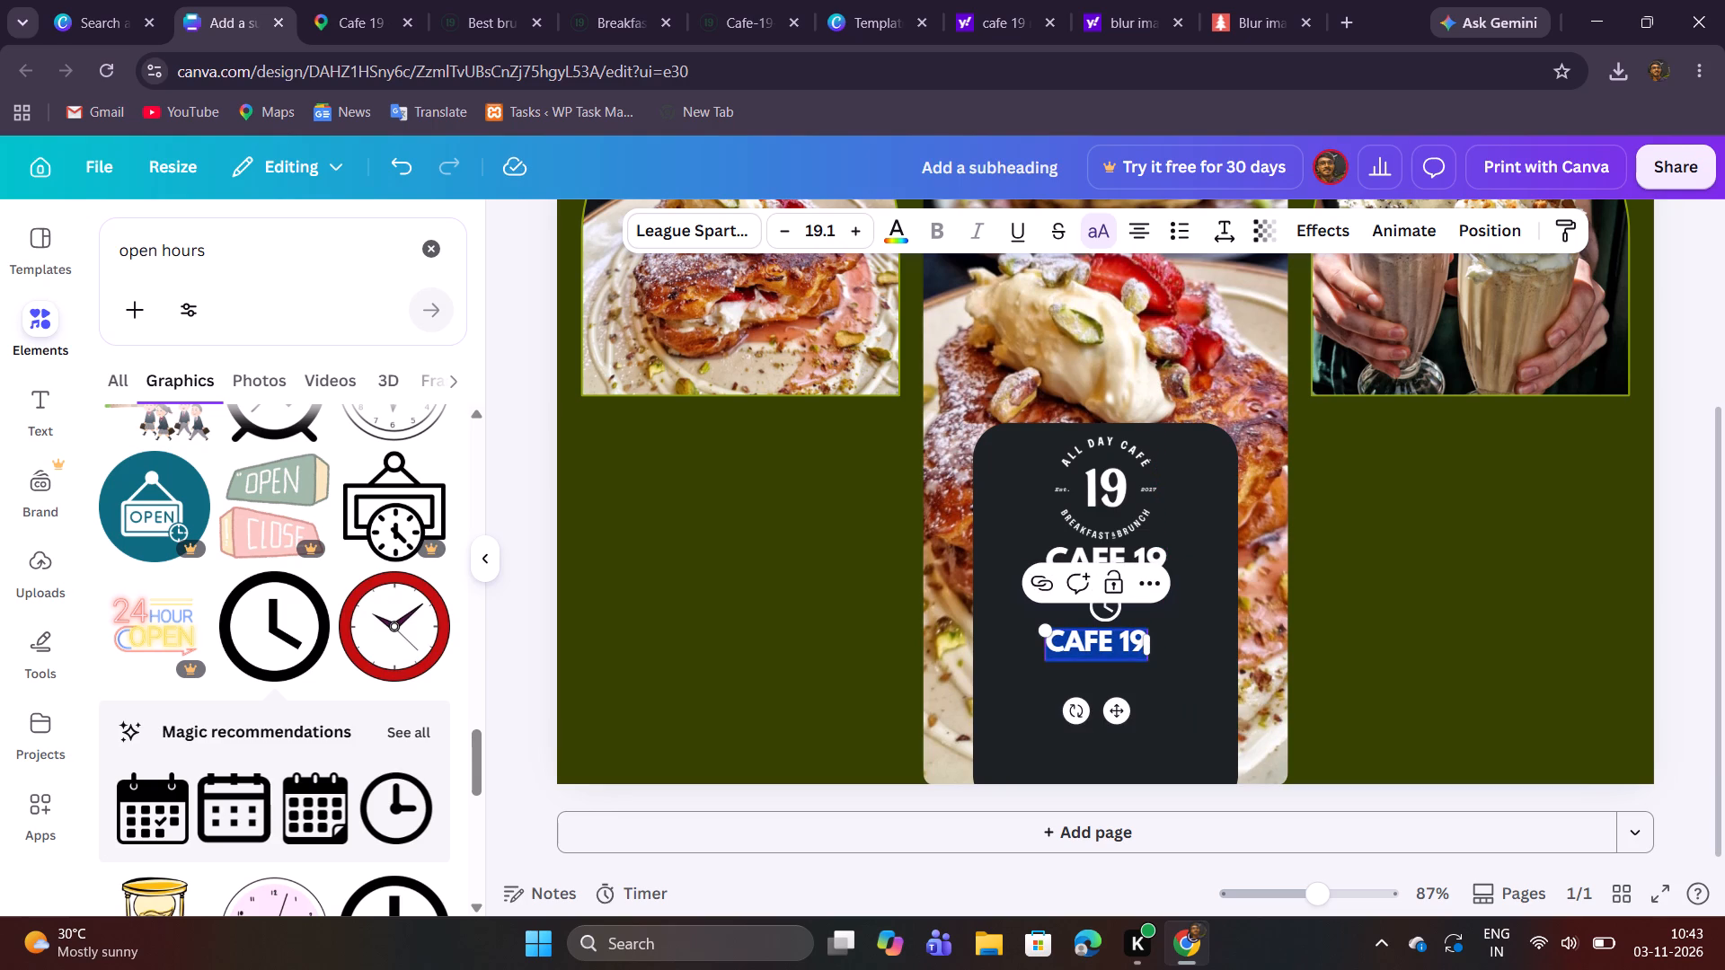
pyautogui.write('Op')
pyautogui.write('wn')
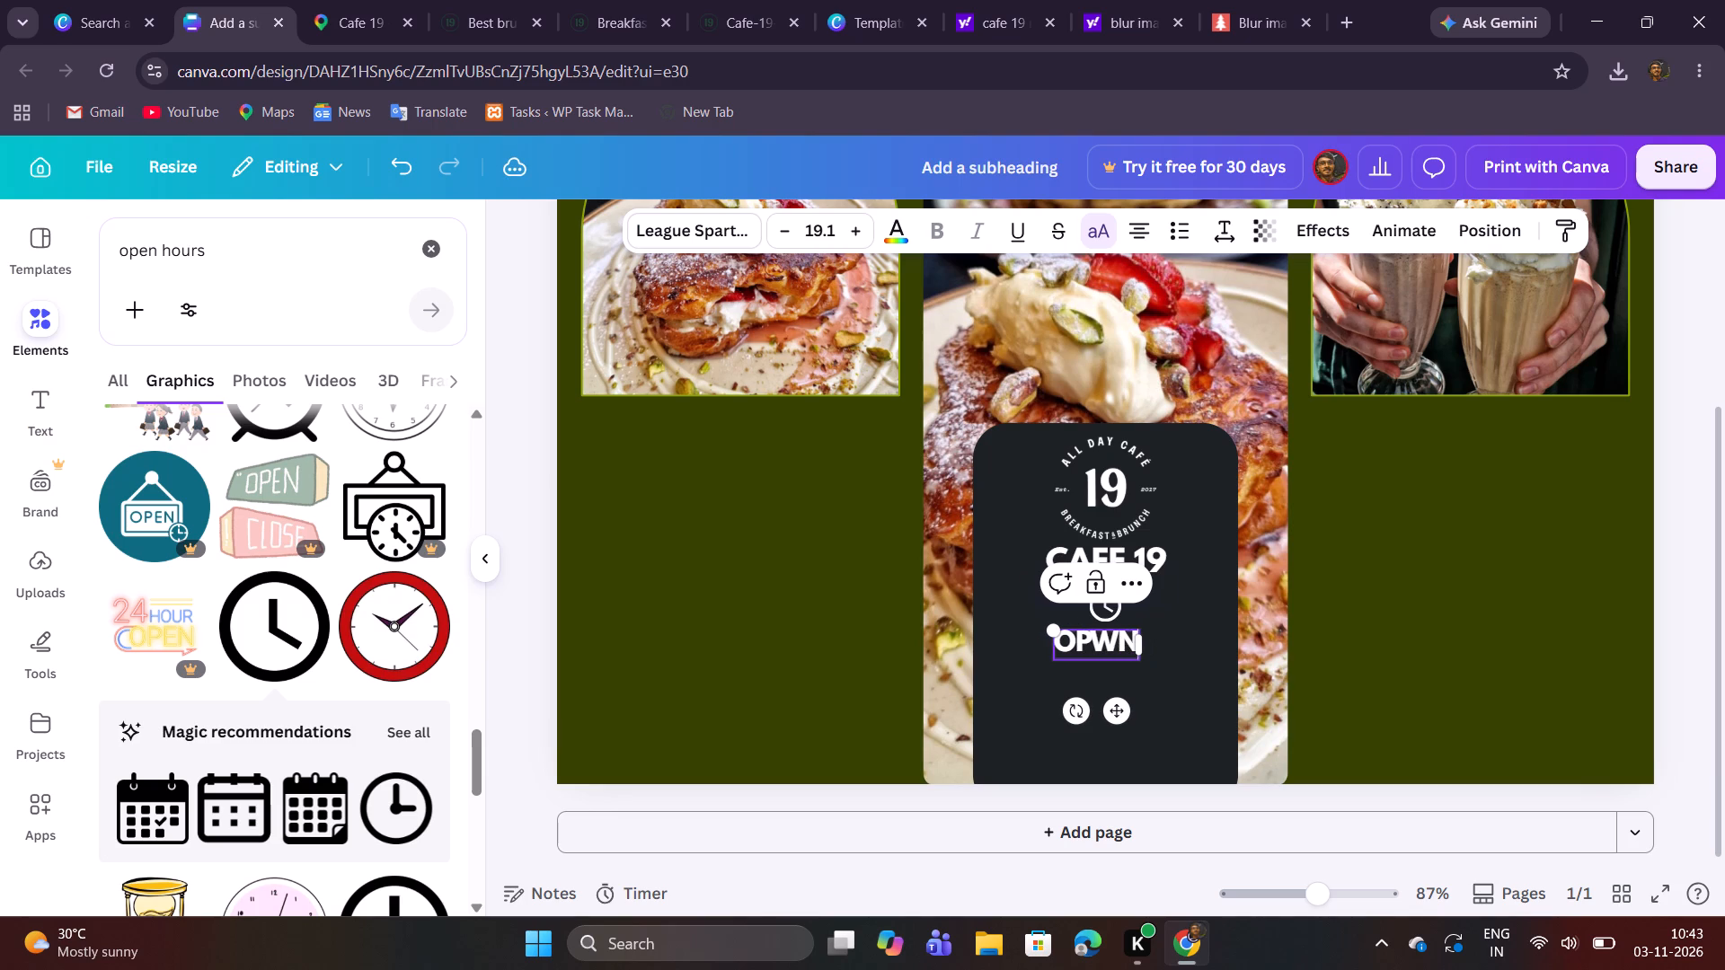
pyautogui.press('BackSpace')
pyautogui.press('BackSpace')
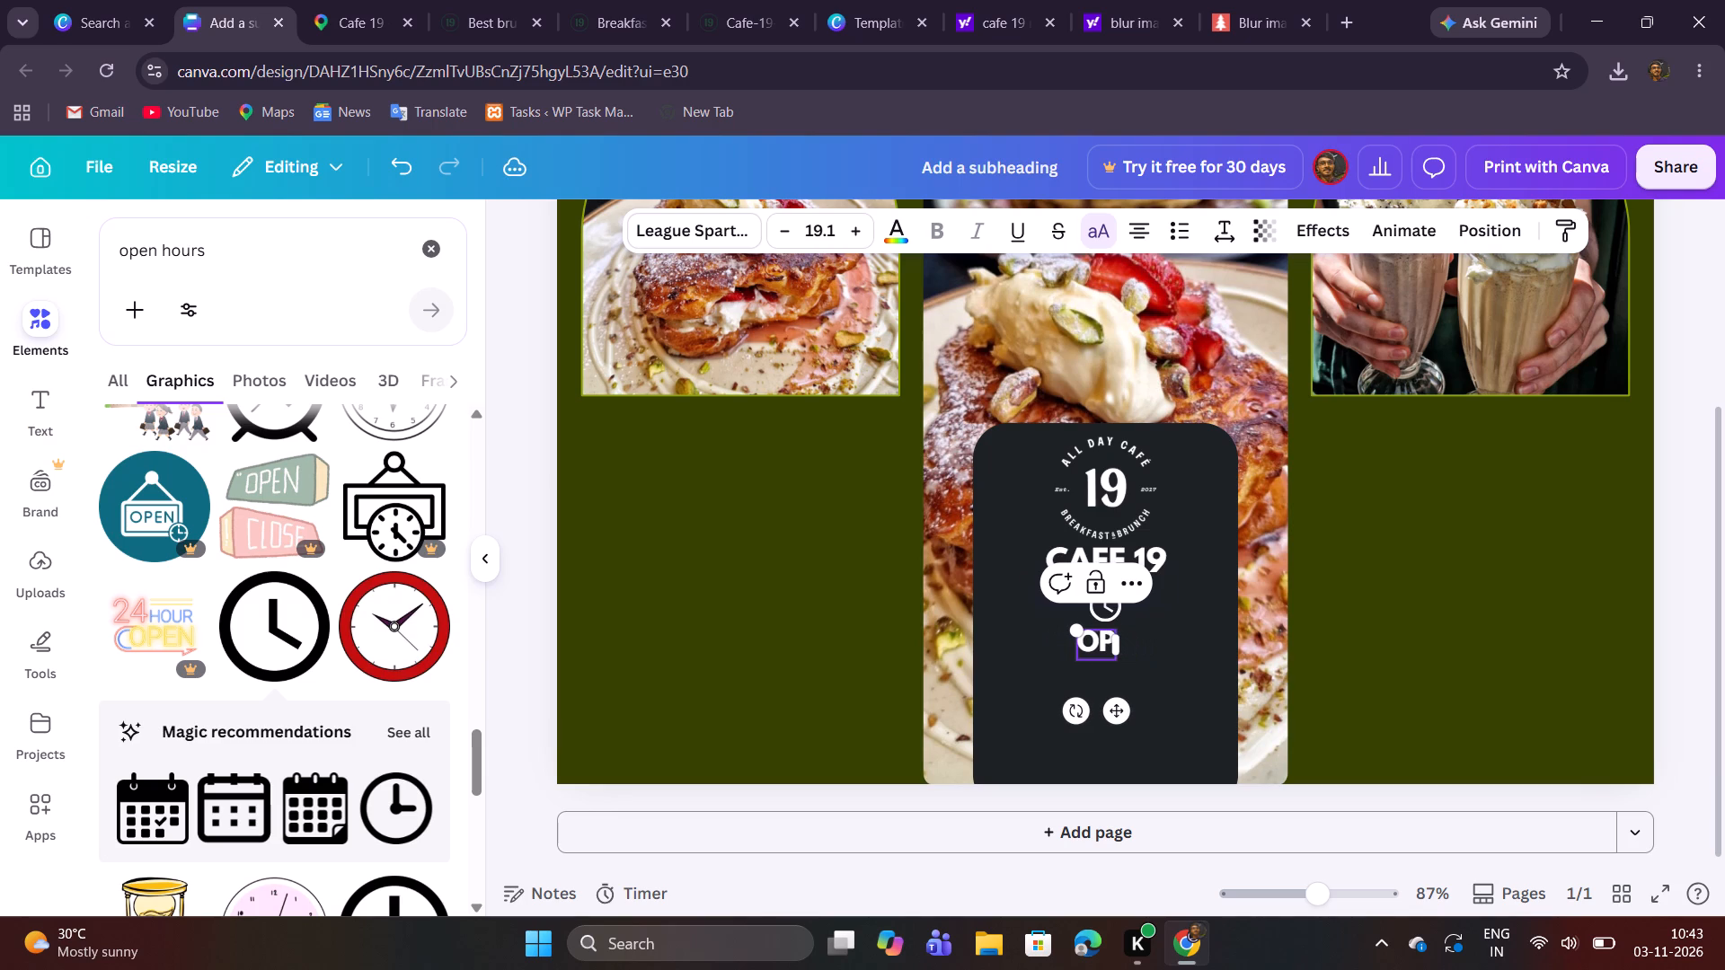
pyautogui.write('en')
pyautogui.press('space')
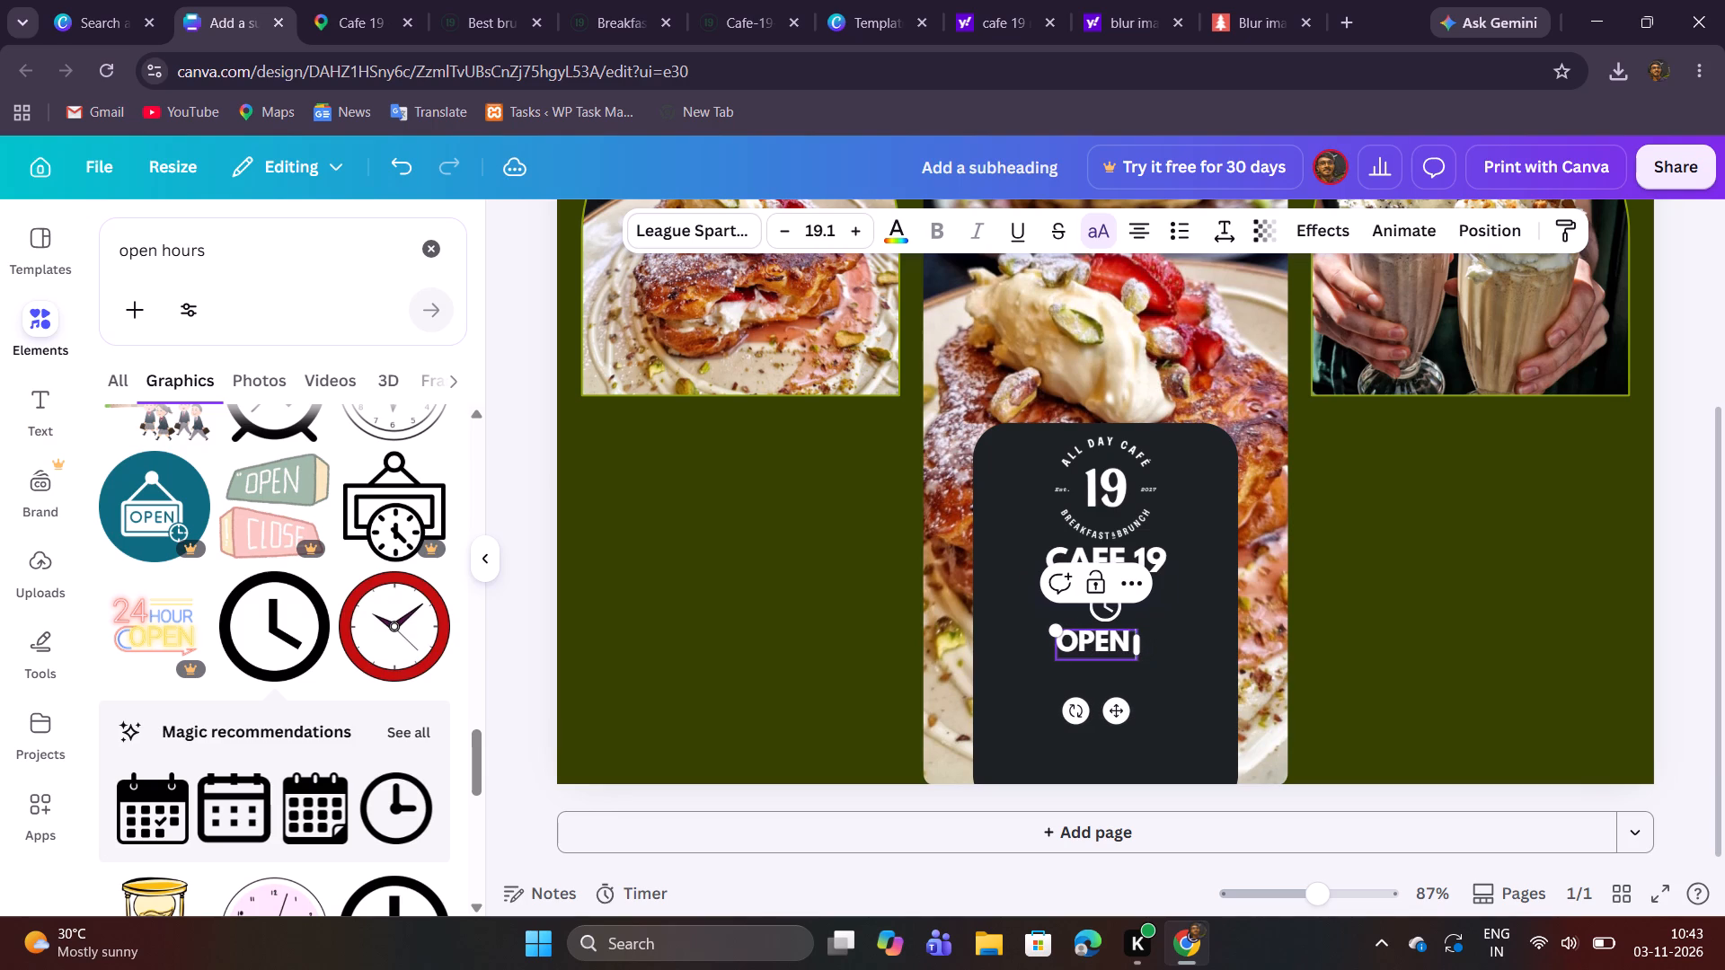
pyautogui.write('Hours')
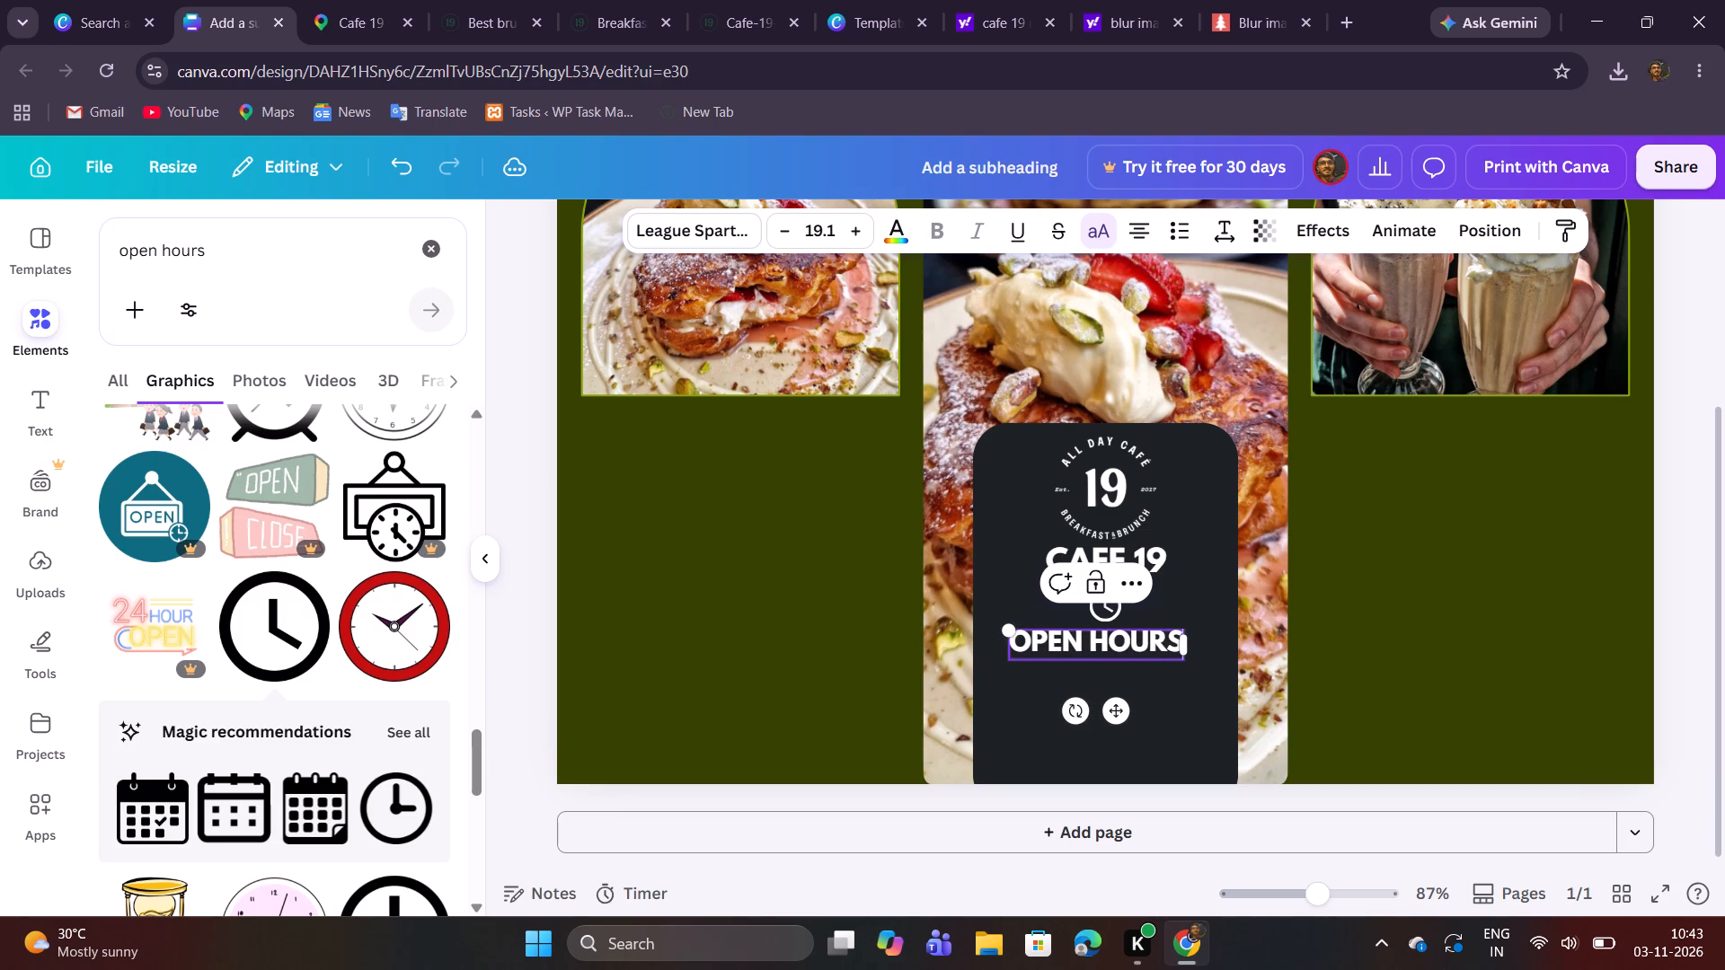
# Reduce the Open Hours text to font size 13.1.
pyautogui.click(793, 239)
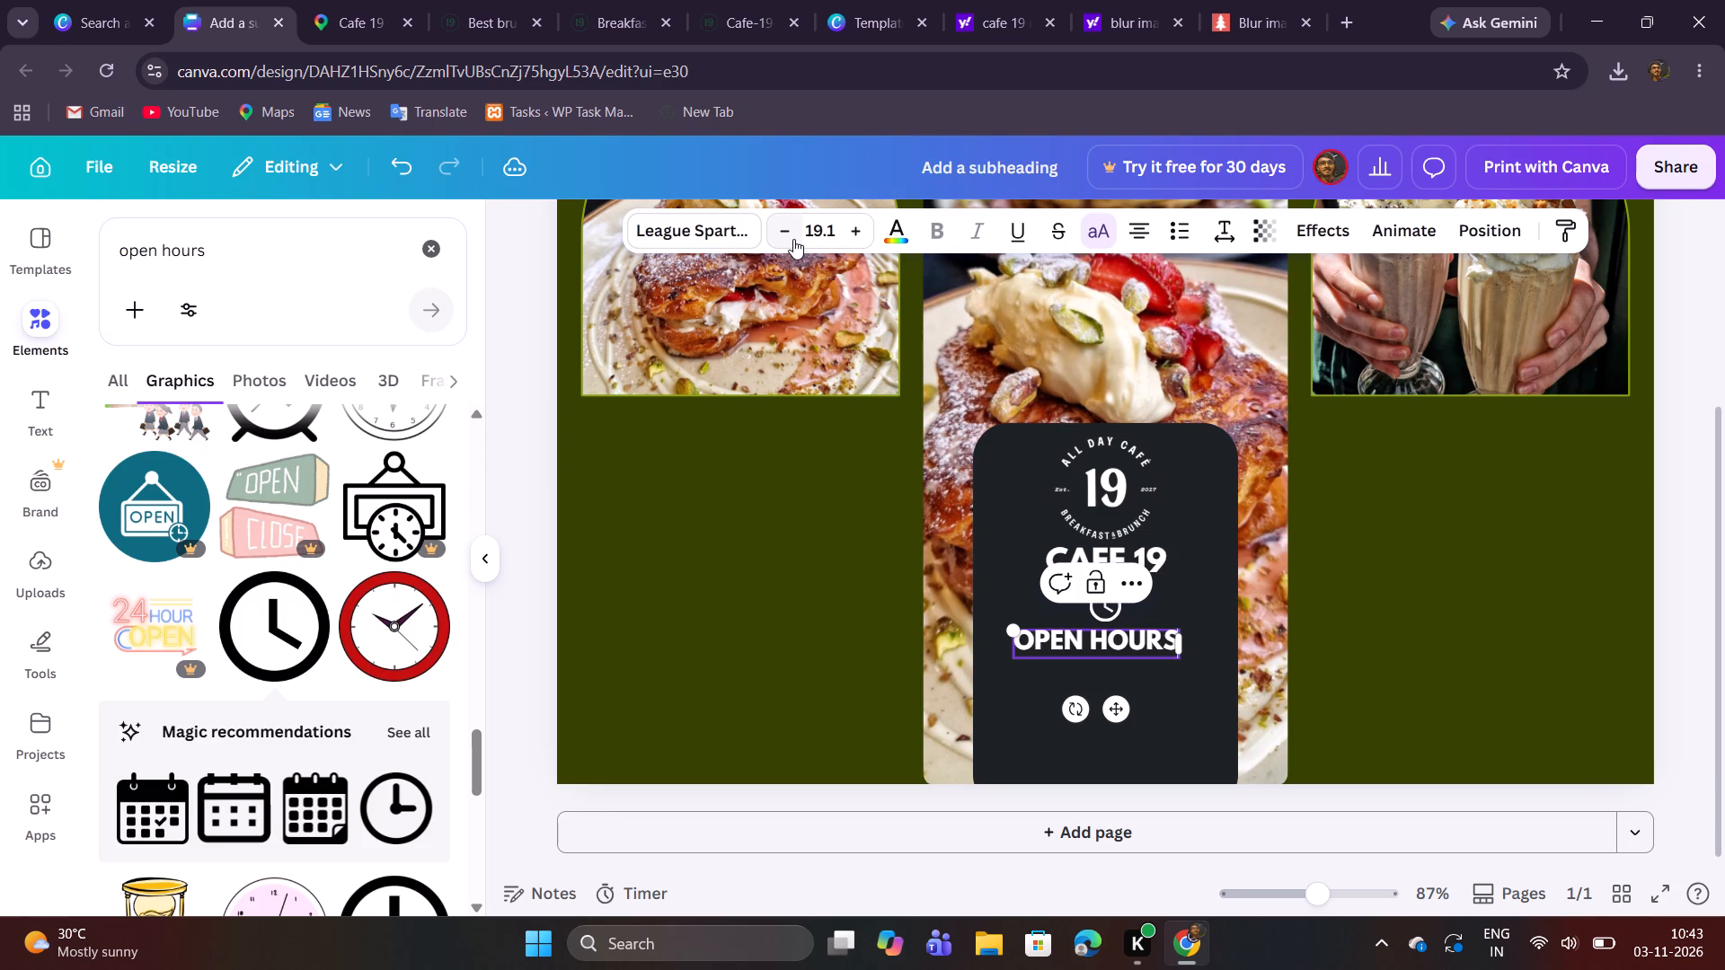
pyautogui.click(793, 239)
pyautogui.tripleClick(792, 239)
pyautogui.click(792, 239)
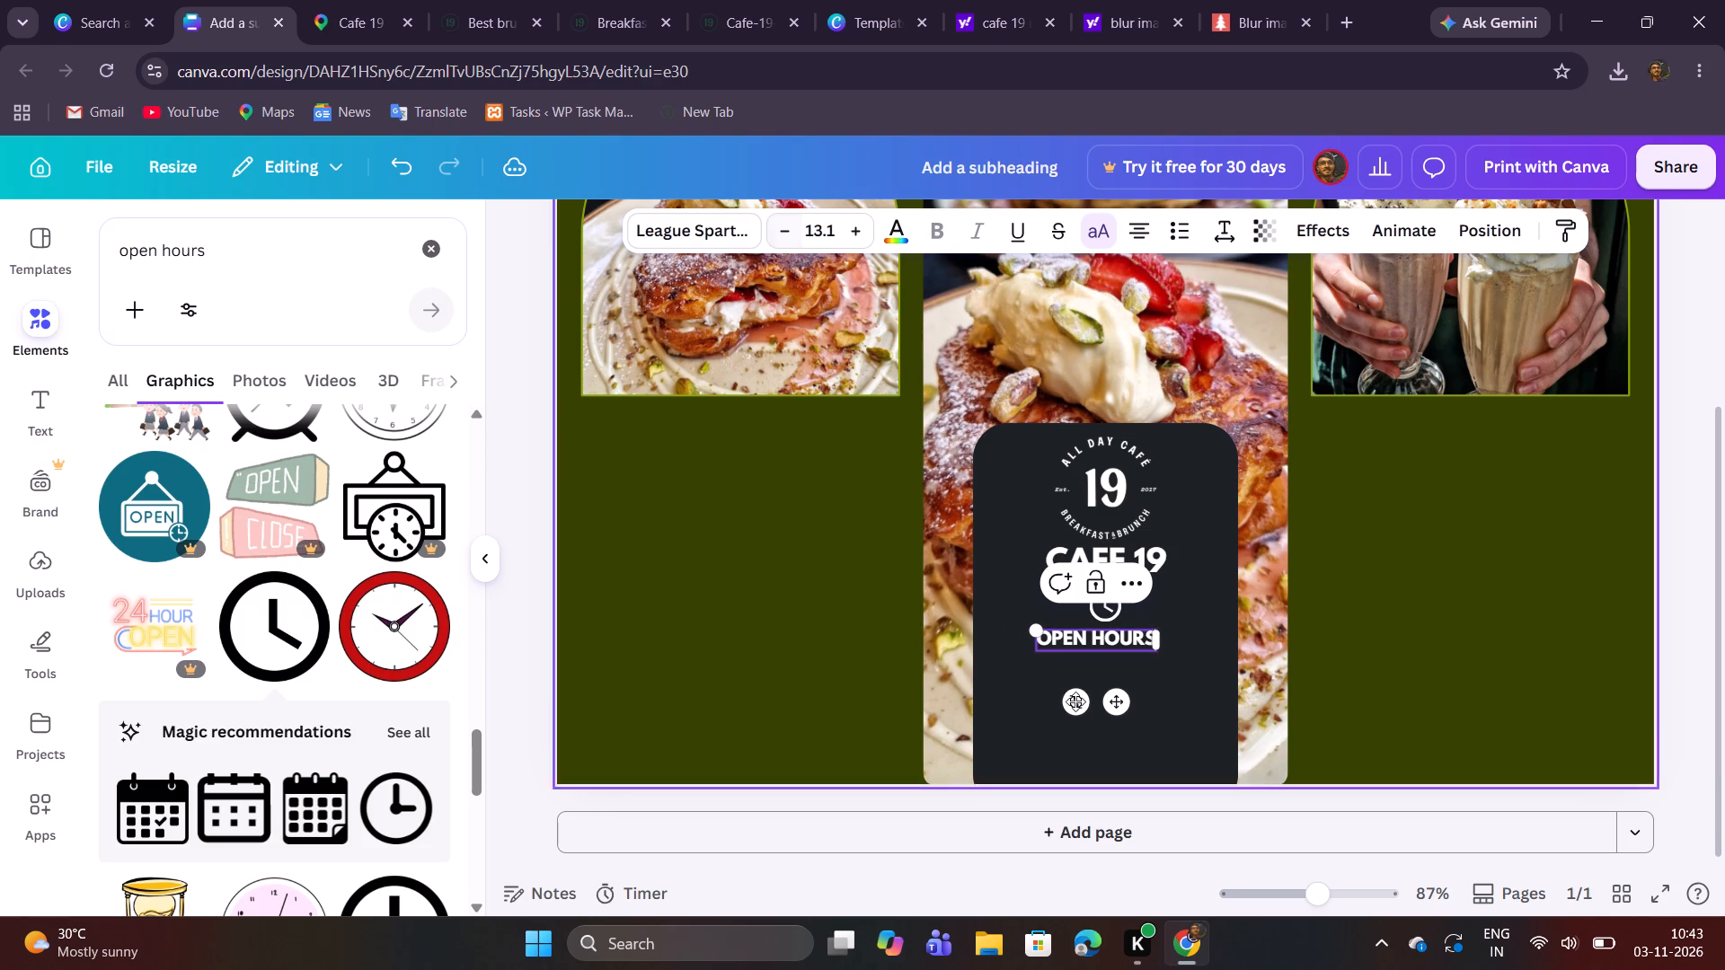
# Centre the Open Hours text directly beneath the clock icon in the info box.
pyautogui.moveTo(1120, 705); pyautogui.dragTo(1139, 710)
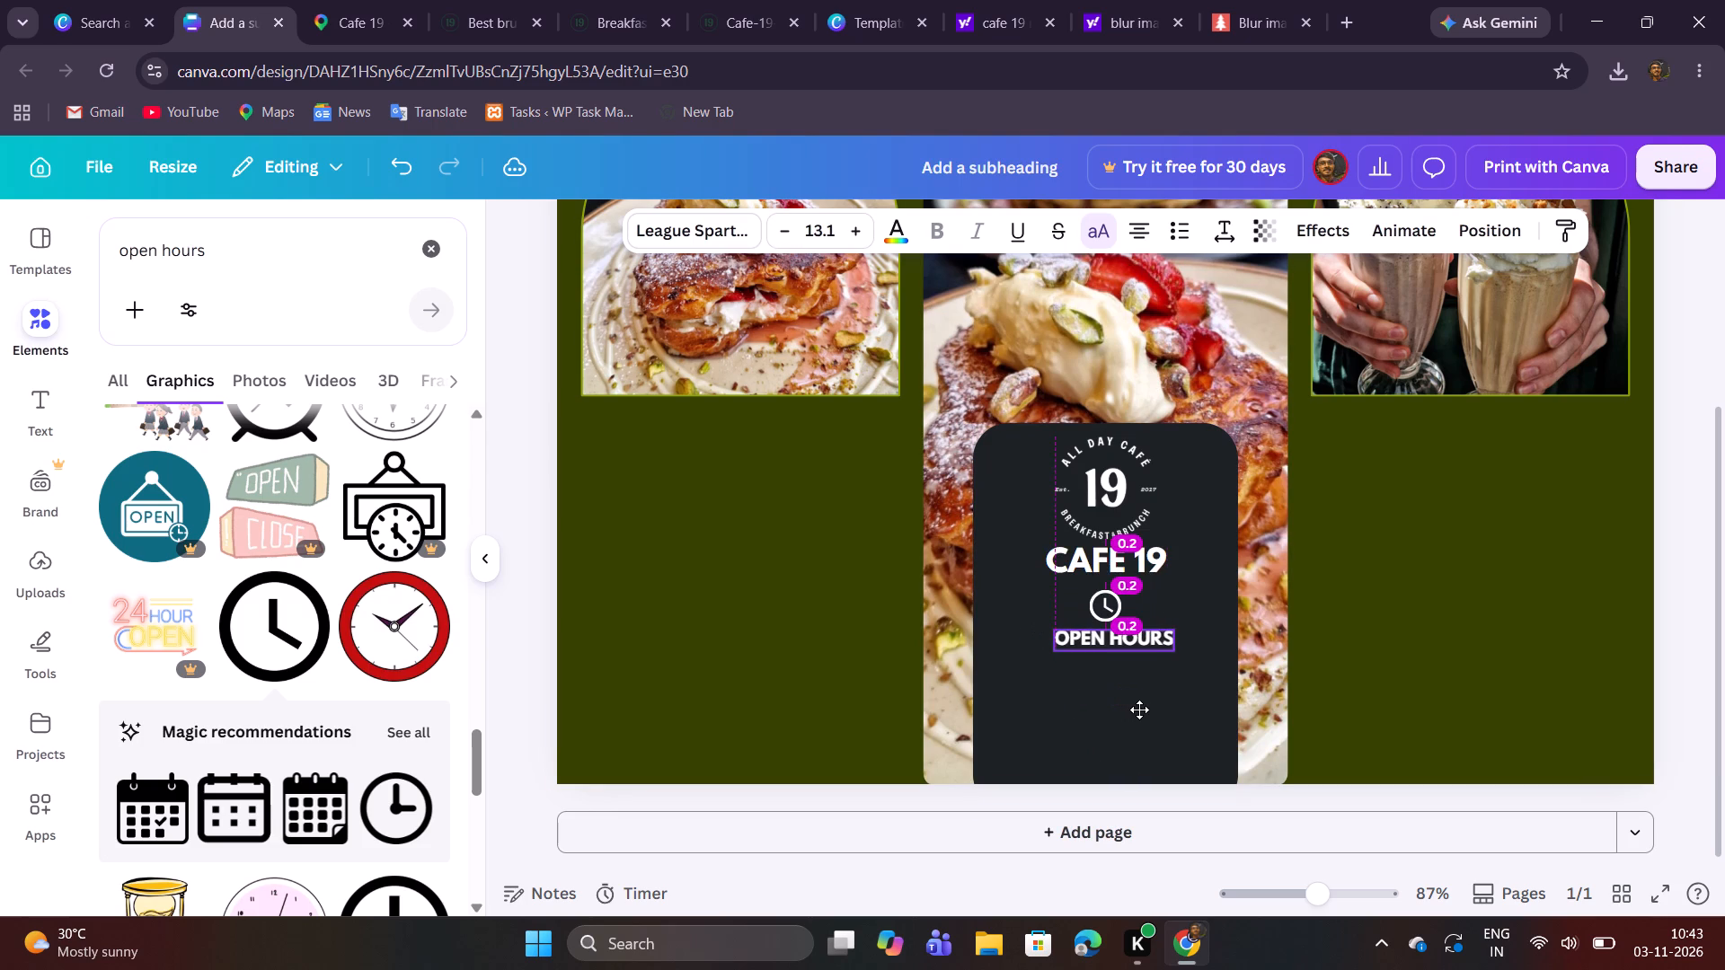
pyautogui.moveTo(1139, 710); pyautogui.dragTo(1135, 711)
pyautogui.moveTo(1135, 711); pyautogui.dragTo(1135, 718)
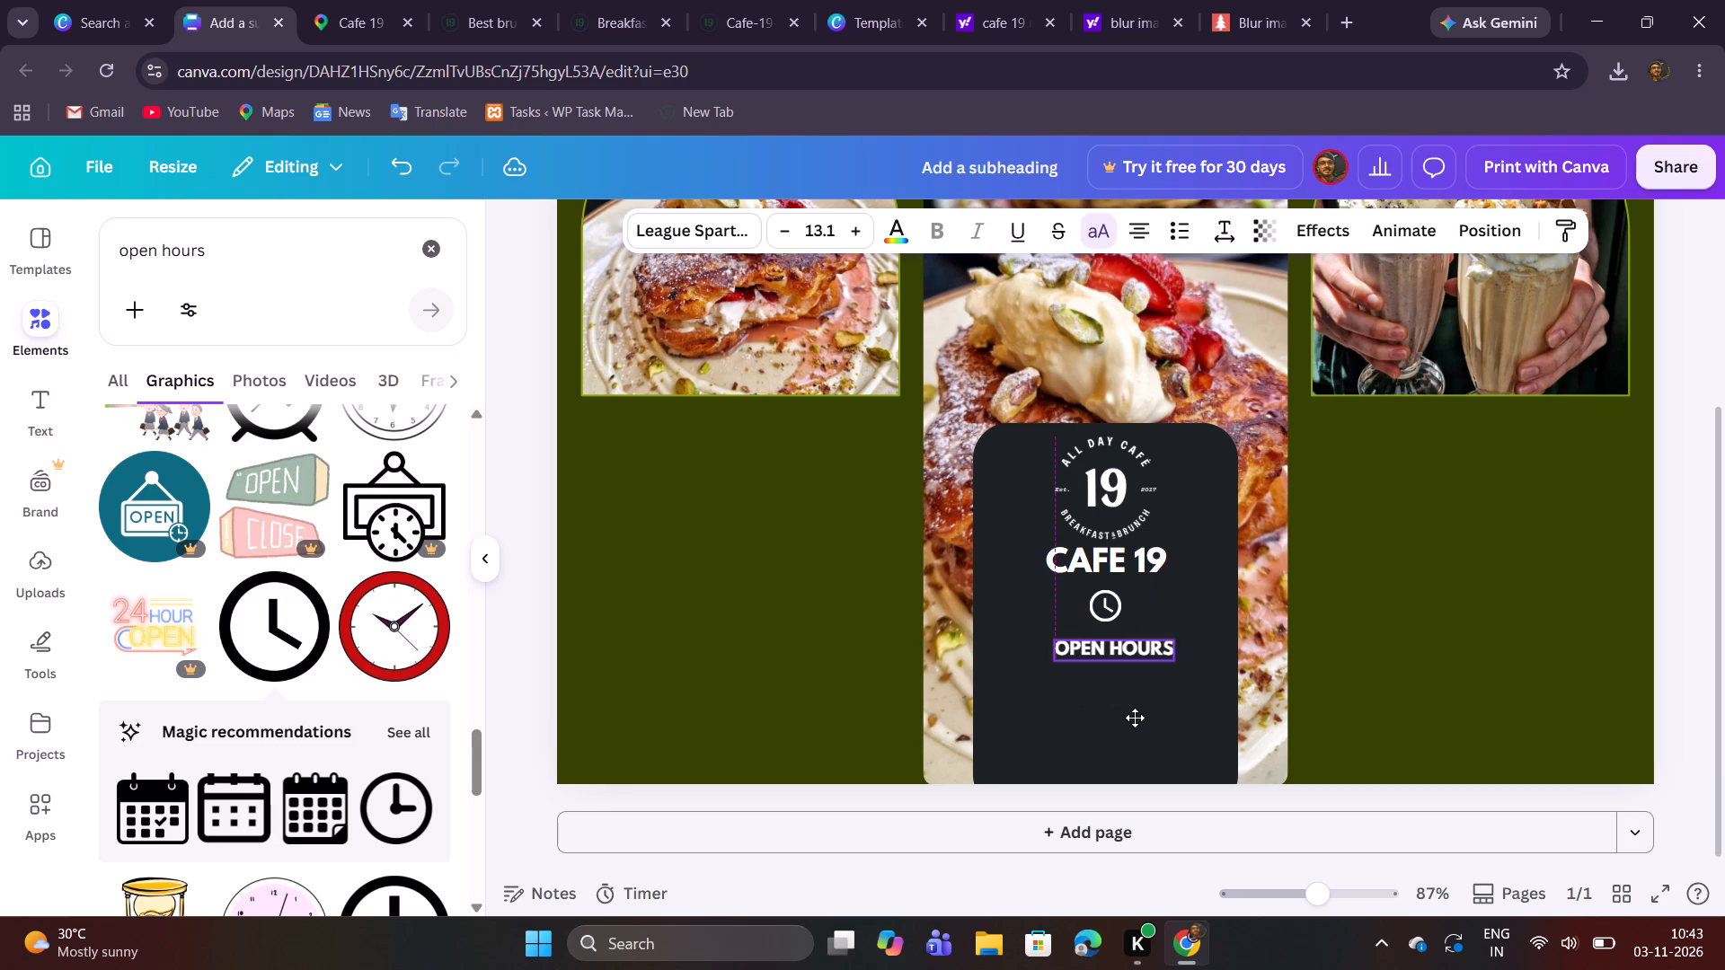
pyautogui.moveTo(1135, 718); pyautogui.dragTo(1136, 718)
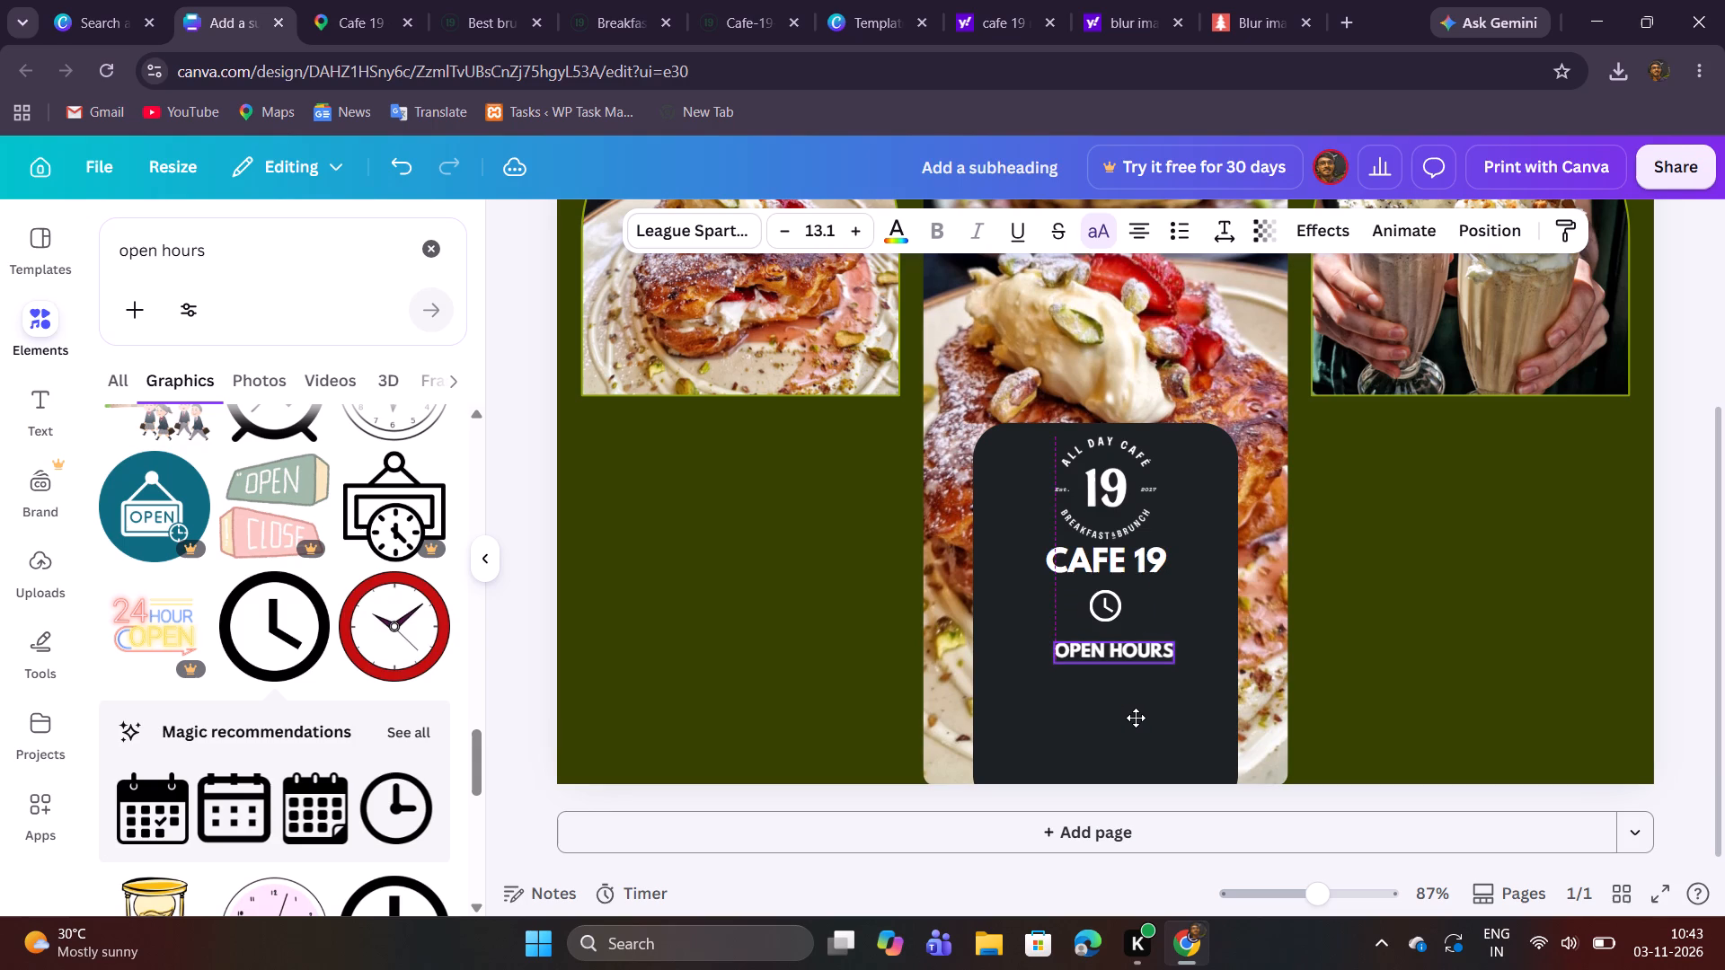
pyautogui.moveTo(1136, 718); pyautogui.dragTo(1133, 709)
pyautogui.click(1190, 715)
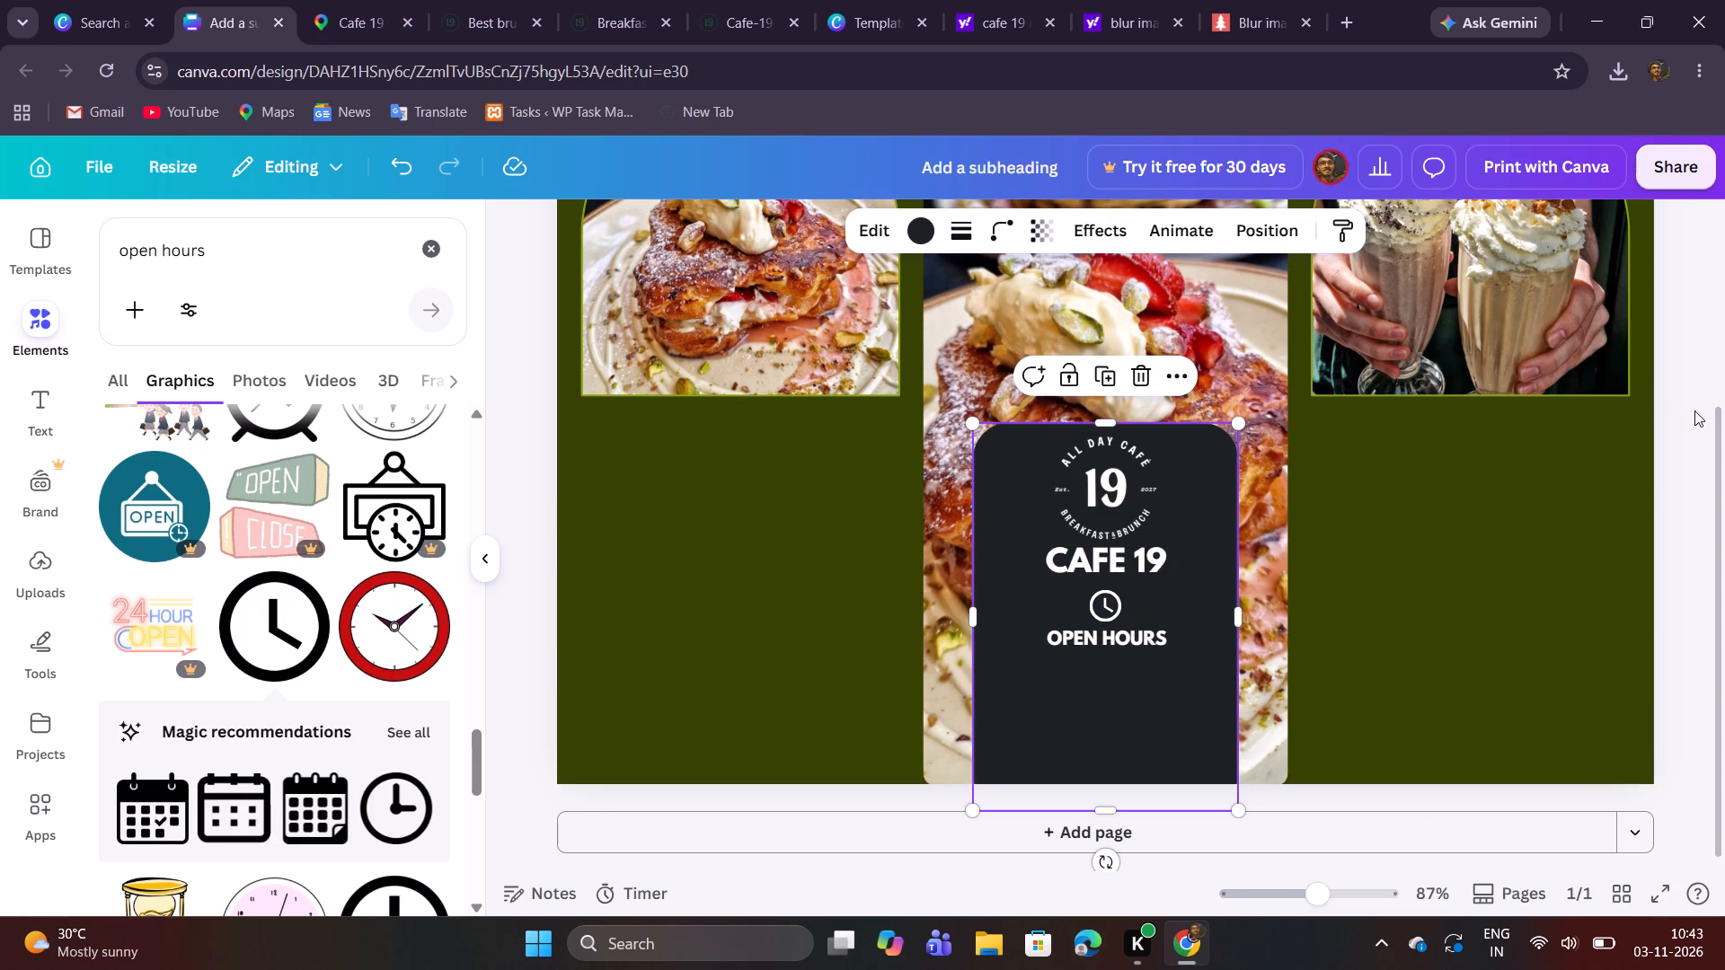
# Check the reference template's info box and turn off the uppercase styling on the Open Hours text to match it.
pyautogui.click(358, 17)
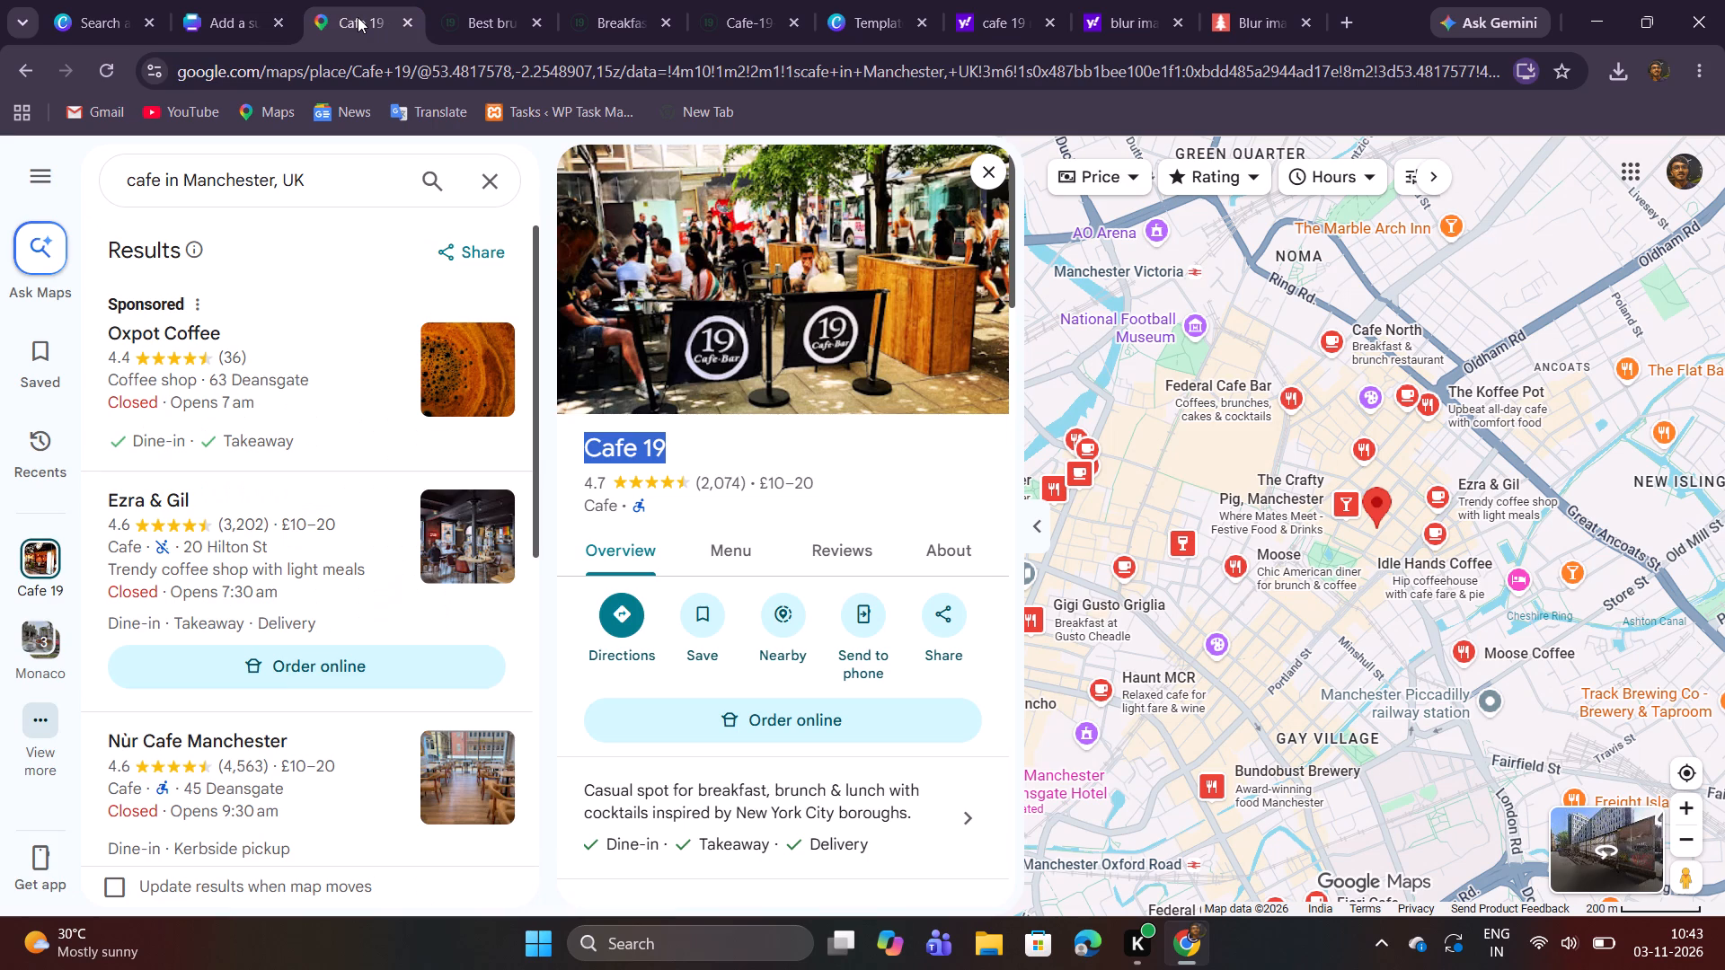
pyautogui.click(74, 0)
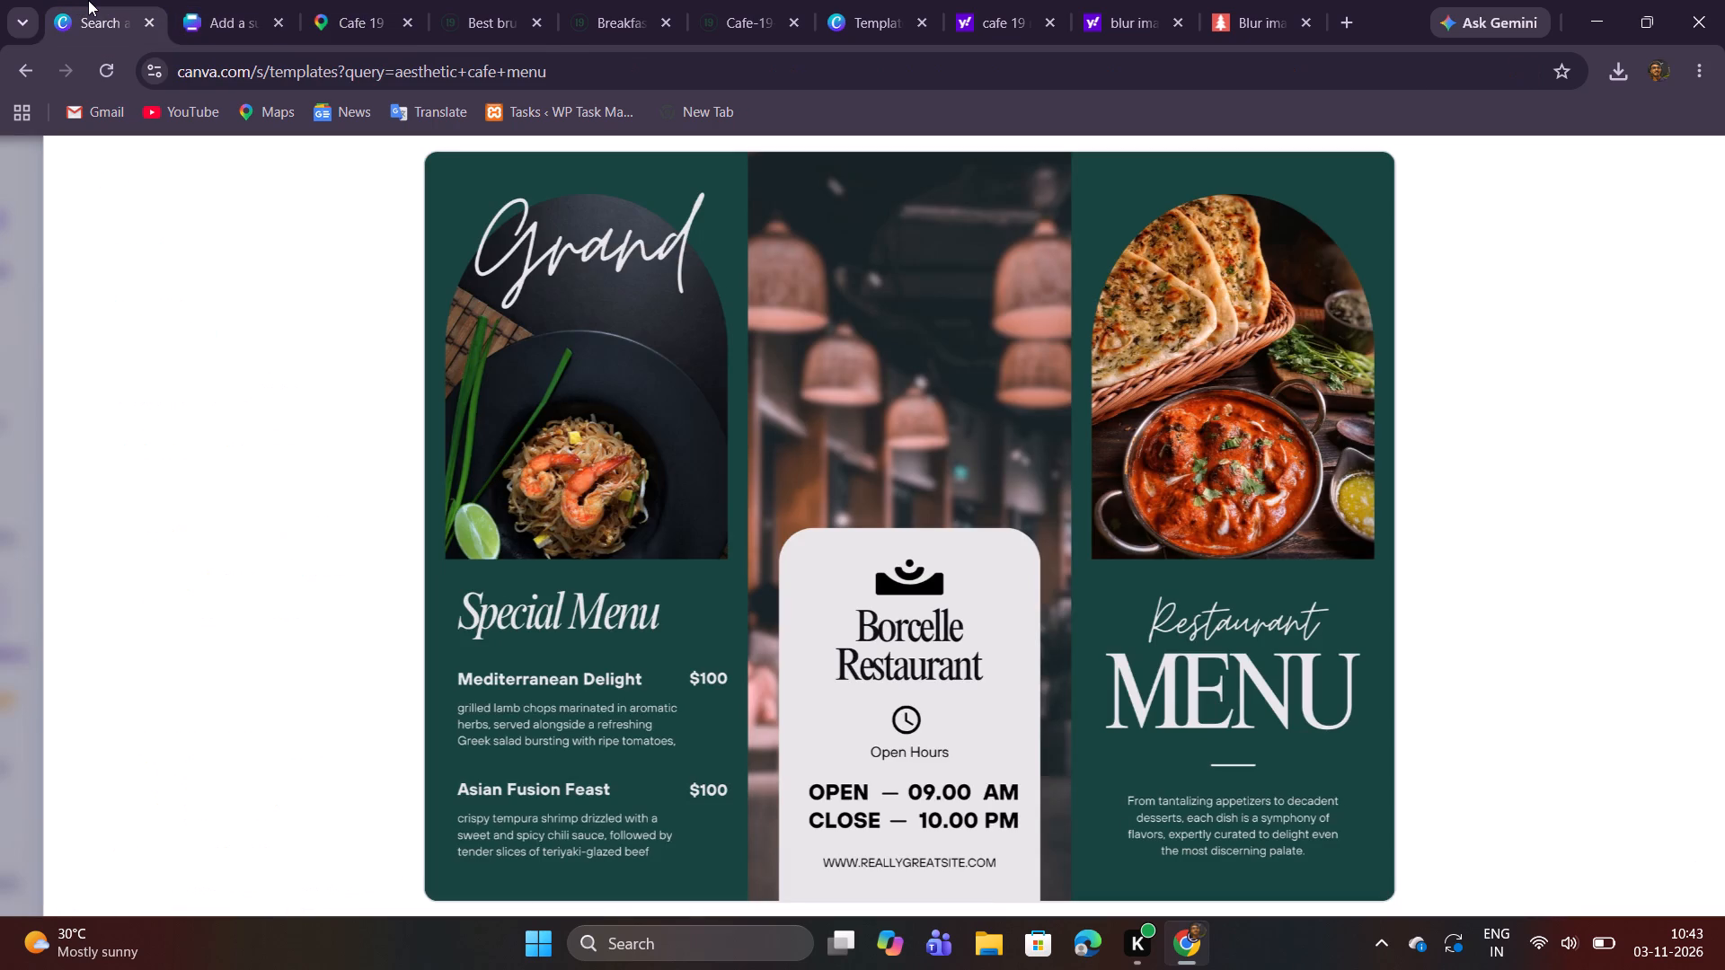
pyautogui.click(239, 0)
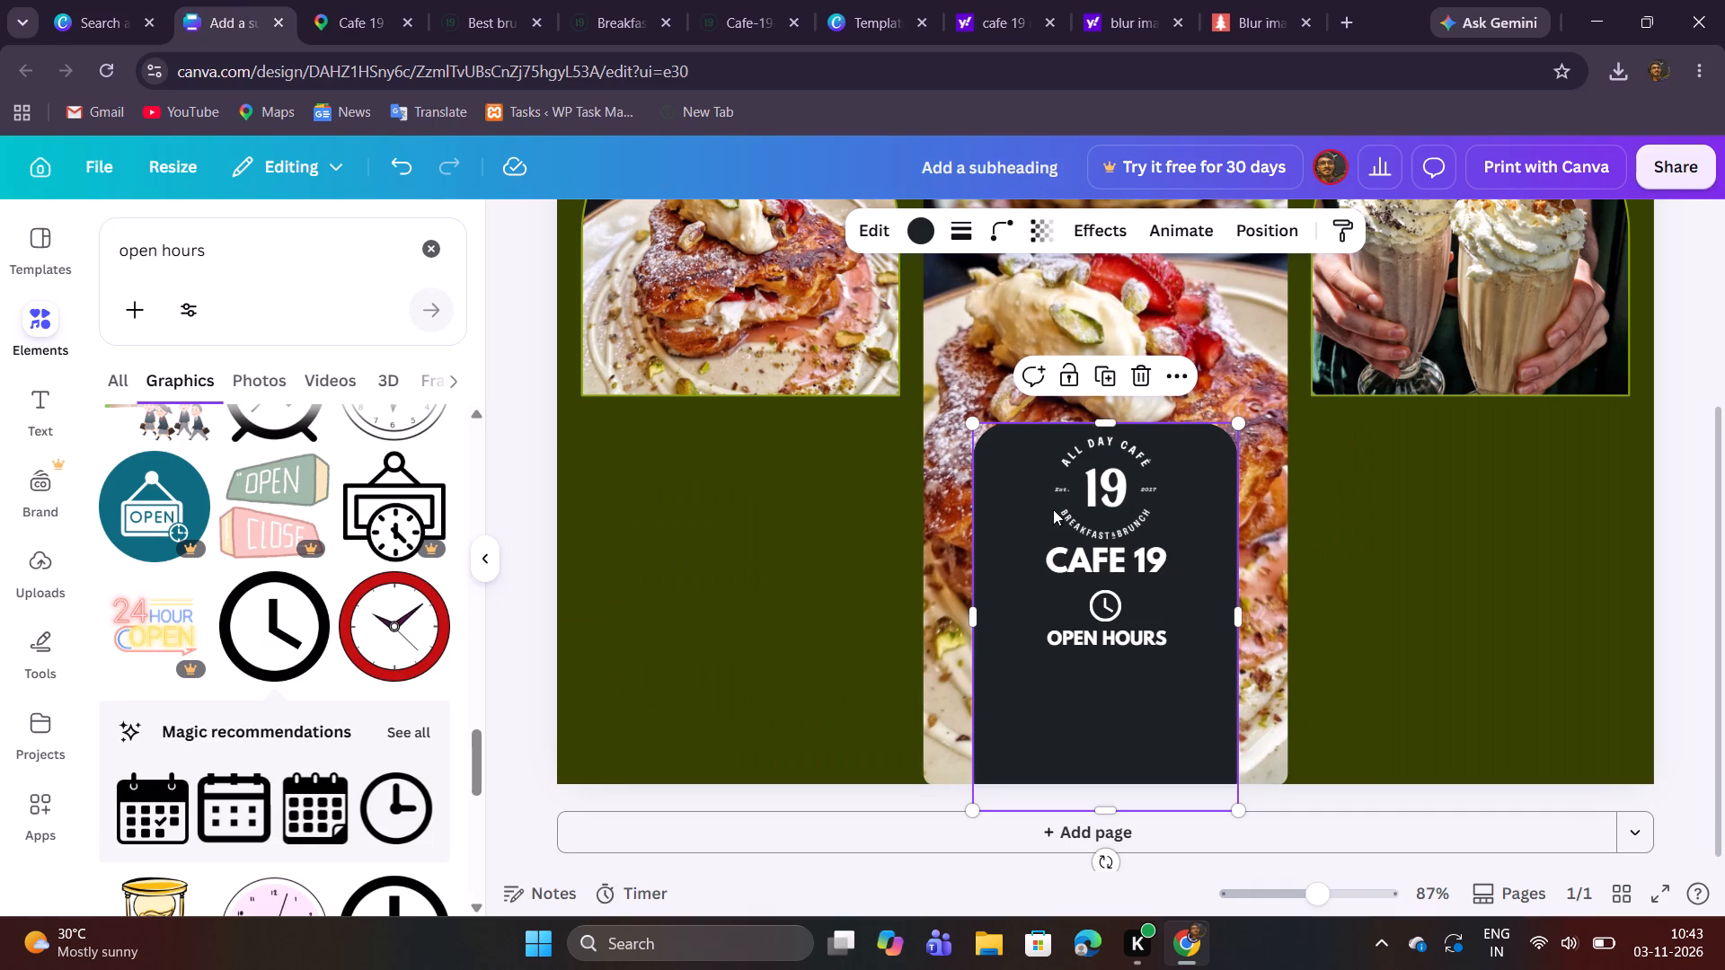
pyautogui.click(1117, 644)
pyautogui.click(1112, 243)
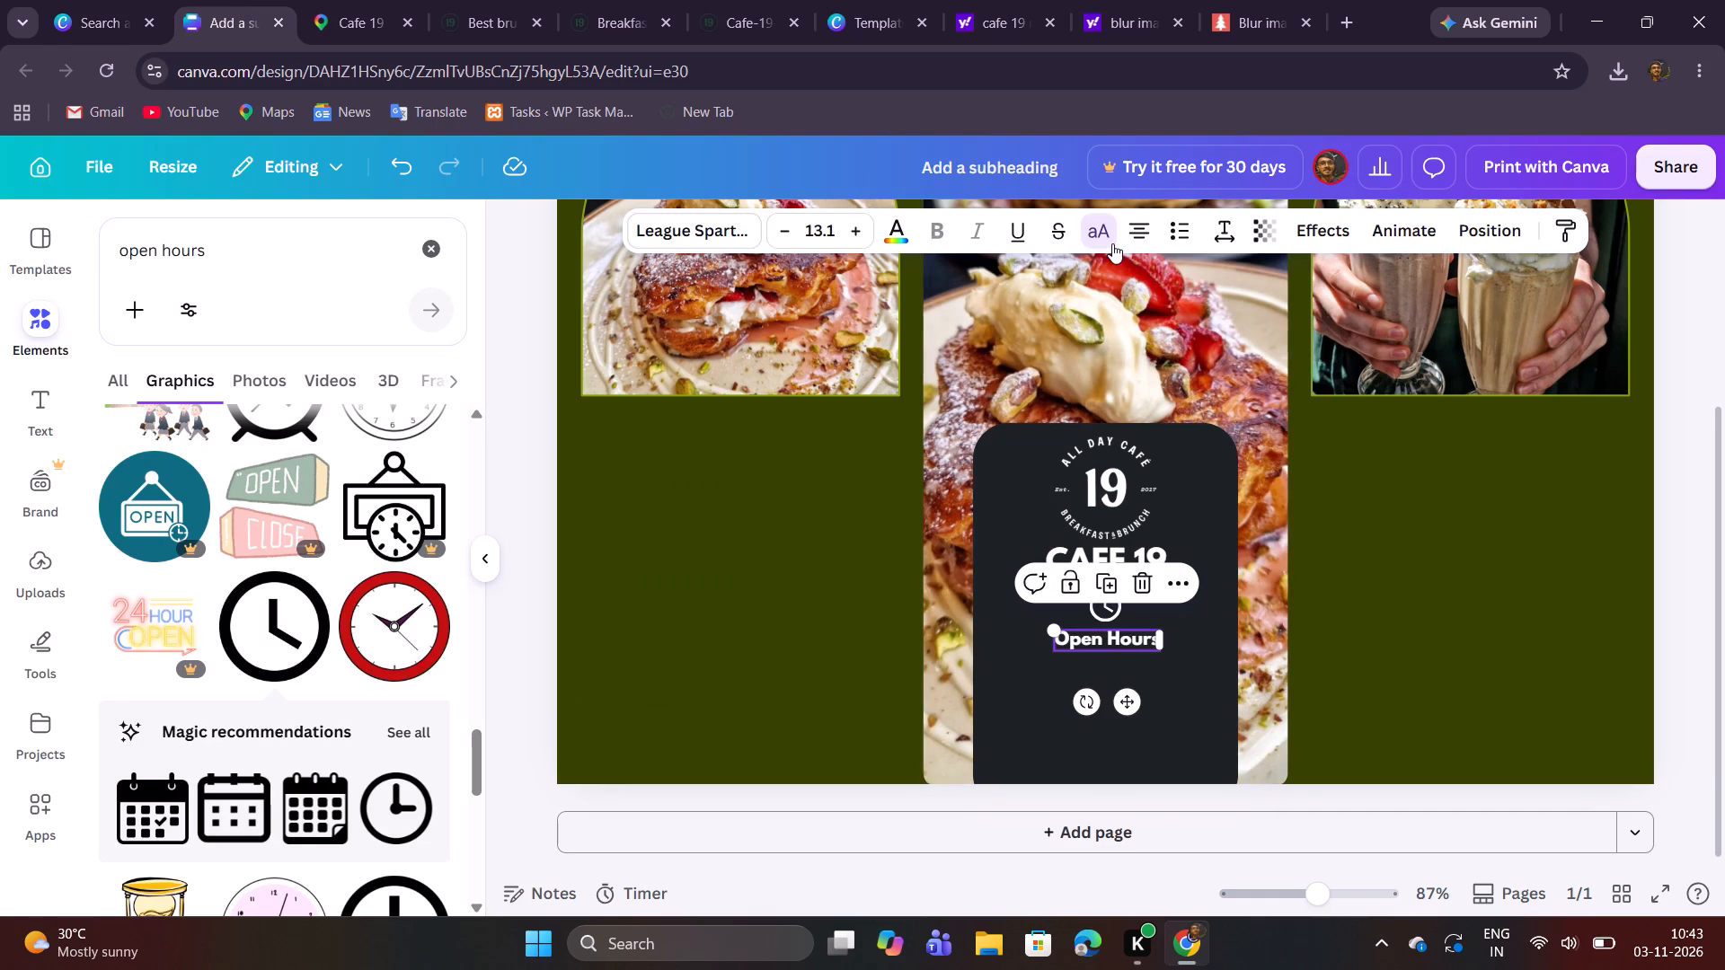
pyautogui.click(1664, 614)
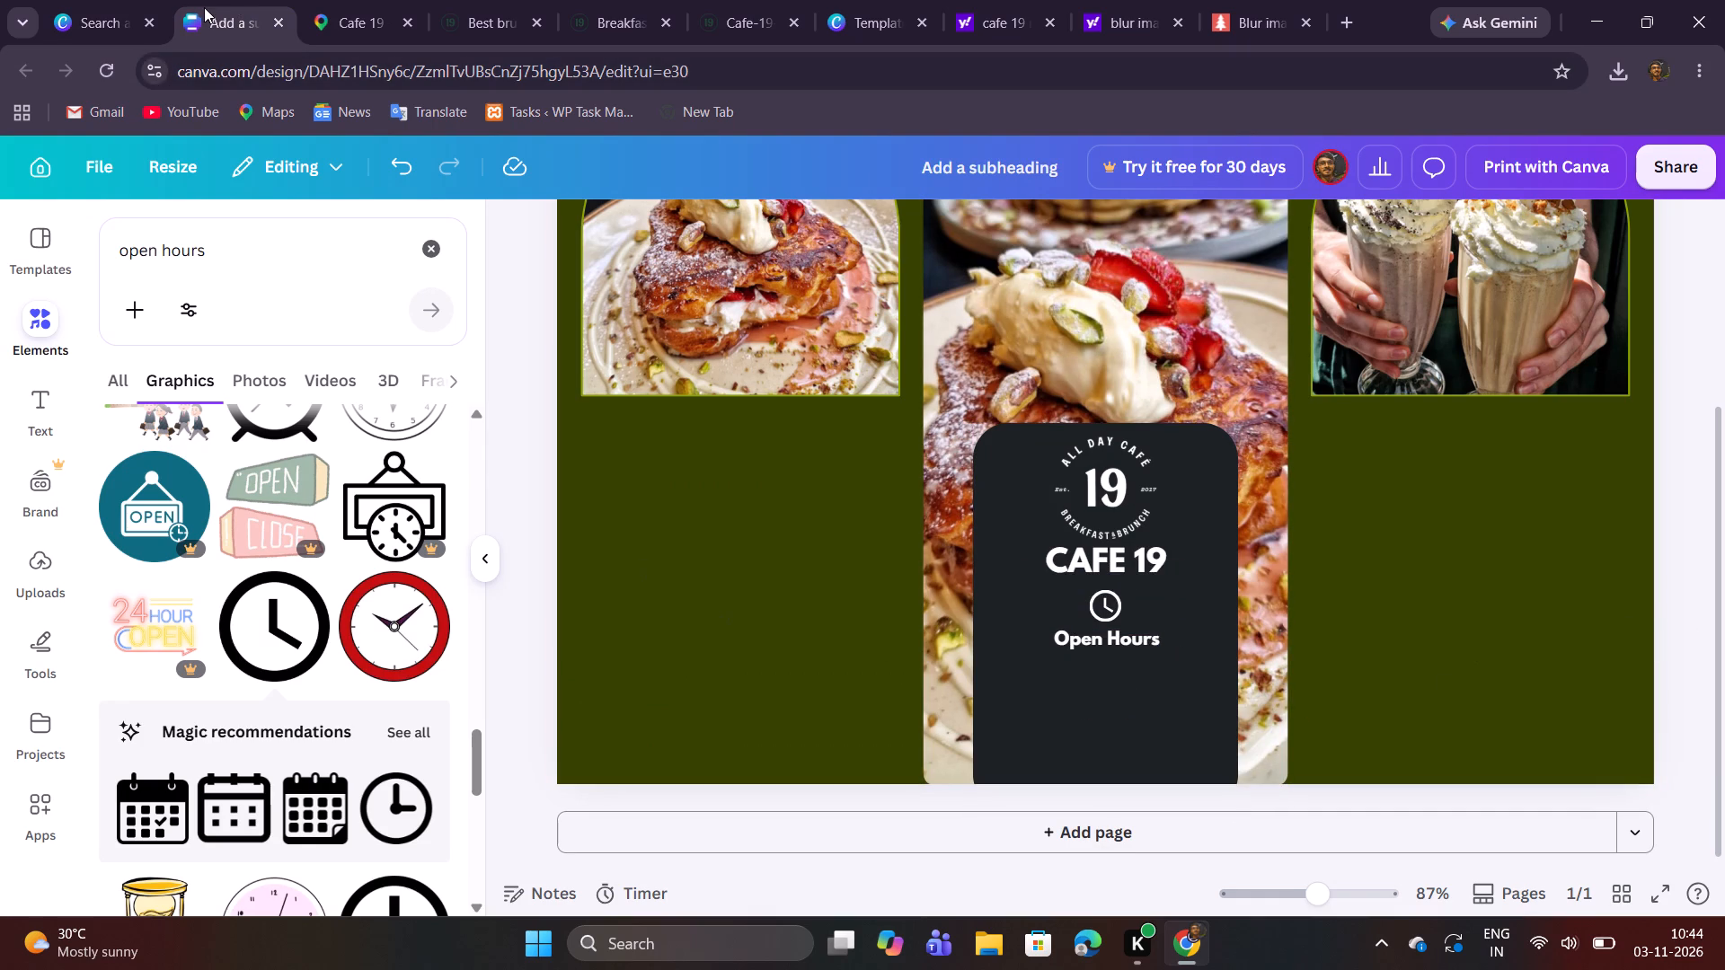
# Check the reference template's opening hours, then place a duplicate of the CAFE 19 heading below Open Hours at font size 17.3.
pyautogui.click(94, 0)
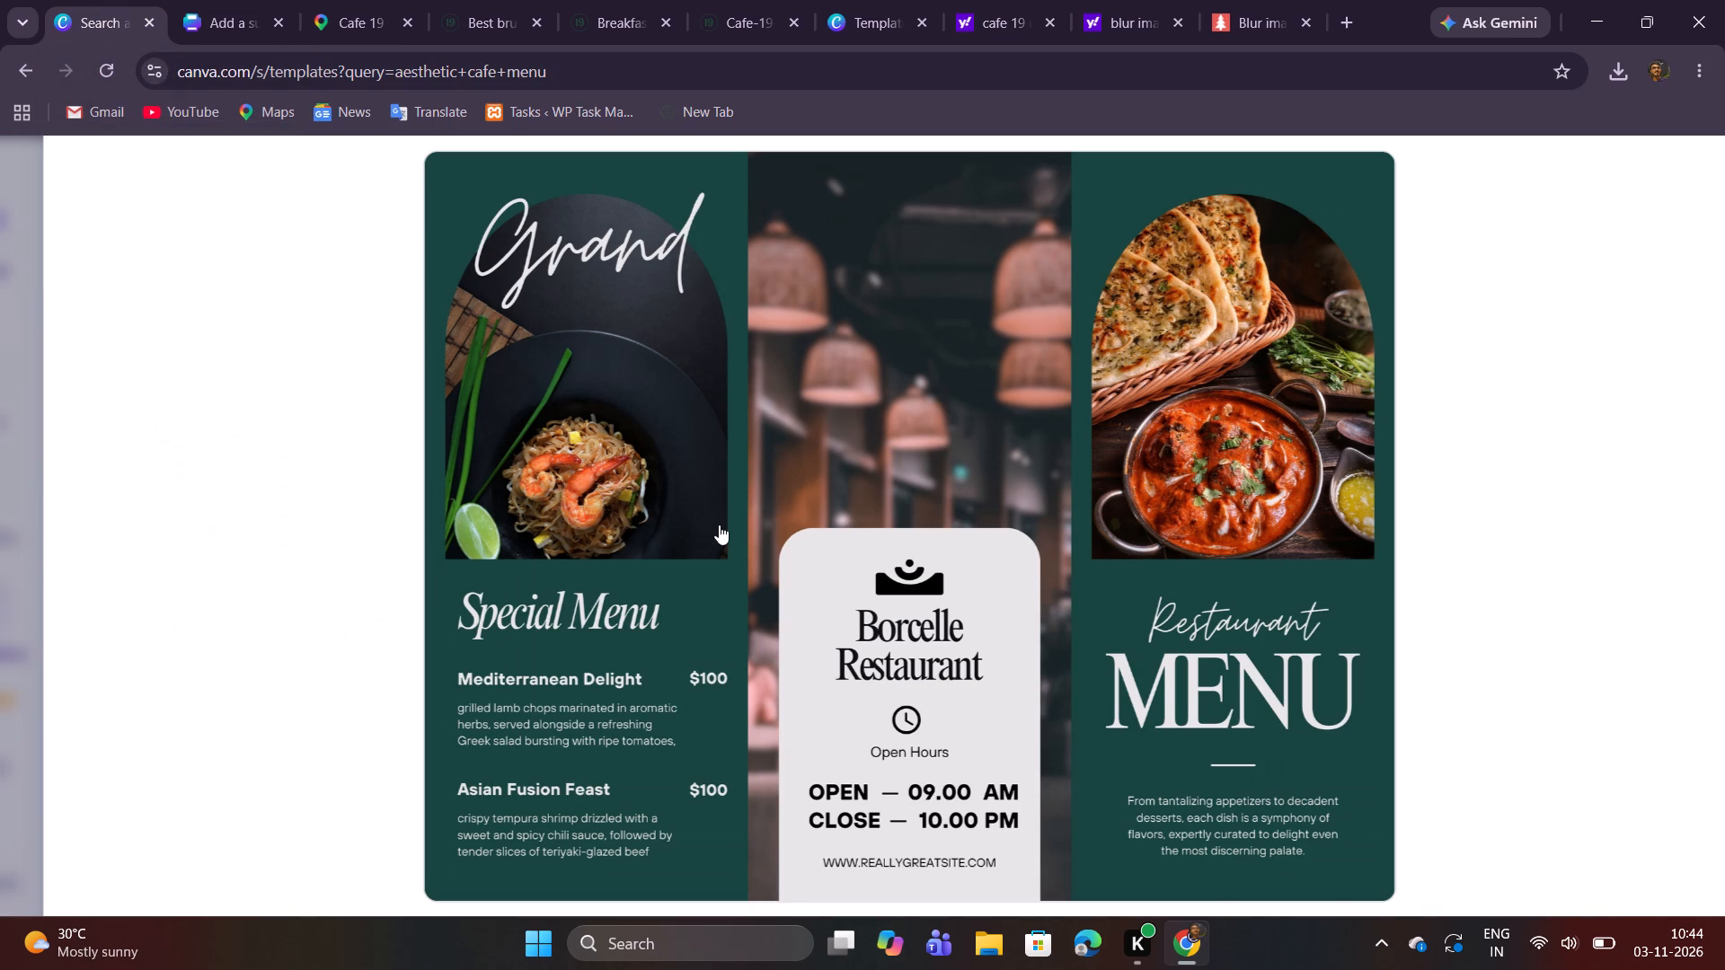
pyautogui.scroll(-2, 739, 523)
pyautogui.scroll(1, 847, 578)
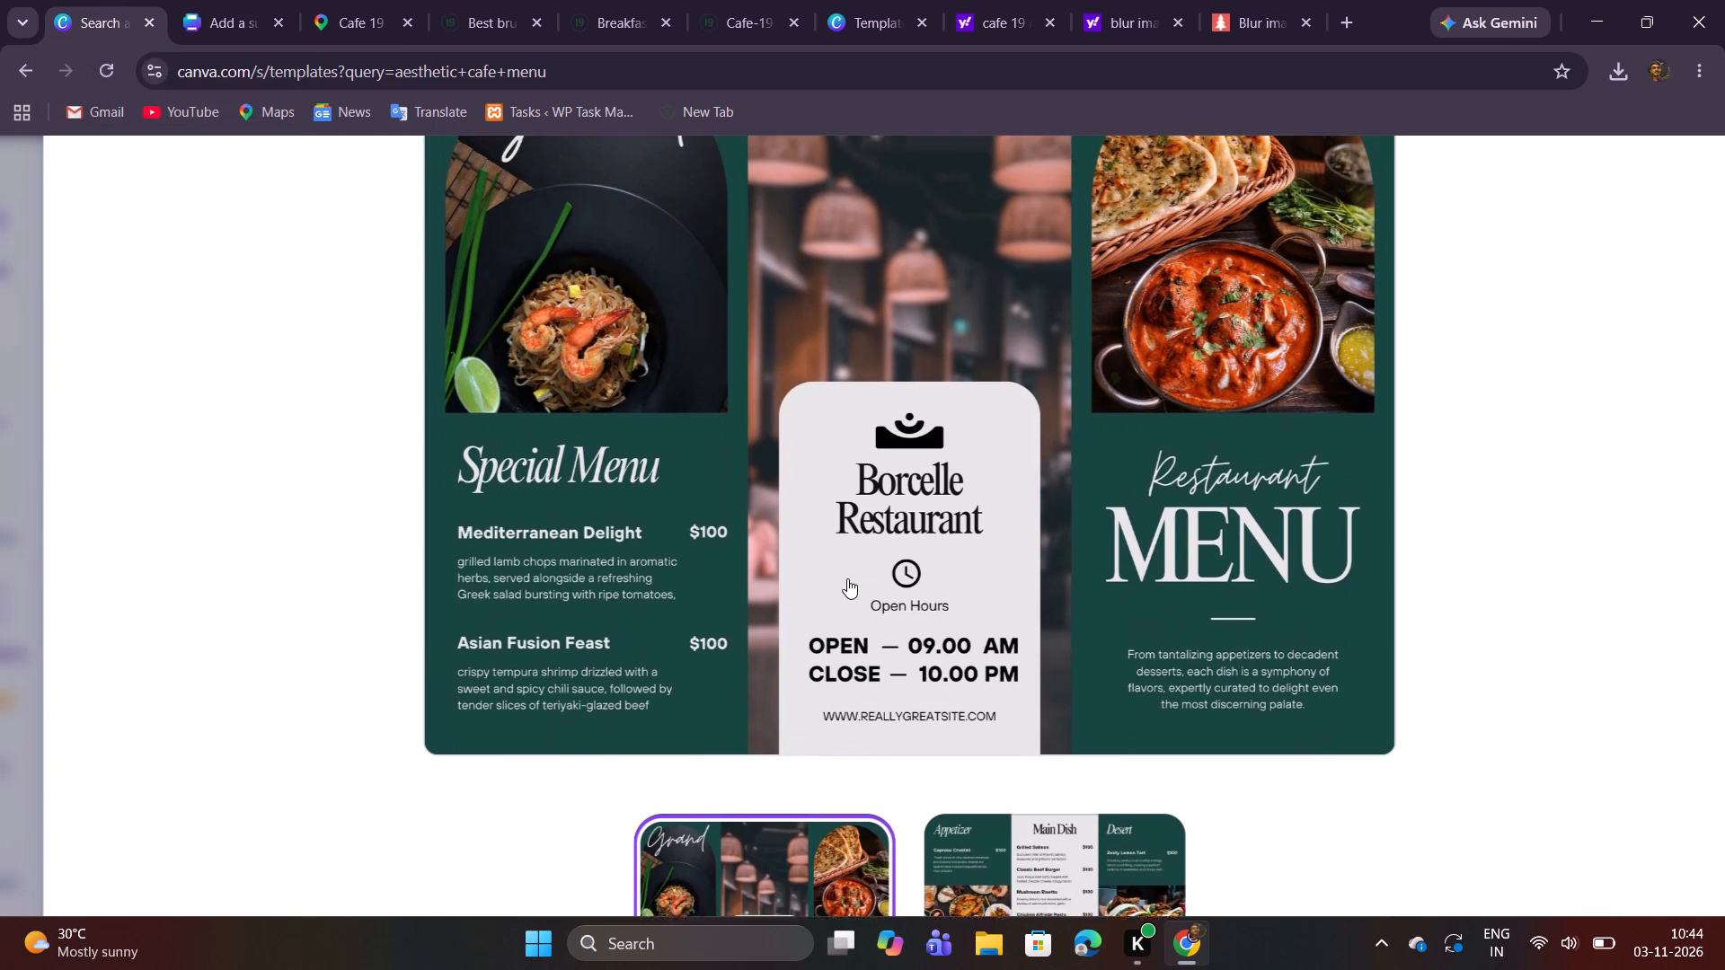
pyautogui.click(228, 23)
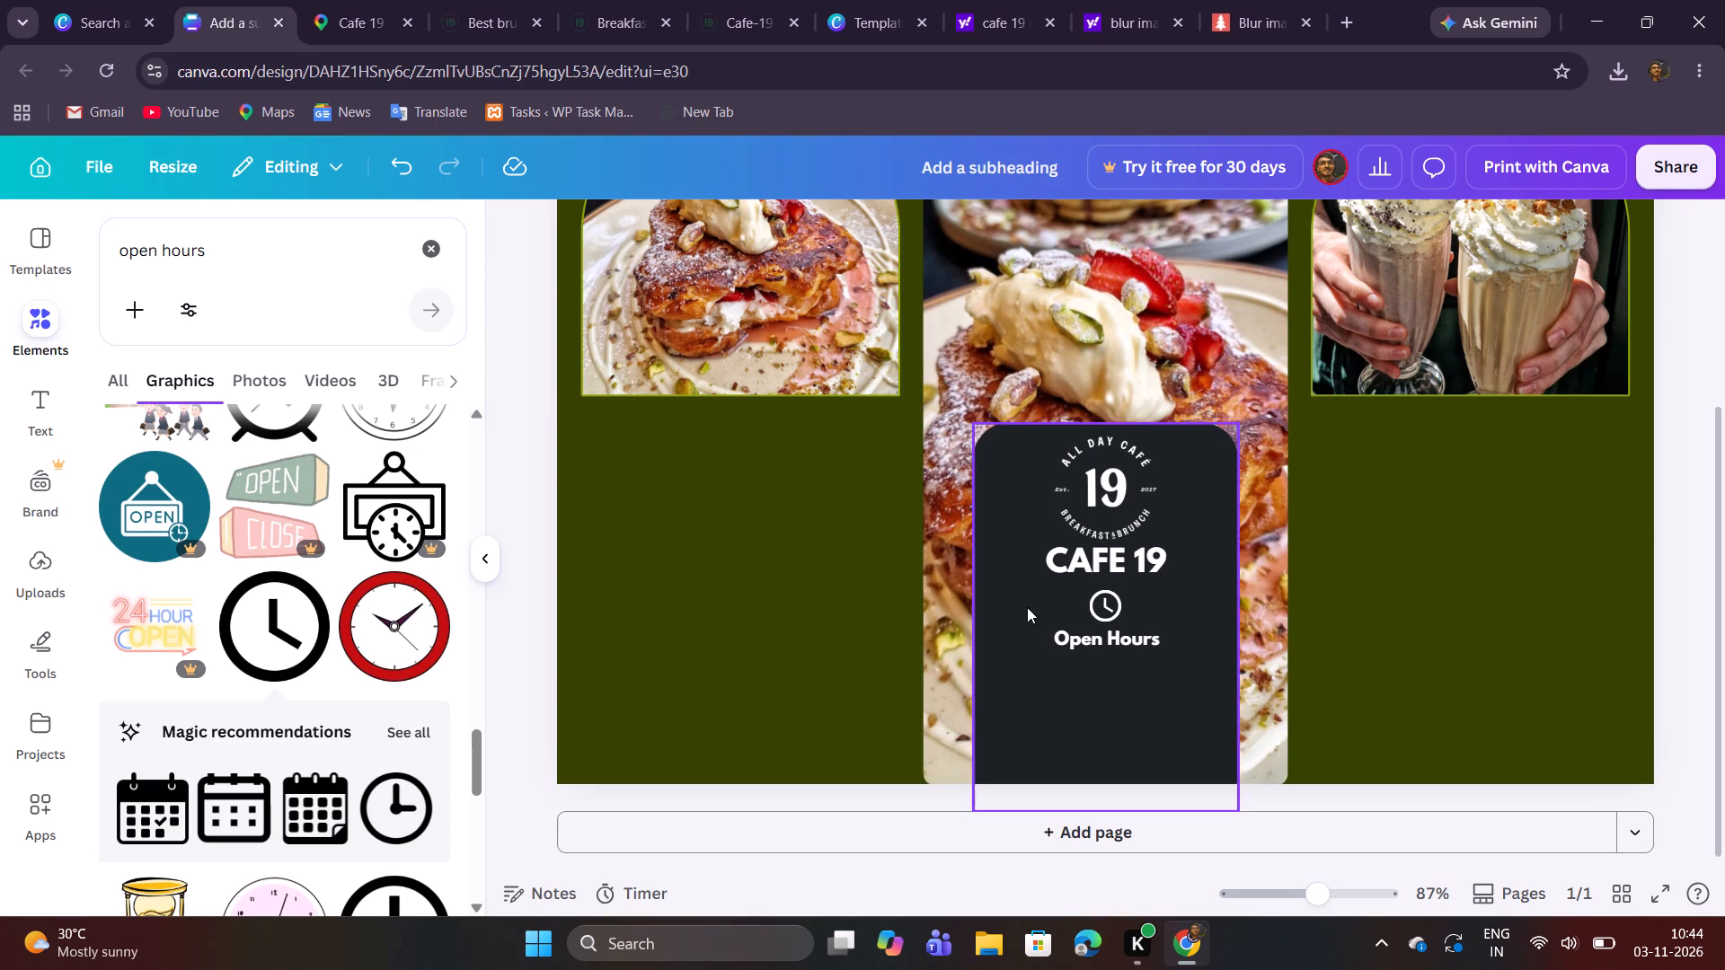
pyautogui.click(1090, 556)
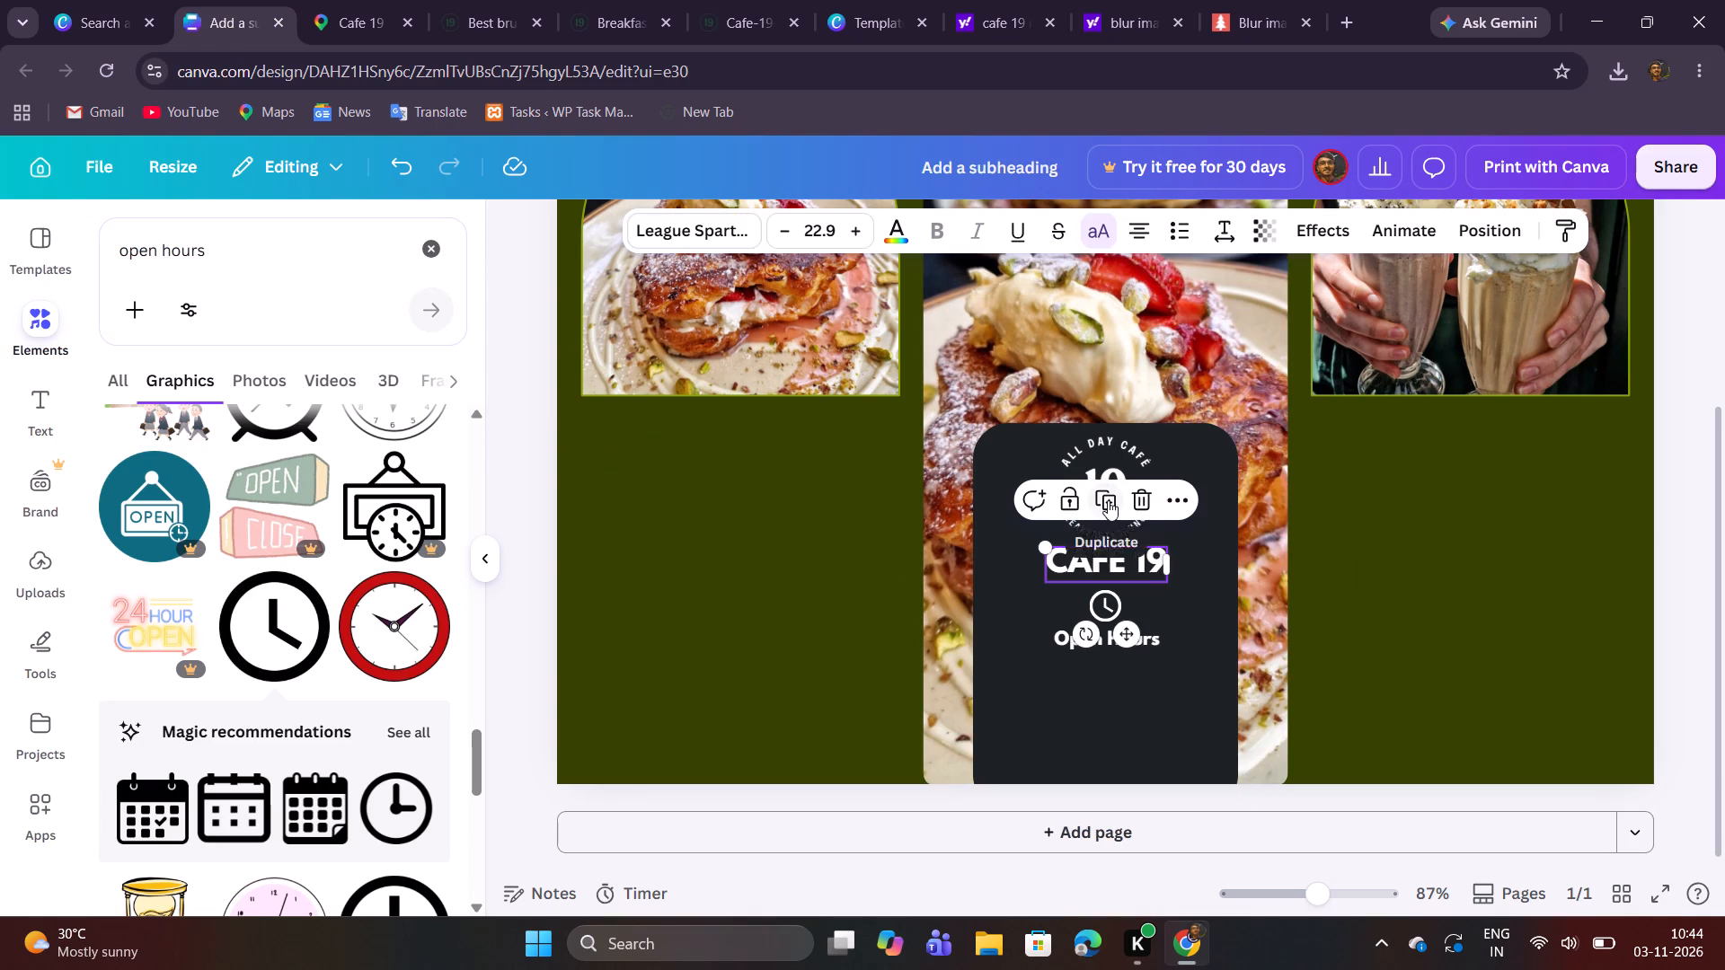
pyautogui.click(1108, 500)
pyautogui.moveTo(1141, 655); pyautogui.dragTo(1075, 754)
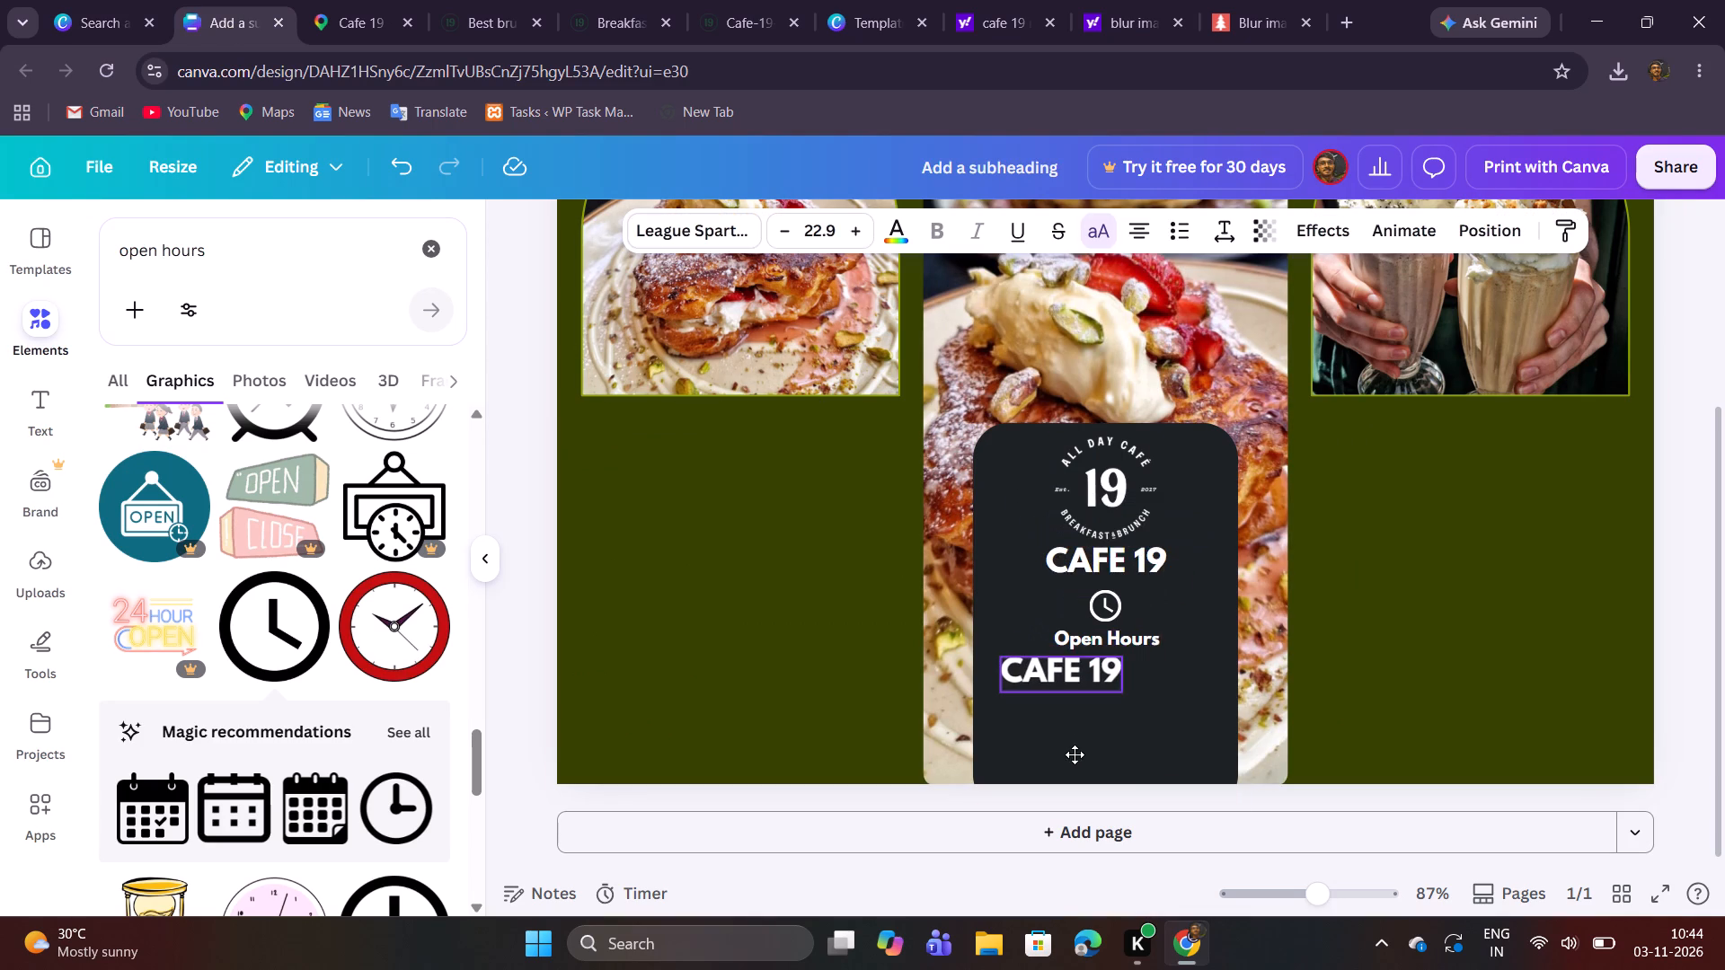
pyautogui.moveTo(1075, 754); pyautogui.dragTo(1061, 754)
pyautogui.moveTo(1108, 693); pyautogui.dragTo(1075, 678)
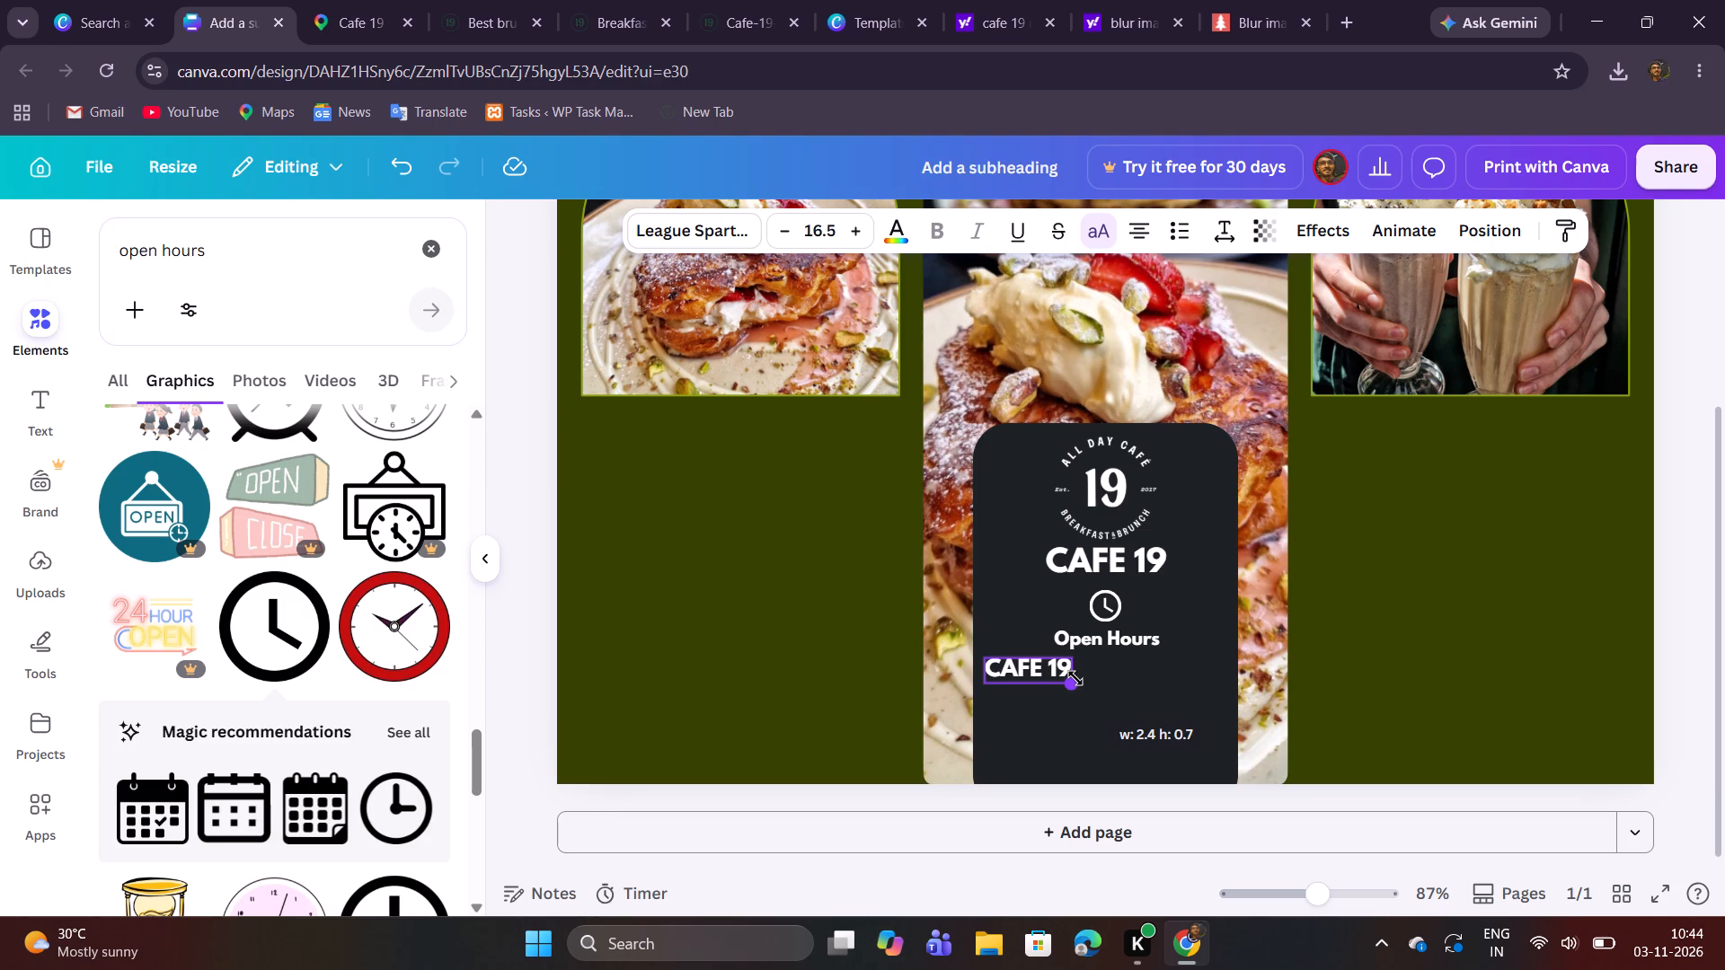
pyautogui.moveTo(1075, 678); pyautogui.dragTo(1079, 684)
# Duplicate the smaller CAFE 19 text and align the copy directly beneath it in the info box.
pyautogui.click(1046, 735)
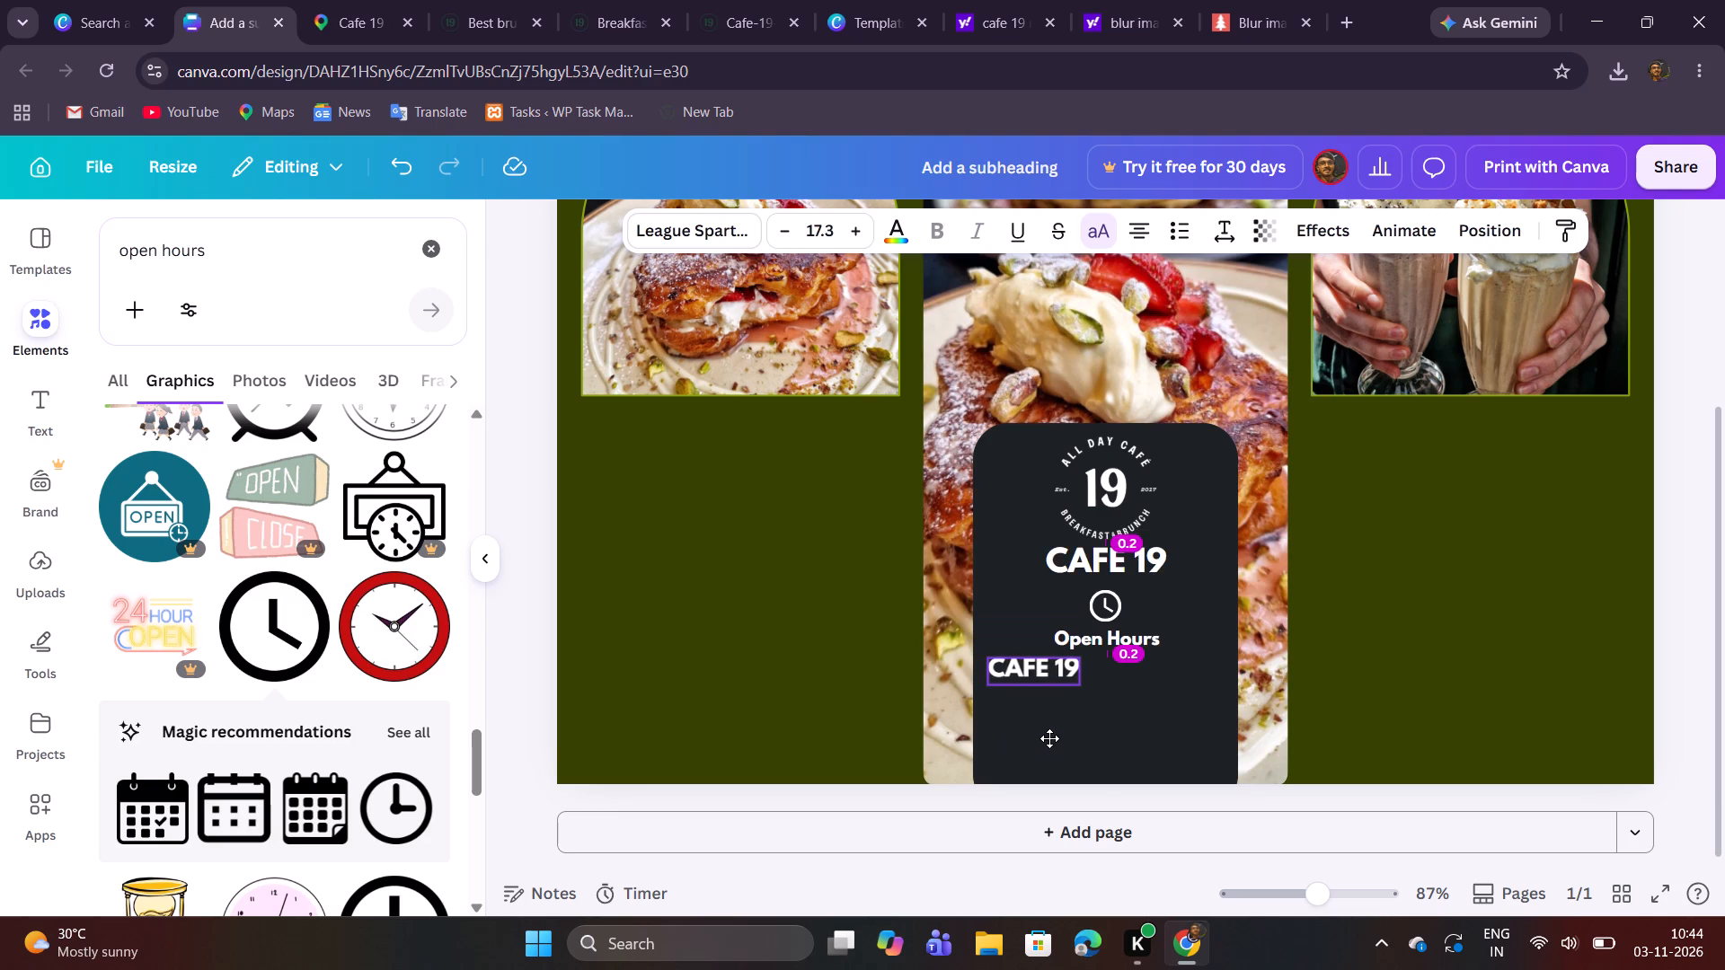
pyautogui.click(1039, 607)
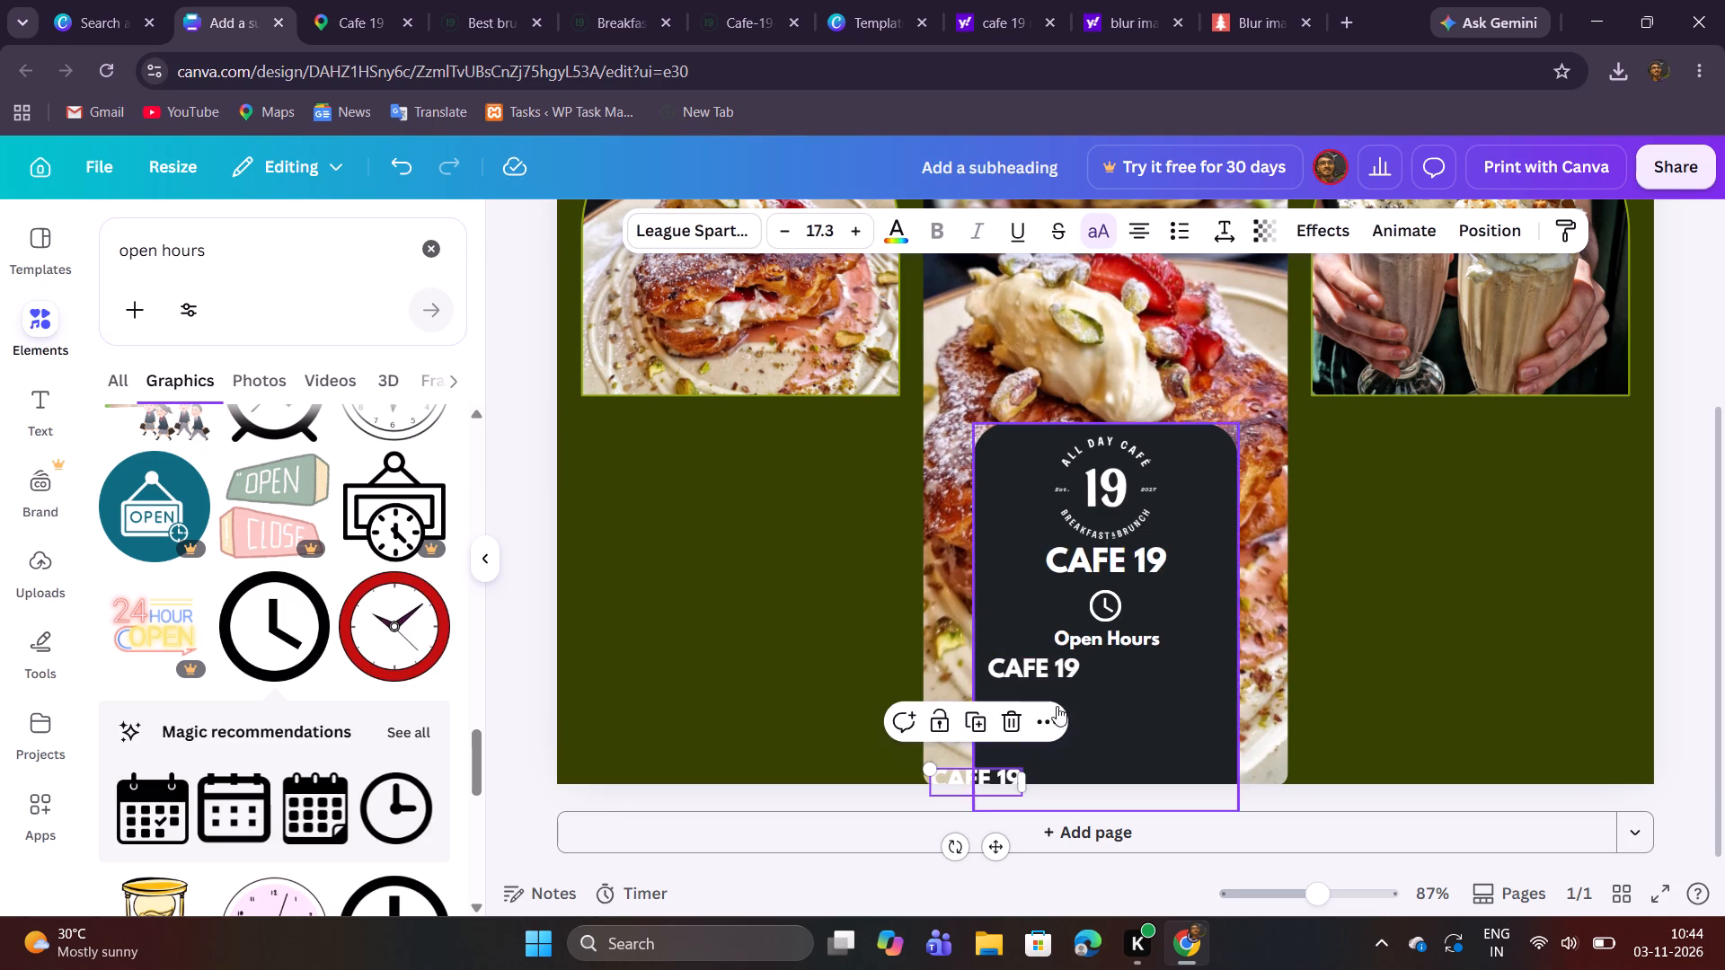
pyautogui.moveTo(976, 787); pyautogui.dragTo(1037, 716)
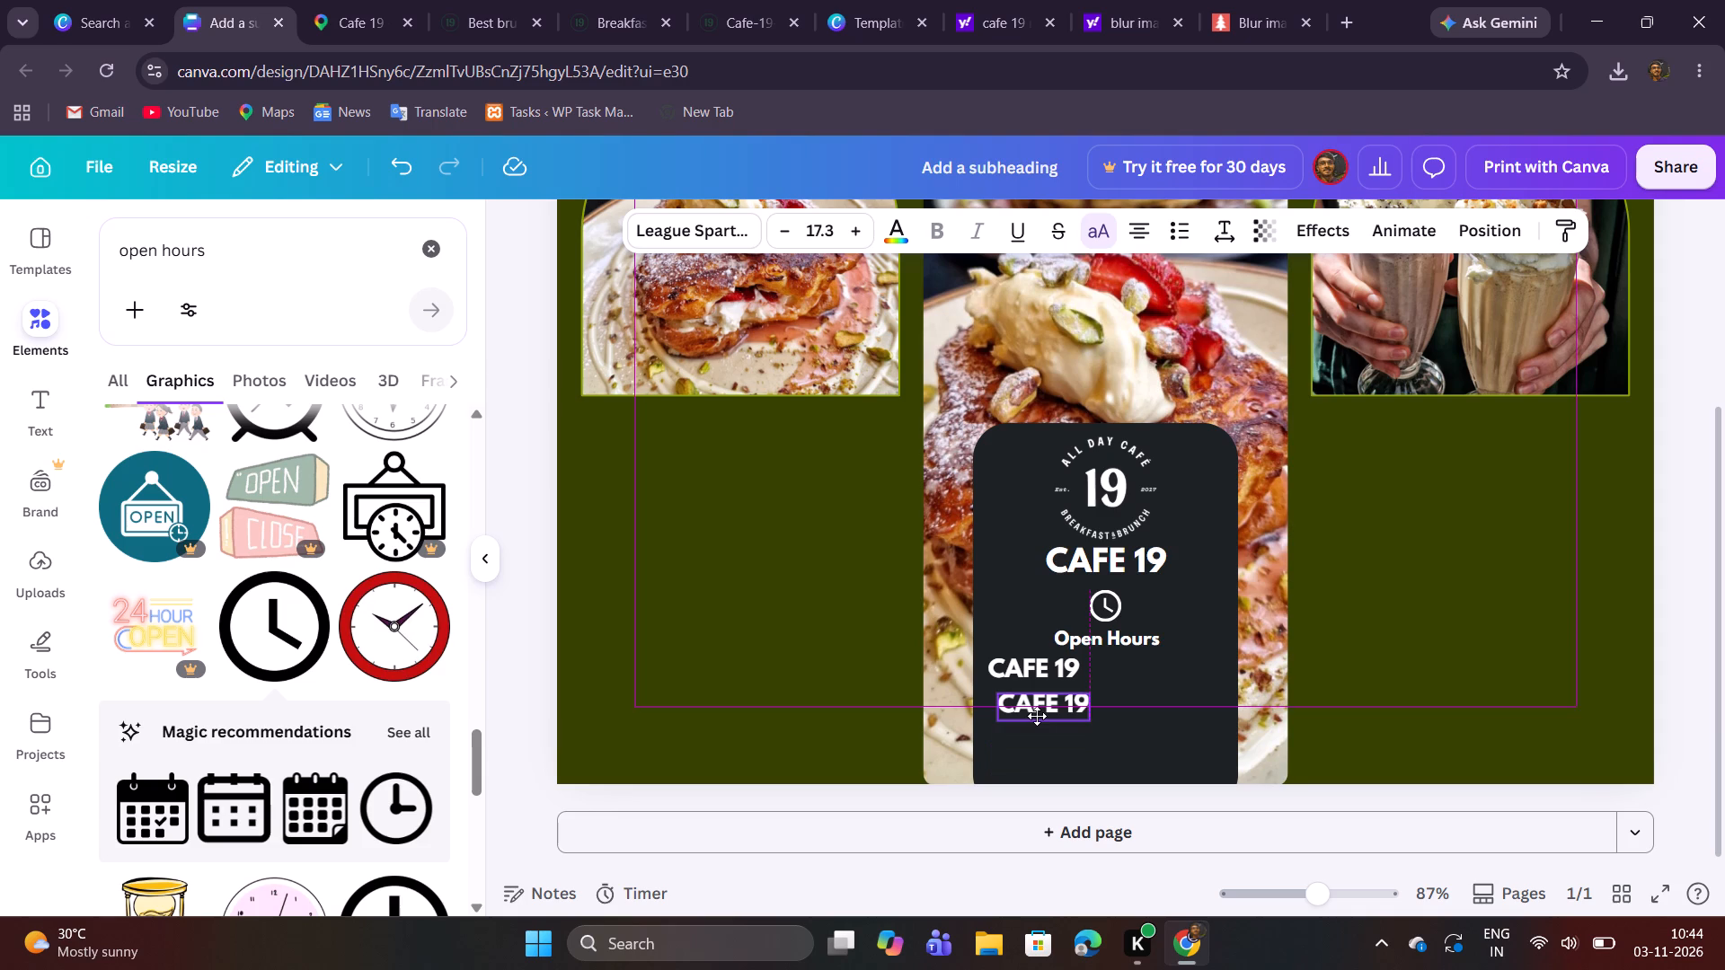
pyautogui.moveTo(1037, 716); pyautogui.dragTo(1036, 715)
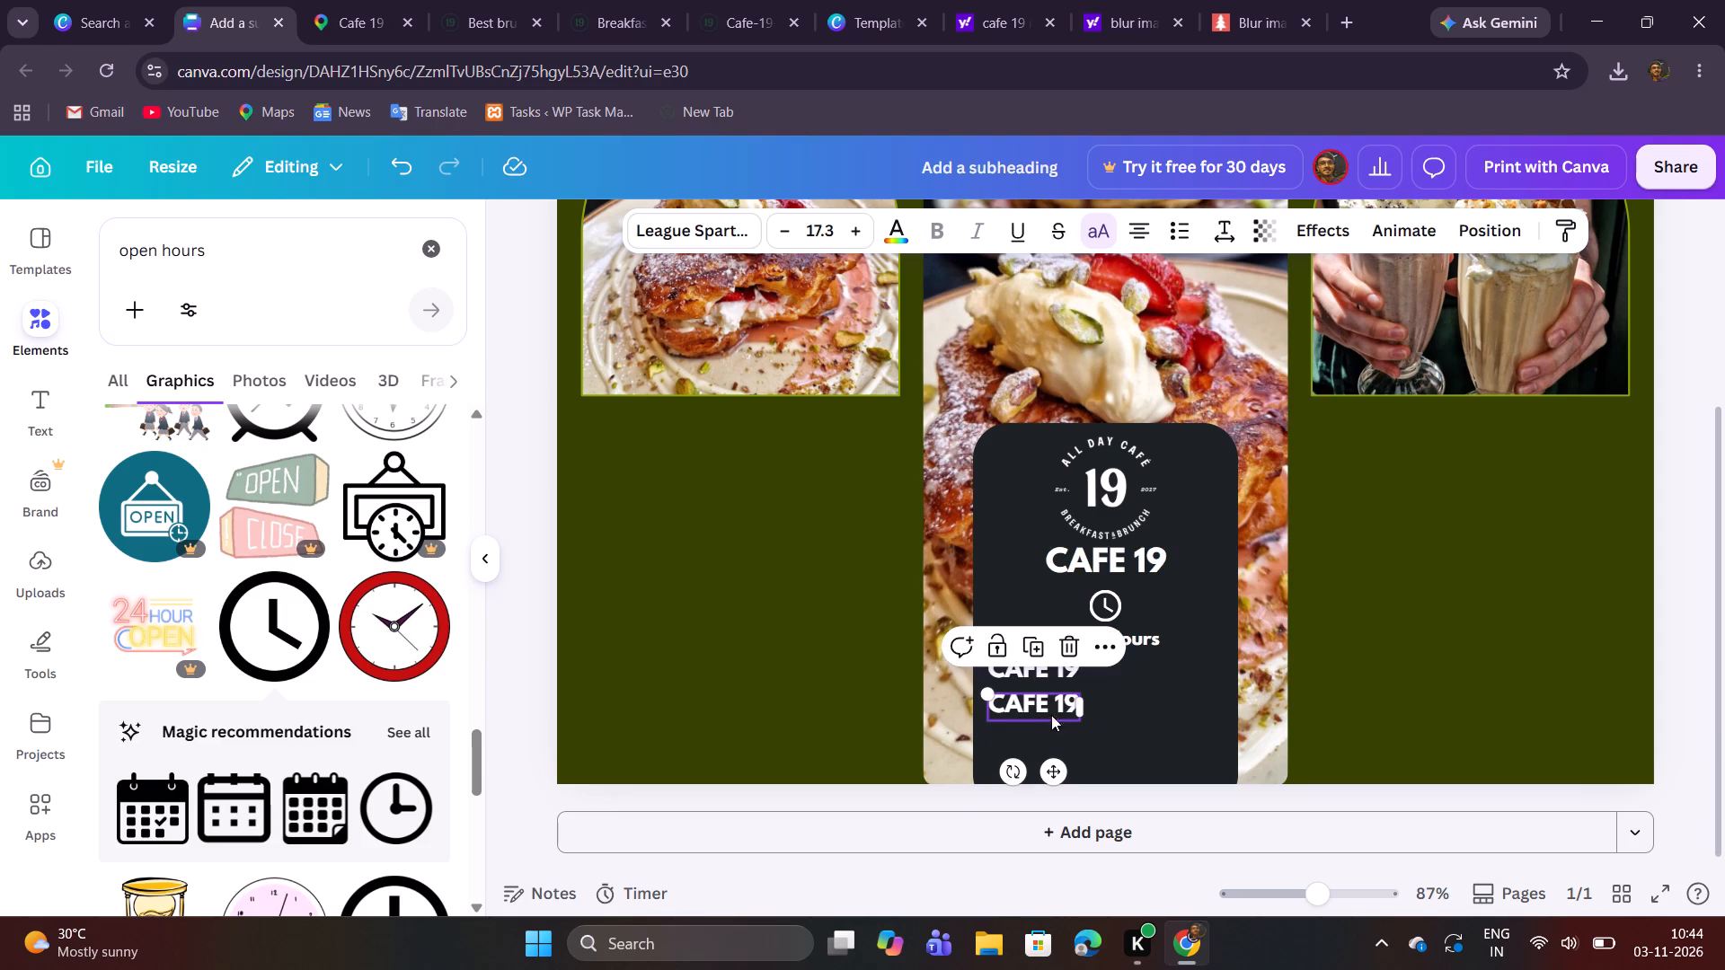
# Replace the text of the two small CAFE 19 copies with "open" in the upper one and "close" in the lower one.
pyautogui.doubleClick(1043, 666)
pyautogui.doubleClick(1041, 679)
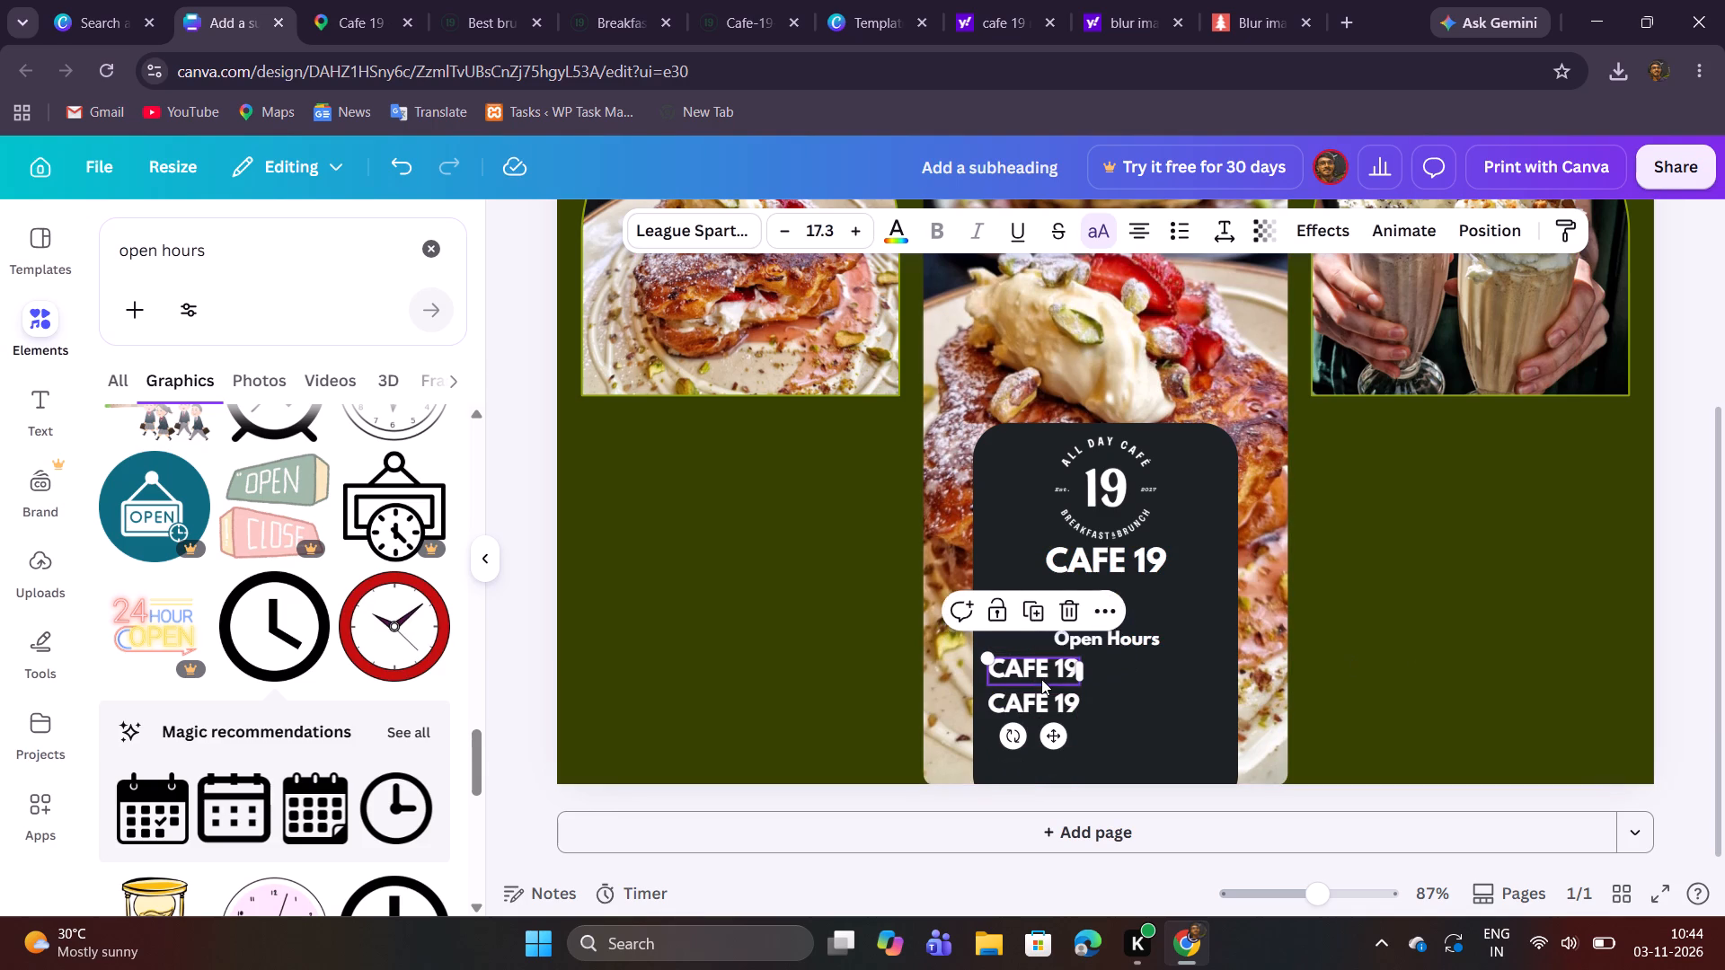
pyautogui.write('open')
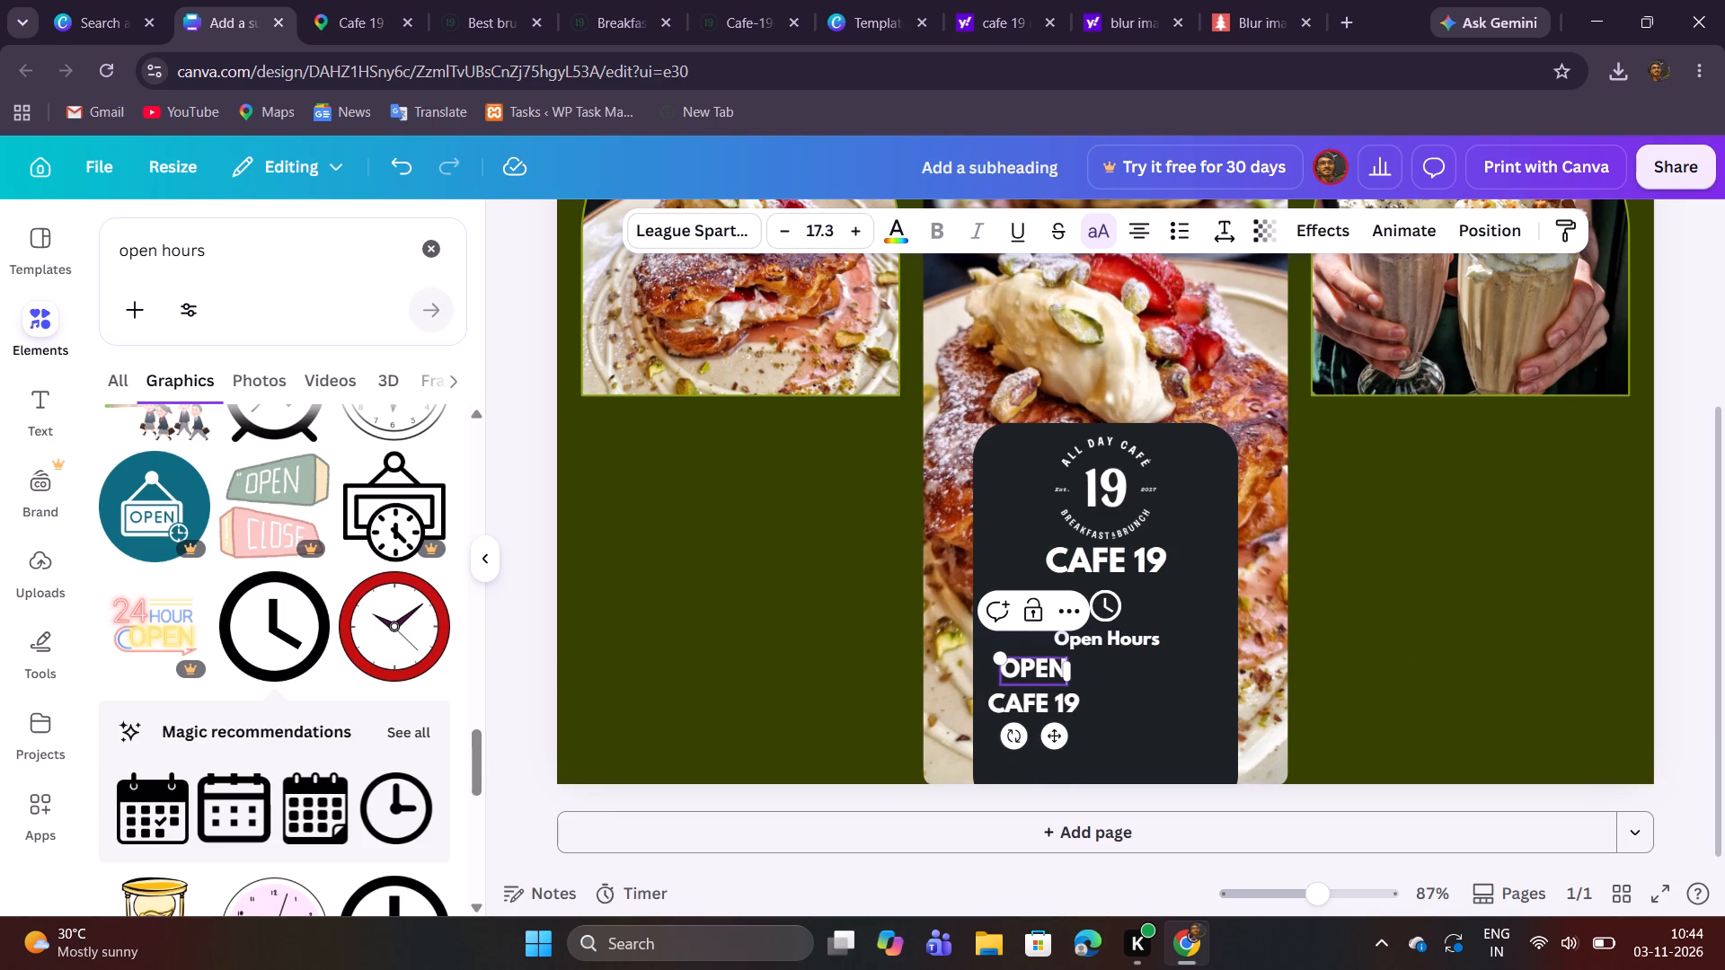
pyautogui.doubleClick(1044, 711)
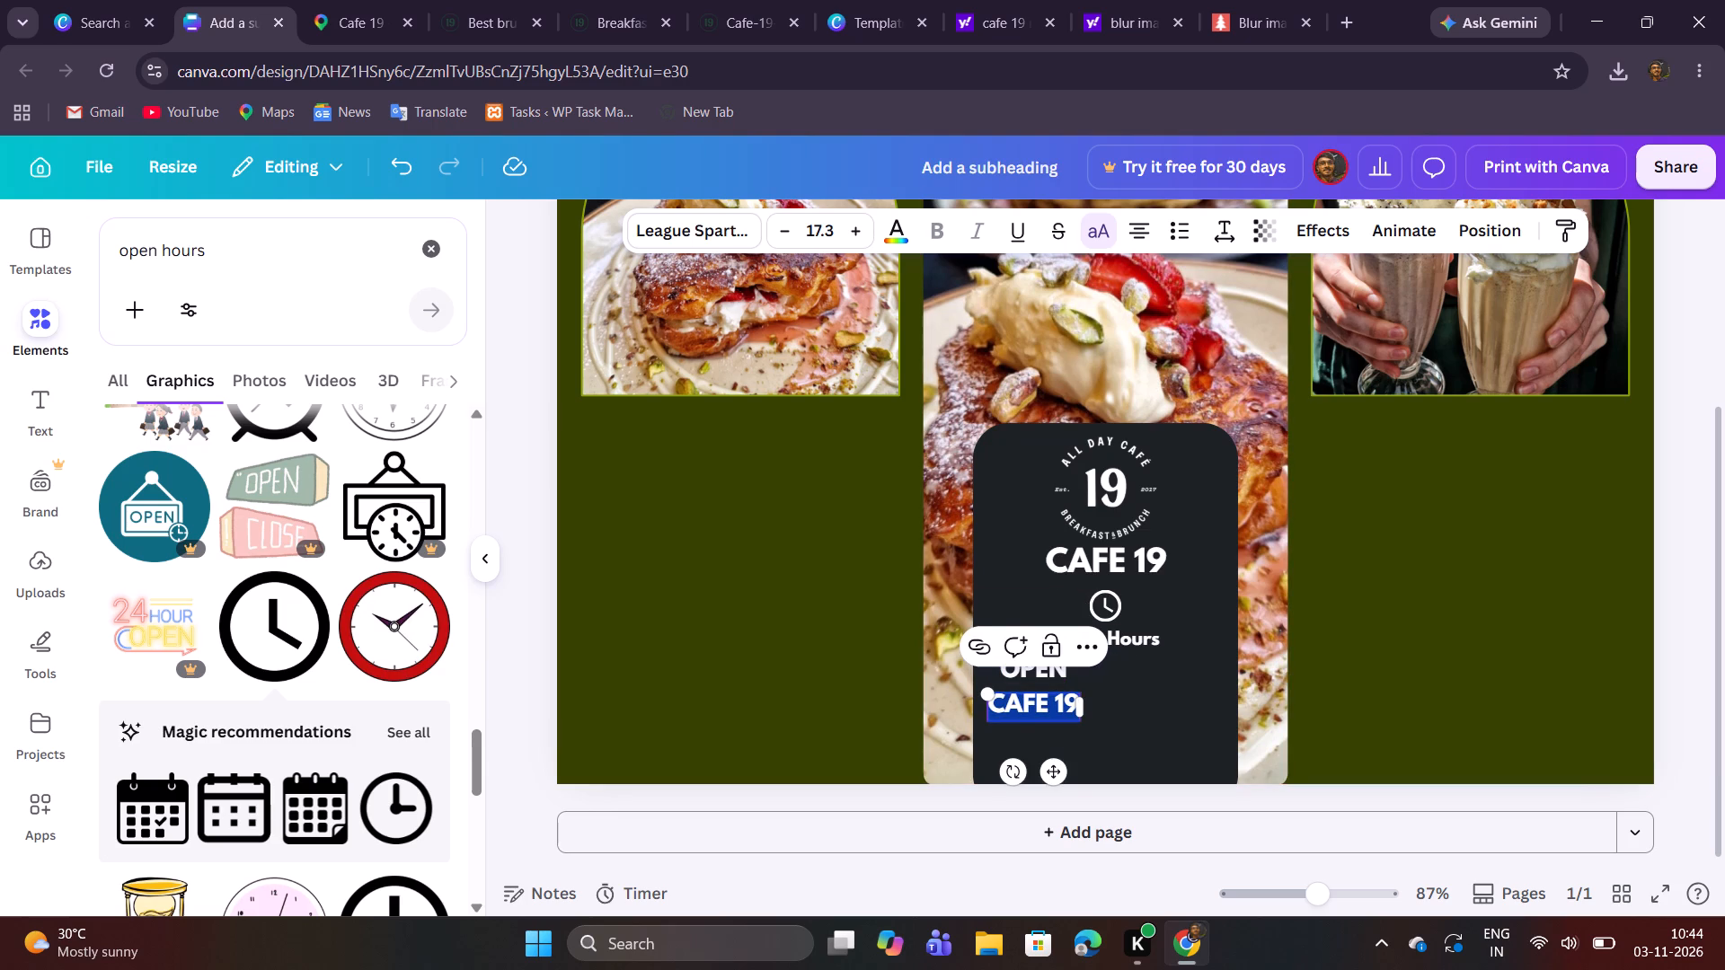
pyautogui.write('close')
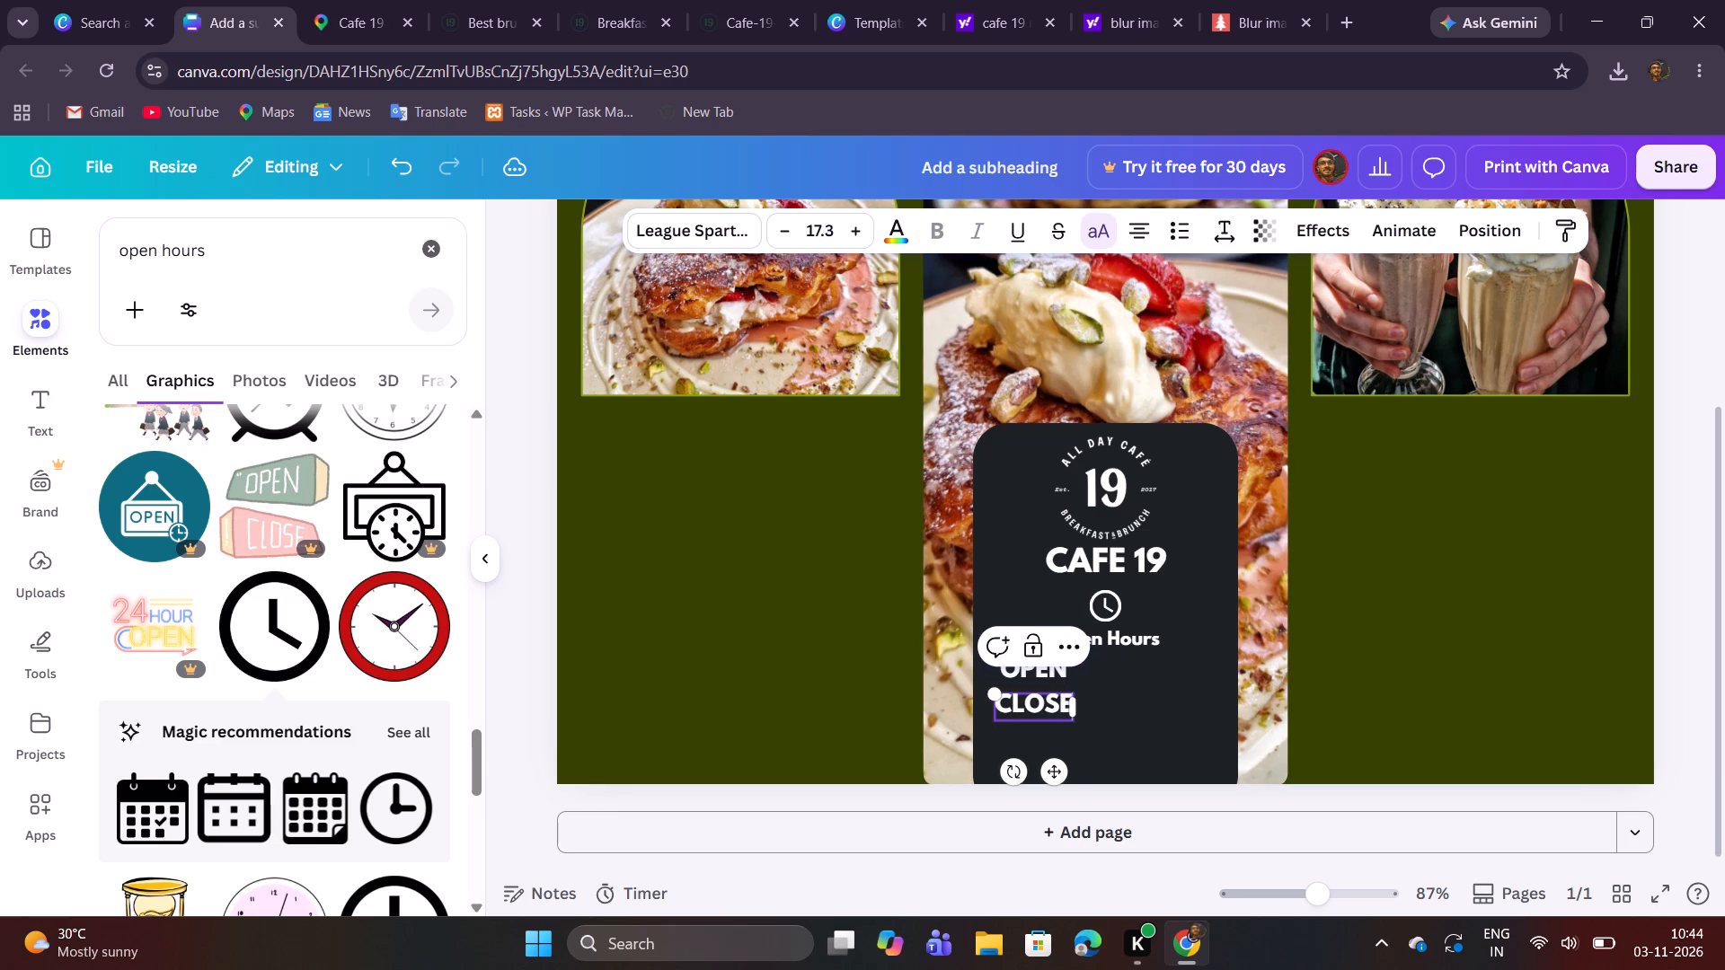
pyautogui.click(1496, 688)
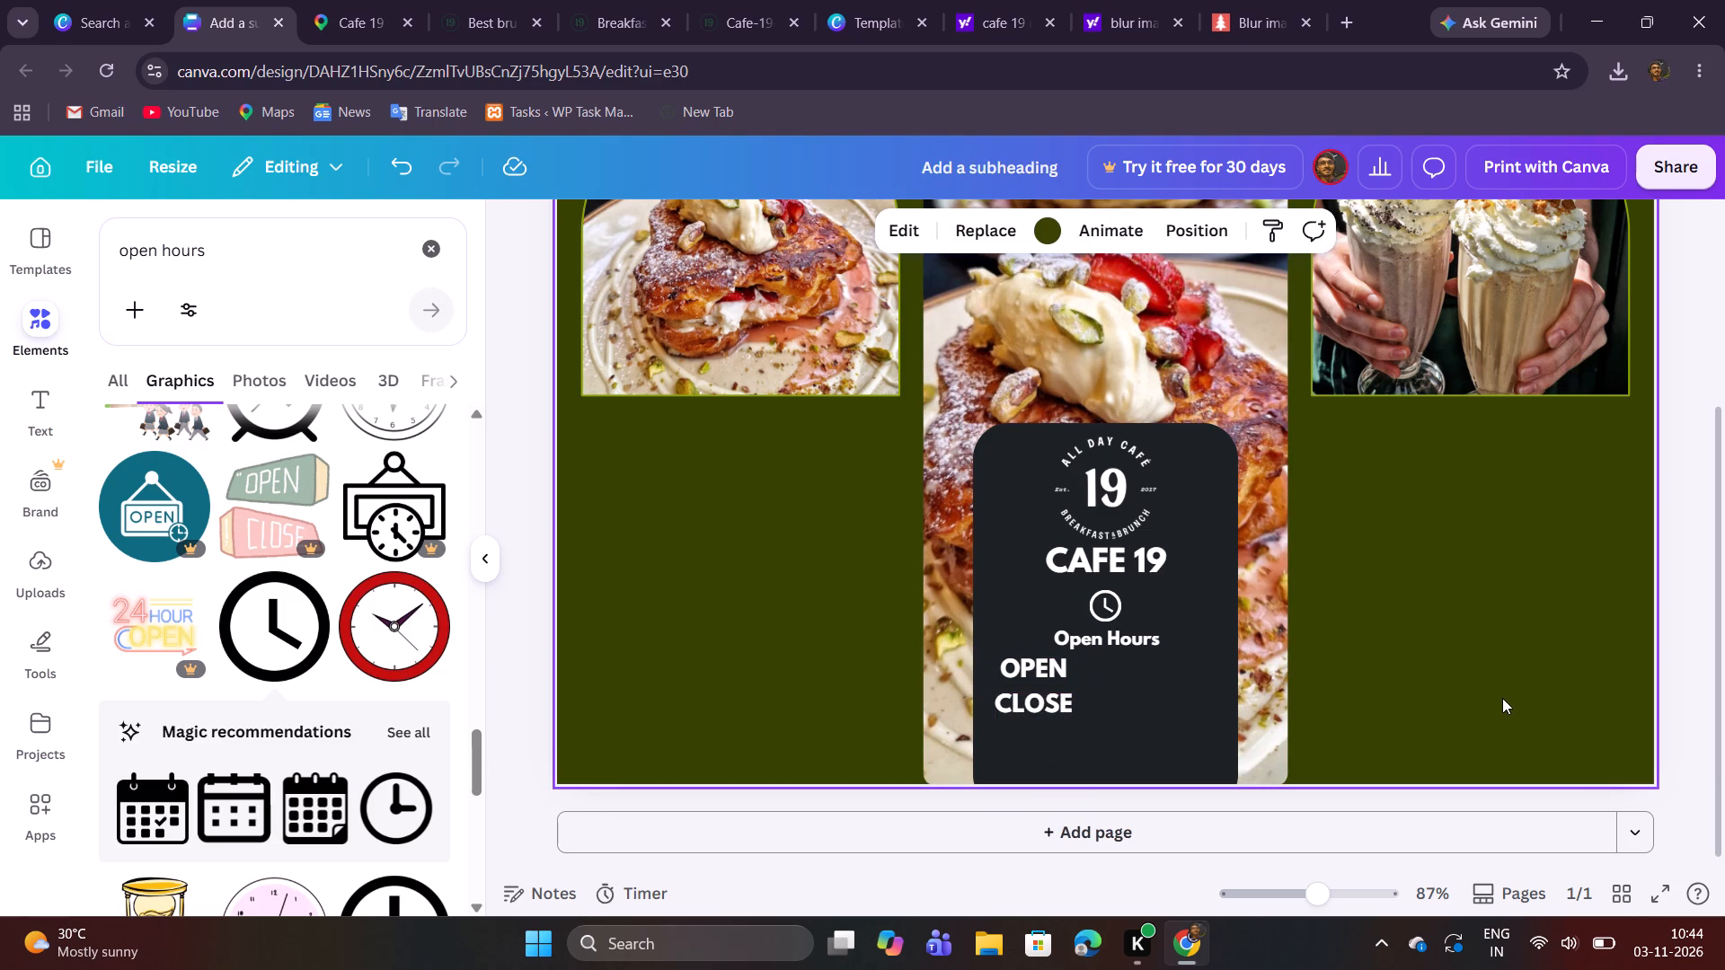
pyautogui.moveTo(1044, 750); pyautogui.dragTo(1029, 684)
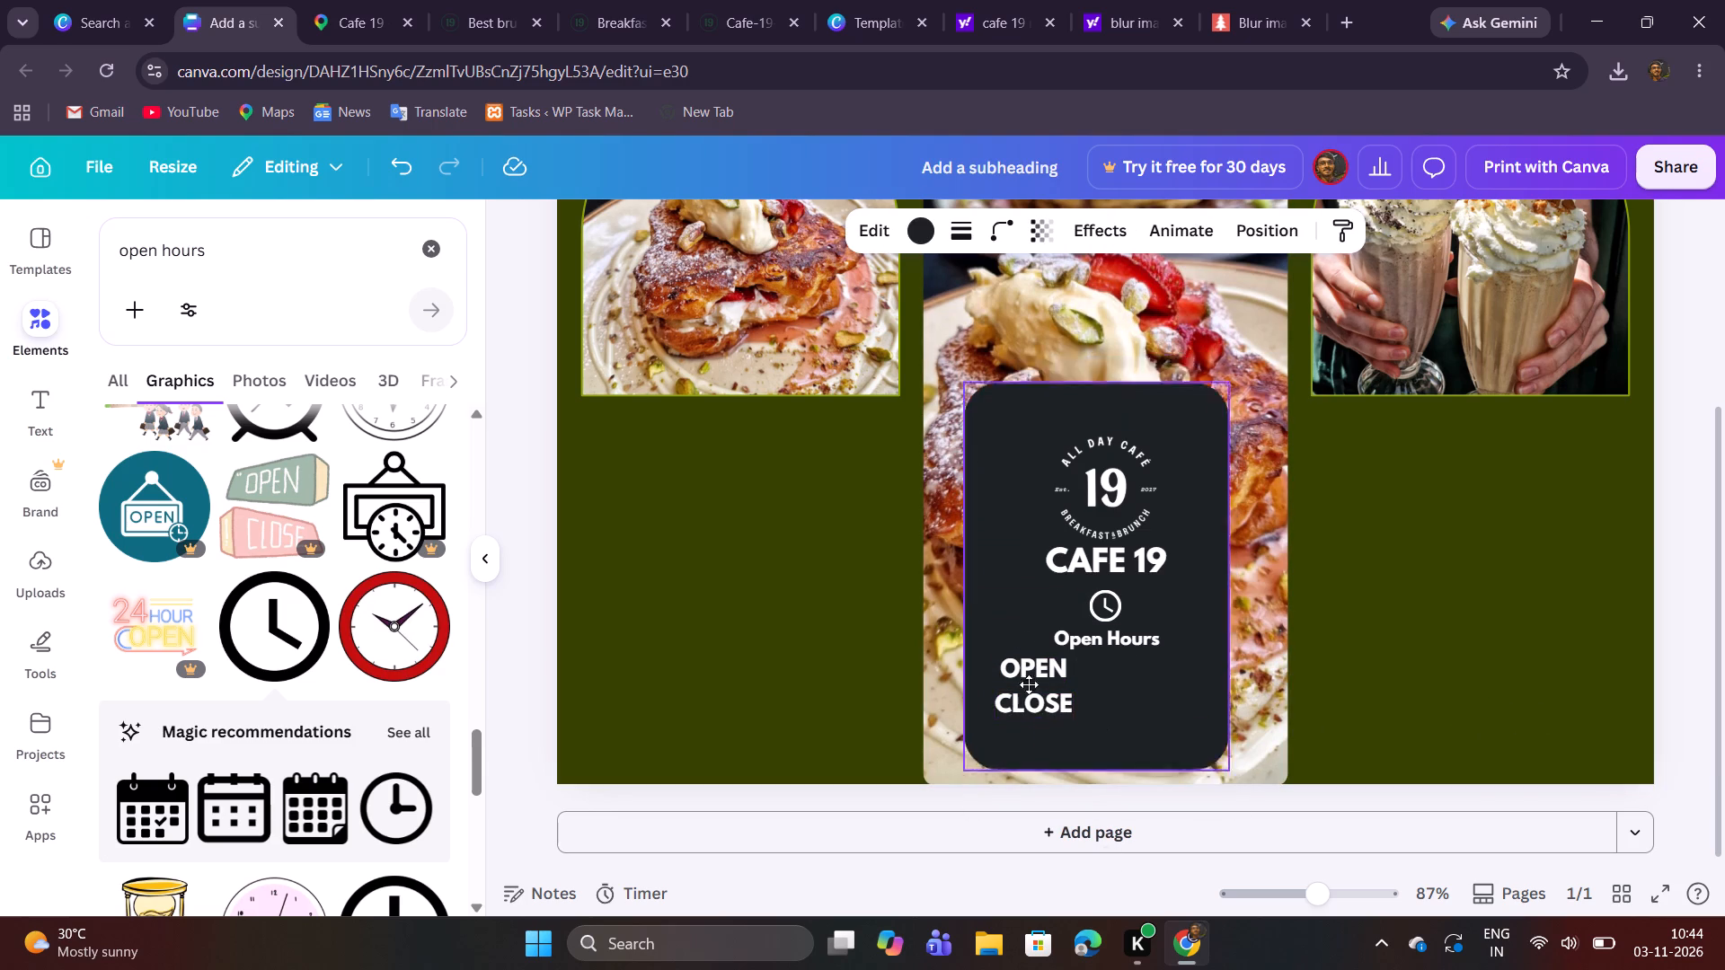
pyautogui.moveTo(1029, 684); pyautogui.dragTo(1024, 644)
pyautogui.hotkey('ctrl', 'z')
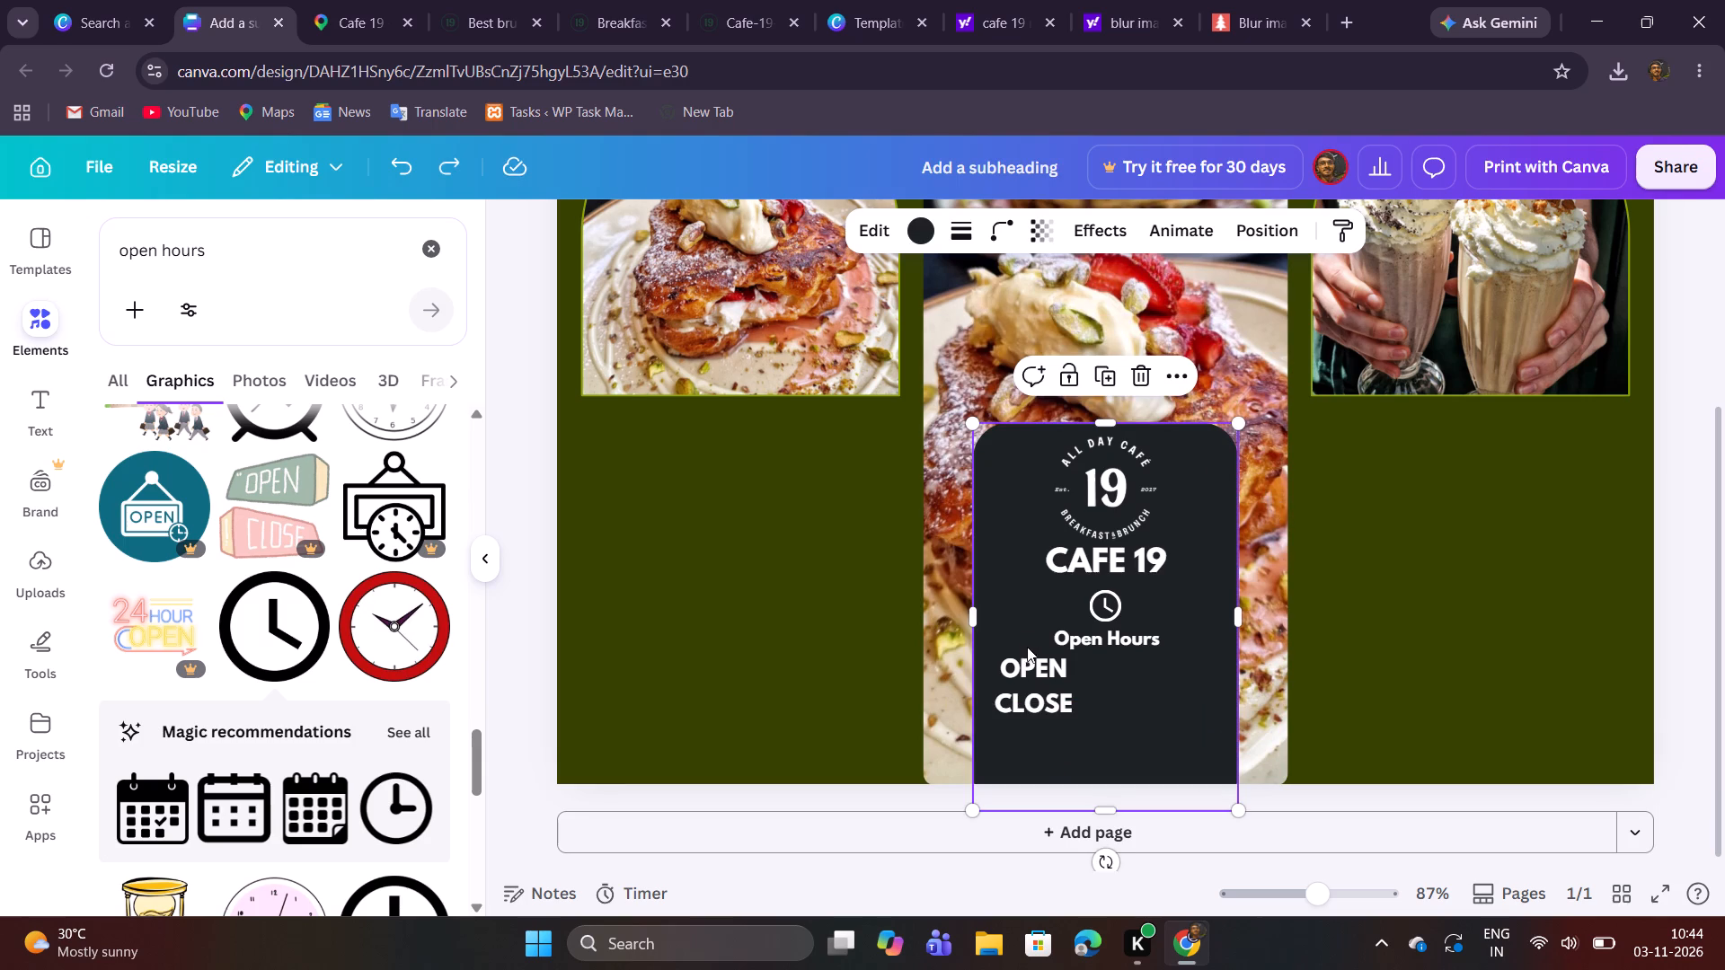
# Lock the dark info box shape in place.
pyautogui.click(1066, 383)
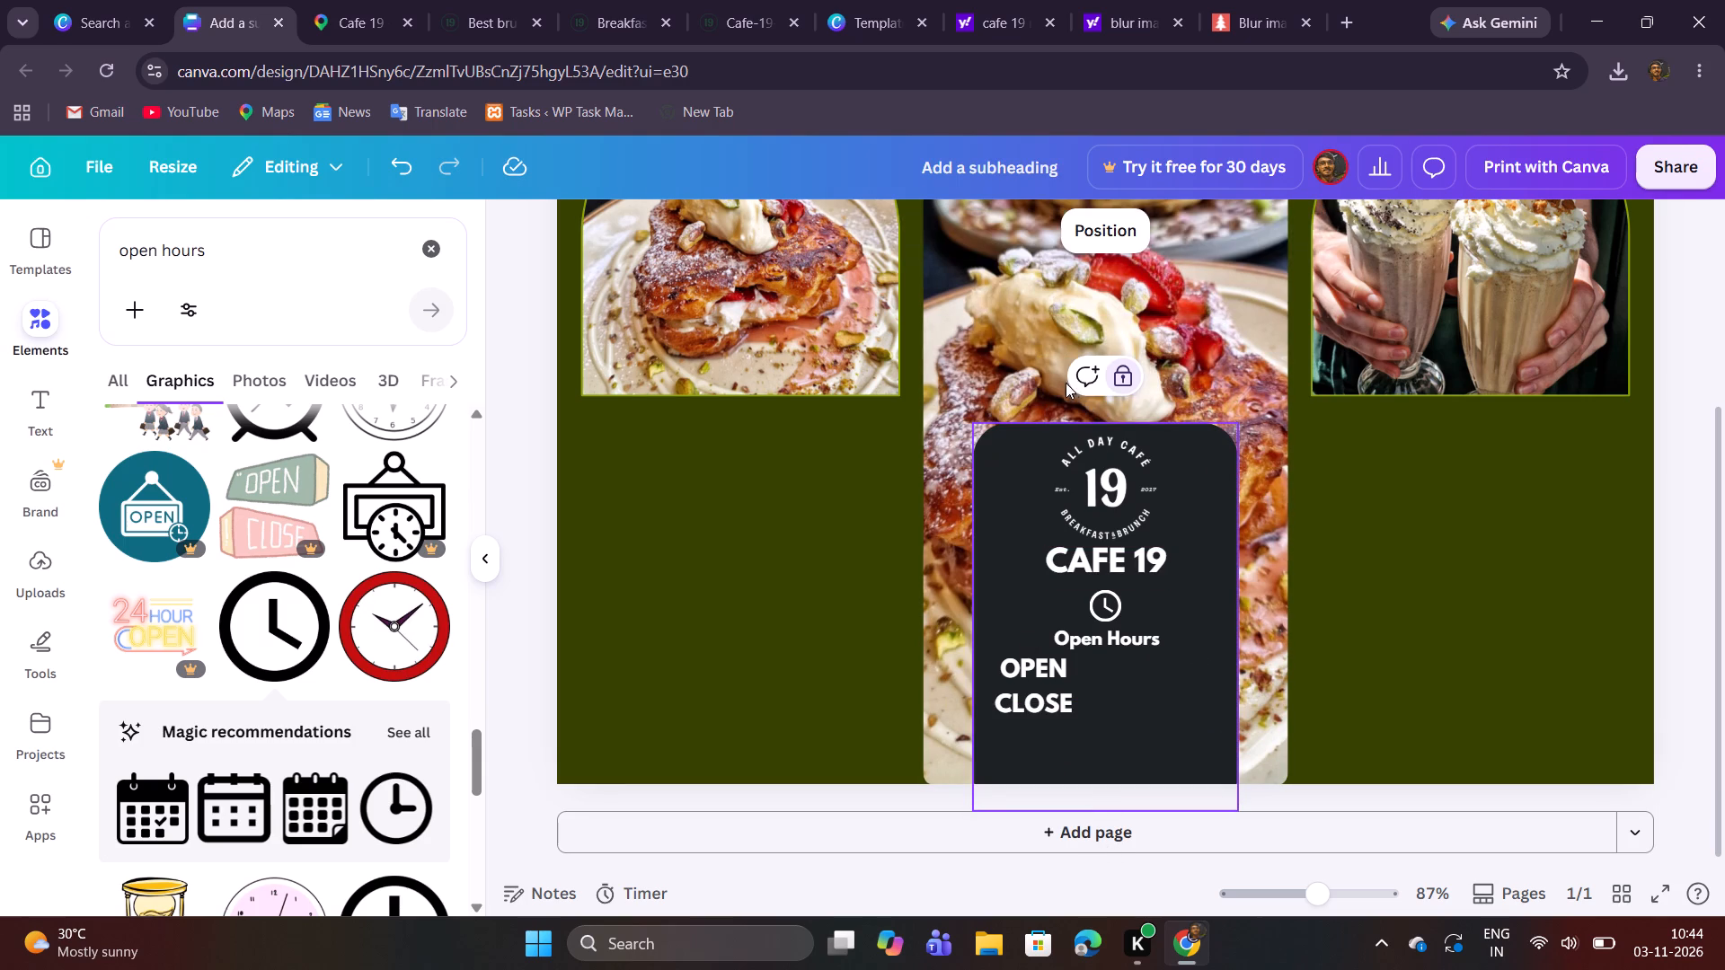
# Move the OPEN and CLOSE texts slightly lower, widening the gap between them and aligning their left edges.
pyautogui.moveTo(1047, 708); pyautogui.dragTo(1048, 713)
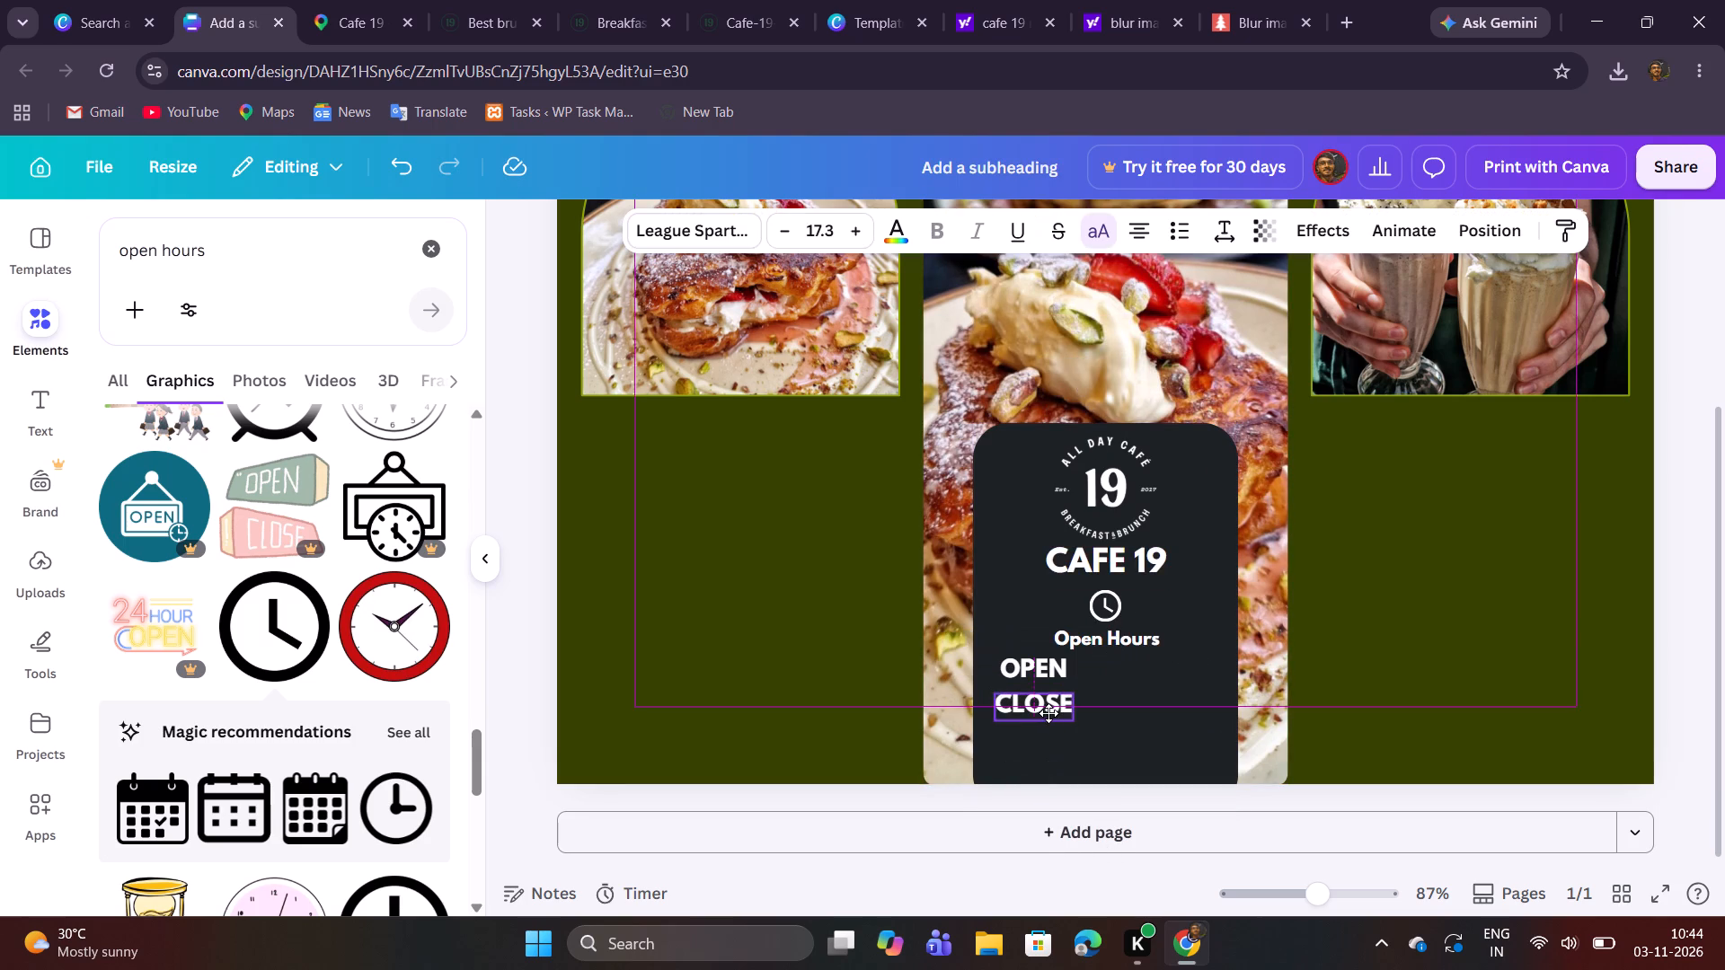
pyautogui.moveTo(1048, 713); pyautogui.dragTo(1050, 718)
pyautogui.click(1120, 689)
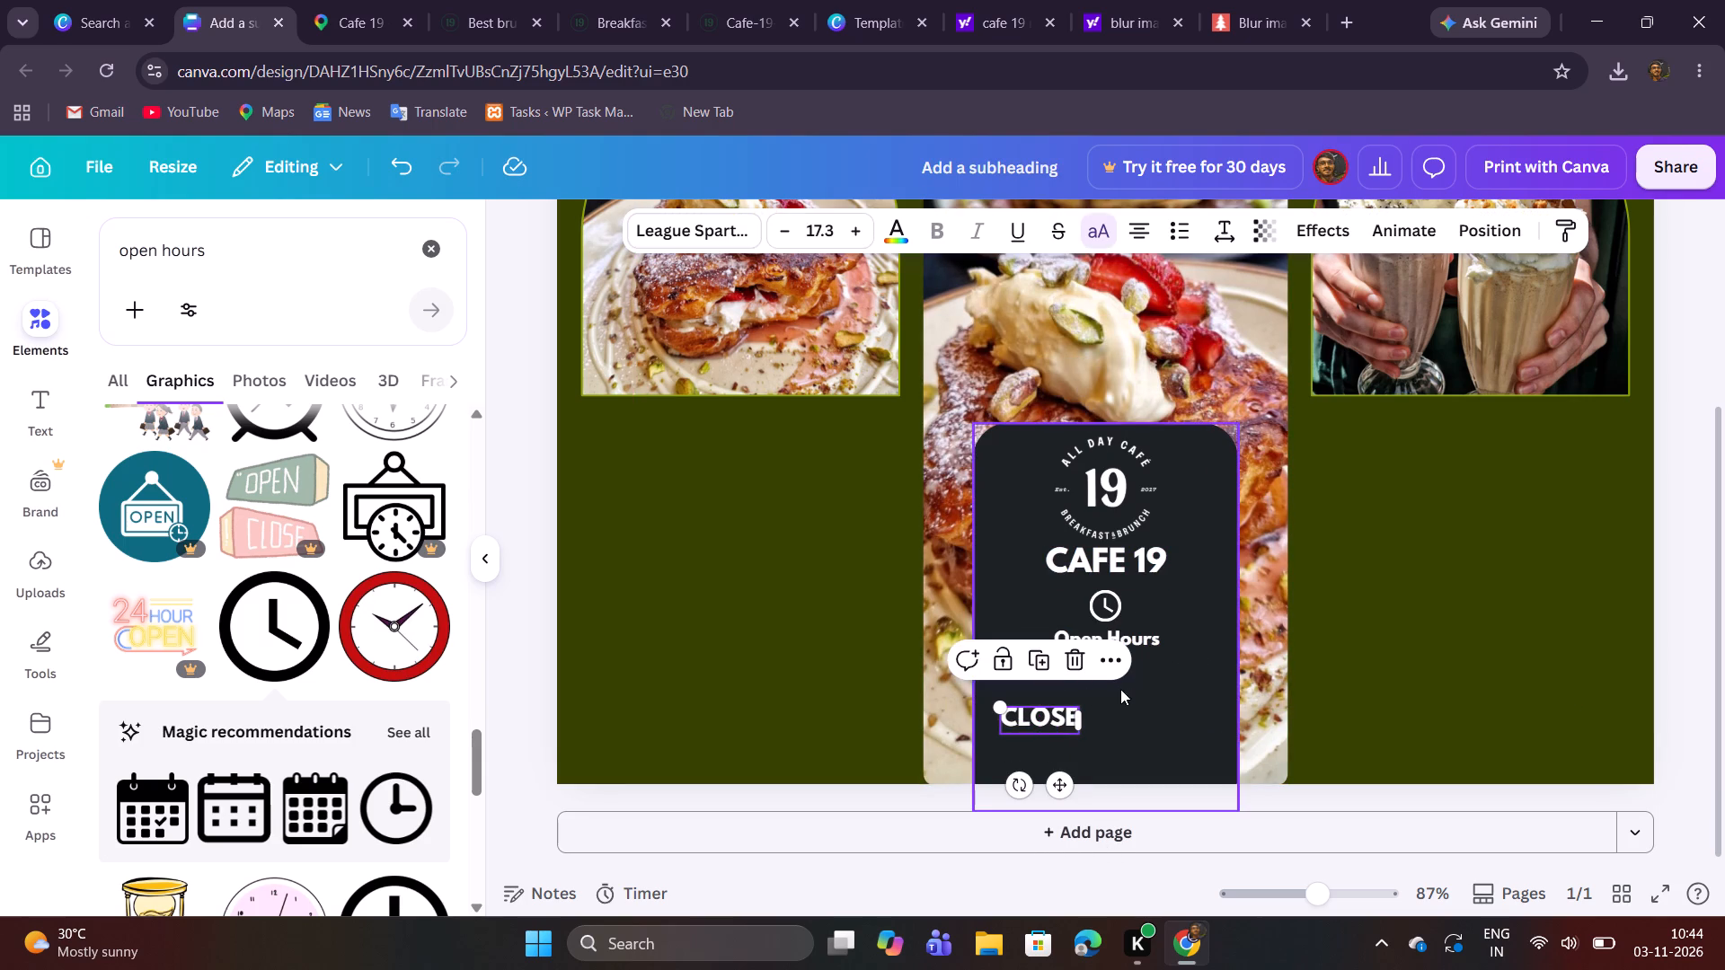
pyautogui.click(1035, 666)
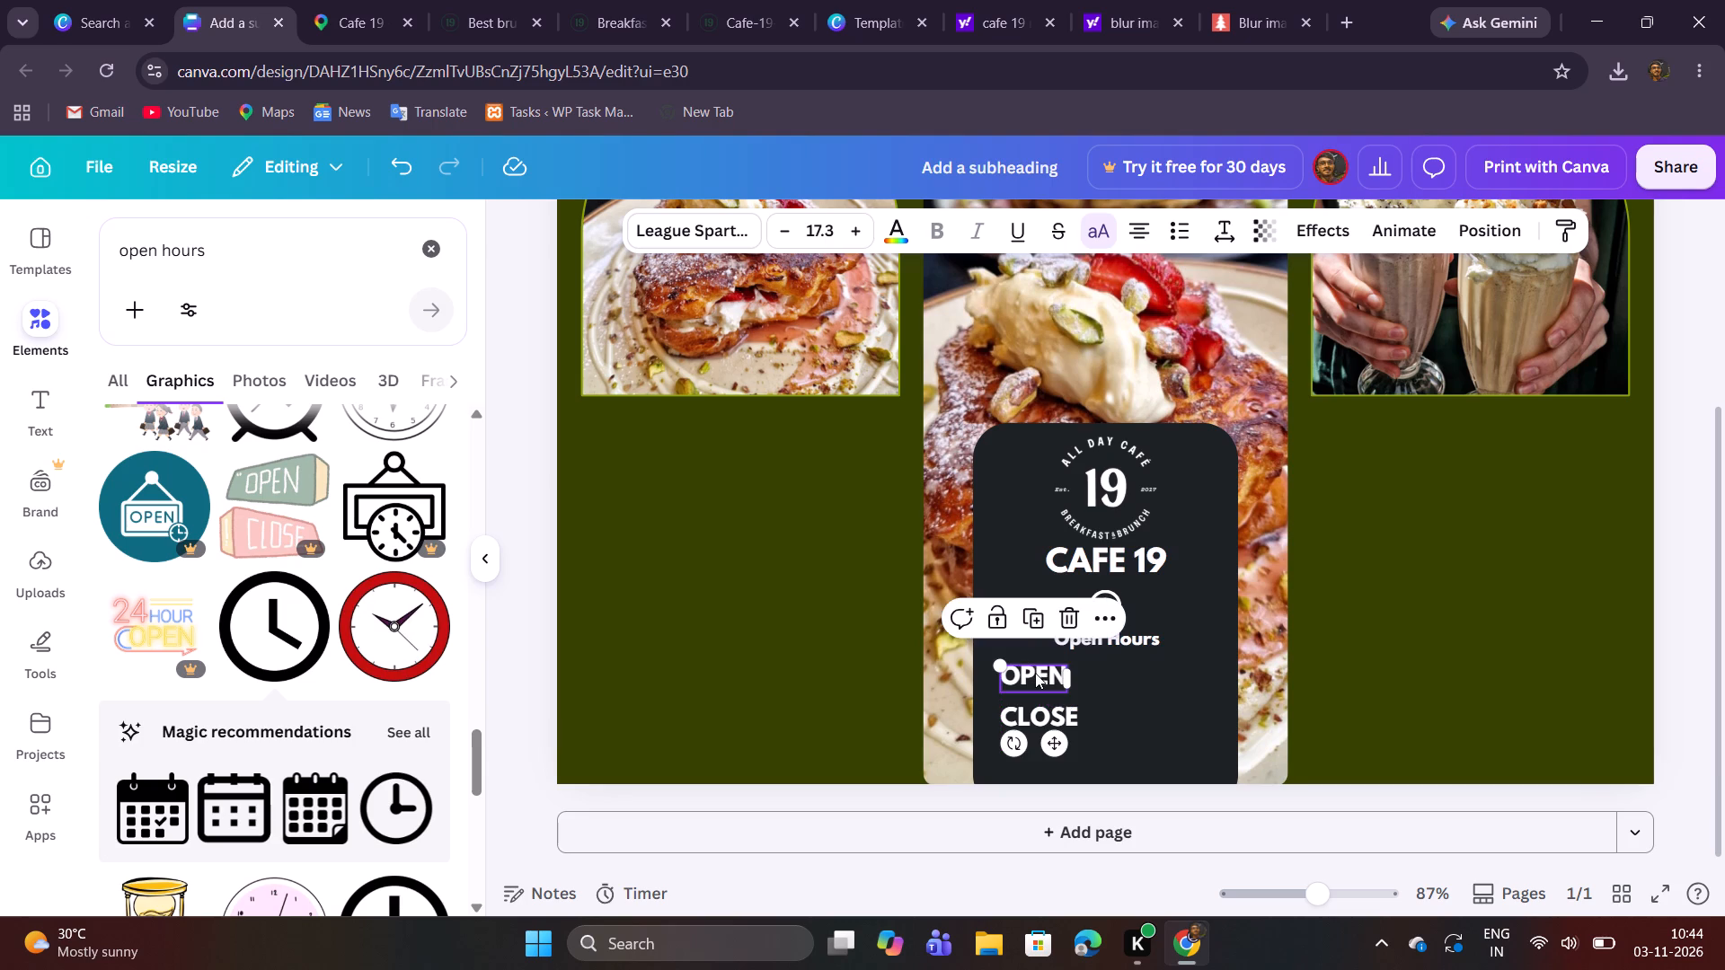
pyautogui.click(1330, 643)
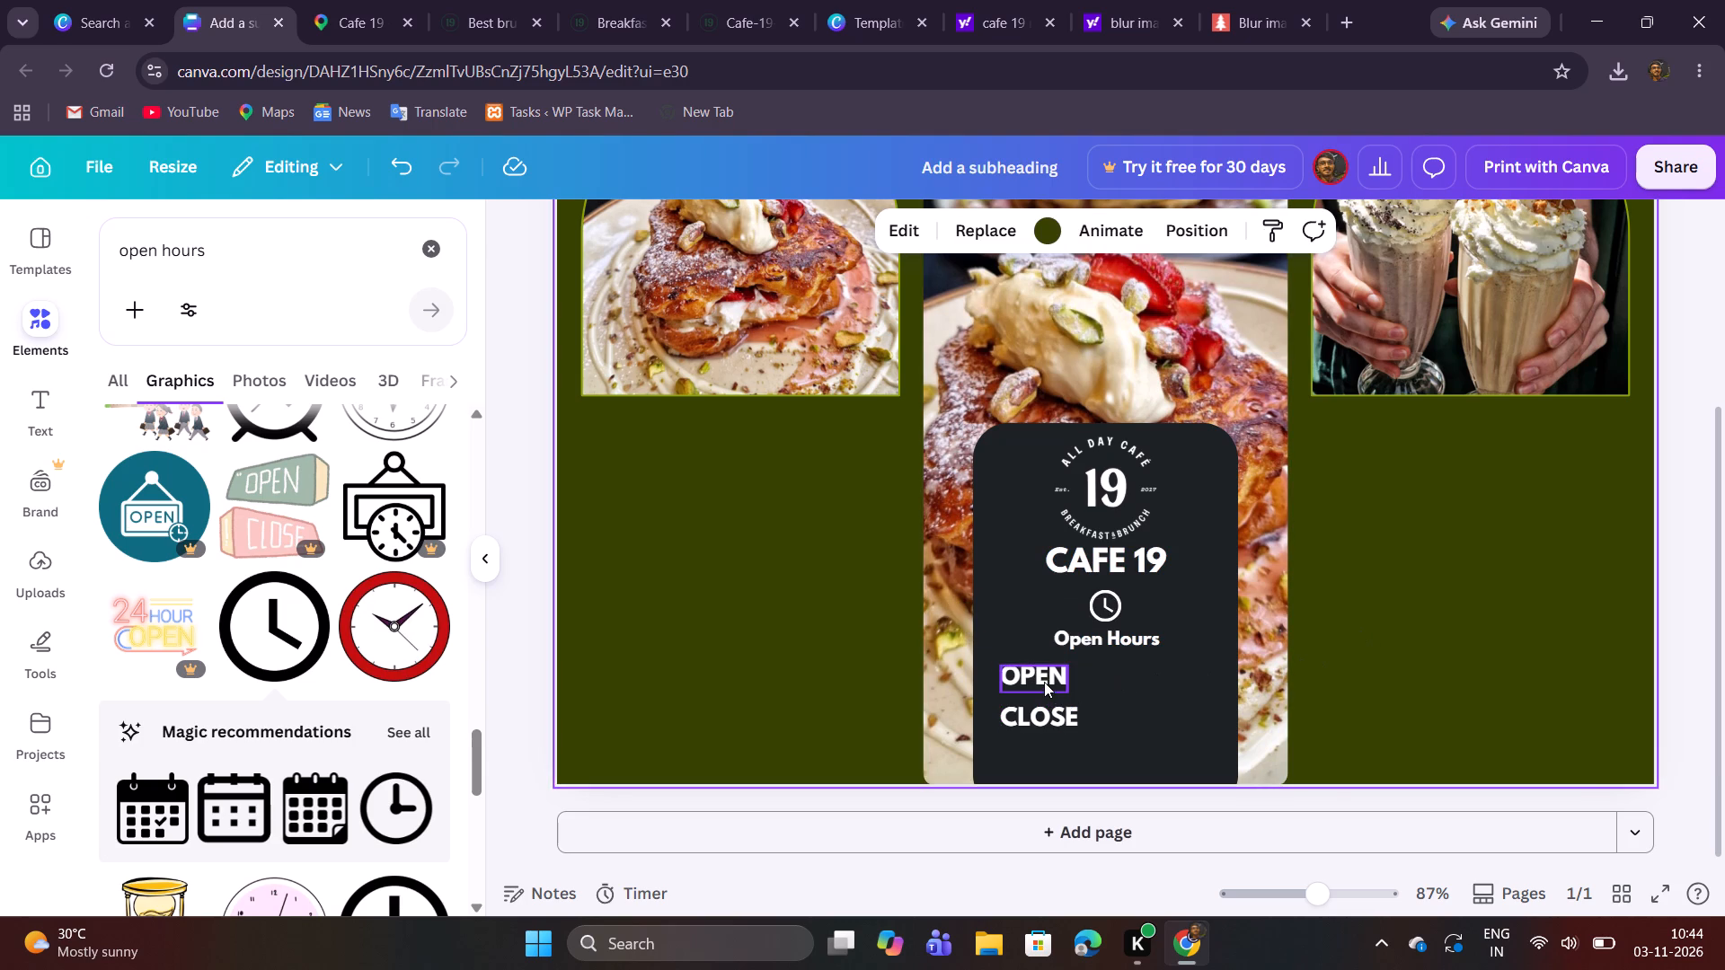
# Scale the OPEN and CLOSE texts down together to font size 15.6.
pyautogui.click(1044, 682)
pyautogui.click(1134, 694)
pyautogui.moveTo(1084, 751); pyautogui.dragTo(1013, 672)
pyautogui.moveTo(1076, 731); pyautogui.dragTo(1067, 722)
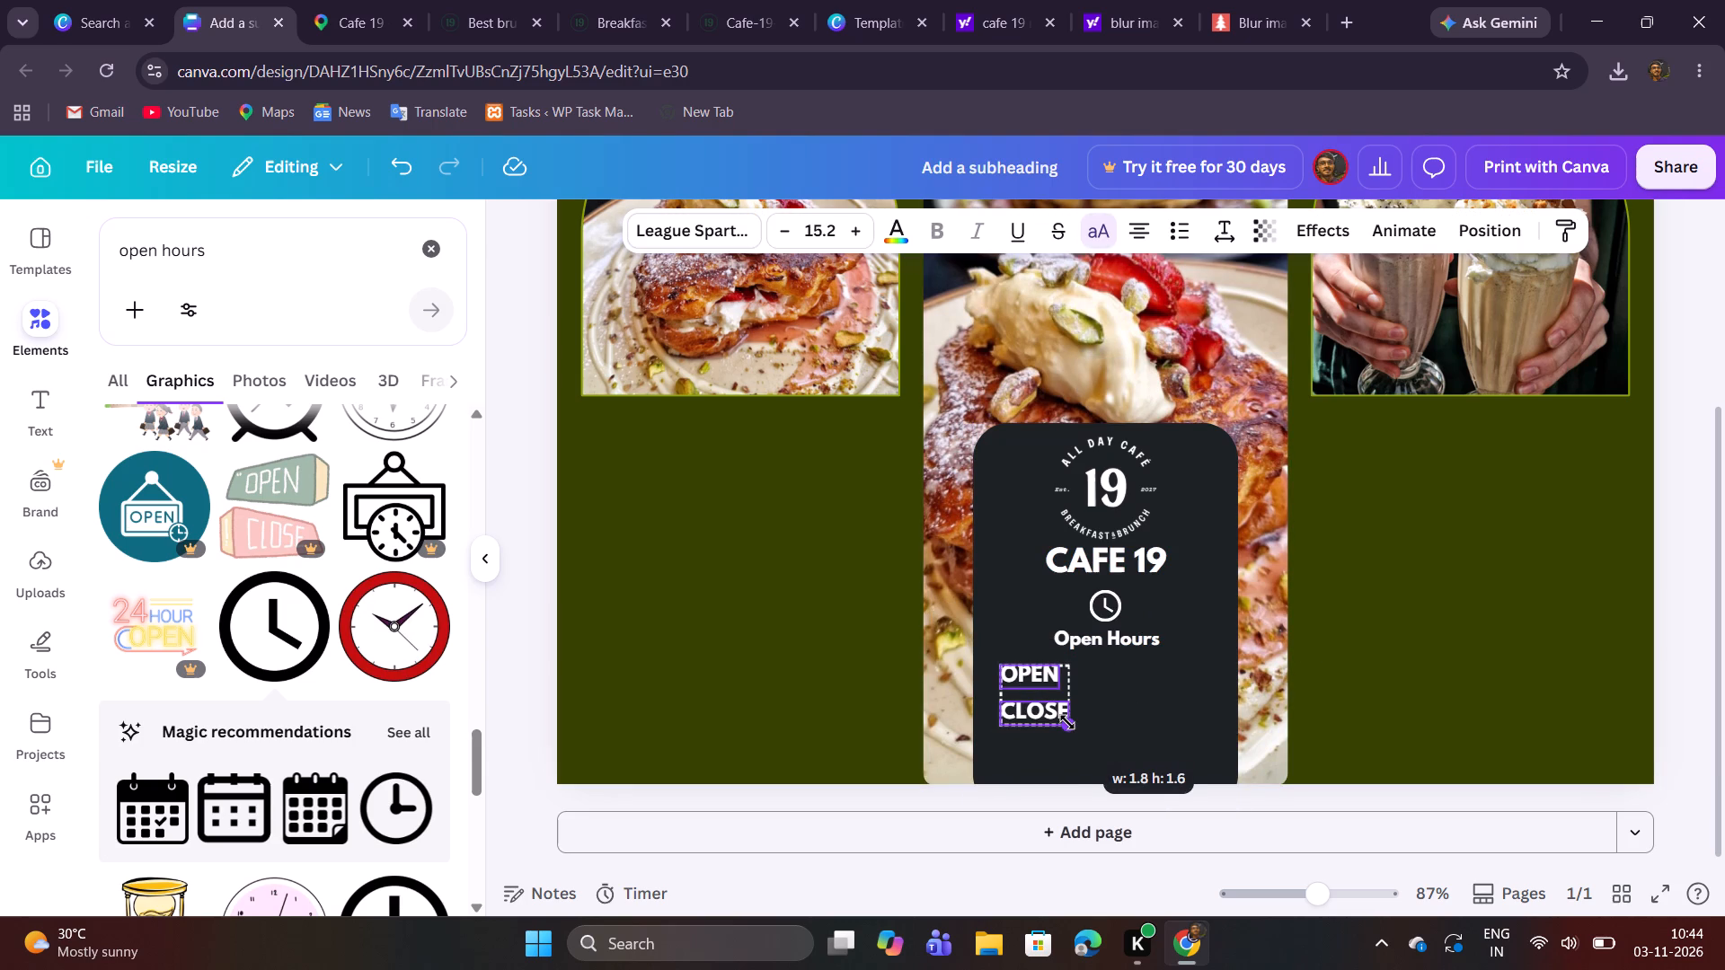
pyautogui.moveTo(1067, 722); pyautogui.dragTo(1069, 723)
pyautogui.click(1135, 715)
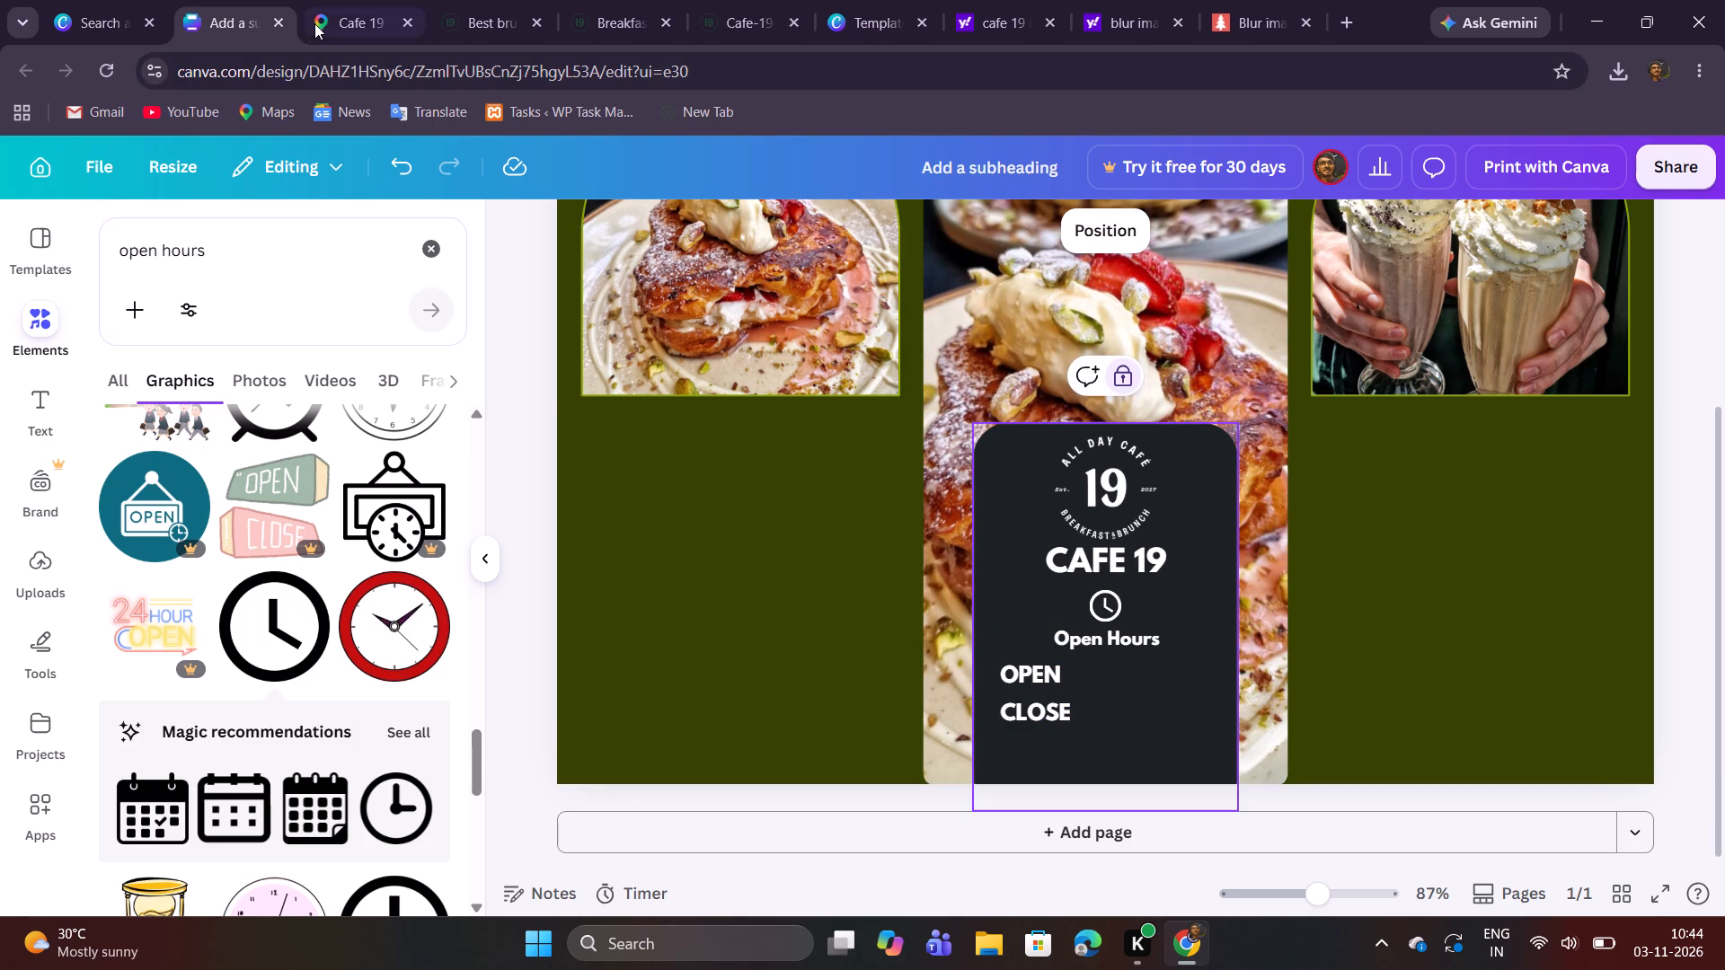
# Search the elements library for "horizontal line" and limit the results to graphics.
pyautogui.click(84, 3)
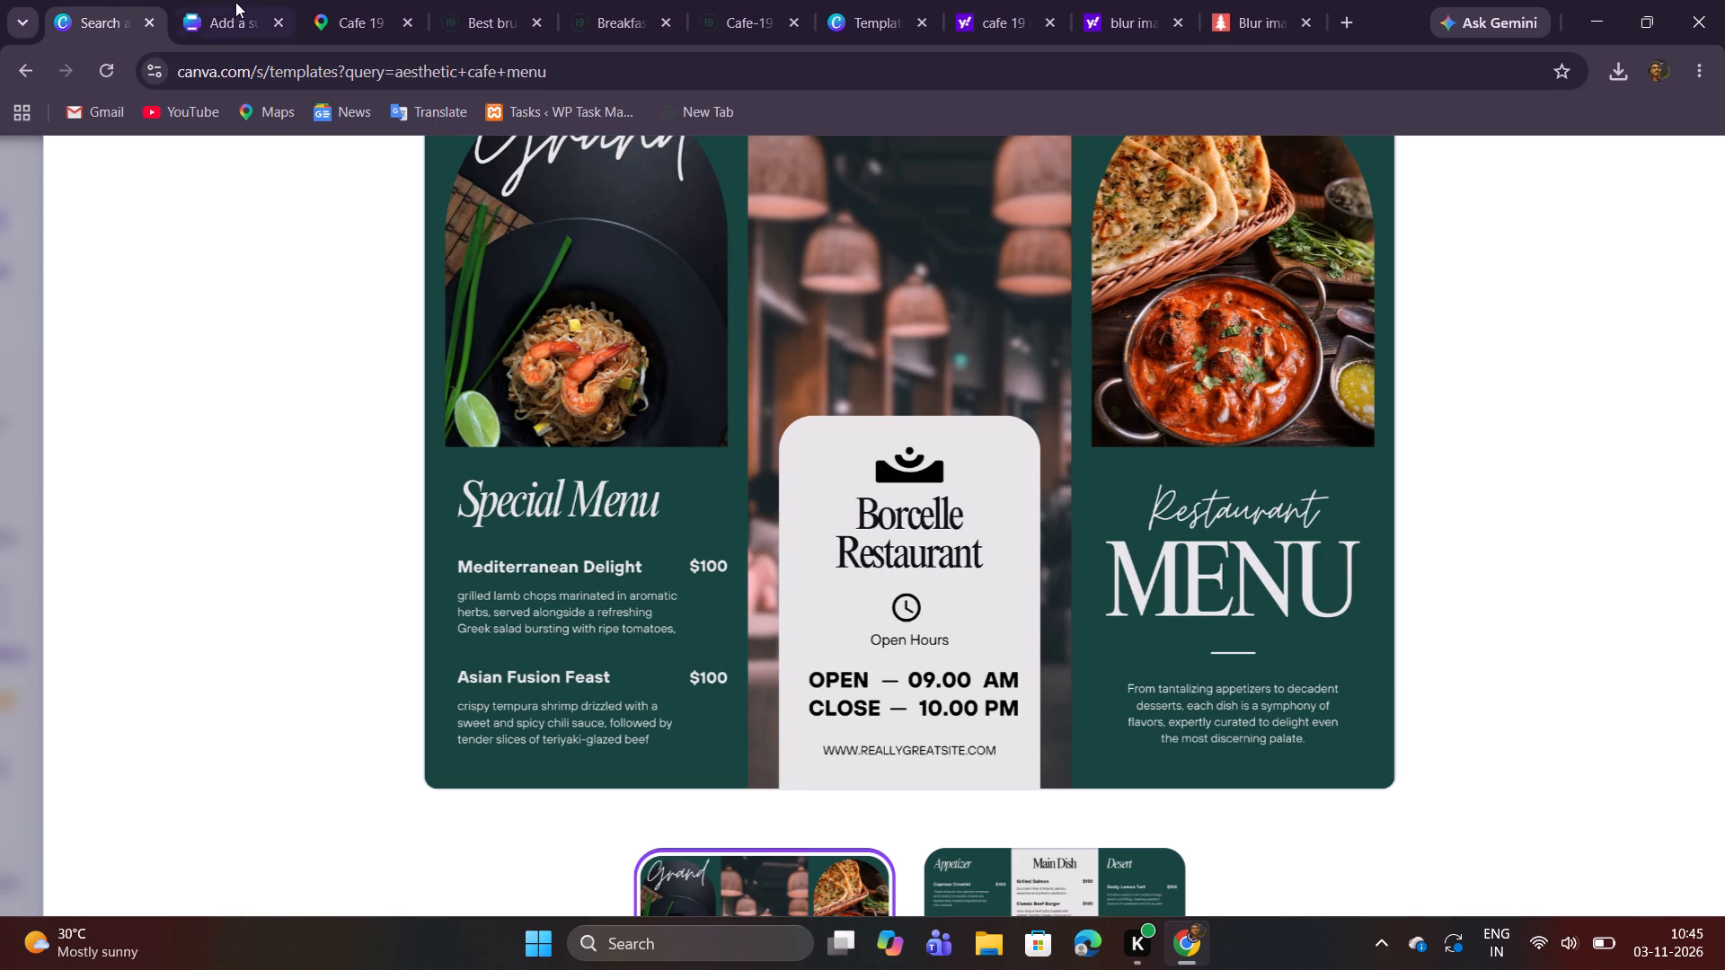
pyautogui.click(233, 9)
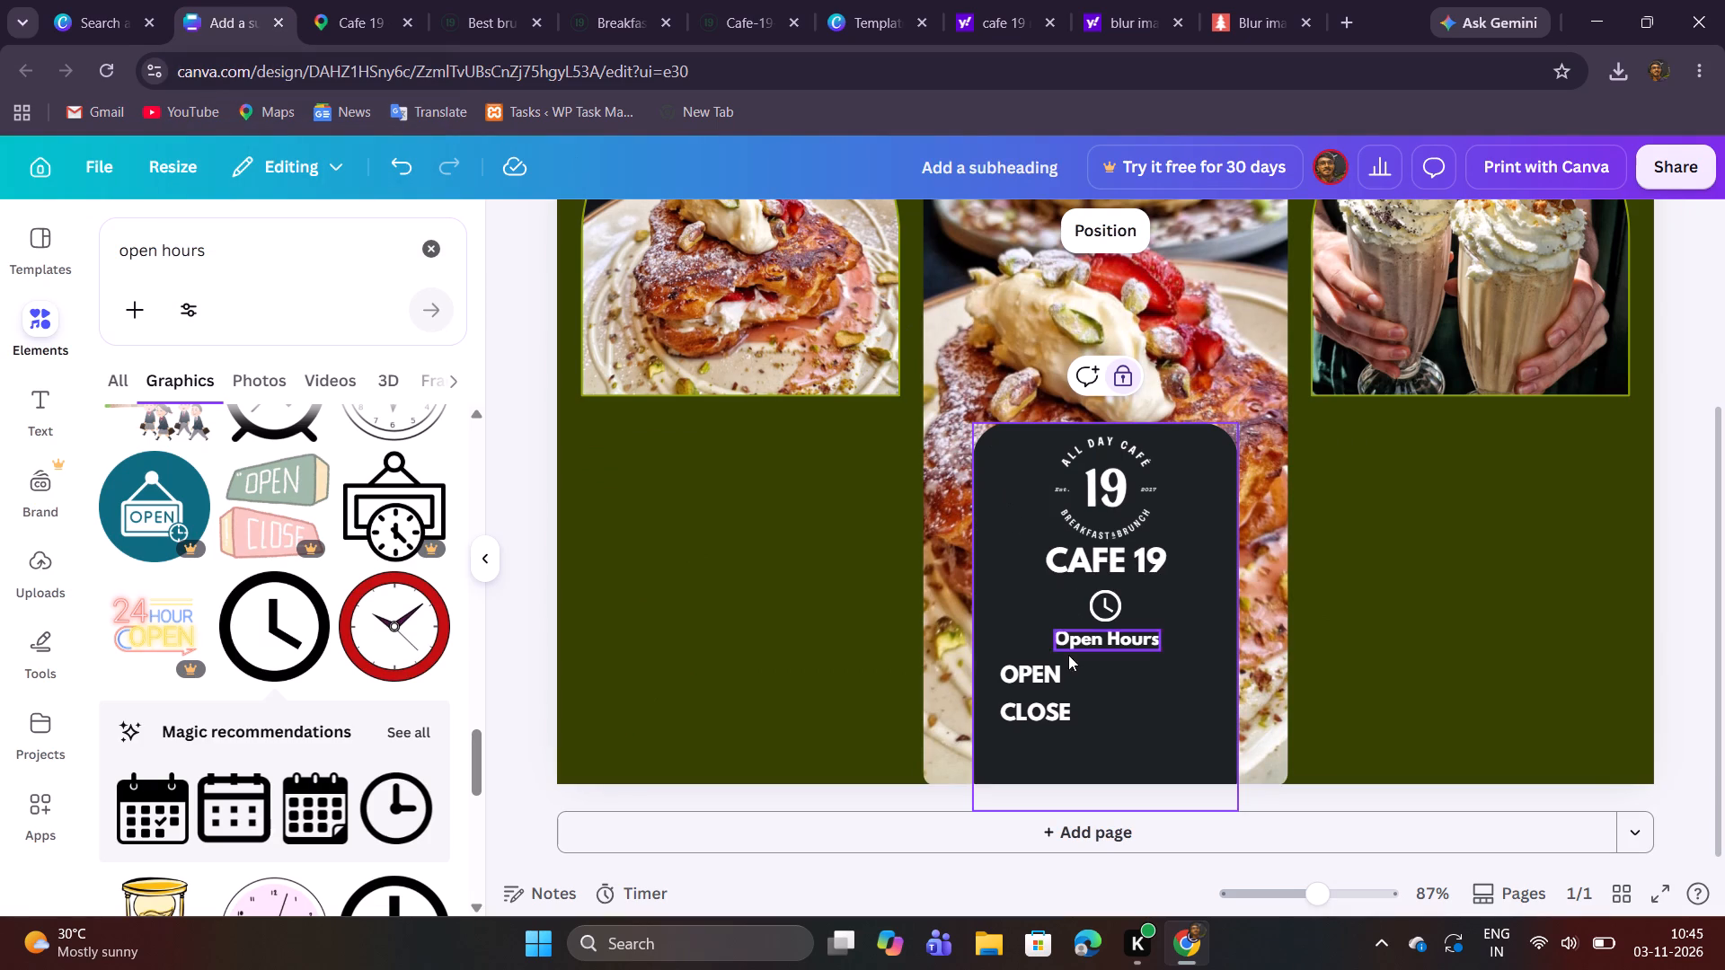
pyautogui.click(1052, 680)
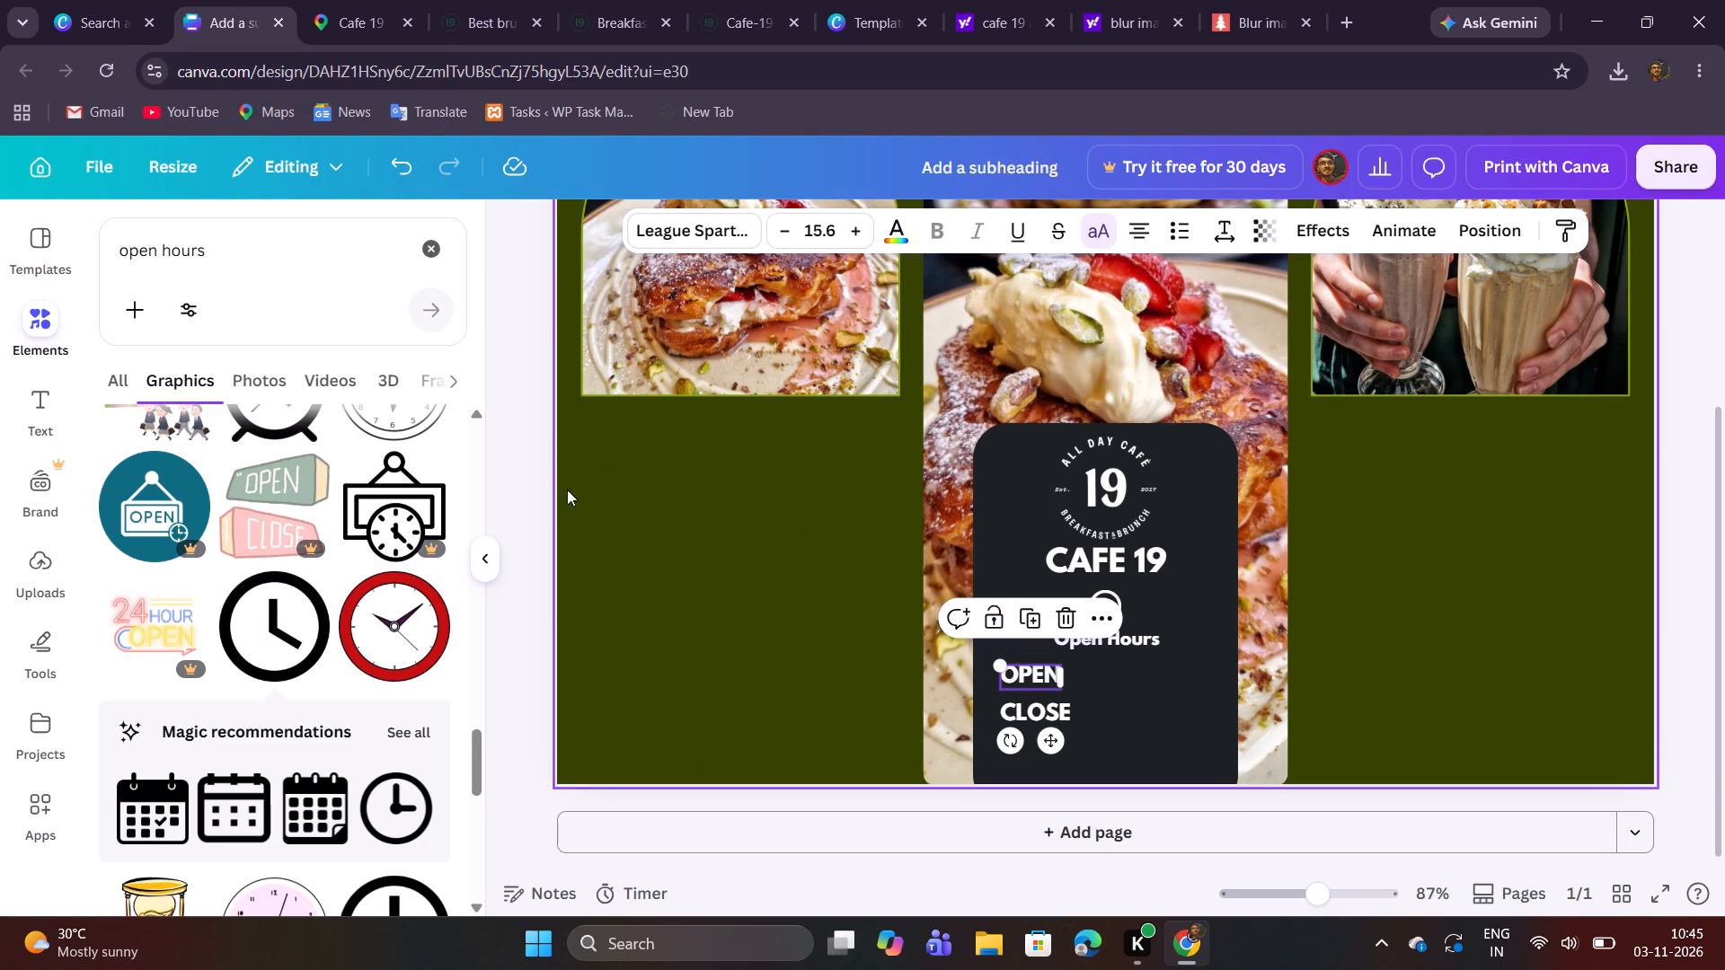
pyautogui.click(429, 251)
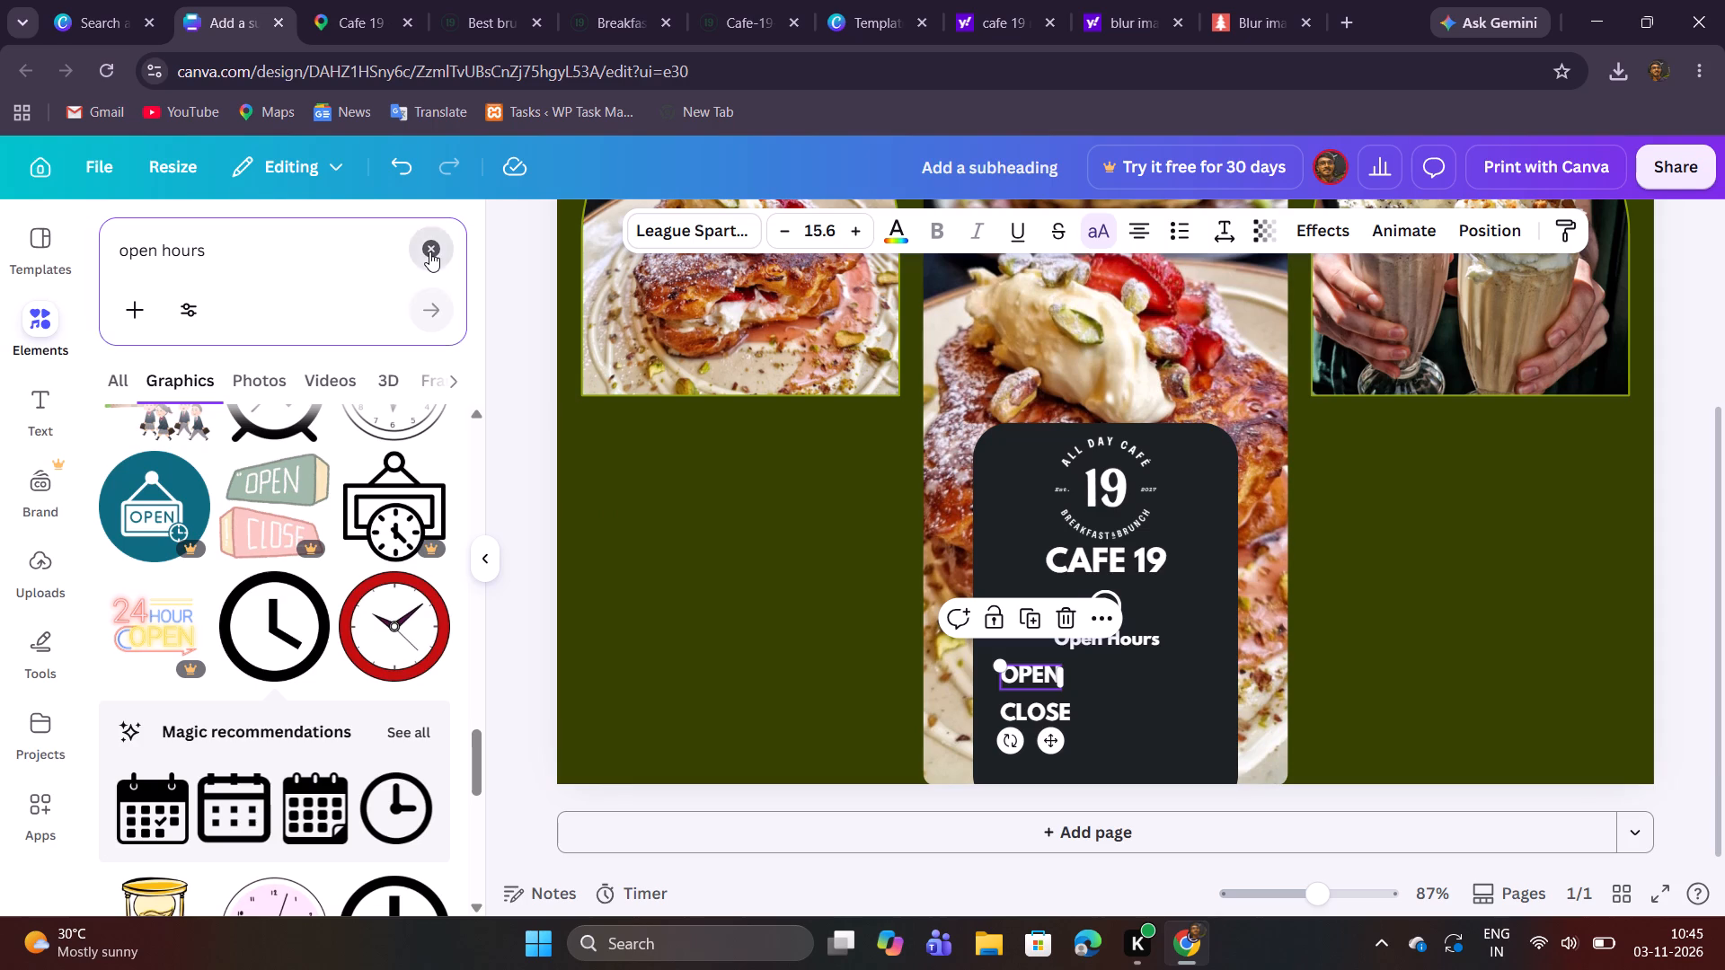
pyautogui.write('LINE')
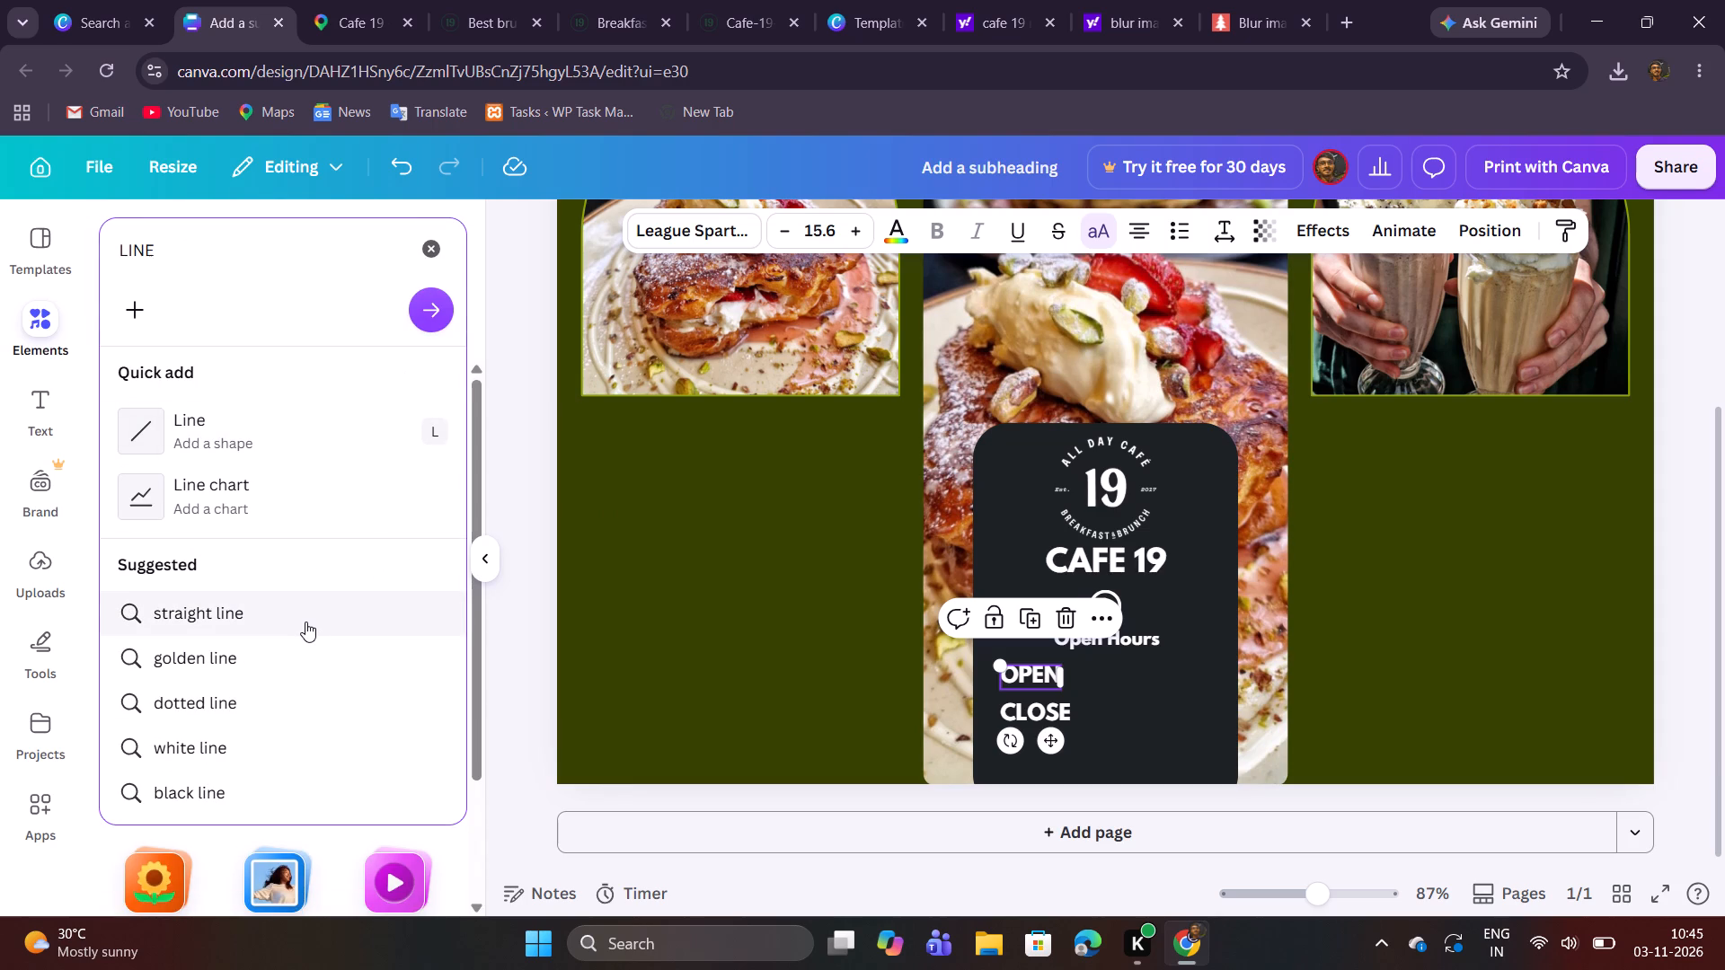
pyautogui.press('space')
pyautogui.write('ho')
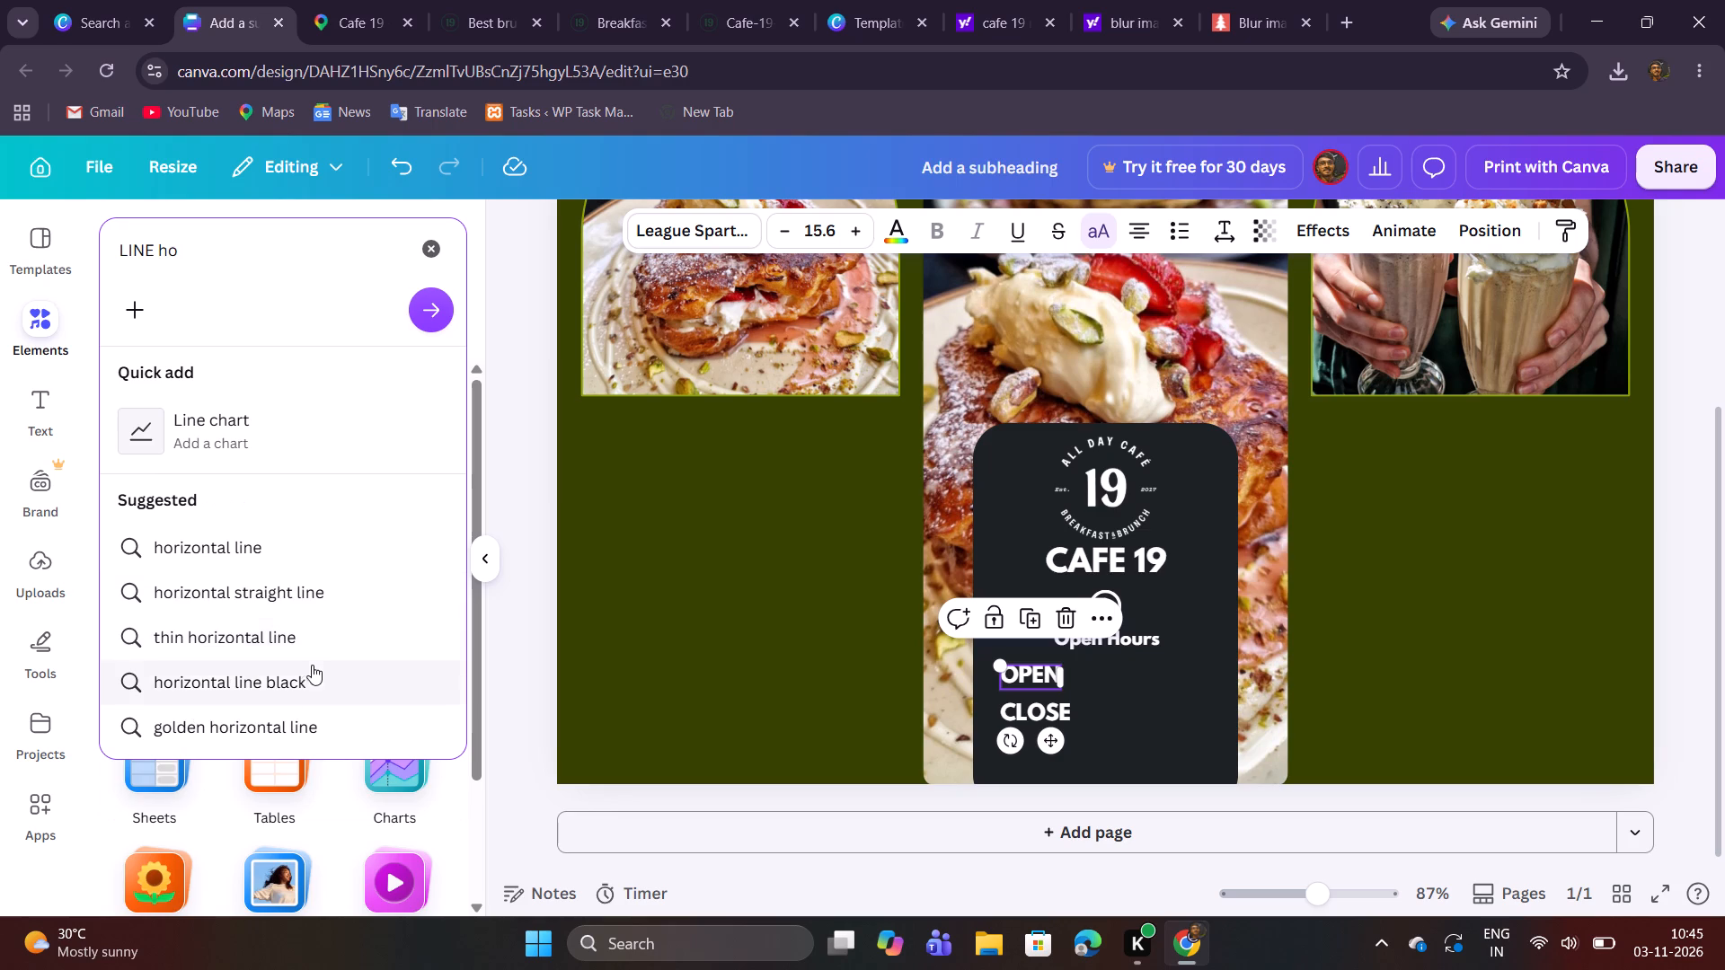
pyautogui.click(279, 549)
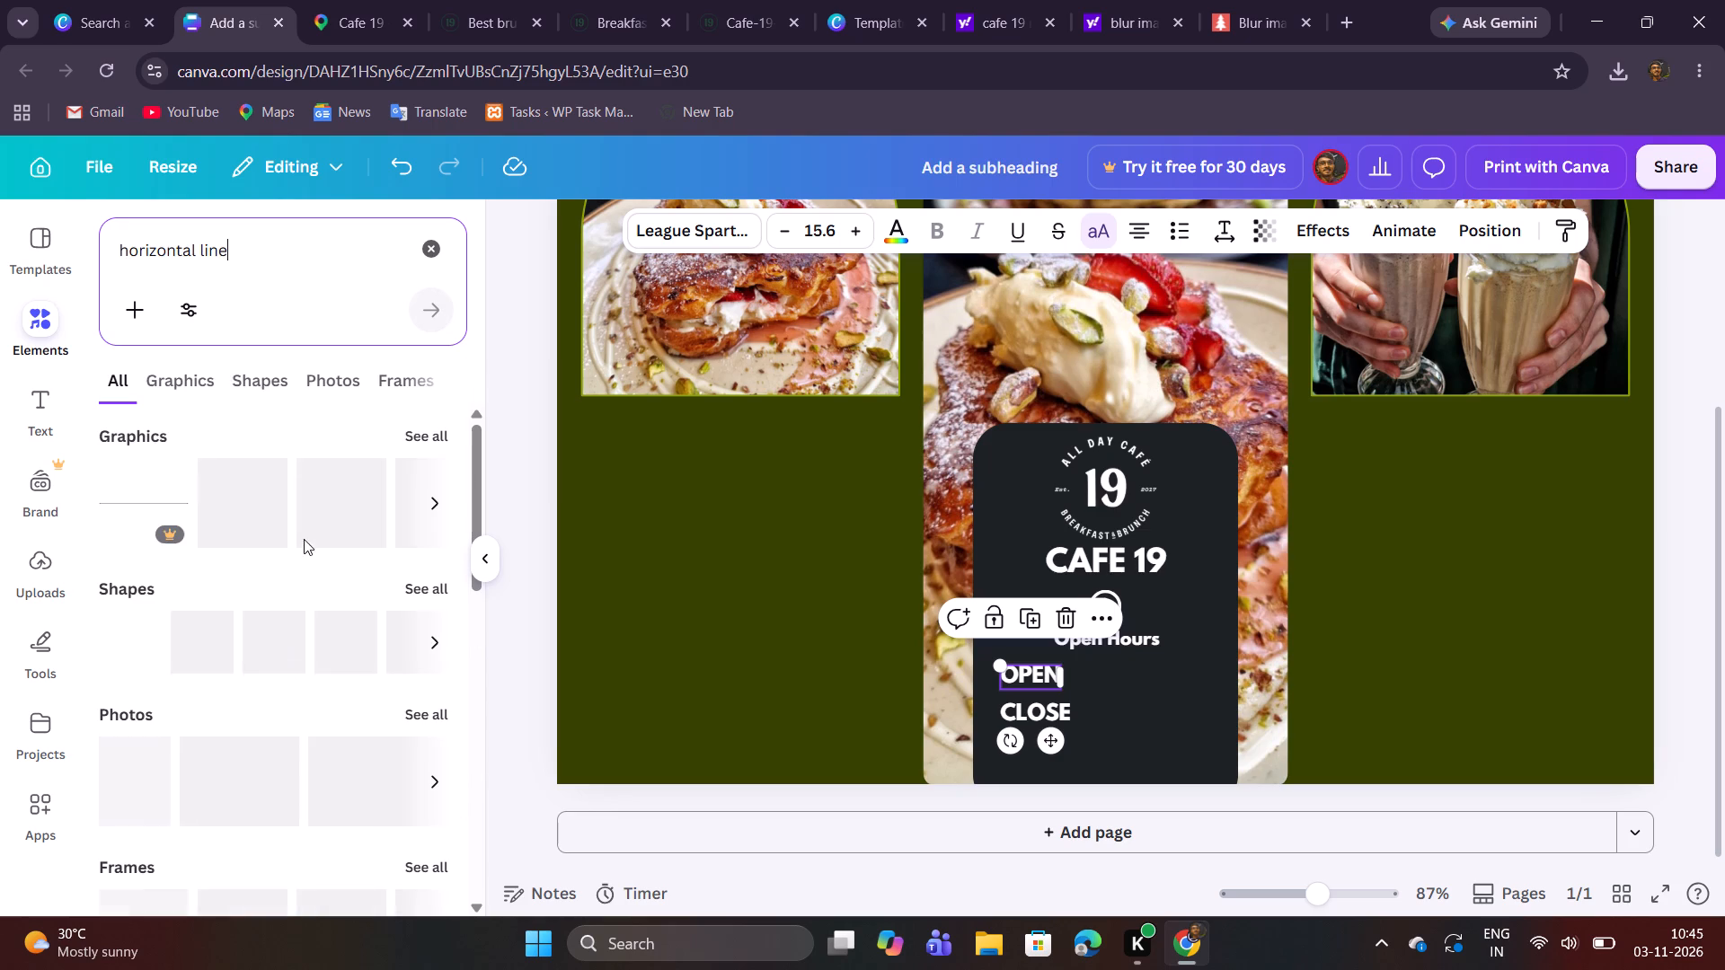
pyautogui.scroll(-3, 297, 551)
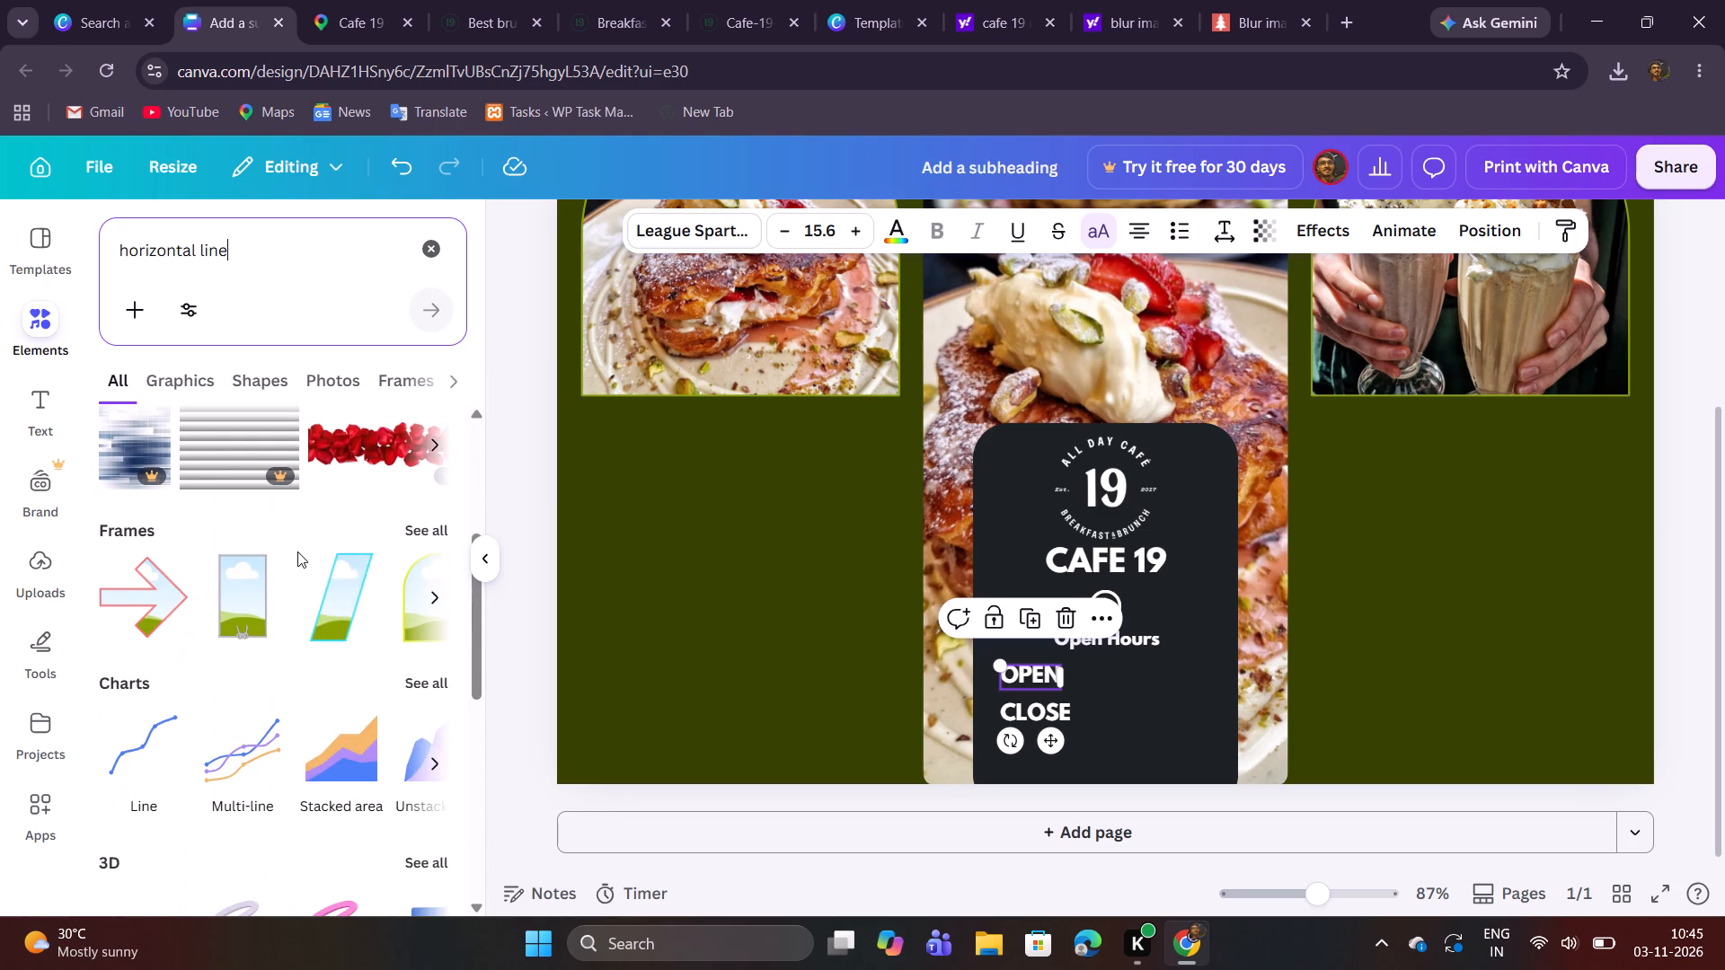
pyautogui.scroll(-2, 297, 552)
pyautogui.scroll(6, 297, 552)
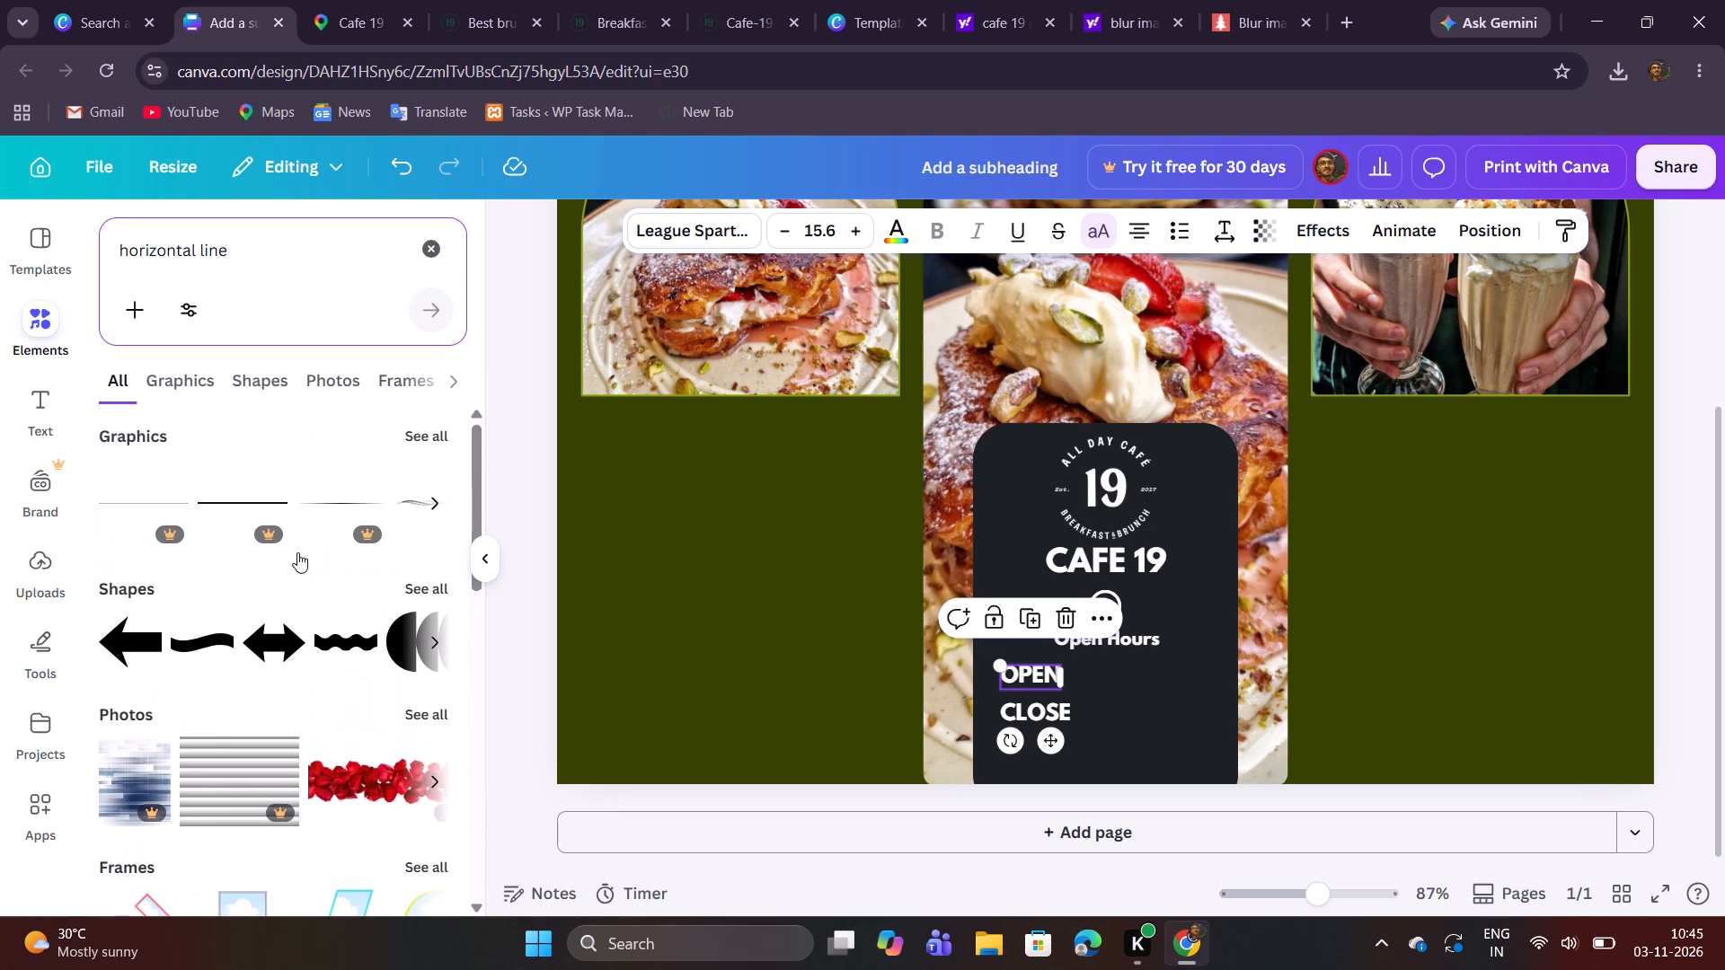
pyautogui.scroll(-9, 297, 552)
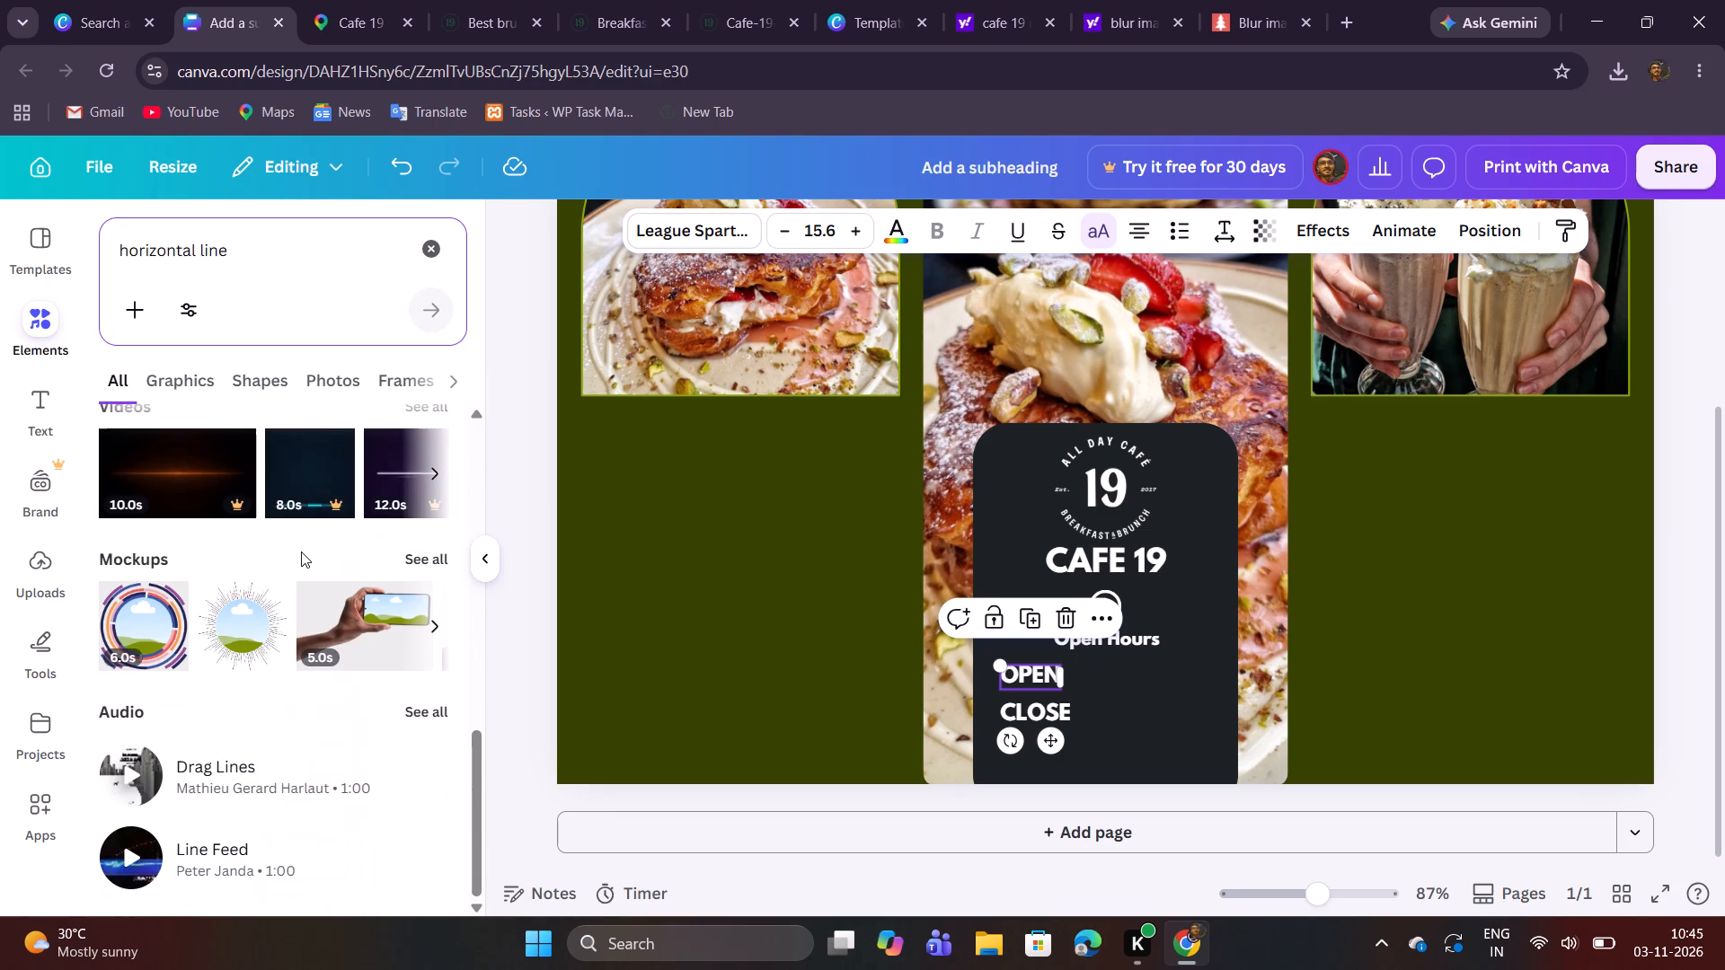
pyautogui.scroll(9, 301, 551)
pyautogui.click(199, 386)
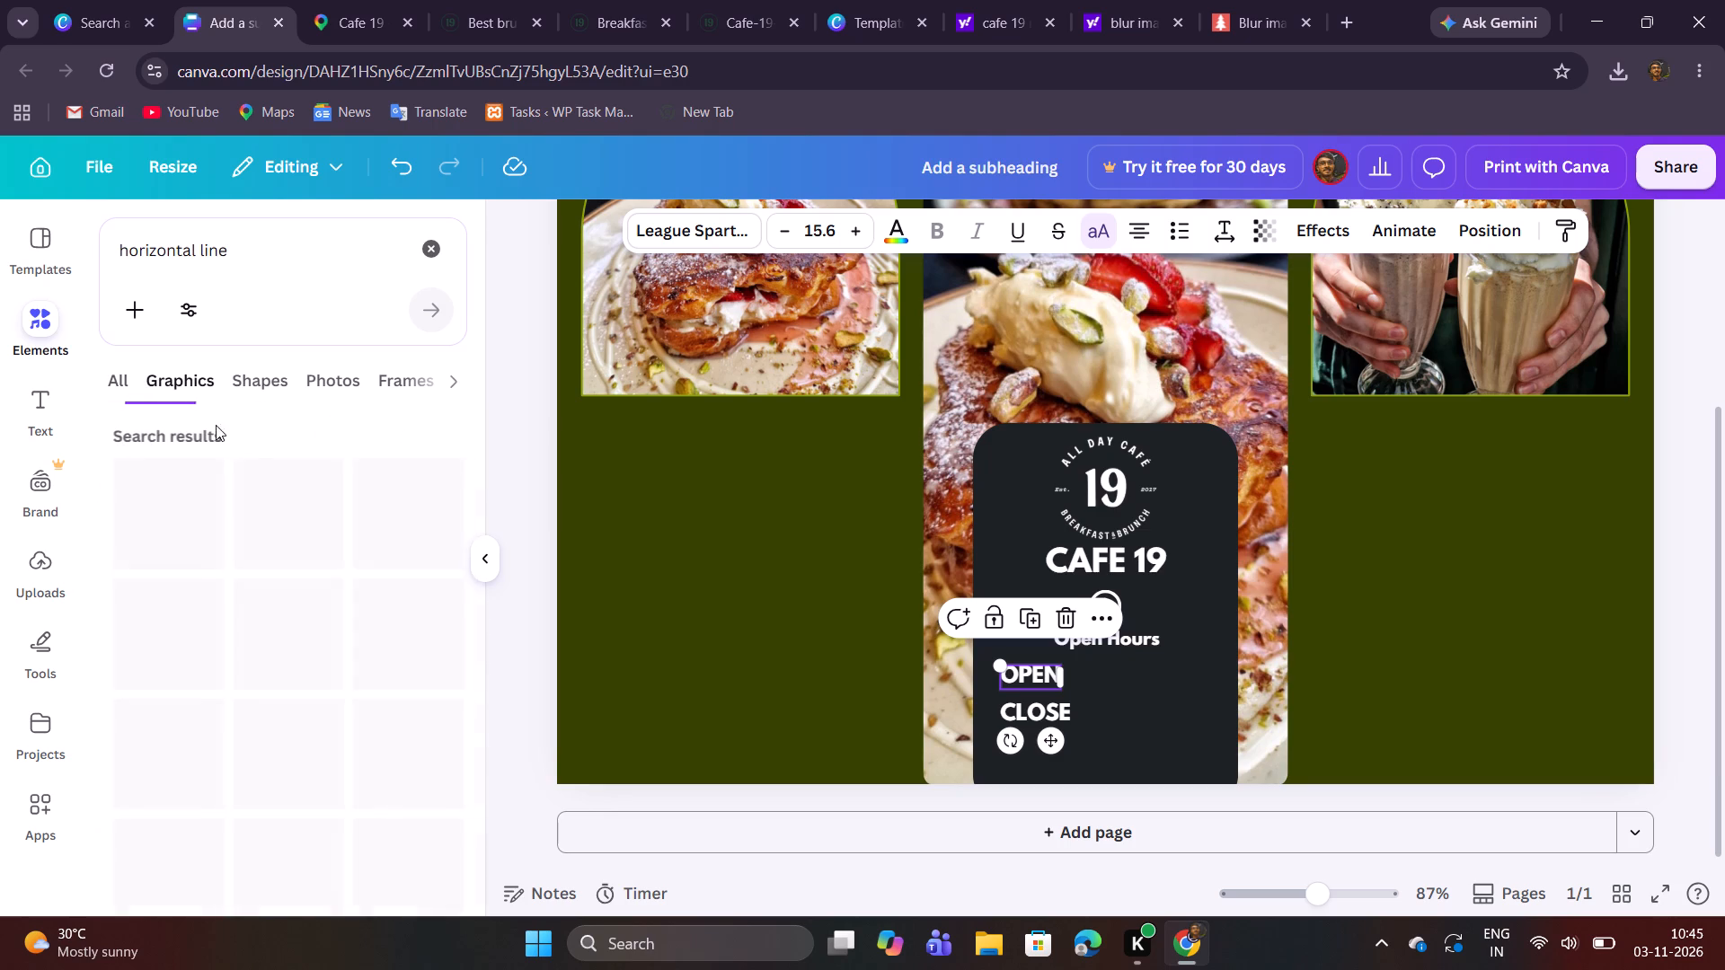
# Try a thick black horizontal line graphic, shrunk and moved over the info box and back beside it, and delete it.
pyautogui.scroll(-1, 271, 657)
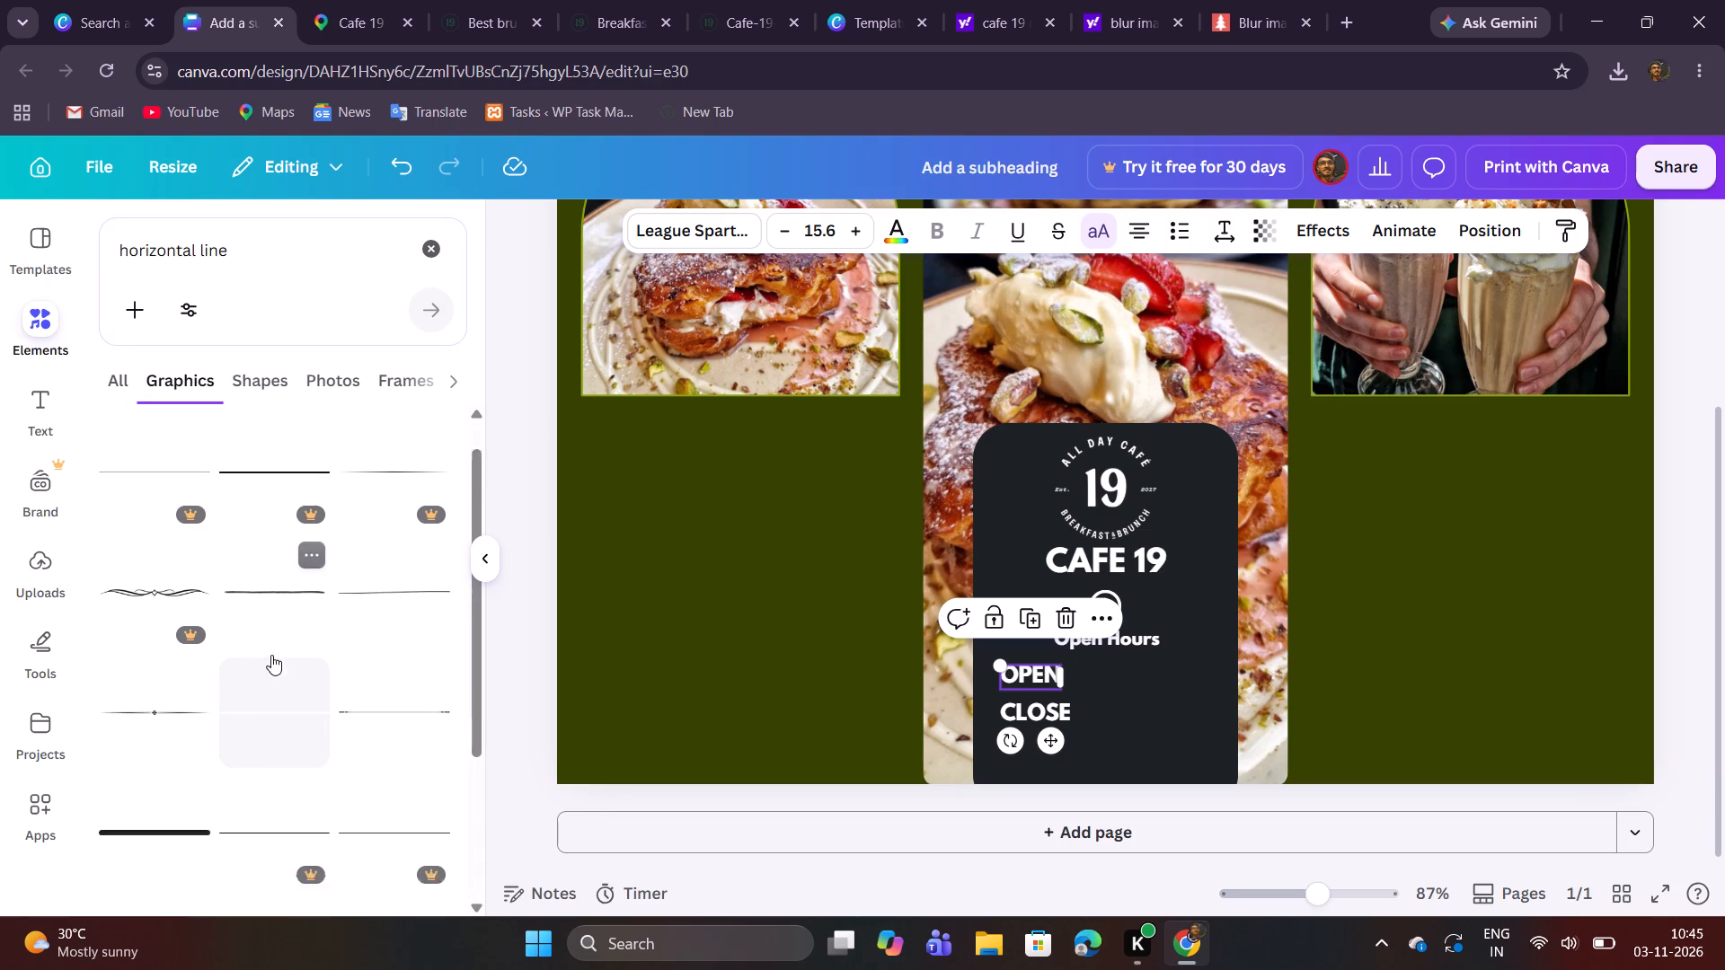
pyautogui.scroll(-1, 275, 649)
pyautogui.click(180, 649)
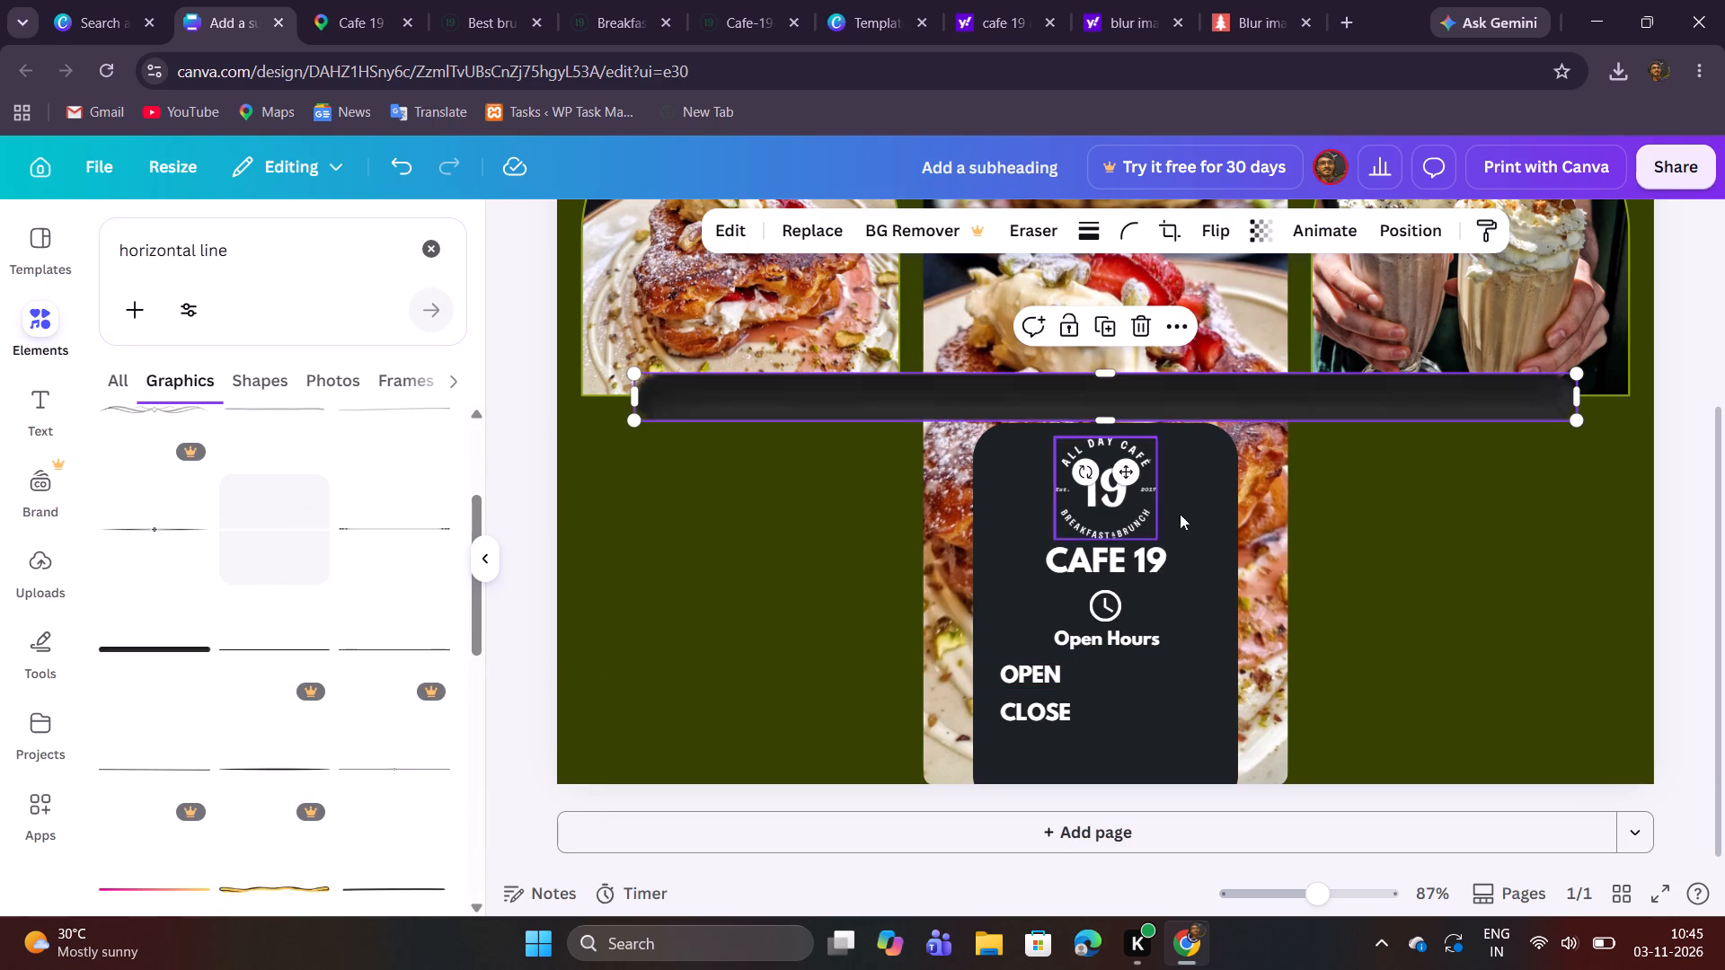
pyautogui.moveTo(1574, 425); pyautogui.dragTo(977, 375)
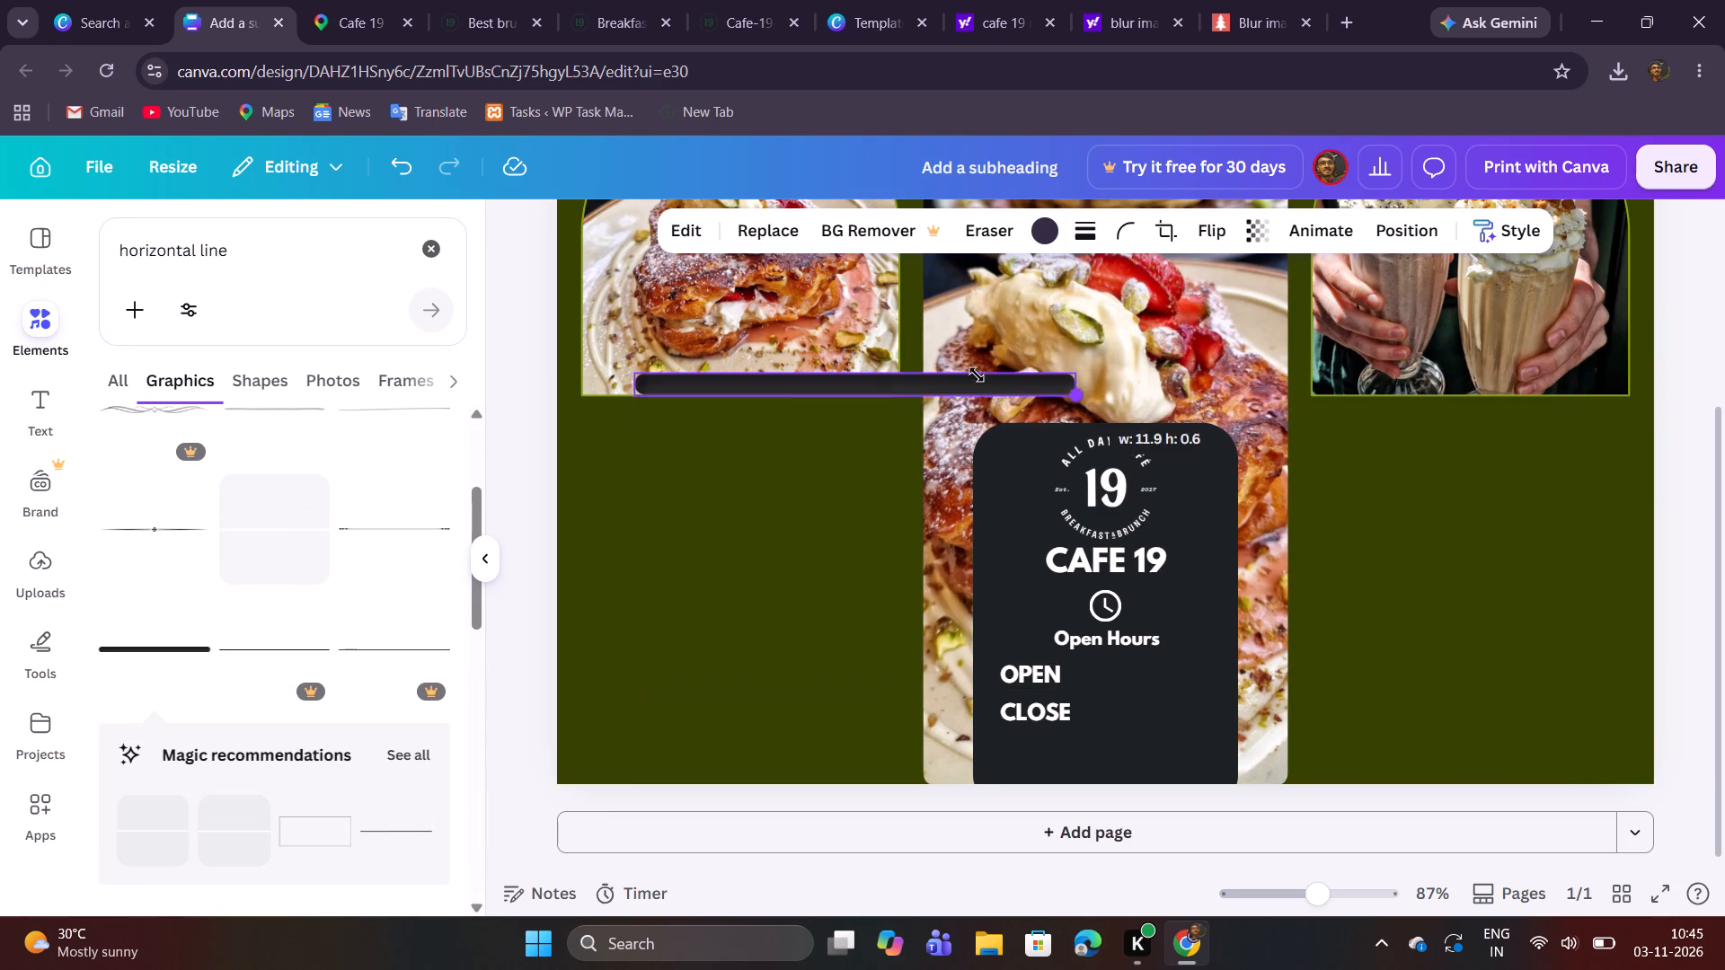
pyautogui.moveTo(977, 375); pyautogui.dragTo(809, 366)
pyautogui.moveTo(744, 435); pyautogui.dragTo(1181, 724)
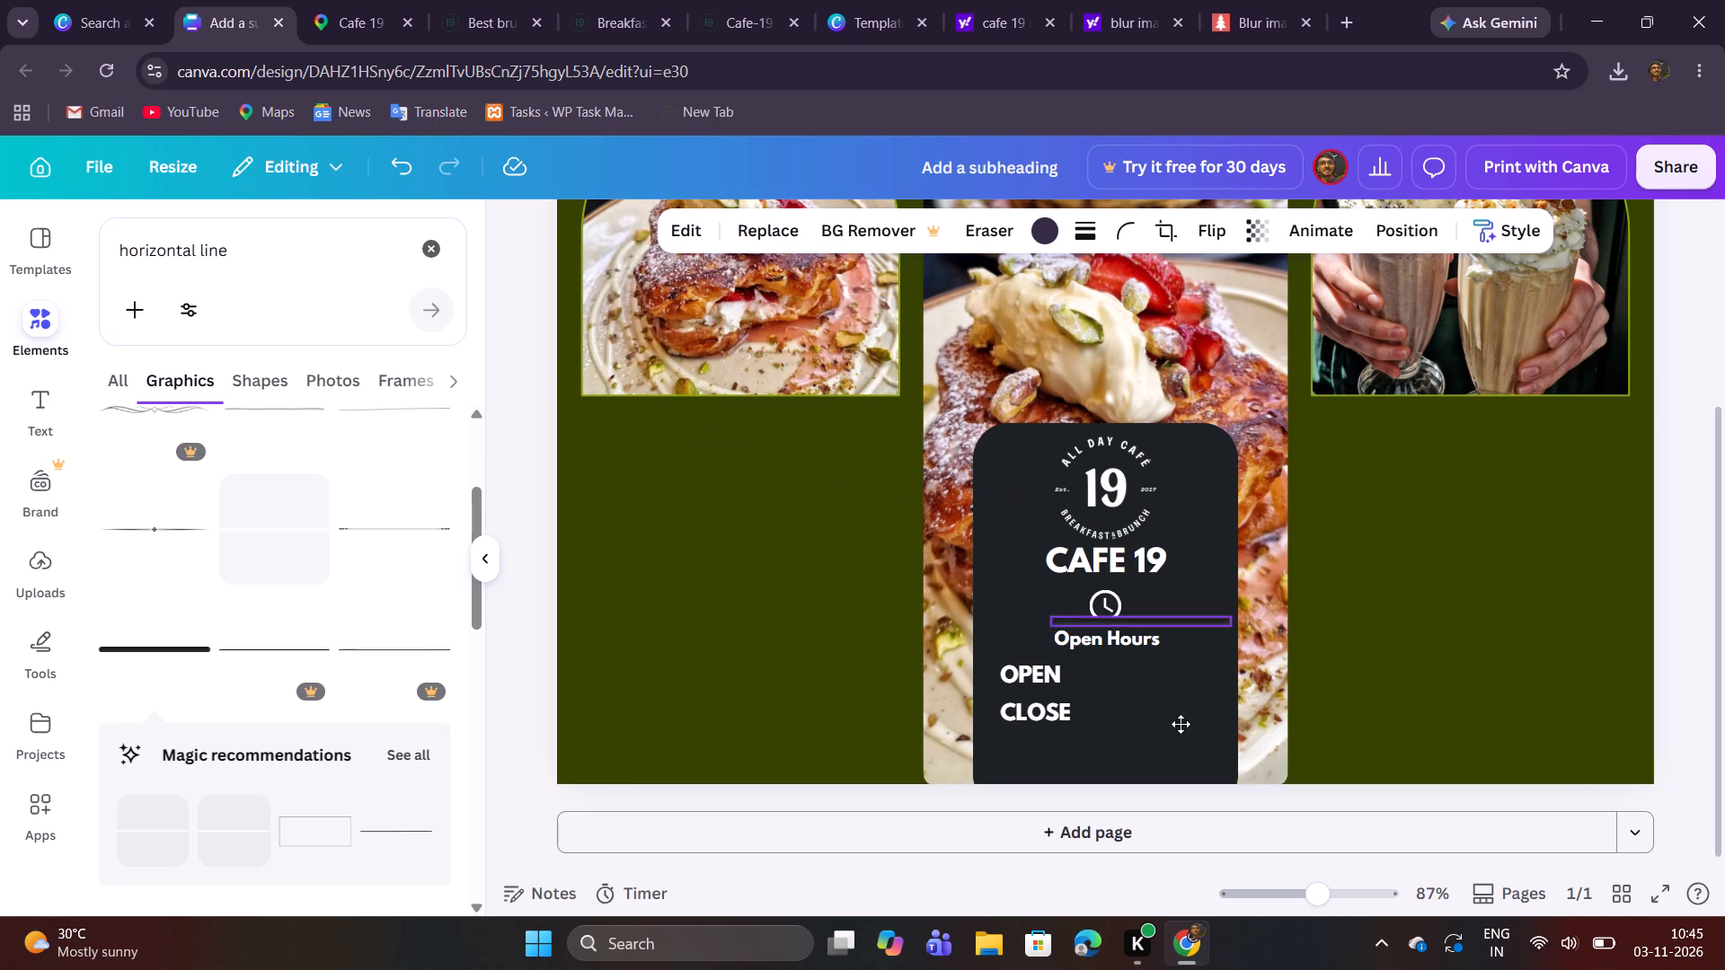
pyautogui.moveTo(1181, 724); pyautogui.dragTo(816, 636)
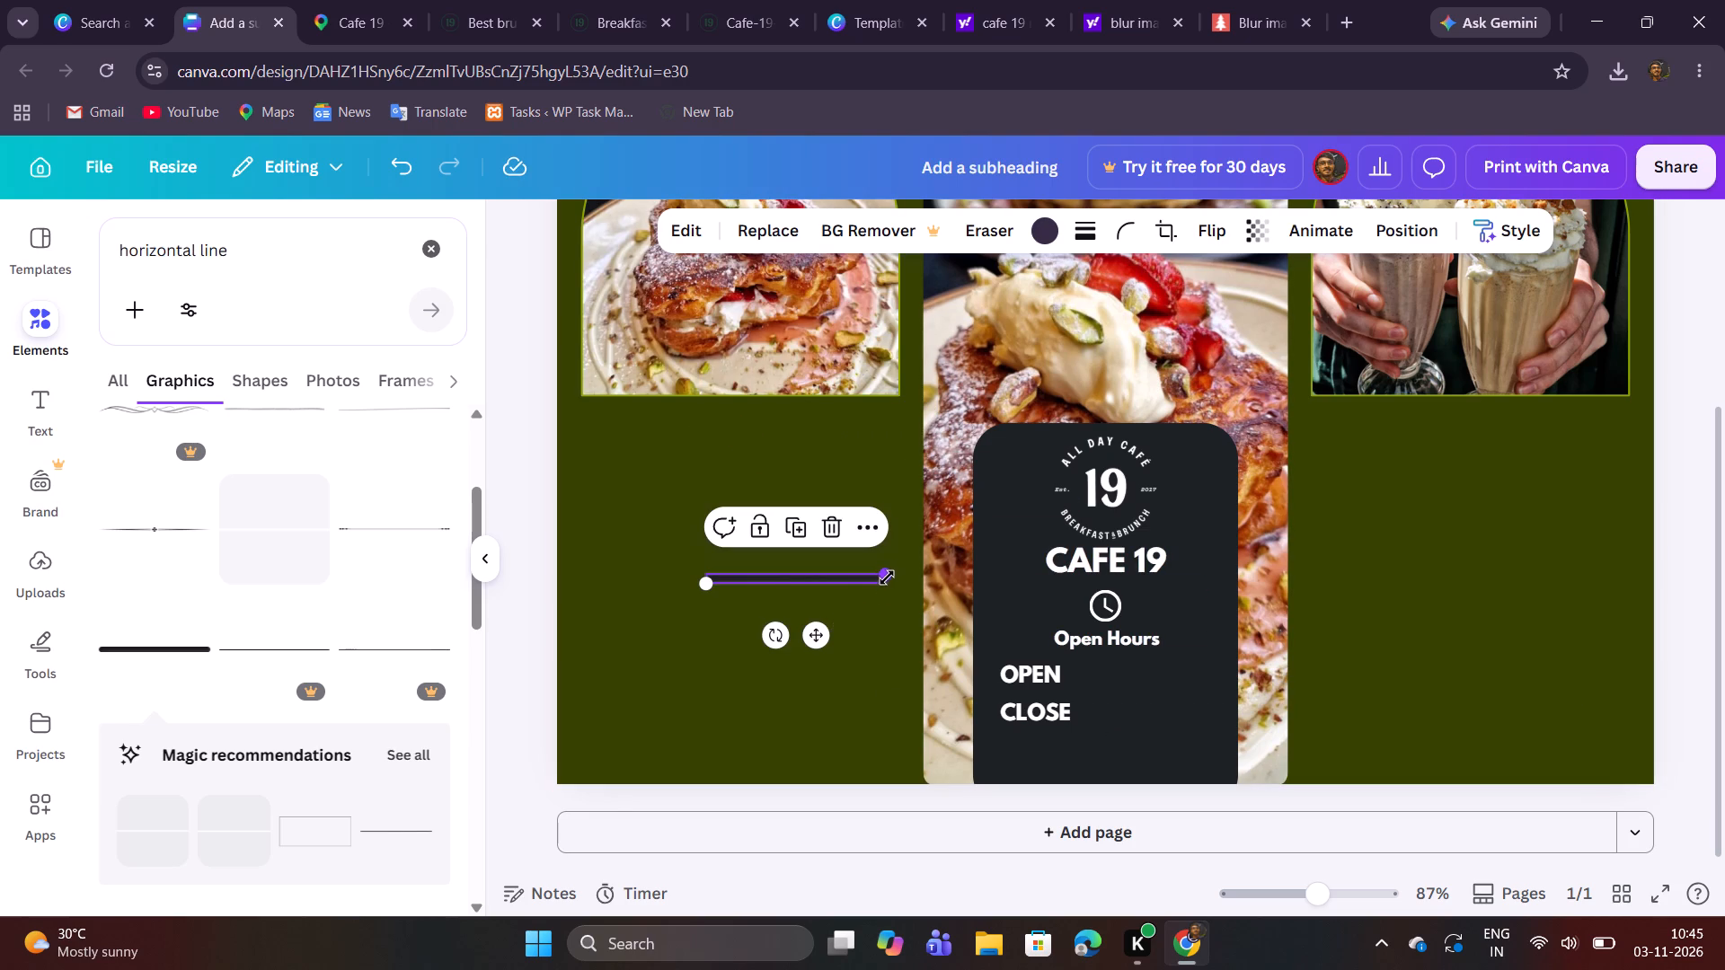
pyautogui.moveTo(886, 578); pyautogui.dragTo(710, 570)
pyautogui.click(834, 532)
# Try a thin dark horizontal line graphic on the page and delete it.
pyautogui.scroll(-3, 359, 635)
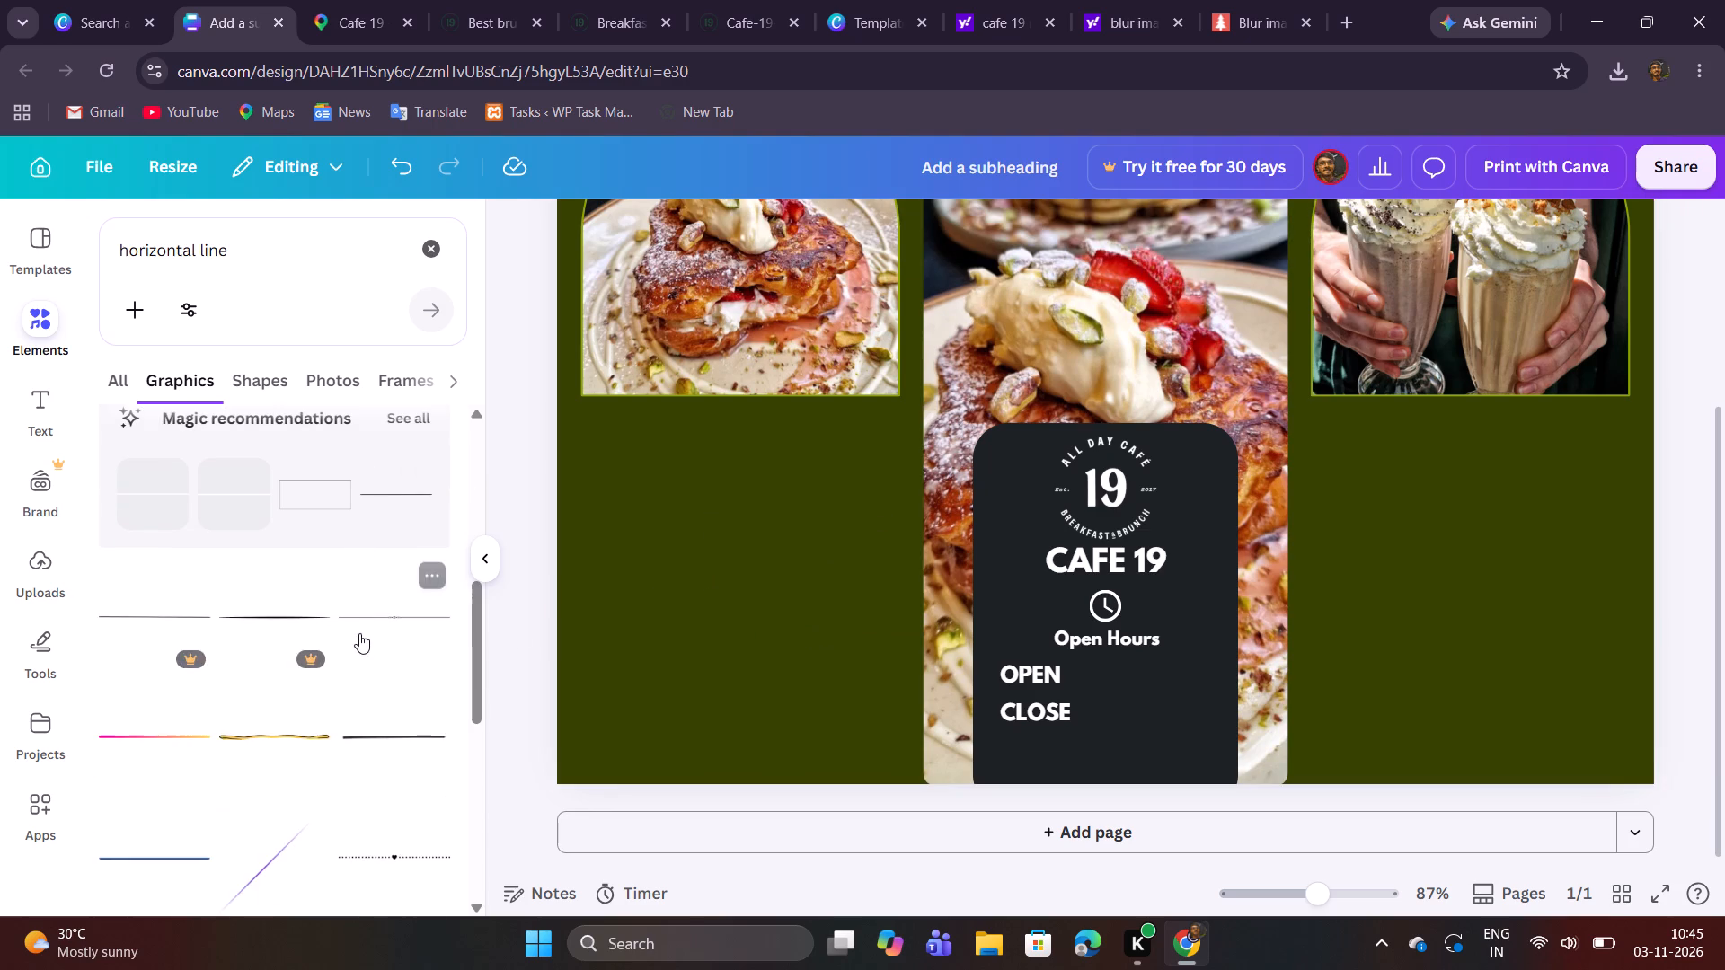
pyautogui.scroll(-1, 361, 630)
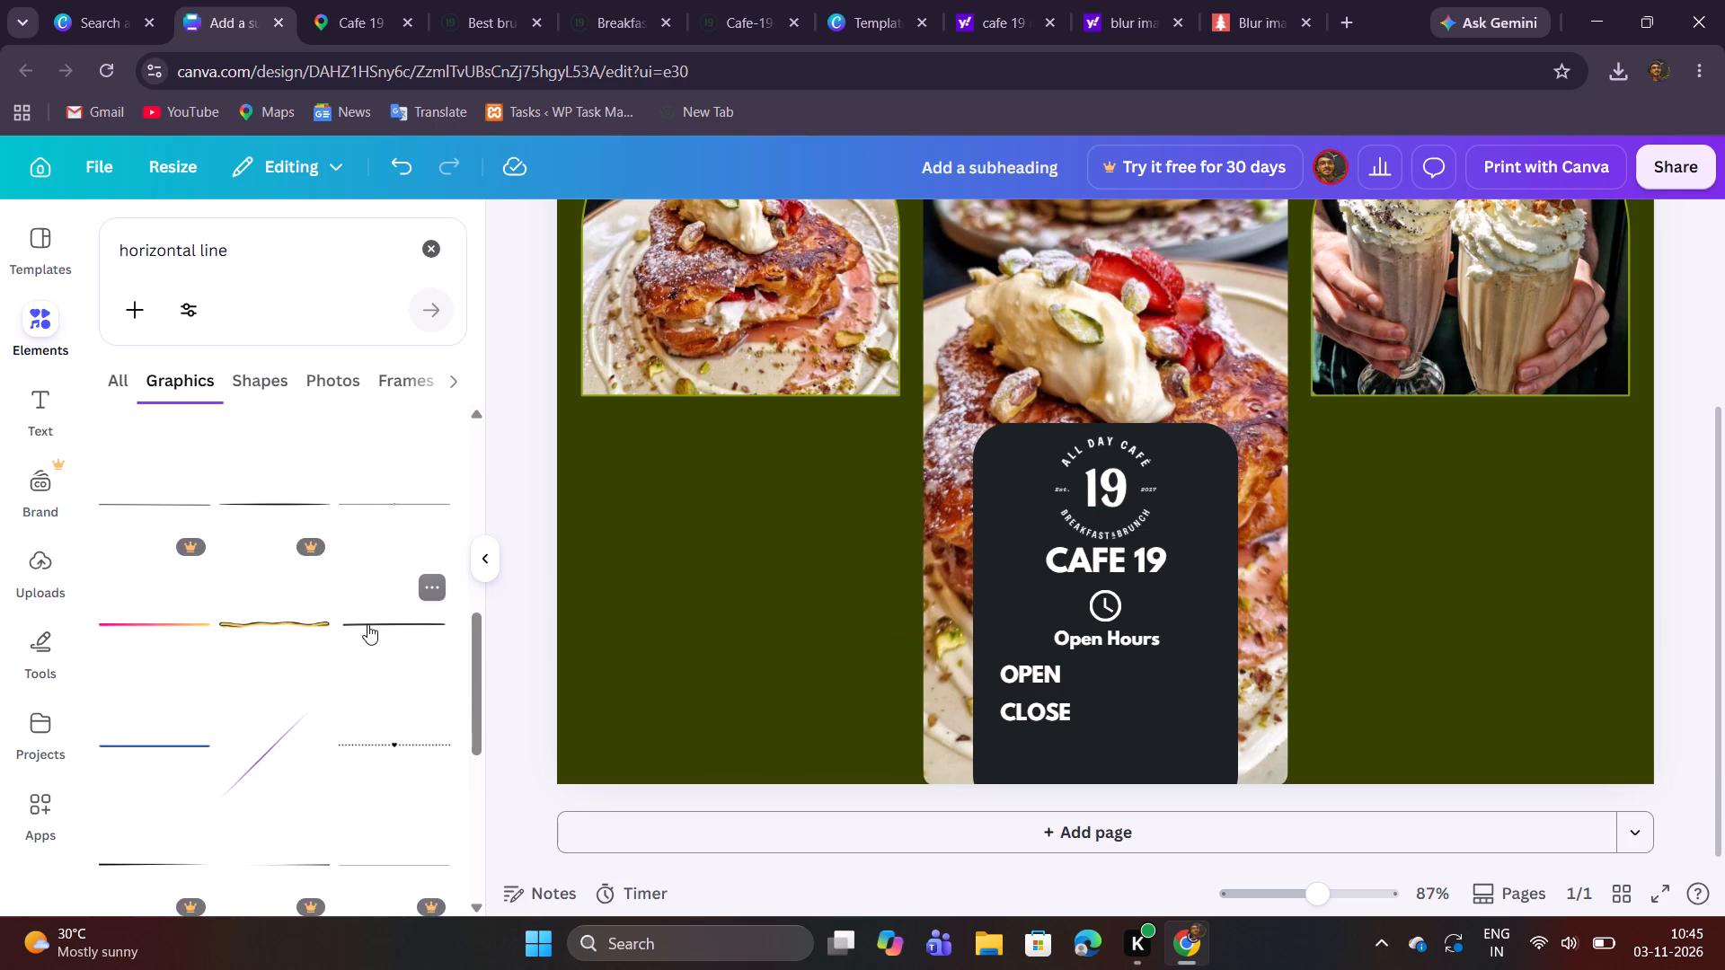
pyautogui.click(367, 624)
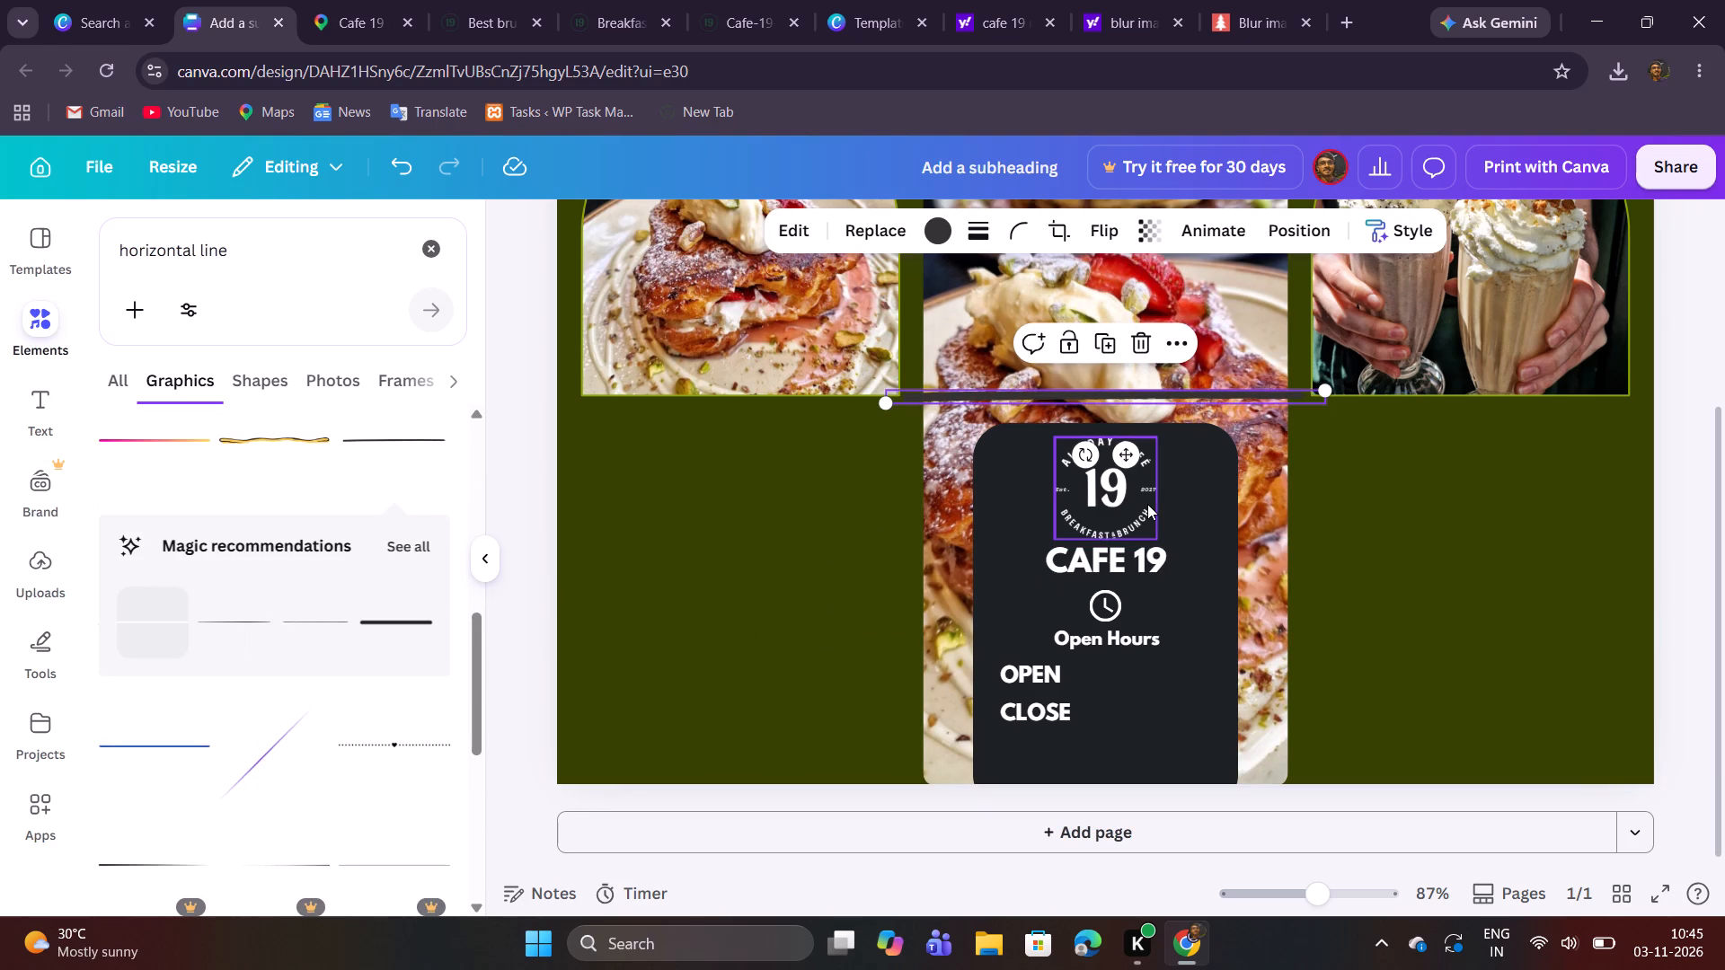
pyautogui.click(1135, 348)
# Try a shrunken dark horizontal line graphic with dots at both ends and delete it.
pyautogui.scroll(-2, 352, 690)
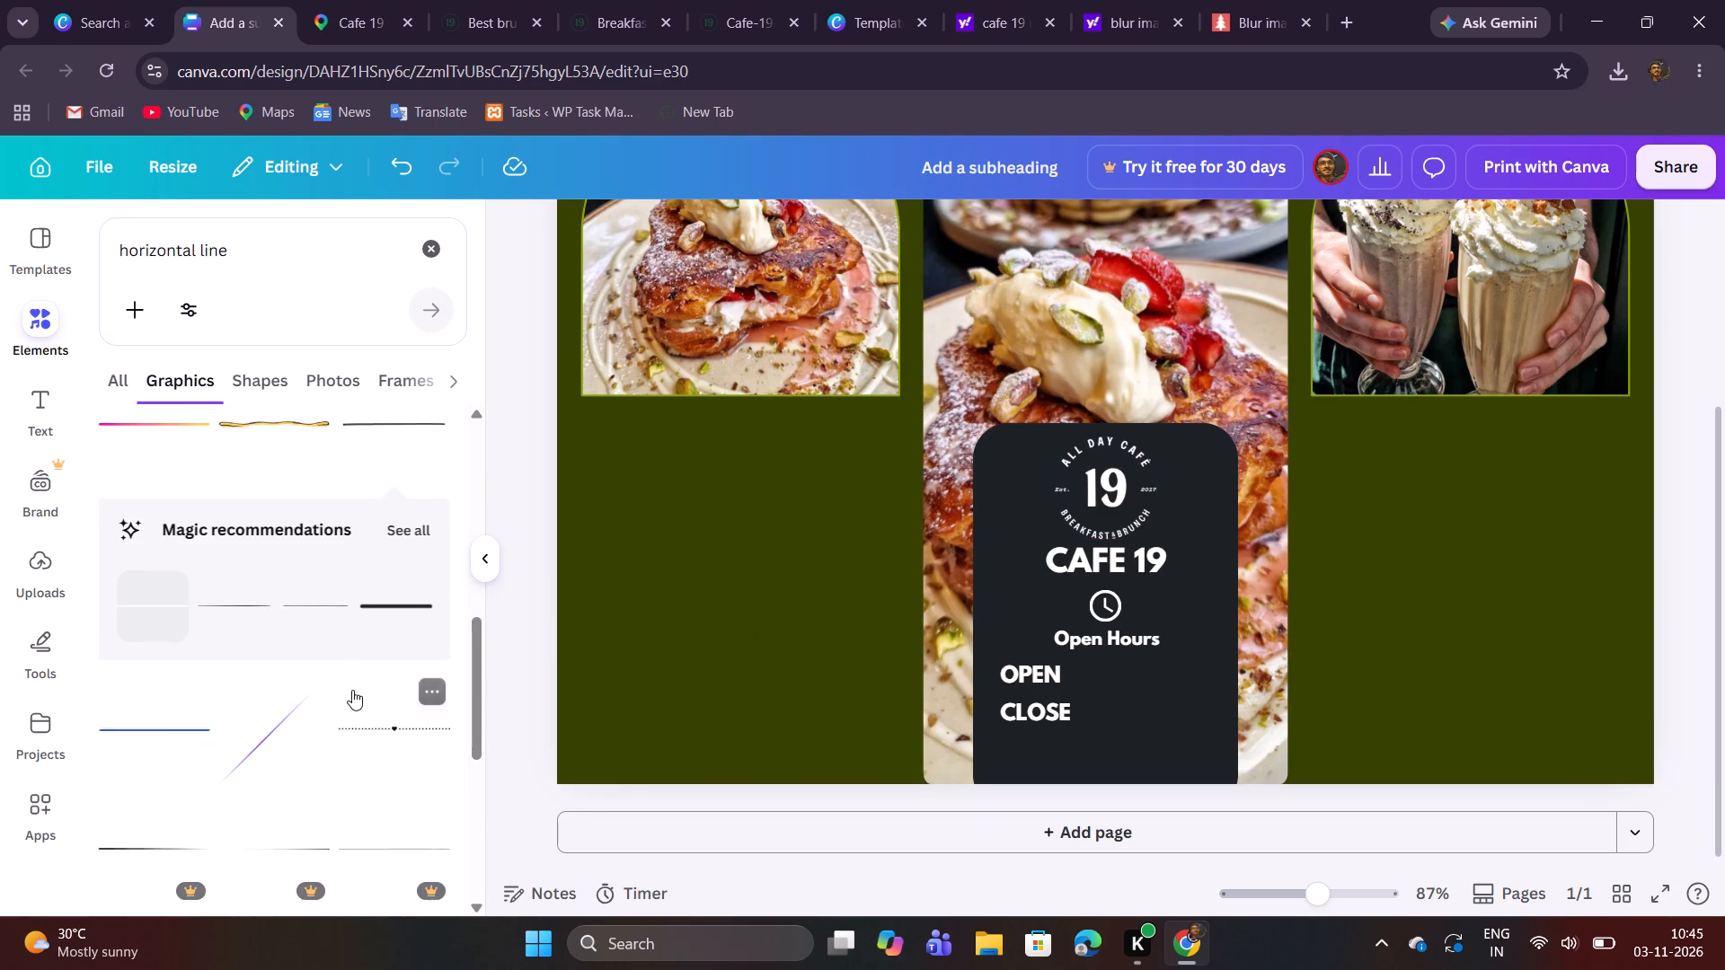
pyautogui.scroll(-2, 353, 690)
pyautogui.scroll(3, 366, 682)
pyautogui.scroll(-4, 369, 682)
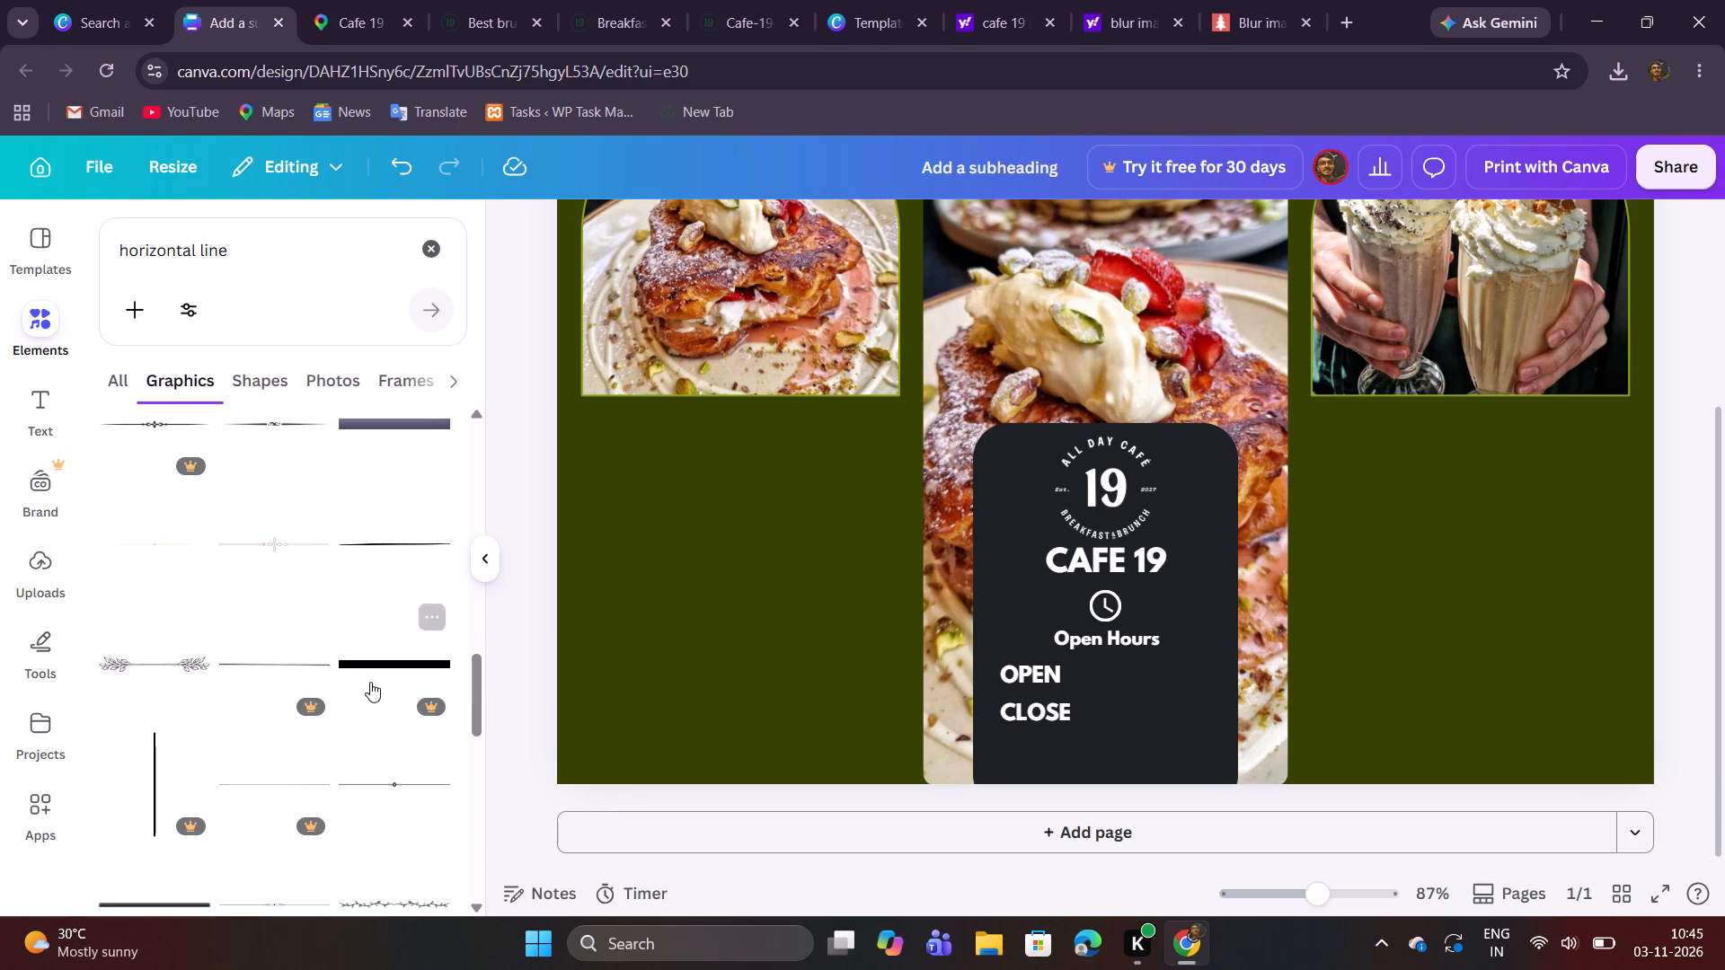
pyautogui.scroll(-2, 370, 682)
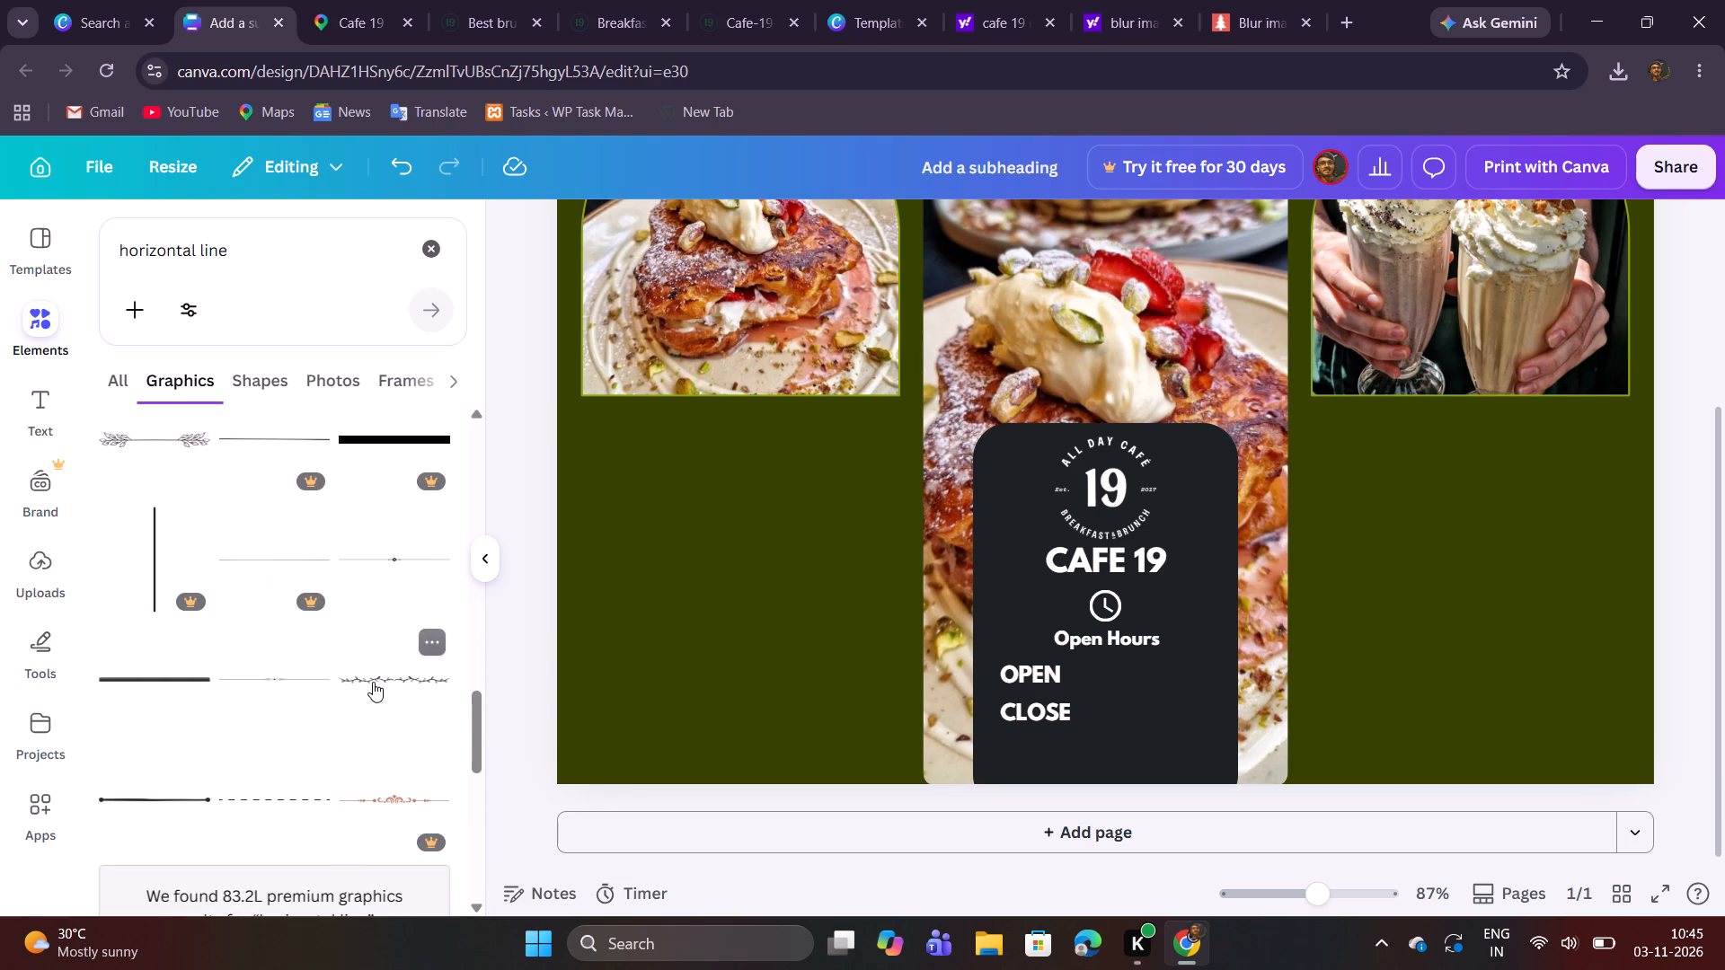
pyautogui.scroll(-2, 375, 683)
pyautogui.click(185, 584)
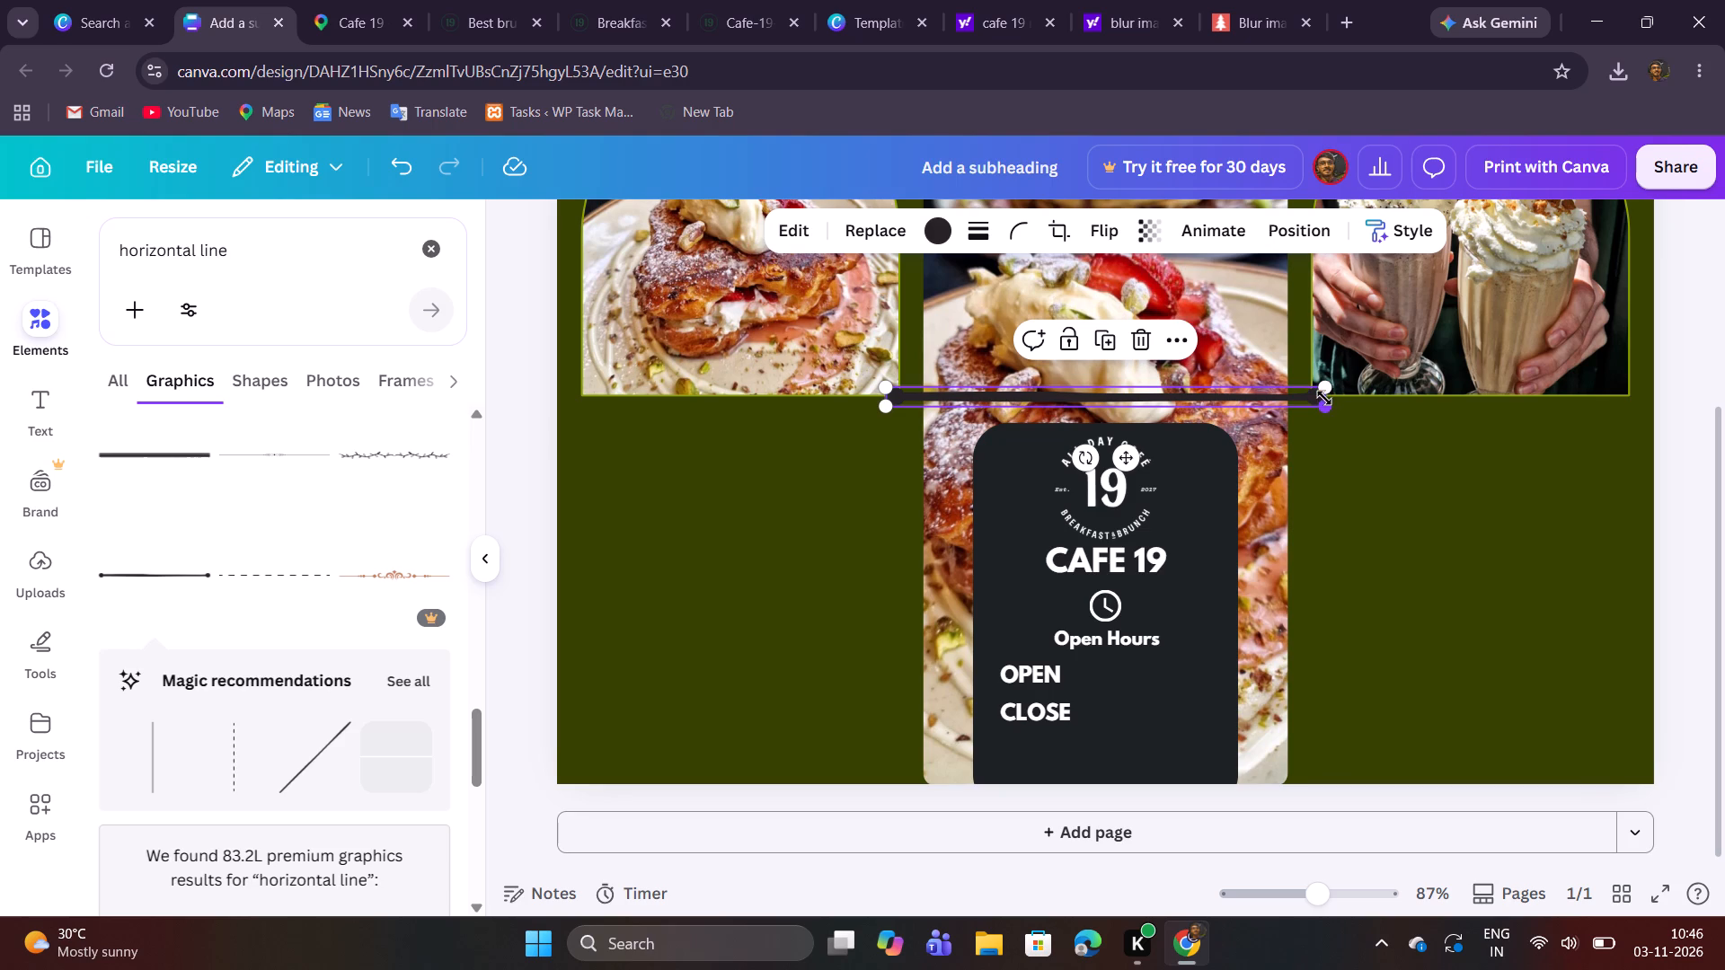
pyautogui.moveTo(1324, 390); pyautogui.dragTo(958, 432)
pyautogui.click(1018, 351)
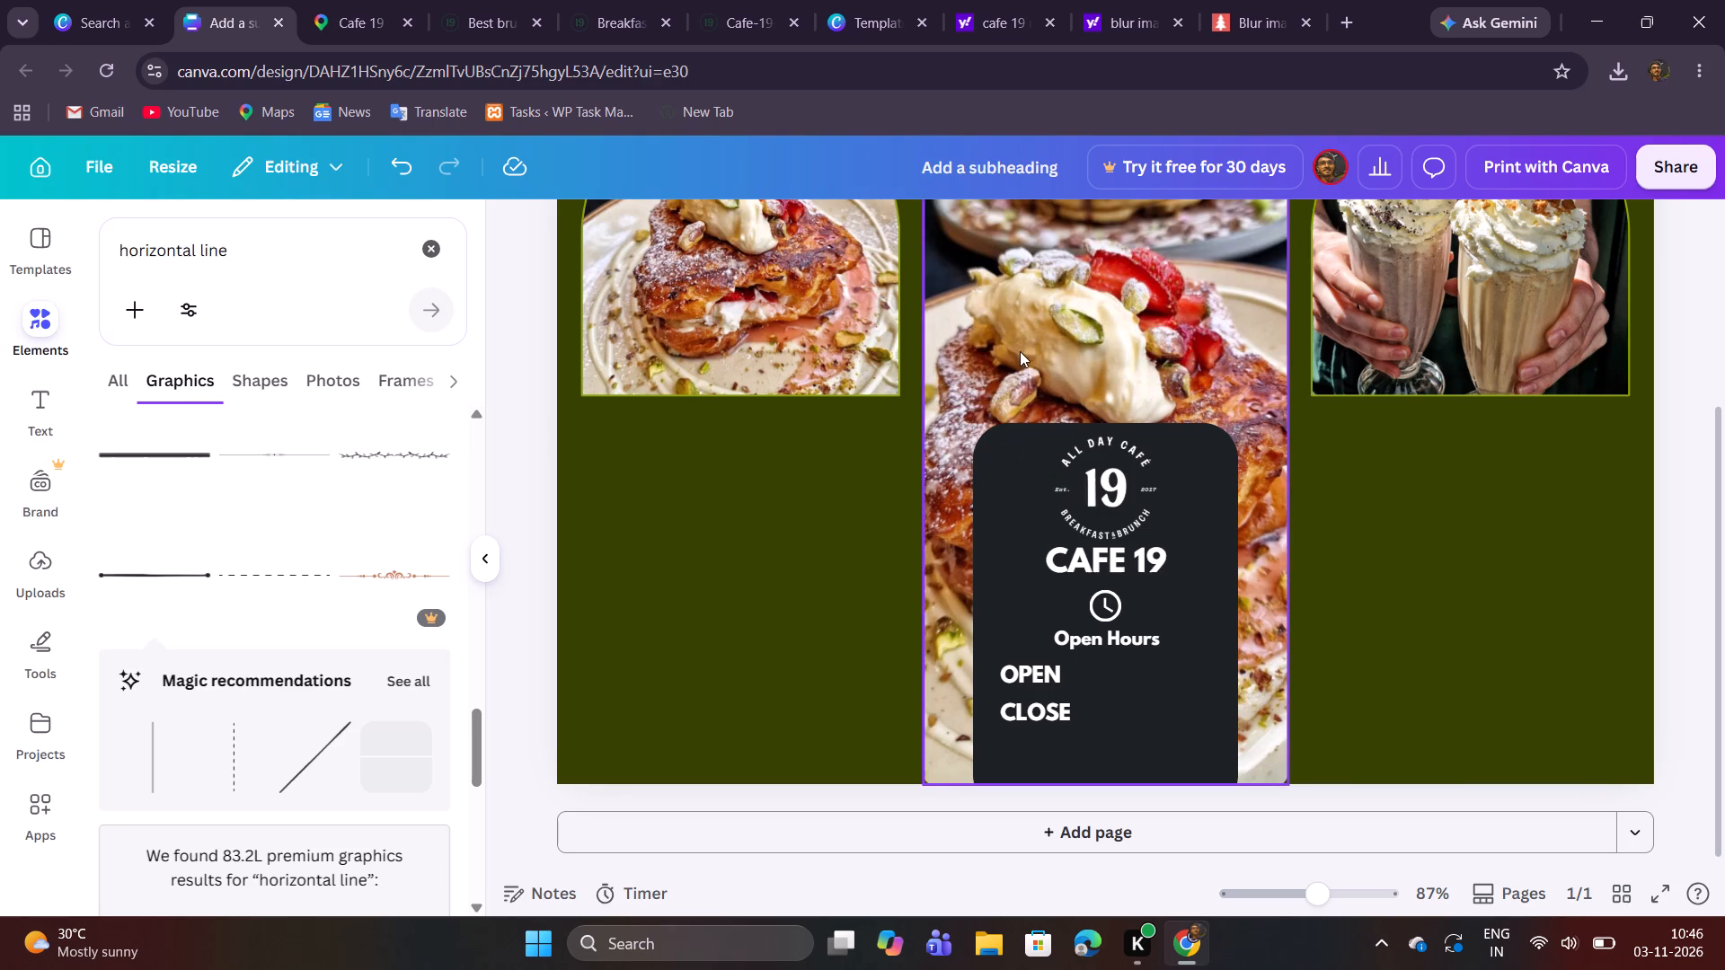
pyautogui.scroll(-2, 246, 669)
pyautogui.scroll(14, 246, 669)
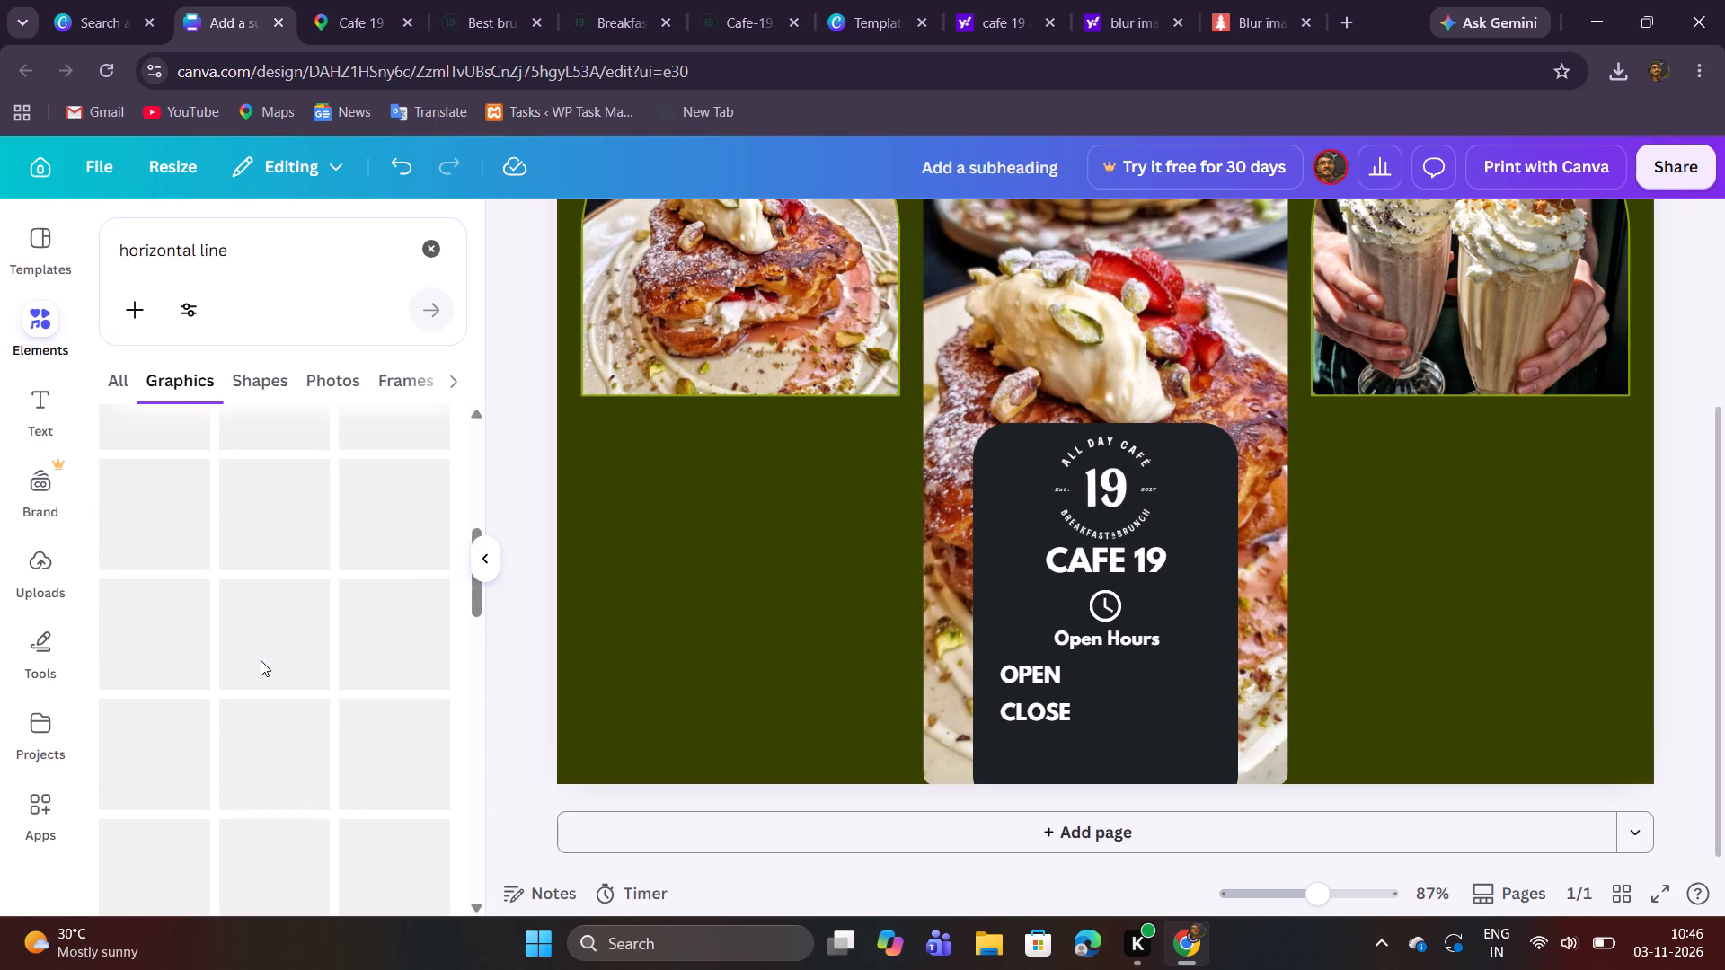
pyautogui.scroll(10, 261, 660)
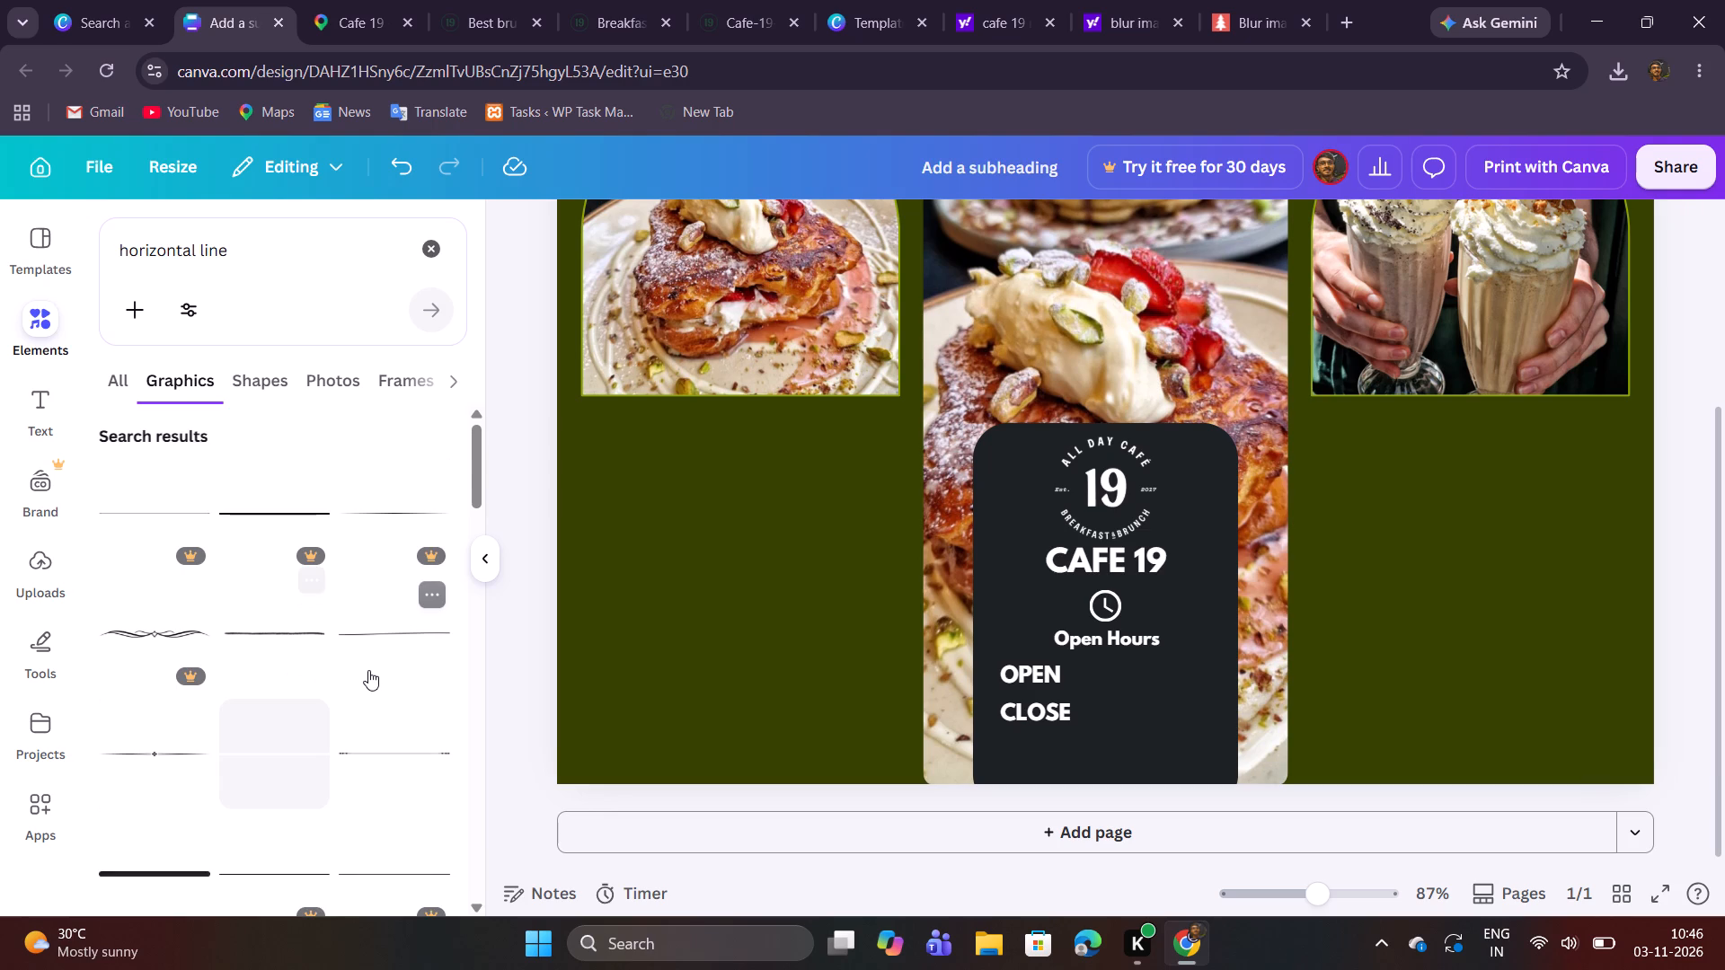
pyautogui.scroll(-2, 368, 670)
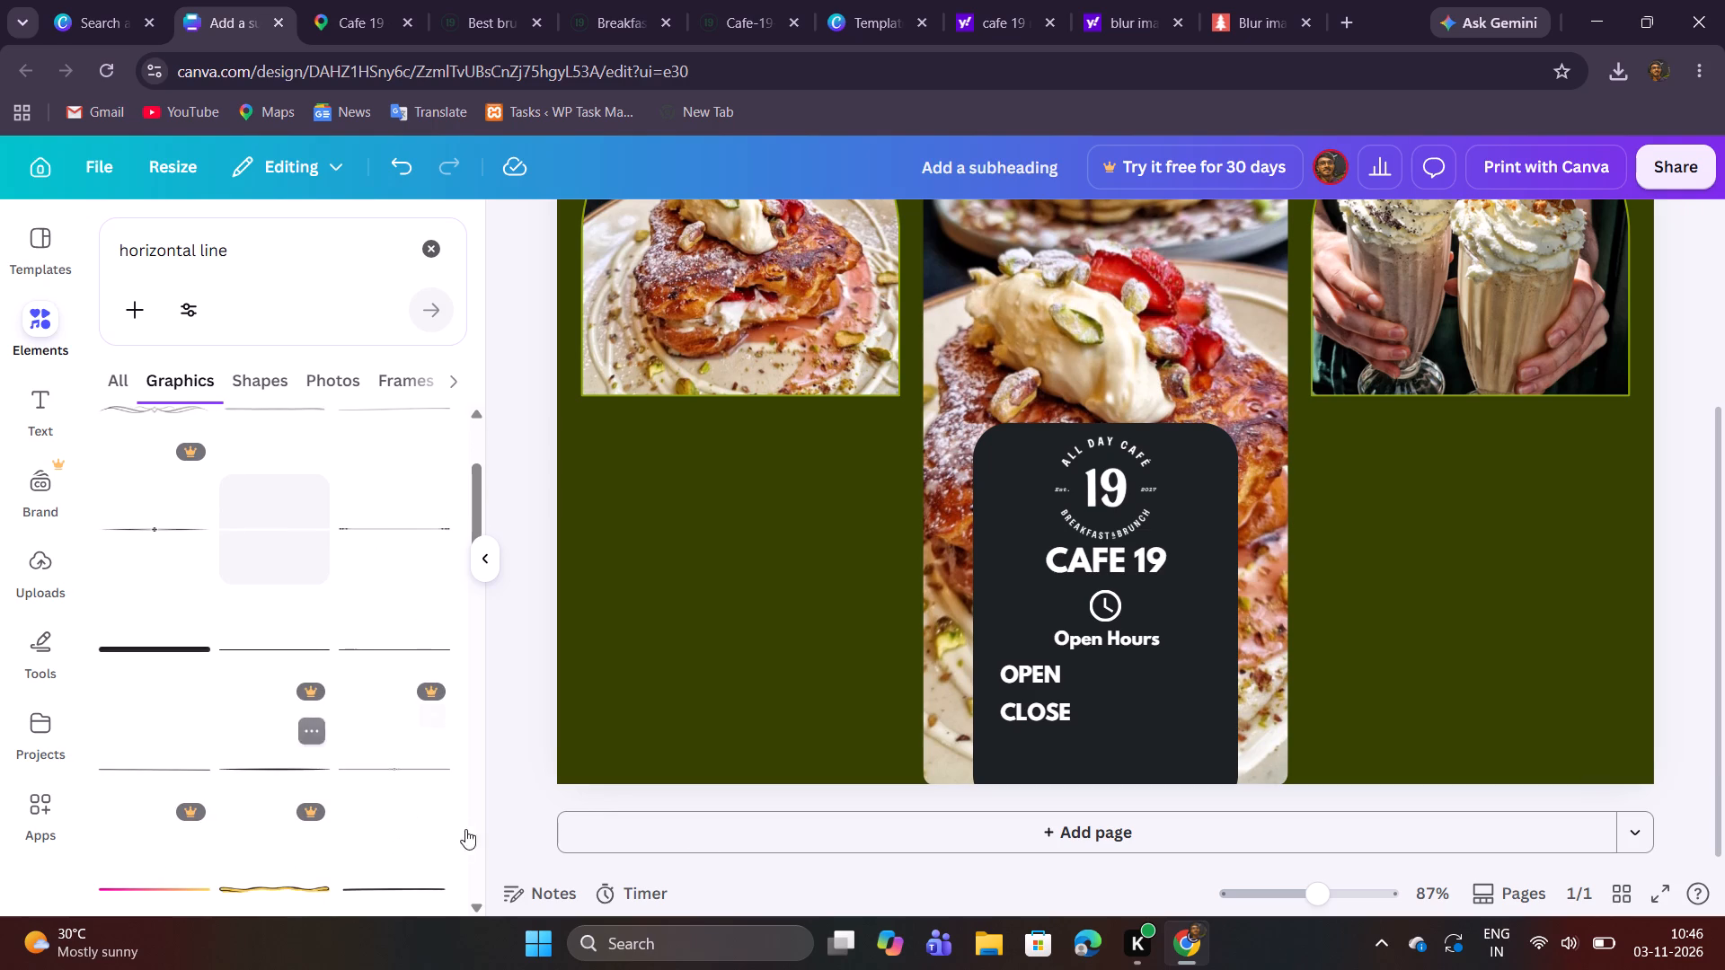
# Duplicate the OPEN text, place the copy to its right on the same line, and replace the copy's text with "-".
pyautogui.click(1038, 665)
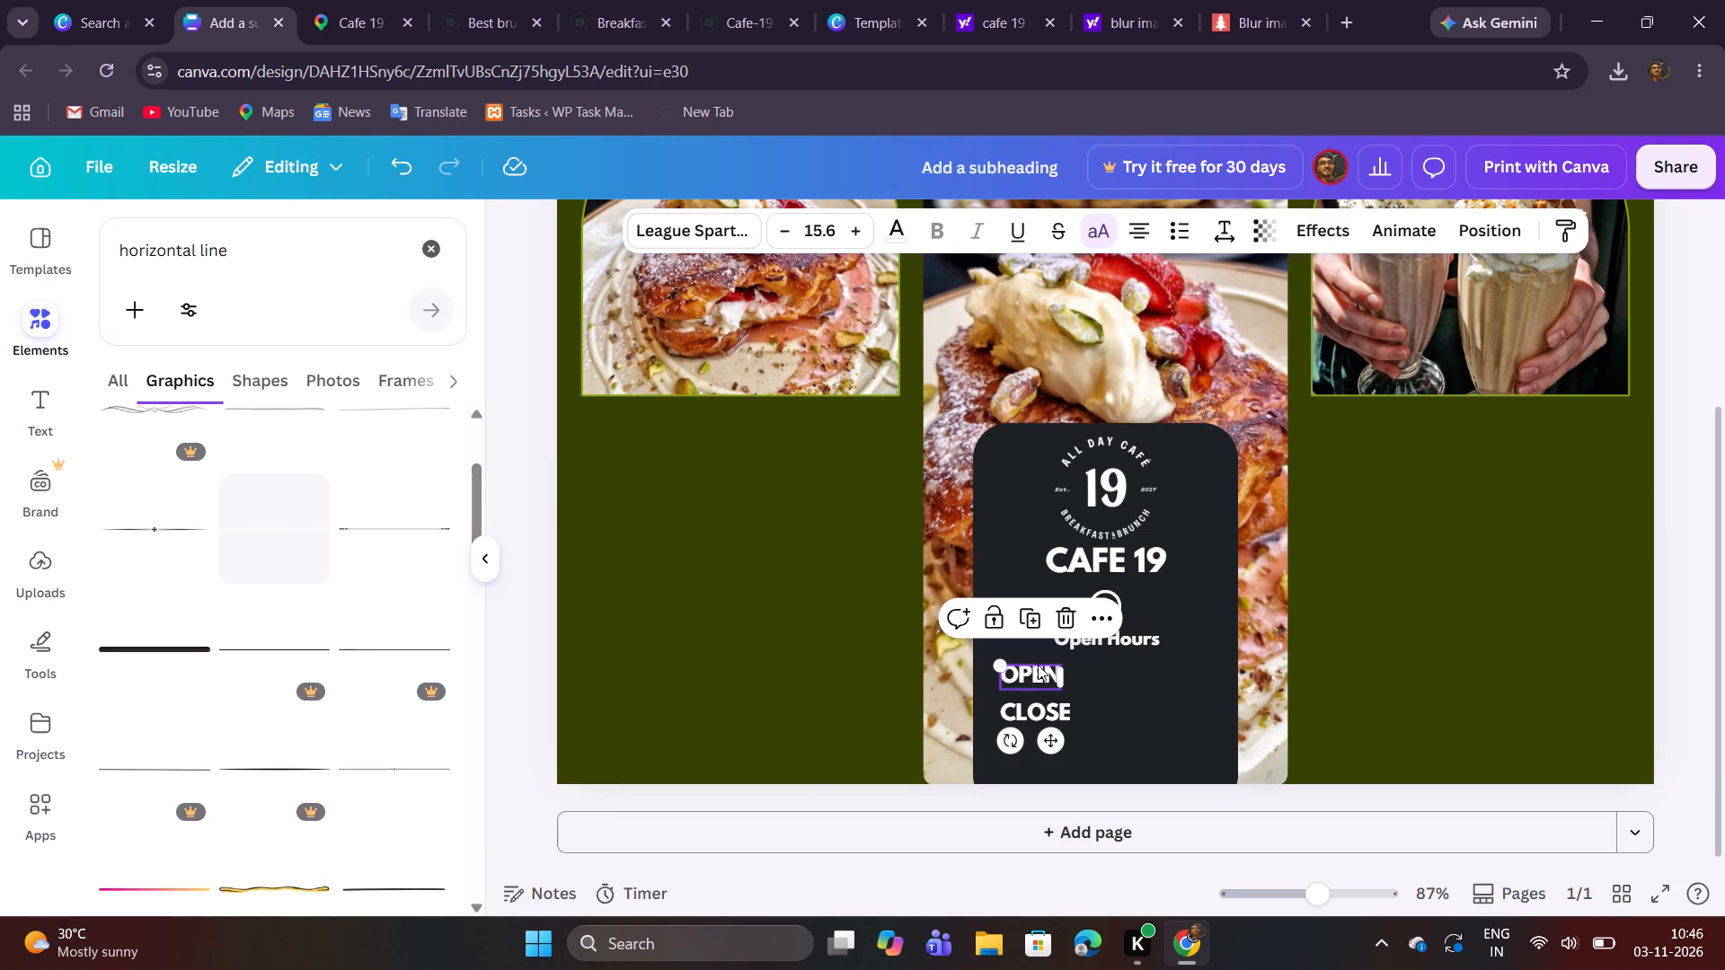
pyautogui.click(1034, 627)
pyautogui.moveTo(1071, 751); pyautogui.dragTo(1102, 741)
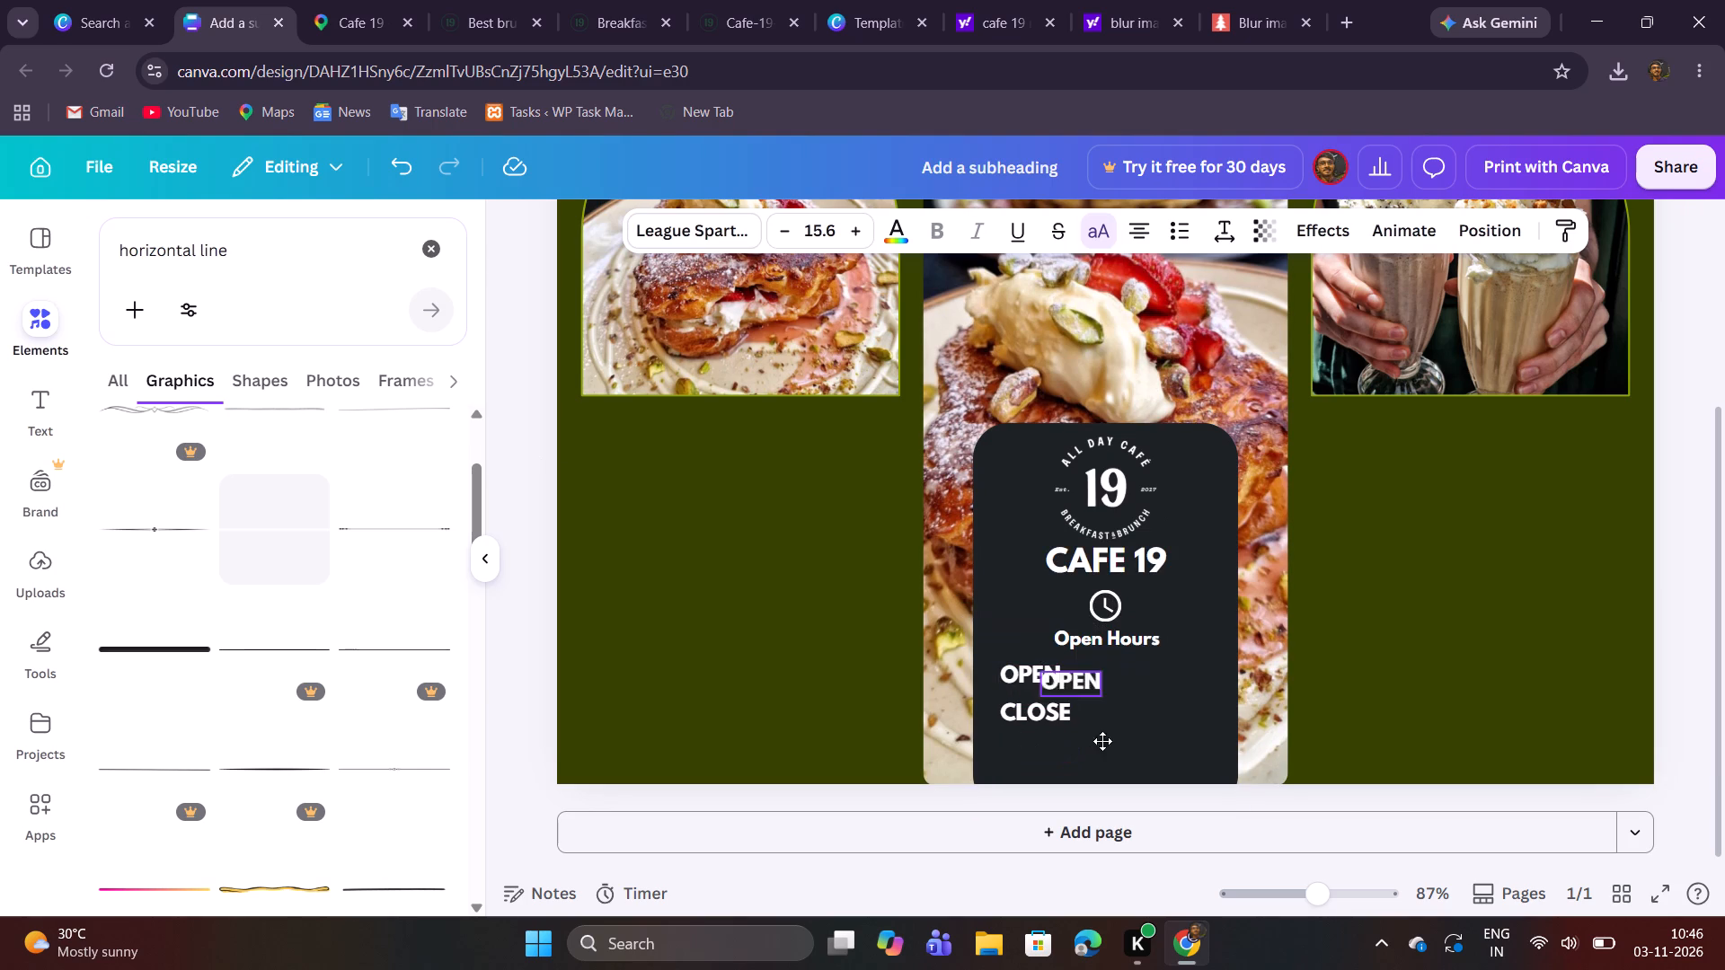
pyautogui.moveTo(1102, 741); pyautogui.dragTo(1132, 731)
pyautogui.doubleClick(1111, 673)
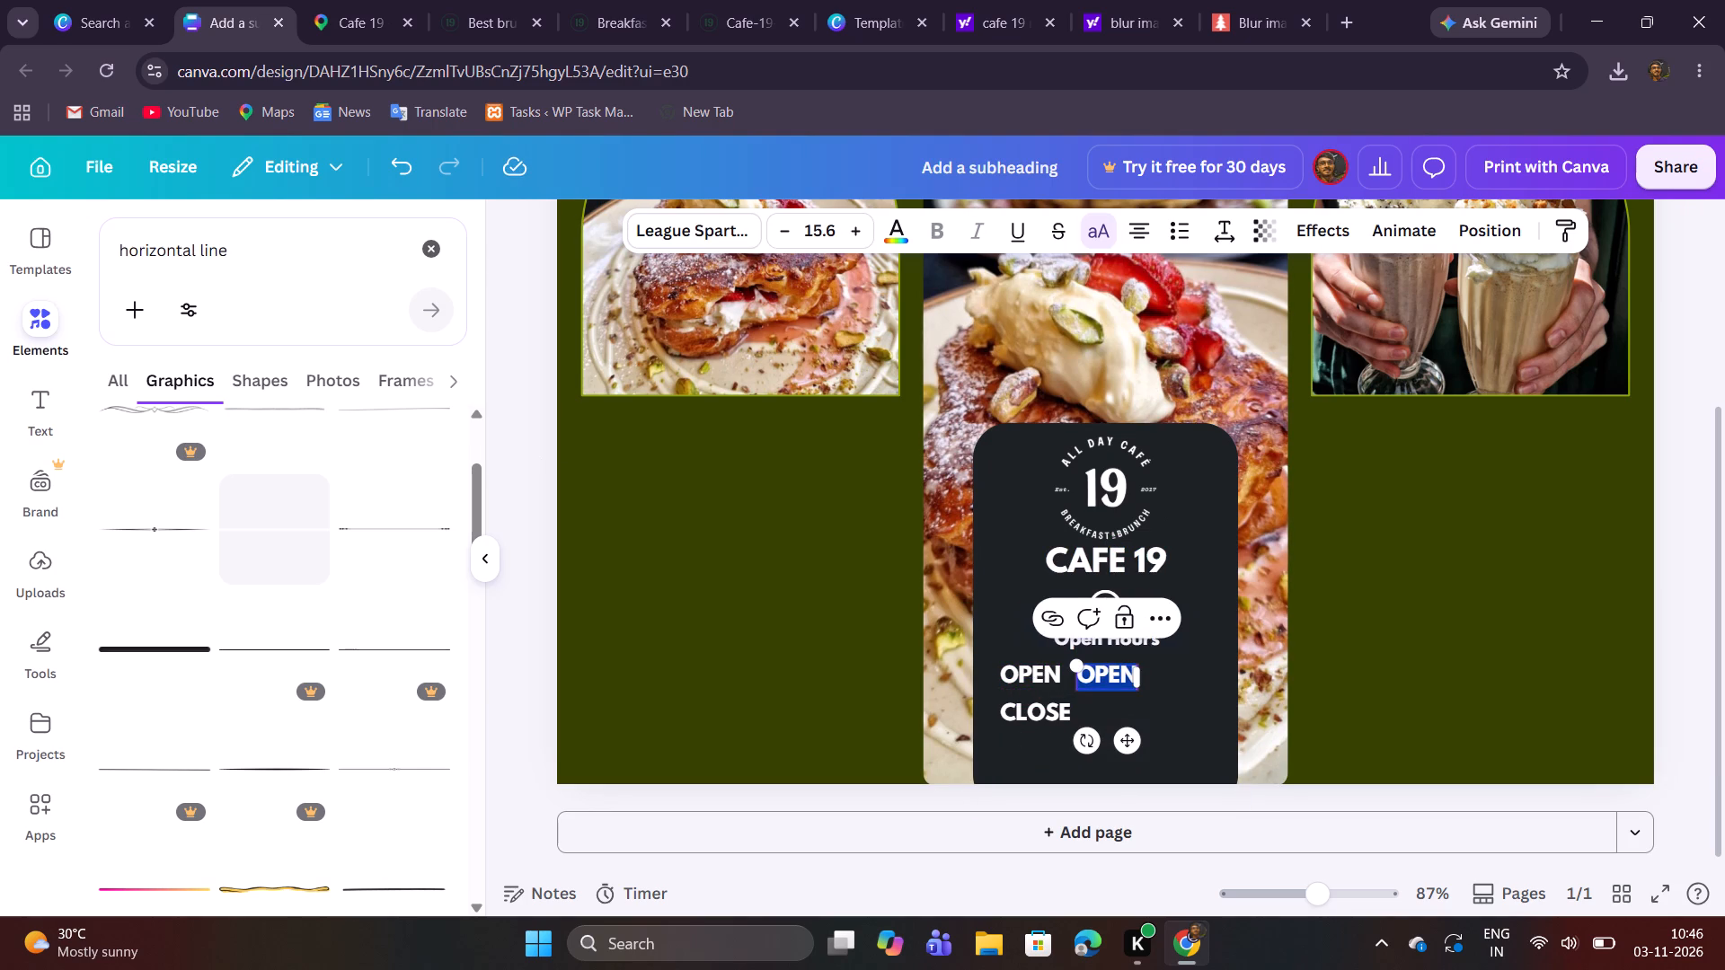
pyautogui.write('--')
pyautogui.press('BackSpace')
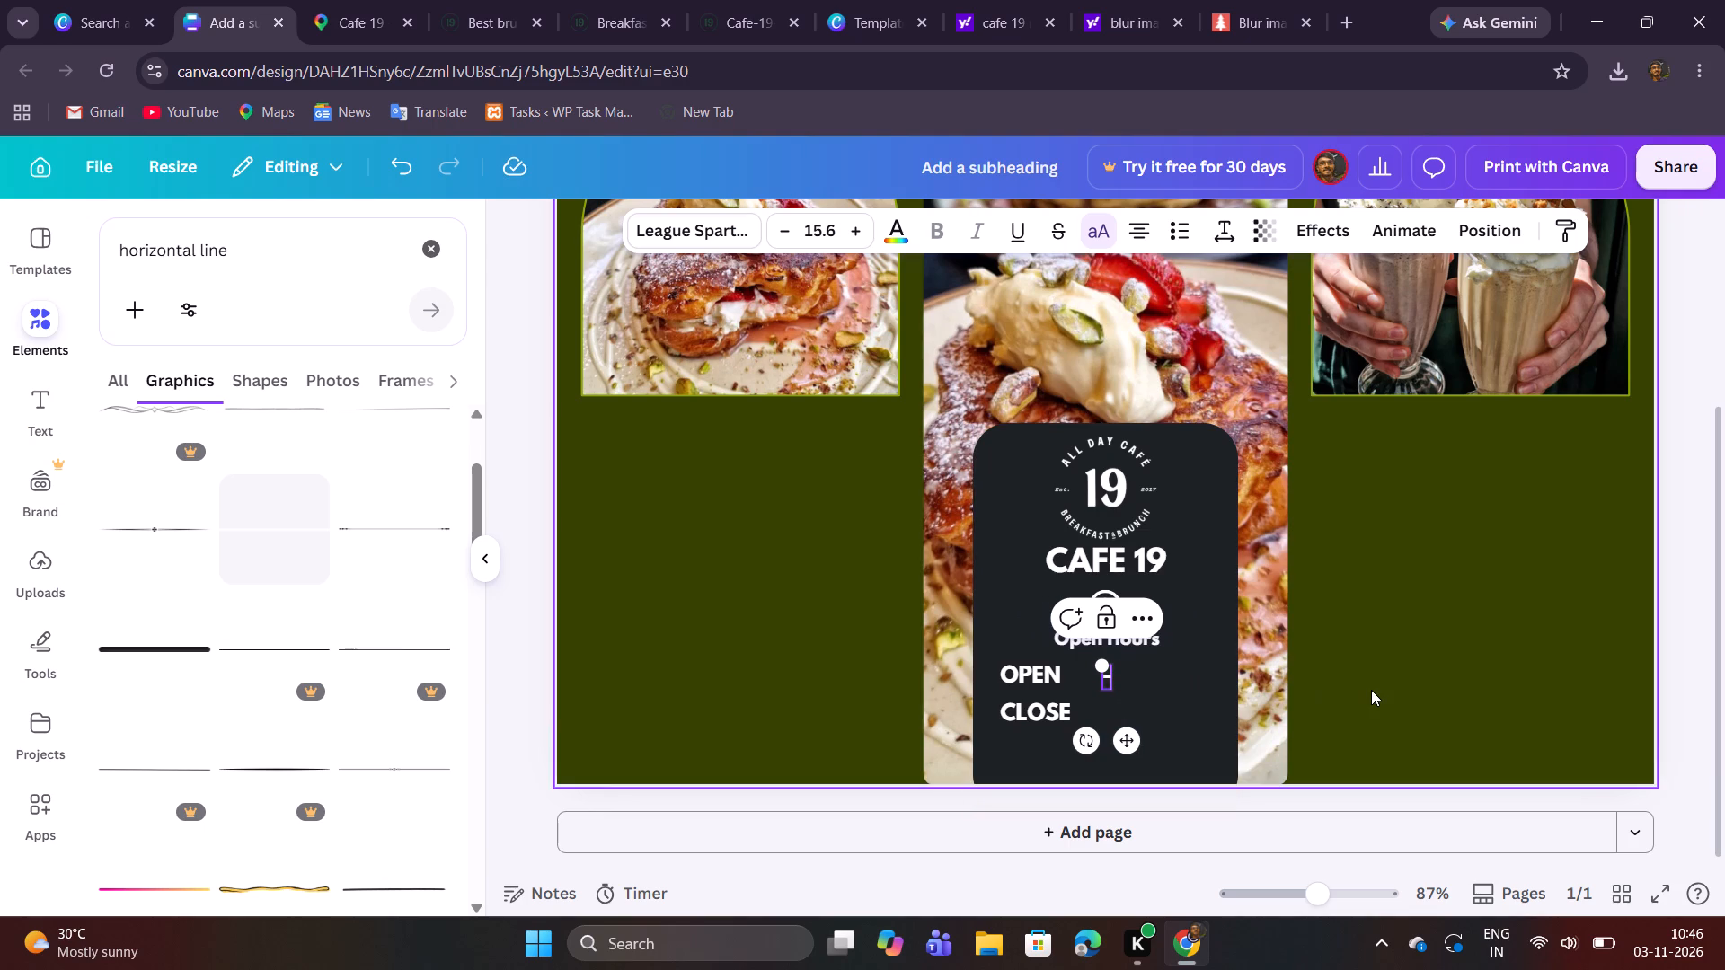
# Move the dash slightly left, closer to the OPEN text and level with it.
pyautogui.click(1371, 690)
pyautogui.click(1107, 682)
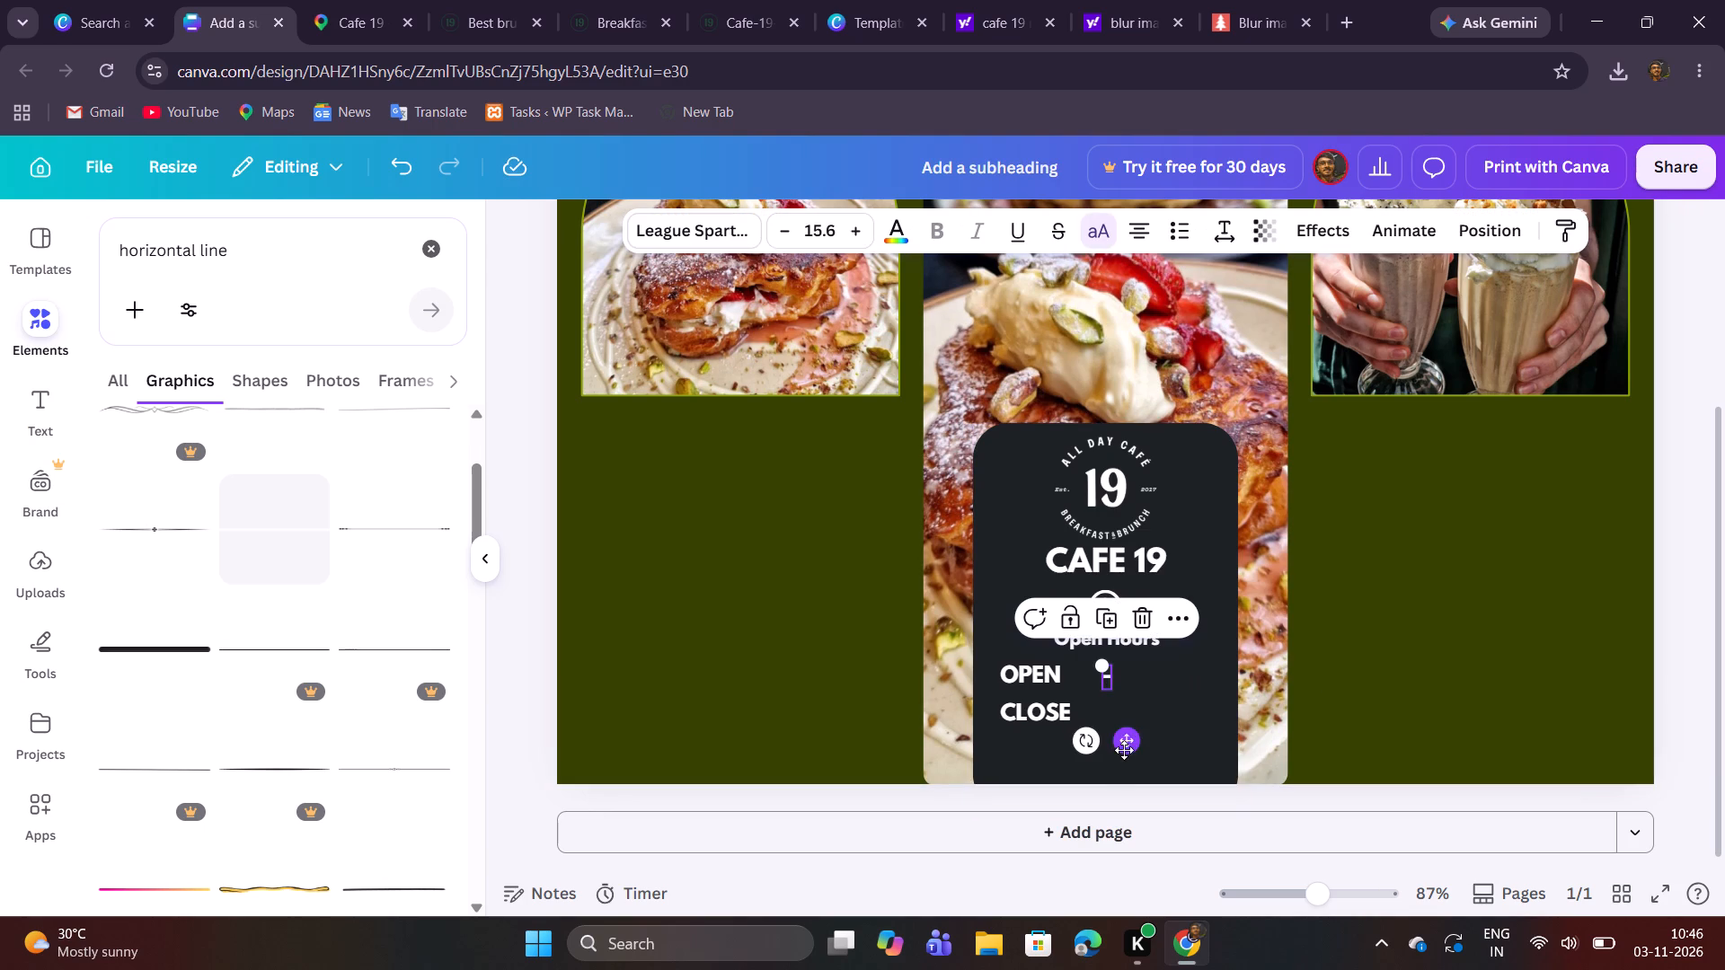
pyautogui.click(1124, 750)
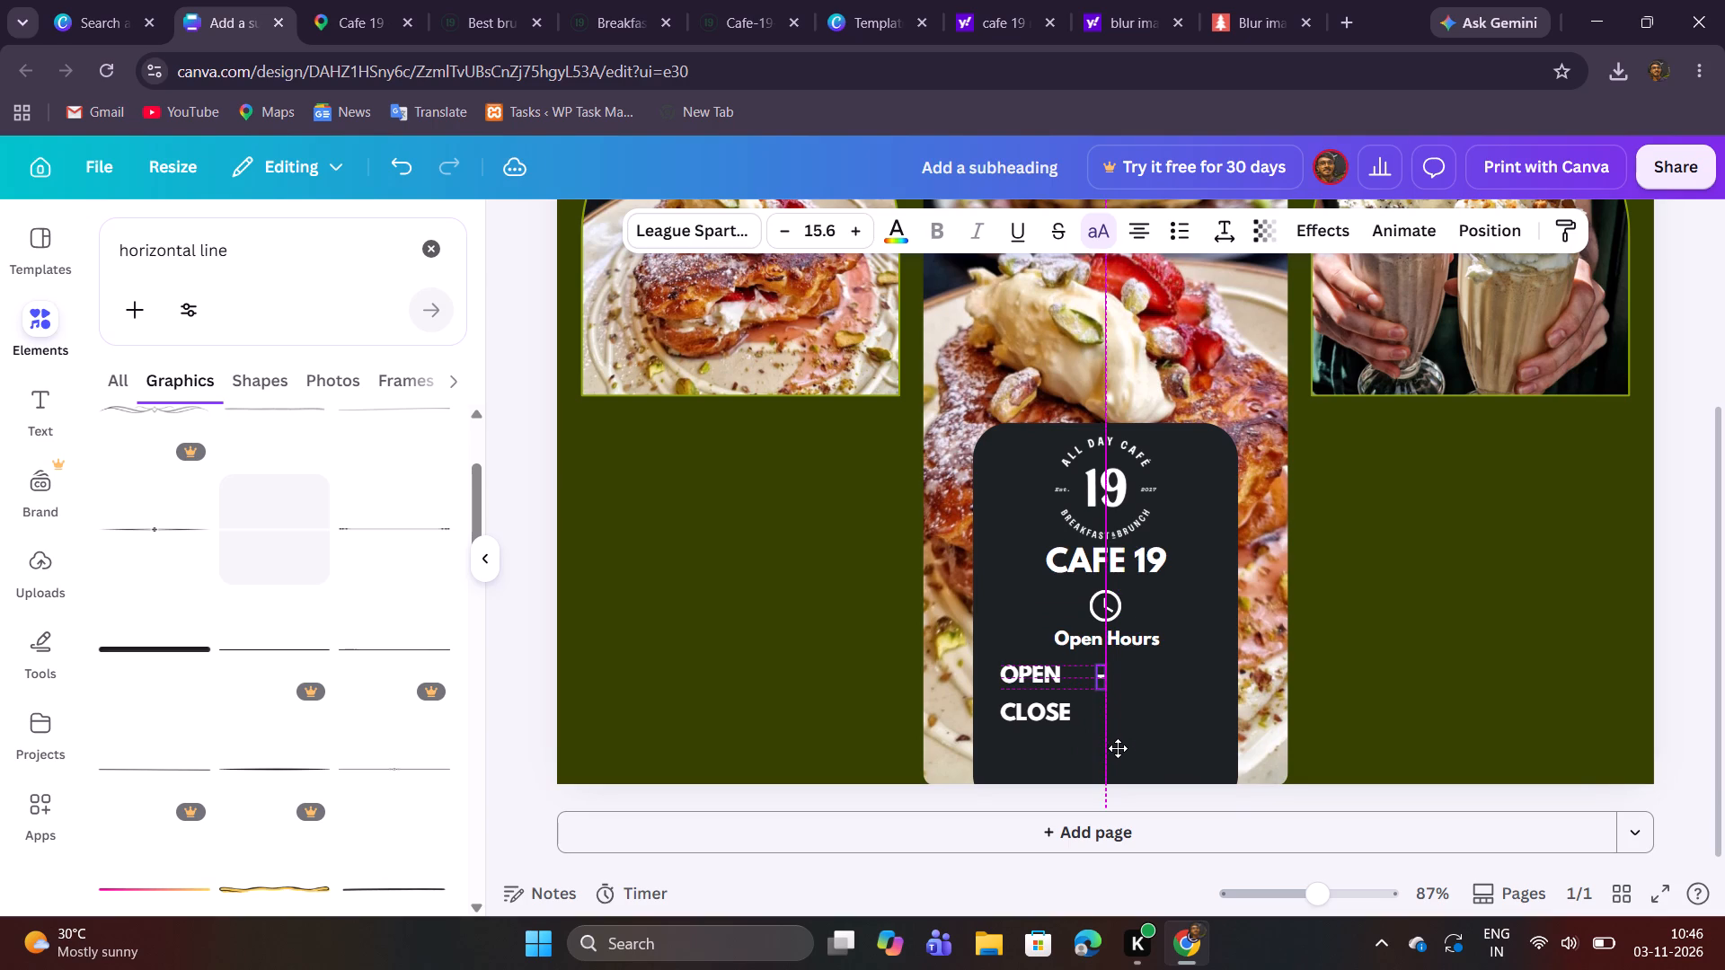
pyautogui.click(1198, 688)
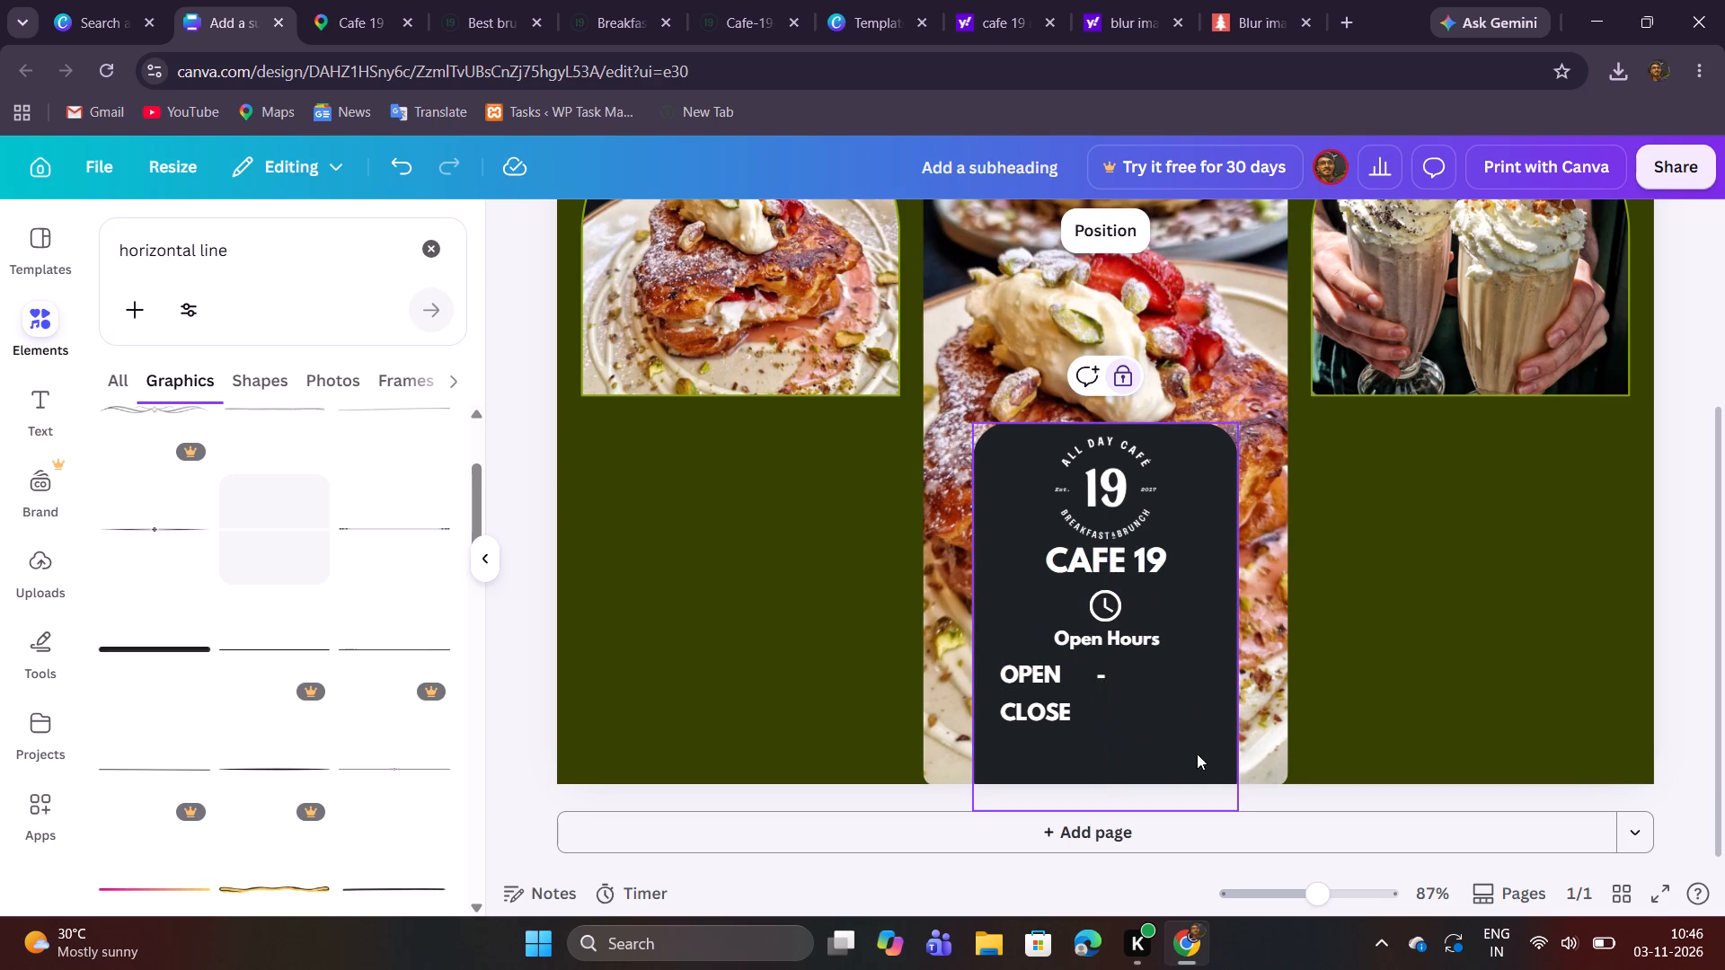
pyautogui.click(1108, 675)
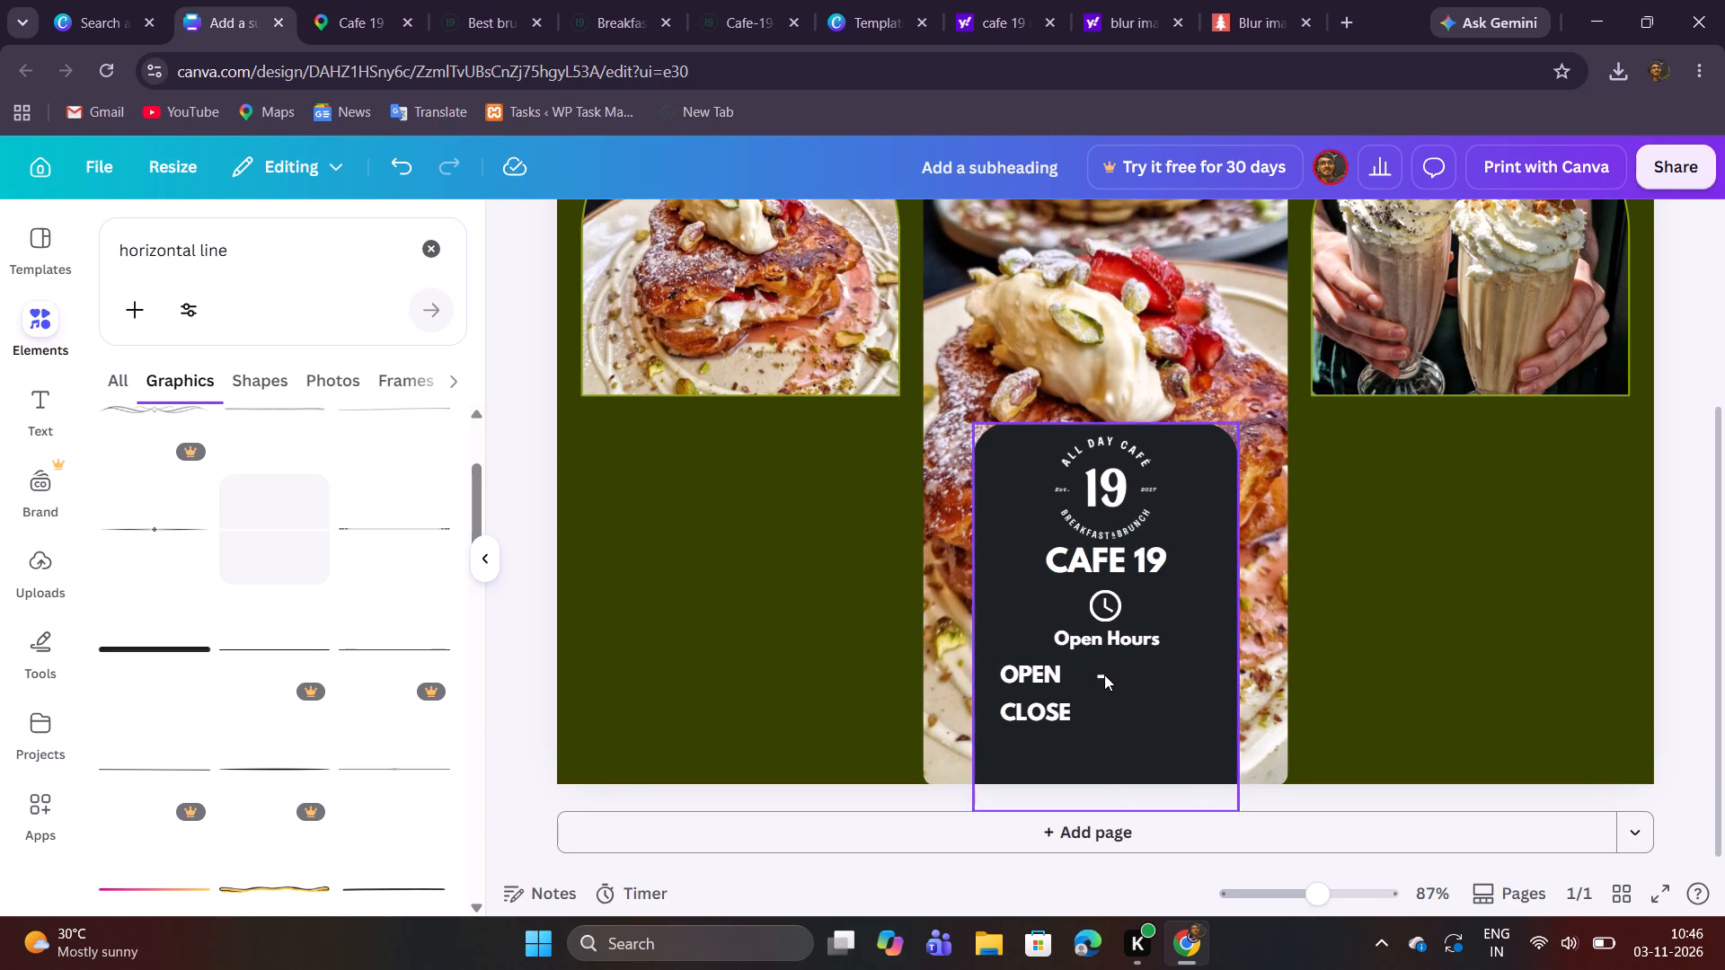
# Duplicate the dash beside OPEN and place the copy beside CLOSE, directly below the original and level with the CLOSE text.
pyautogui.click(1104, 675)
pyautogui.click(1107, 628)
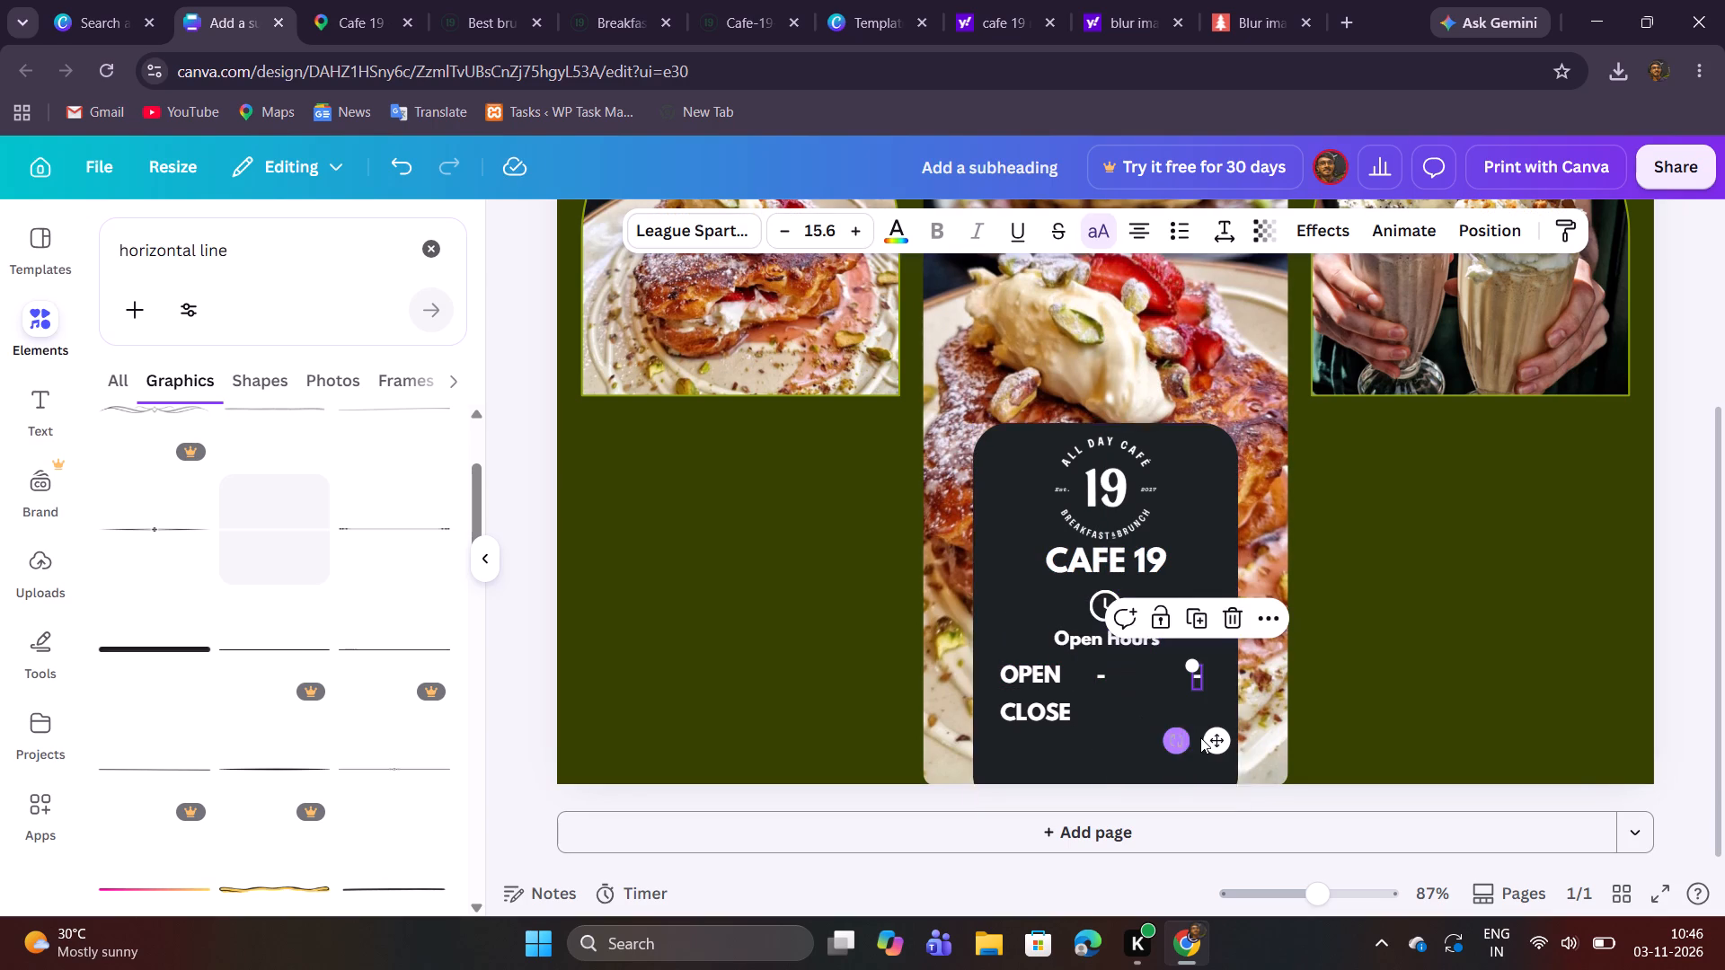
pyautogui.moveTo(1210, 743); pyautogui.dragTo(1115, 785)
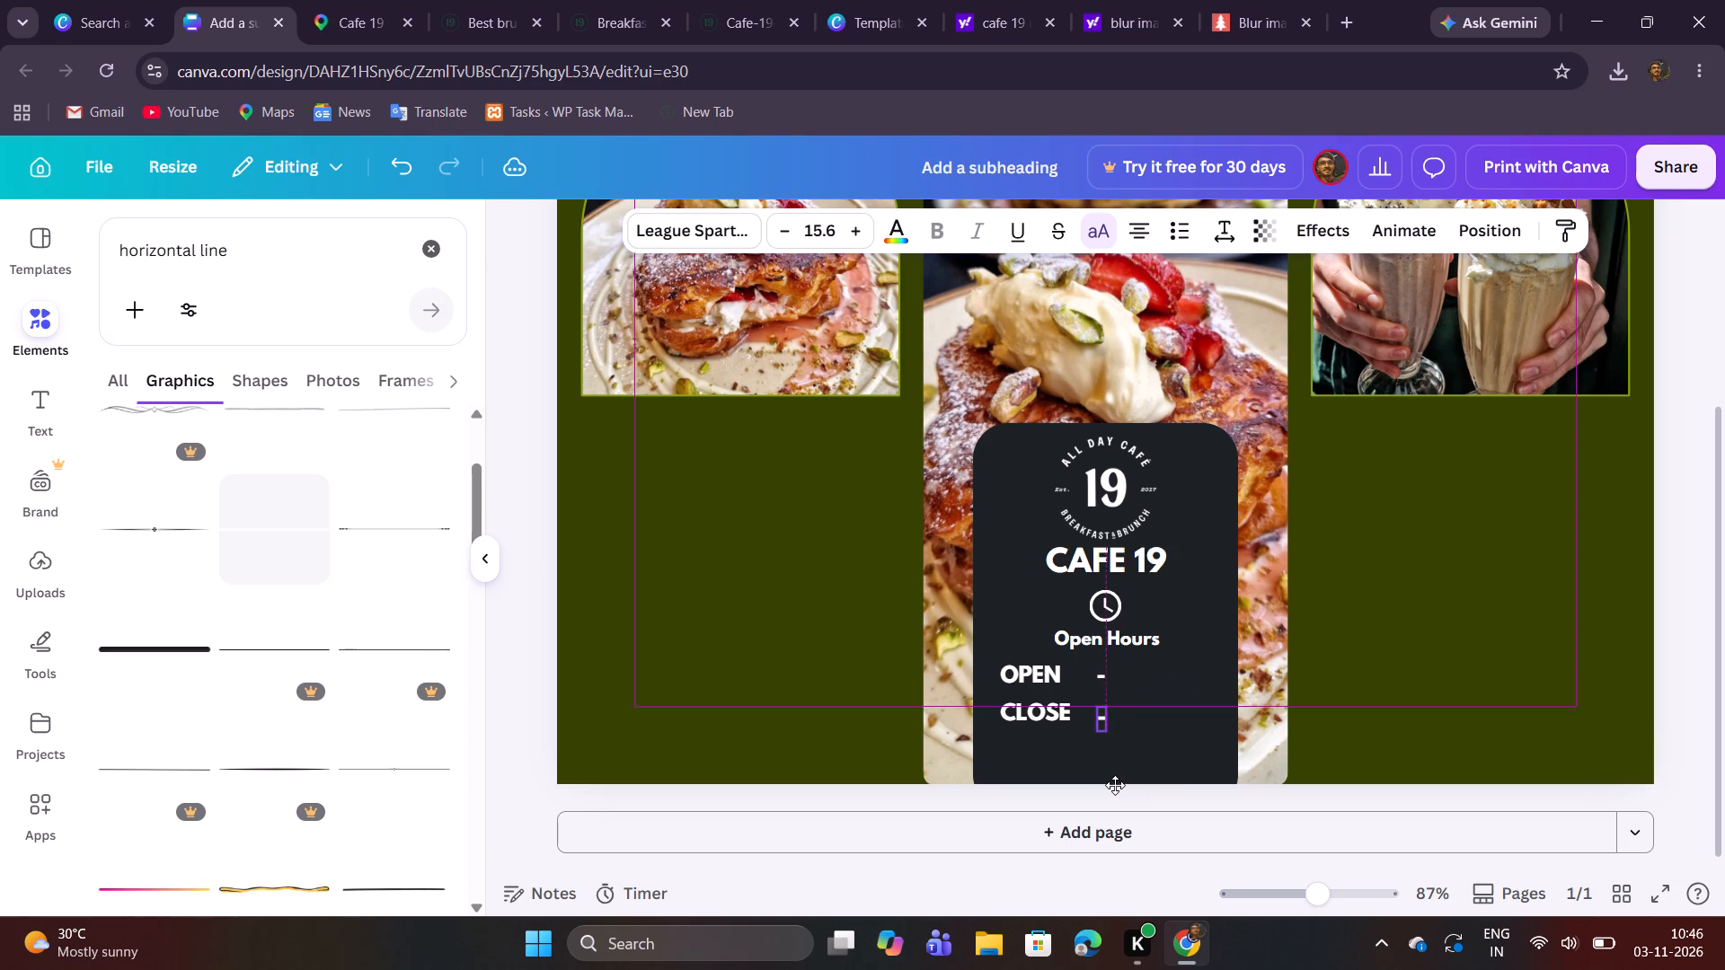
pyautogui.moveTo(1115, 785); pyautogui.dragTo(1115, 778)
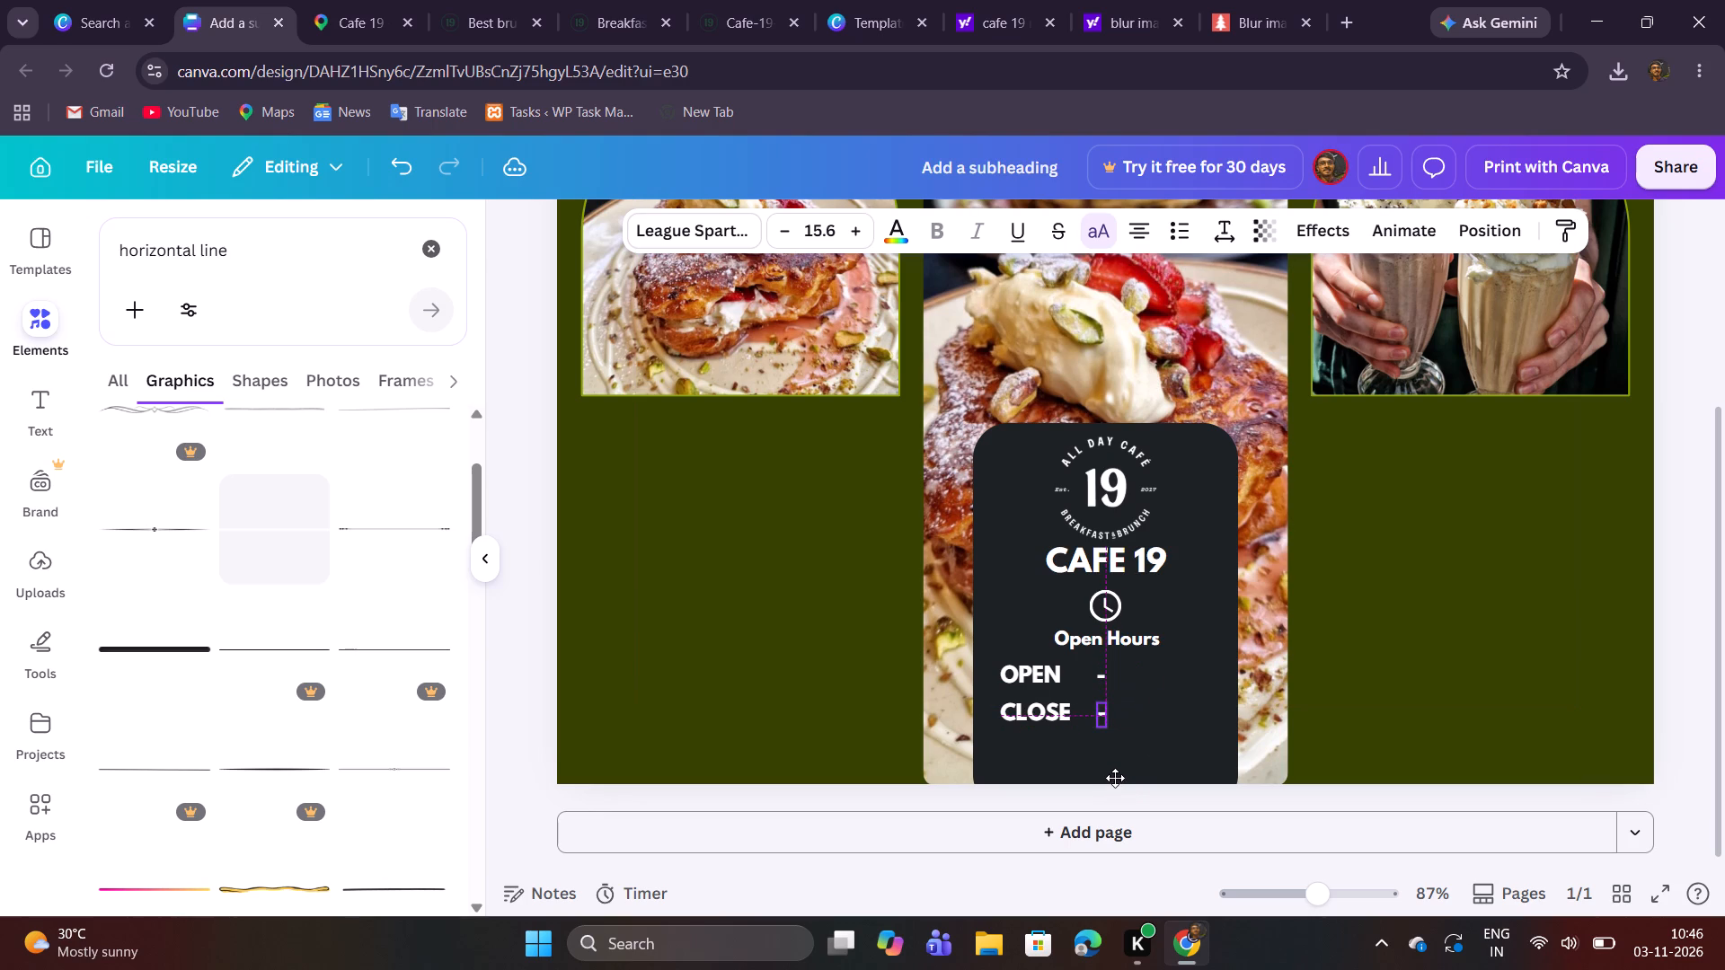
pyautogui.moveTo(1115, 778); pyautogui.dragTo(1115, 776)
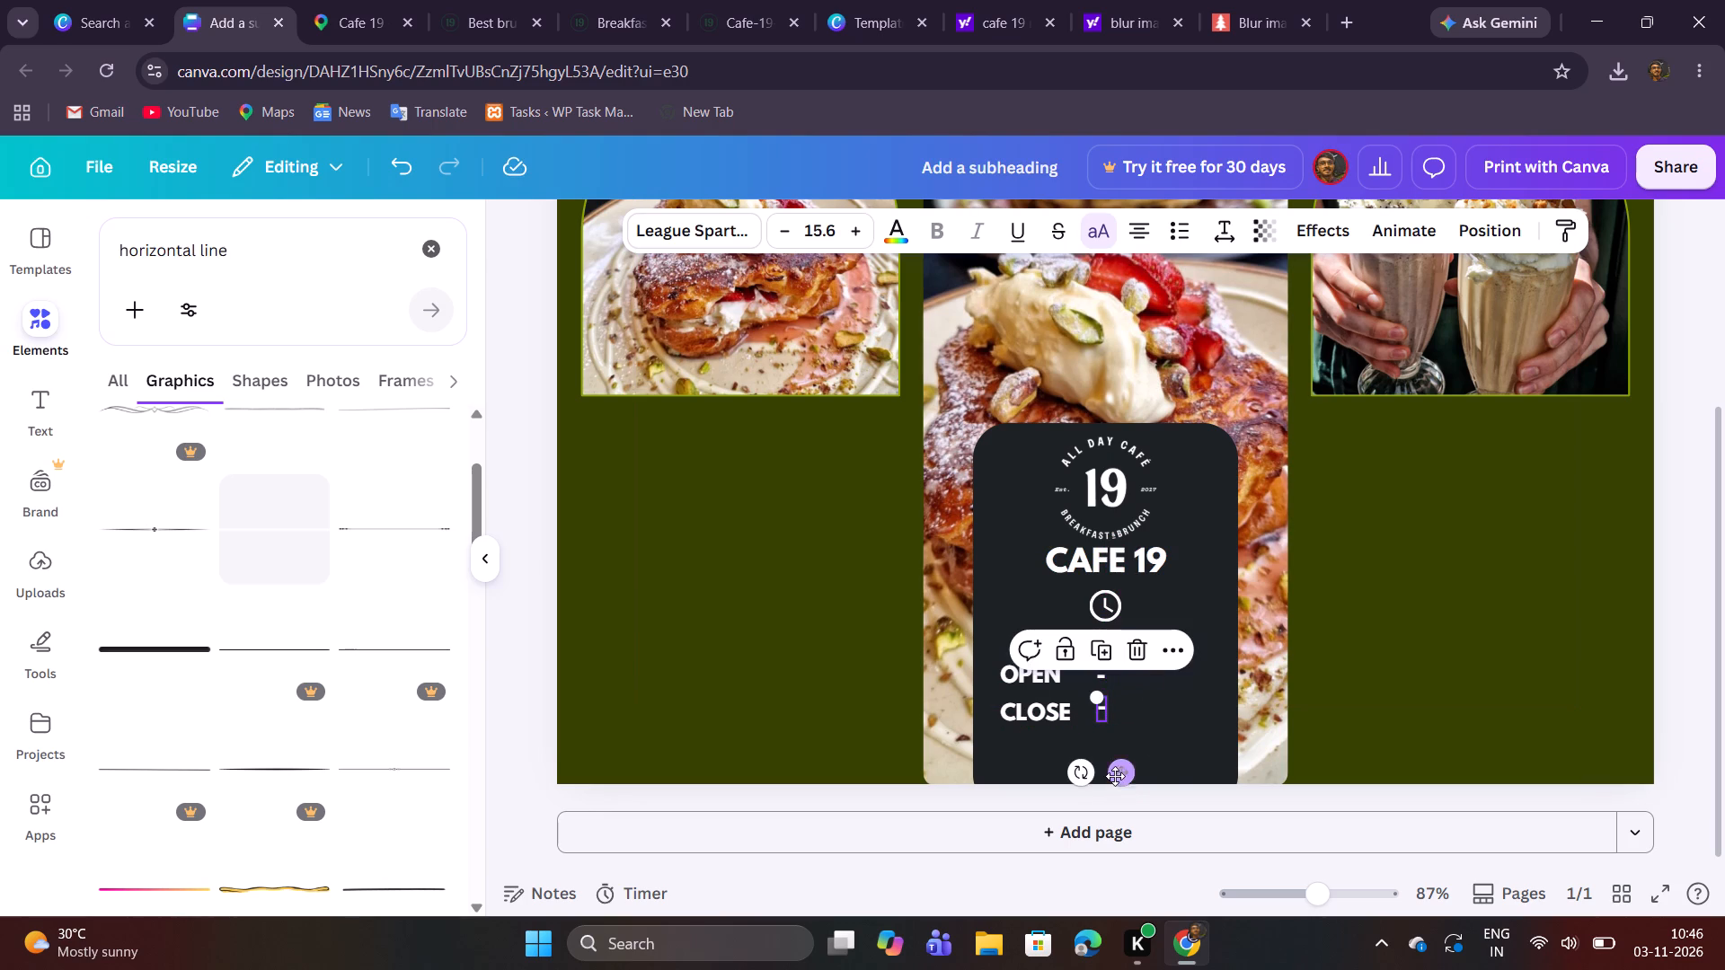
pyautogui.click(1175, 760)
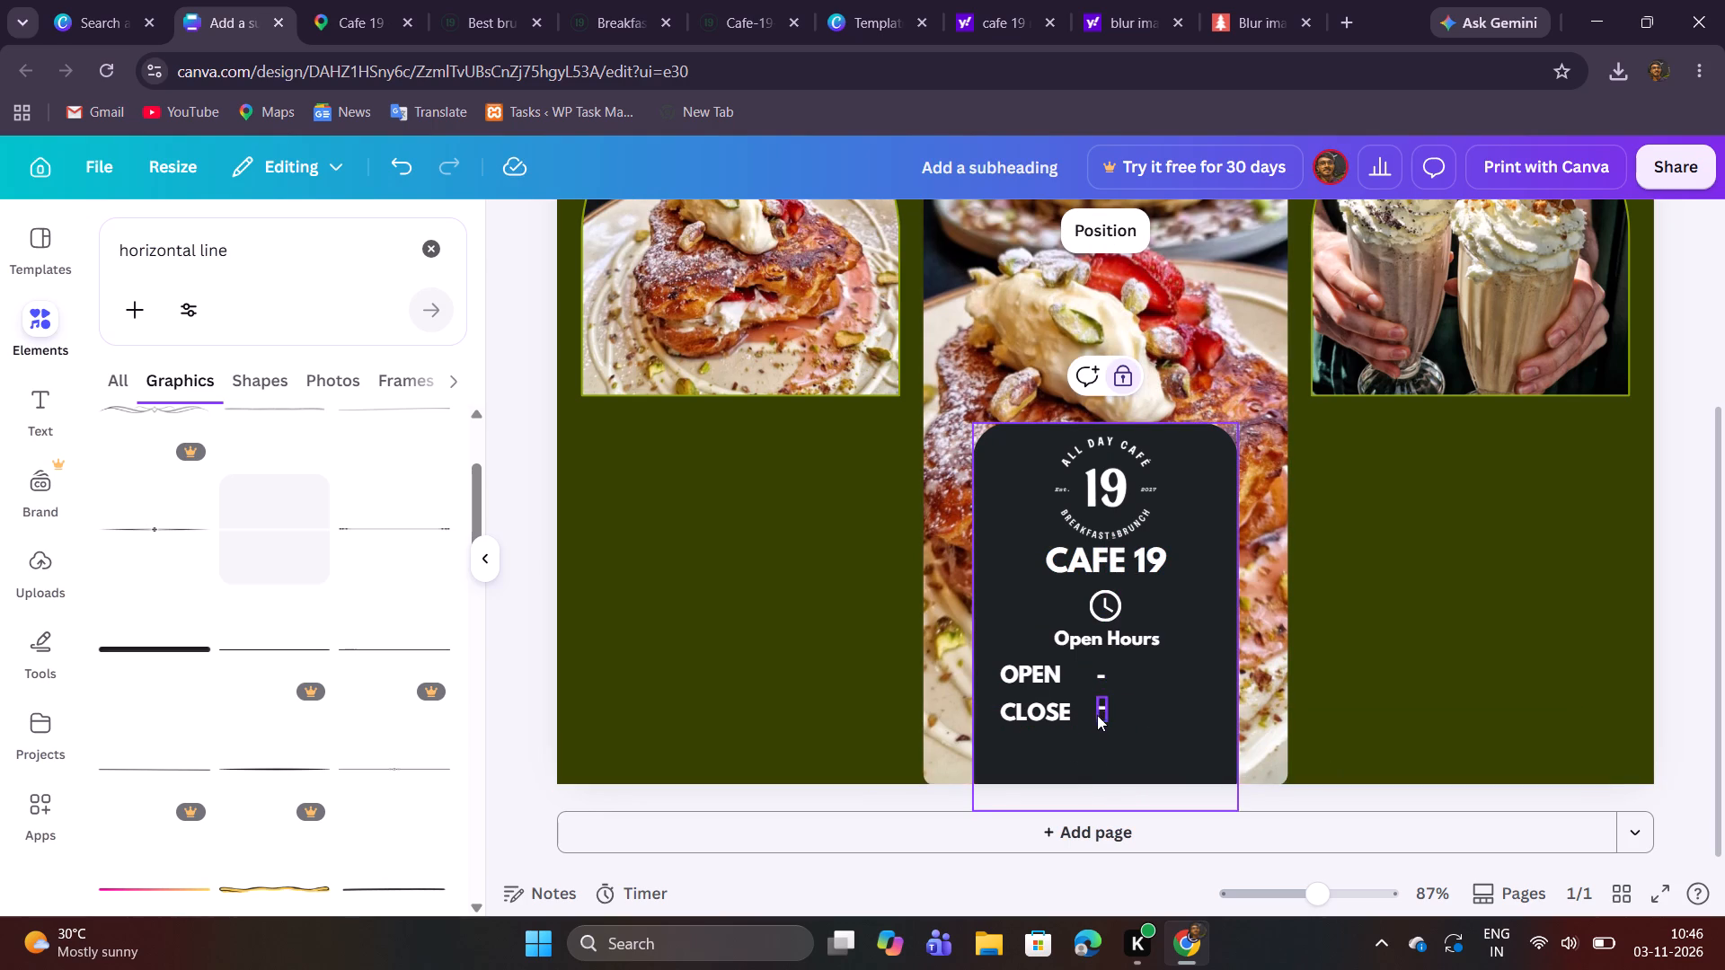
pyautogui.click(1097, 711)
pyautogui.click(1122, 763)
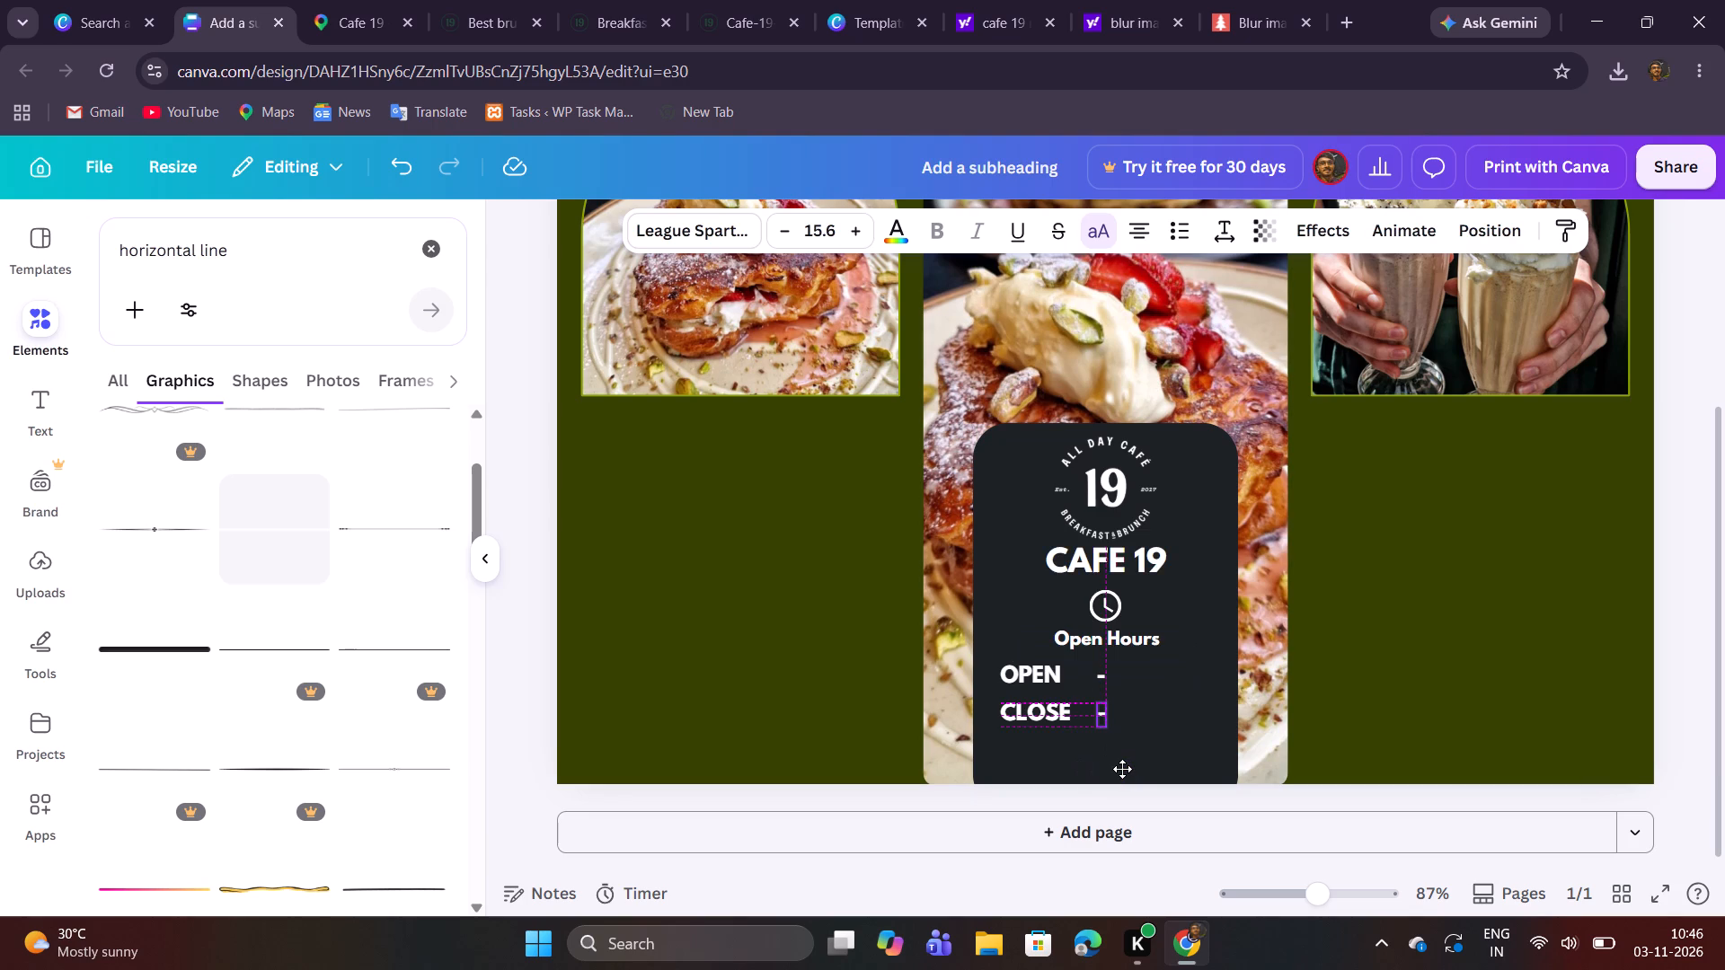
pyautogui.click(1337, 713)
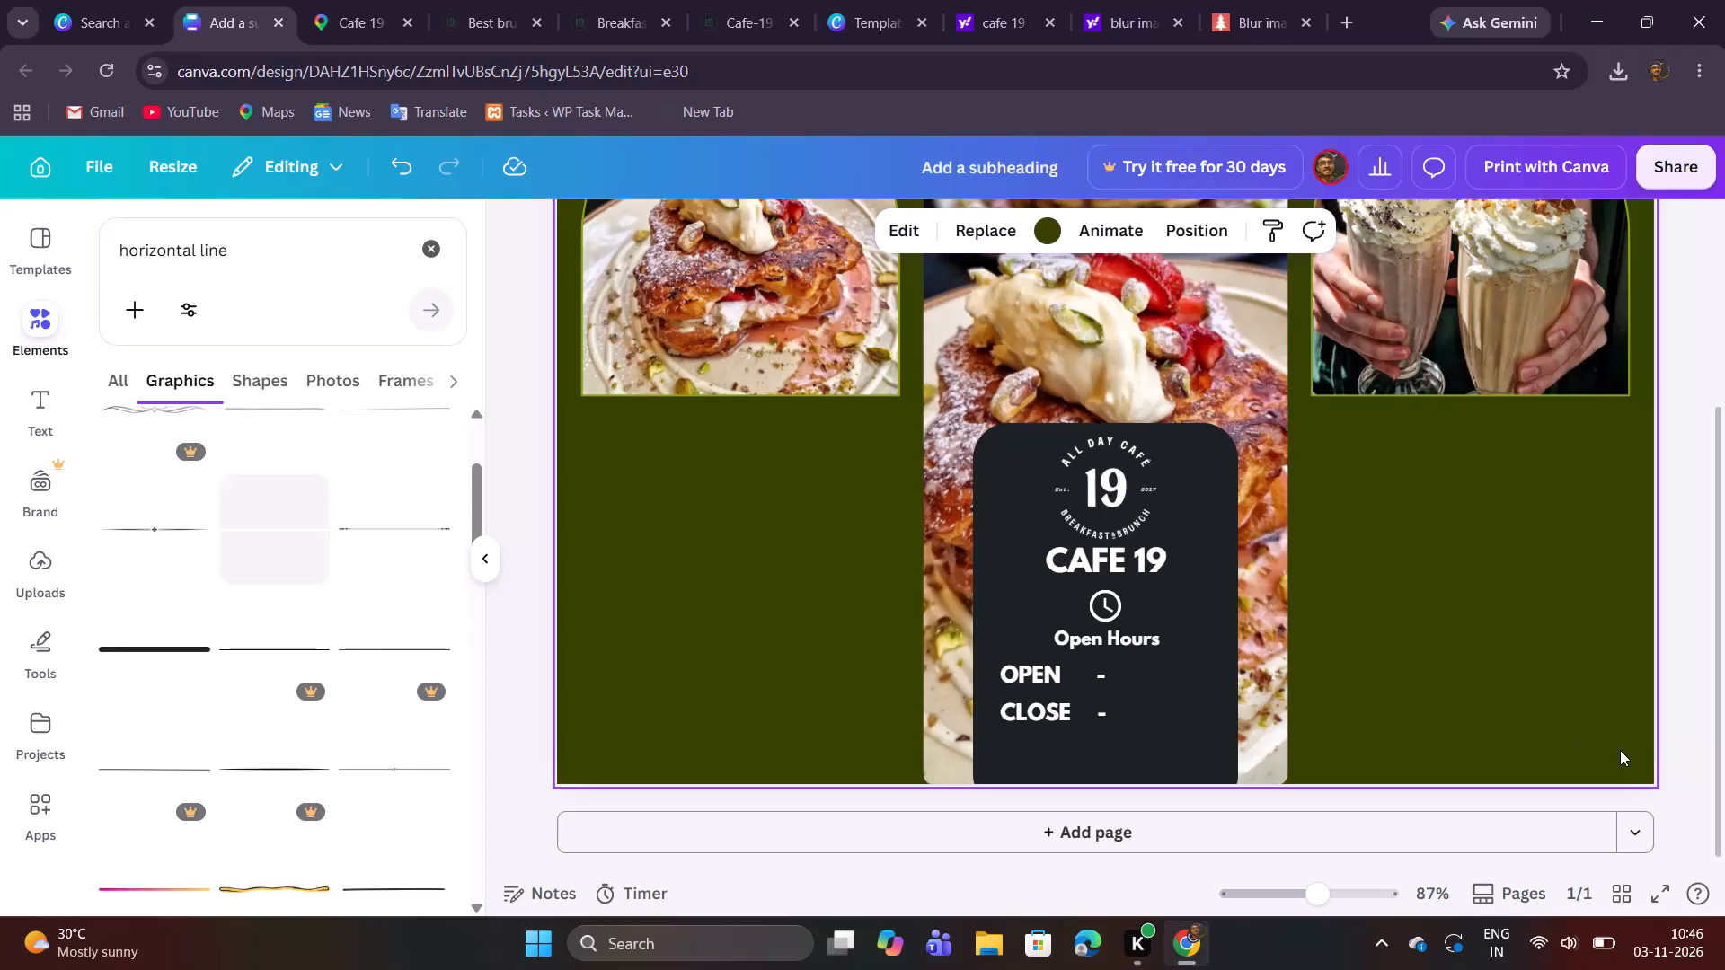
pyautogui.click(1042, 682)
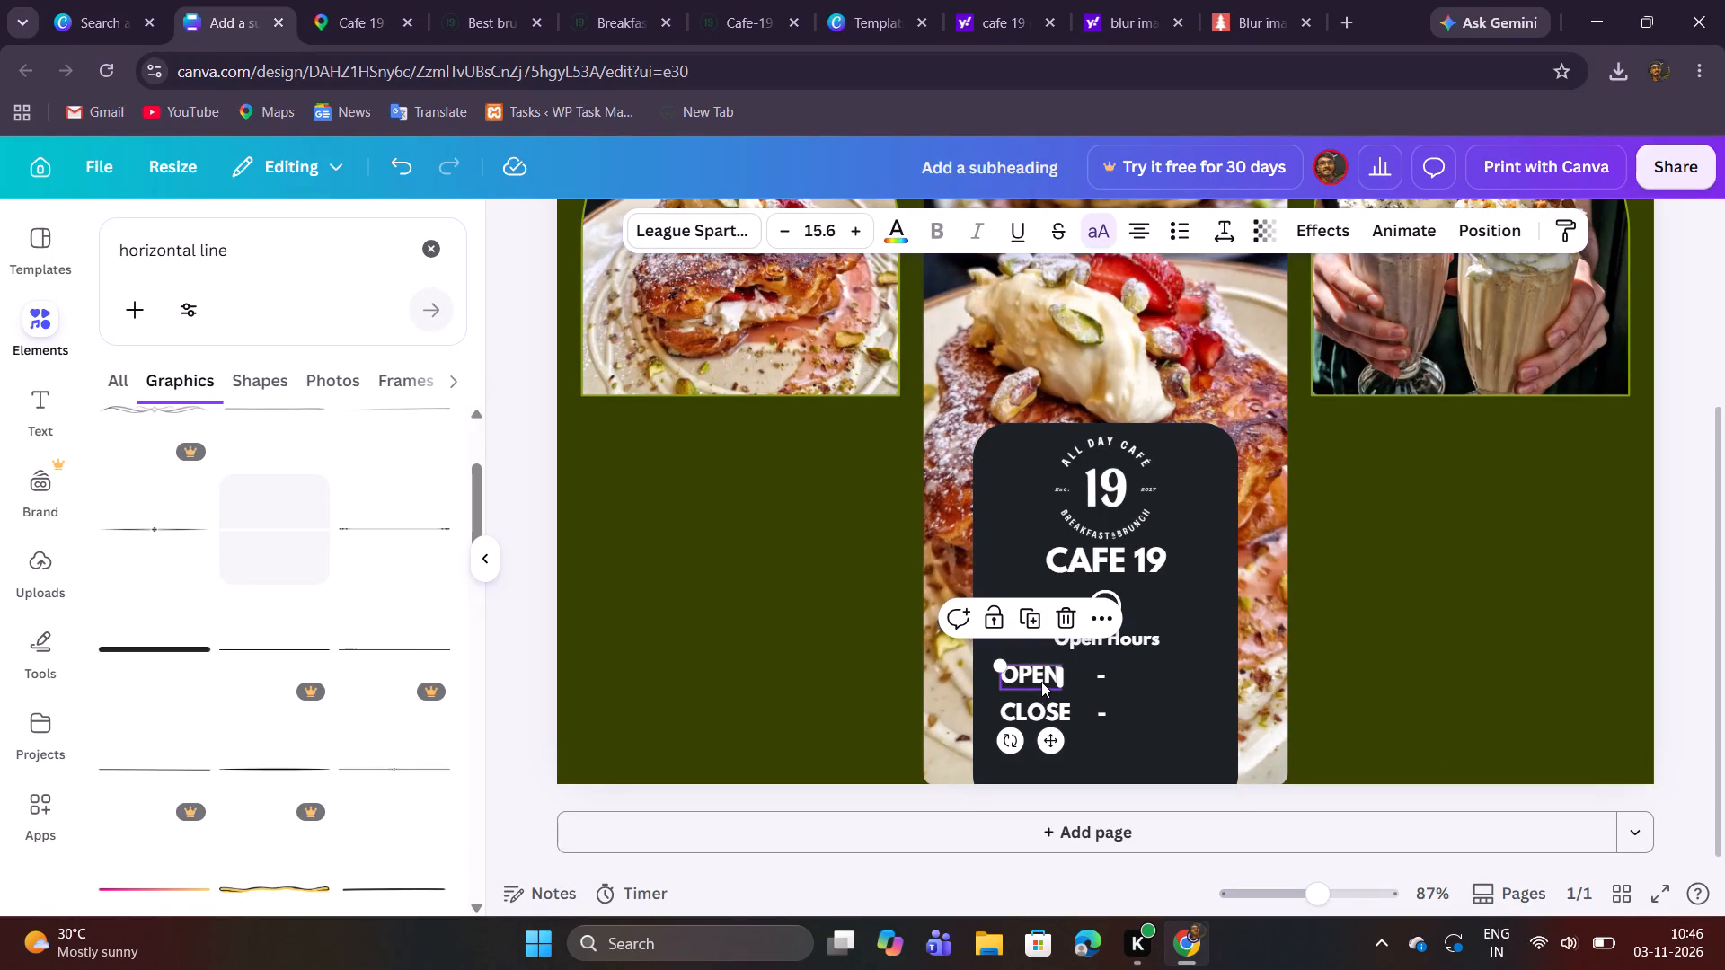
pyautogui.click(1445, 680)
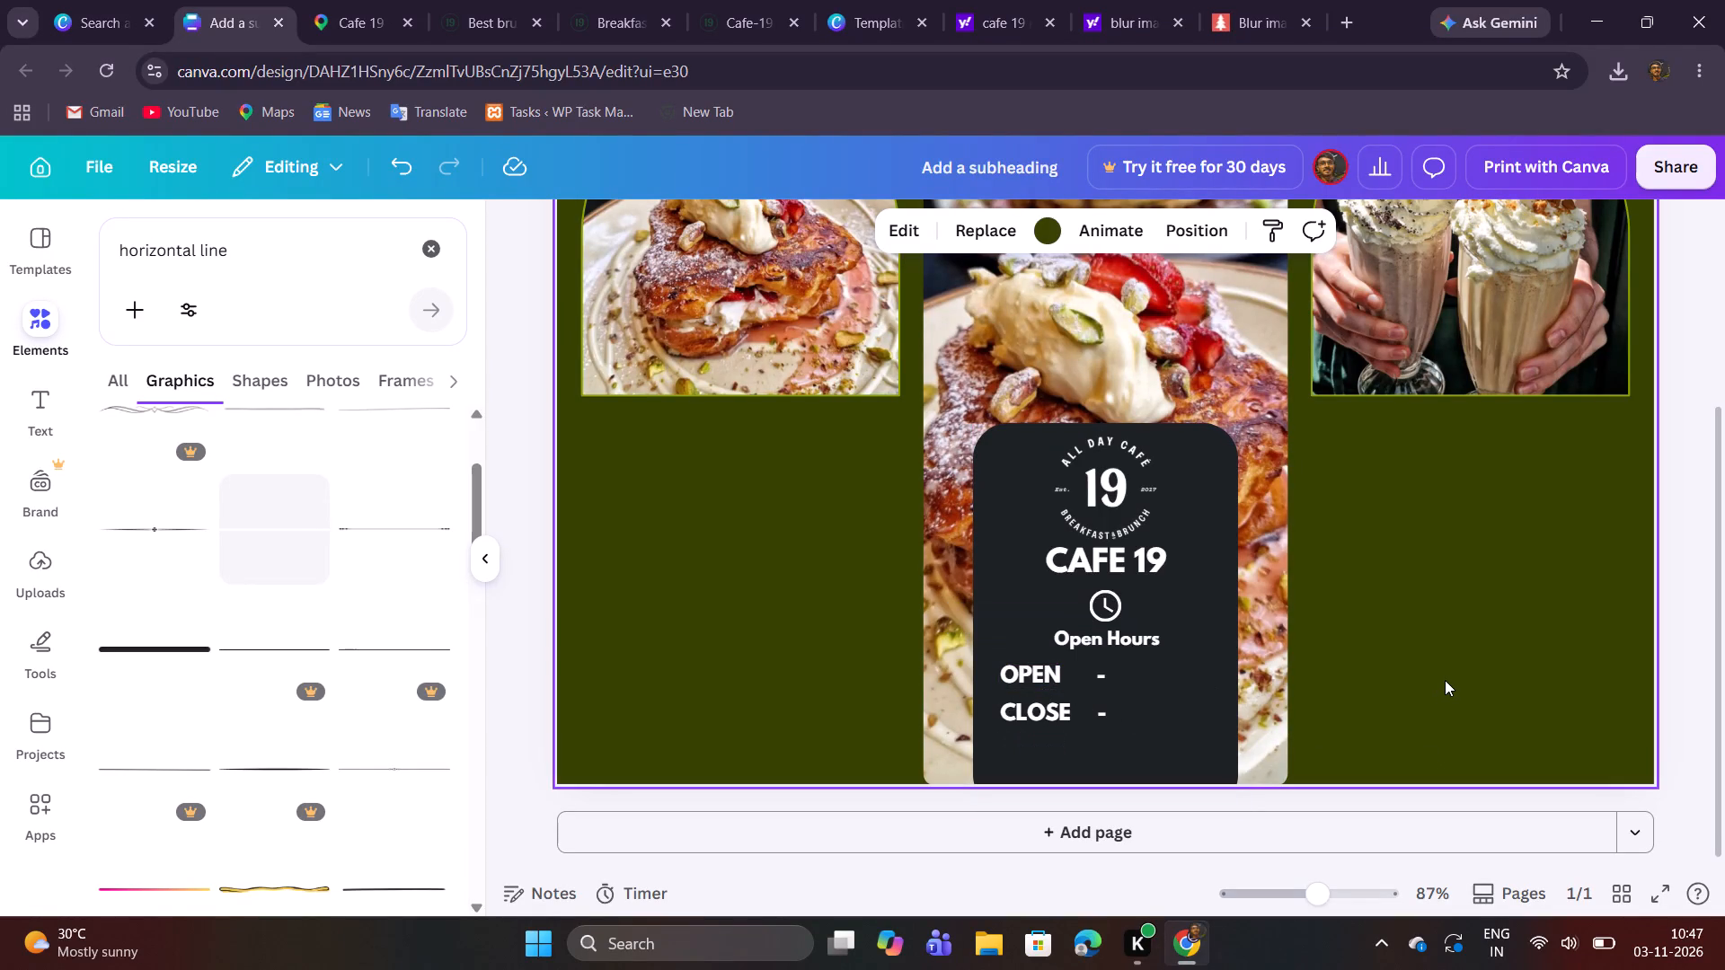
# Unlock the dark info box shape behind the logo and opening hours.
pyautogui.click(1165, 719)
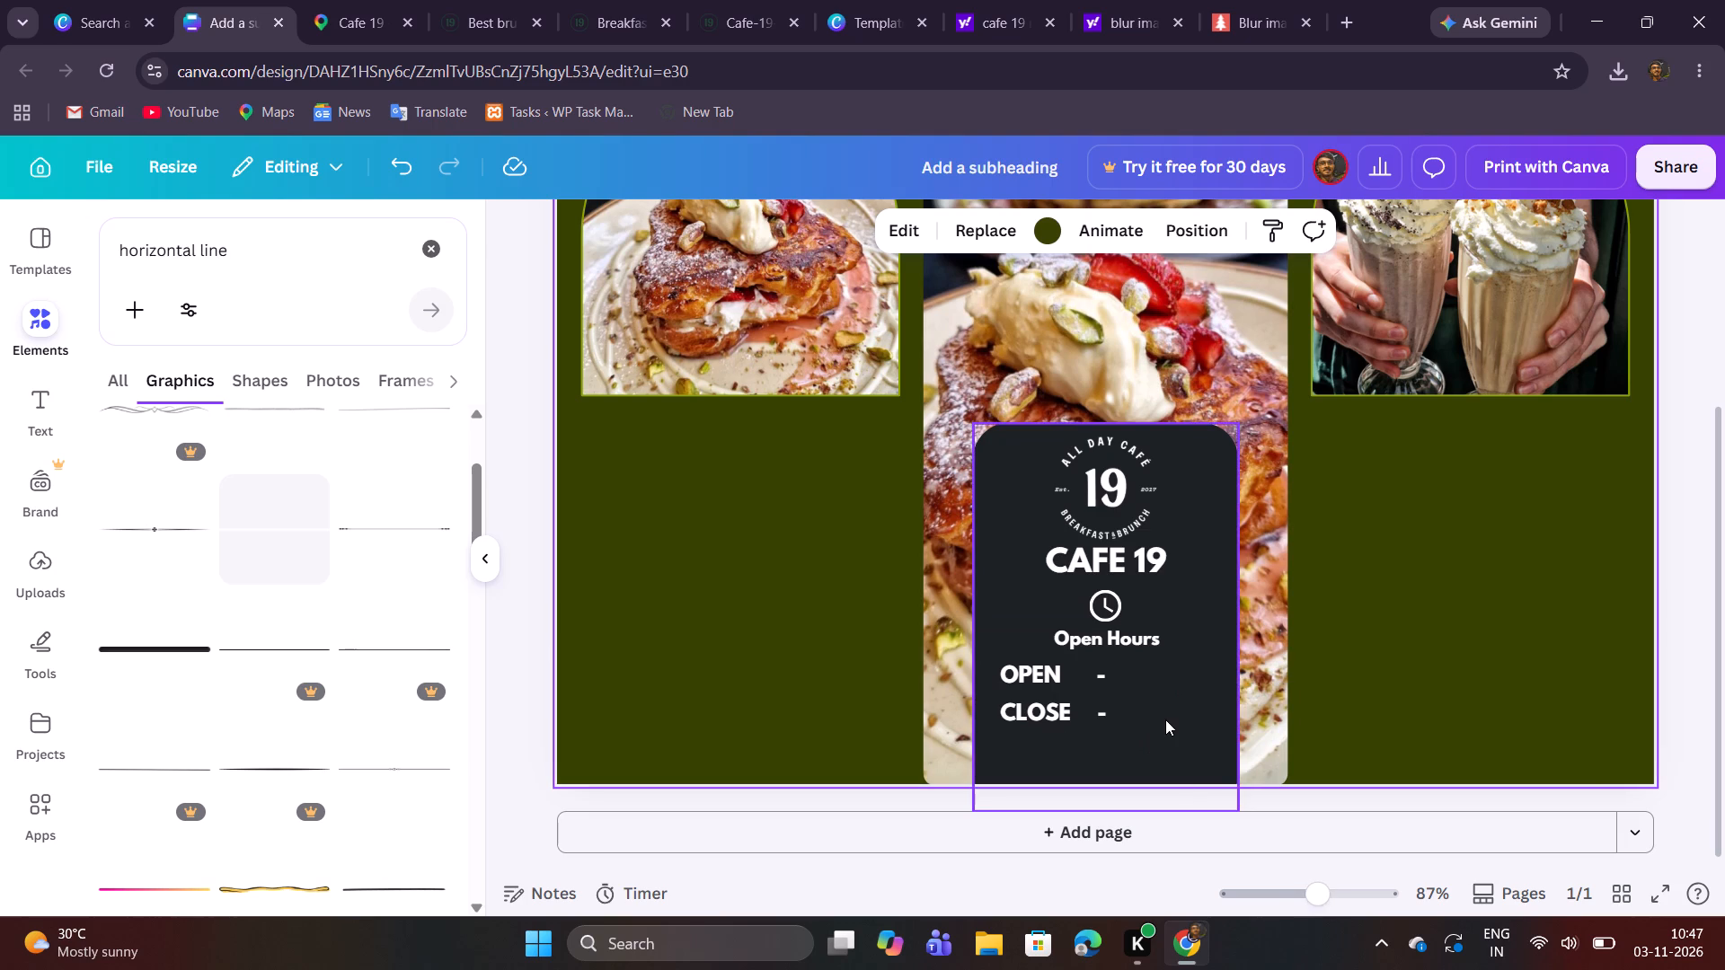
pyautogui.click(1116, 375)
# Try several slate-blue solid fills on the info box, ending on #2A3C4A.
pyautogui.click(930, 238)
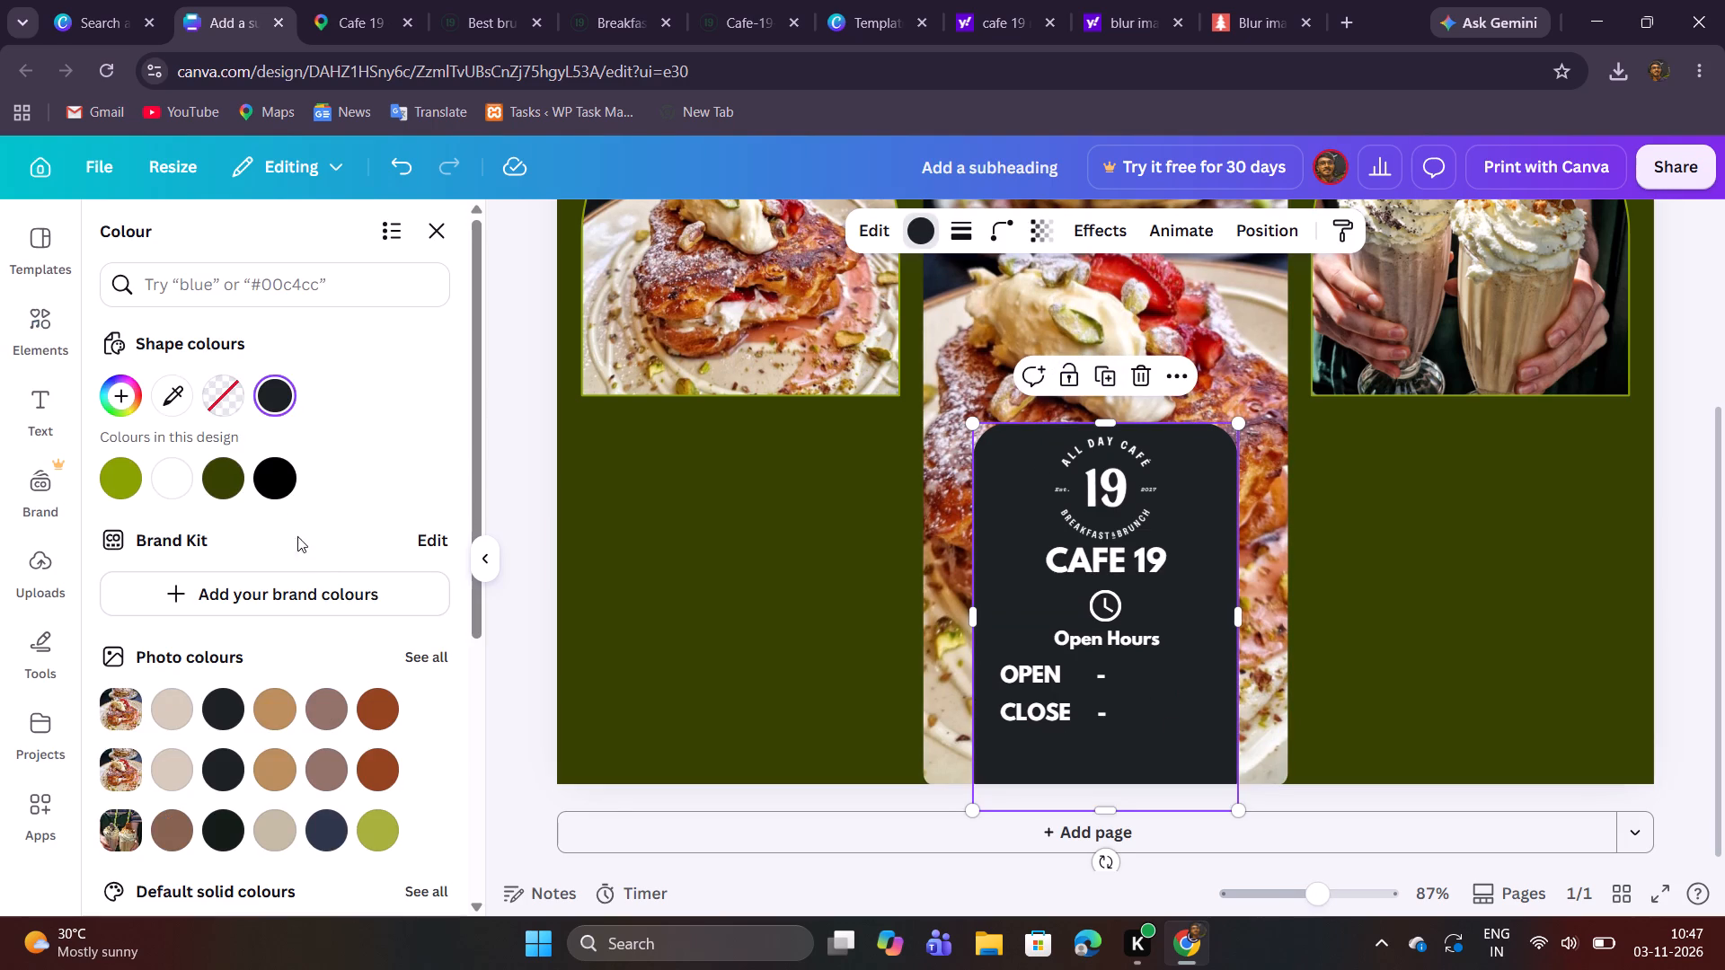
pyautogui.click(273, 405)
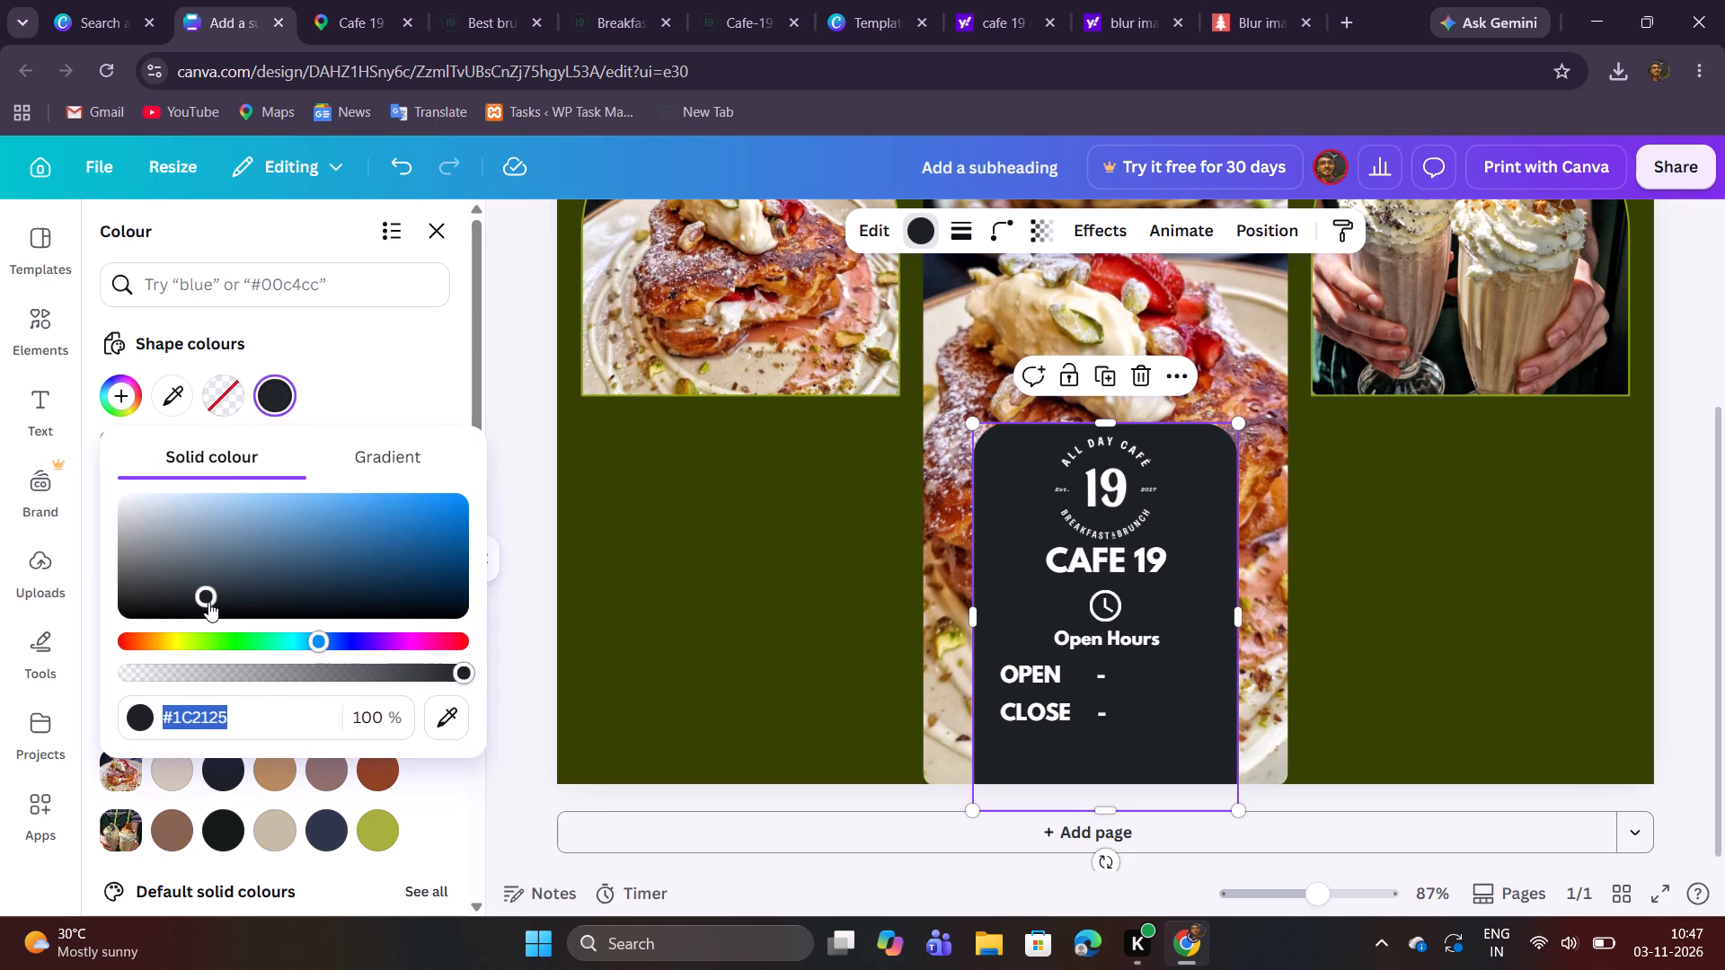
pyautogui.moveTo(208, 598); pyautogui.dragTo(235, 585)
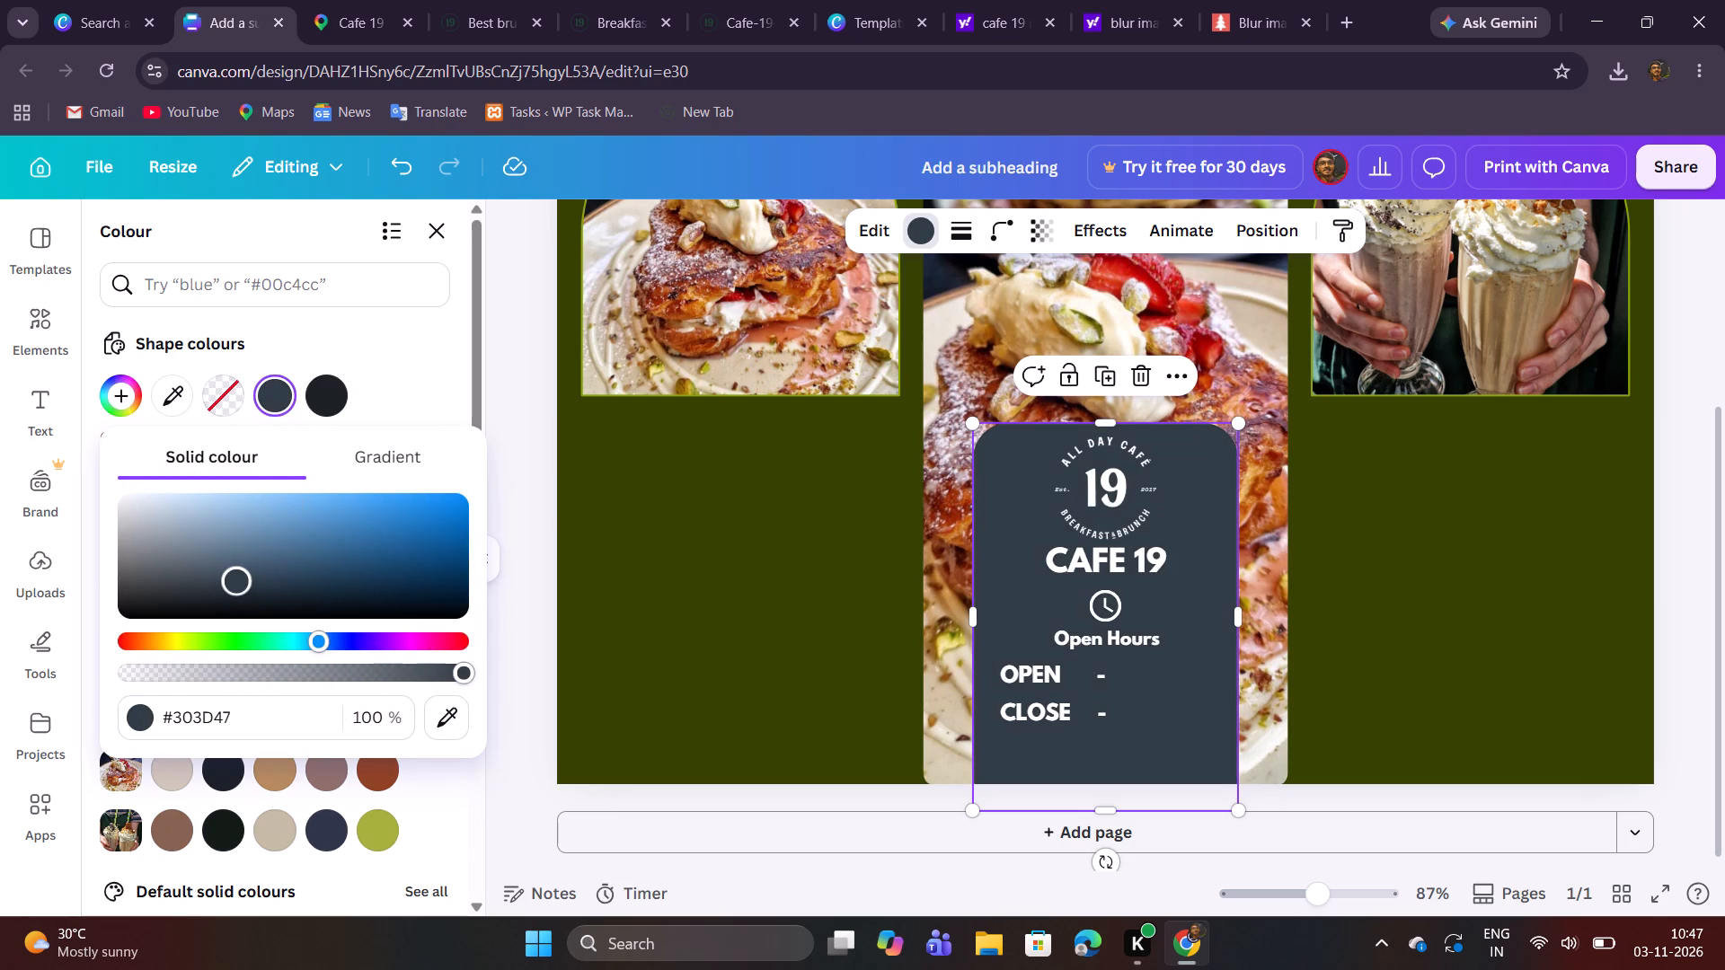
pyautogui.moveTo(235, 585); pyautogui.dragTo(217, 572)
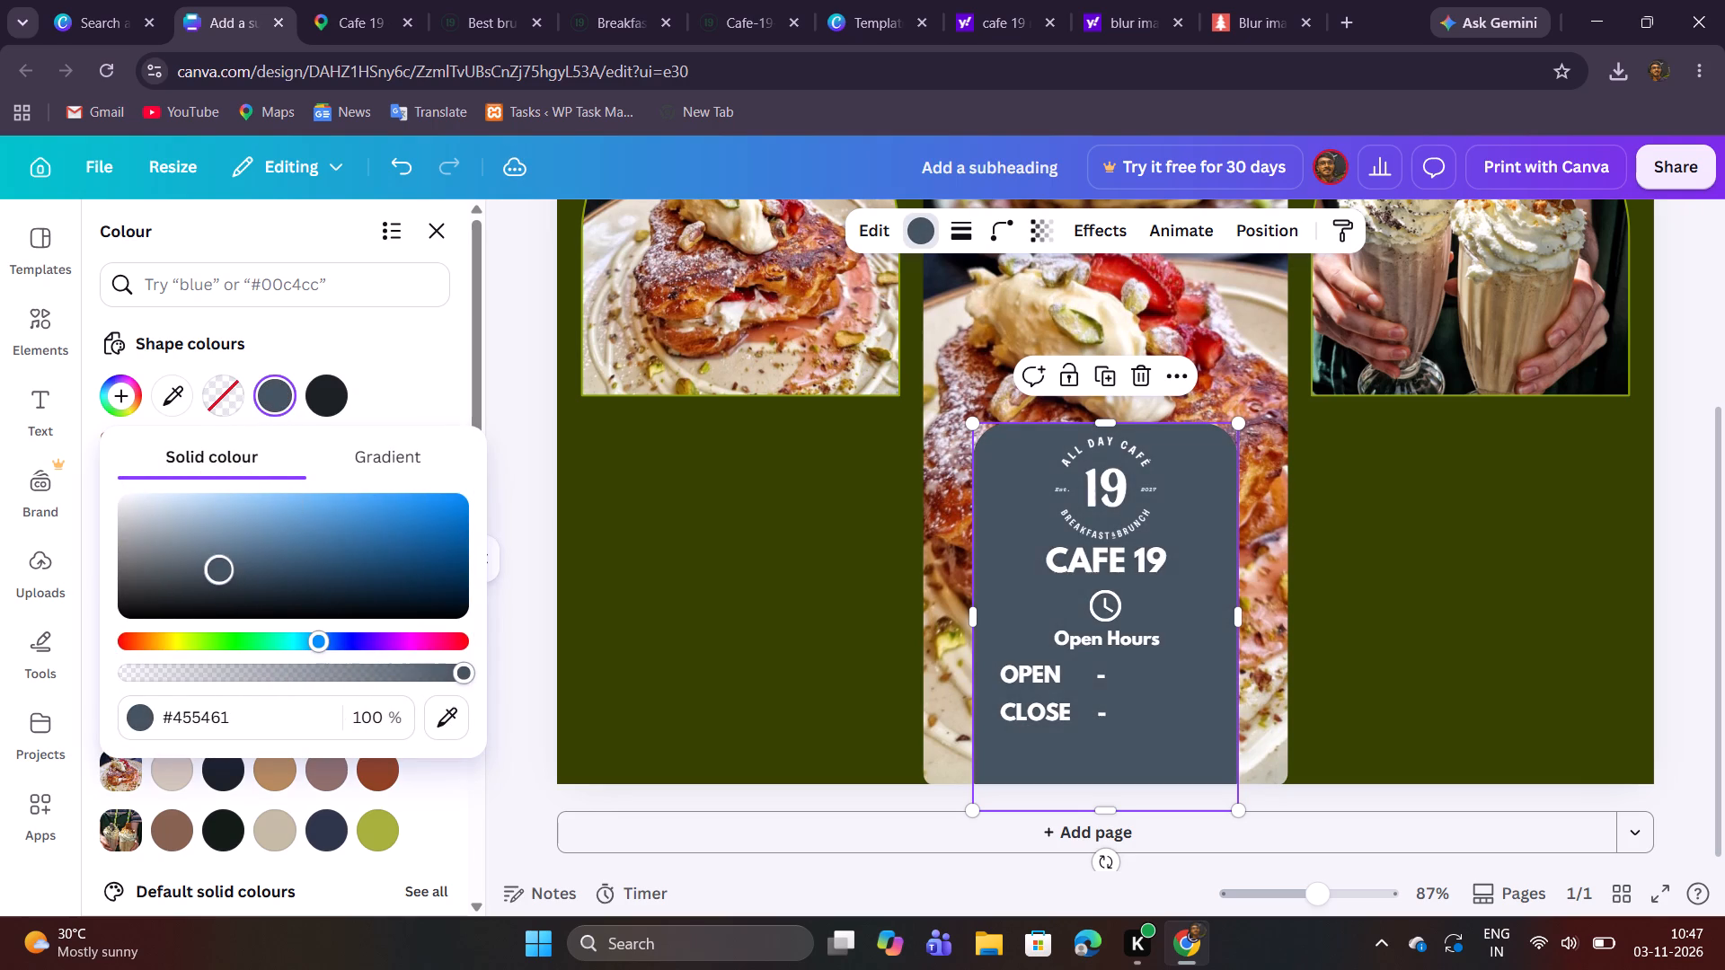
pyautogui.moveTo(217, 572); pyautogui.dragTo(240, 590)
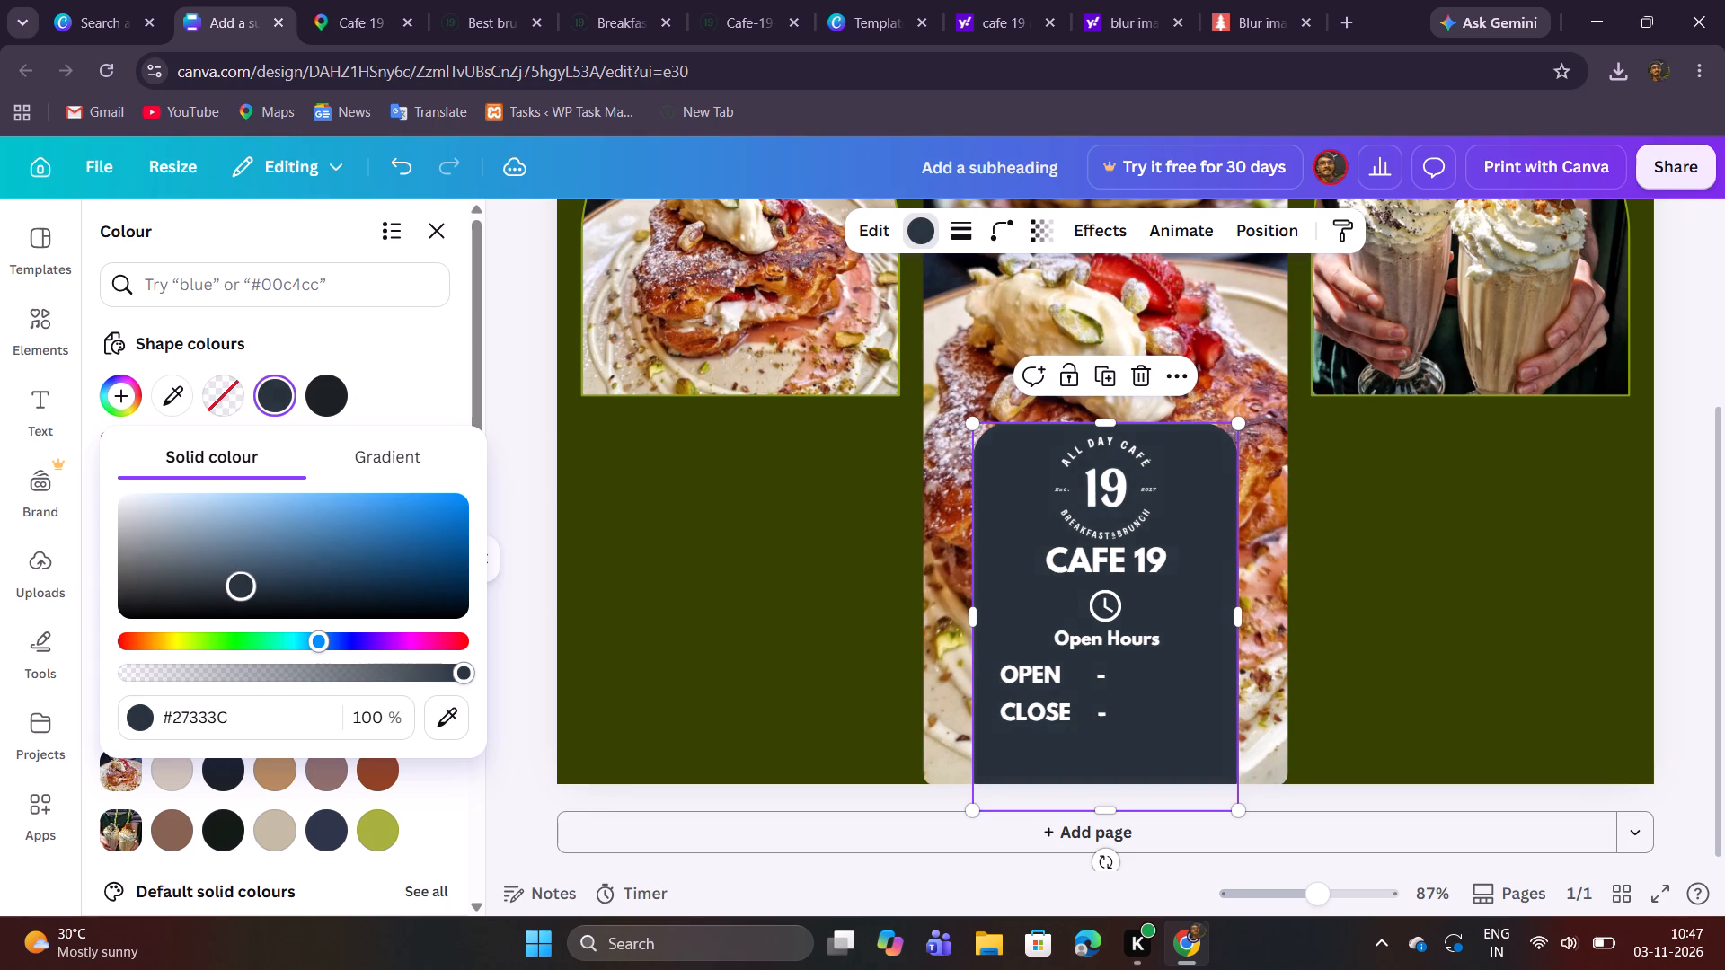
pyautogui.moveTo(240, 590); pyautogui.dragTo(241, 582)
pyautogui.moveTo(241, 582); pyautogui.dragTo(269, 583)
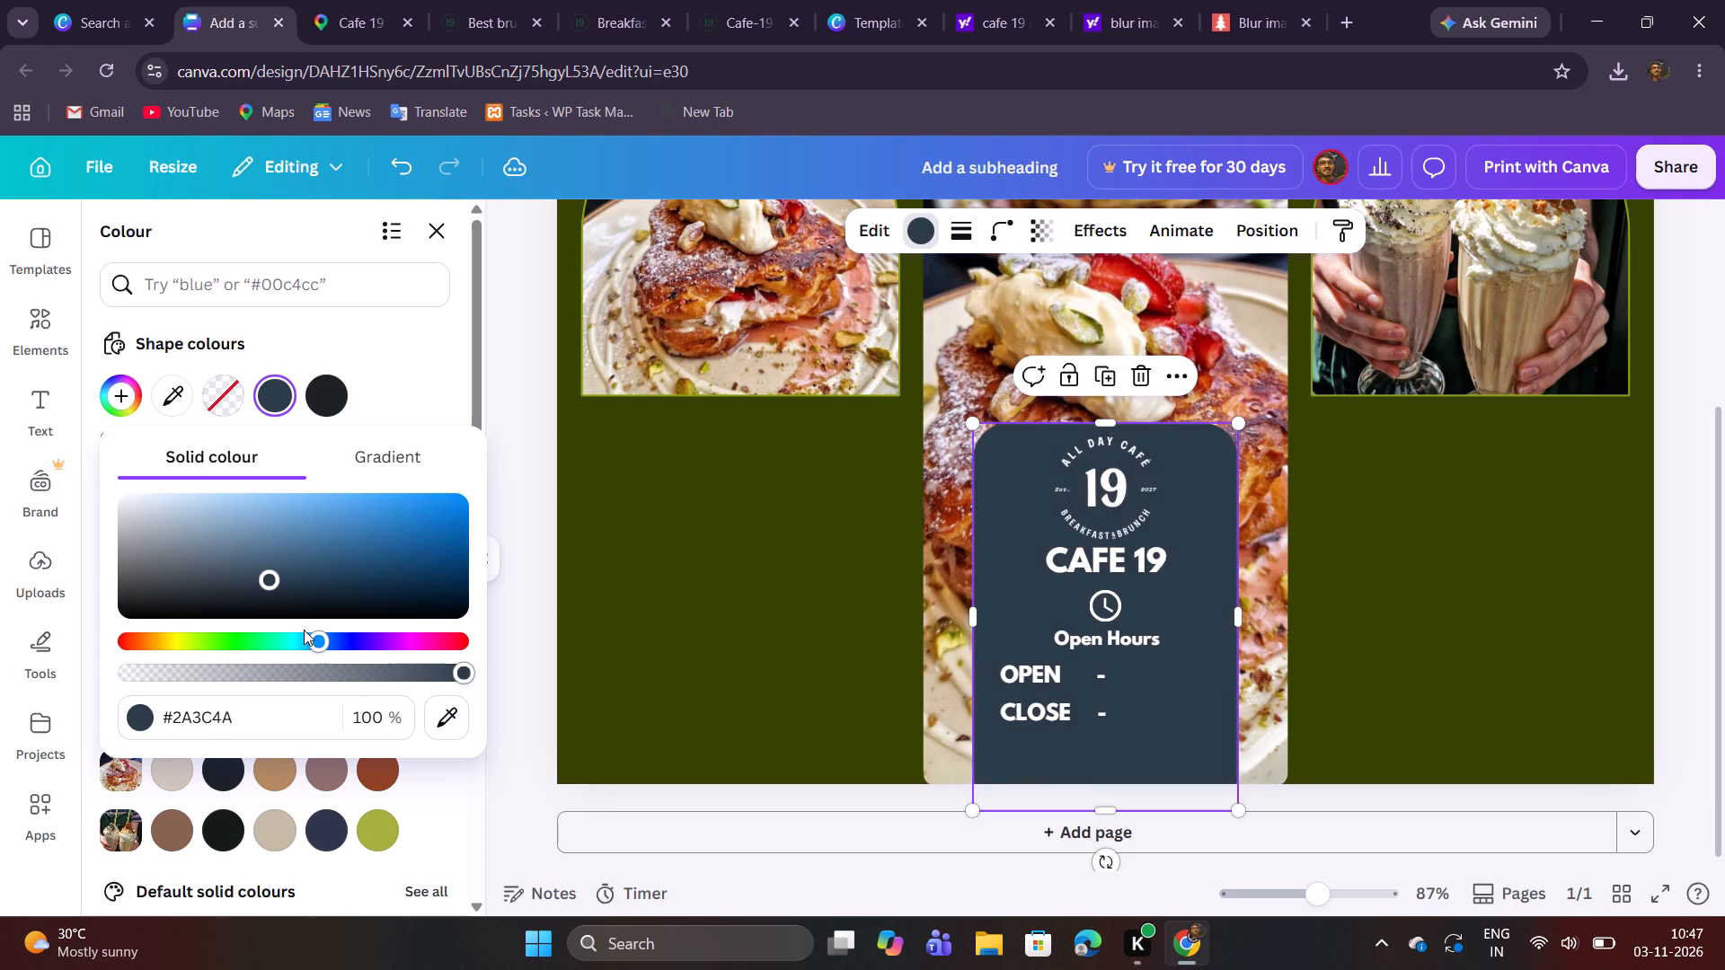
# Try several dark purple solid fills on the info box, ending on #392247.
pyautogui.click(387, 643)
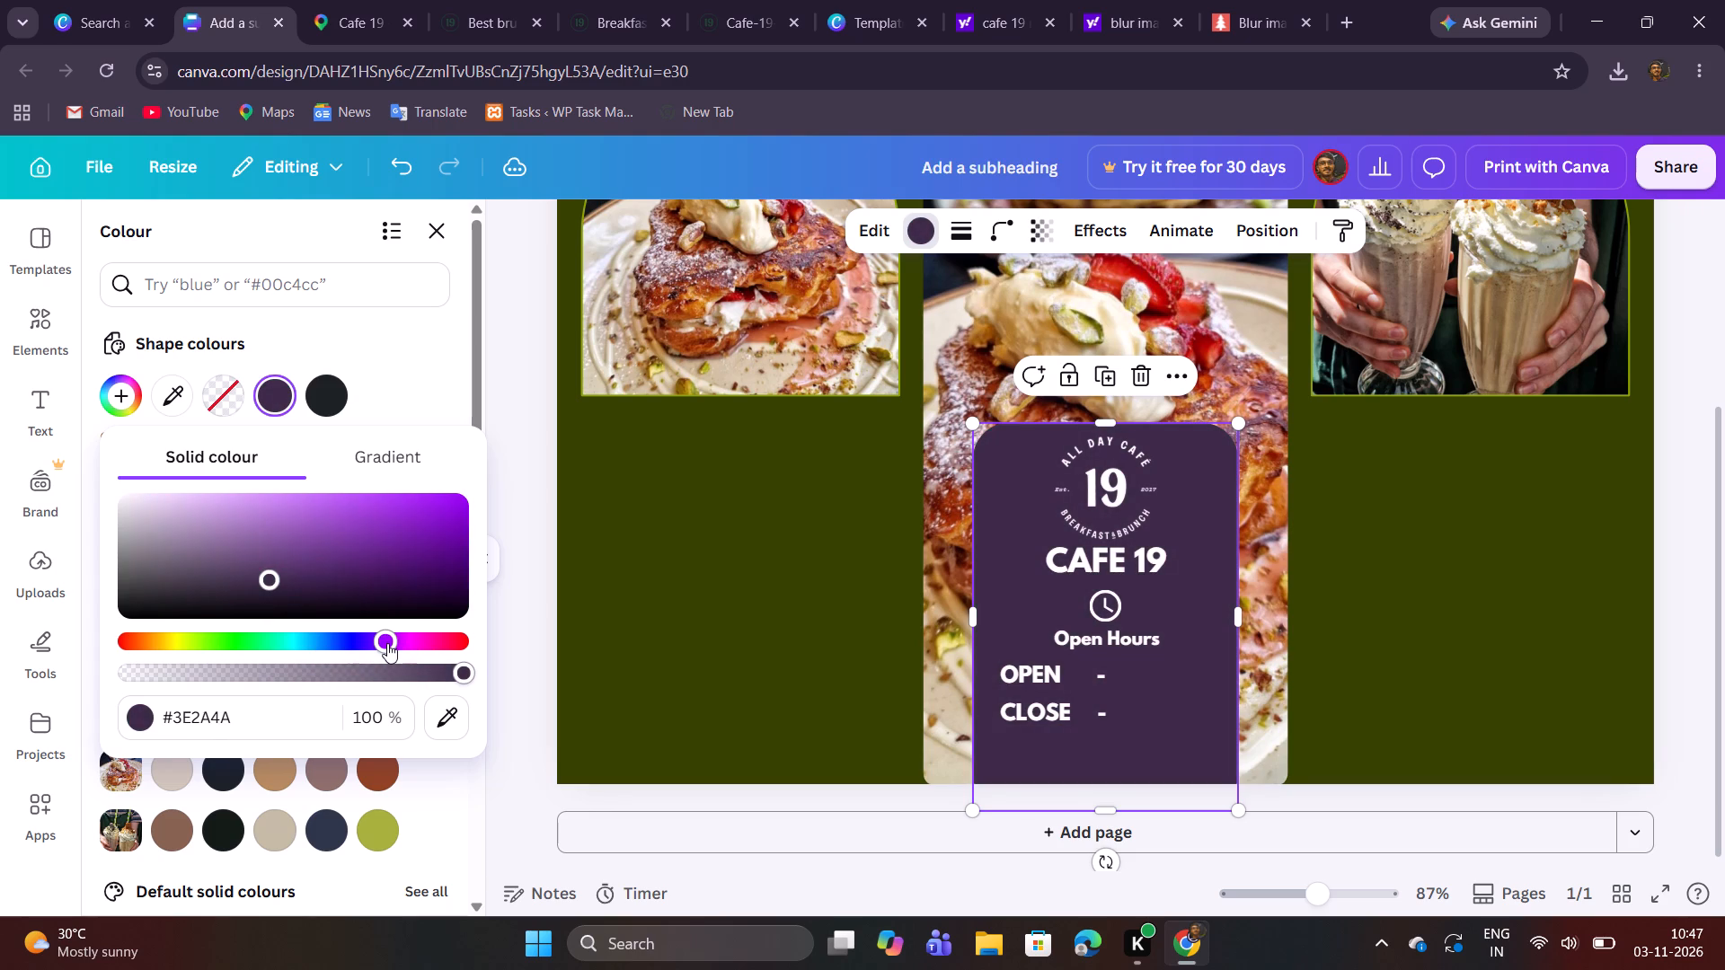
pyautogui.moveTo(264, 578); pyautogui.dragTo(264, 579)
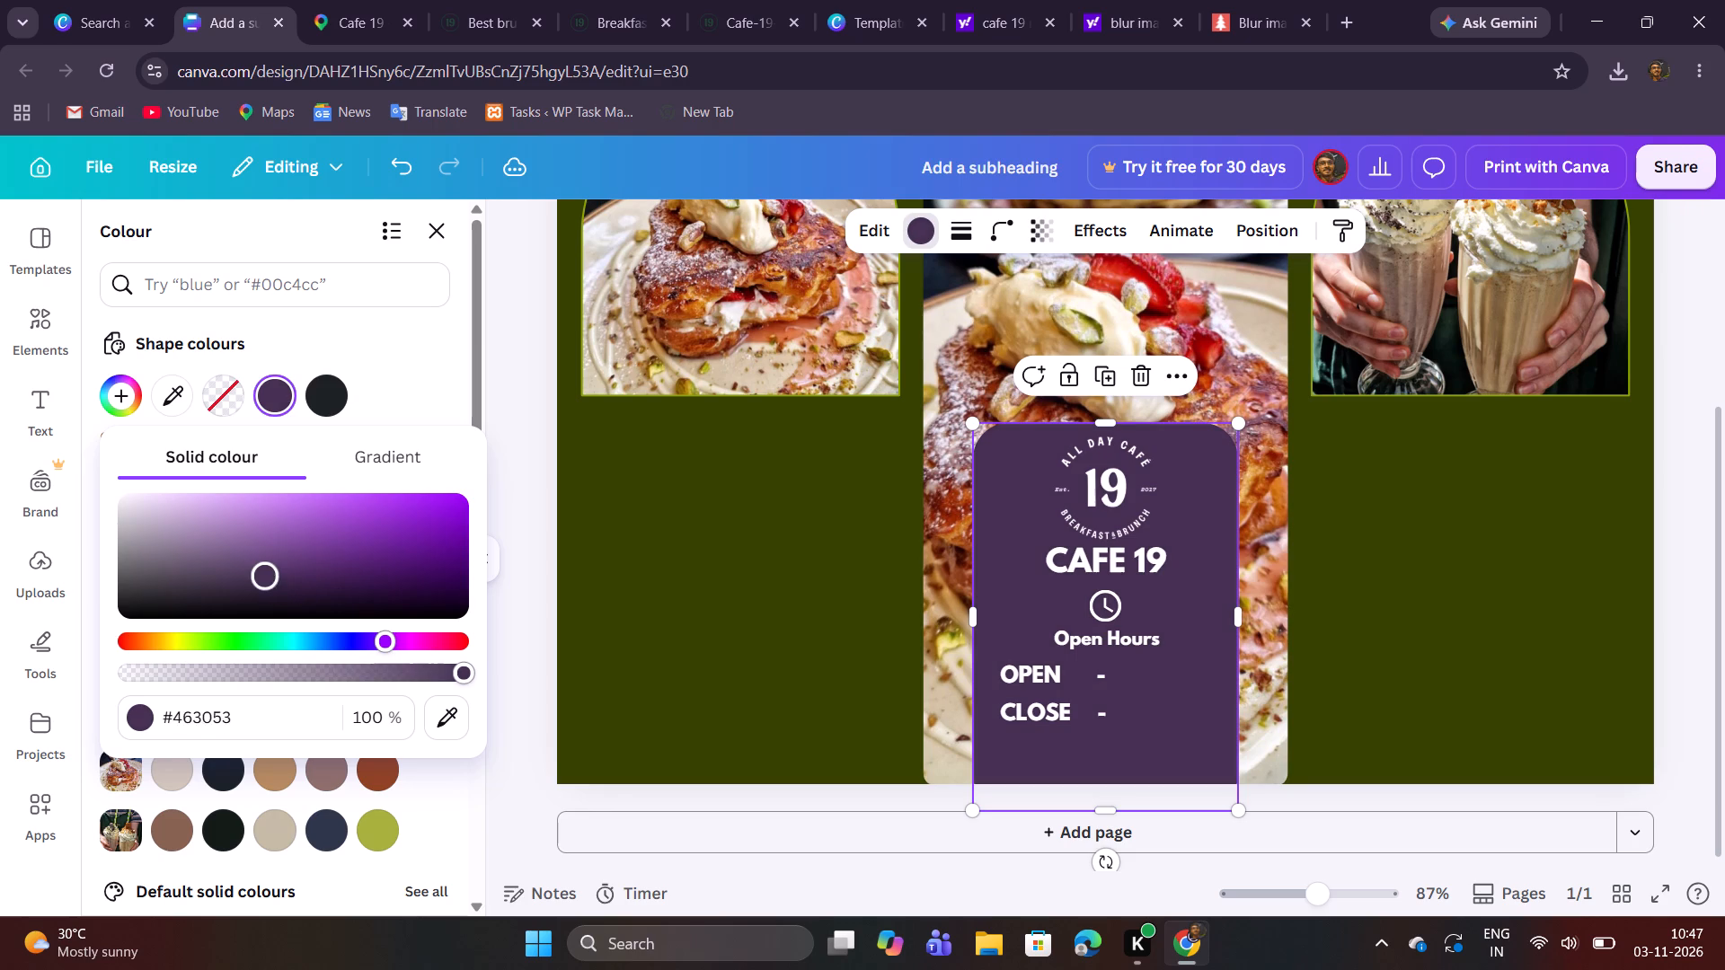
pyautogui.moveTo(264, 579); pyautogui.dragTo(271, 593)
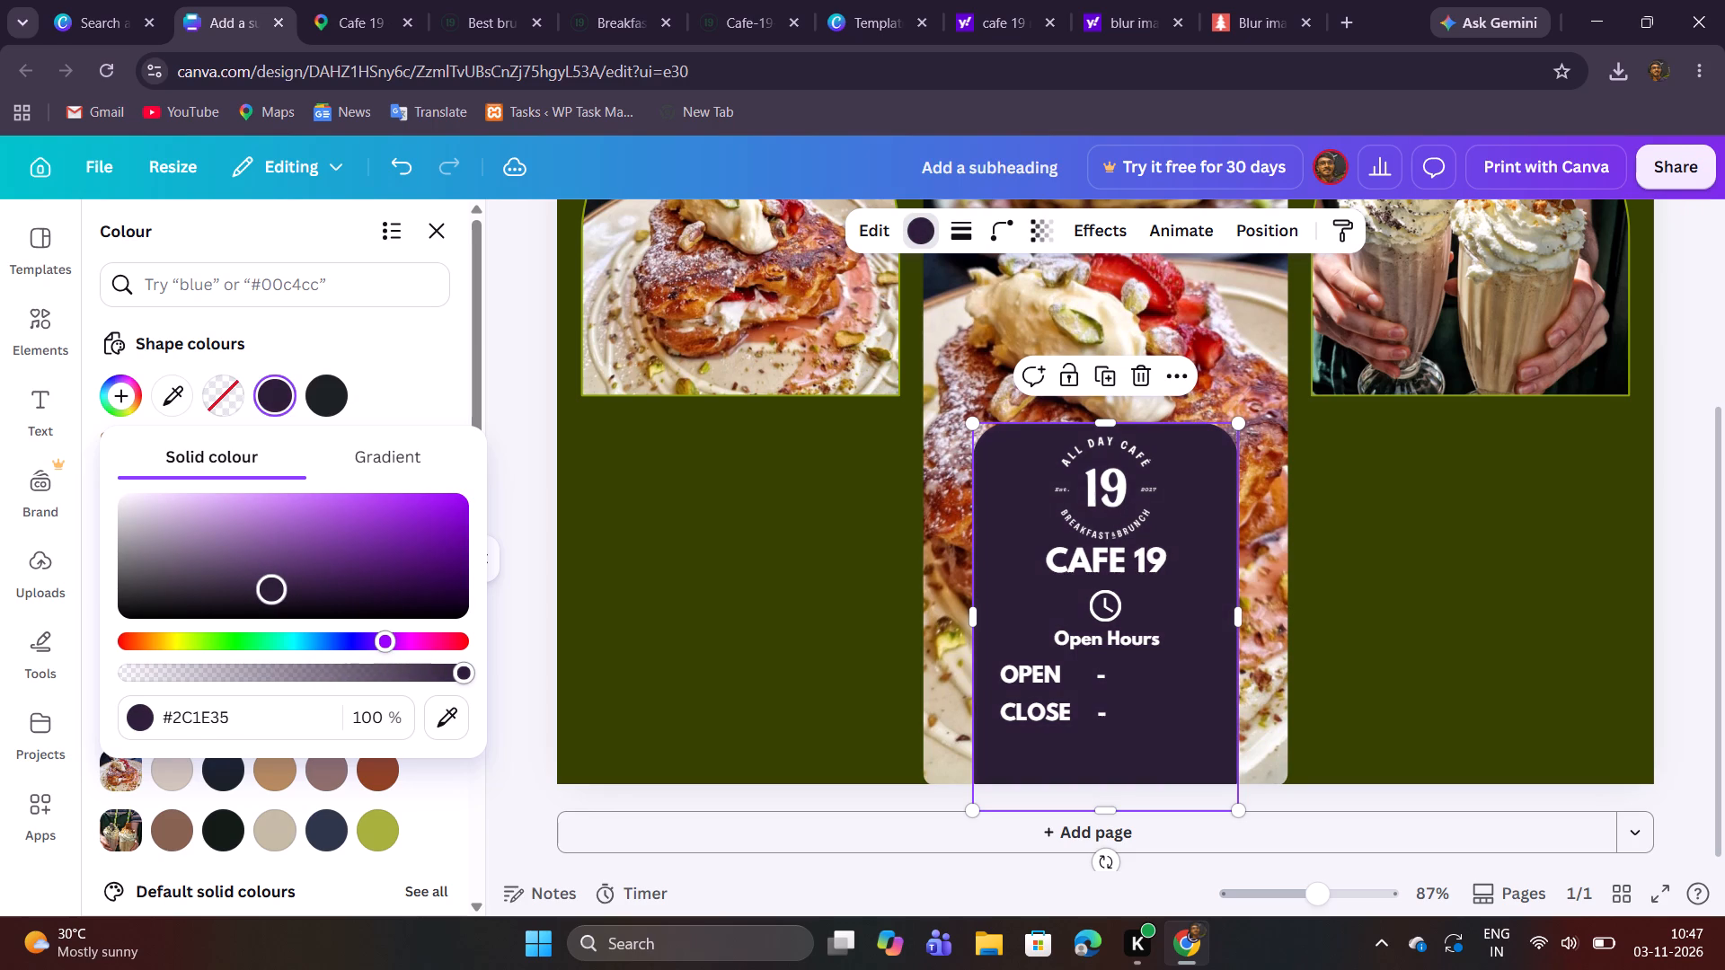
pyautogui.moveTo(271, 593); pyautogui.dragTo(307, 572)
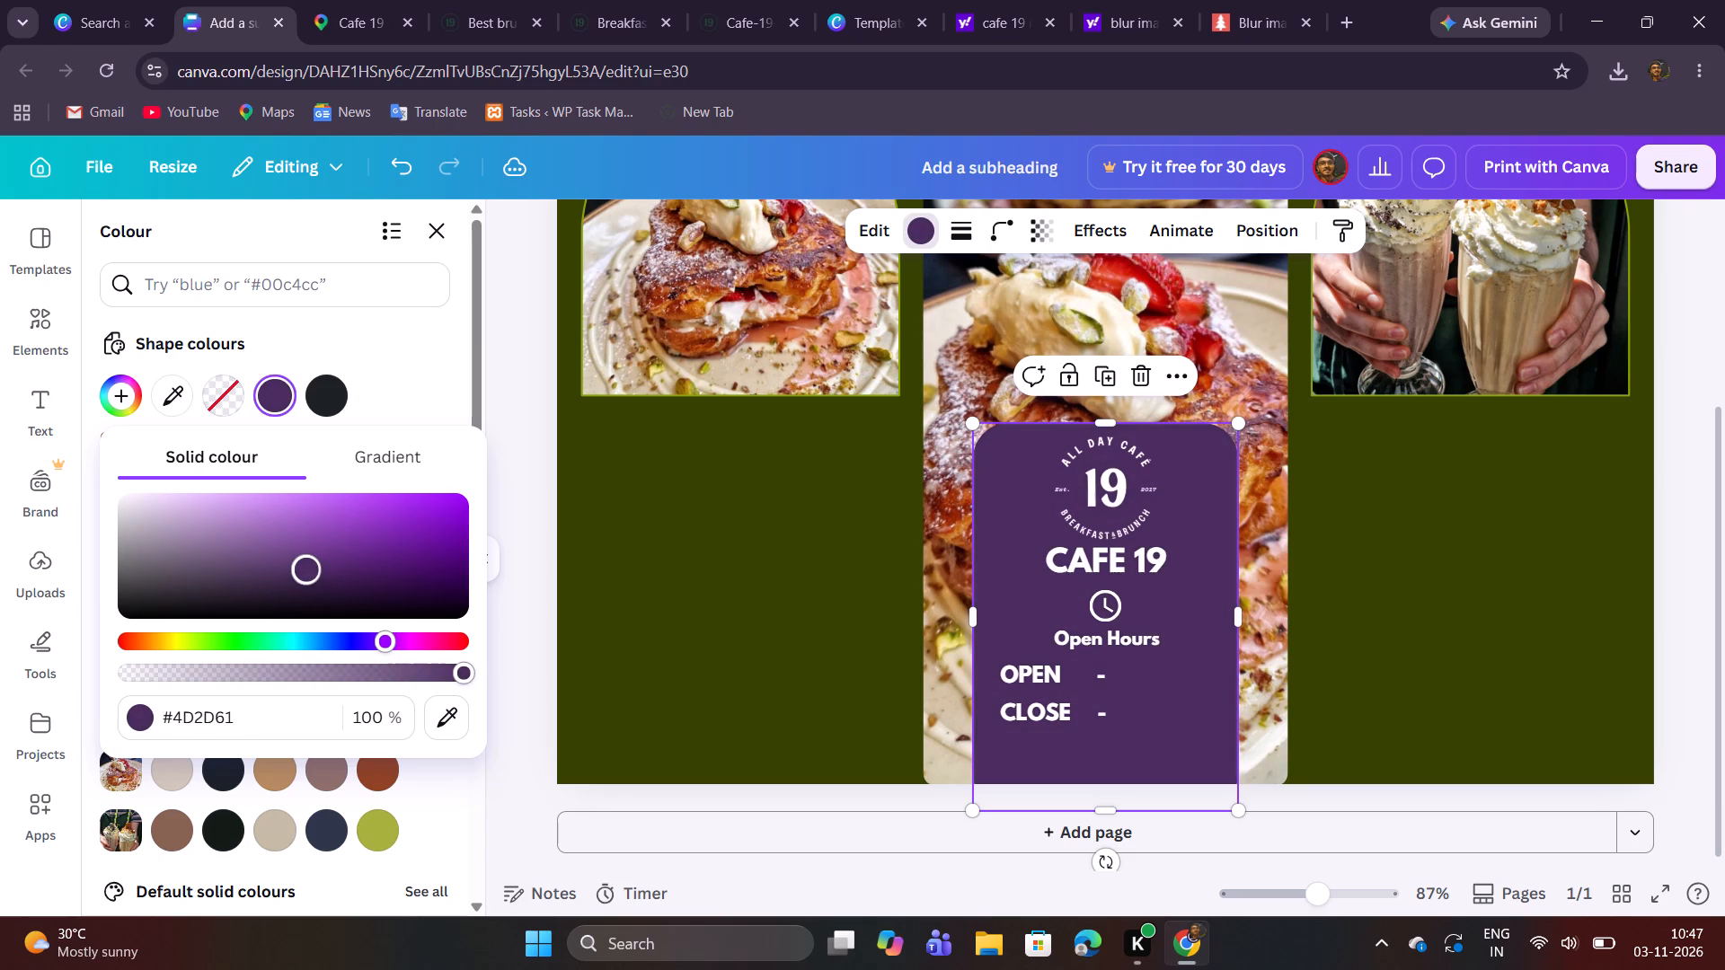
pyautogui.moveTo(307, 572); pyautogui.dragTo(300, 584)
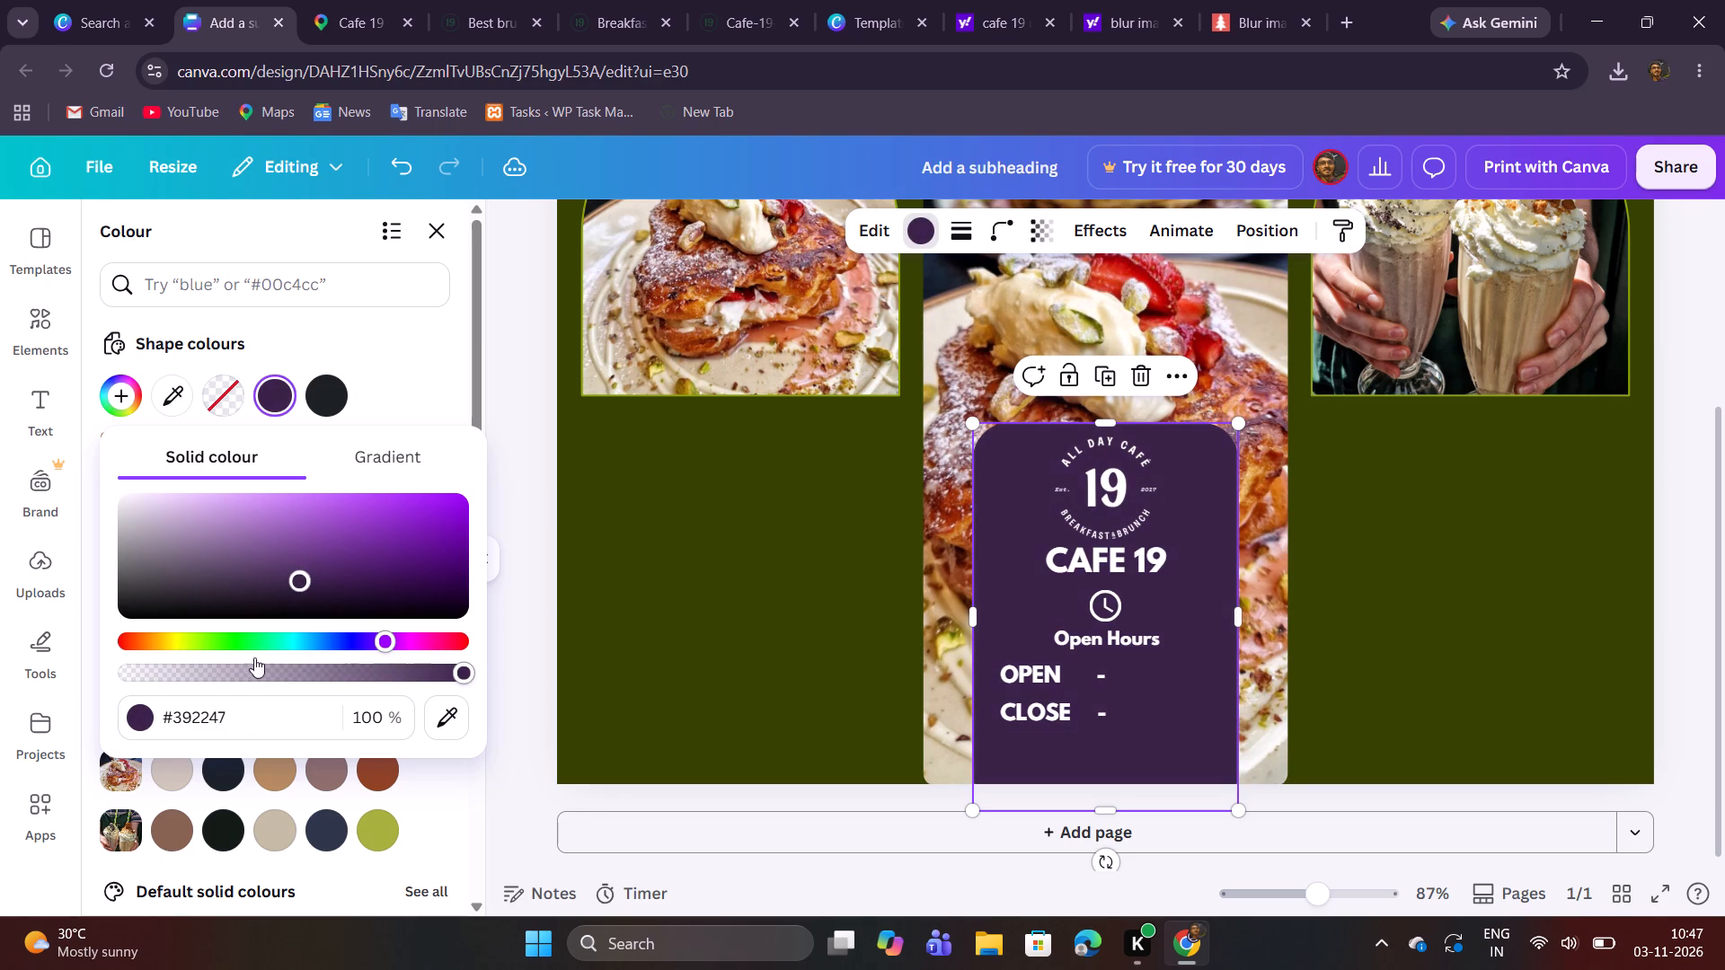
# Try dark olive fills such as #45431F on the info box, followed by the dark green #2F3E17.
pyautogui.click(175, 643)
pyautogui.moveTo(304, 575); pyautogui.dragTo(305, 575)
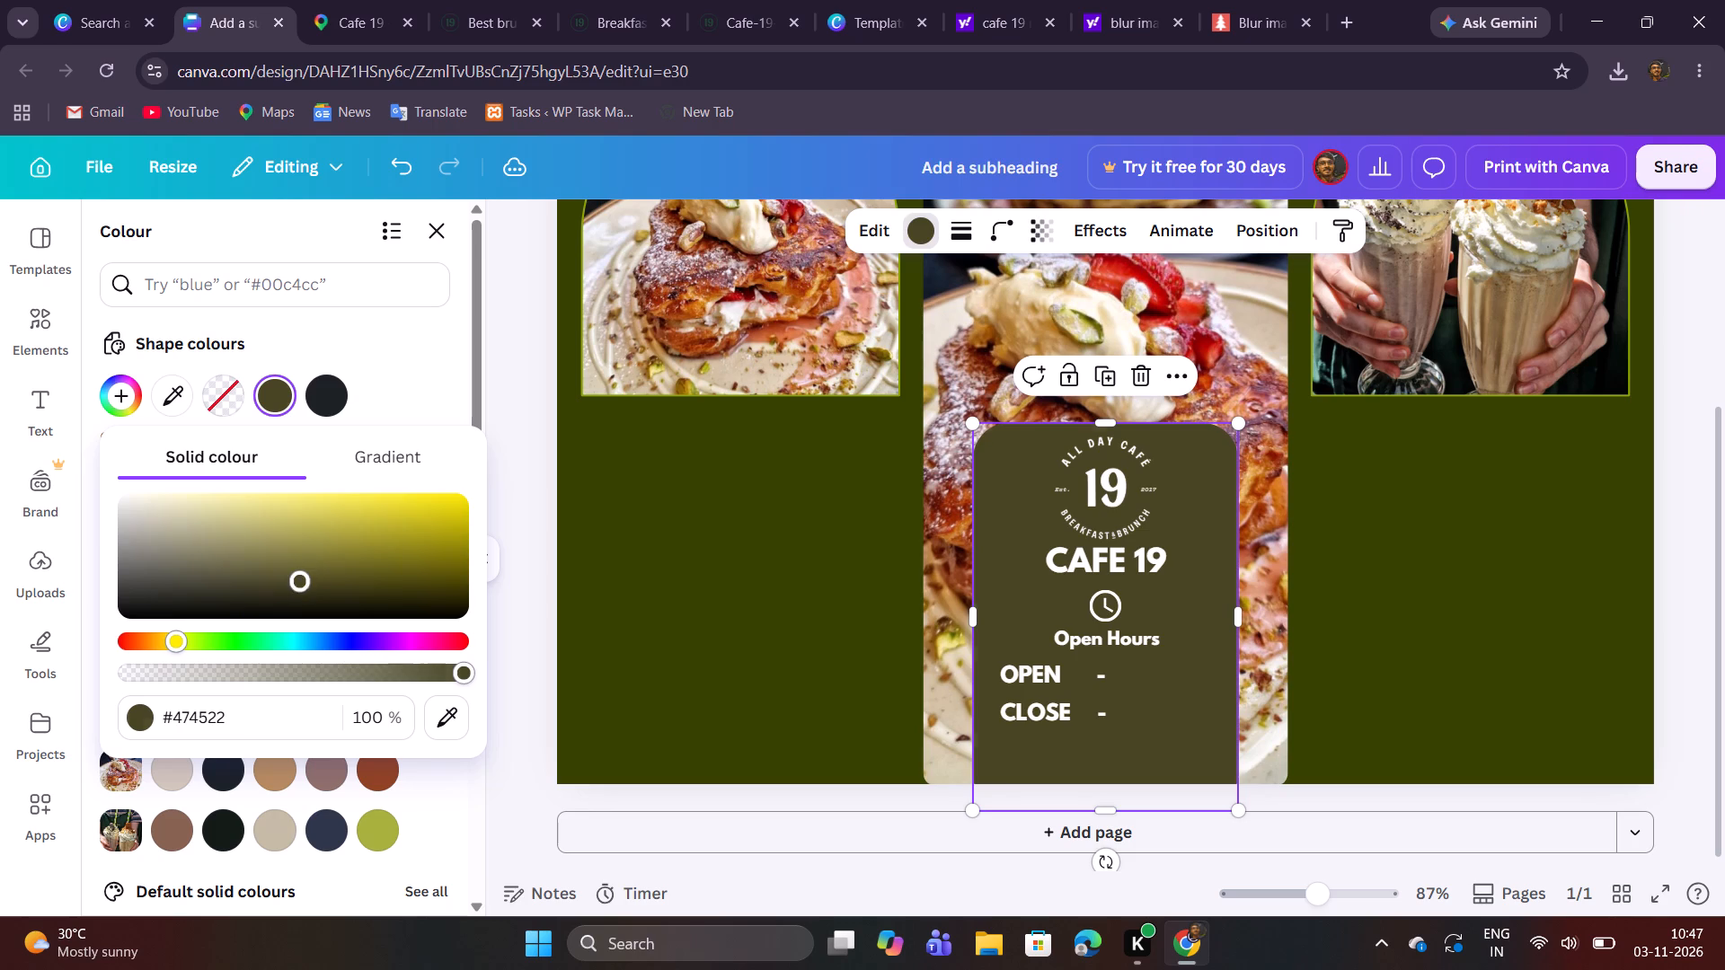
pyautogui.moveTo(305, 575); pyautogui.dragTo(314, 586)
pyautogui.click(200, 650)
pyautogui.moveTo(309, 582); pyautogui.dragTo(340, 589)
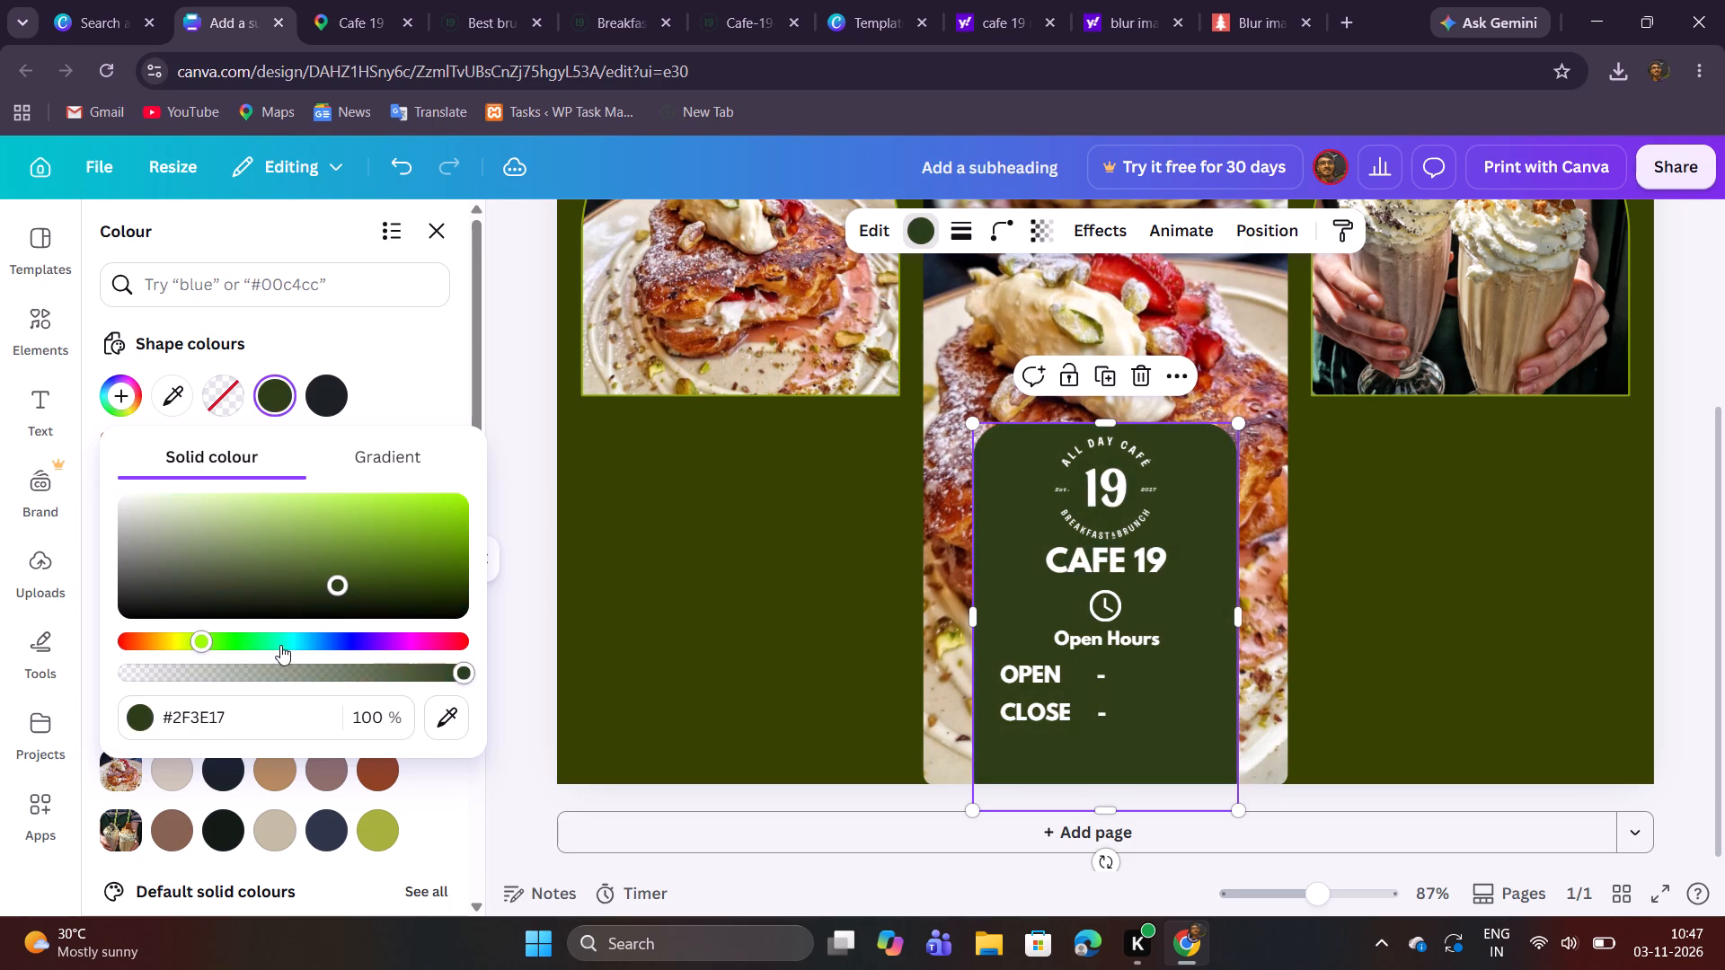
# Set the info box's solid fill to dark teal-green #153E34.
pyautogui.click(280, 645)
pyautogui.moveTo(337, 581); pyautogui.dragTo(347, 589)
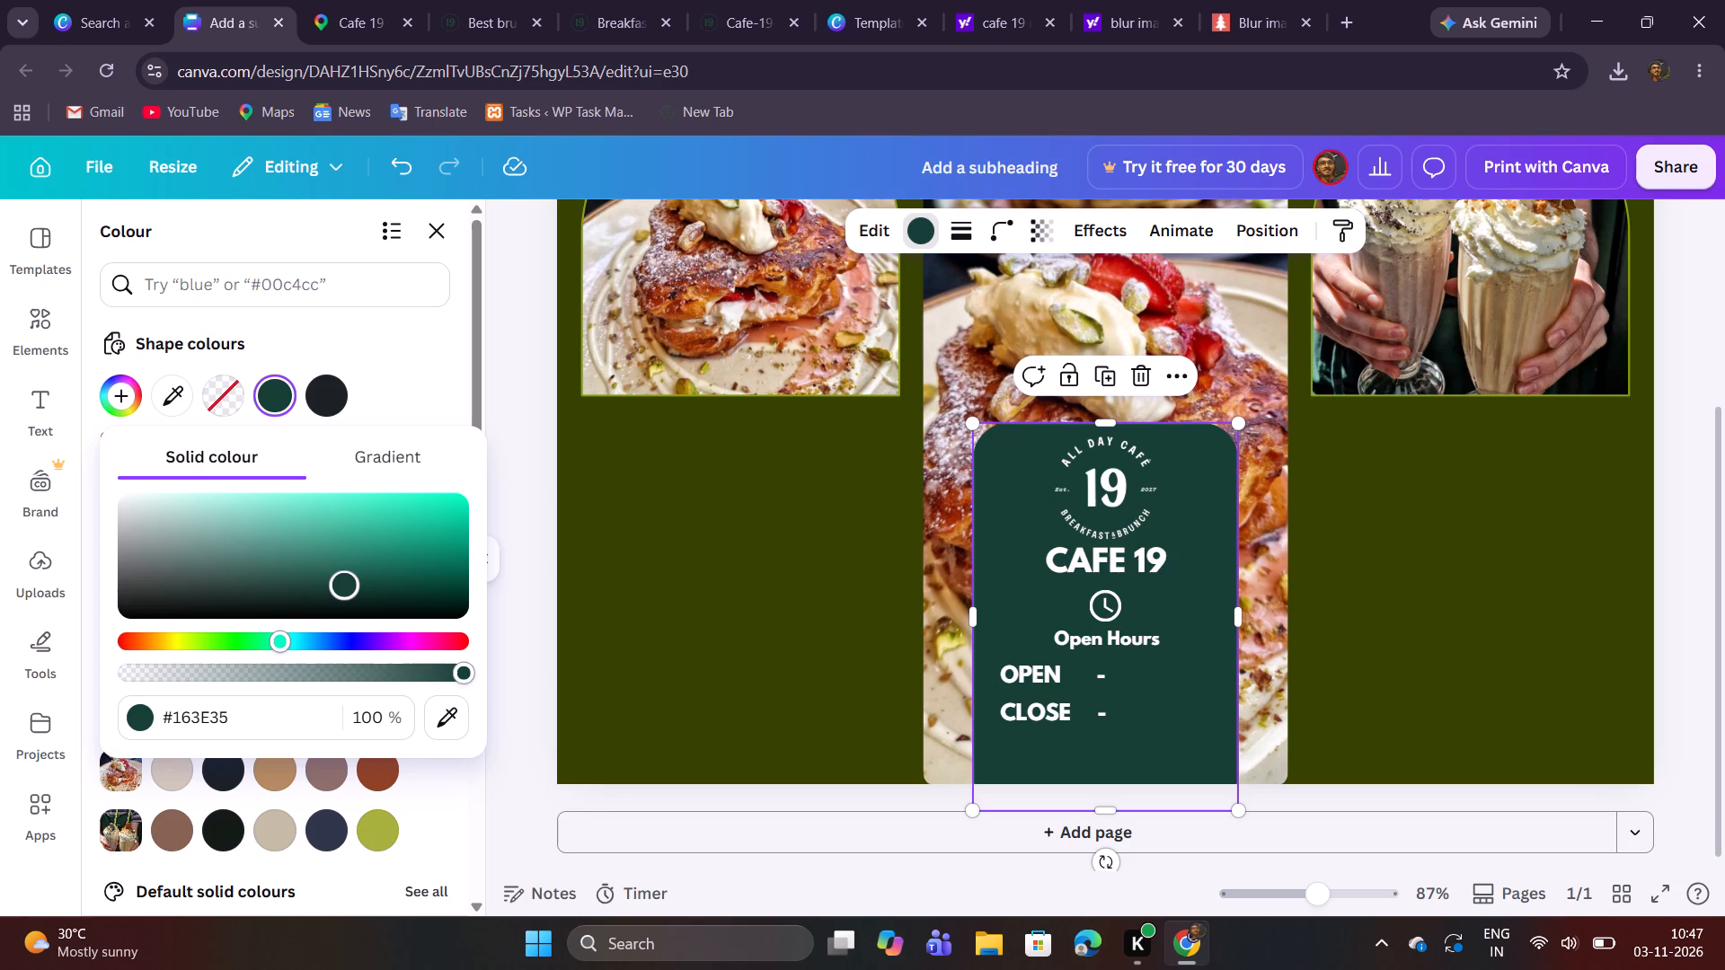
pyautogui.moveTo(347, 589); pyautogui.dragTo(351, 589)
pyautogui.click(669, 583)
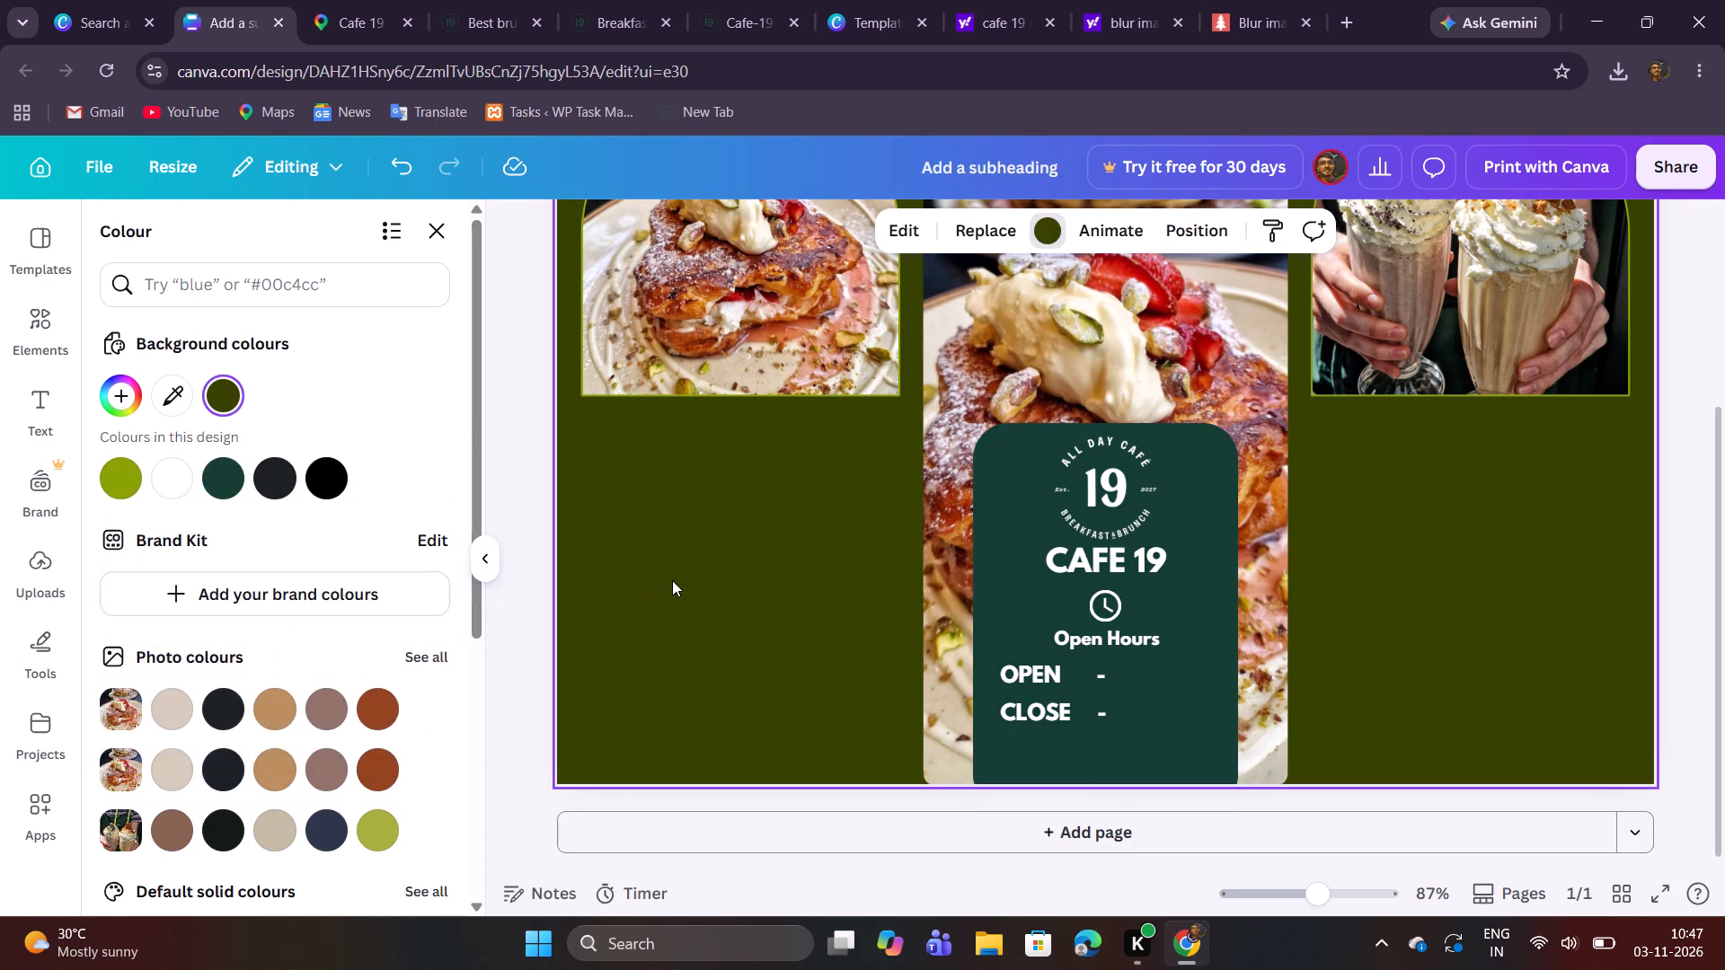
# Change the page background to a solid very dark teal, slightly darker than #0C3836.
pyautogui.click(105, 404)
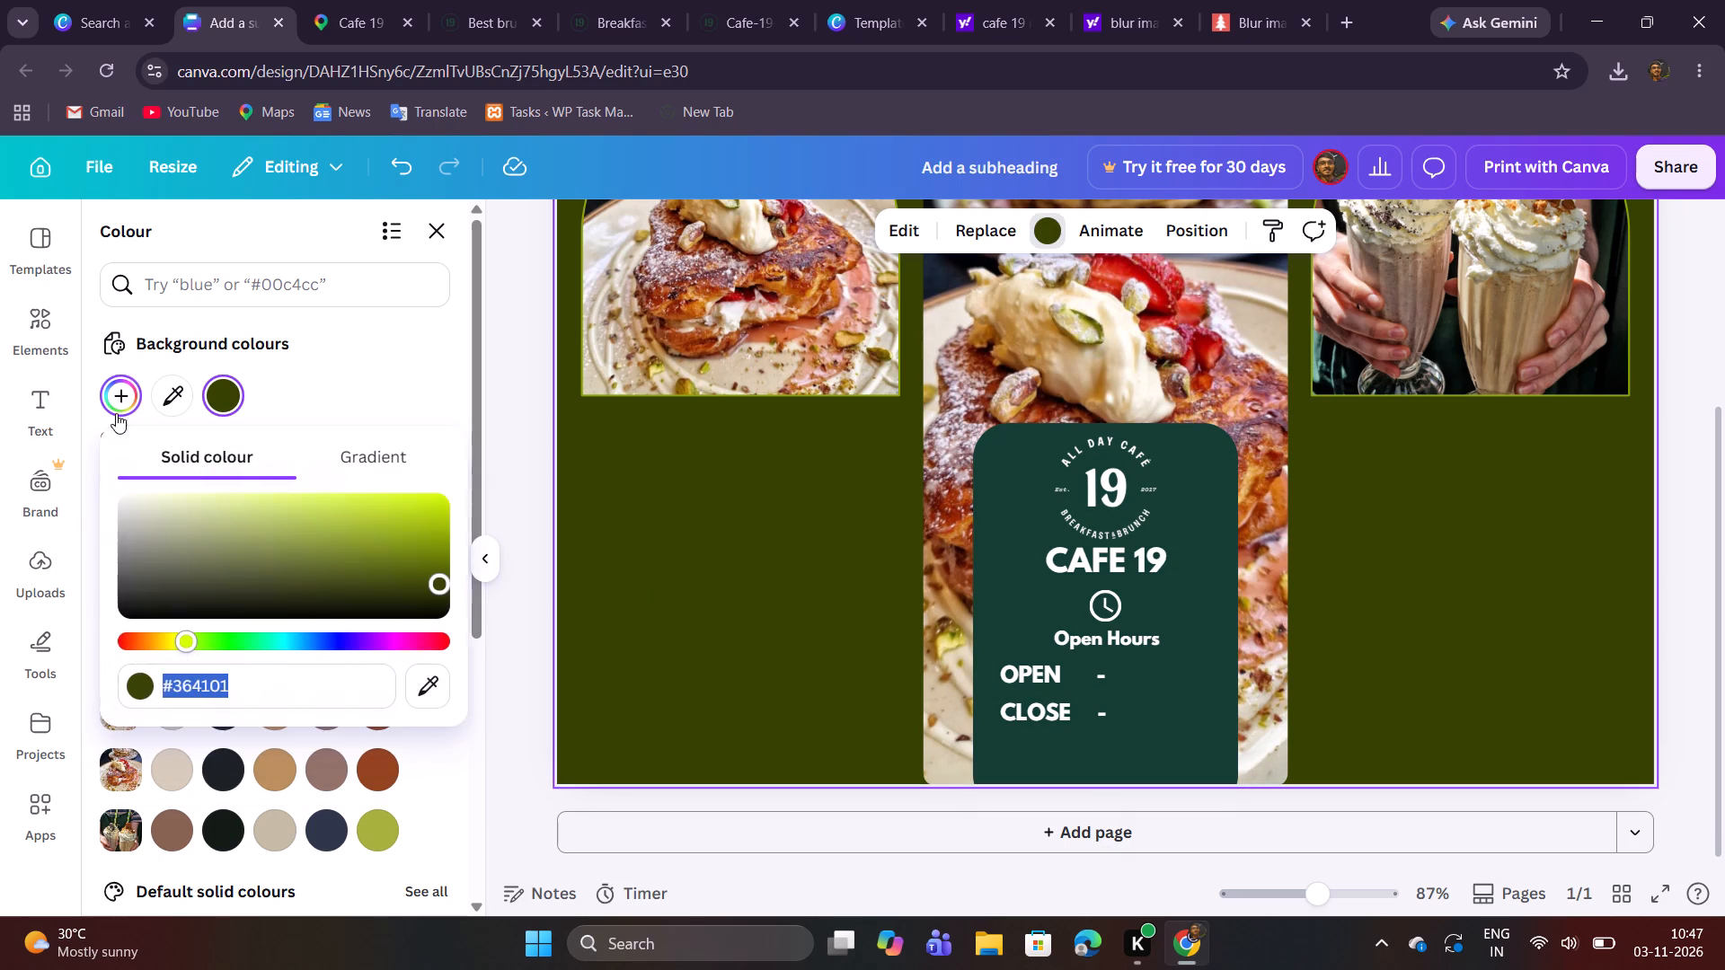
pyautogui.click(294, 641)
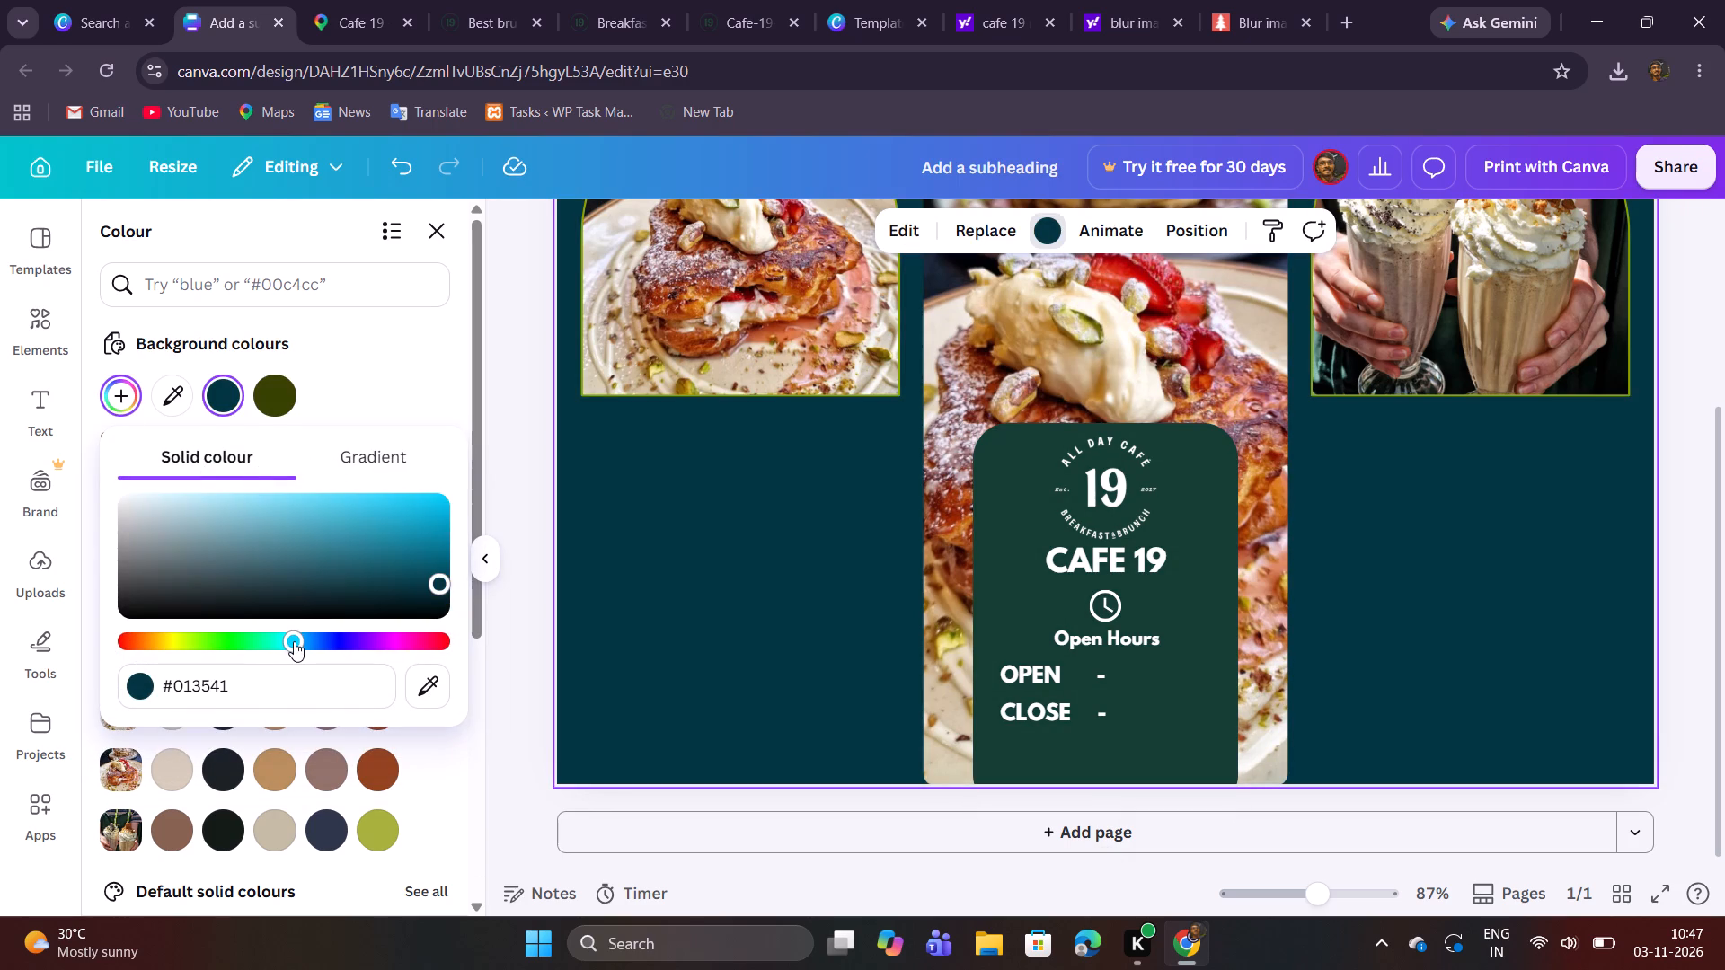
pyautogui.click(294, 641)
pyautogui.click(288, 644)
pyautogui.doubleClick(283, 647)
pyautogui.click(276, 649)
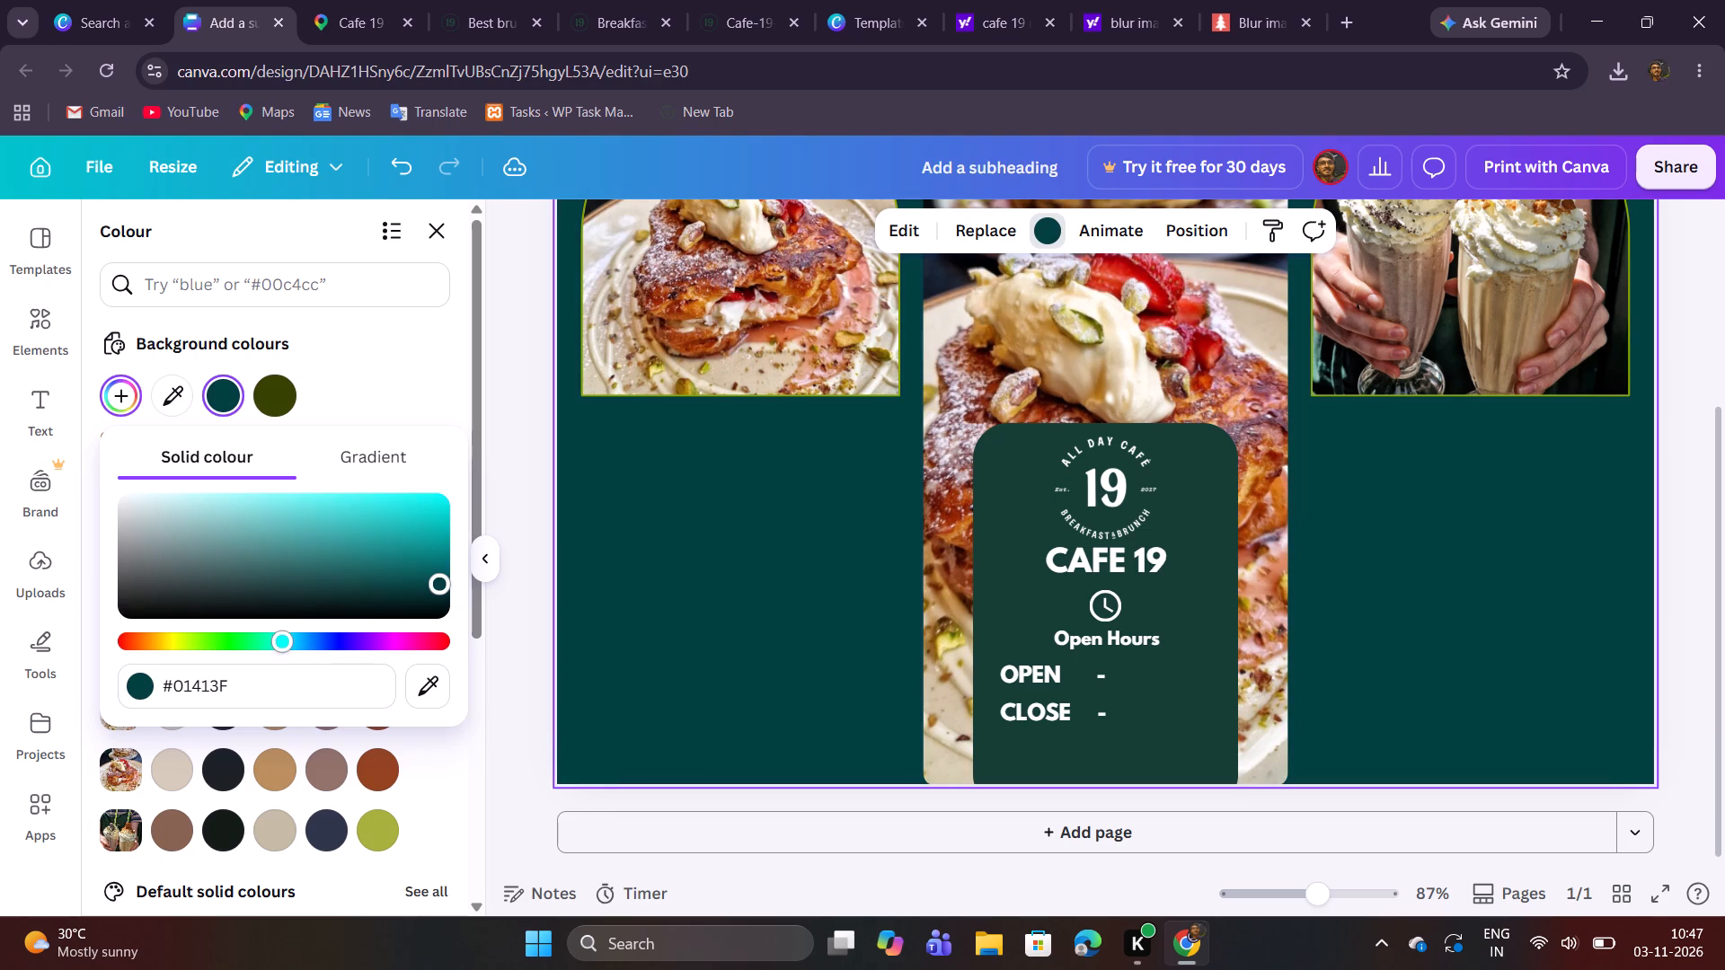
pyautogui.click(362, 575)
pyautogui.moveTo(365, 578); pyautogui.dragTo(377, 586)
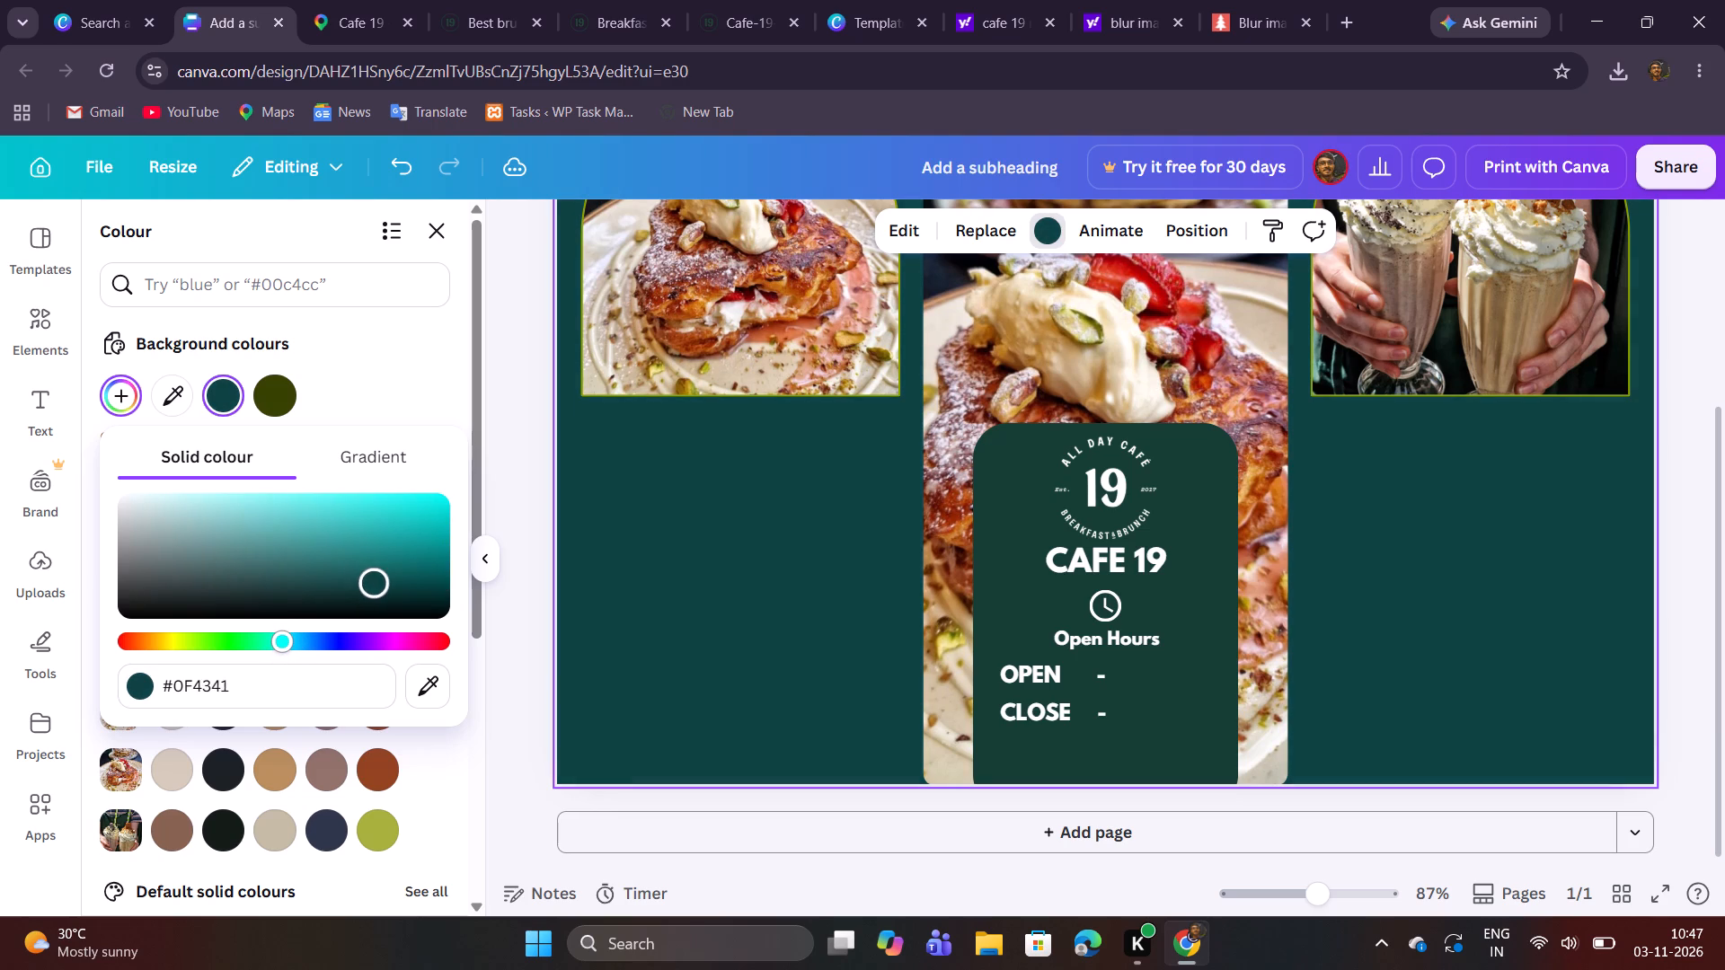
pyautogui.moveTo(377, 586); pyautogui.dragTo(380, 593)
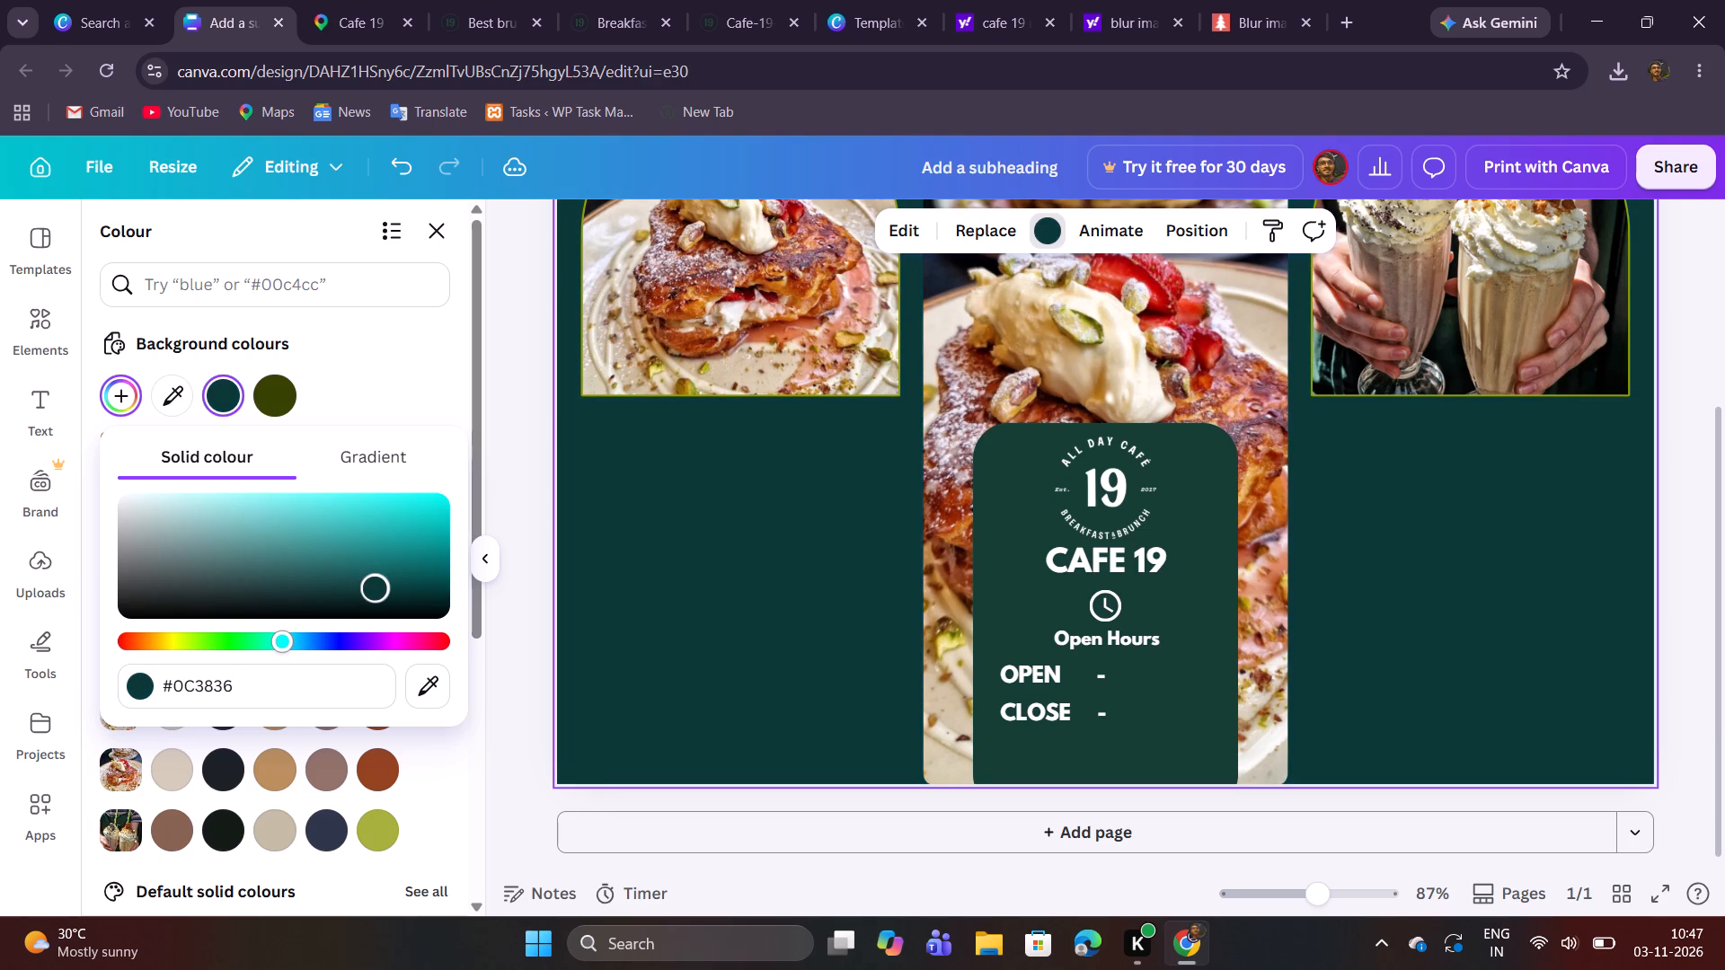
pyautogui.moveTo(380, 593); pyautogui.dragTo(381, 595)
# Change the info box's solid fill to a dark slate grey, slightly lighter than #353843.
pyautogui.click(1000, 601)
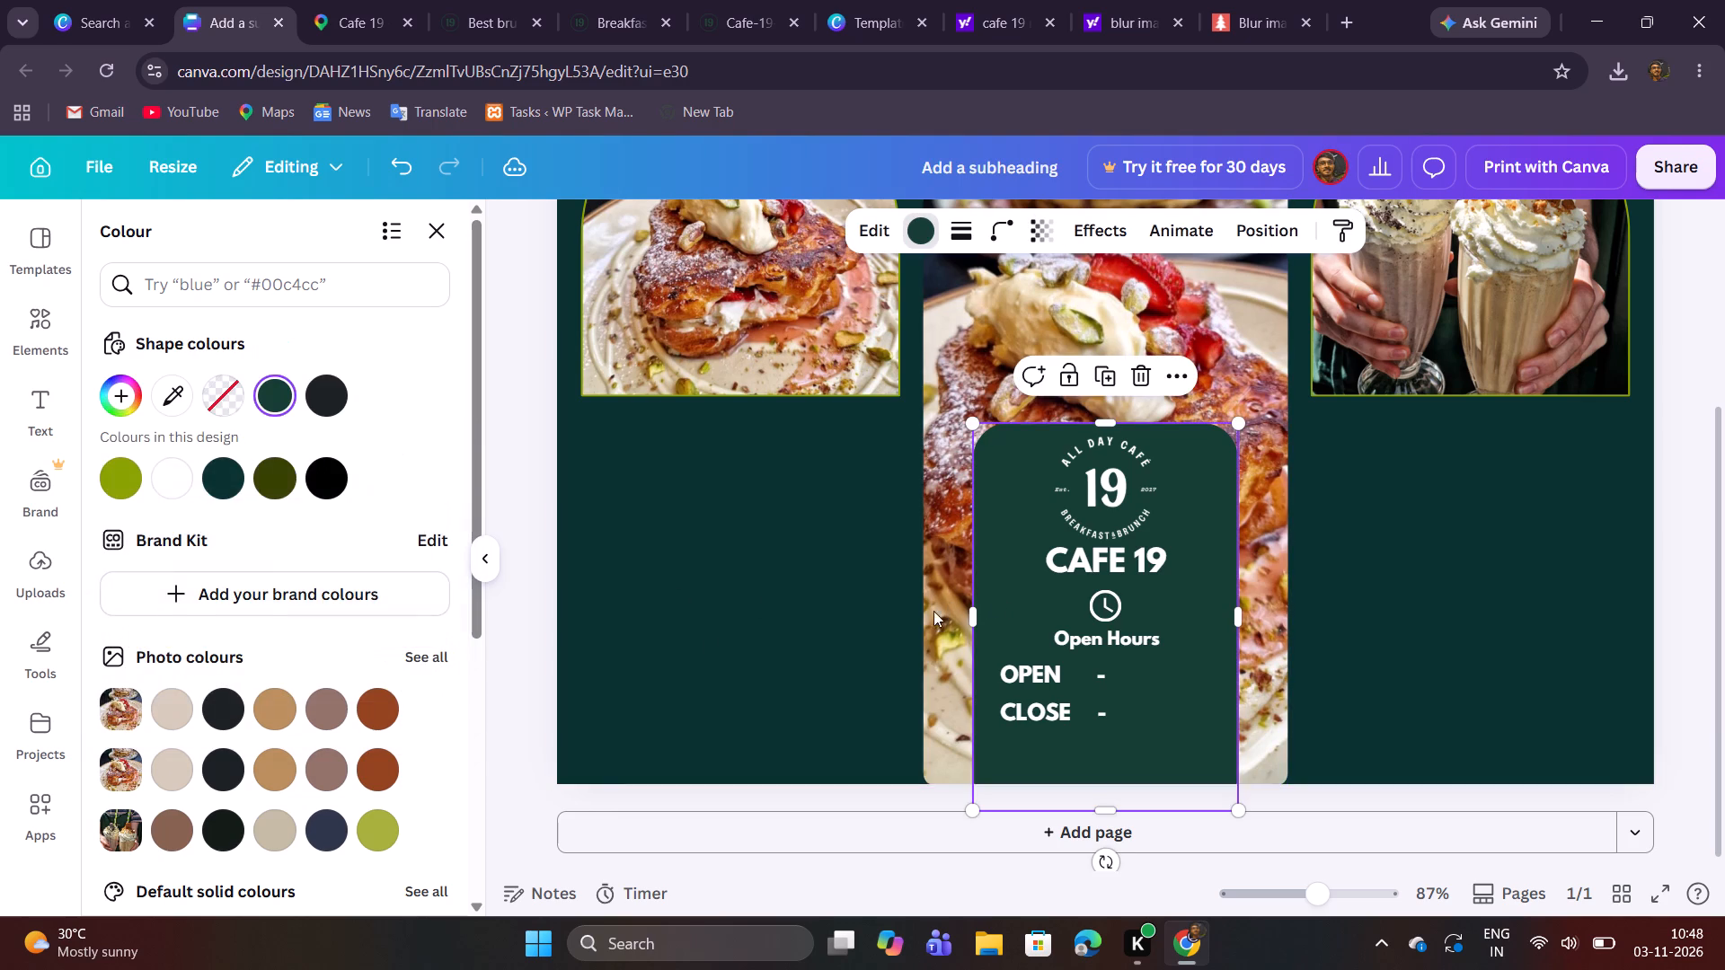
pyautogui.click(109, 408)
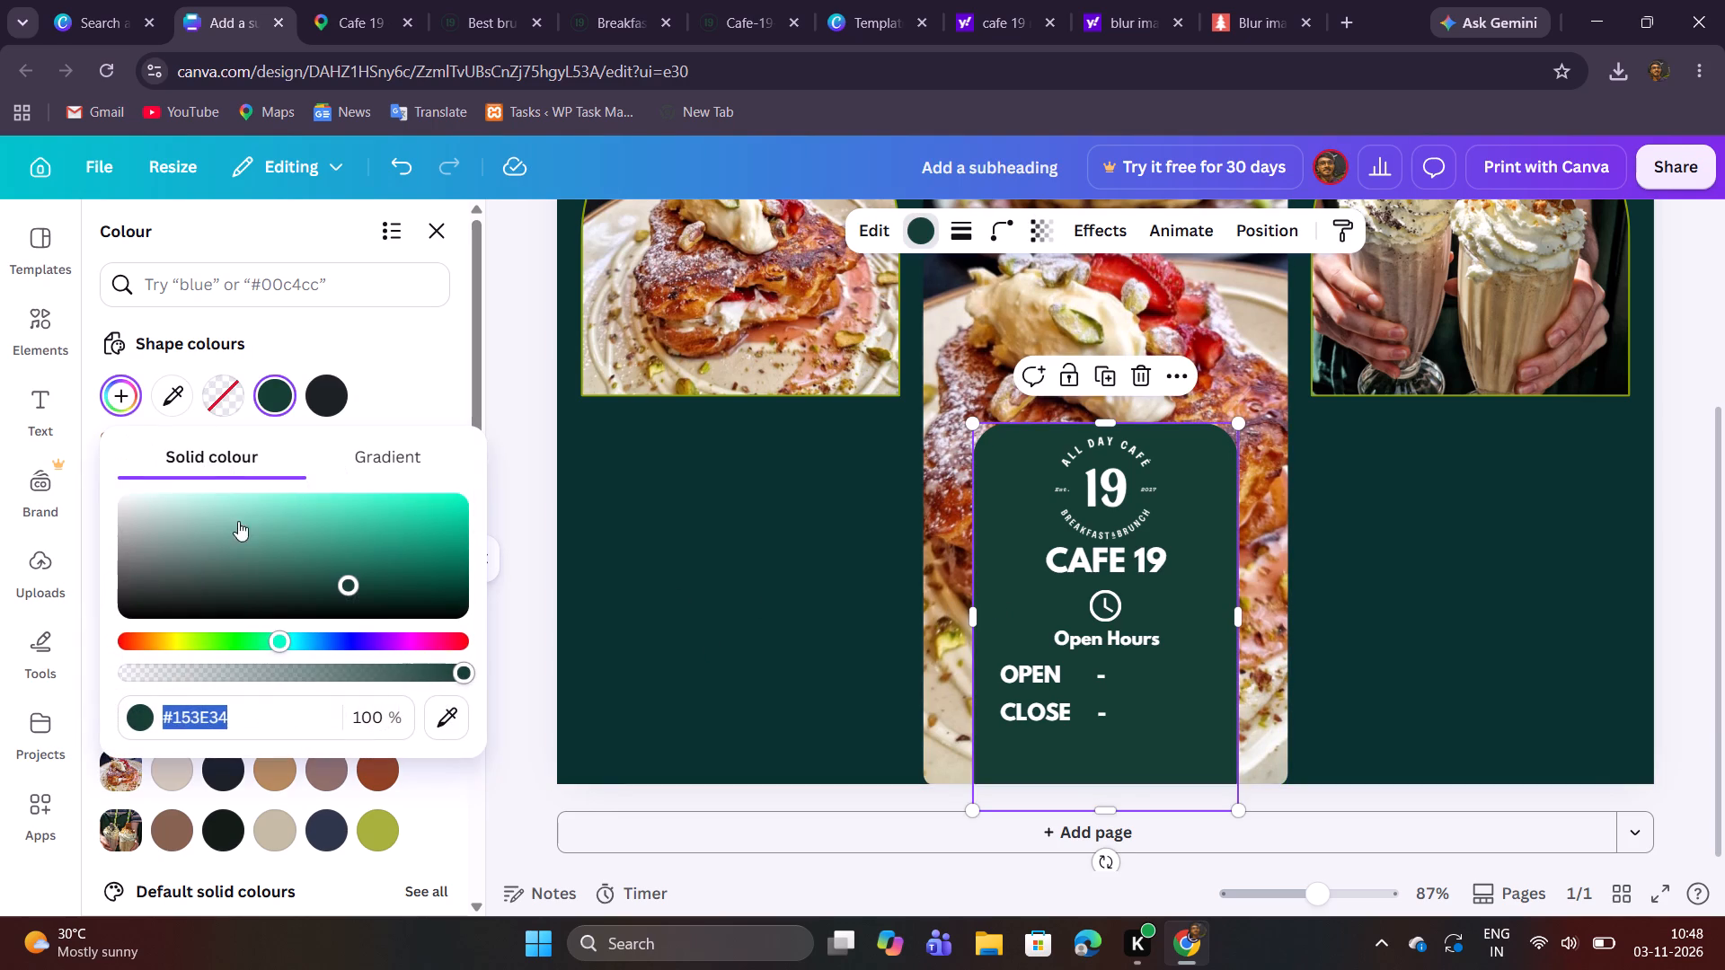
pyautogui.click(338, 648)
pyautogui.moveTo(348, 579); pyautogui.dragTo(352, 595)
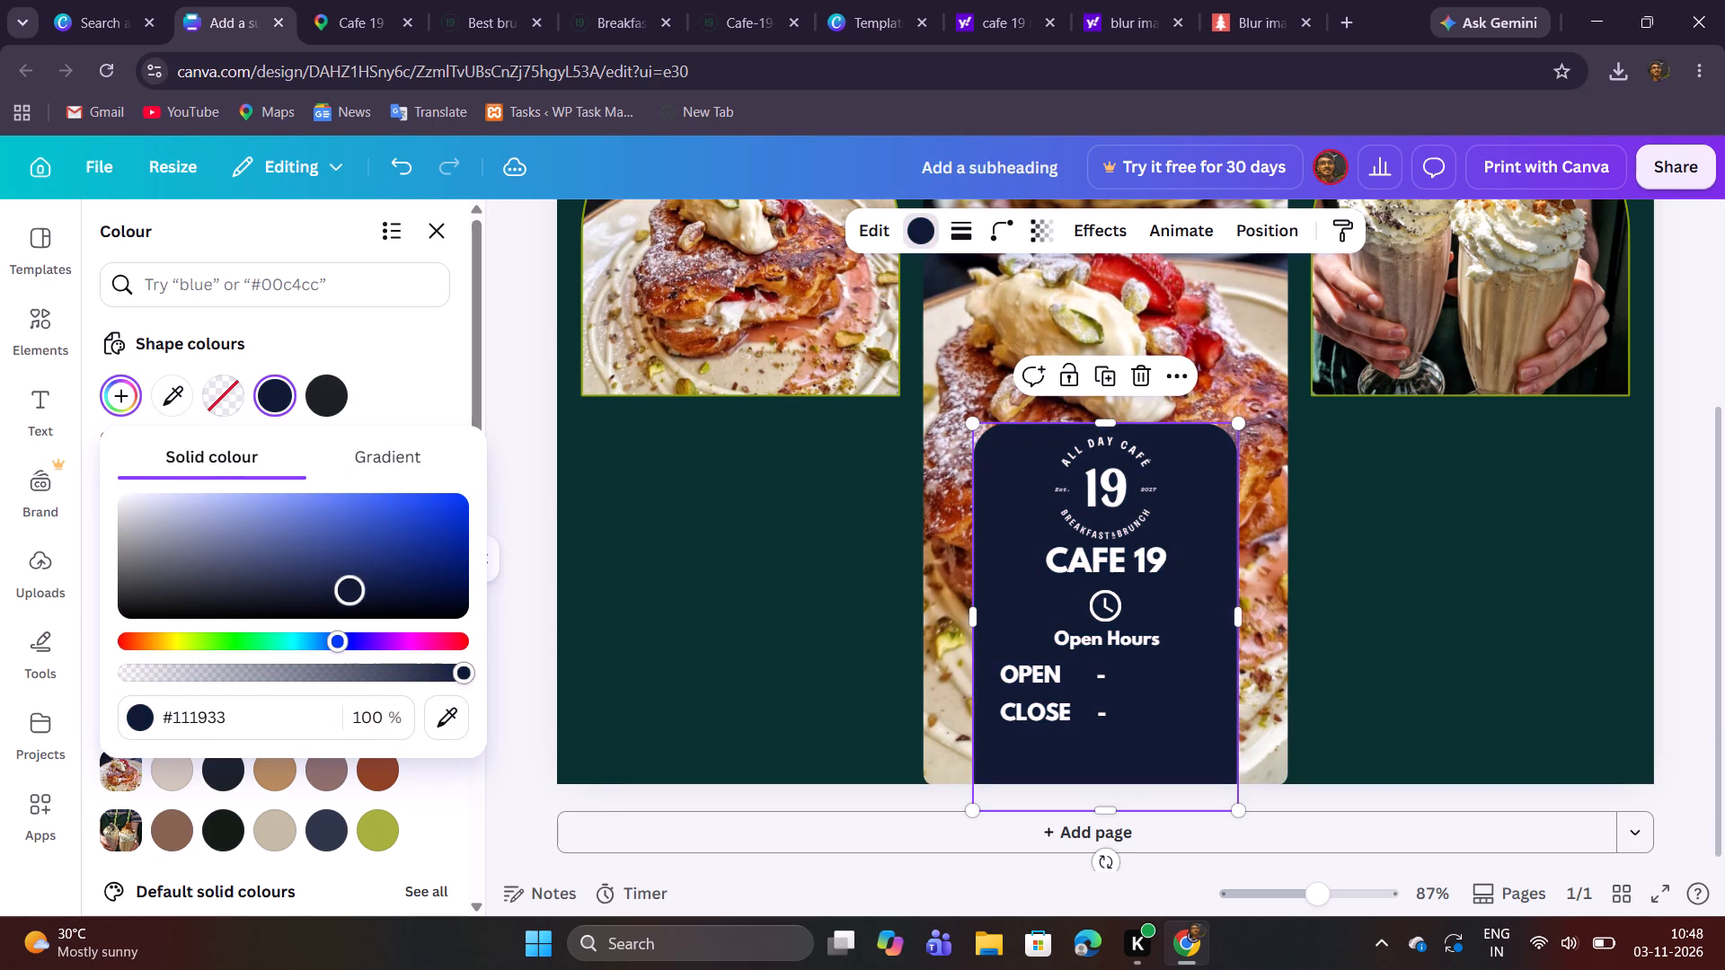
pyautogui.moveTo(352, 595); pyautogui.dragTo(190, 586)
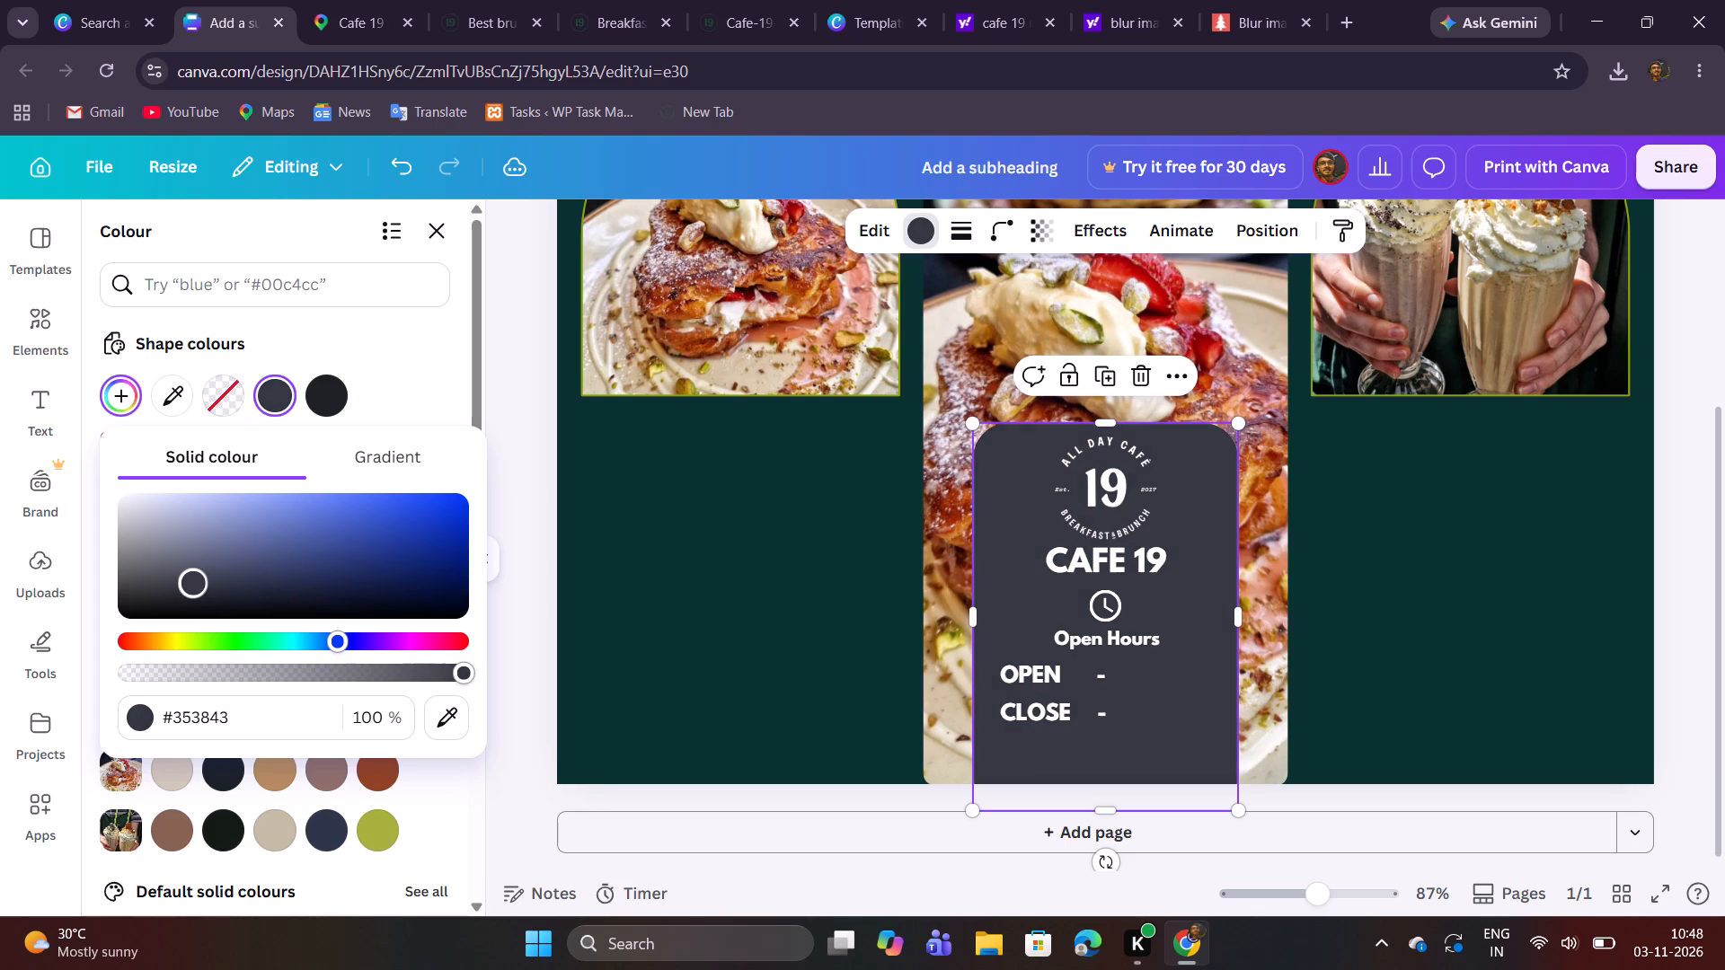
pyautogui.moveTo(190, 586); pyautogui.dragTo(176, 580)
pyautogui.click(506, 755)
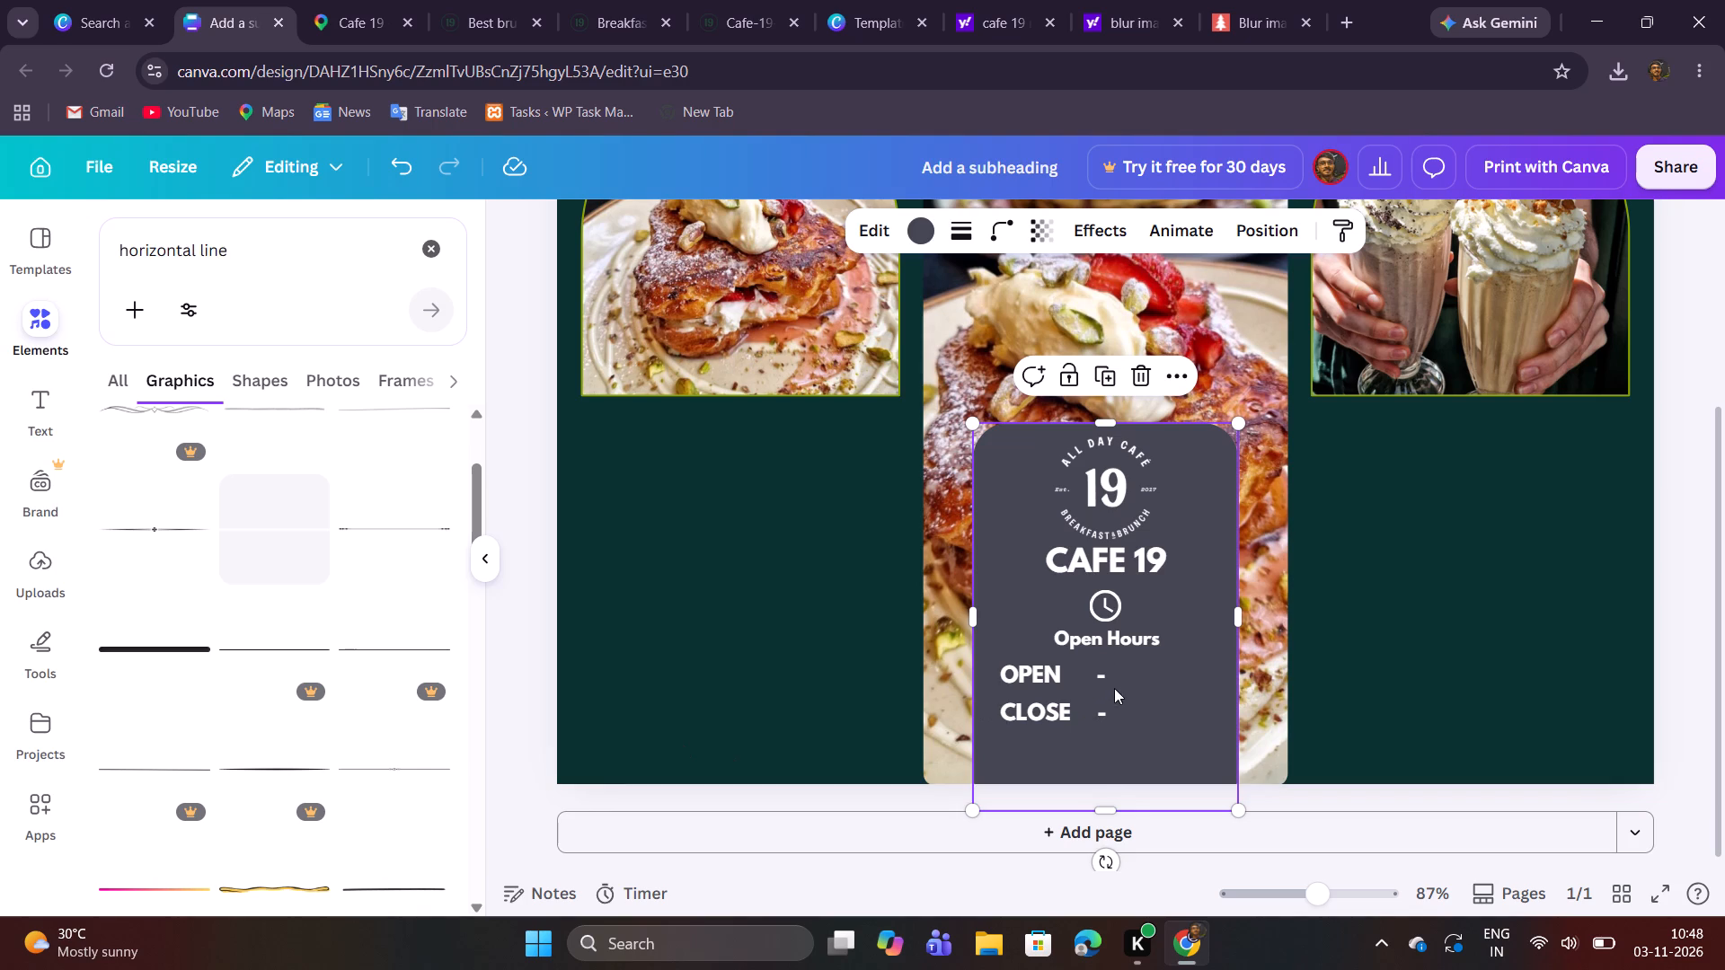
# Duplicate the OPEN label and place the copy after the dash on the same row of the info box.
pyautogui.click(1034, 674)
pyautogui.click(1035, 622)
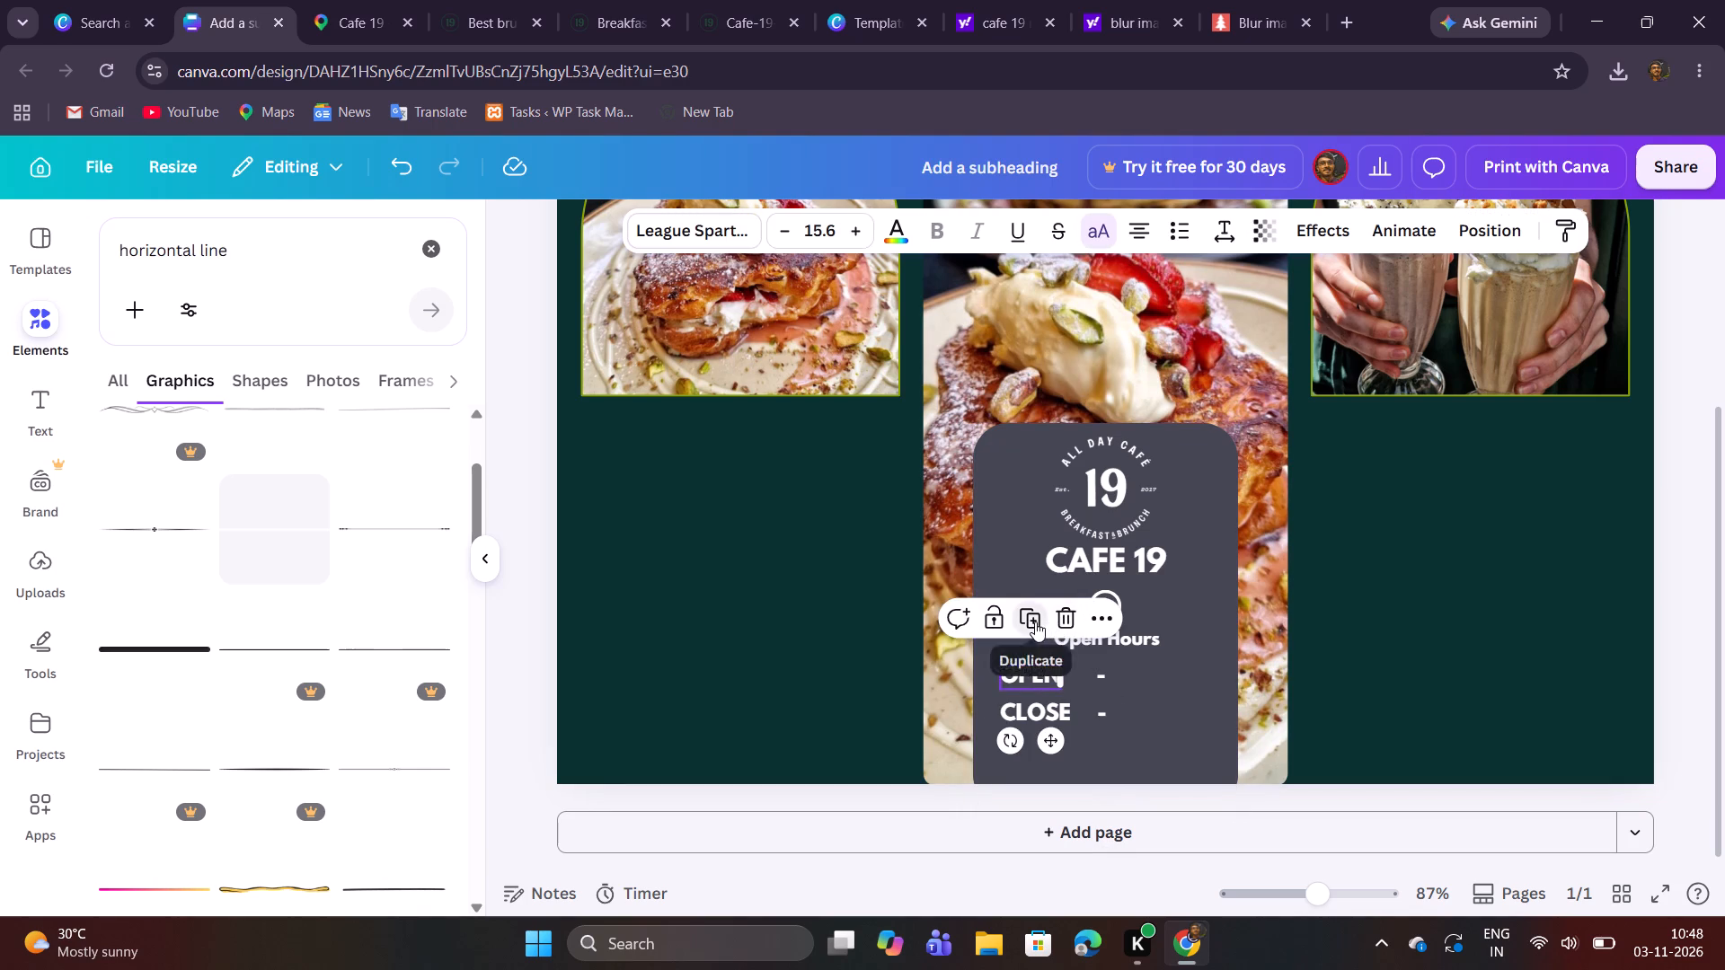
pyautogui.moveTo(1066, 761); pyautogui.dragTo(1180, 745)
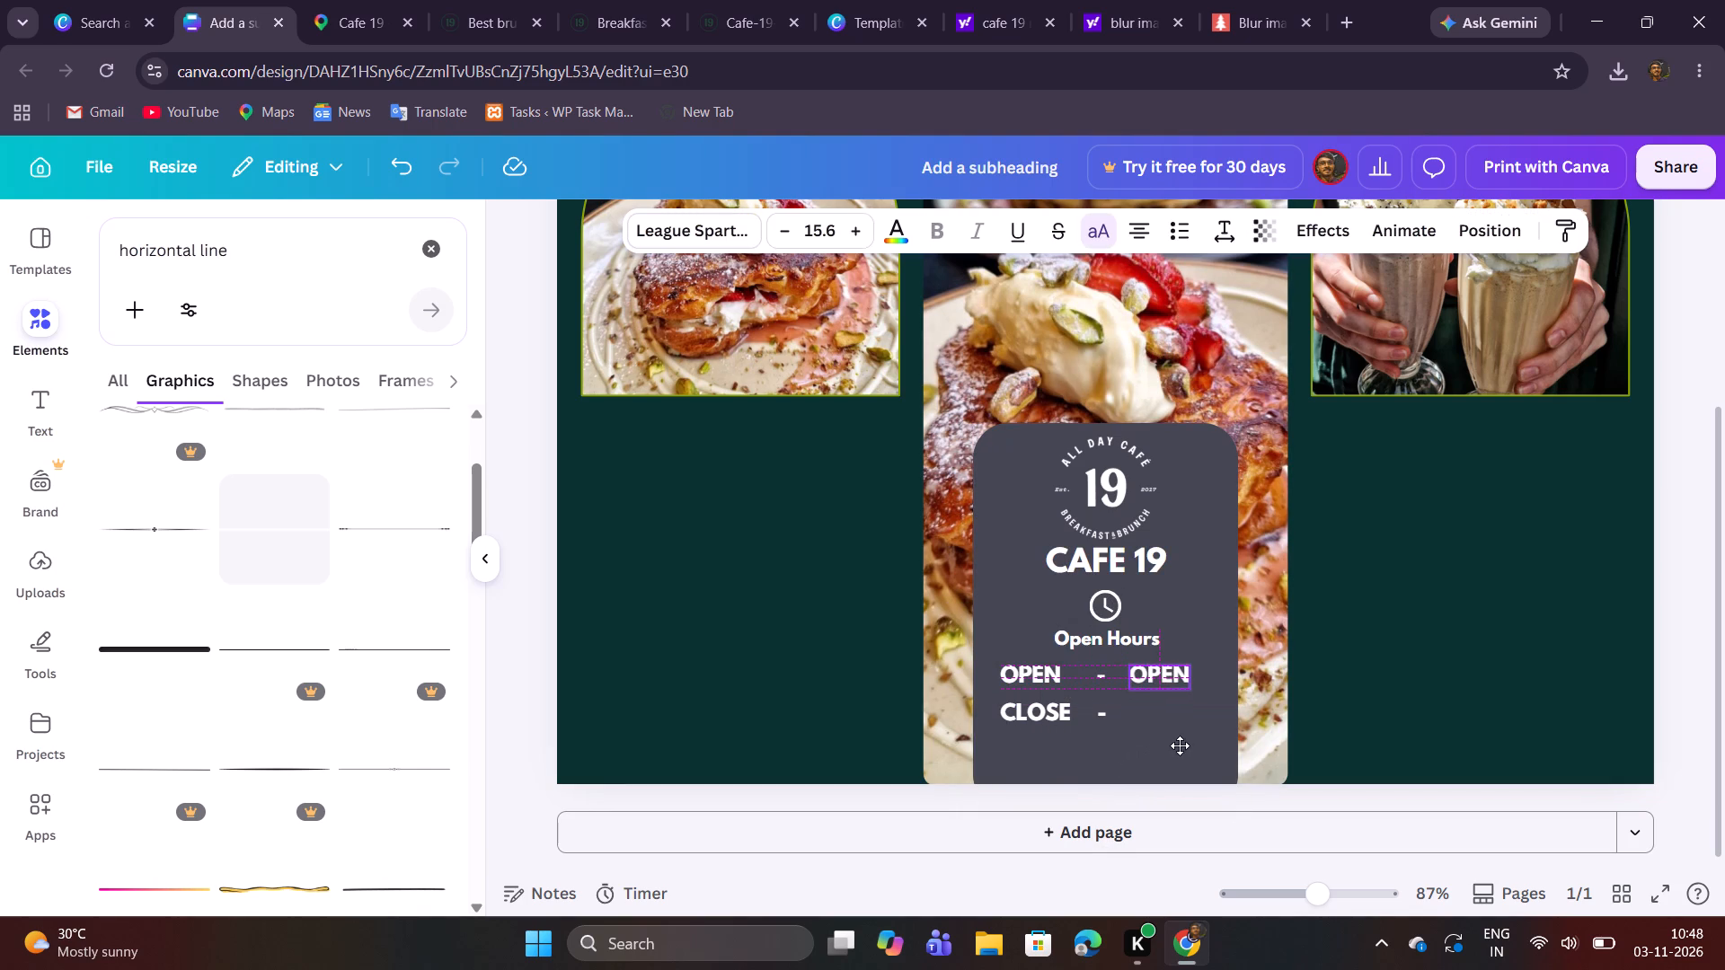
pyautogui.moveTo(1180, 745); pyautogui.dragTo(1187, 738)
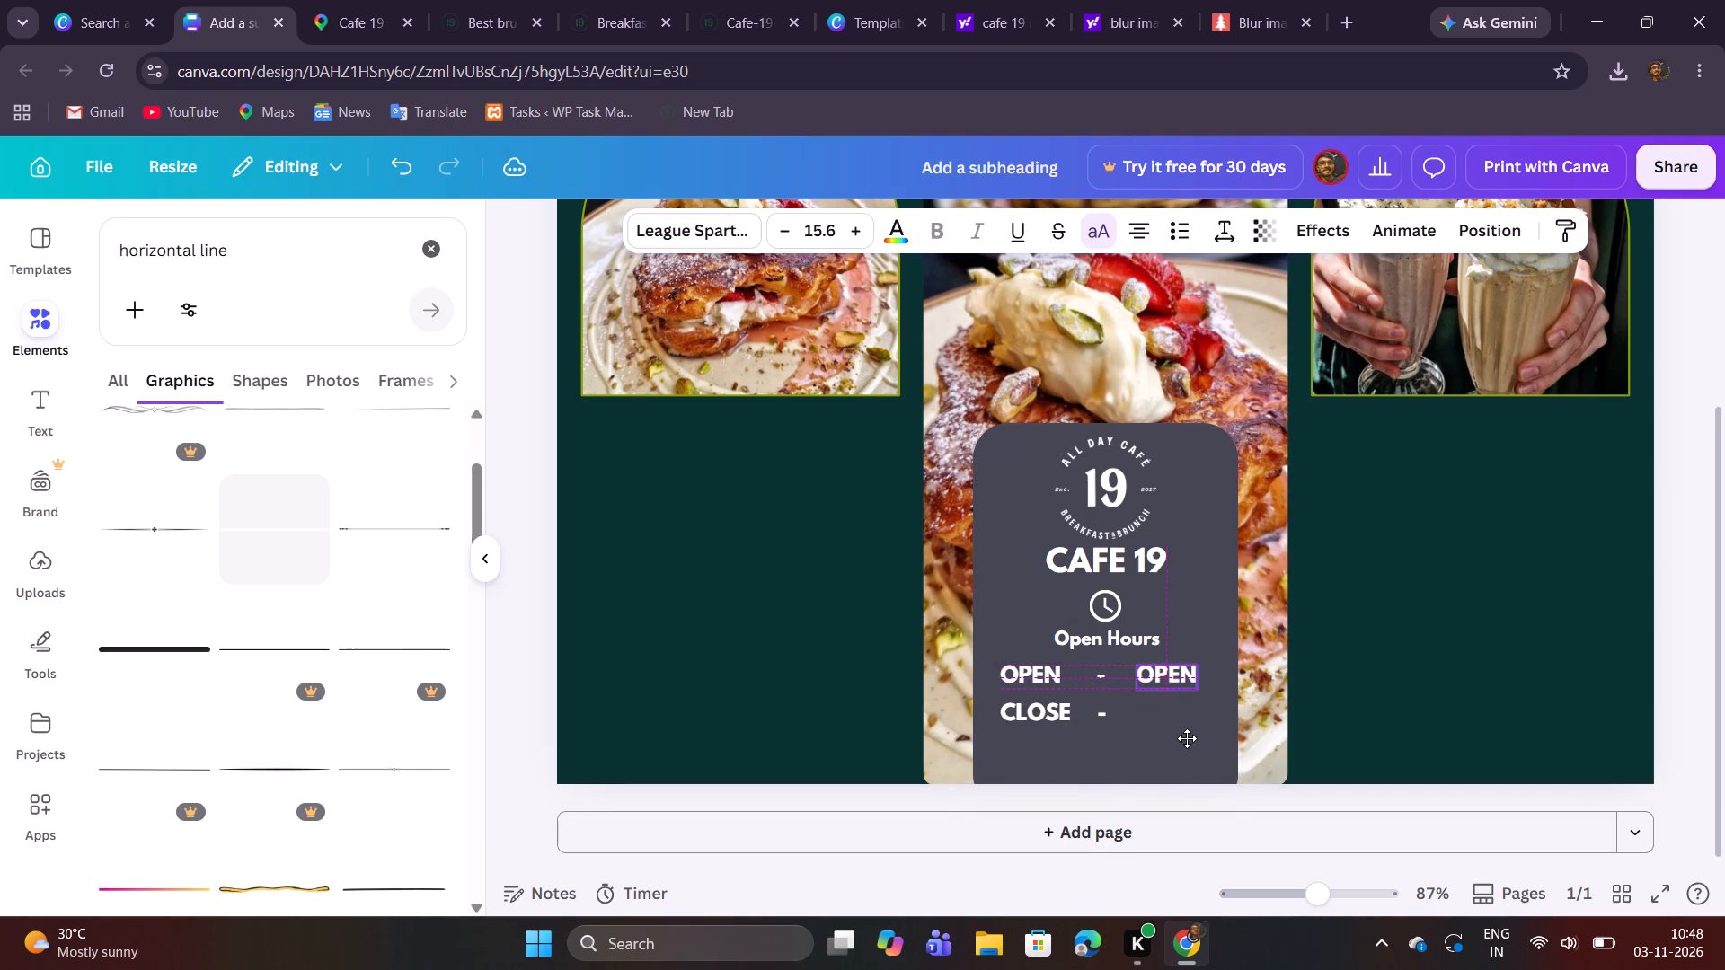
pyautogui.moveTo(1187, 738); pyautogui.dragTo(1190, 741)
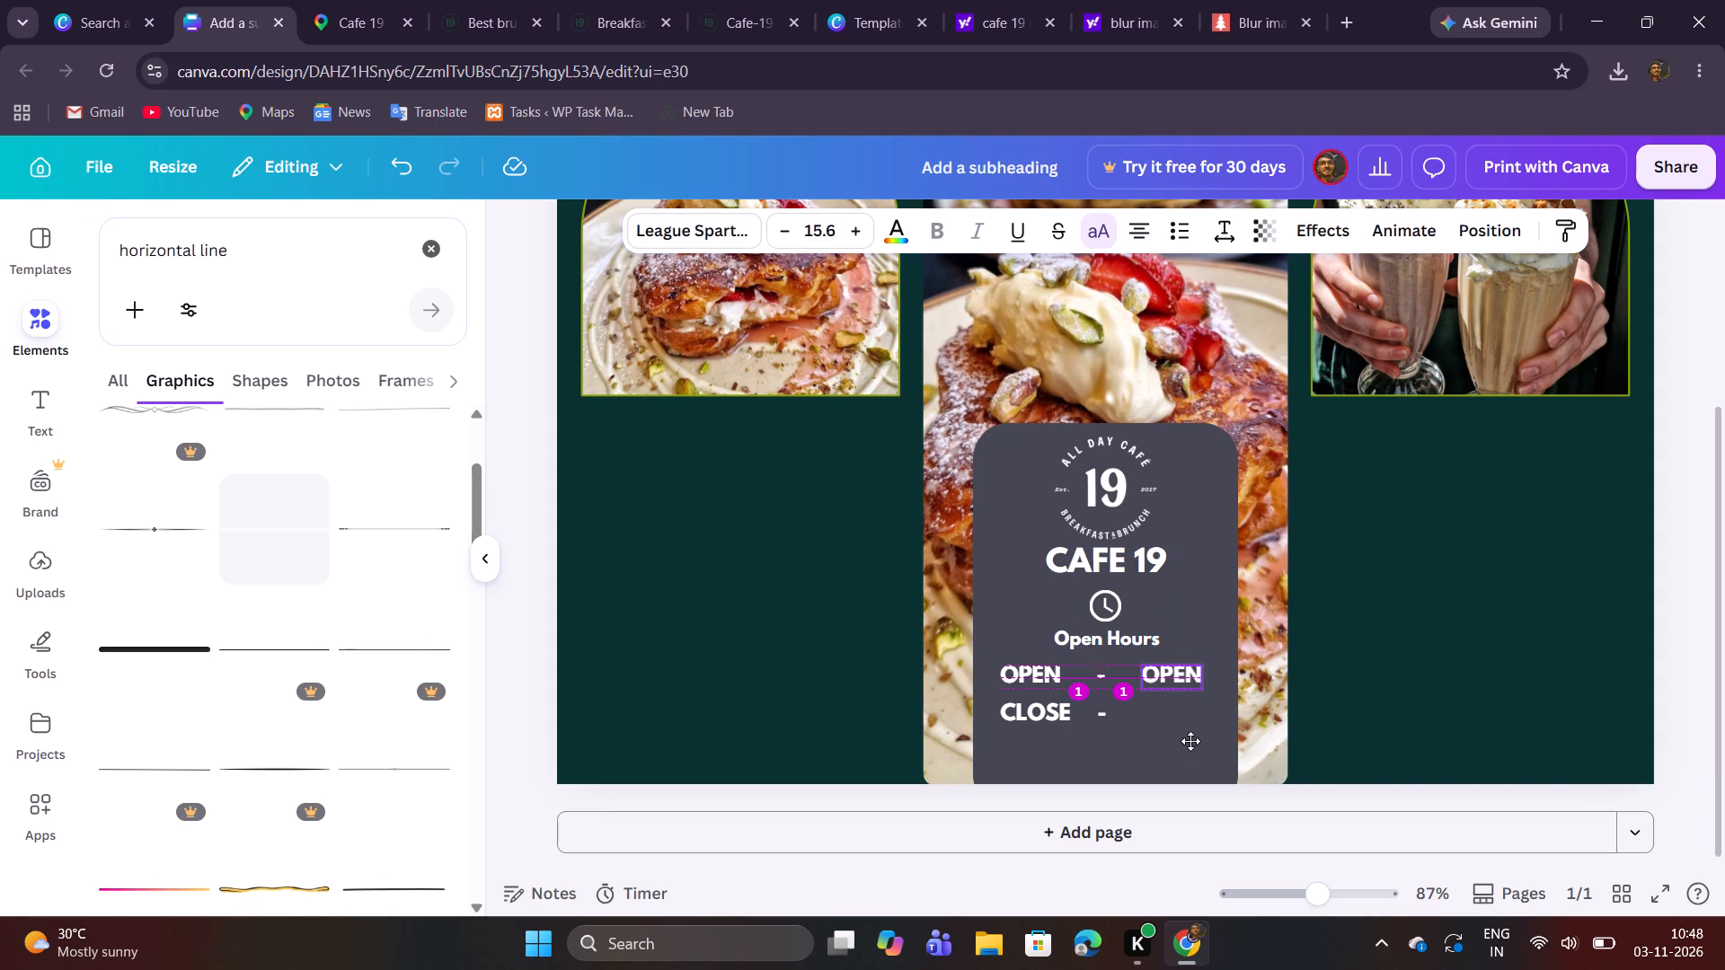
# Look up Cafe 19's weekday hours on Google Maps and replace the duplicated OPEN text with 8 AM.
pyautogui.click(340, 14)
pyautogui.scroll(-3, 703, 448)
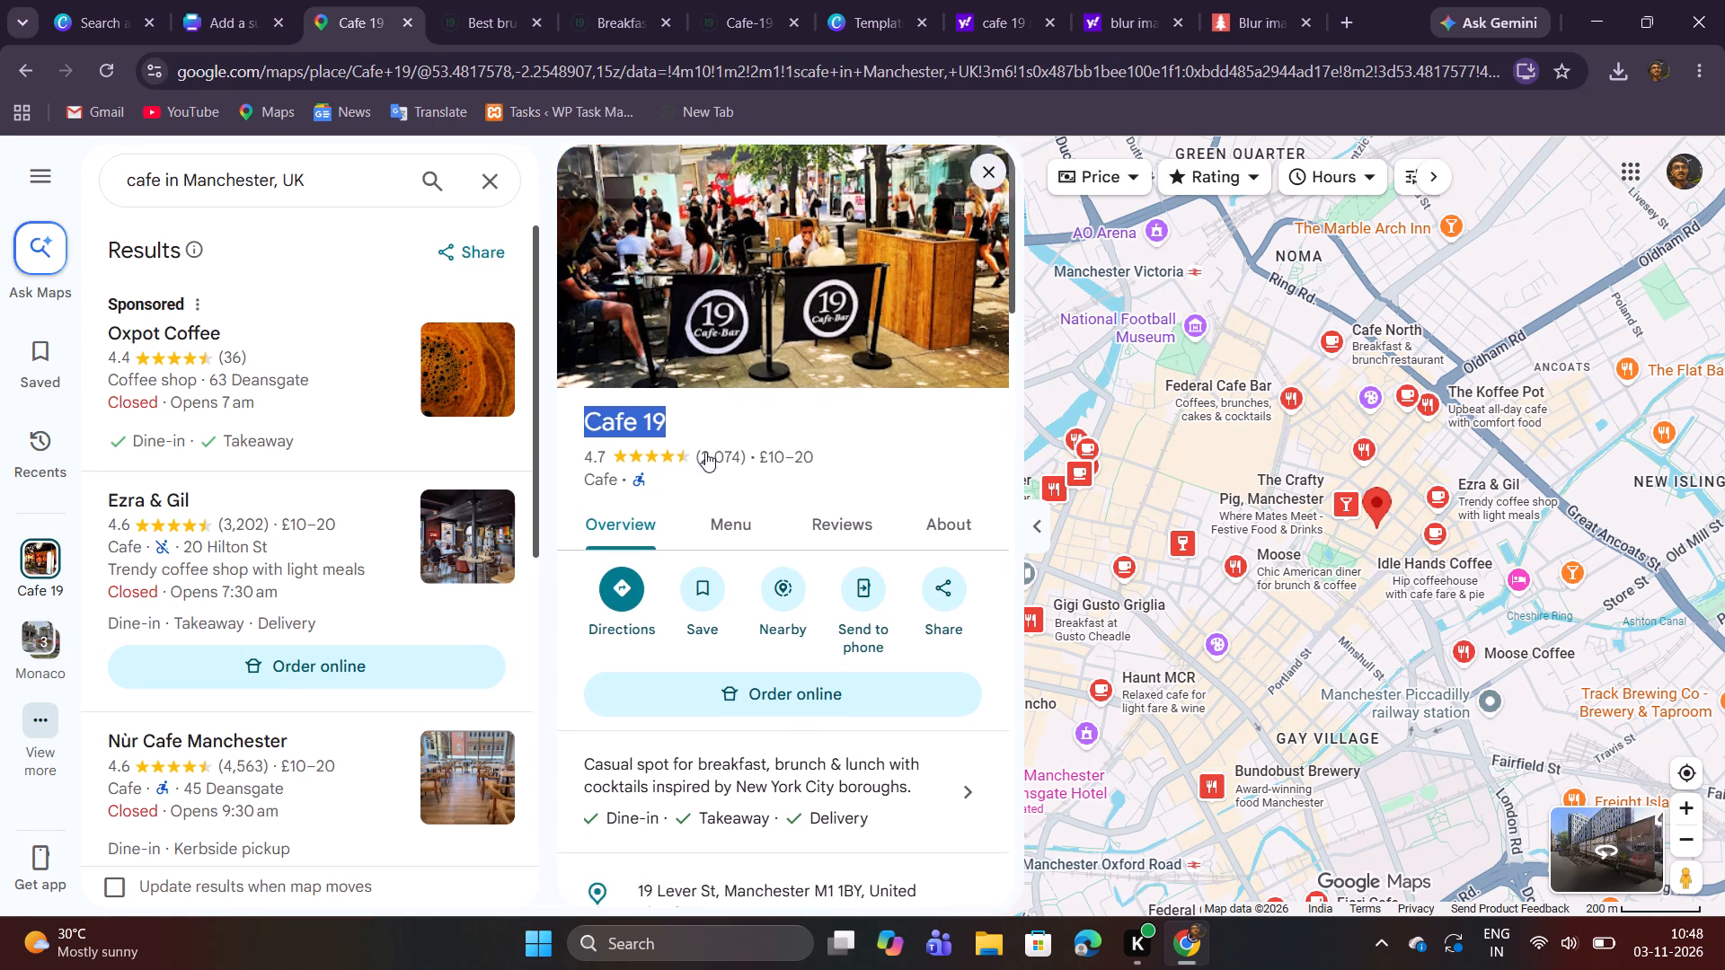
pyautogui.scroll(-3, 705, 452)
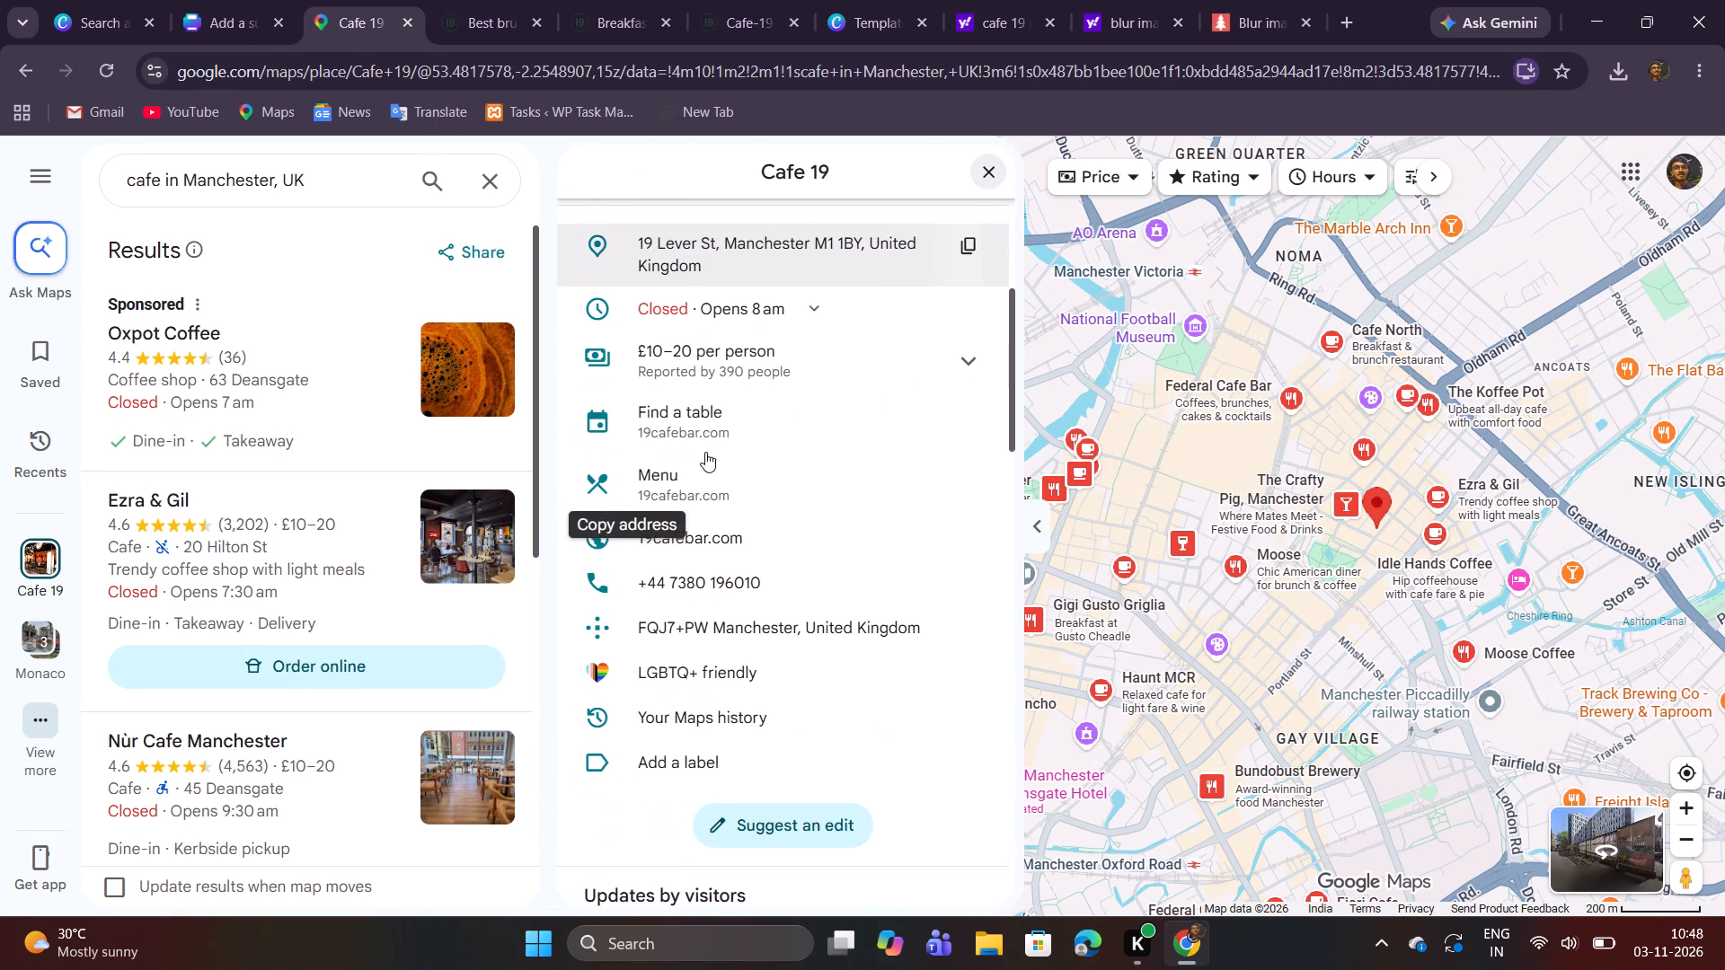
pyautogui.scroll(2, 757, 611)
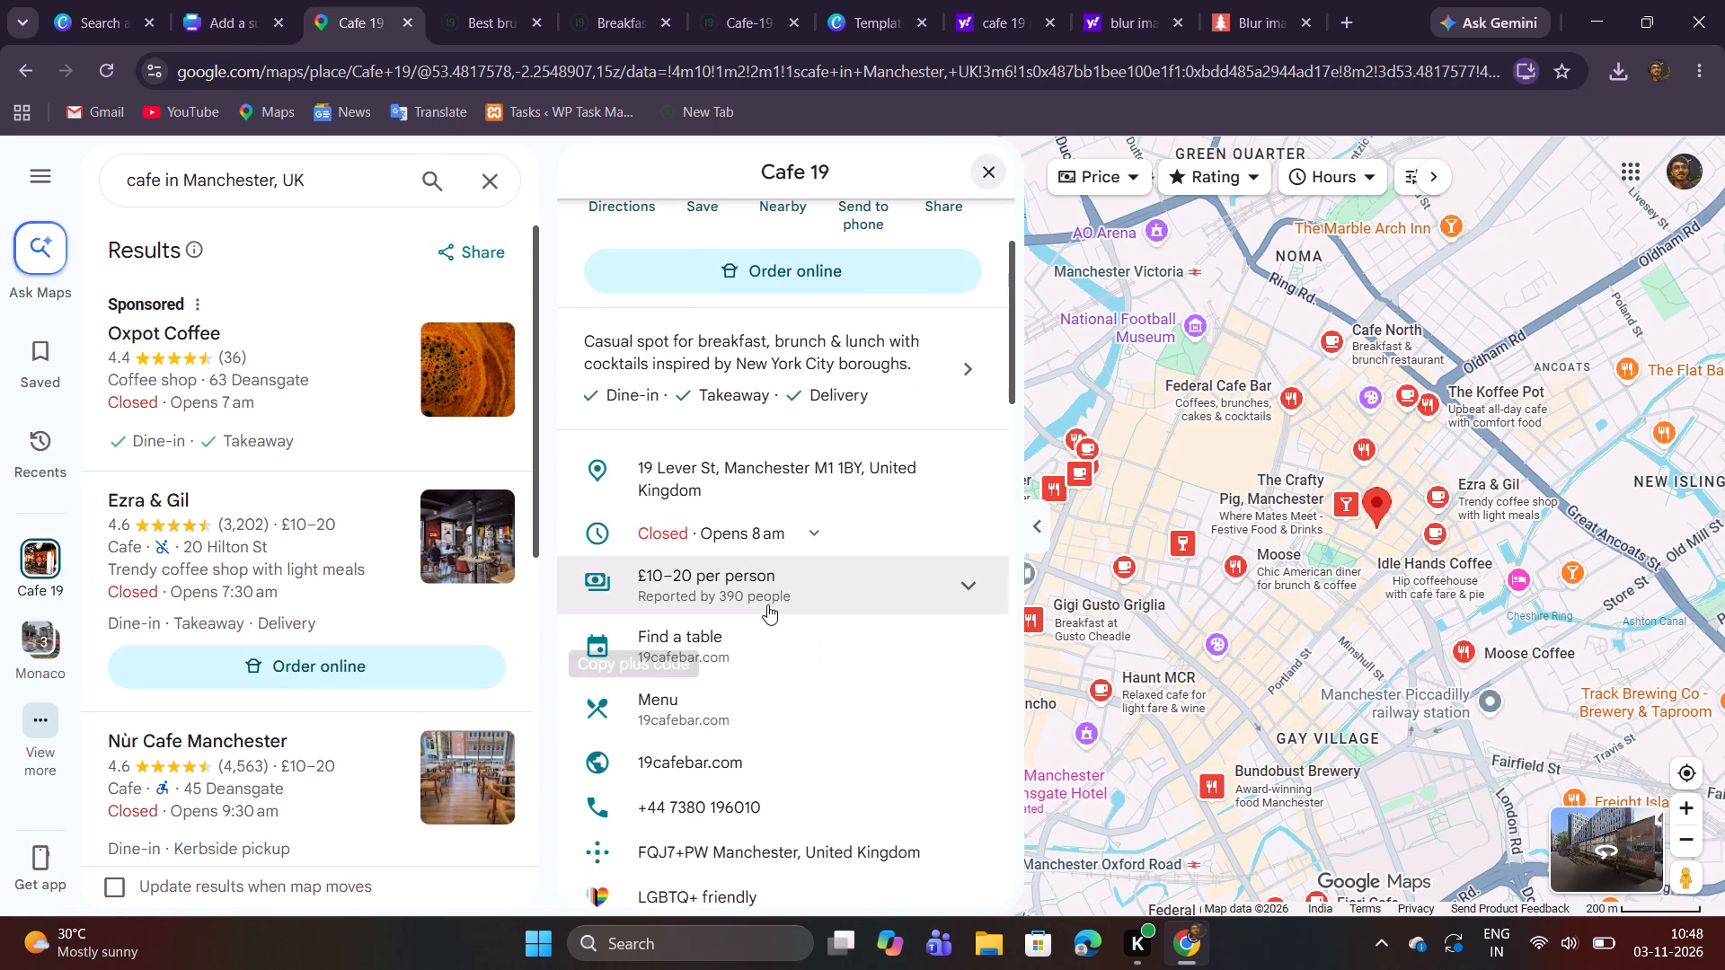
pyautogui.click(807, 535)
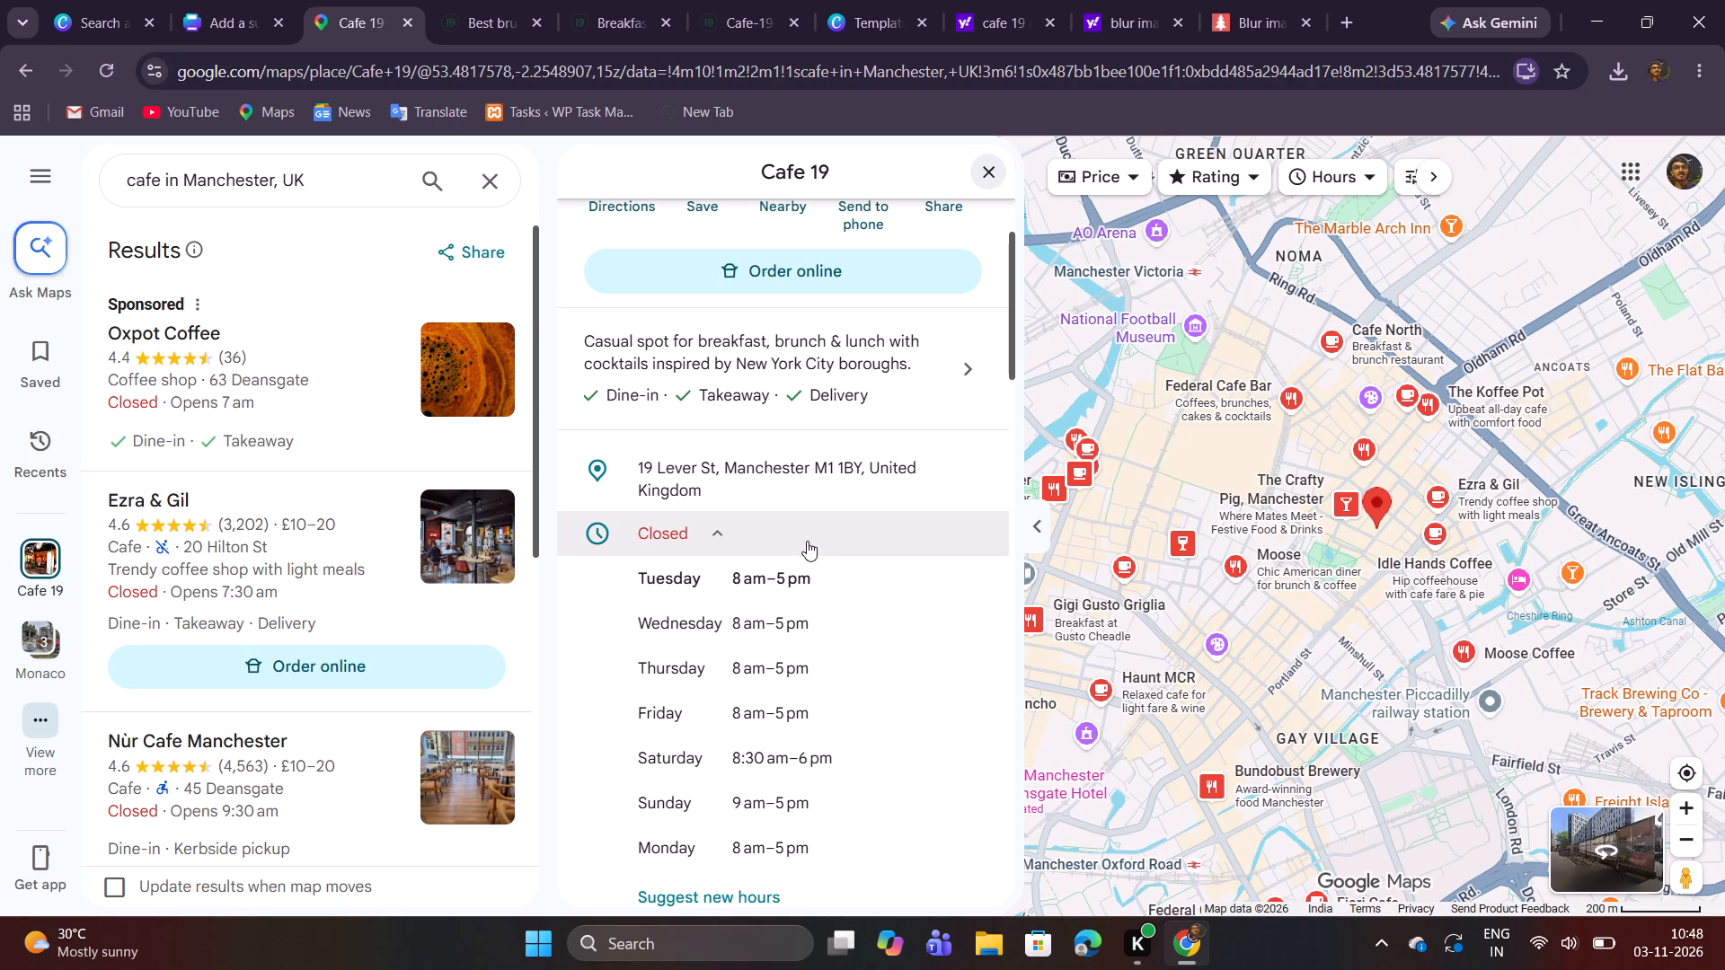
pyautogui.click(215, 13)
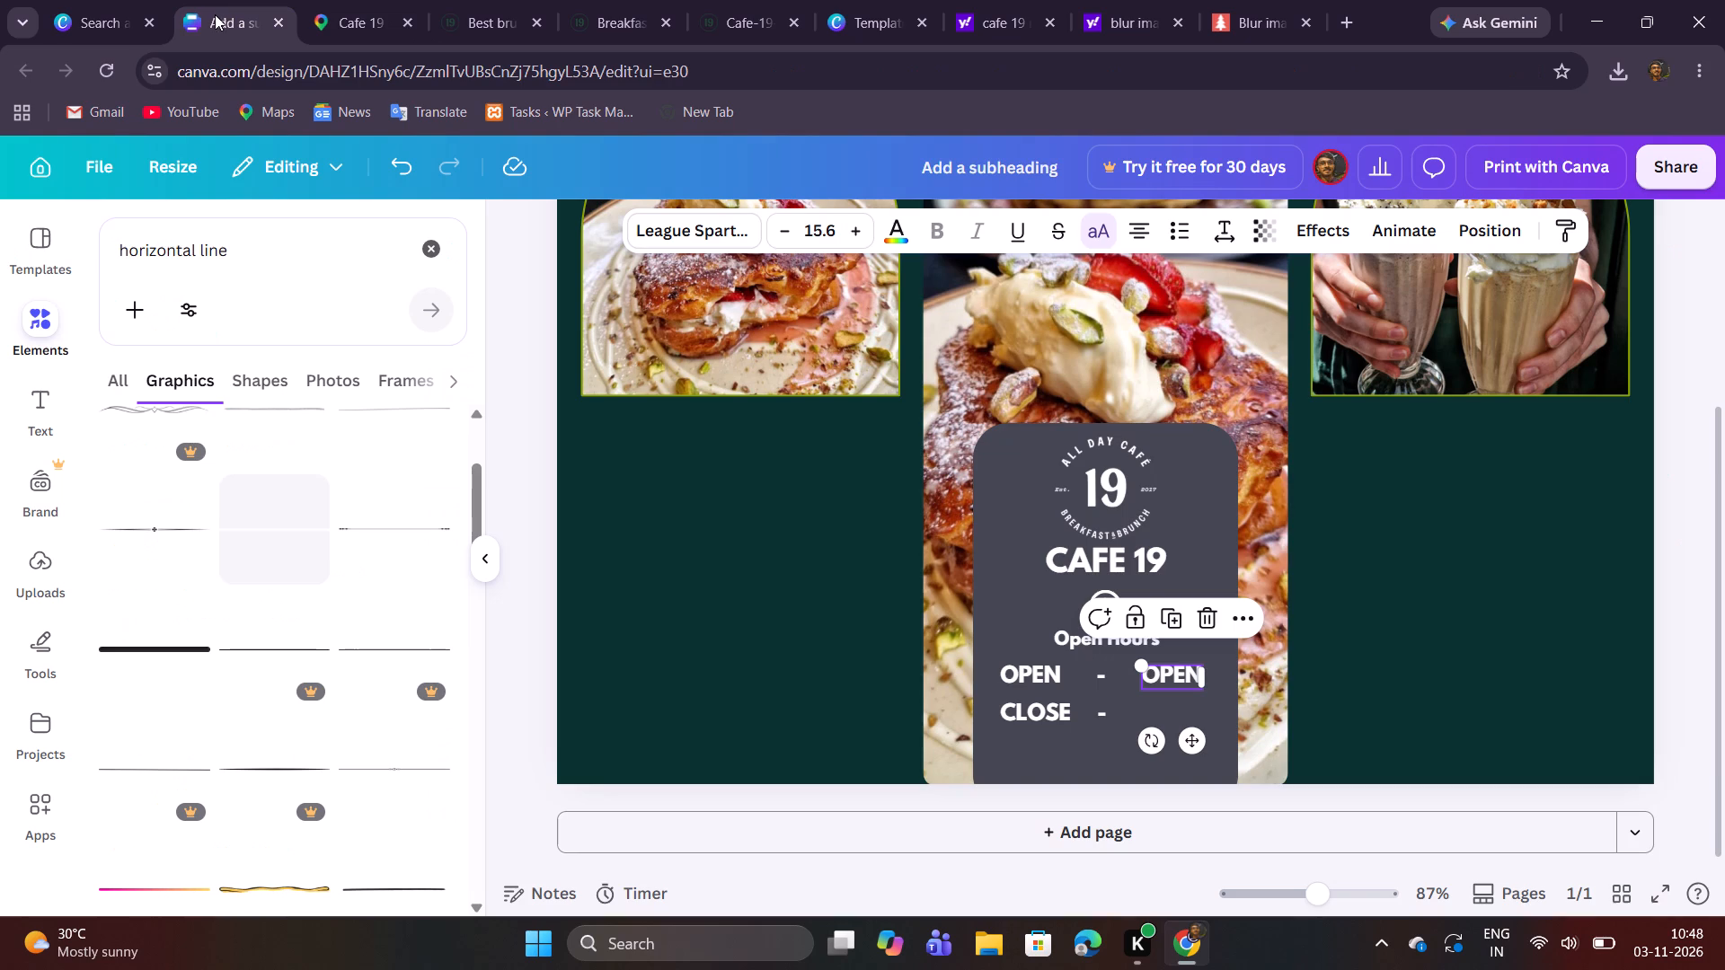
pyautogui.doubleClick(1163, 674)
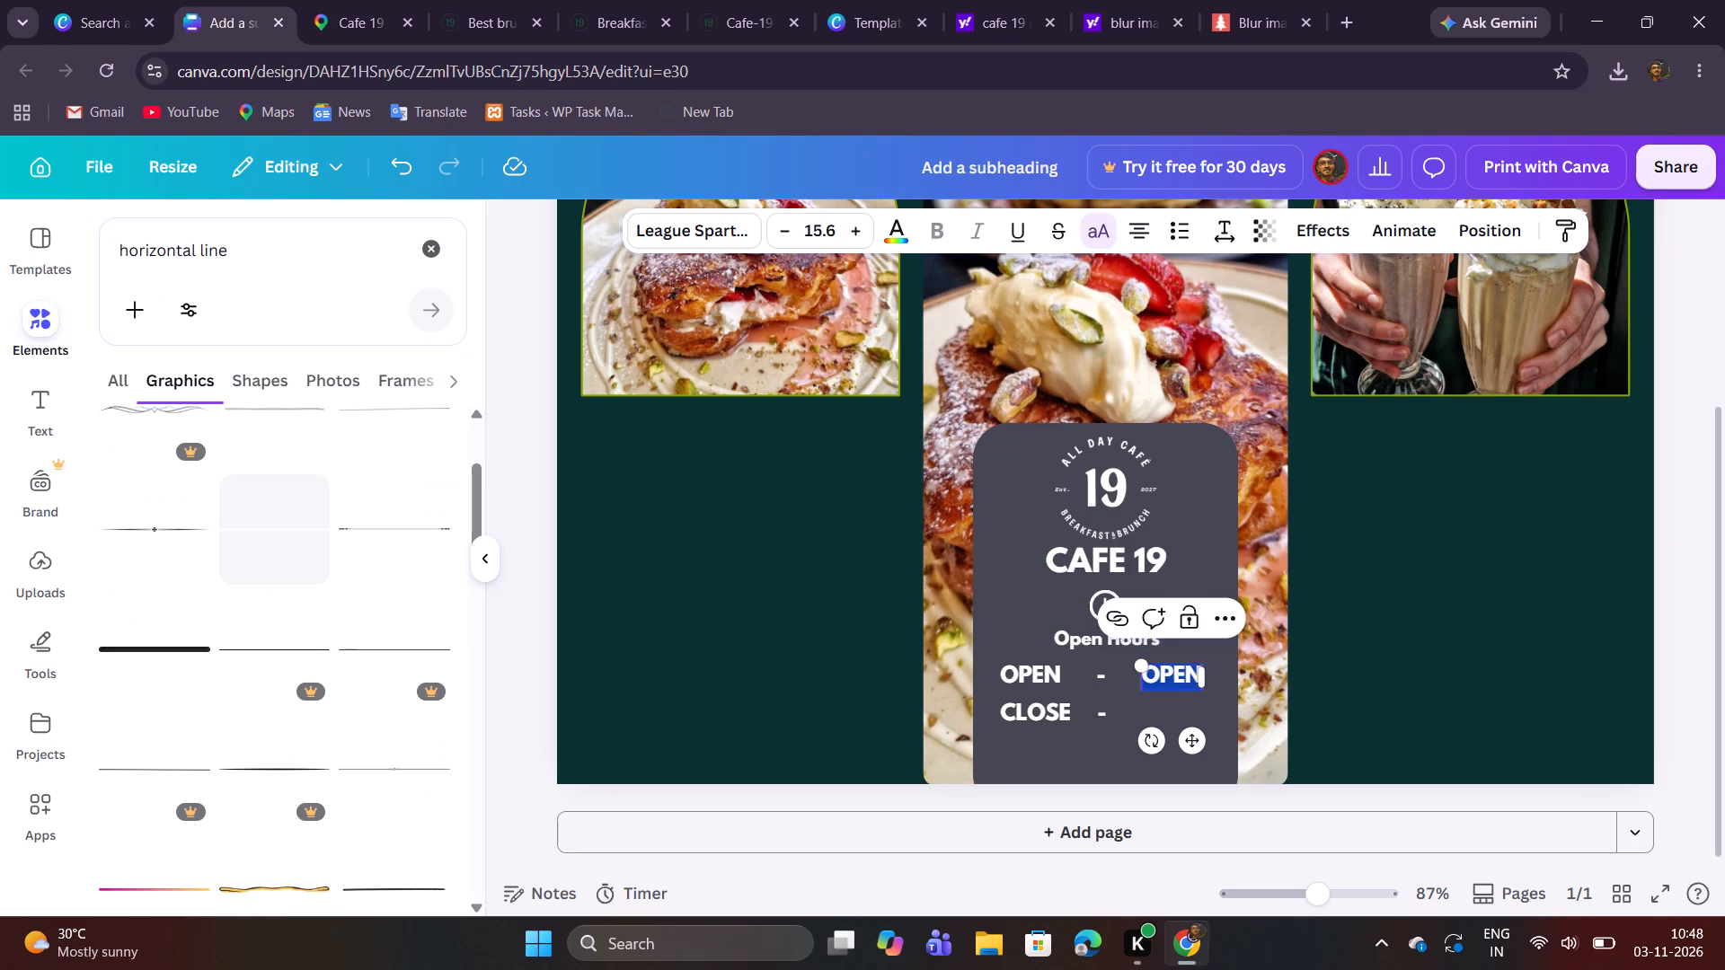
pyautogui.press('Up')
pyautogui.press('8')
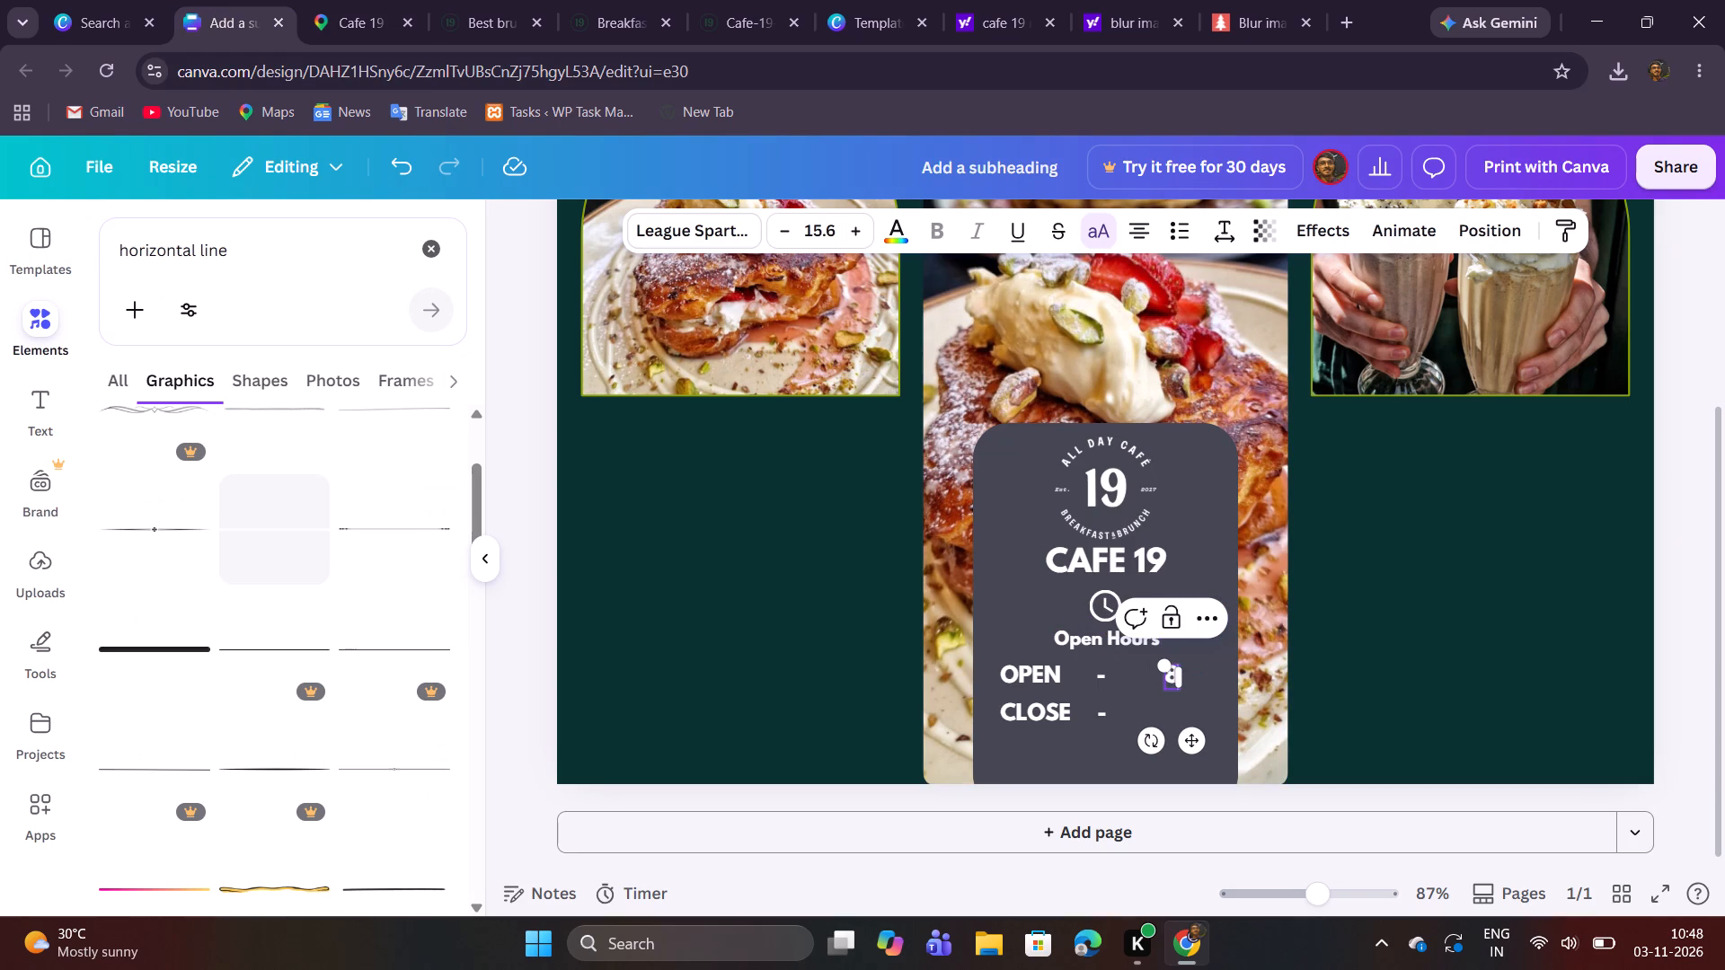
pyautogui.press('space')
pyautogui.write('am')
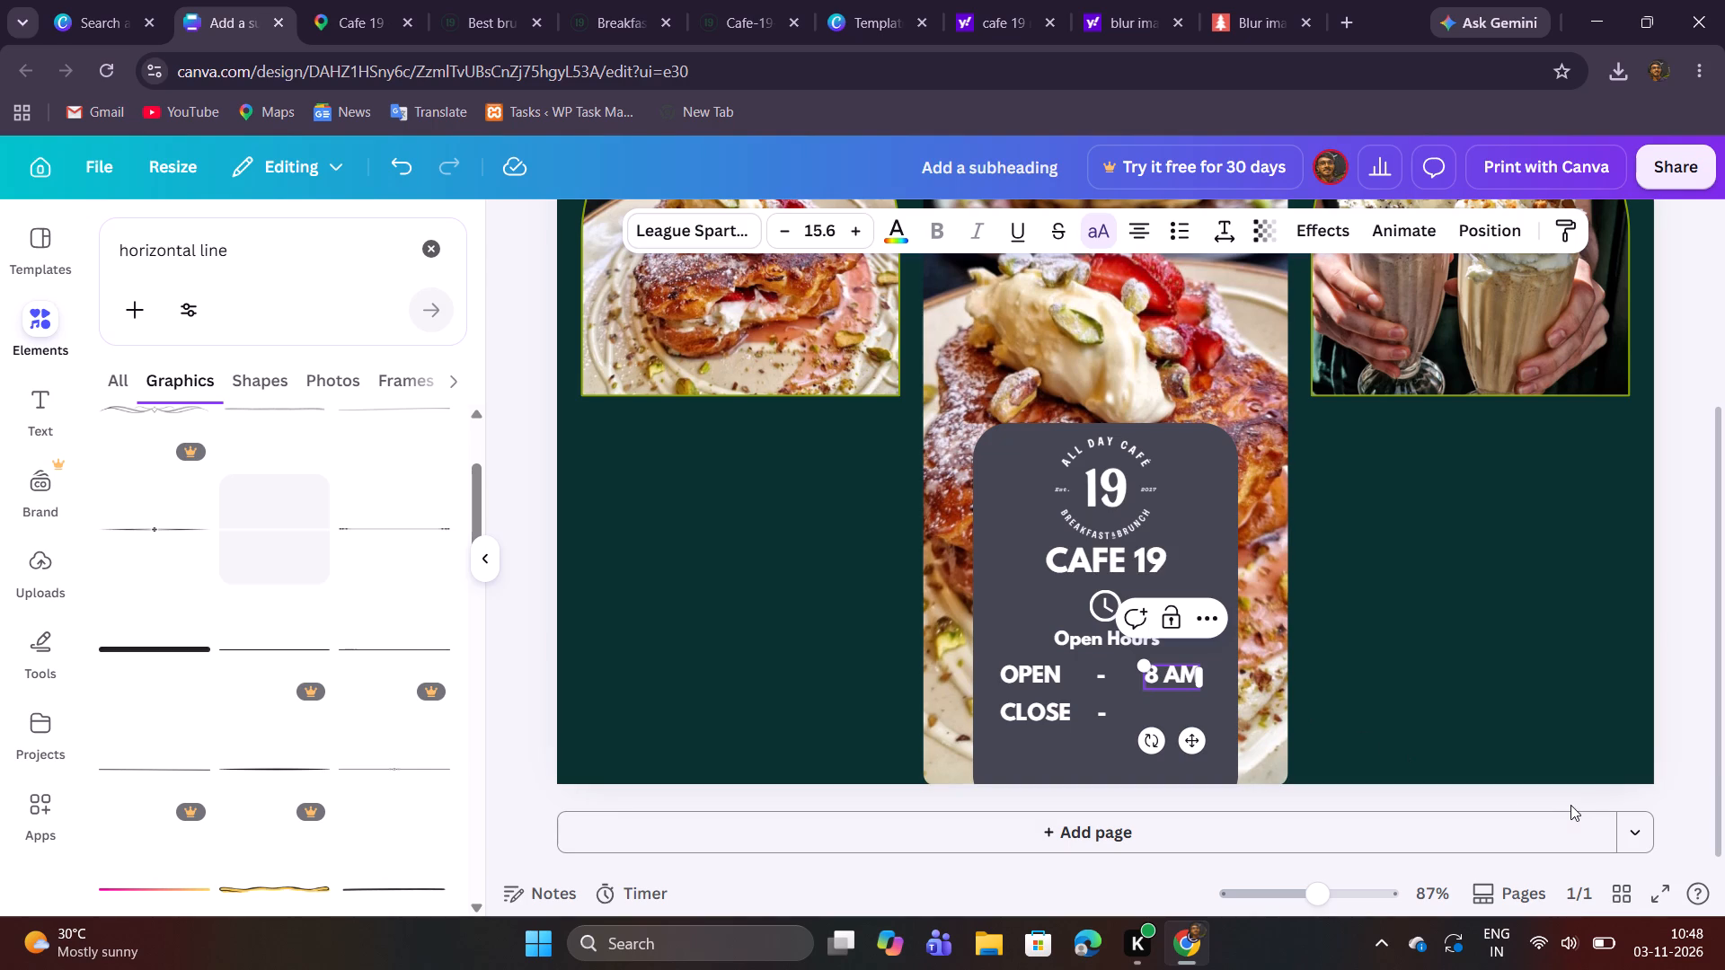
pyautogui.click(1566, 802)
# Duplicate the 8 AM text, align the copy below it on the CLOSE row, and change it to 5 PM.
pyautogui.click(1166, 678)
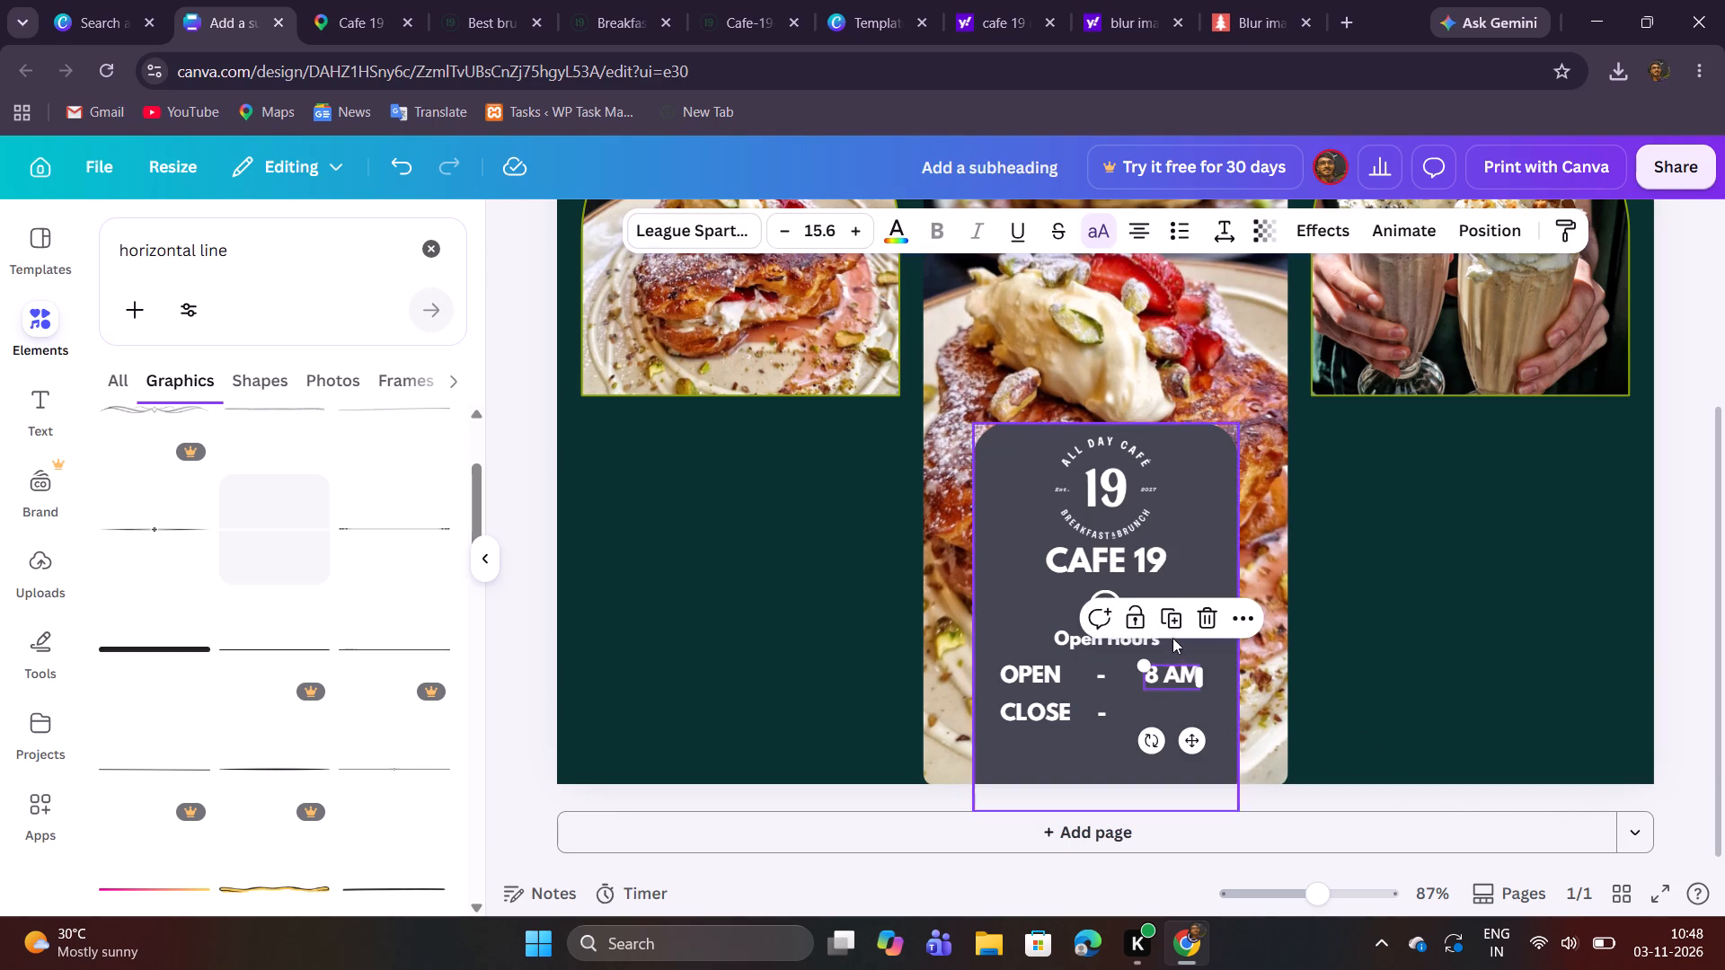
pyautogui.click(1175, 623)
pyautogui.moveTo(1337, 742); pyautogui.dragTo(1247, 754)
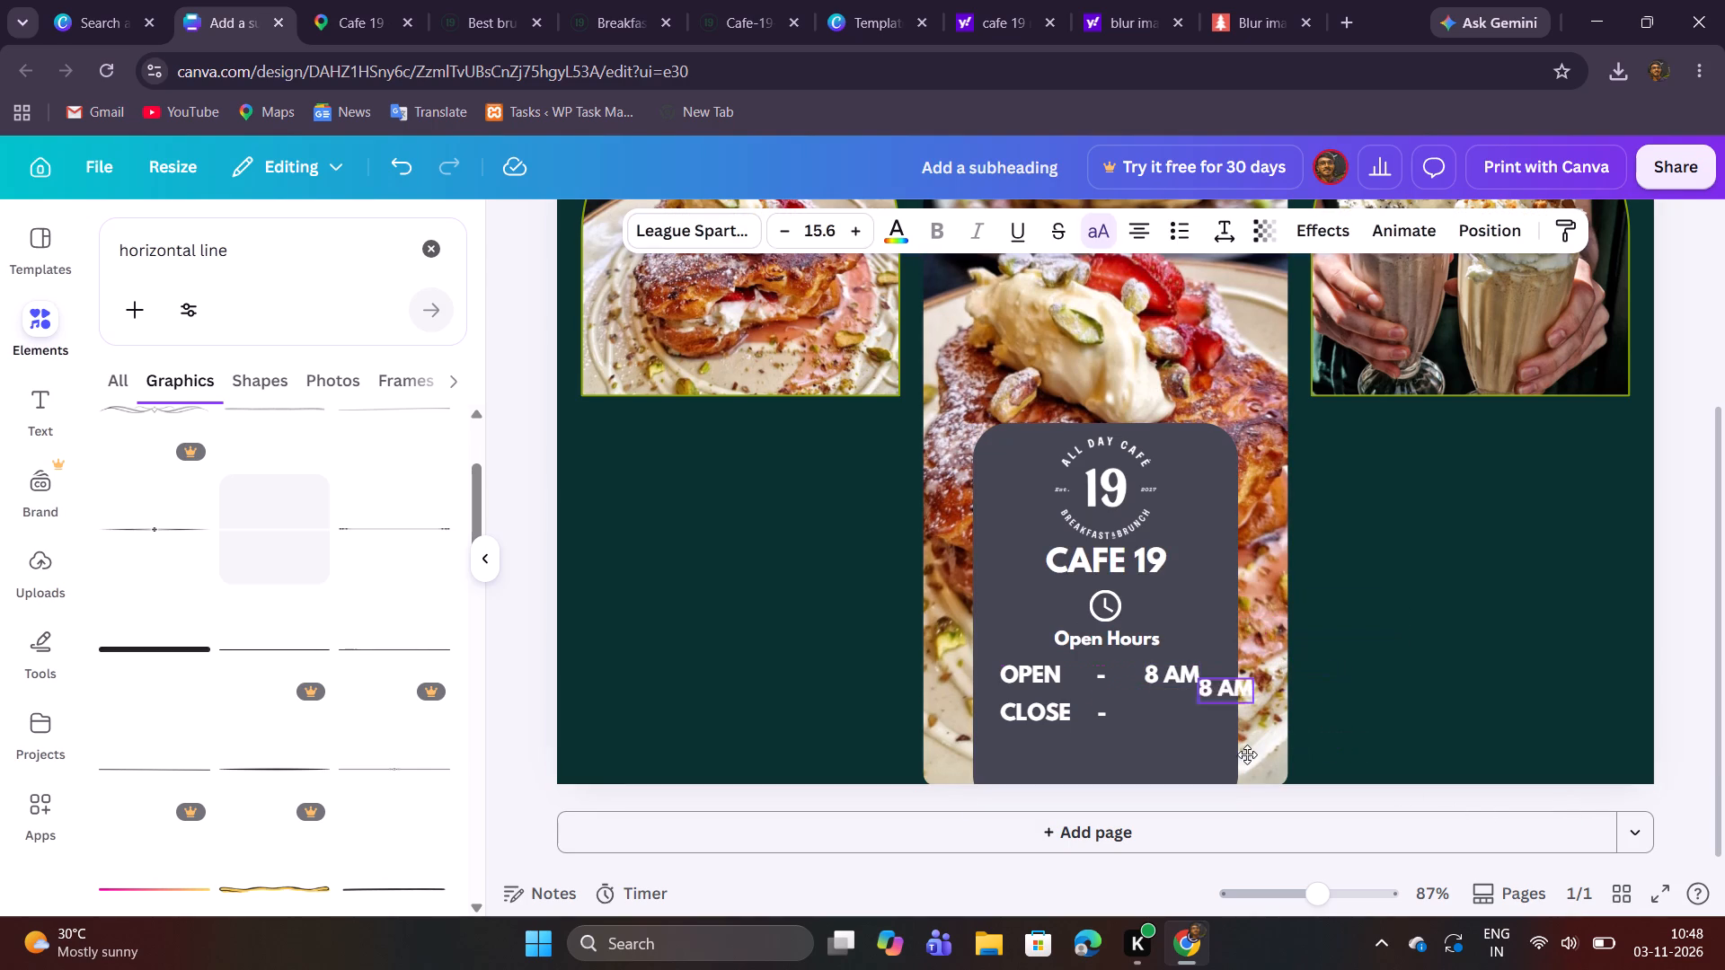
pyautogui.moveTo(1247, 754); pyautogui.dragTo(1194, 776)
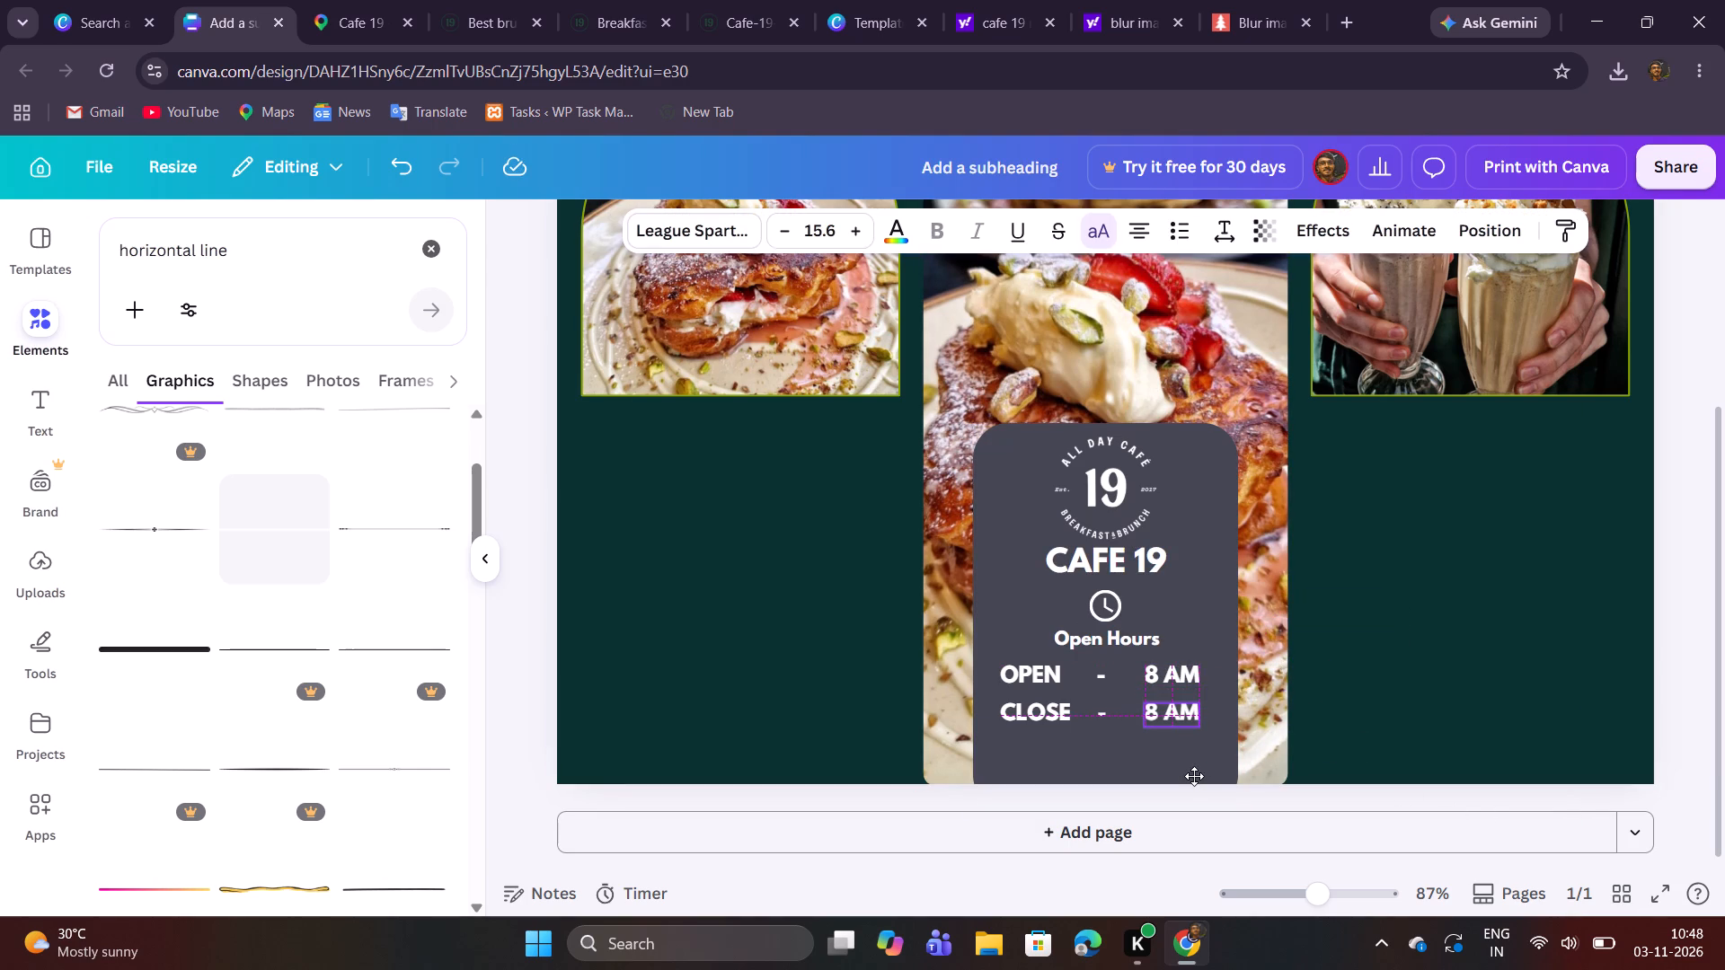
pyautogui.moveTo(1194, 776); pyautogui.dragTo(1194, 780)
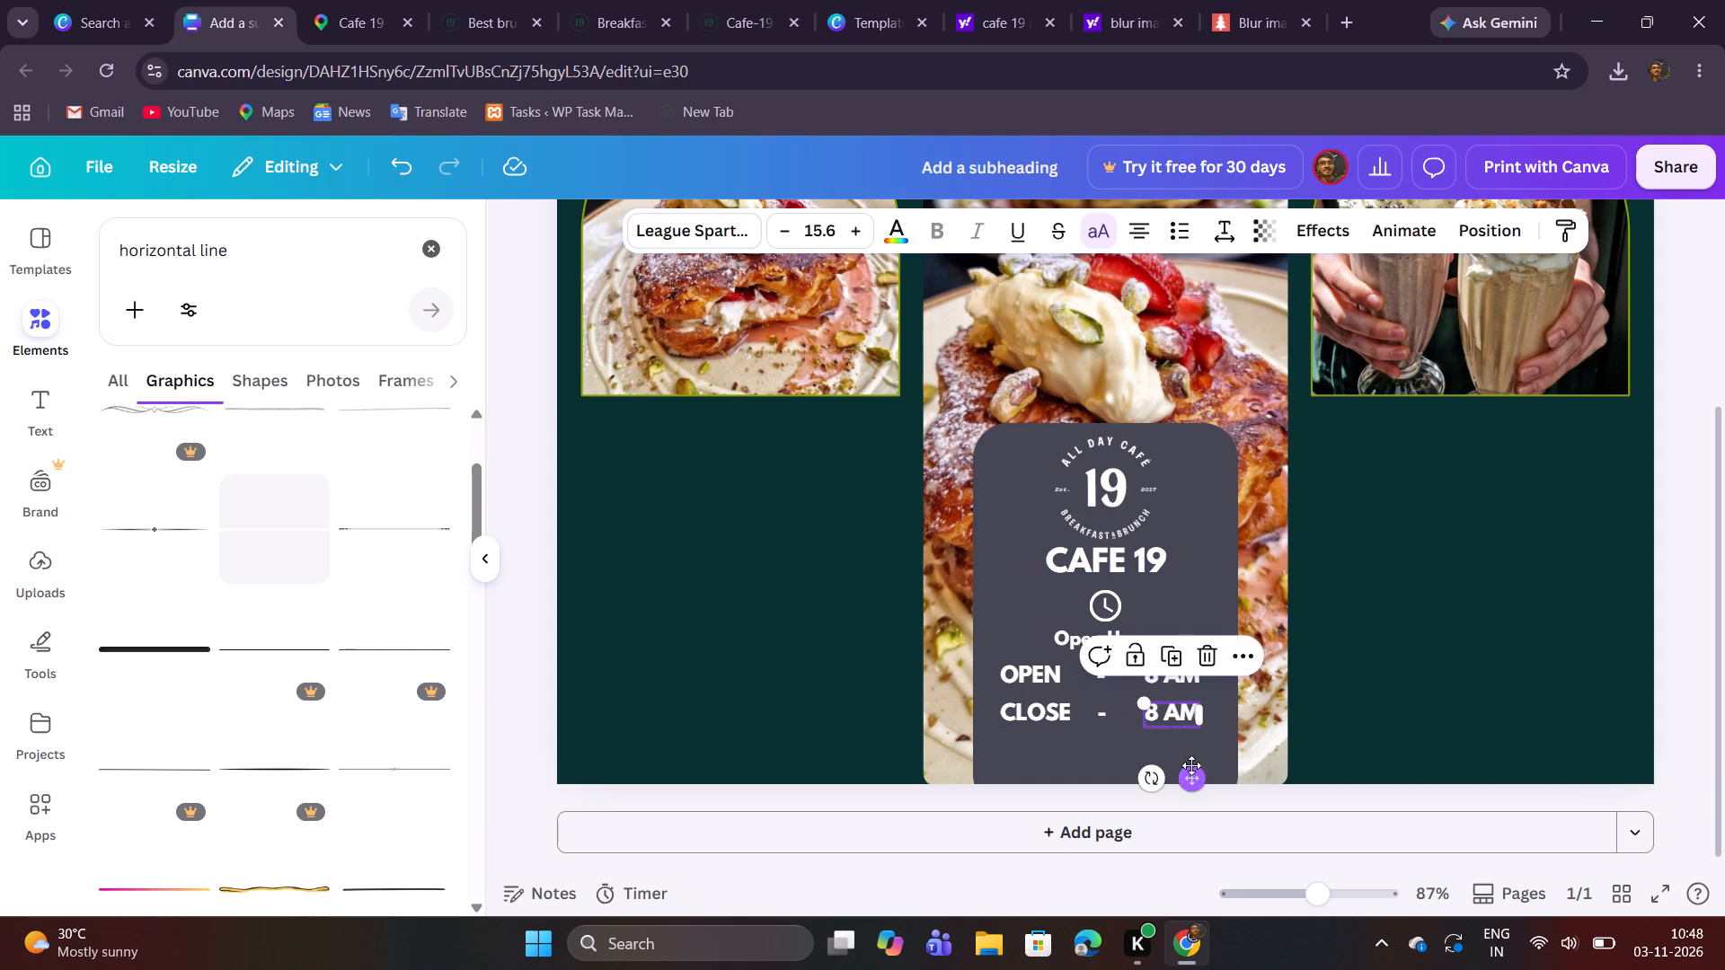
pyautogui.click(1168, 716)
pyautogui.click(1163, 714)
pyautogui.doubleClick(1163, 714)
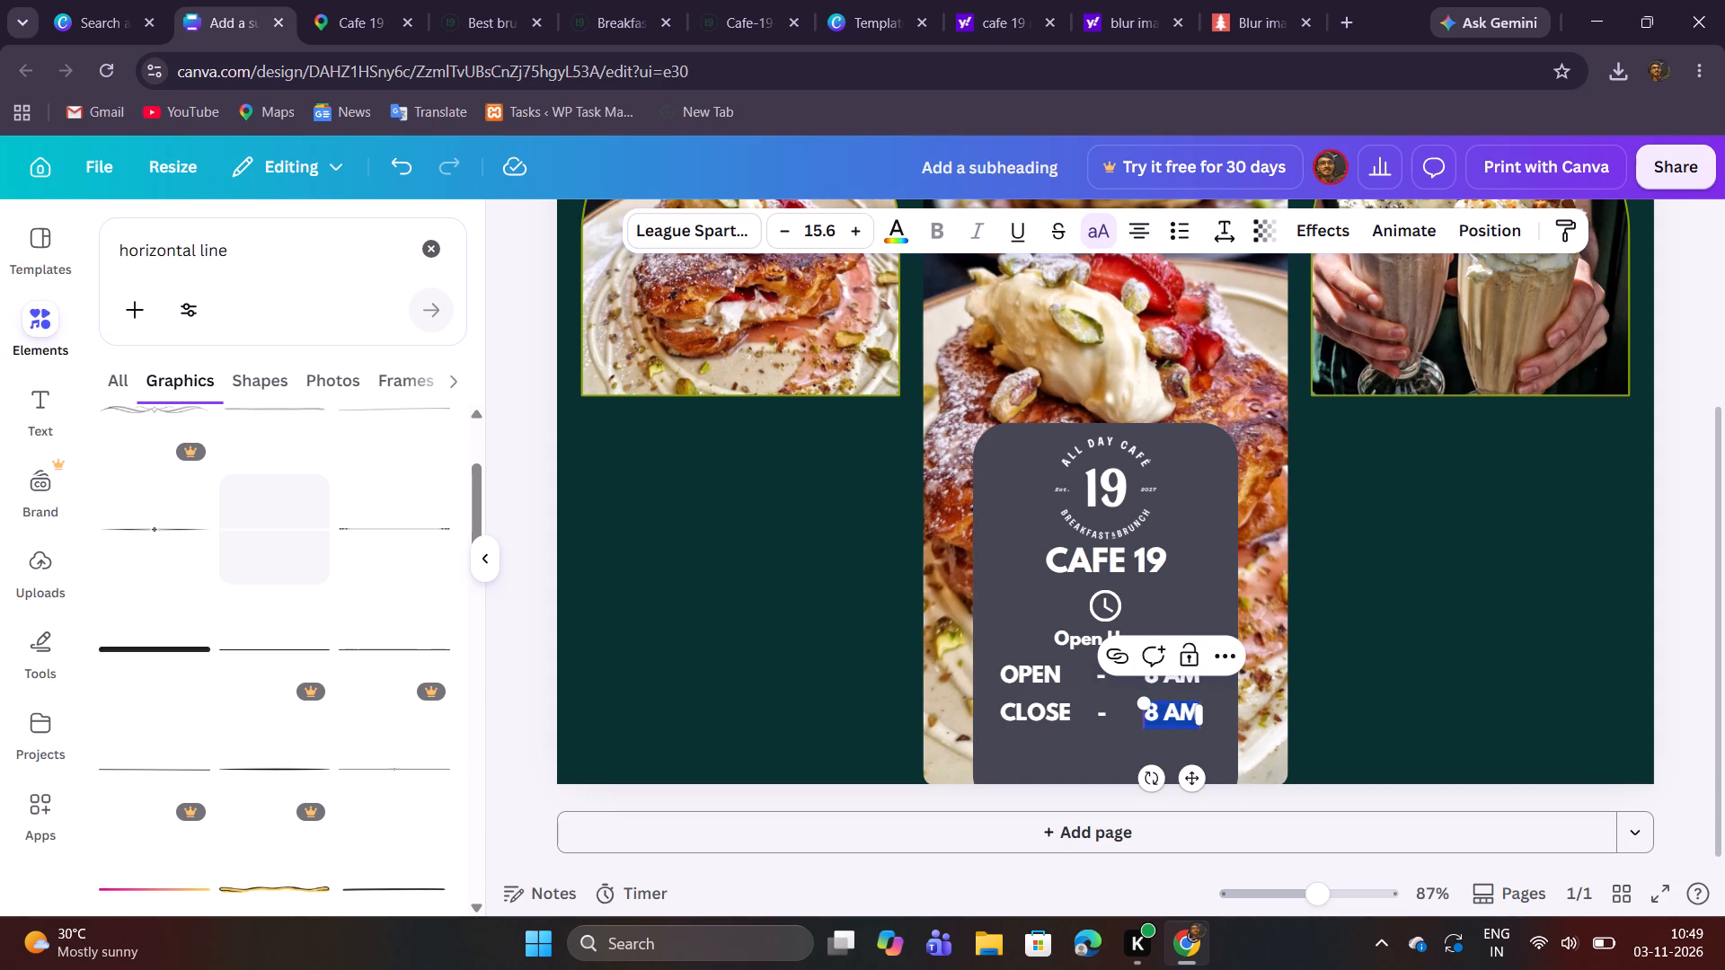
pyautogui.write('5 pm')
pyautogui.click(1452, 704)
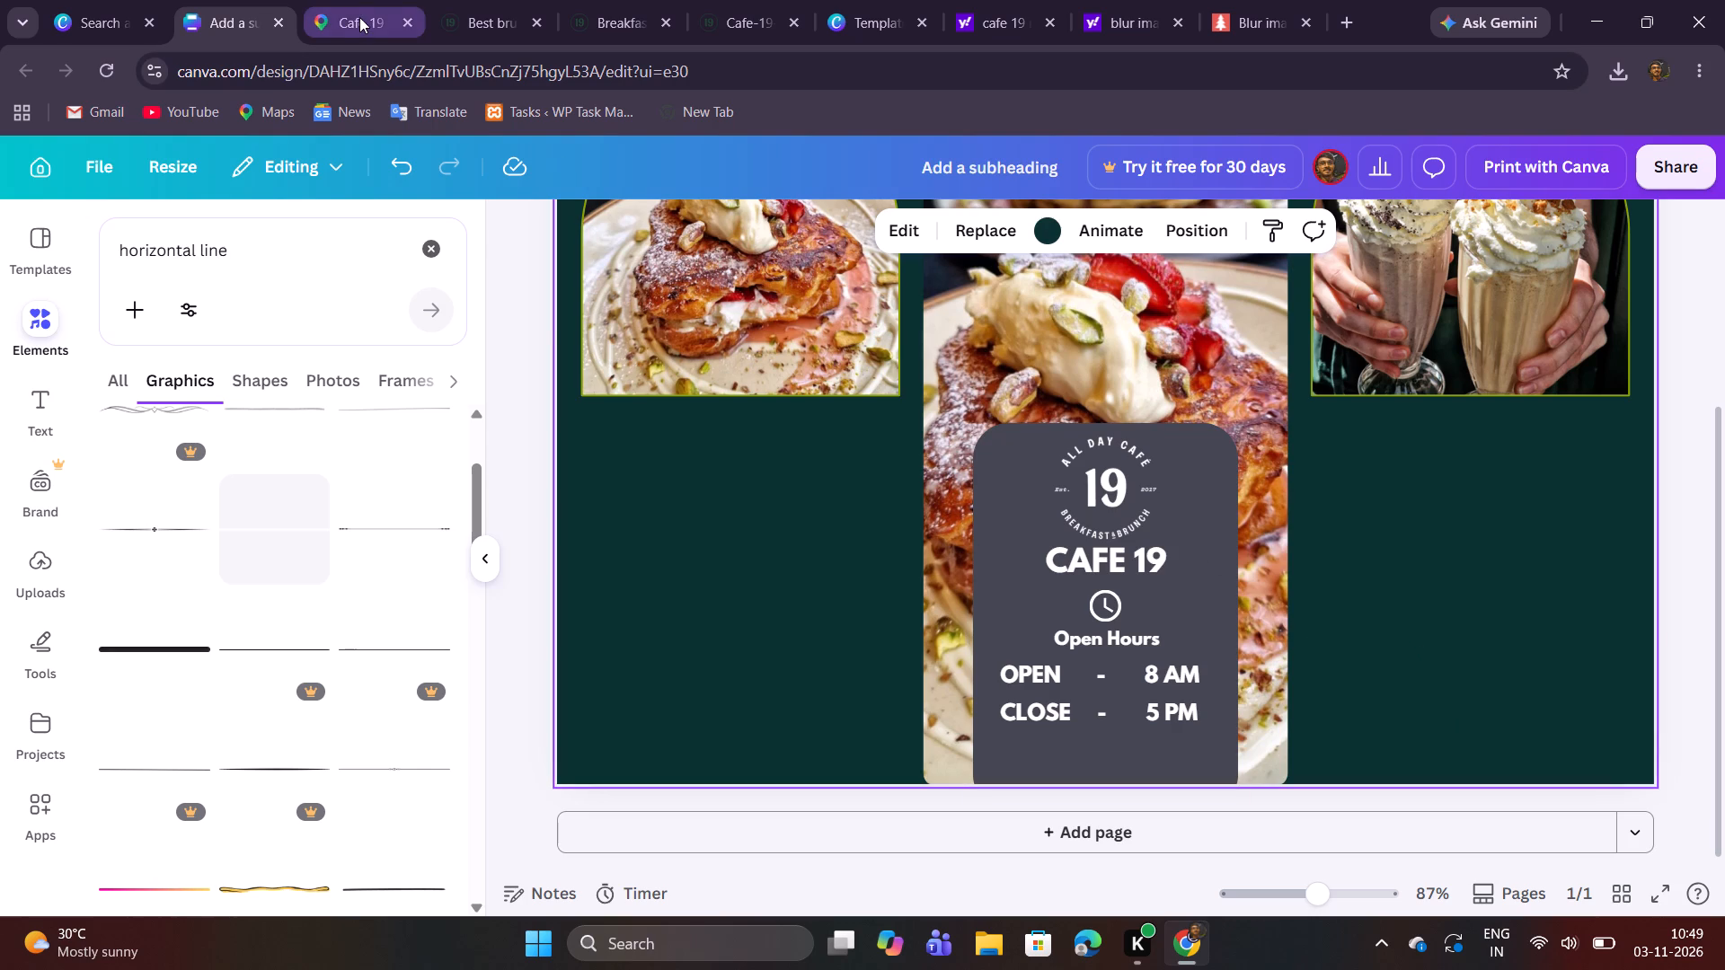
# Examine the reference restaurant trifold template and review the brochure page's overall layout against it.
pyautogui.click(128, 0)
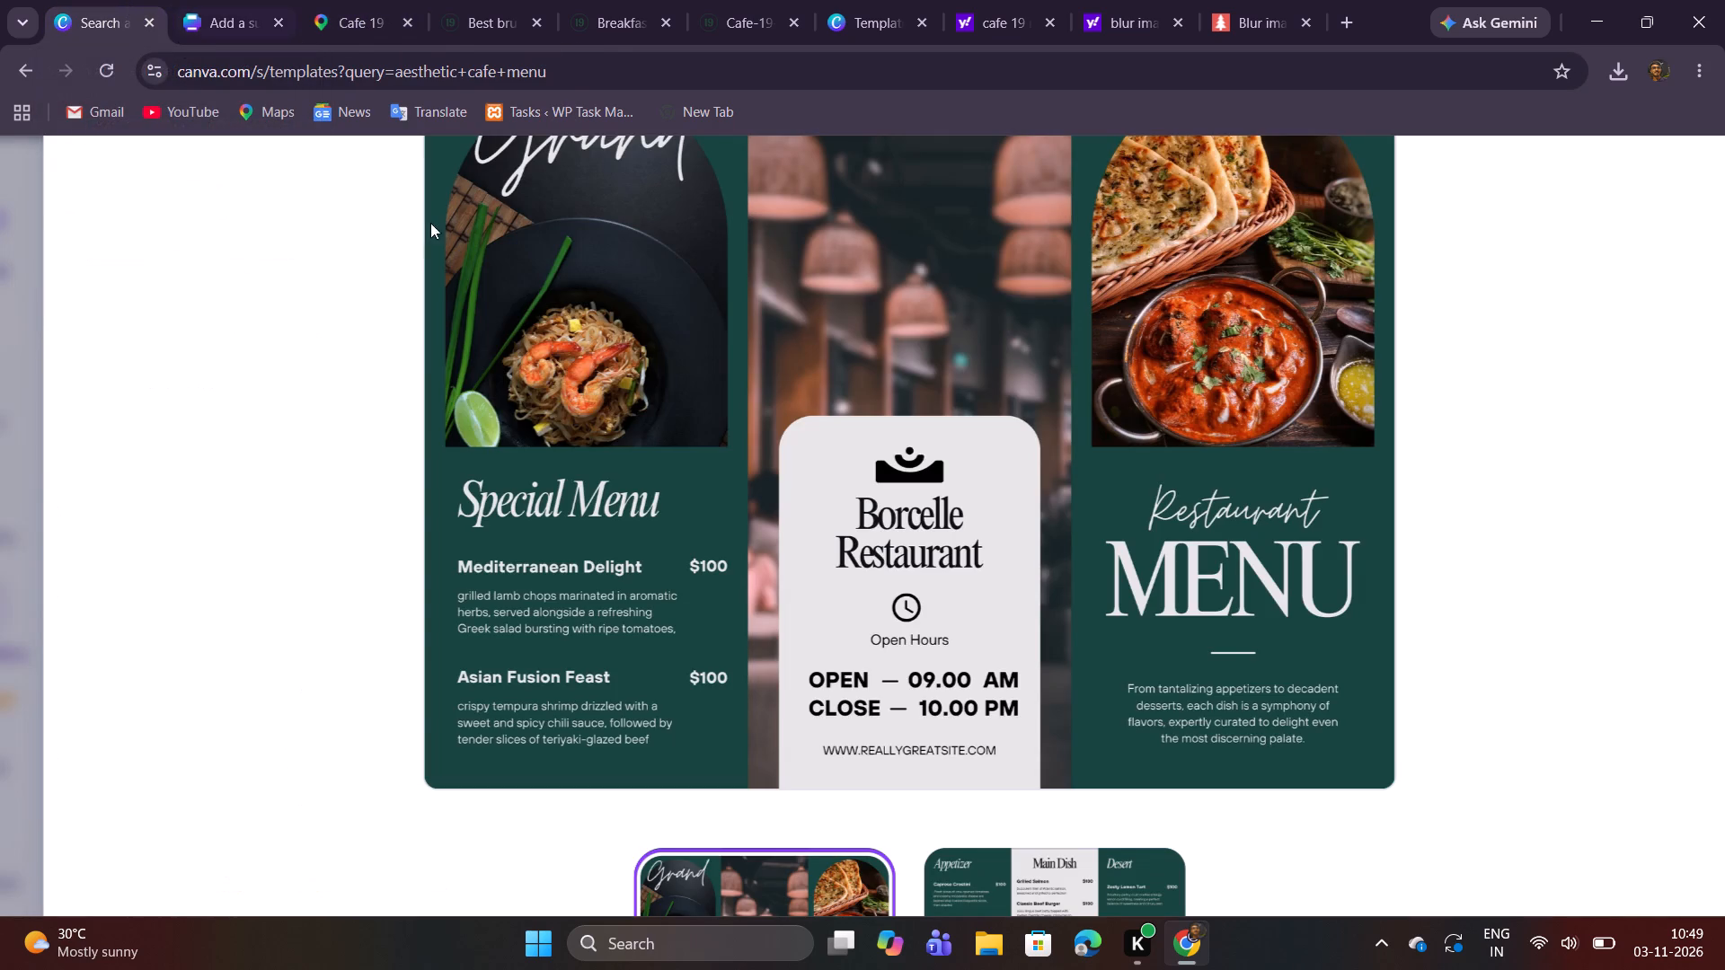
pyautogui.click(220, 34)
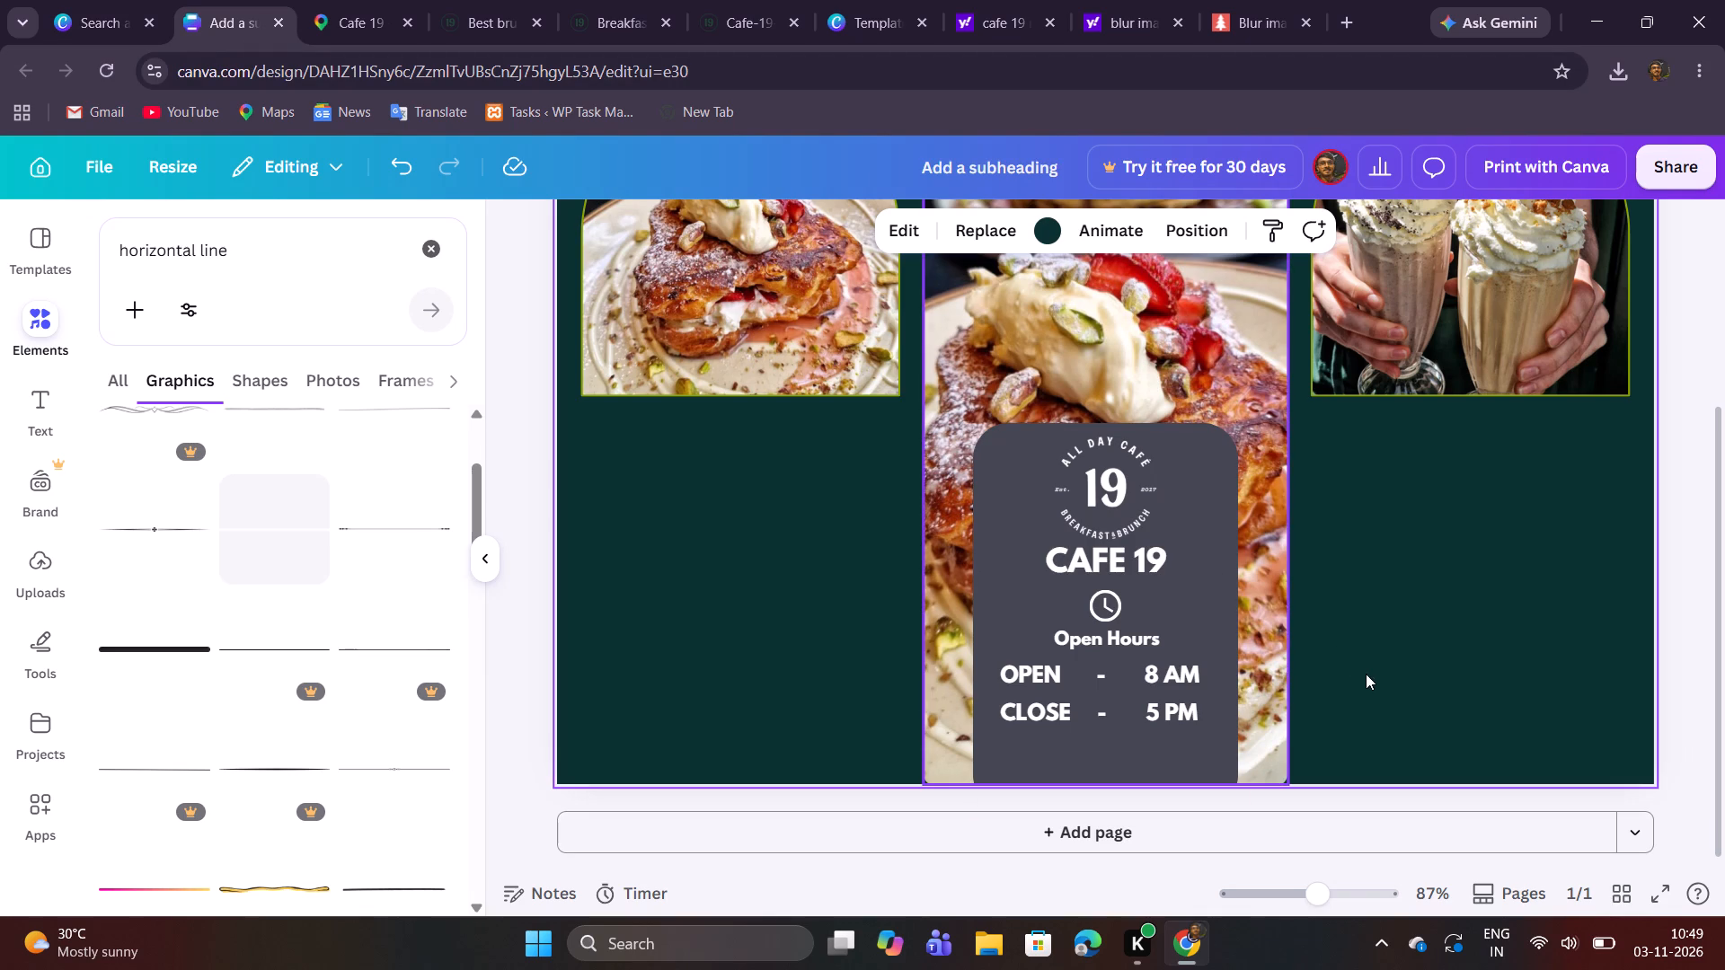
pyautogui.scroll(-1, 1362, 661)
pyautogui.scroll(2, 1362, 661)
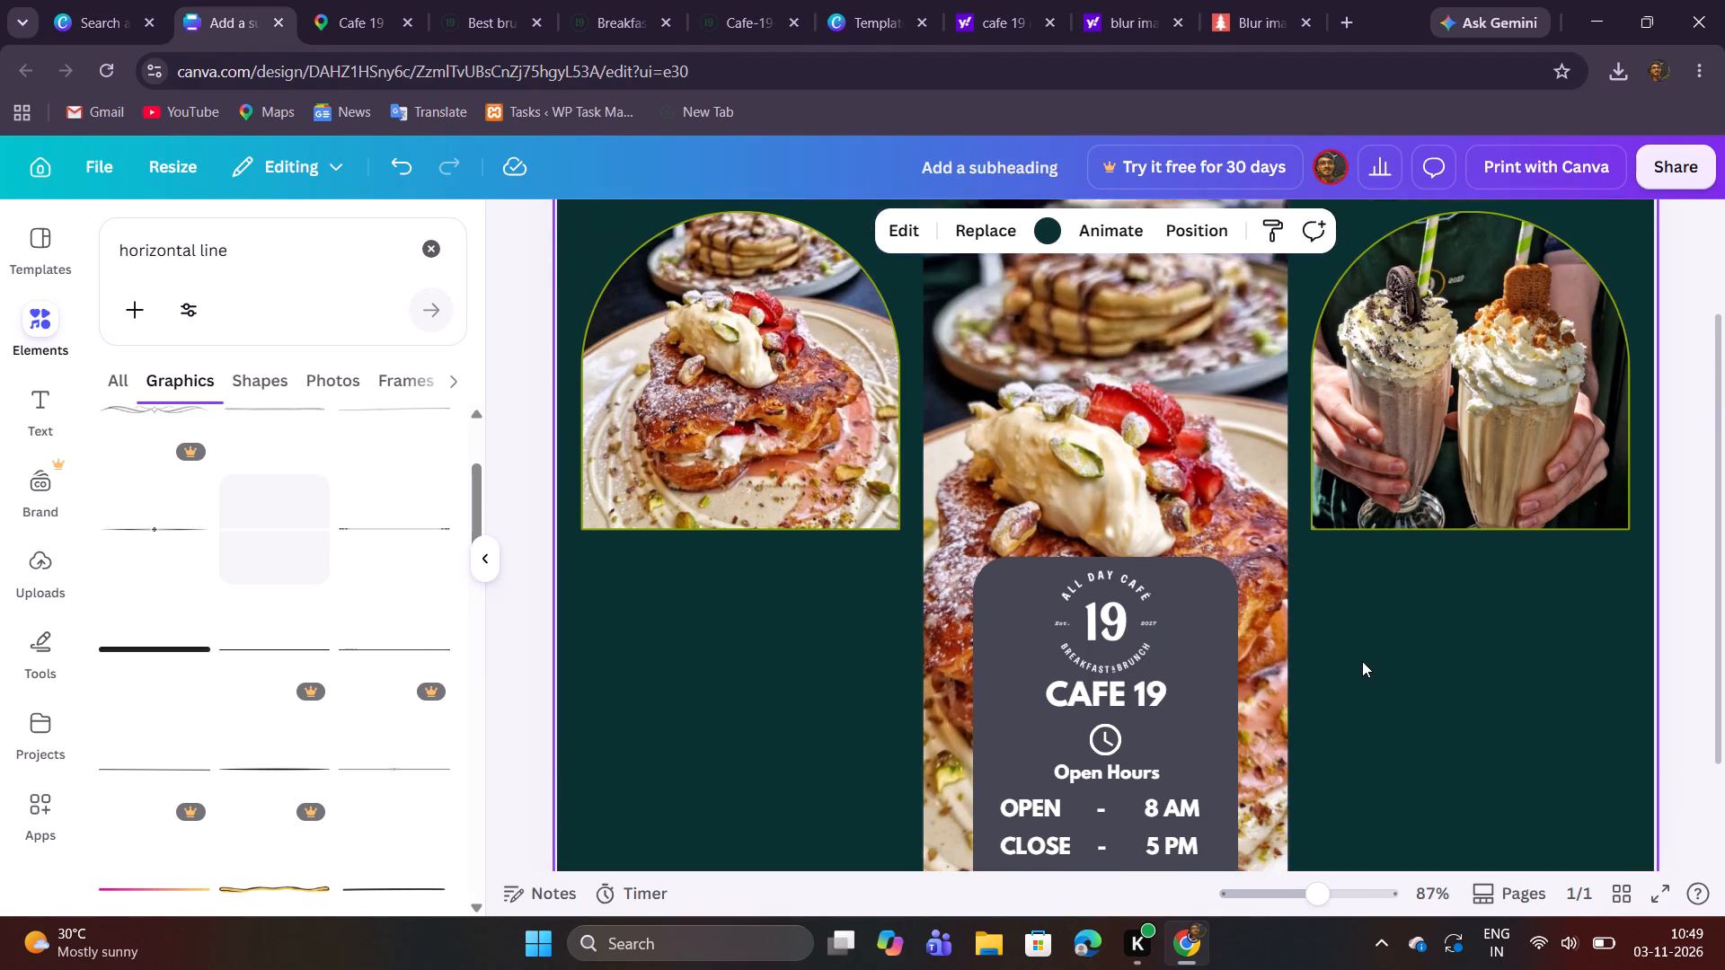
pyautogui.scroll(-2, 1362, 661)
pyautogui.scroll(2, 1362, 661)
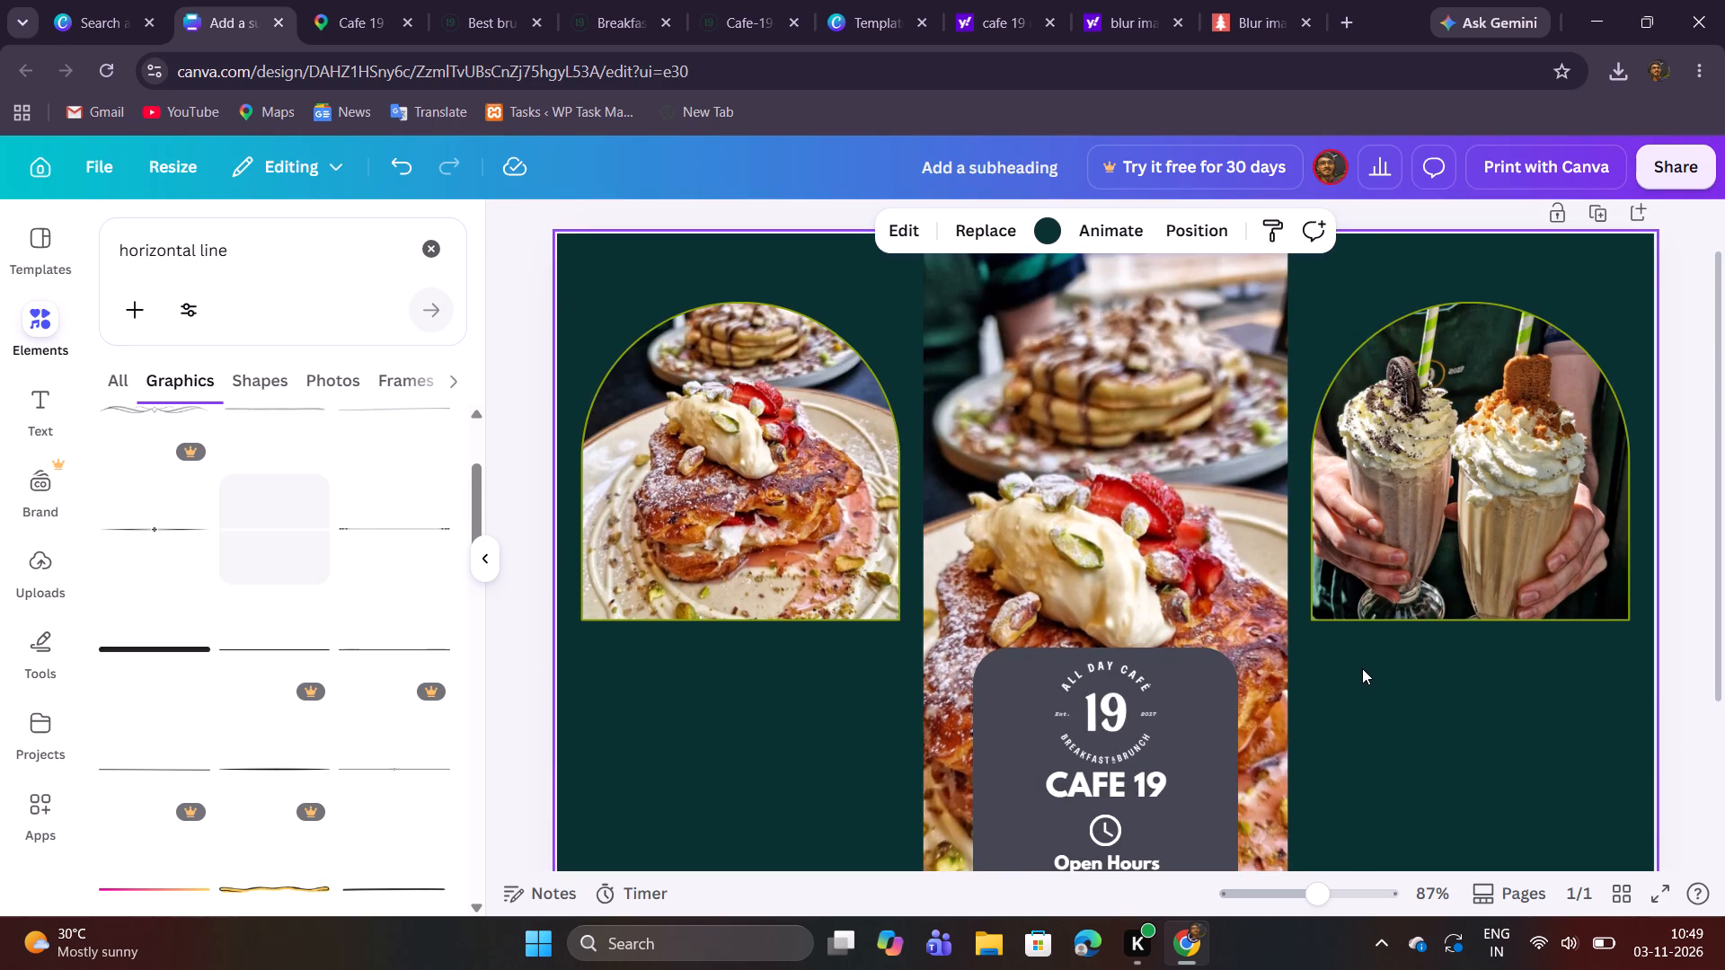
pyautogui.click(492, 569)
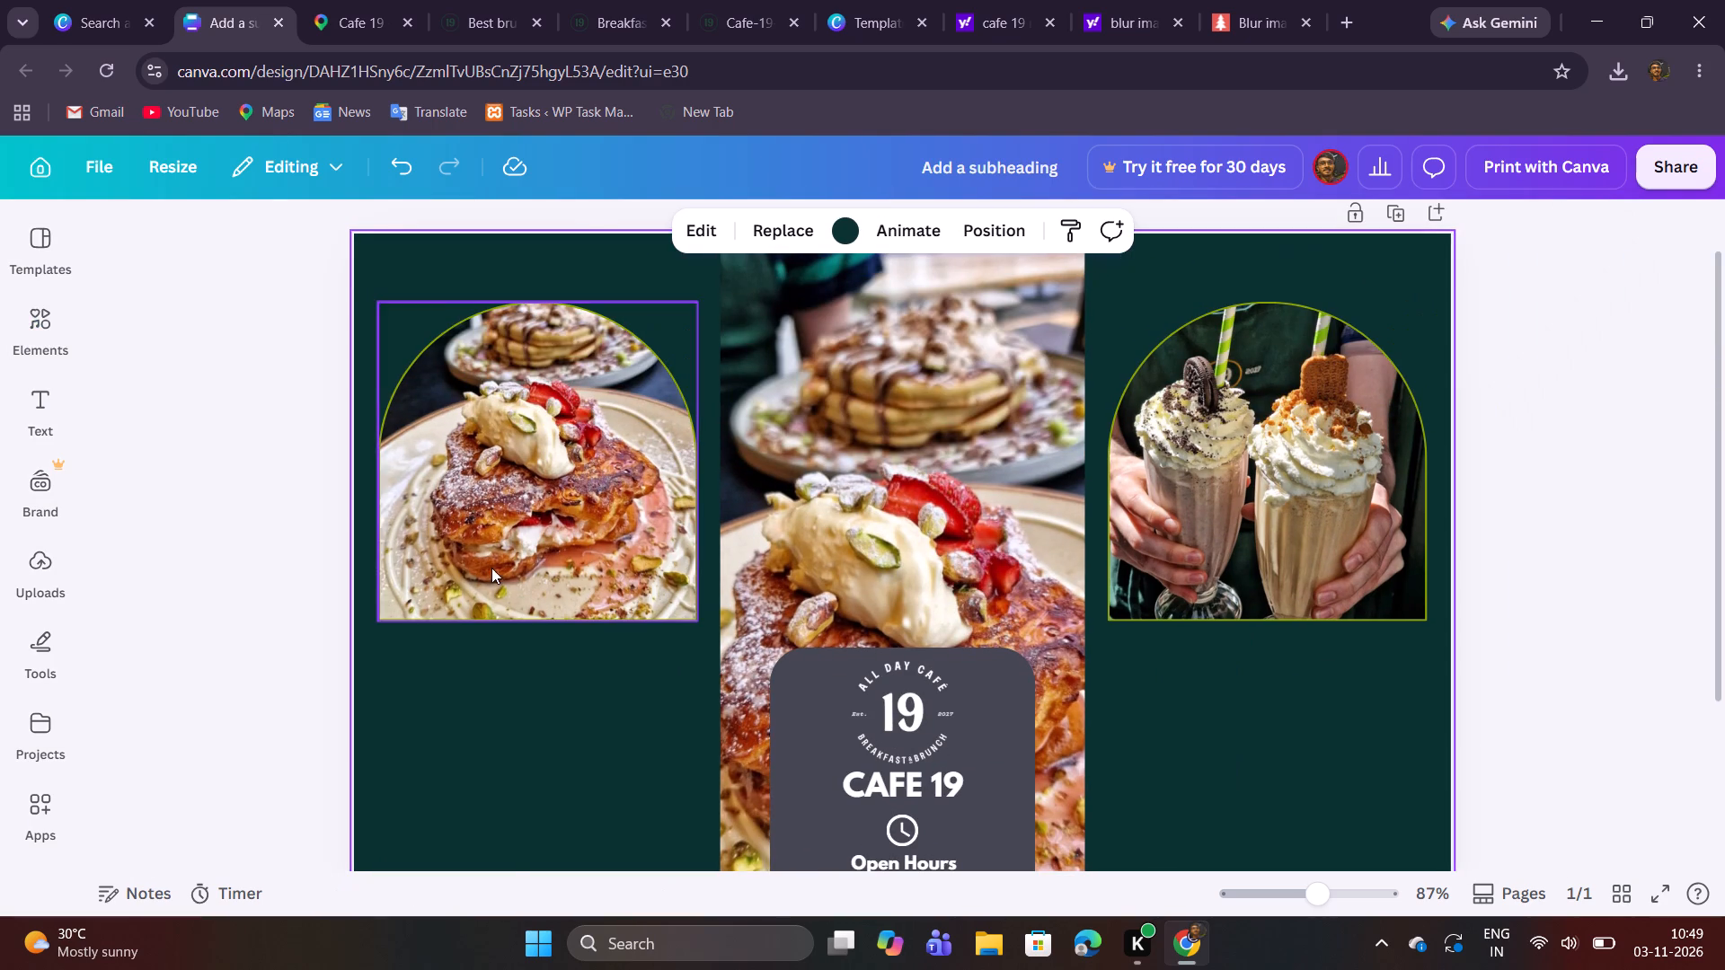
pyautogui.scroll(-1, 1313, 620)
pyautogui.moveTo(1321, 886); pyautogui.dragTo(1305, 888)
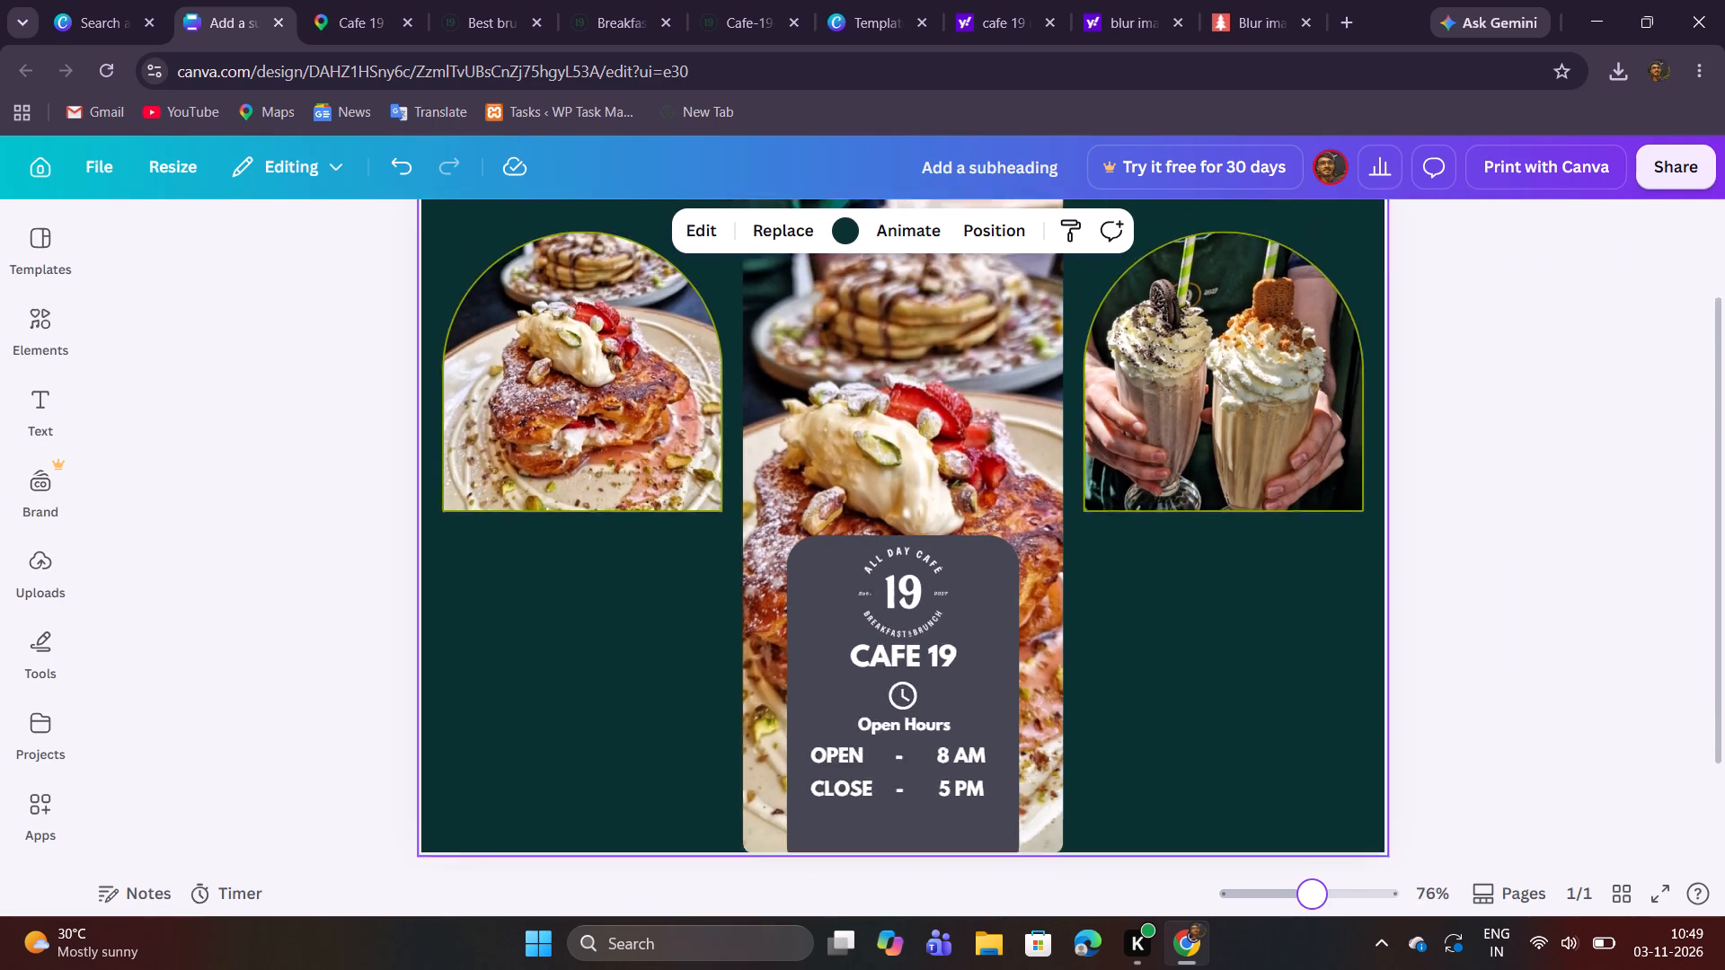
pyautogui.moveTo(1305, 888); pyautogui.dragTo(1307, 888)
pyautogui.scroll(1, 1413, 726)
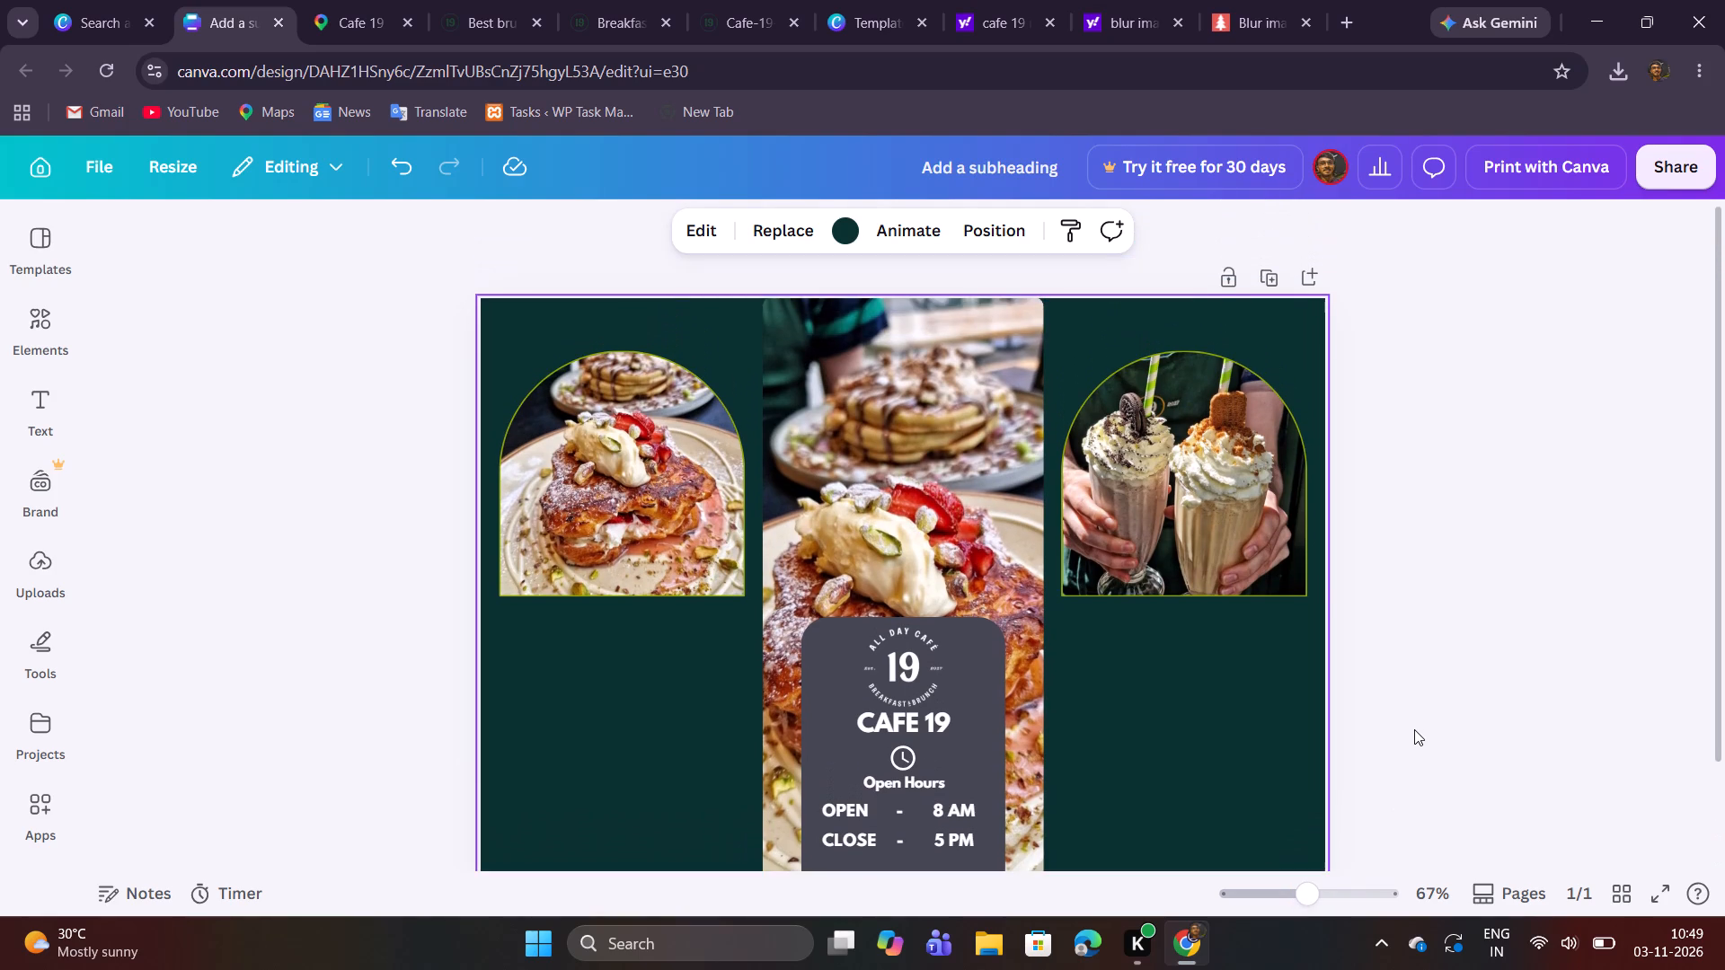
pyautogui.scroll(-1, 1414, 729)
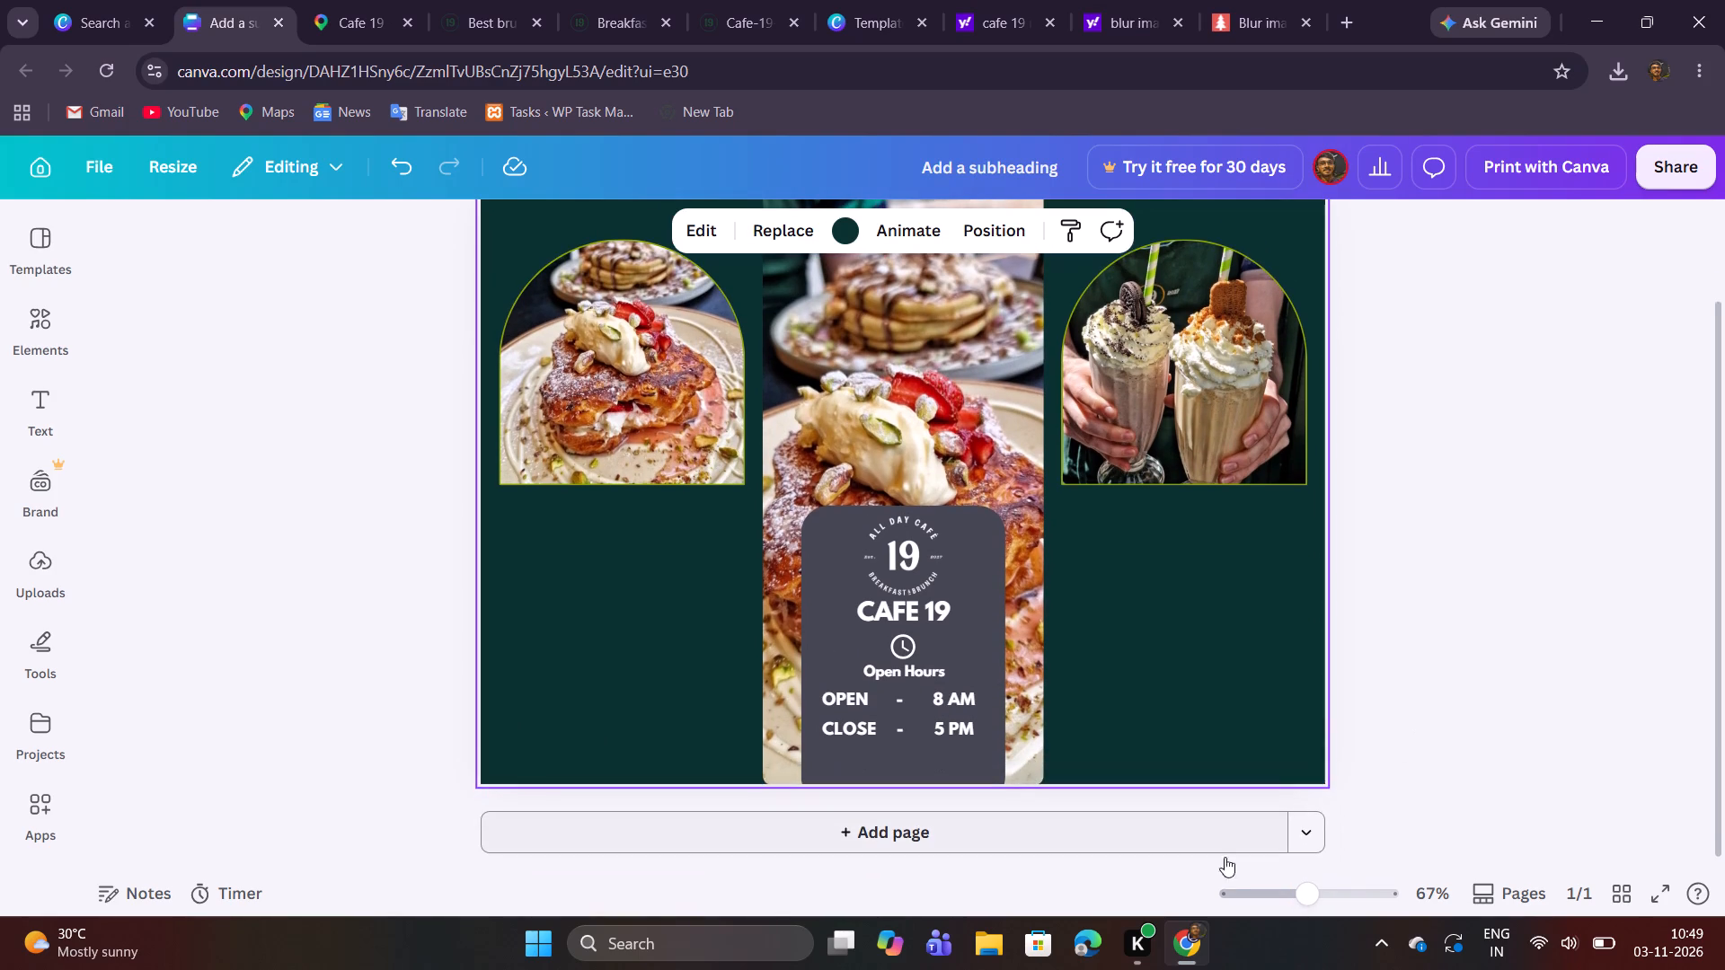